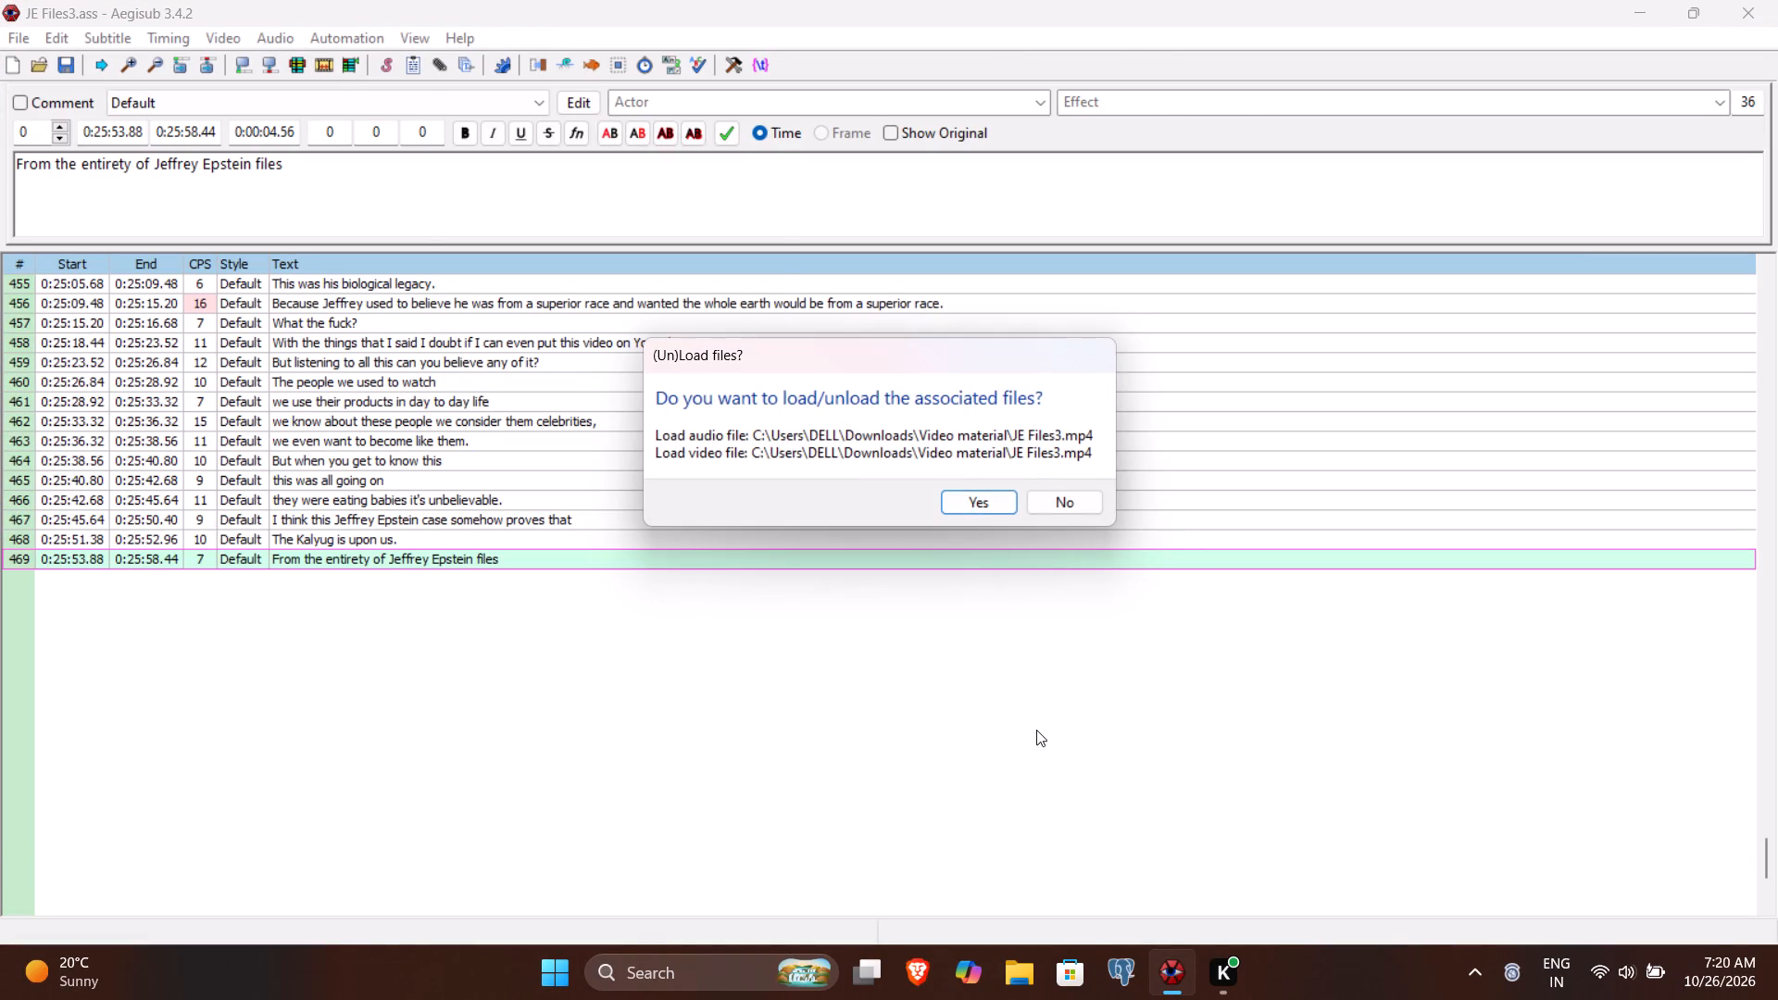
Load the associated audio and video file JE Files3.mp4 for the subtitle project.
{"action": "key", "text": "Return"}
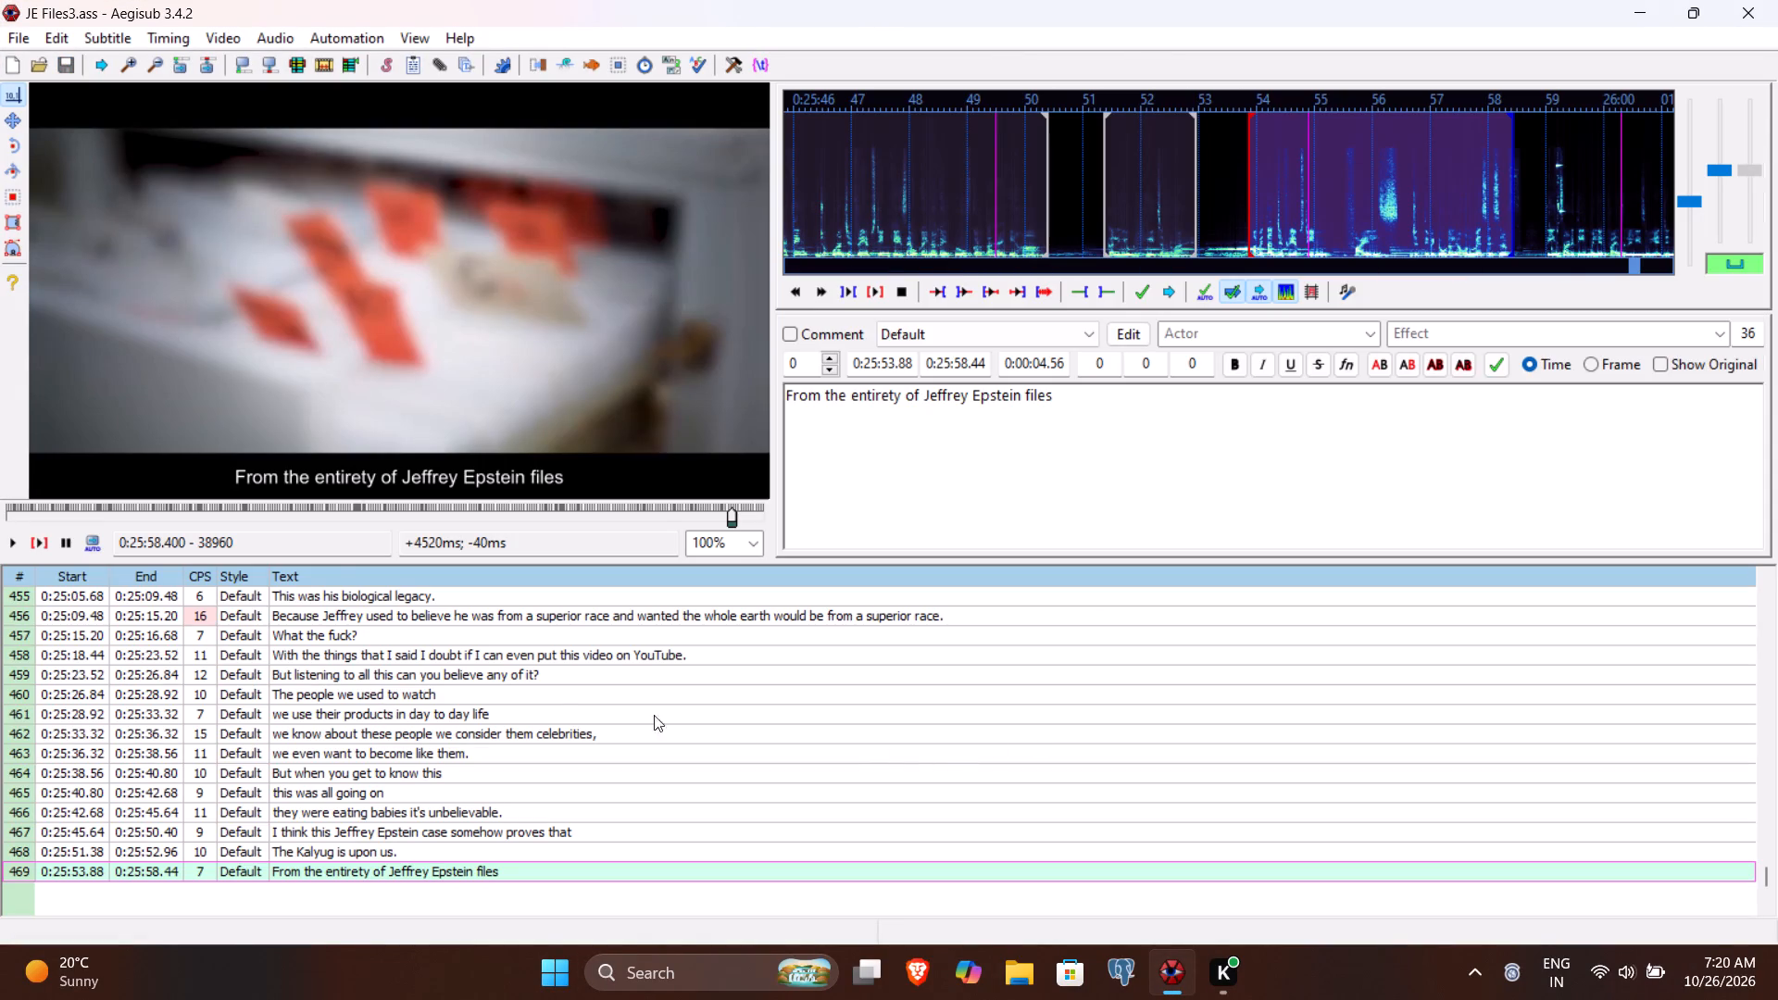
Add a subtitle line after line 469 and time it to the speech, from 0:25:59.02 to 0:26:01.20.
{"action": "left_click", "coordinate": [39, 534]}
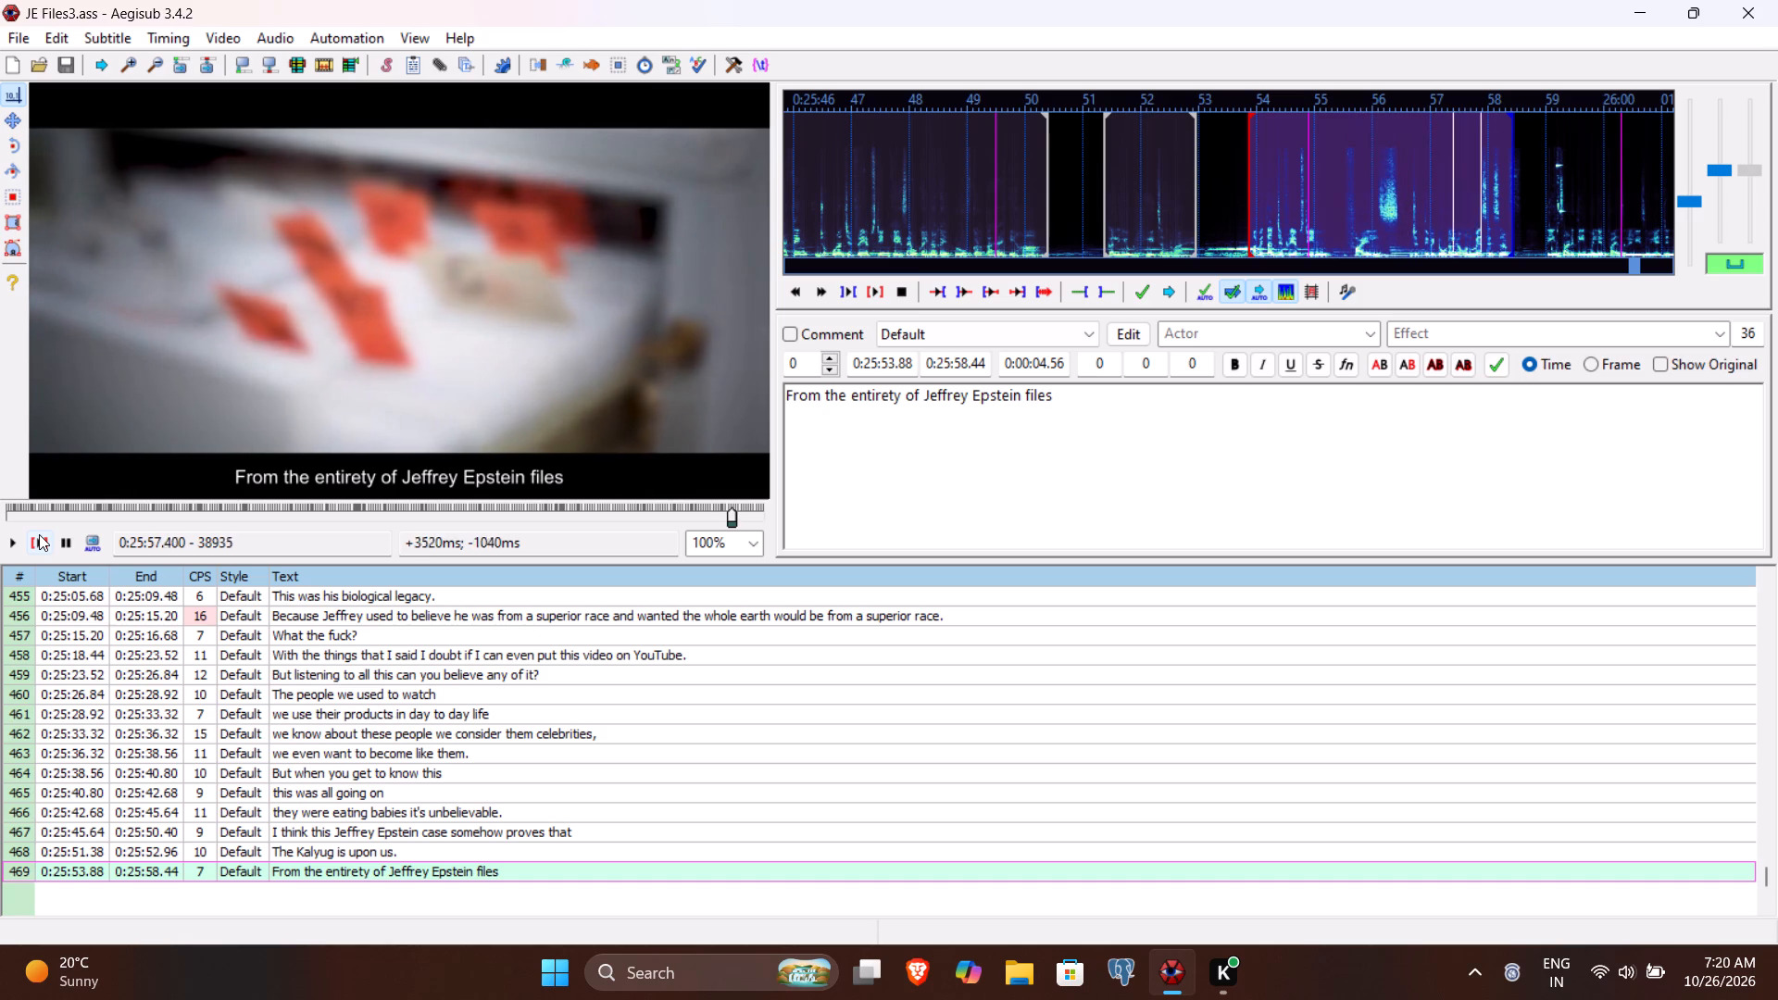
{"action": "key", "text": "Return"}
{"action": "left_click", "coordinate": [39, 534]}
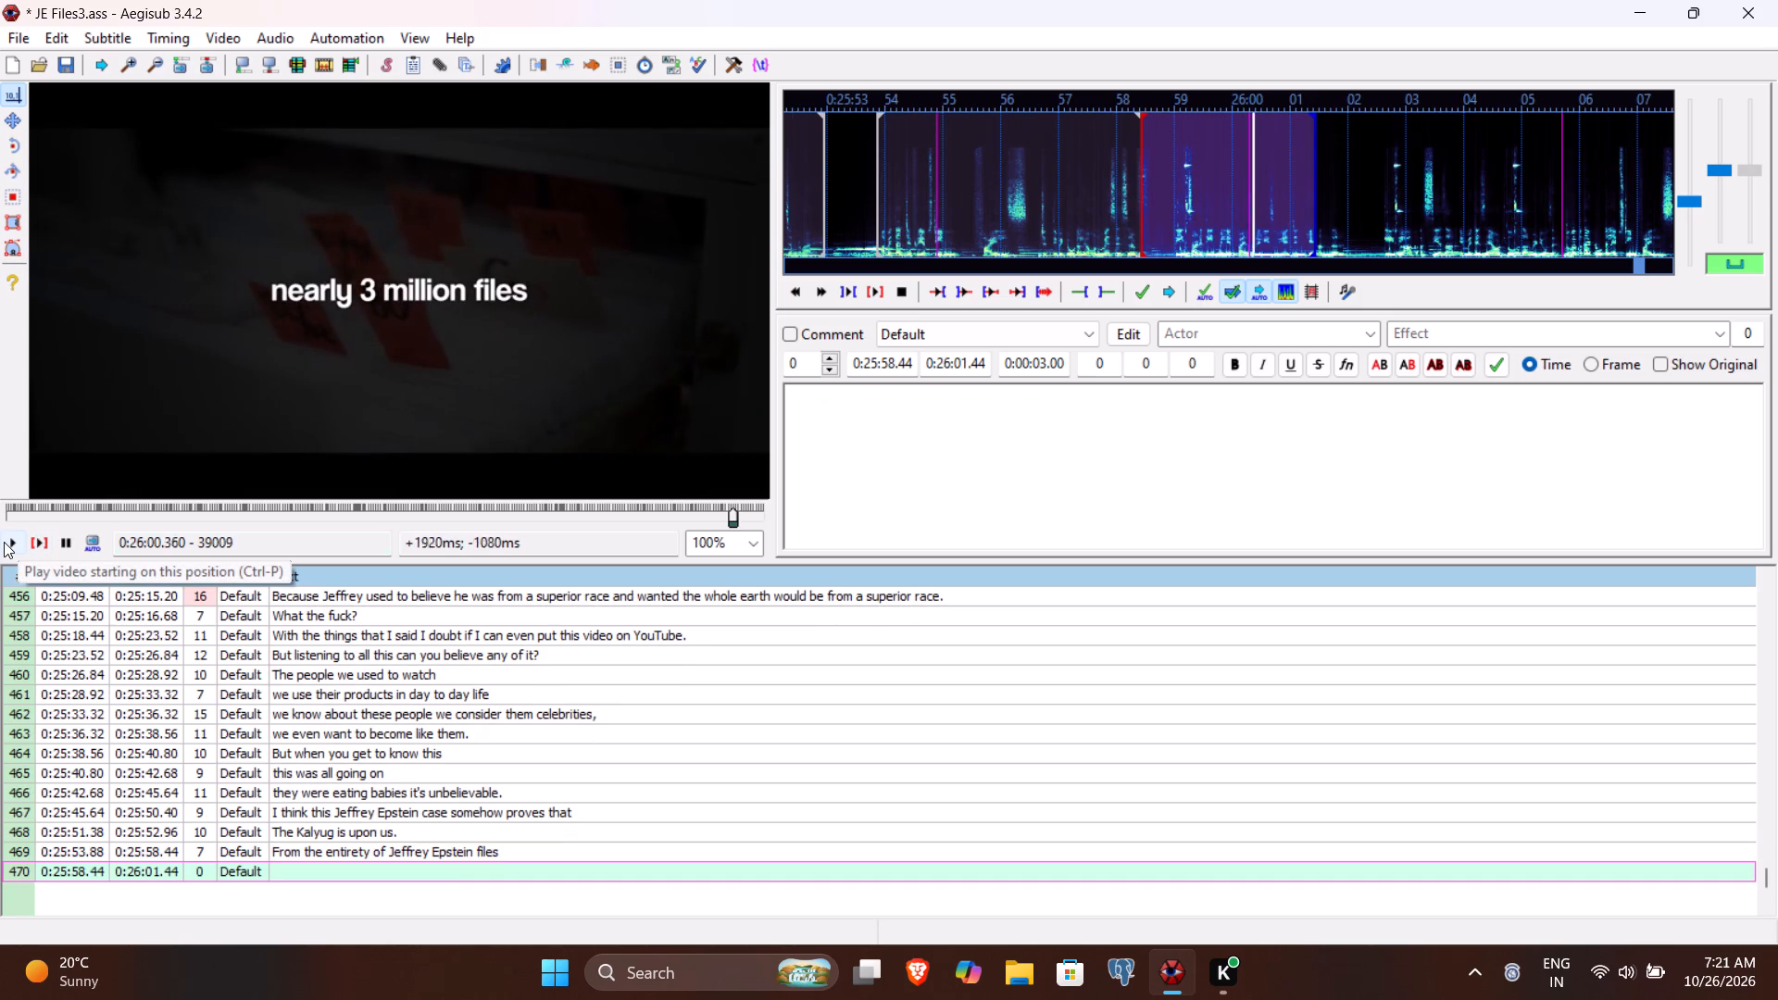
{"action": "left_click", "coordinate": [4, 542]}
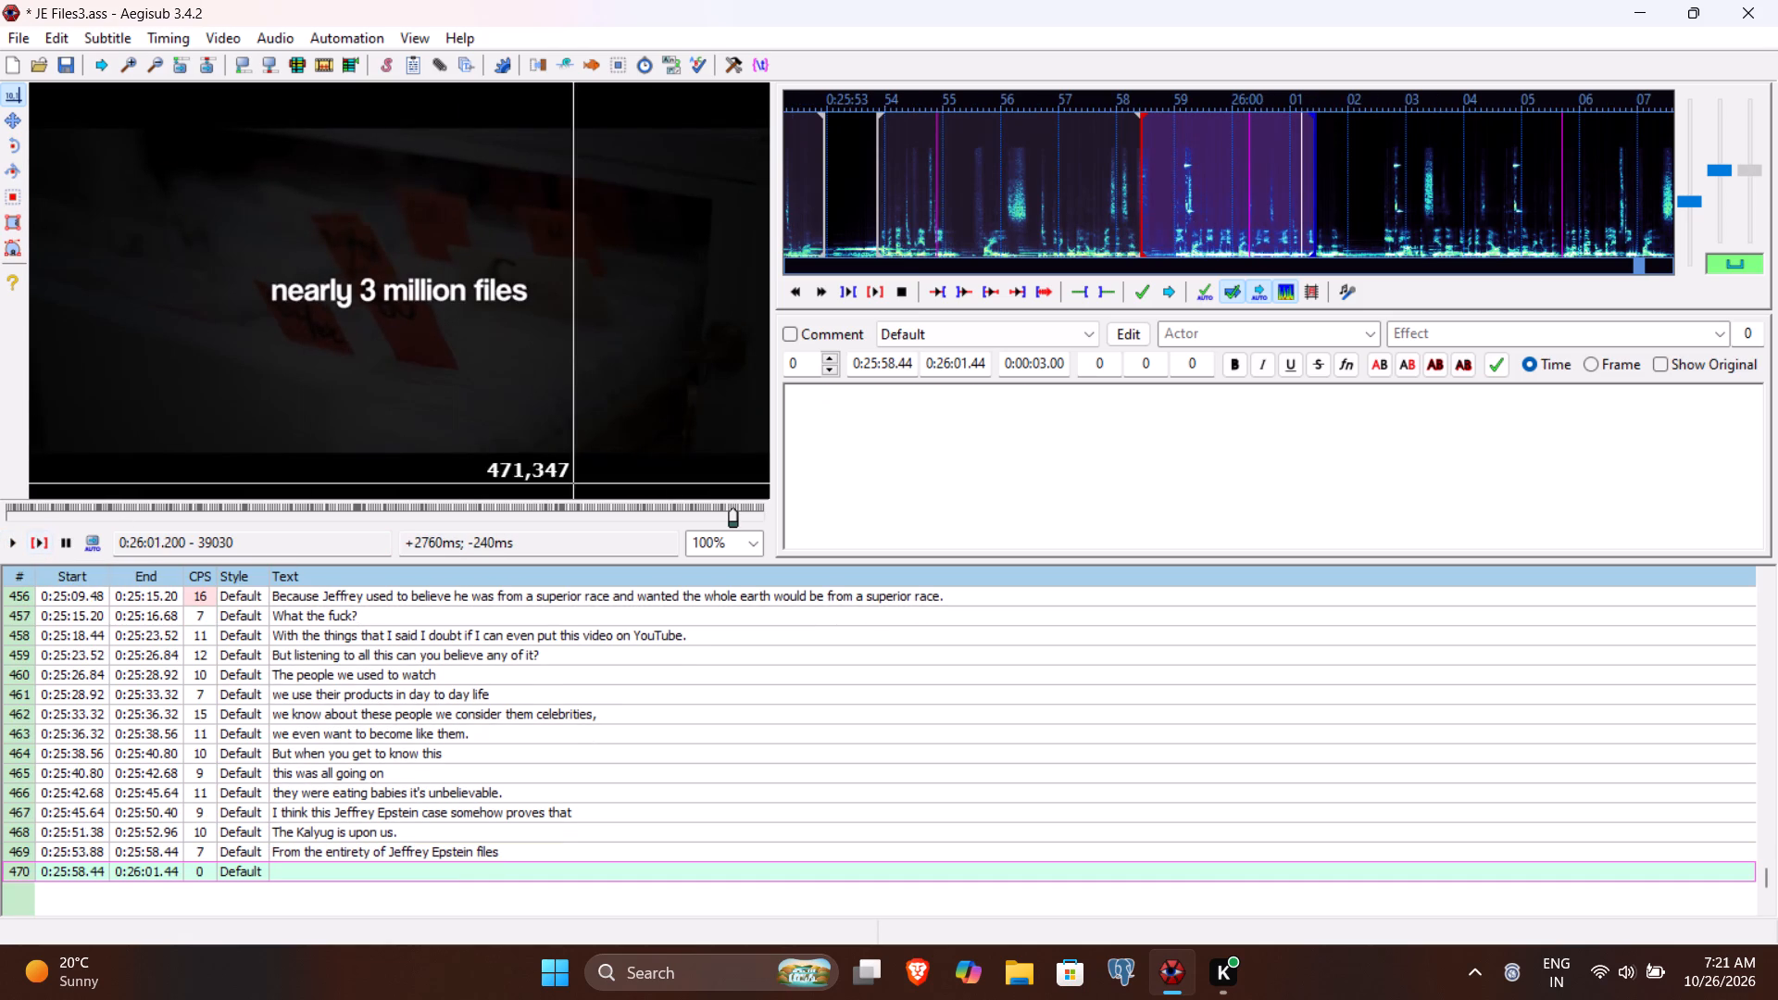
{"action": "left_click", "coordinate": [970, 365]}
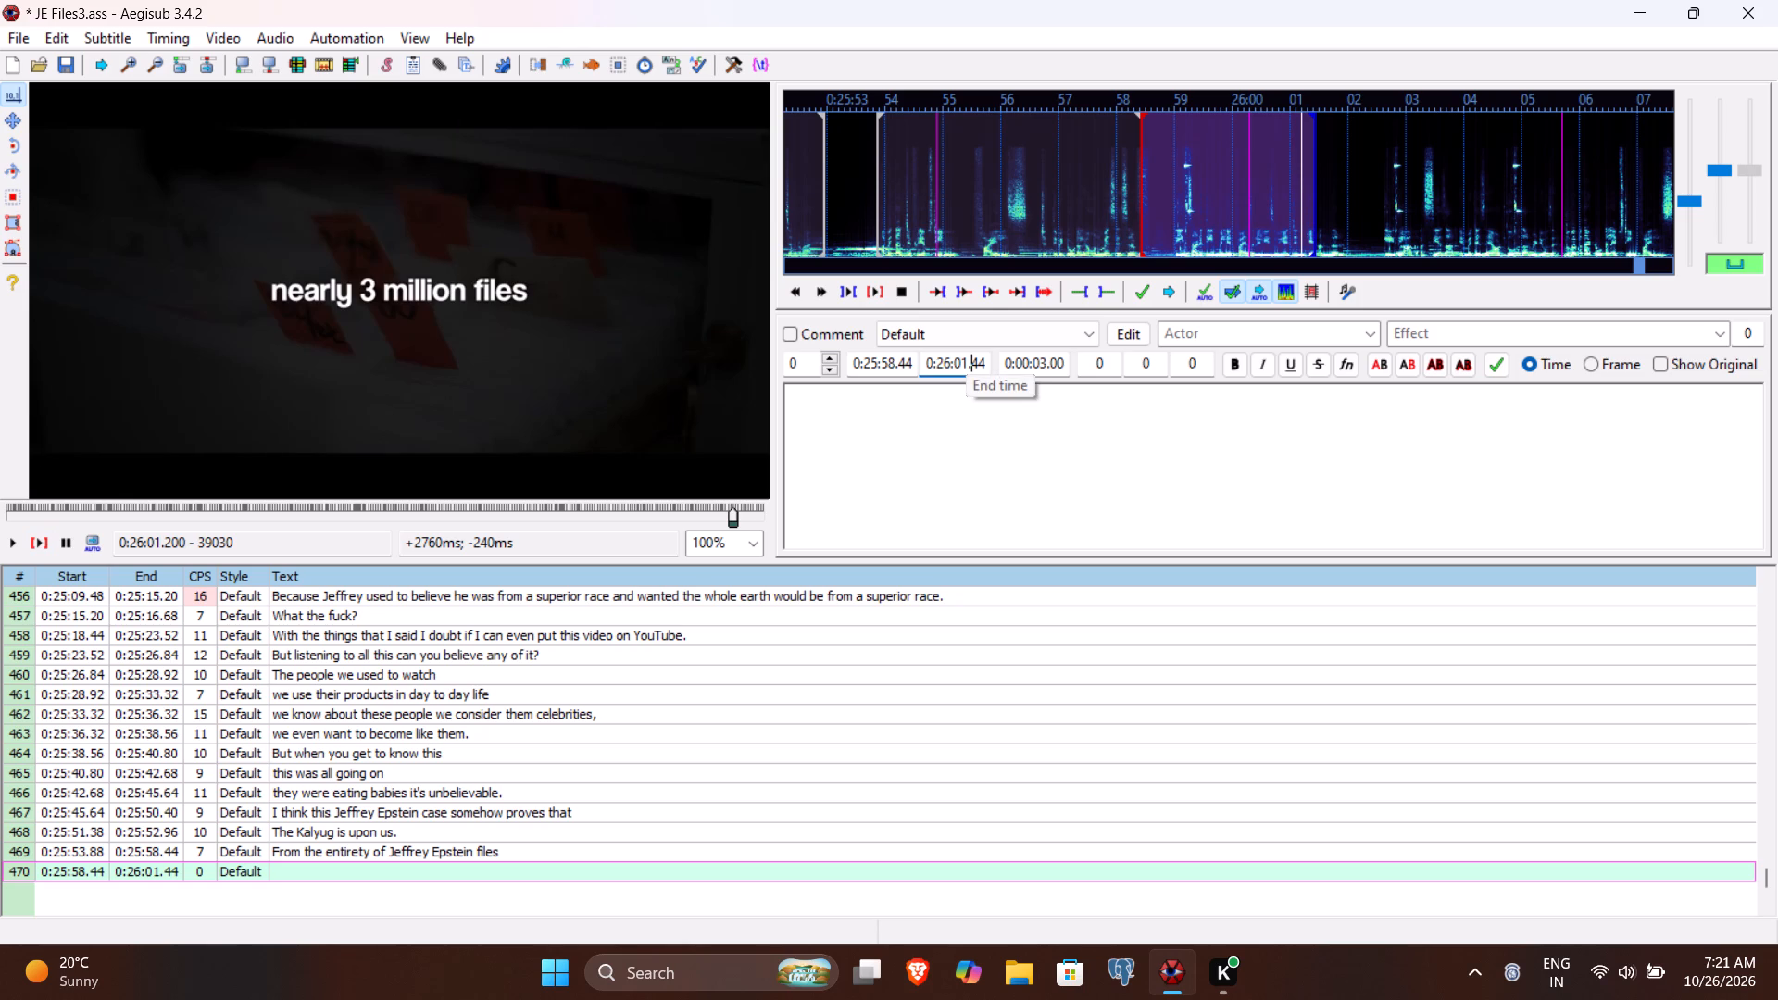
{"action": "type", "text": "20"}
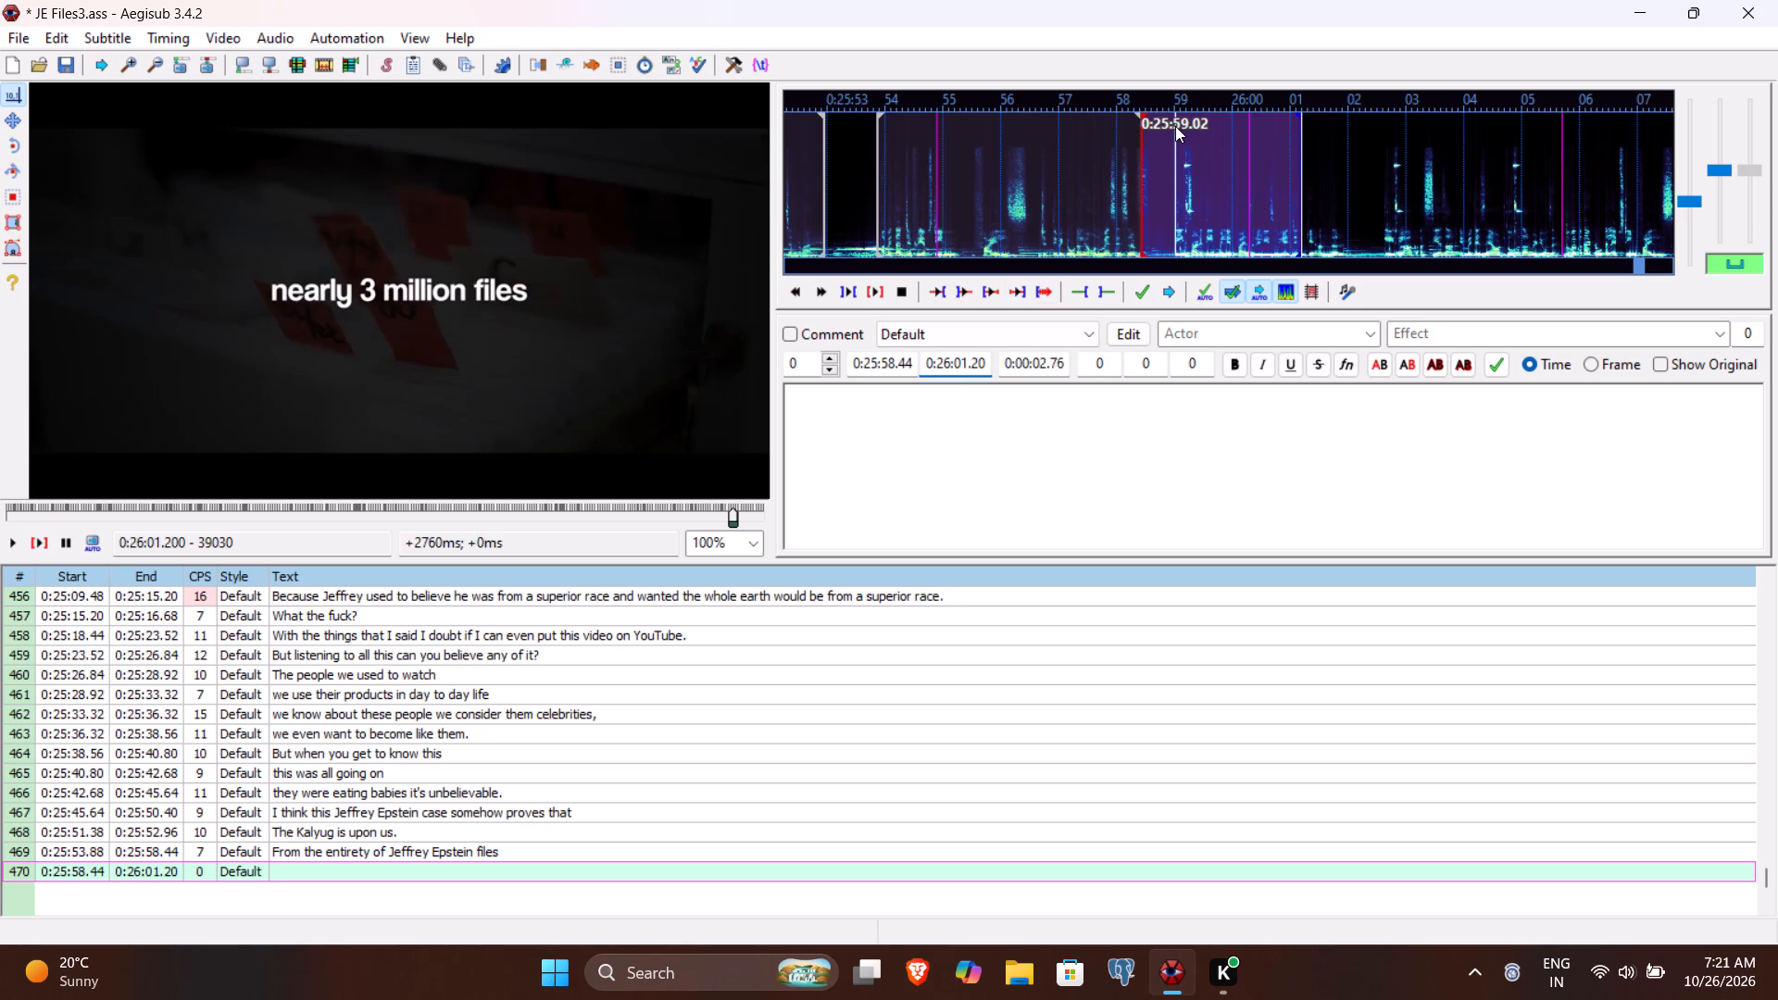
{"action": "left_click", "coordinate": [883, 364]}
{"action": "type", "text": "5902"}
Enter "about 3-3.5 million files are released," as line 470's text, check it in playback, and commit it to start line 471.
{"action": "left_click", "coordinate": [886, 413]}
{"action": "type", "text": "about"}
{"action": "key", "text": "space"}
{"action": "type", "text": "3-3.5 million files ar"}
{"action": "key", "text": "space"}
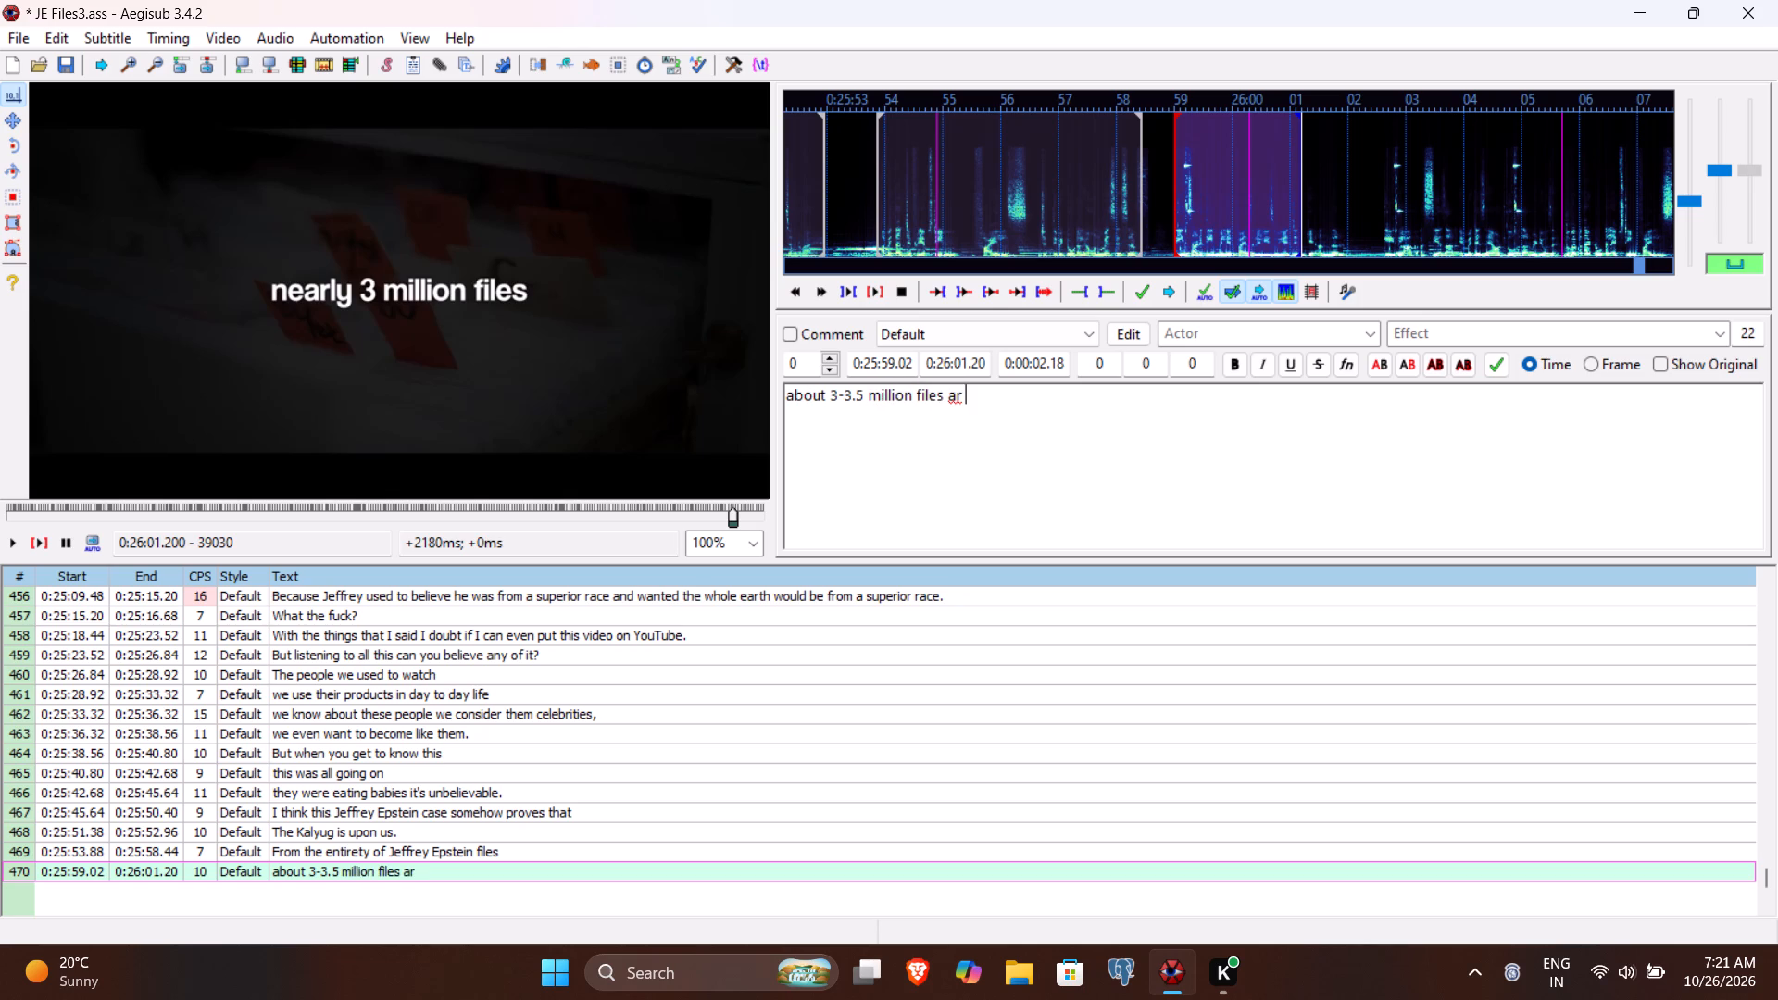
{"action": "key", "text": "BackSpace"}
{"action": "type", "text": "e released"}
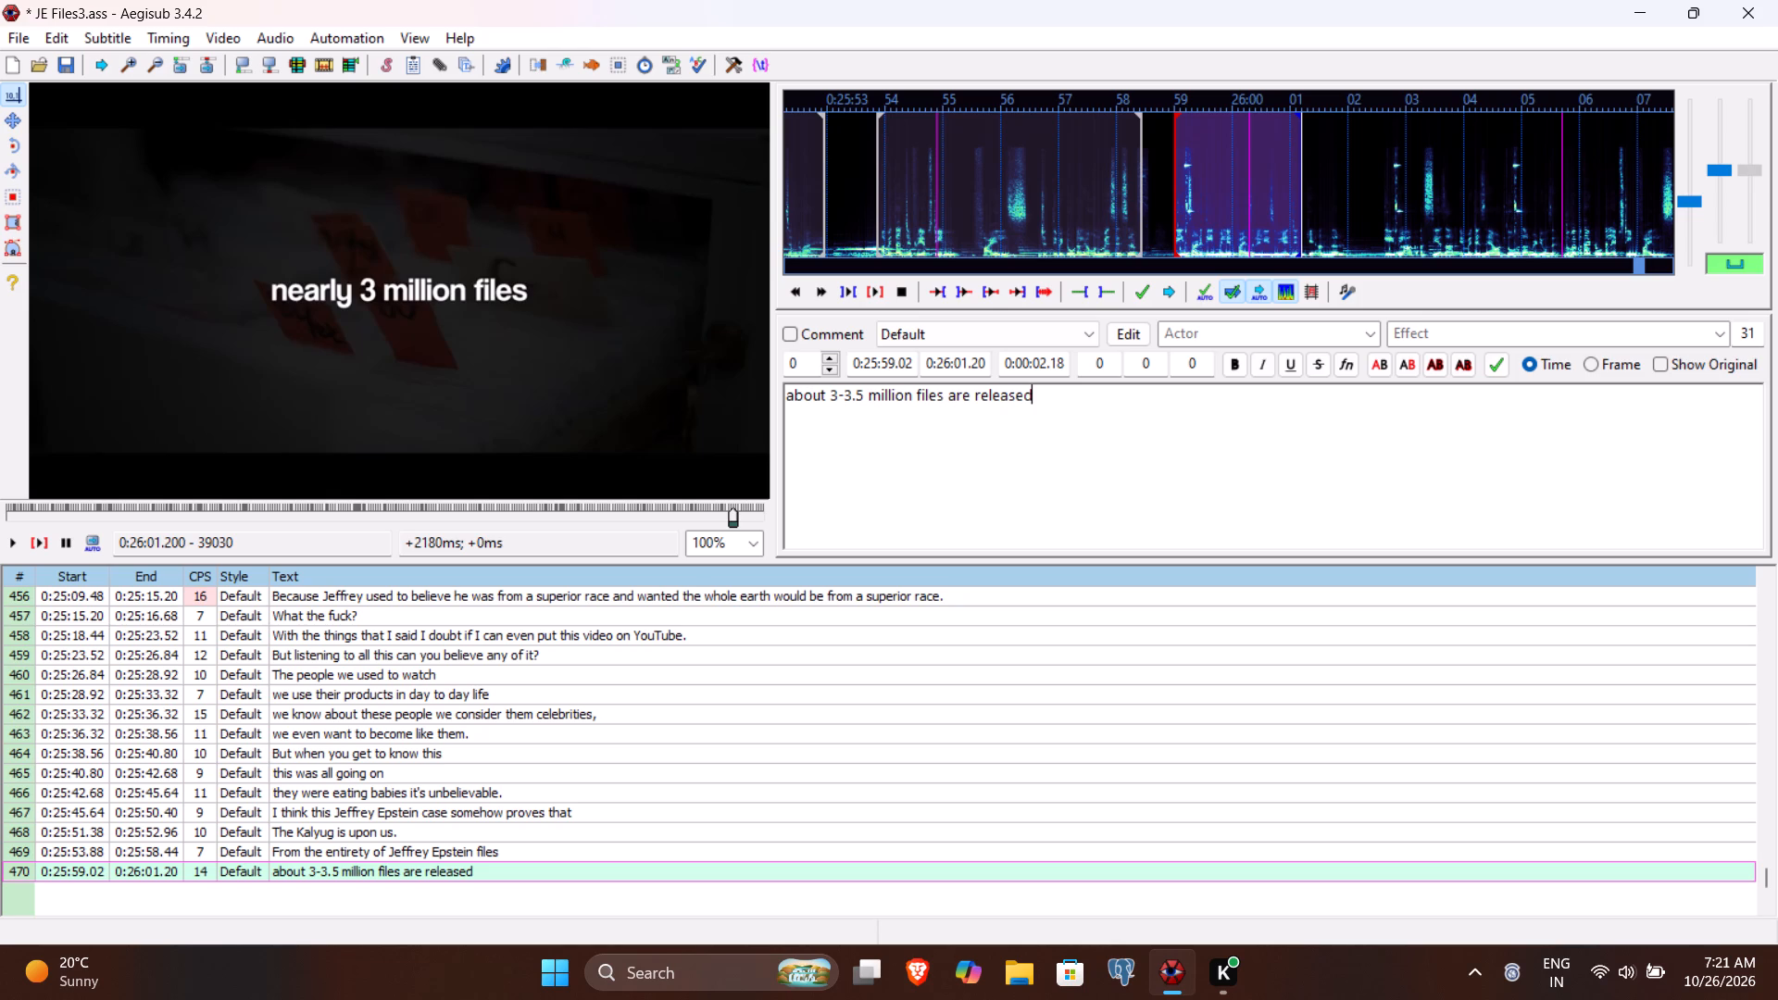
{"action": "key", "text": "comma"}
{"action": "left_click", "coordinate": [260, 558]}
{"action": "left_click", "coordinate": [44, 542]}
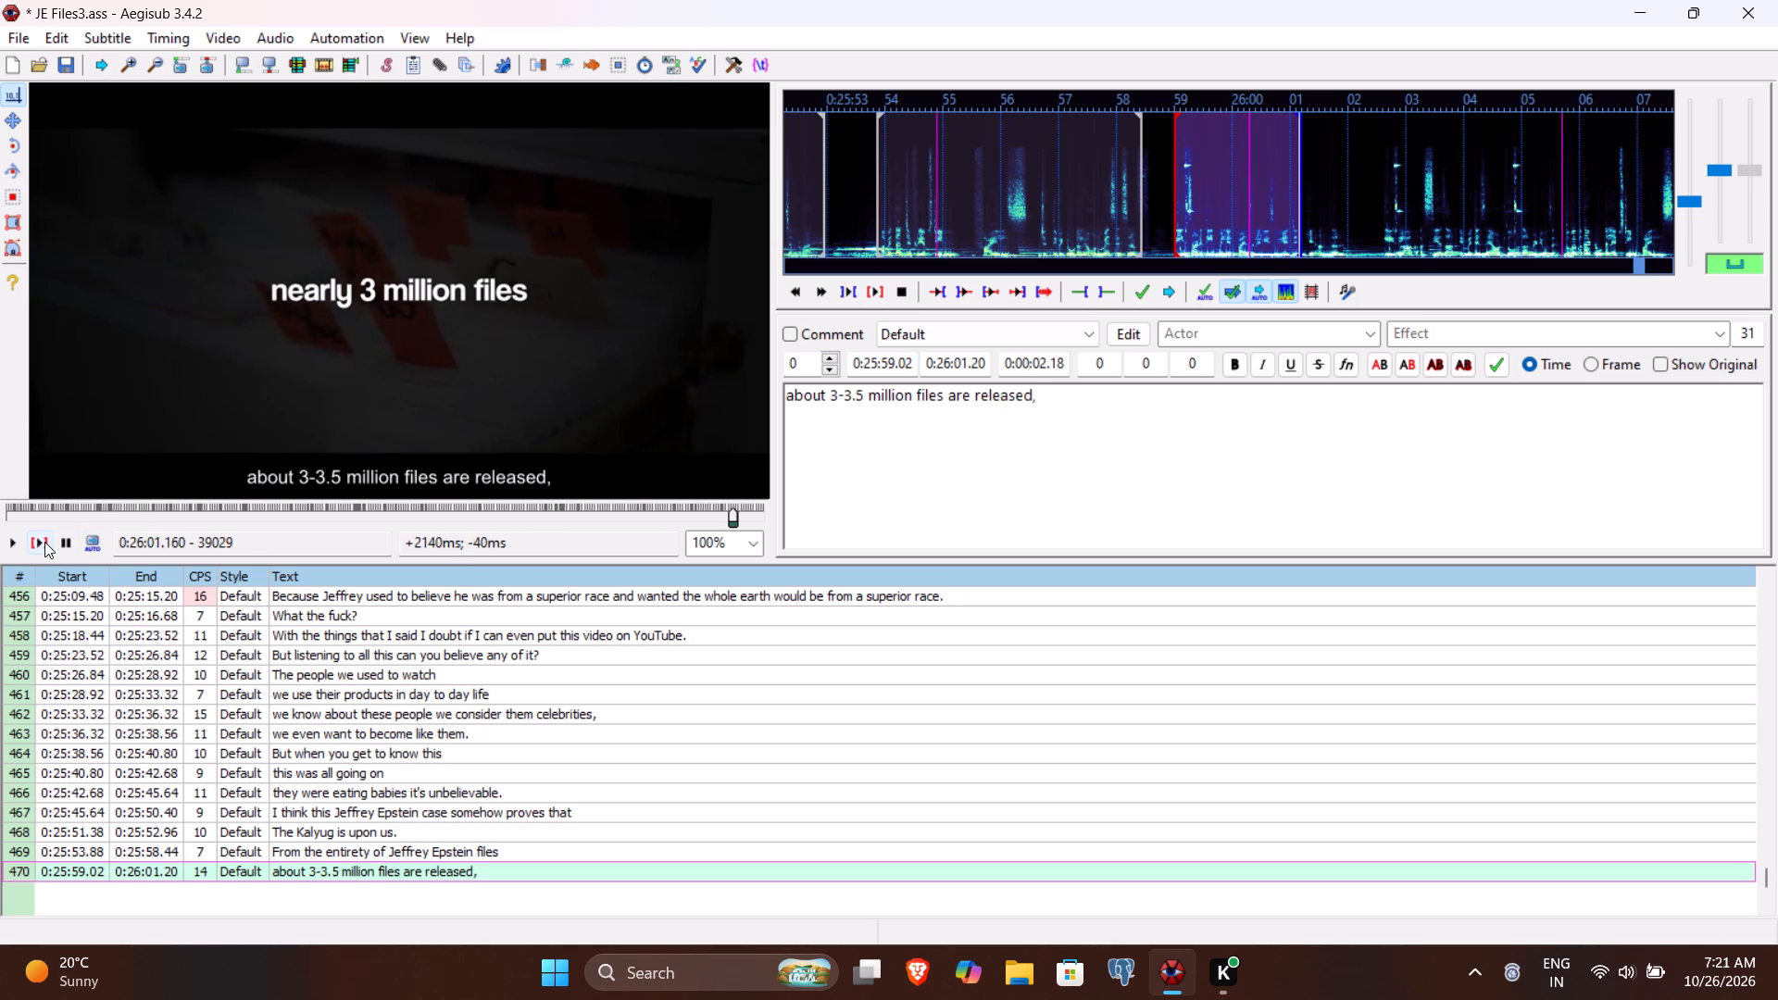
{"action": "key", "text": "Return"}
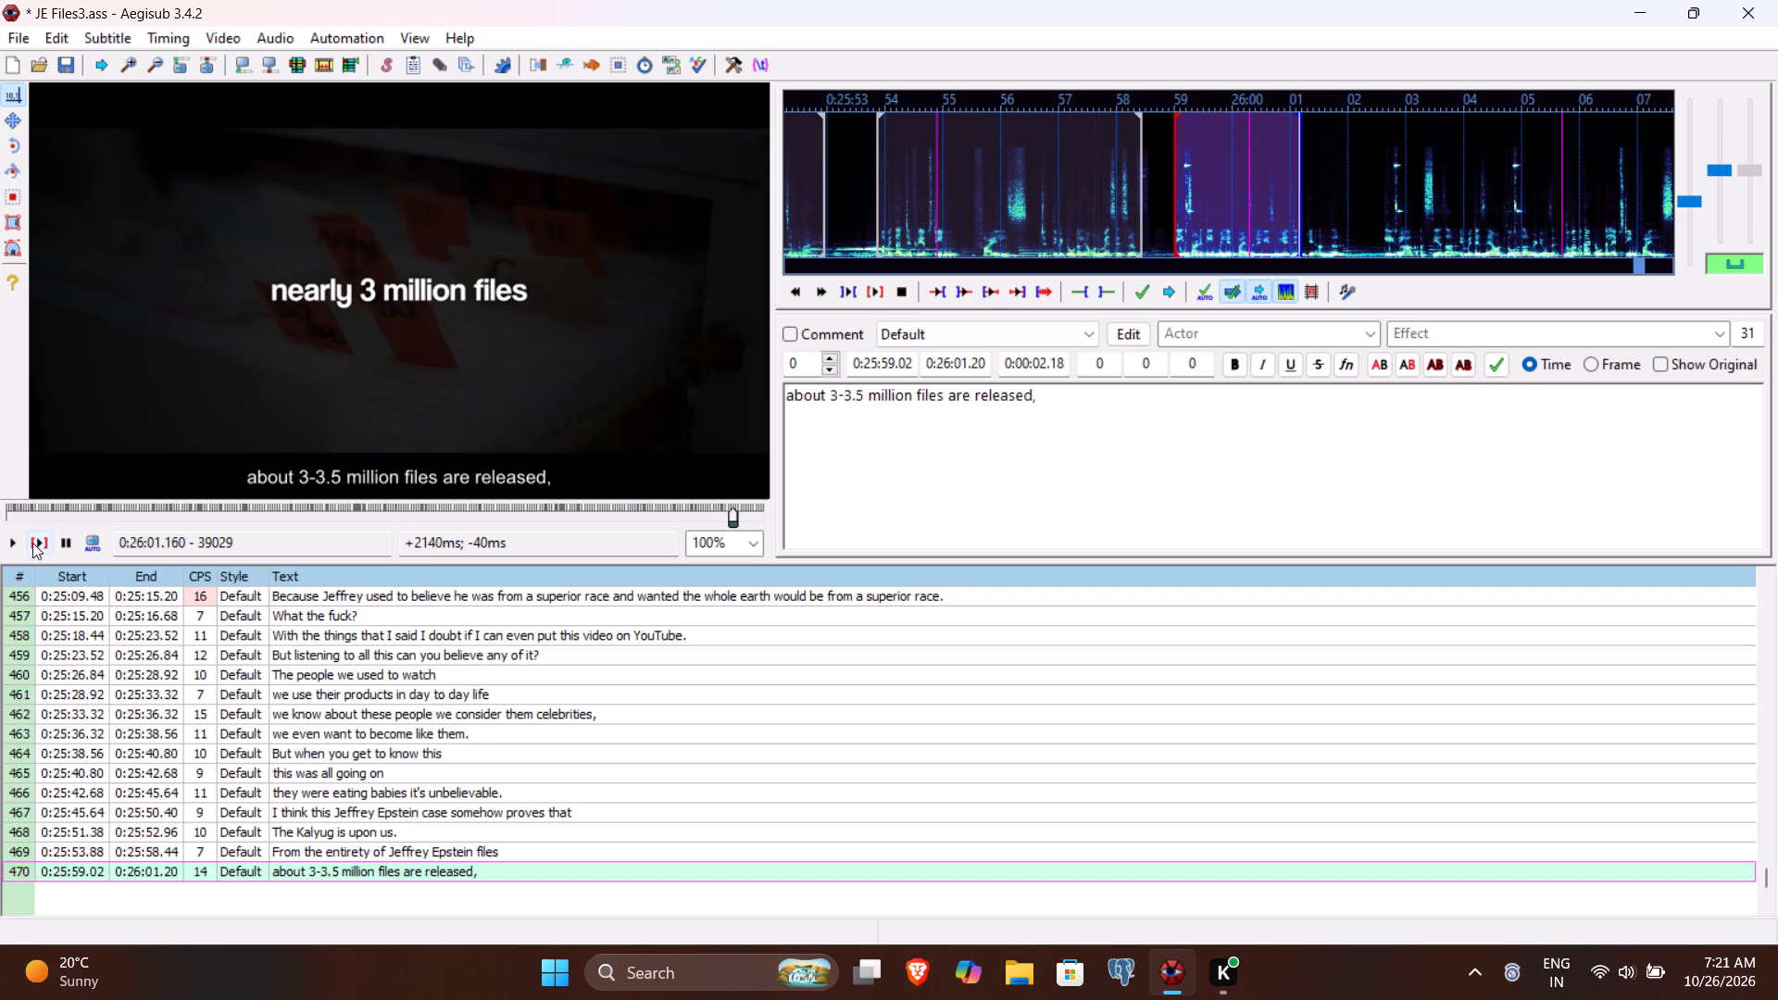
{"action": "left_click", "coordinate": [32, 543]}
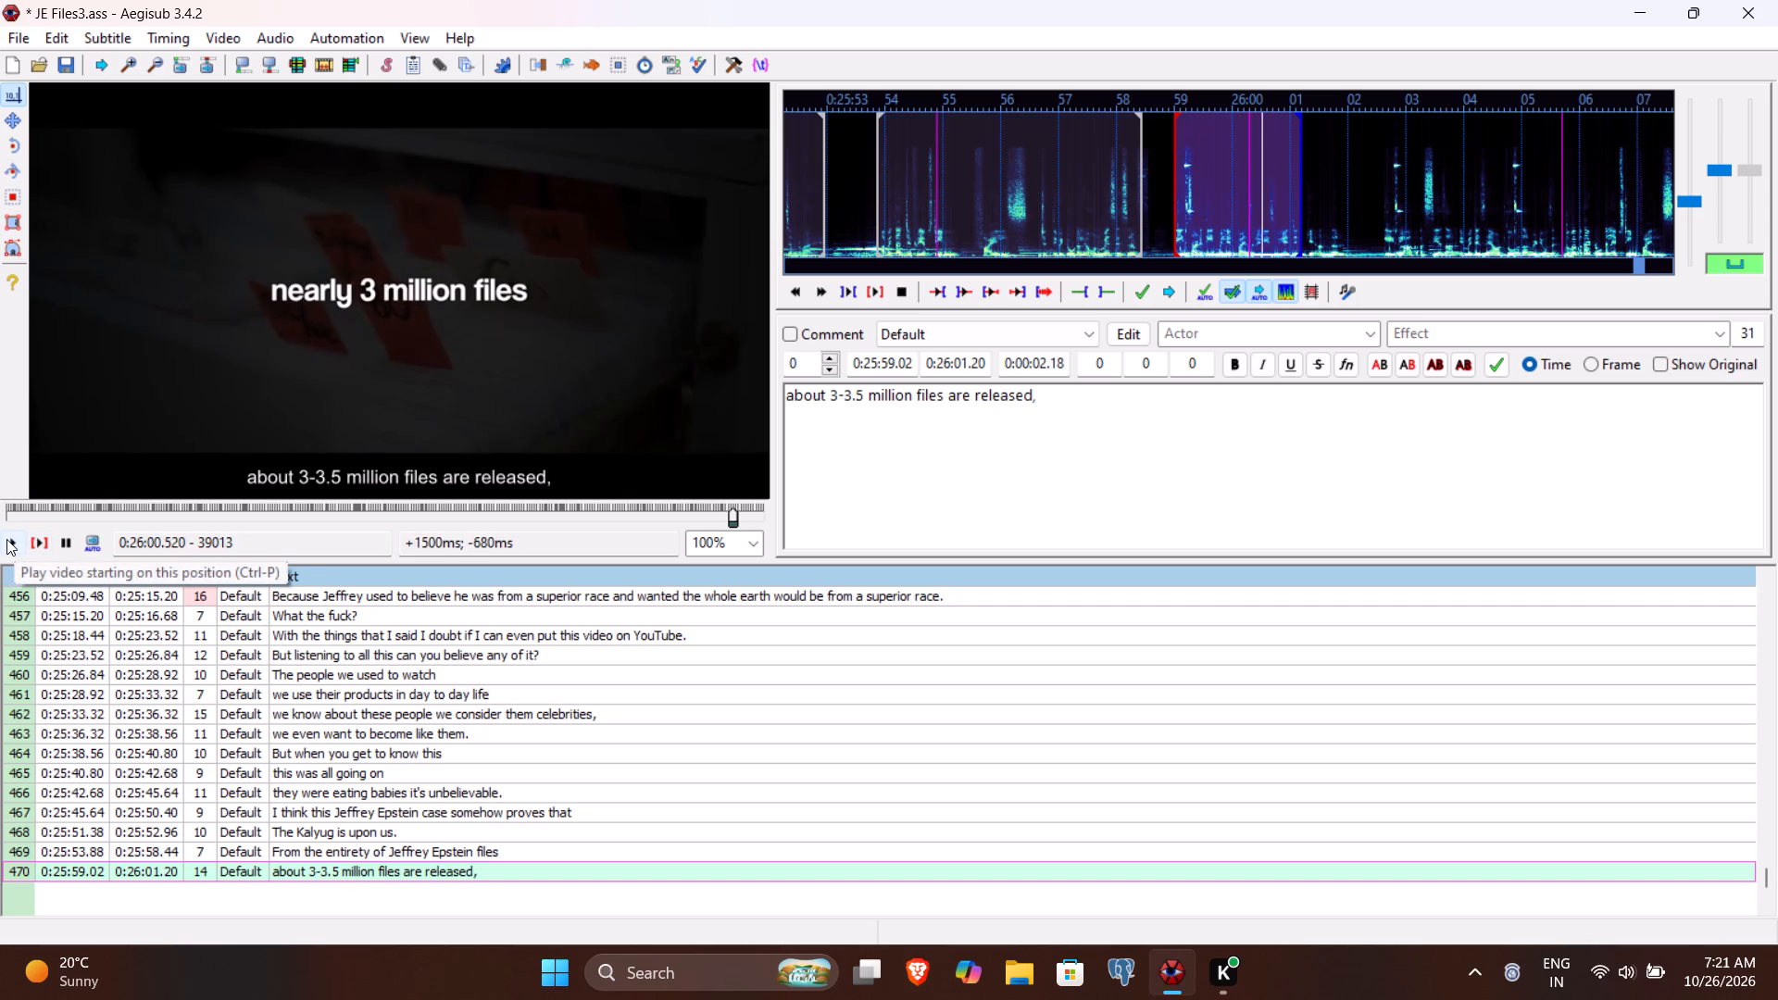
{"action": "left_click", "coordinate": [1078, 413]}
{"action": "key", "text": "Return"}
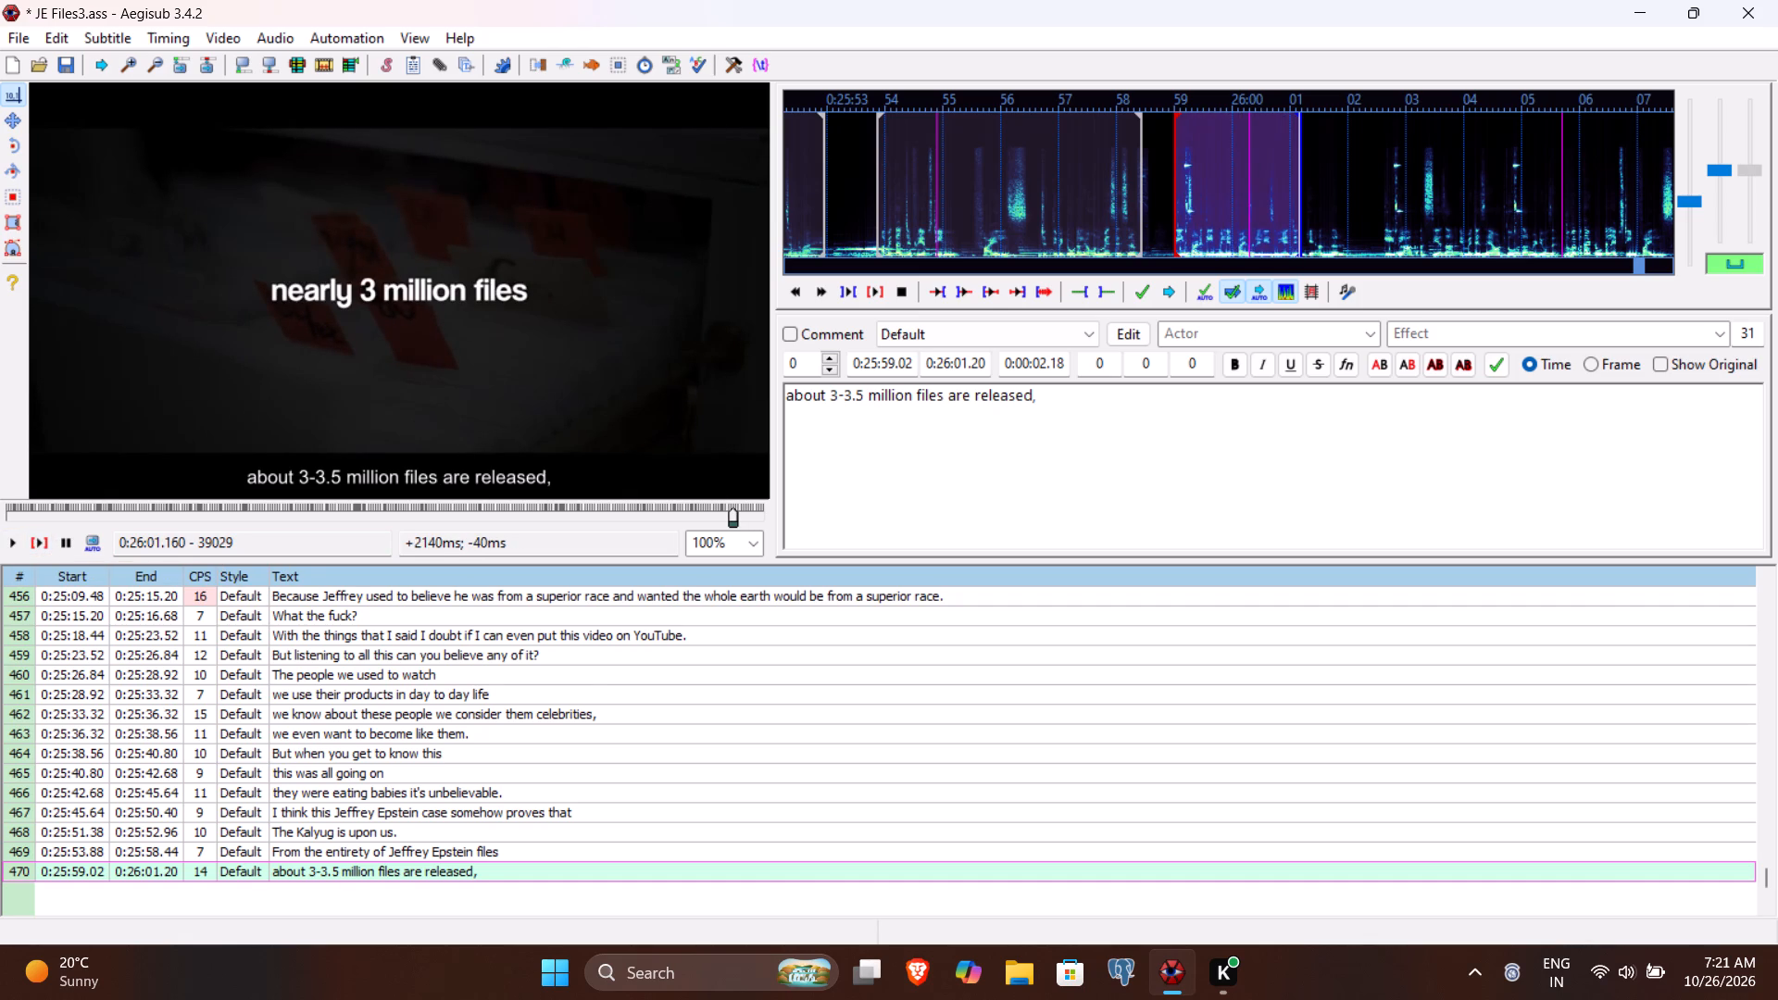
Play the empty line 471 against the video and set its end time to 0:26:04.72.
{"action": "left_click", "coordinate": [34, 540]}
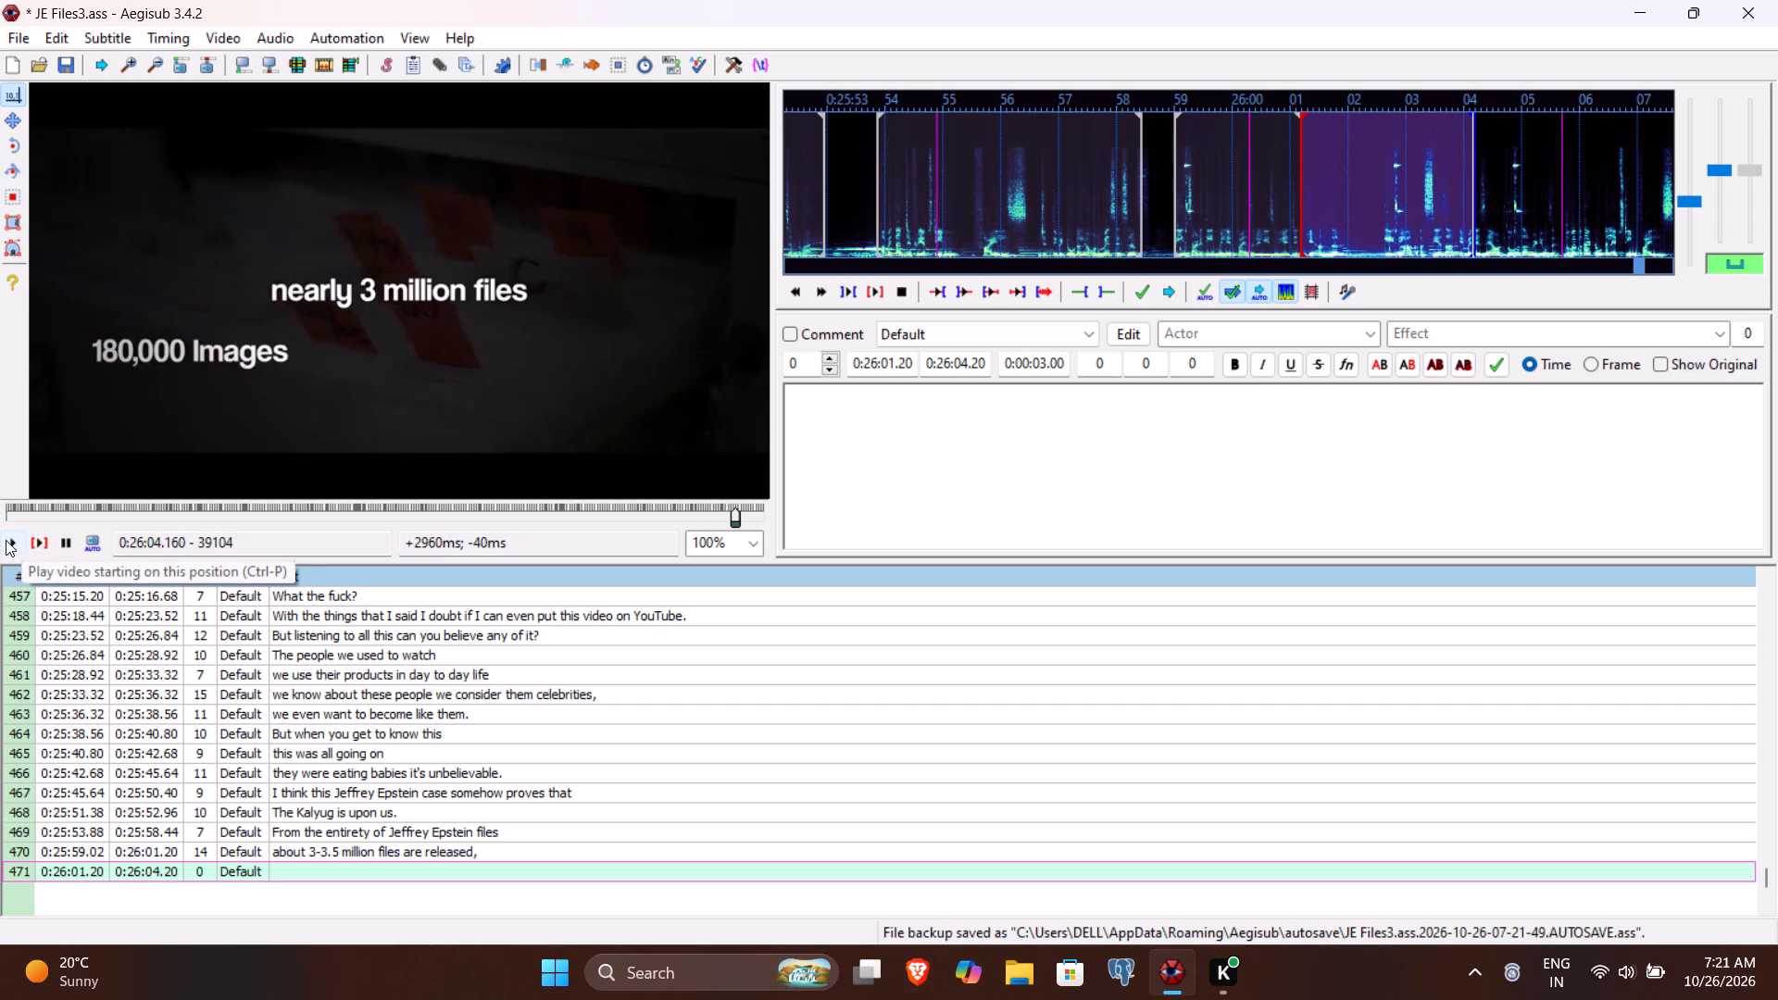
{"action": "double_click", "coordinate": [6, 540]}
{"action": "double_click", "coordinate": [6, 540]}
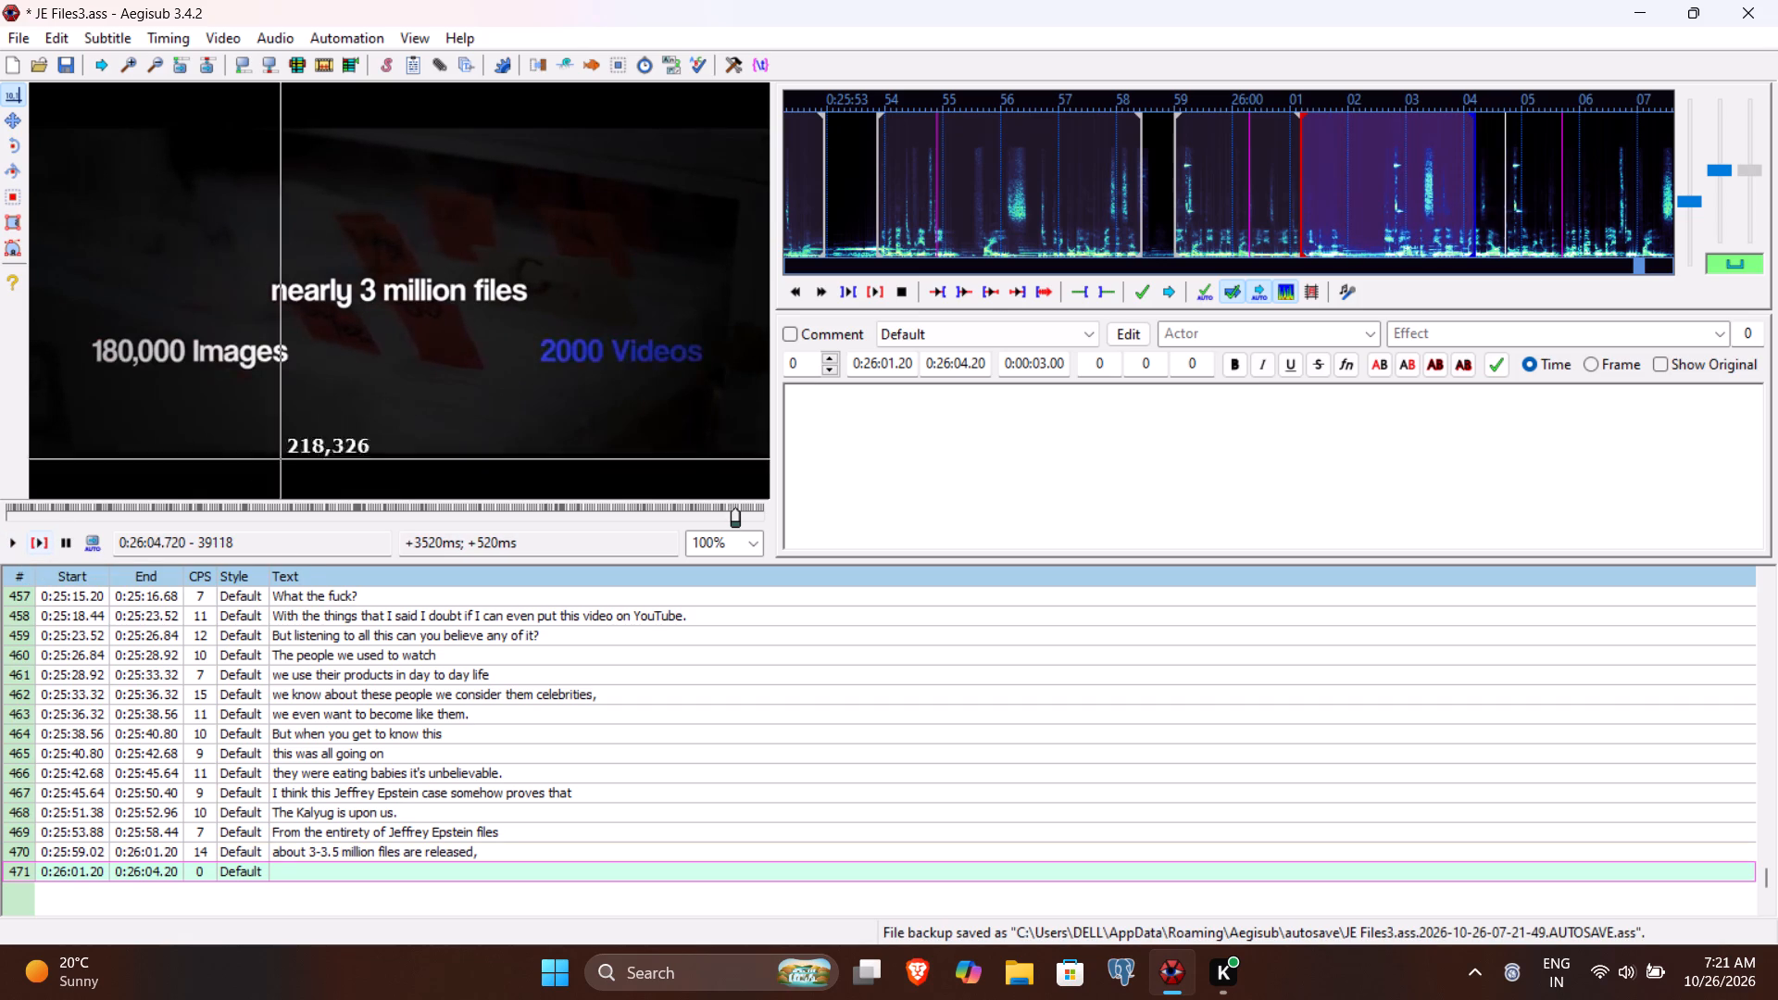
{"action": "left_click", "coordinate": [963, 362]}
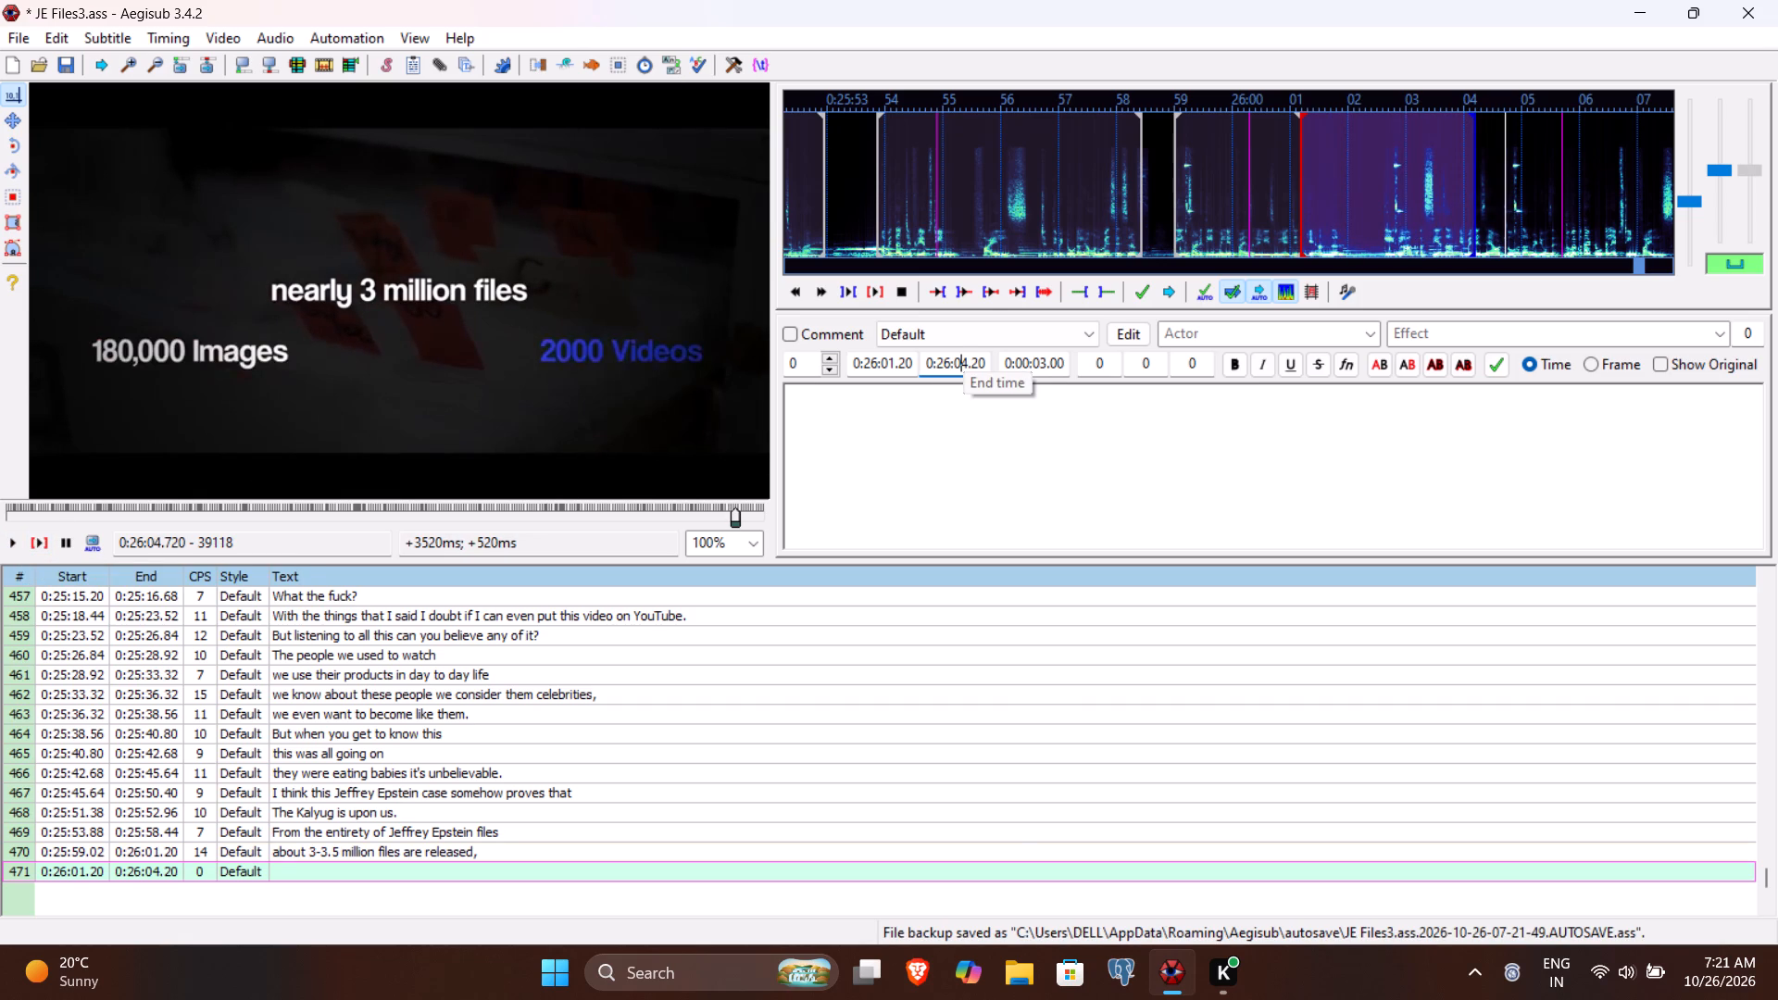
{"action": "key", "text": "4"}
{"action": "type", "text": "72"}
Enter "which contains 180,000 images" as line 471's text and commit it to start line 472.
{"action": "left_click", "coordinate": [941, 414]}
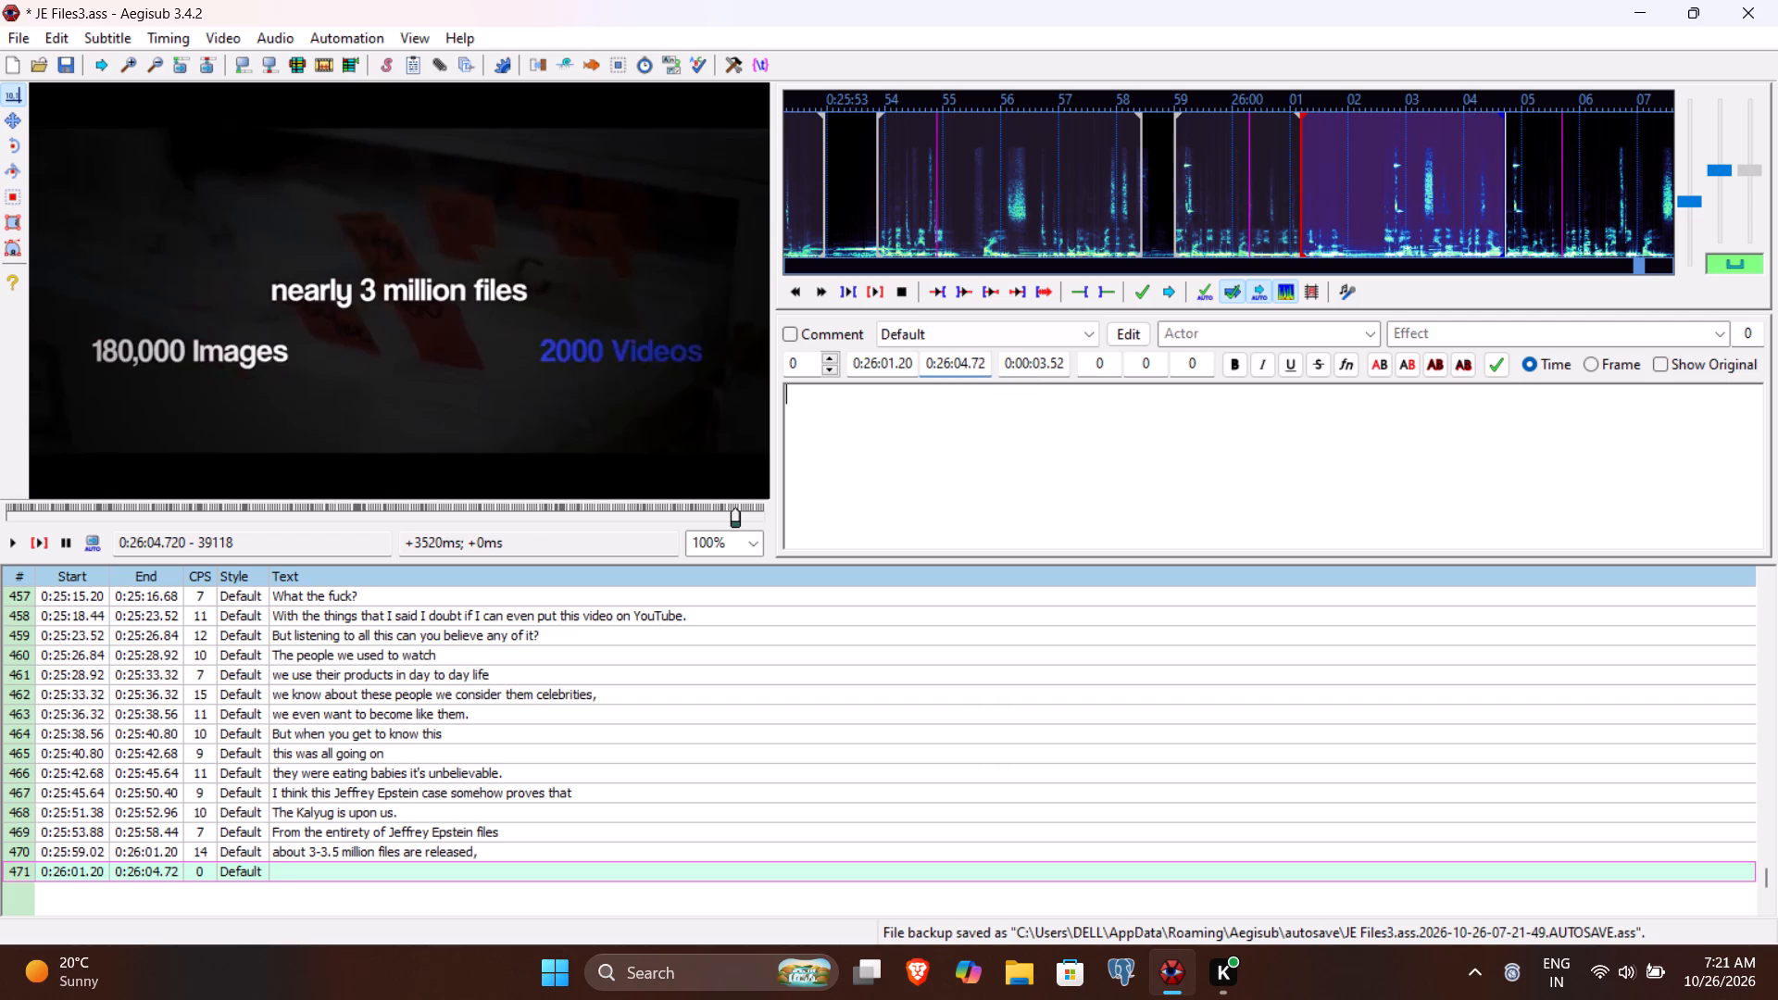
{"action": "type", "text": "whic"}
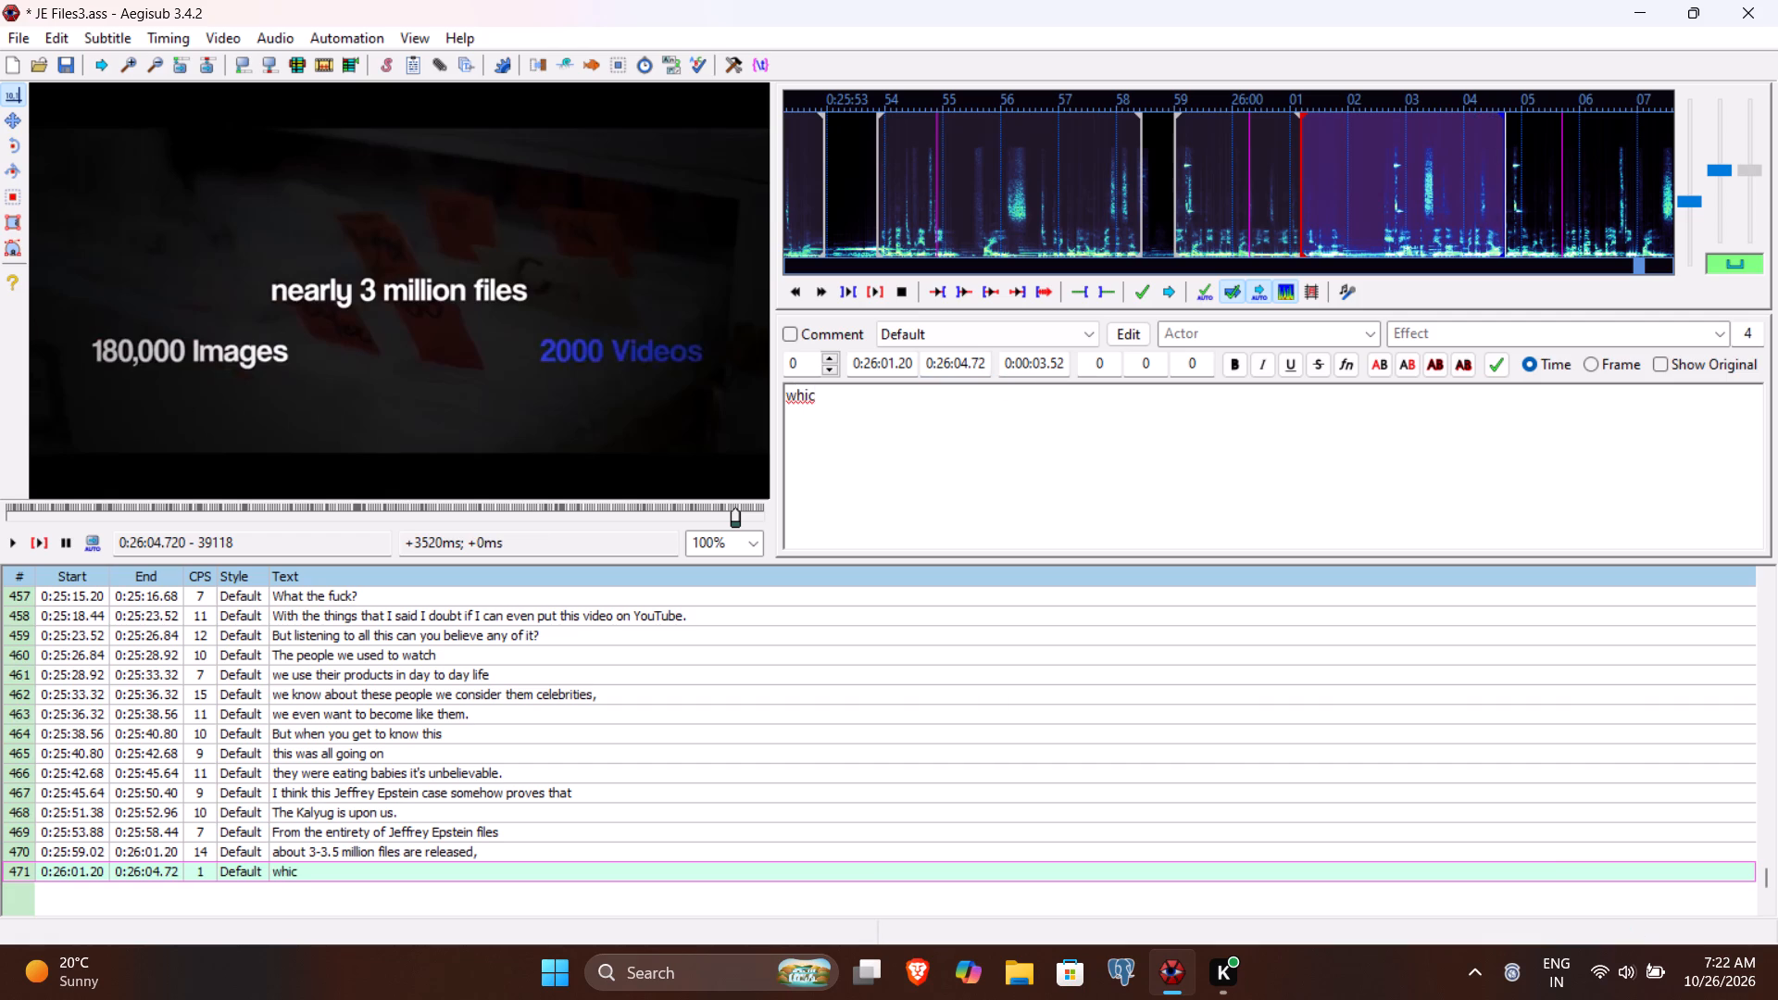
{"action": "key", "text": "space"}
{"action": "key", "text": "BackSpace"}
{"action": "type", "text": "h coni"}
{"action": "key", "text": "BackSpace"}
{"action": "key", "text": "t"}
{"action": "type", "text": "ains 180m"}
{"action": "key", "text": "BackSpace"}
{"action": "type", "text": ",000"}
{"action": "key", "text": "space"}
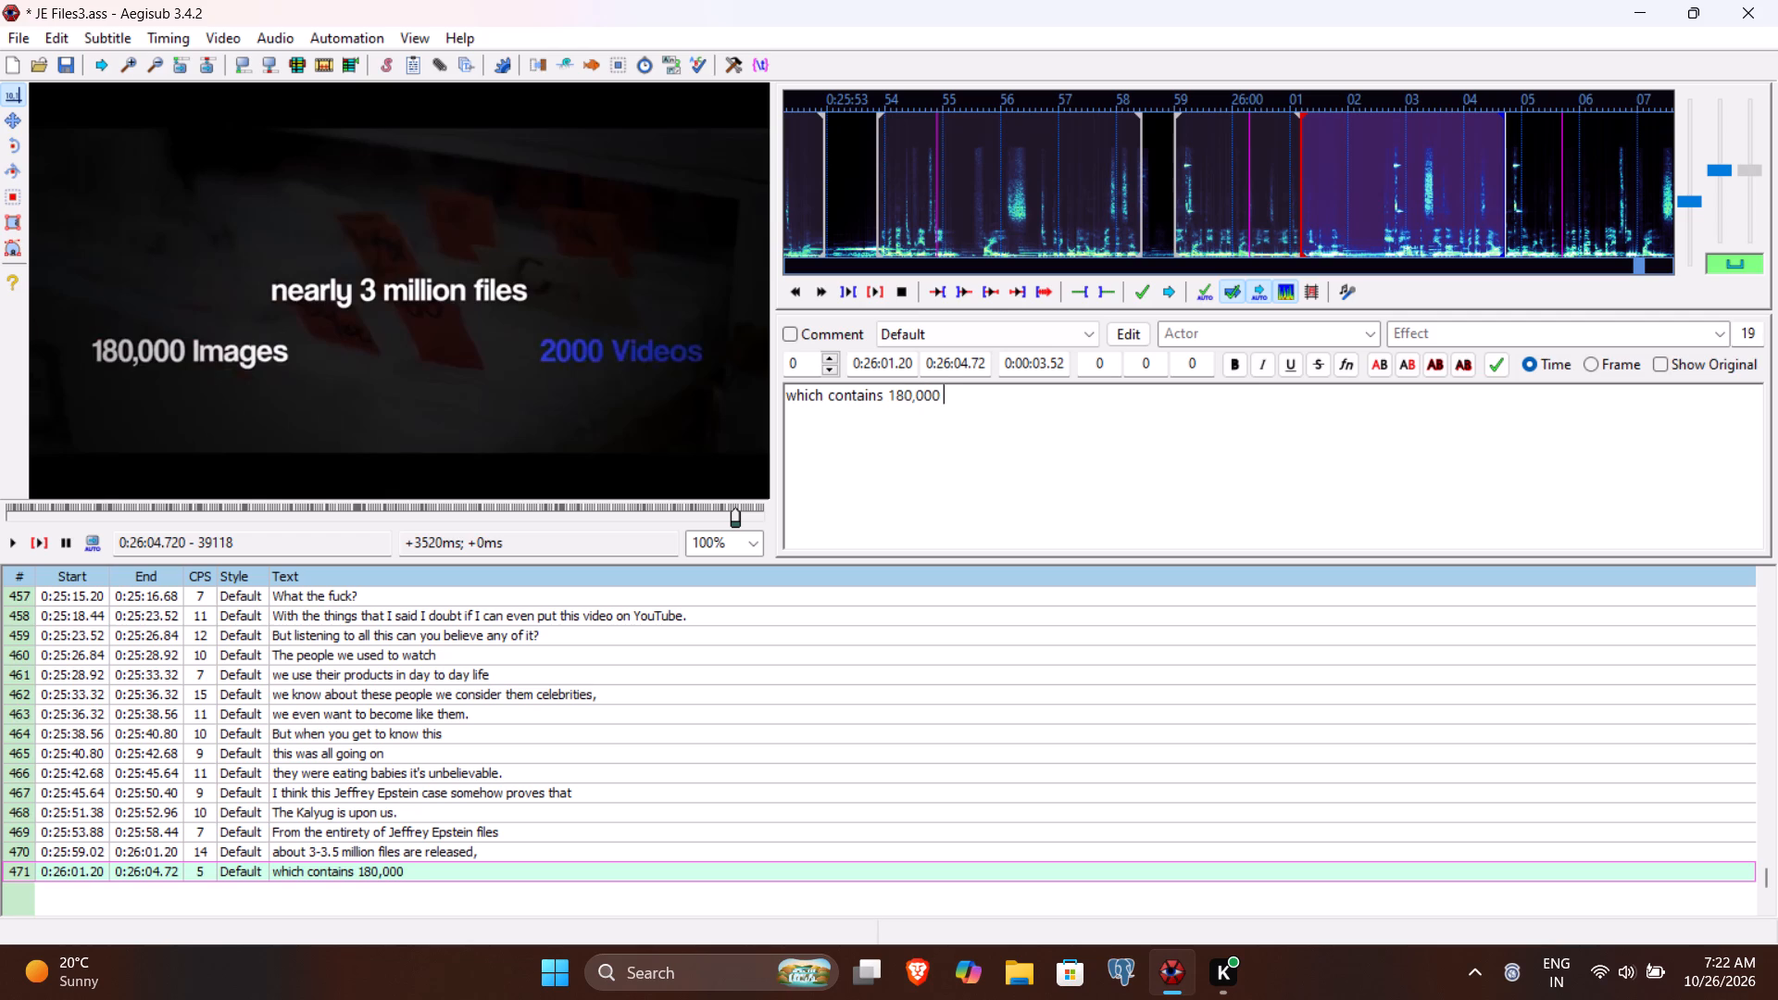
{"action": "type", "text": "images"}
{"action": "key", "text": "Return"}
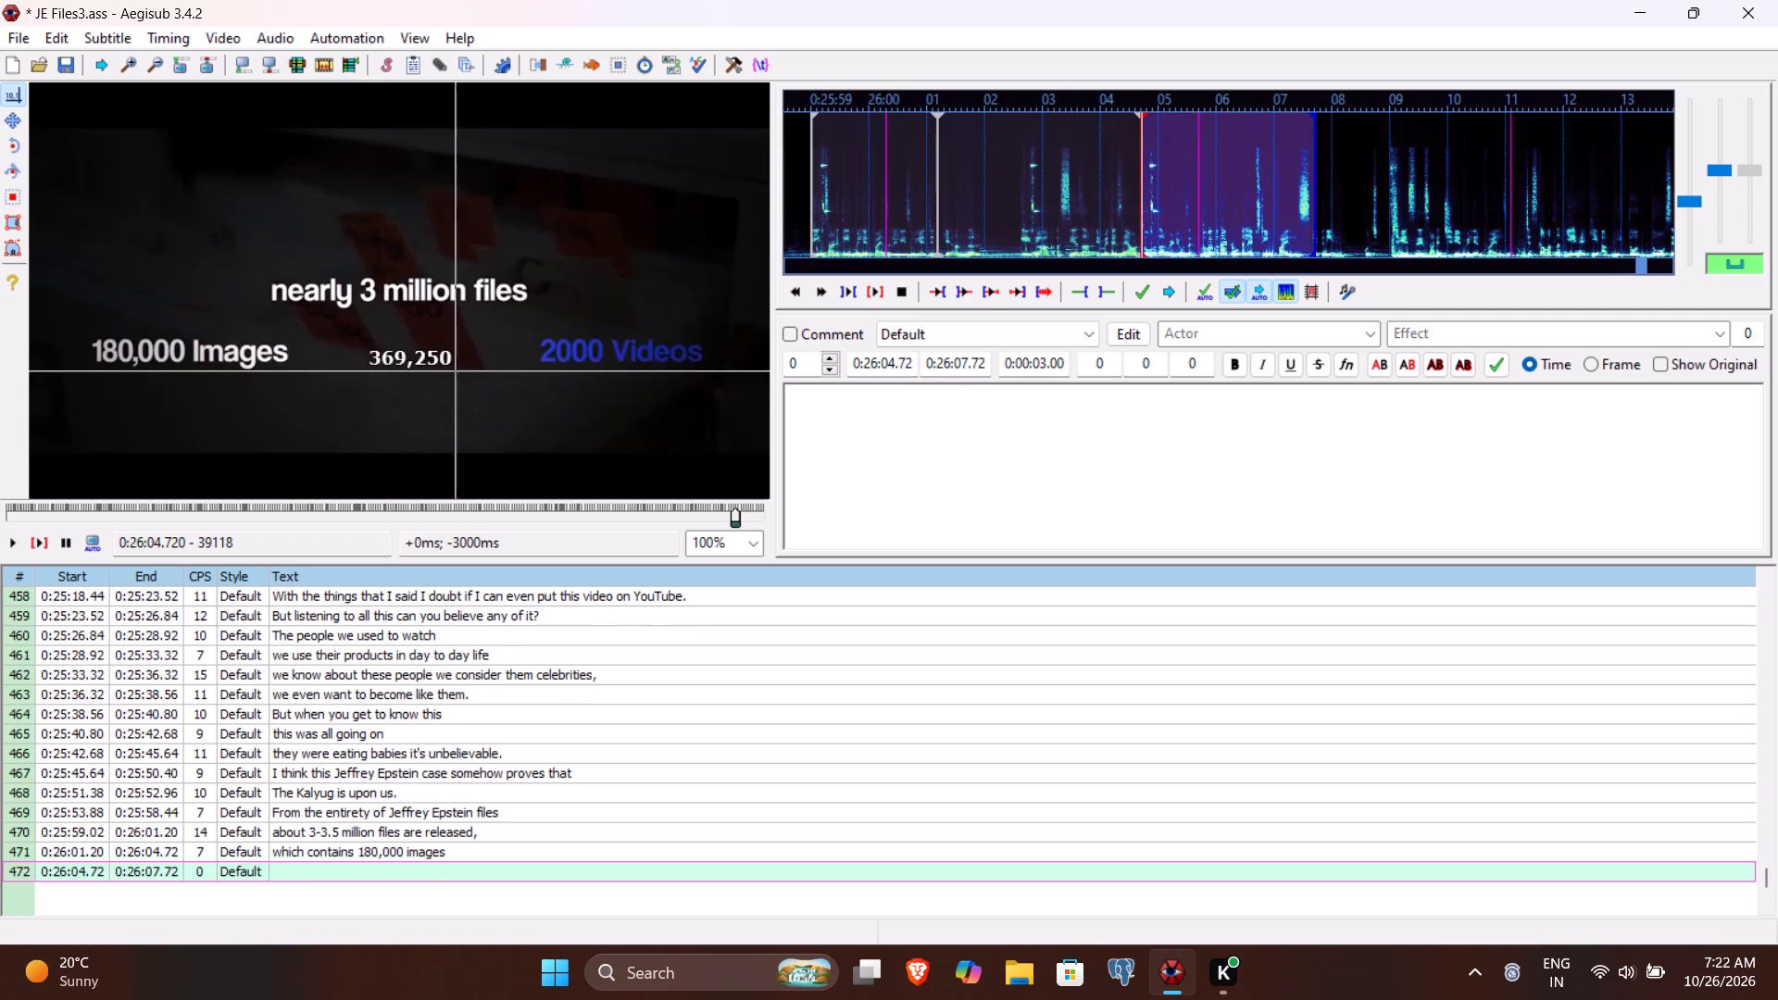
Play the empty line 472 against the video and set its end time to 0:26:05.68.
{"action": "left_click", "coordinate": [43, 535]}
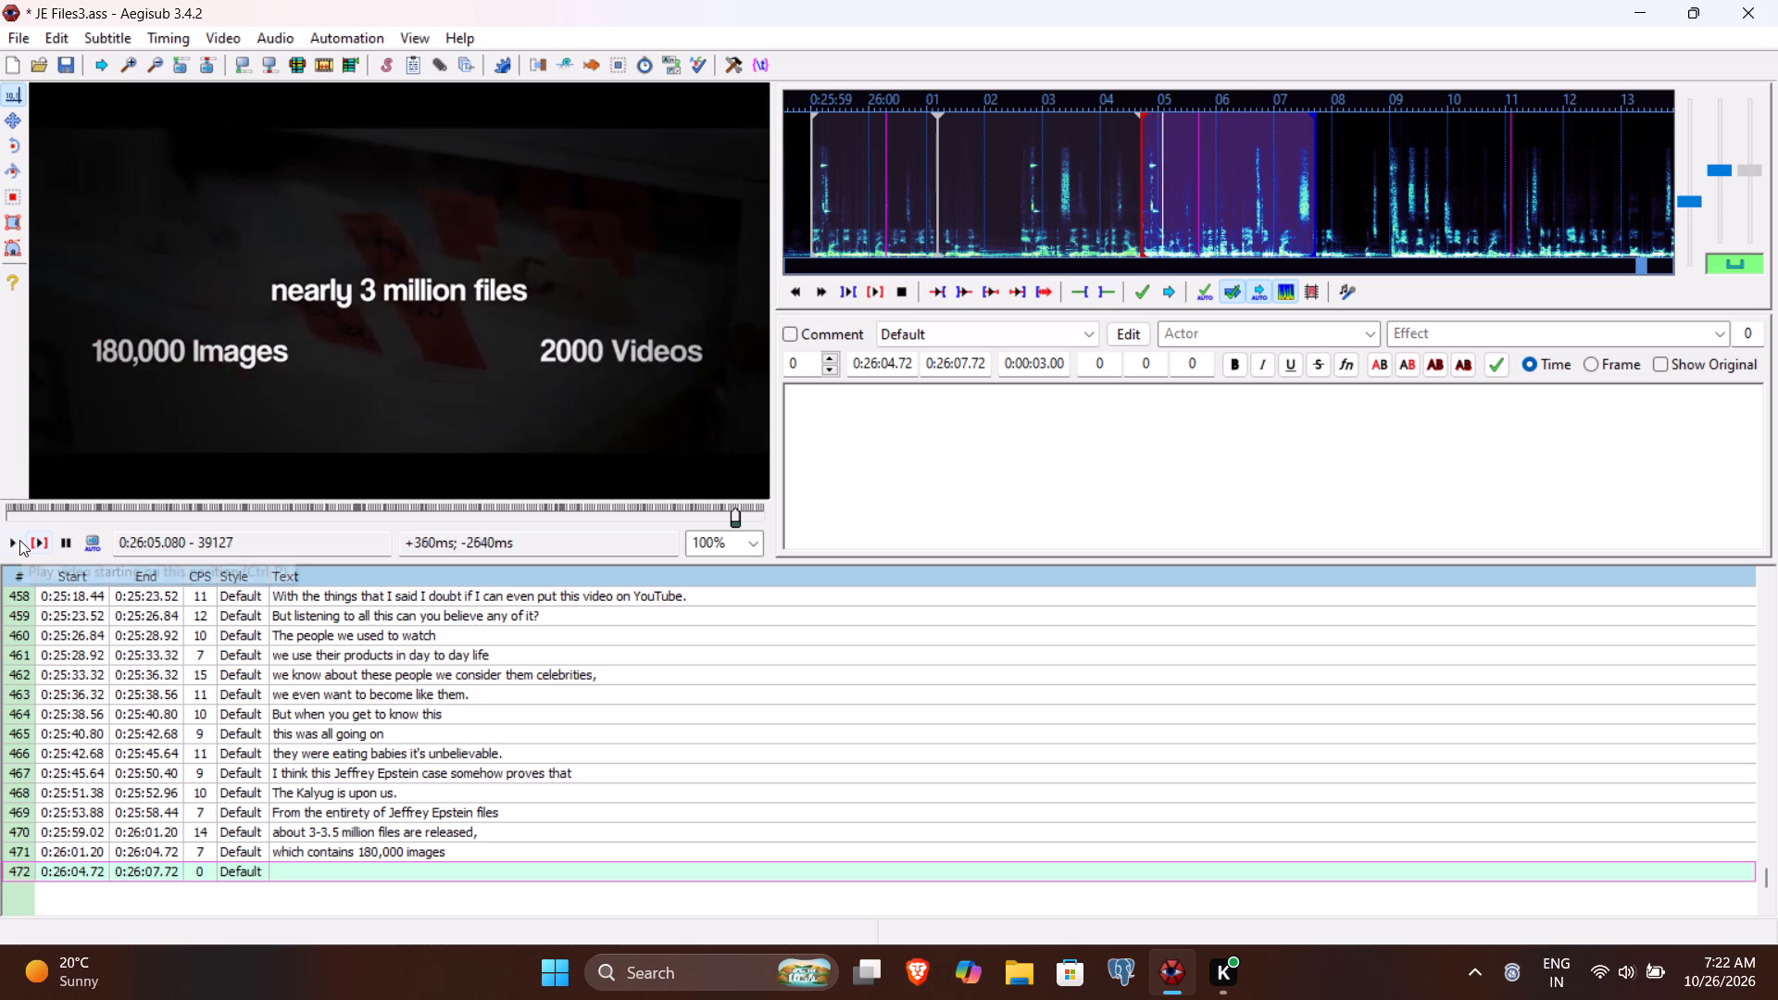
{"action": "left_click", "coordinate": [1, 540]}
{"action": "left_click", "coordinate": [39, 538]}
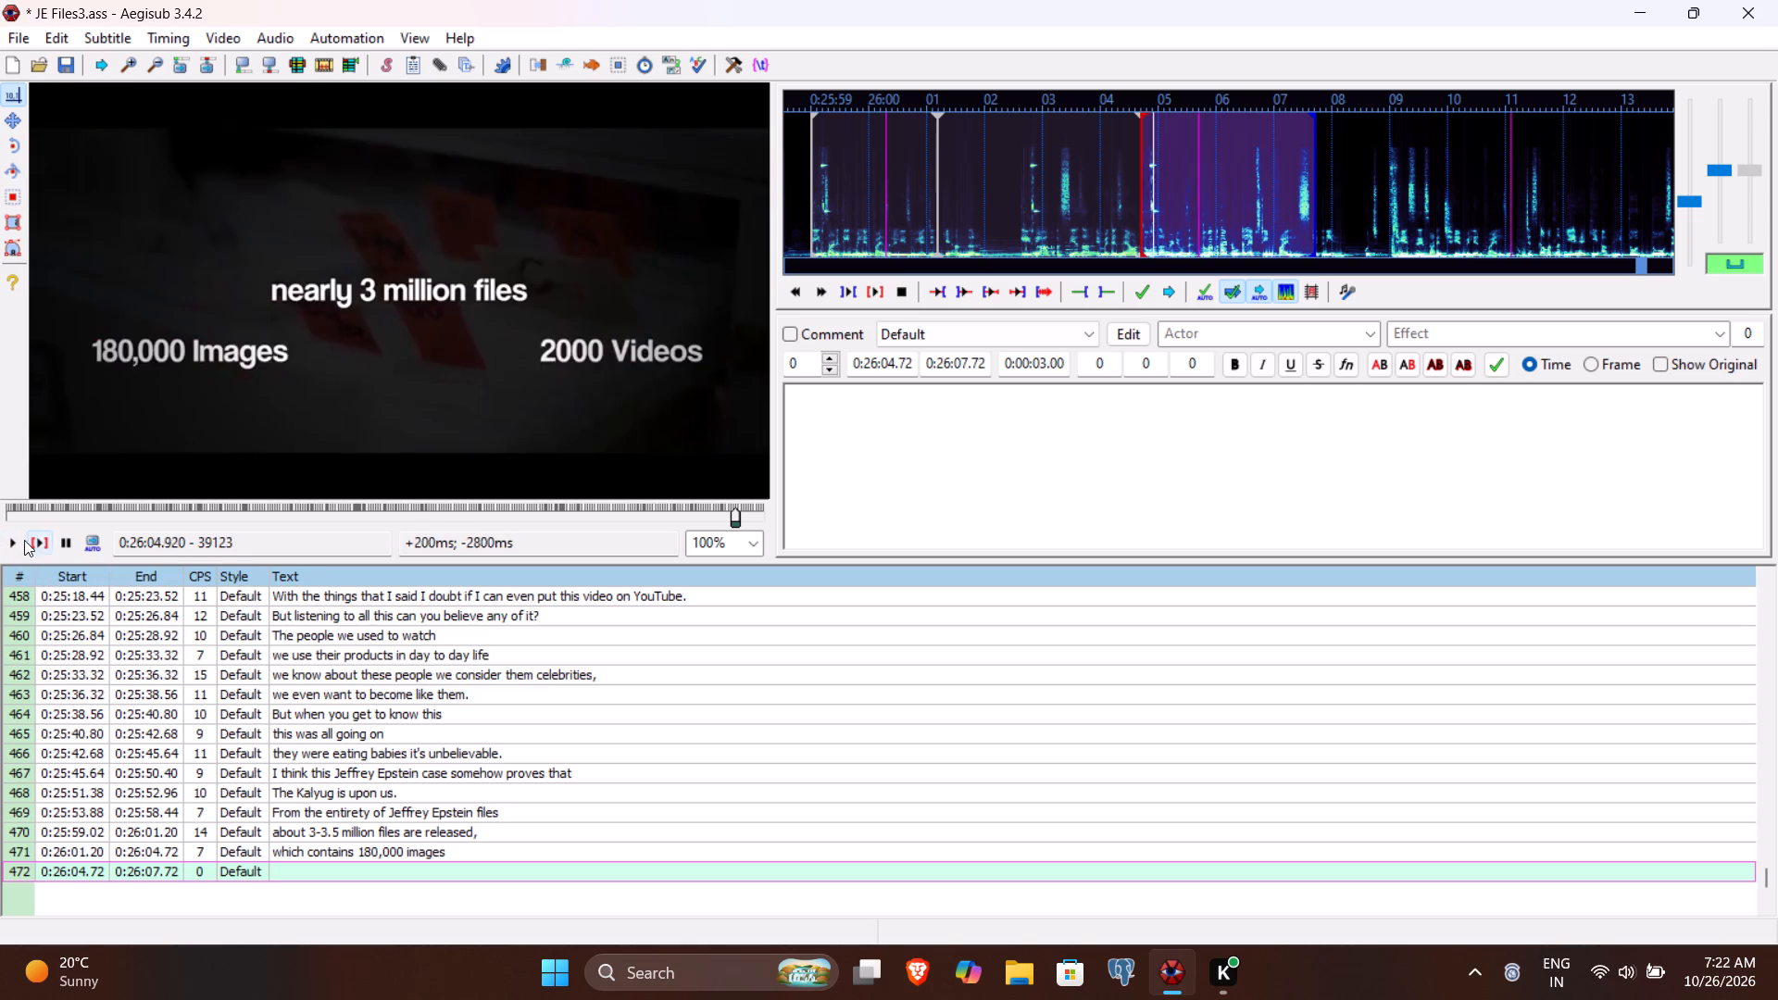
{"action": "left_click", "coordinate": [11, 542]}
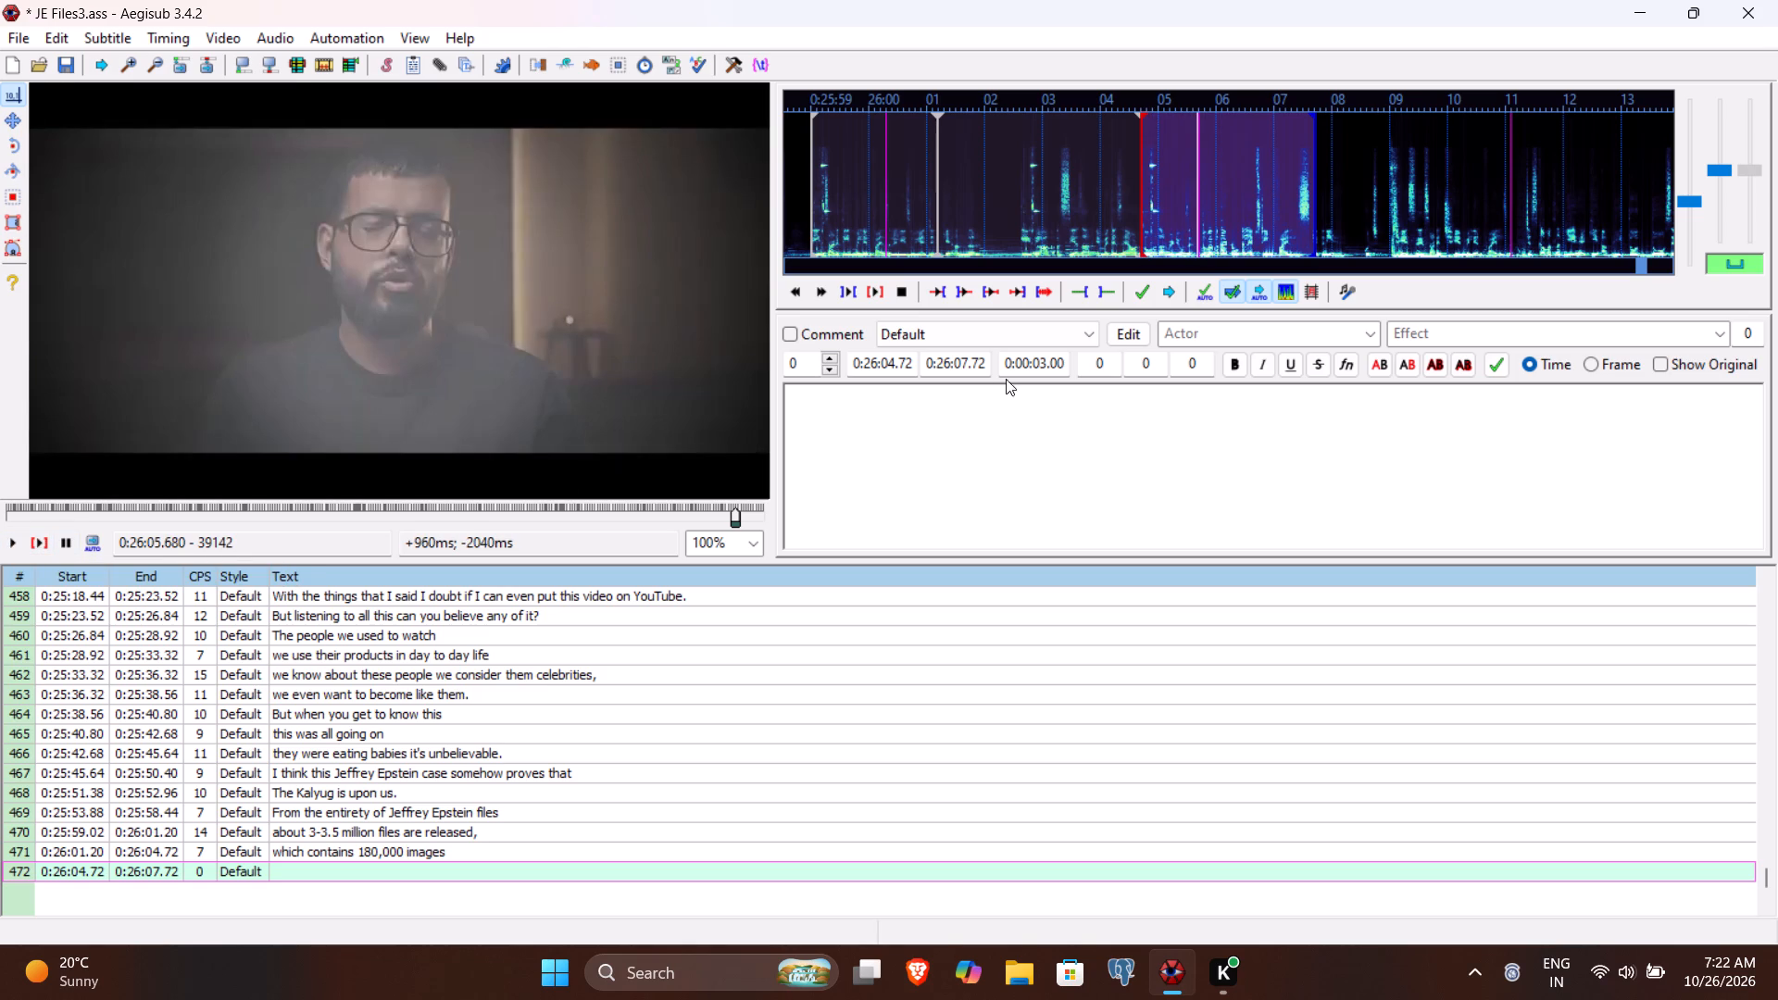
{"action": "left_click", "coordinate": [963, 363]}
{"action": "key", "text": "5"}
{"action": "type", "text": "68"}
Enter "ad 2000 videos." as line 472's text and commit it to start line 473.
{"action": "left_click", "coordinate": [980, 452]}
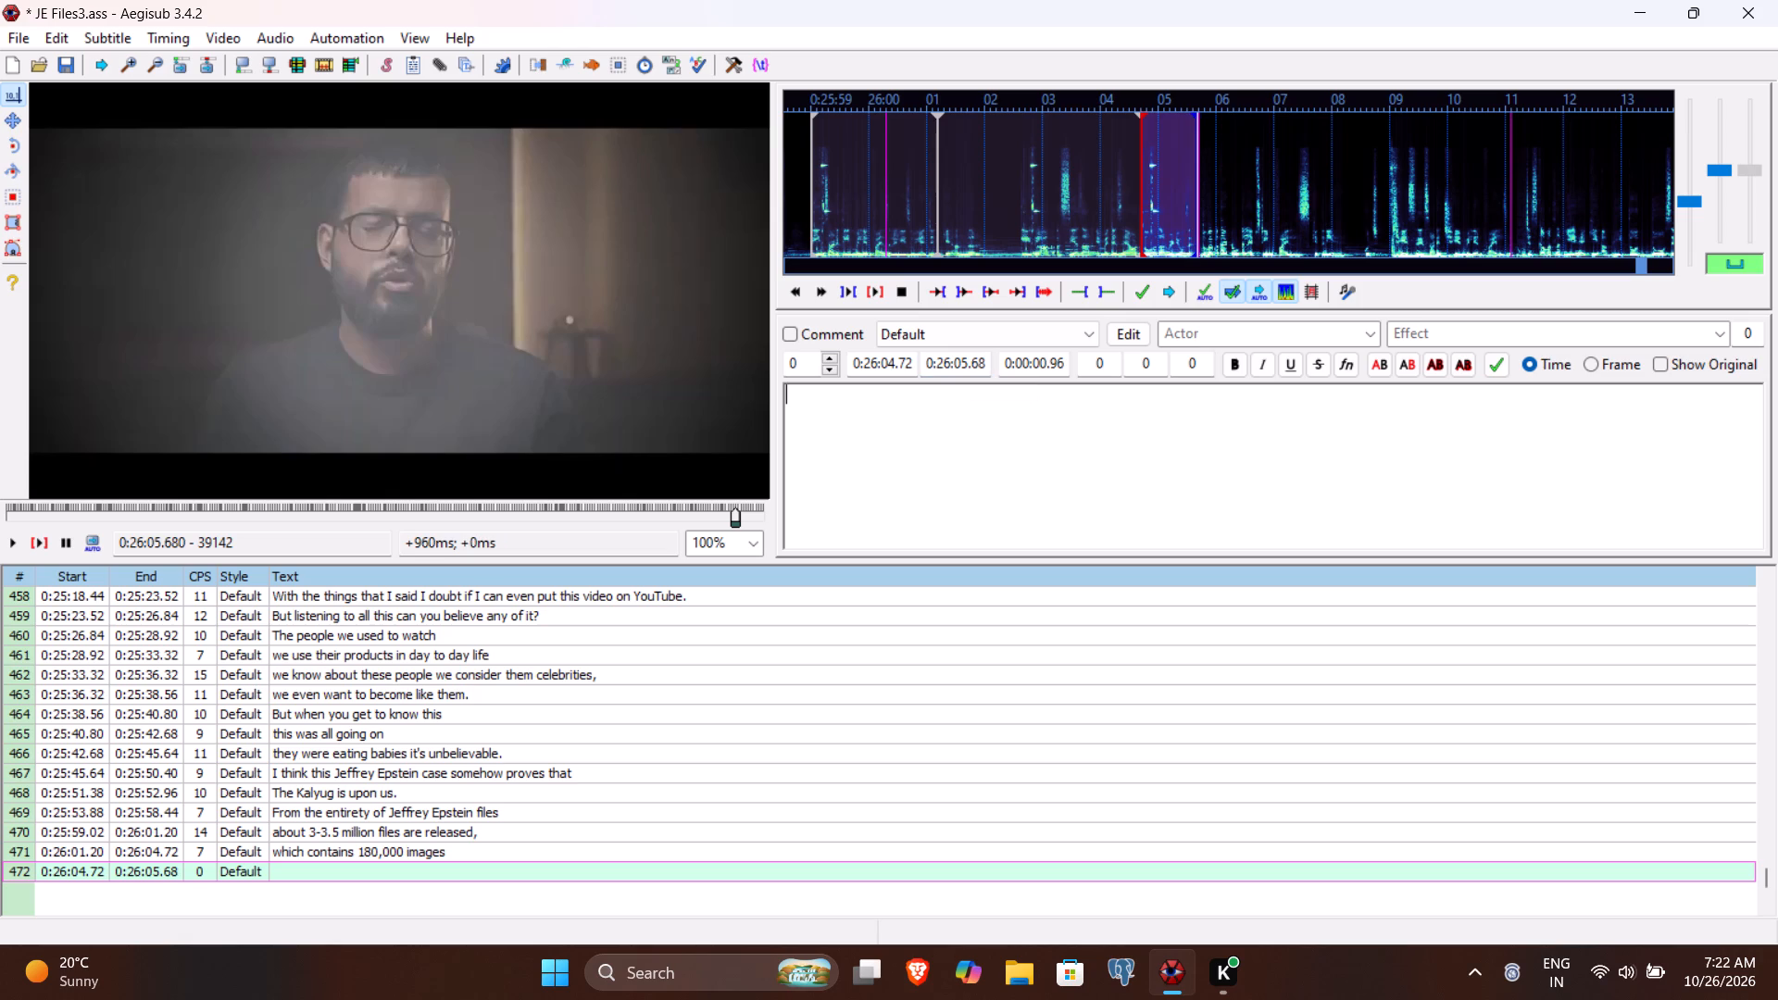
{"action": "key", "text": "a"}
{"action": "type", "text": "d 2000"}
{"action": "key", "text": "space"}
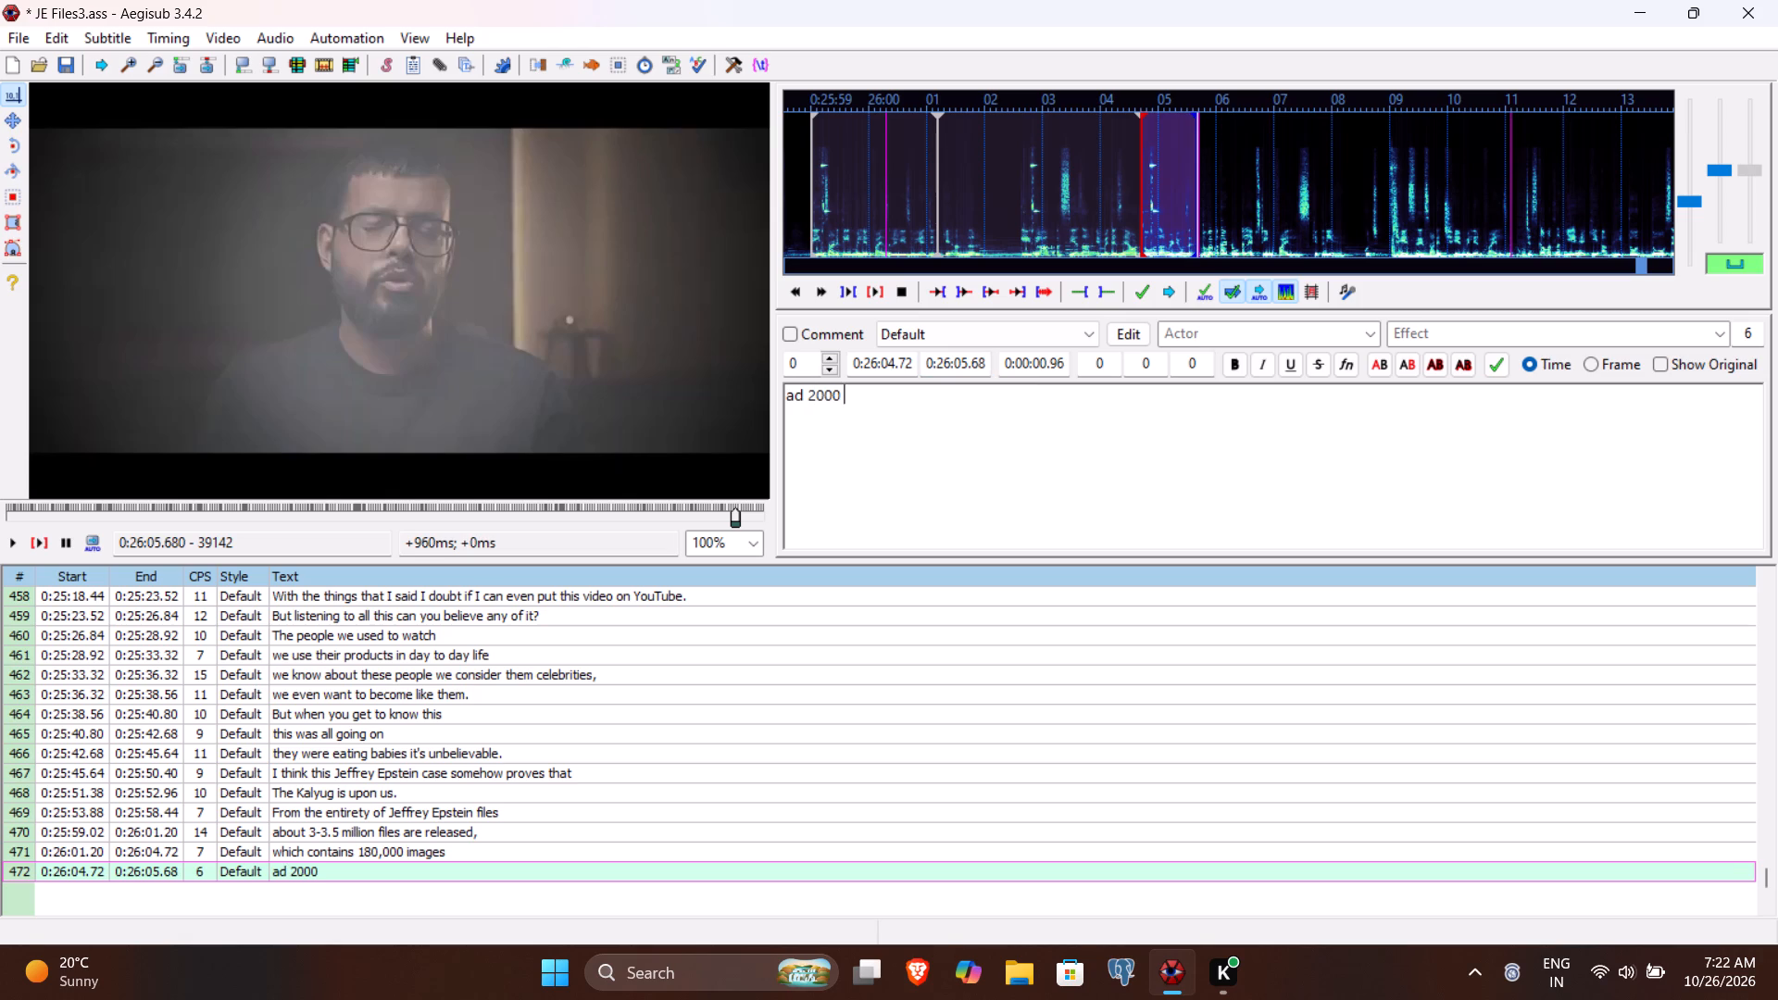
{"action": "type", "text": "vide"}
{"action": "type", "text": "os."}
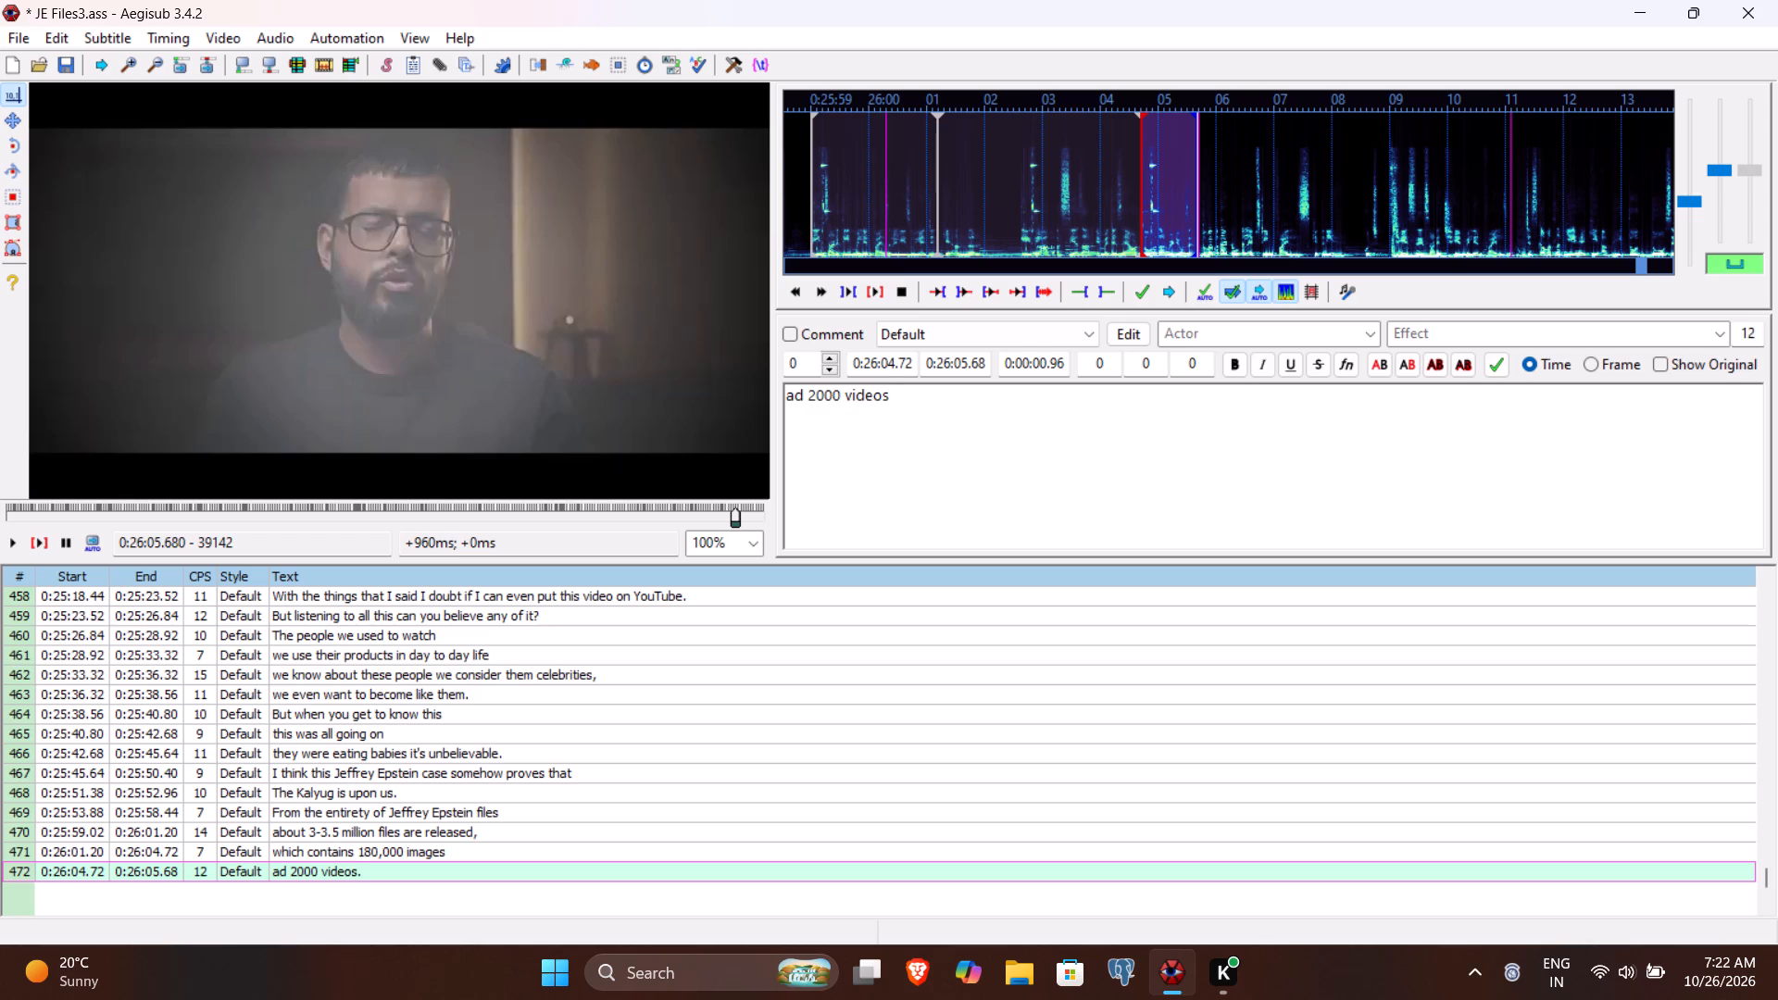
{"action": "key", "text": "Return"}
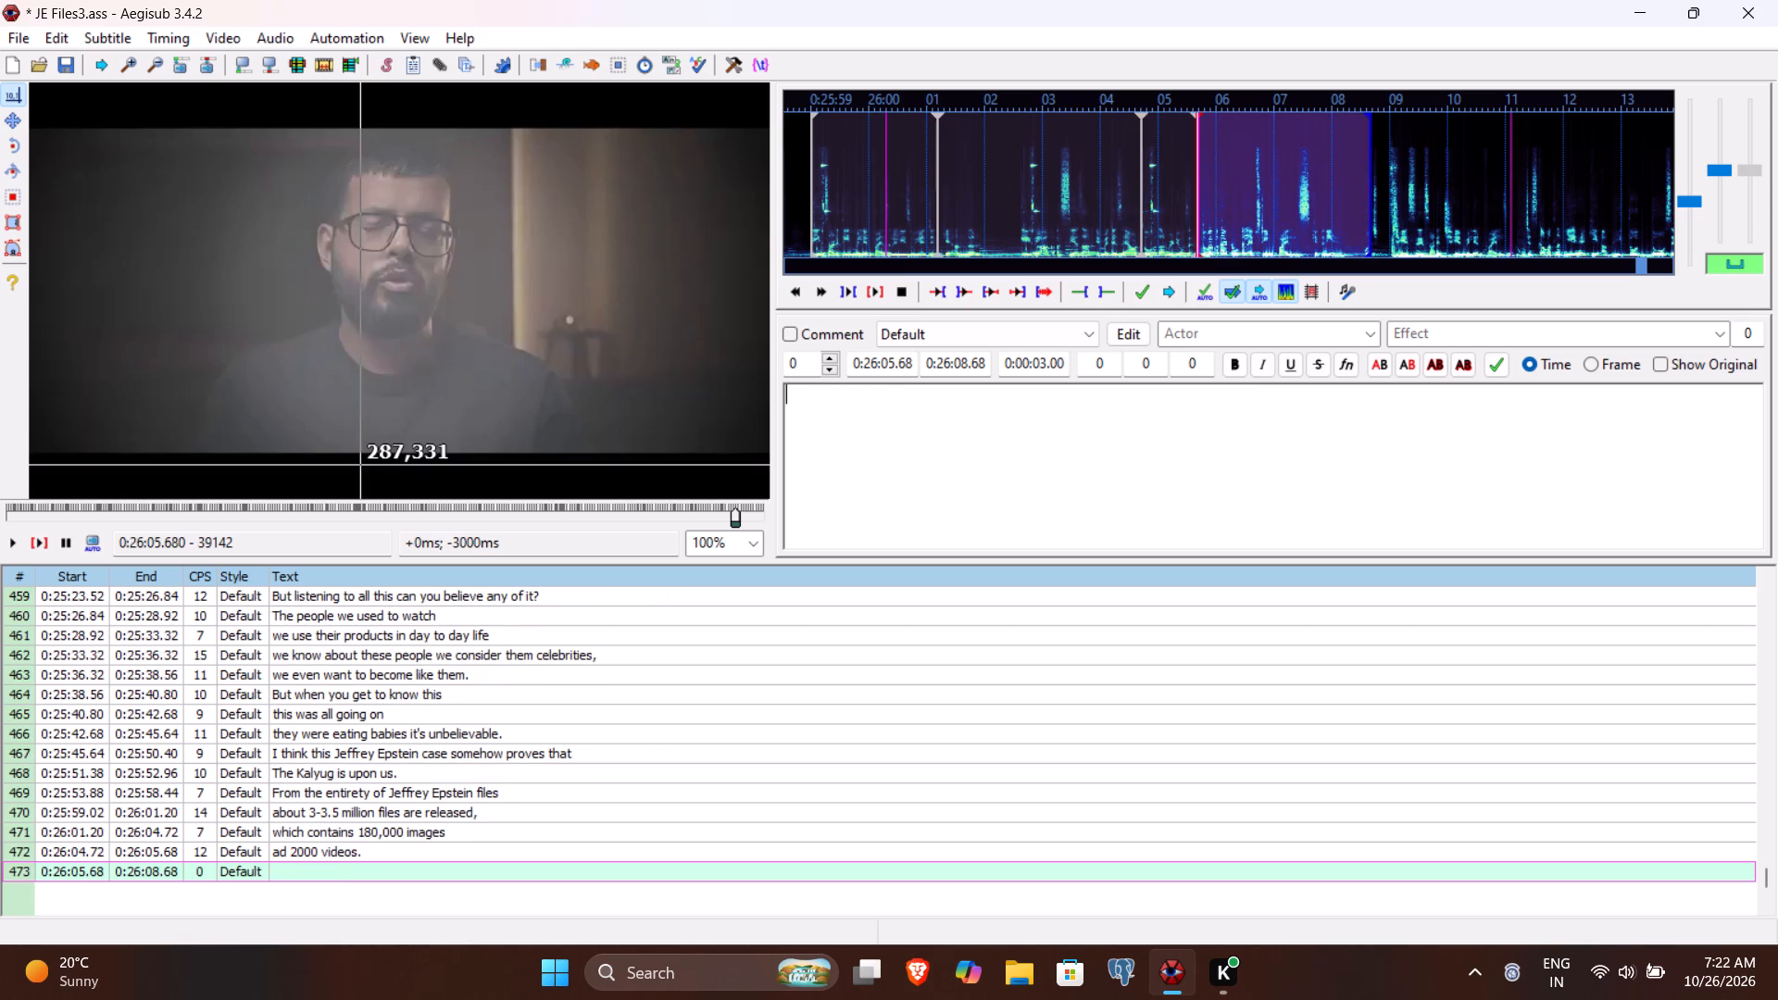
Play the empty line 473 against the video and set its end time to 0:26:08.16.
{"action": "left_click", "coordinate": [37, 537]}
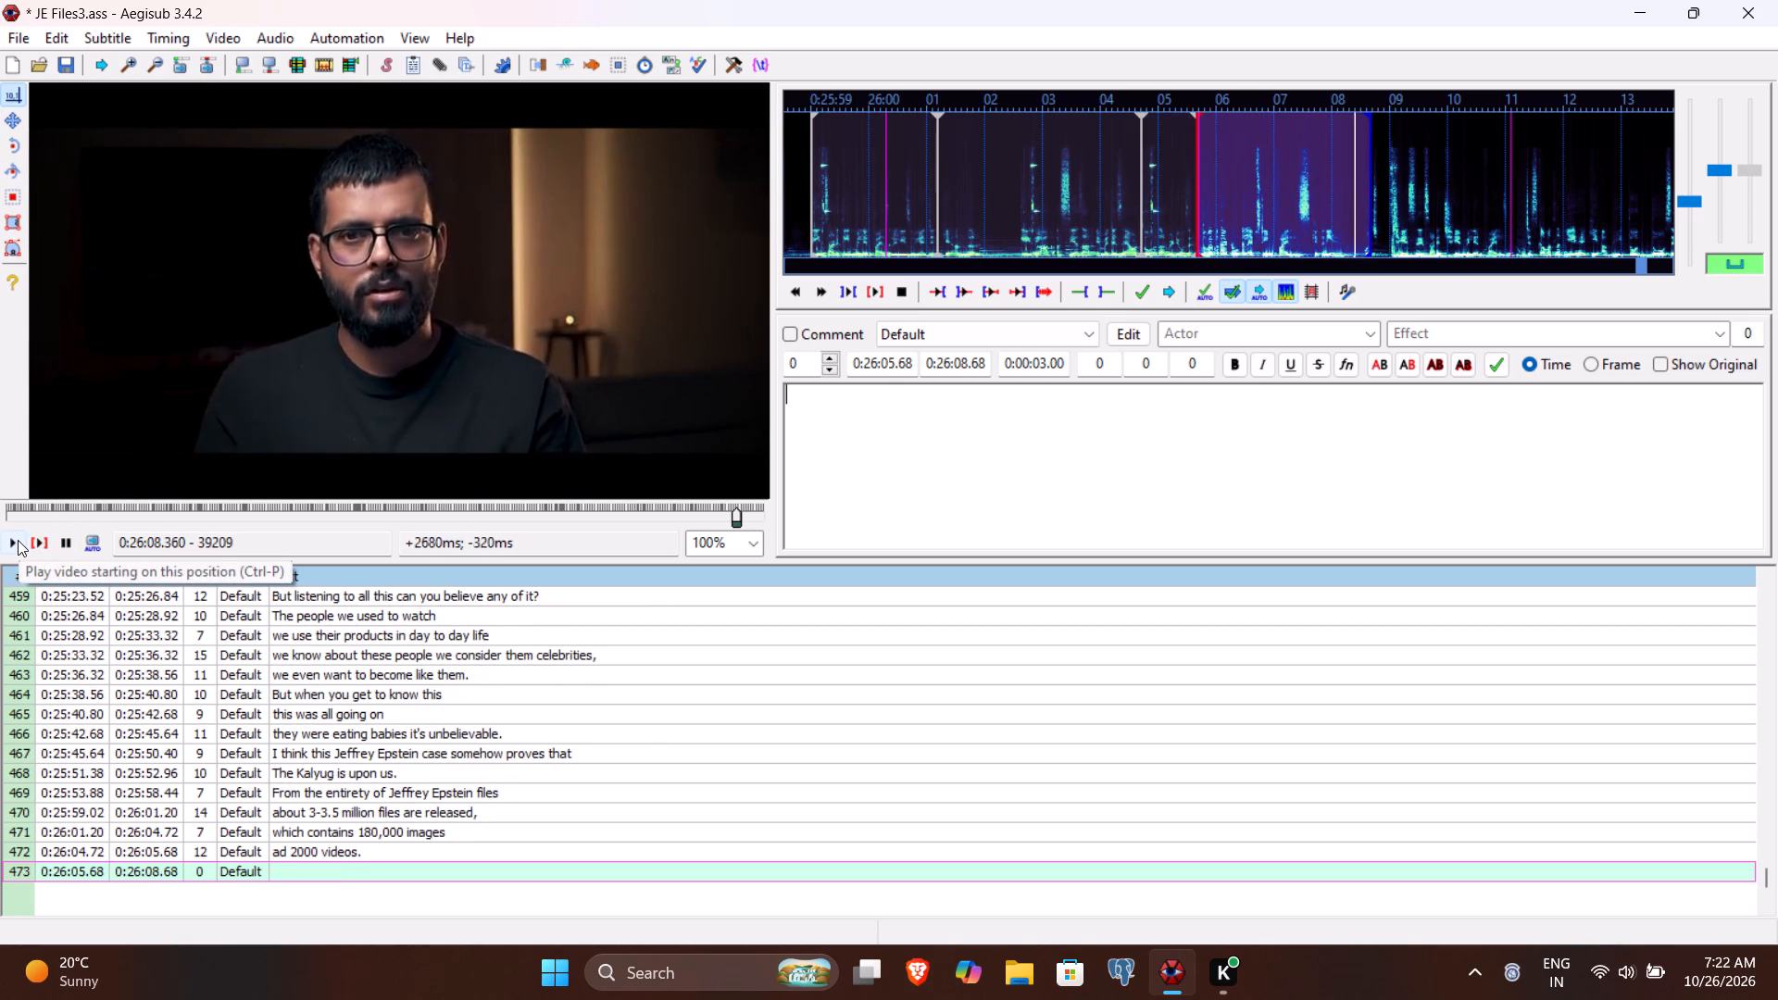
{"action": "left_click", "coordinate": [38, 542]}
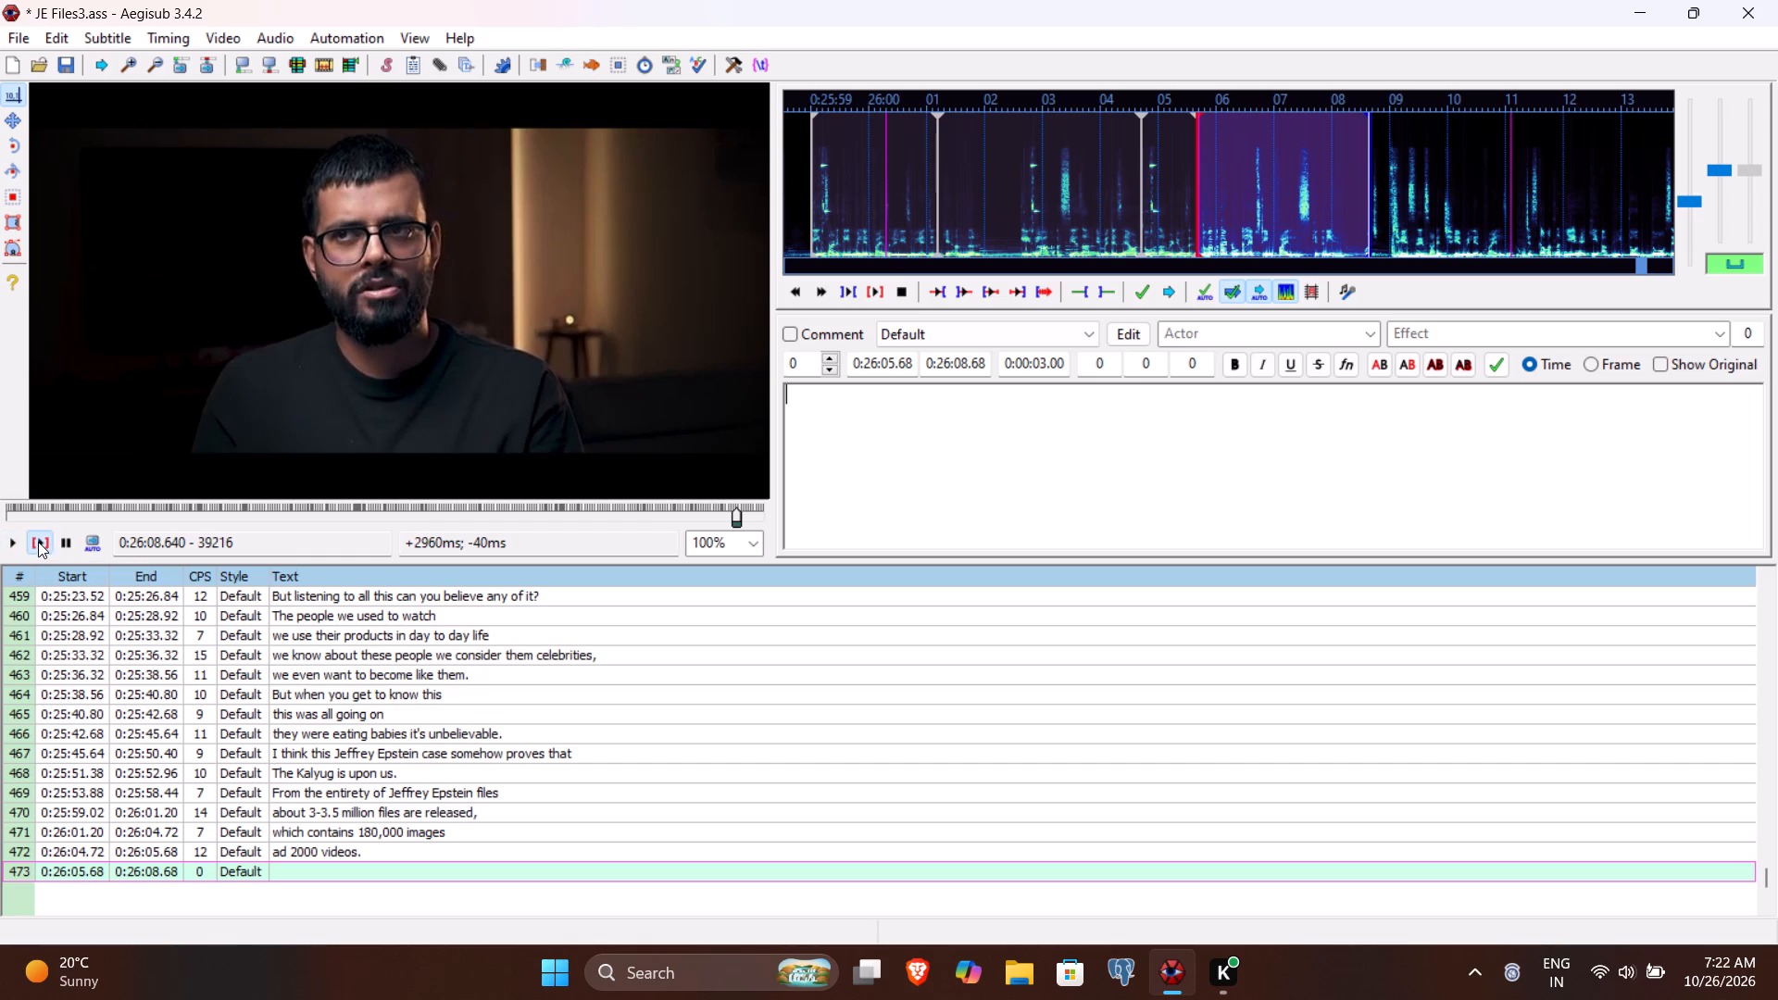
{"action": "left_click", "coordinate": [38, 542]}
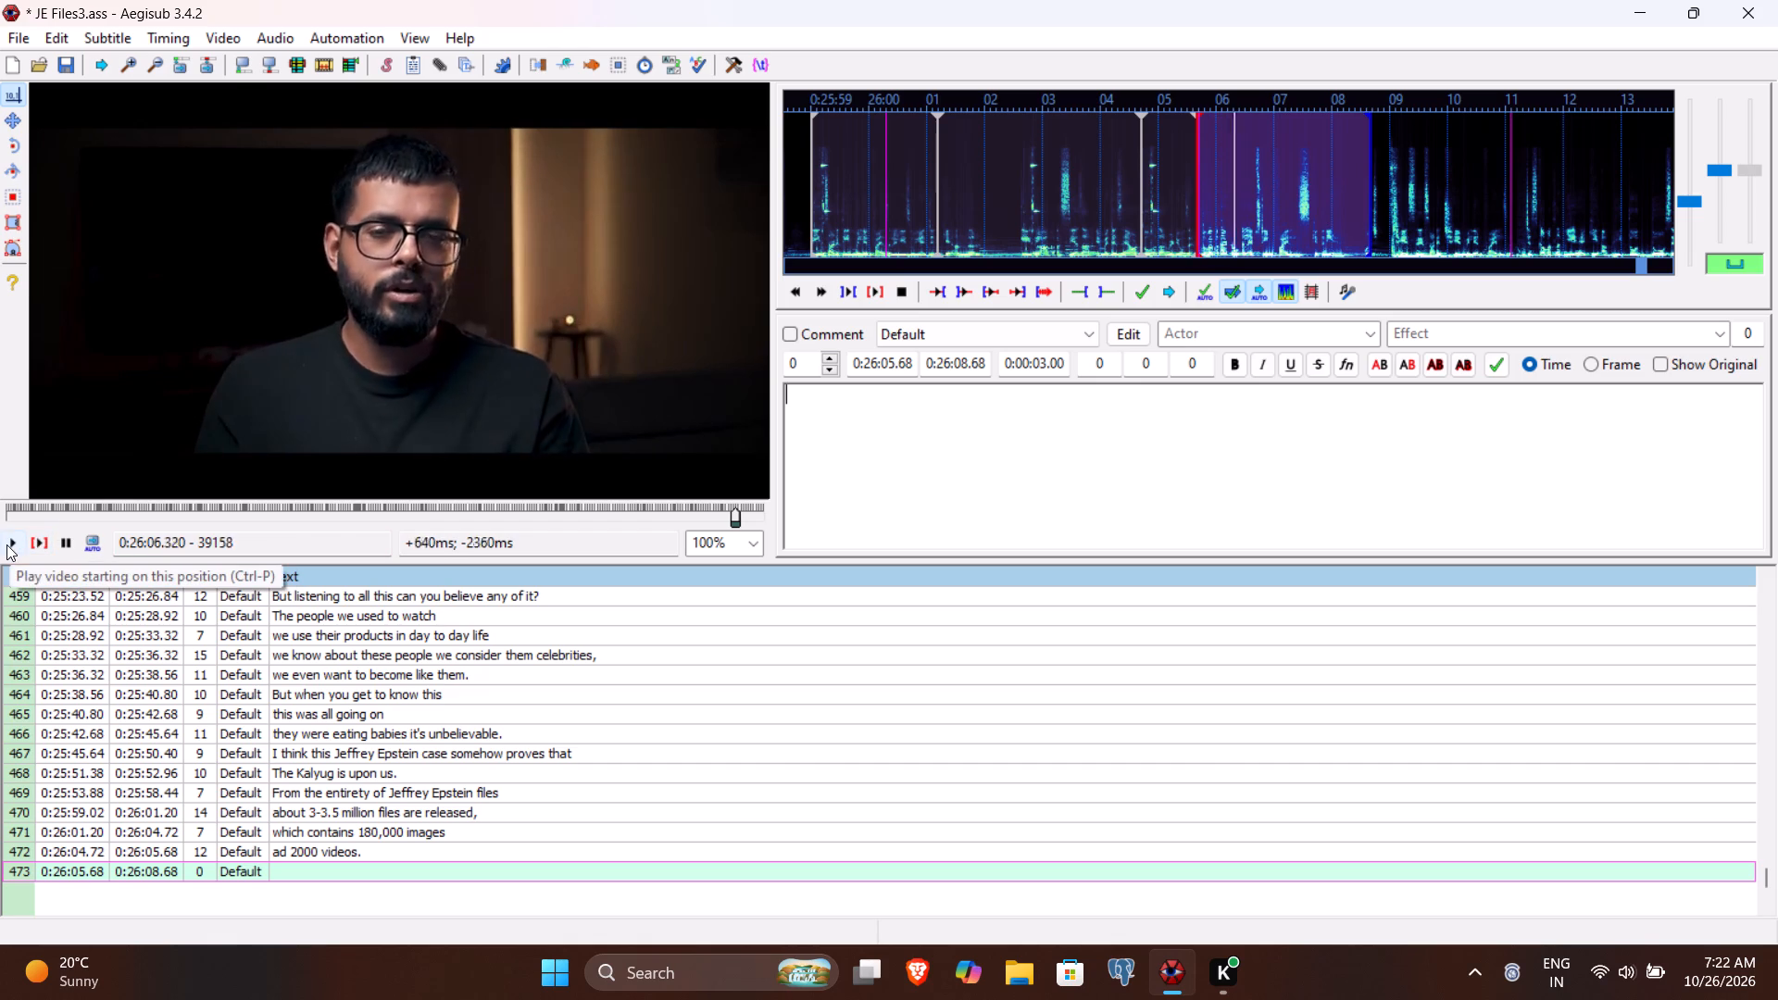
{"action": "left_click", "coordinate": [6, 544]}
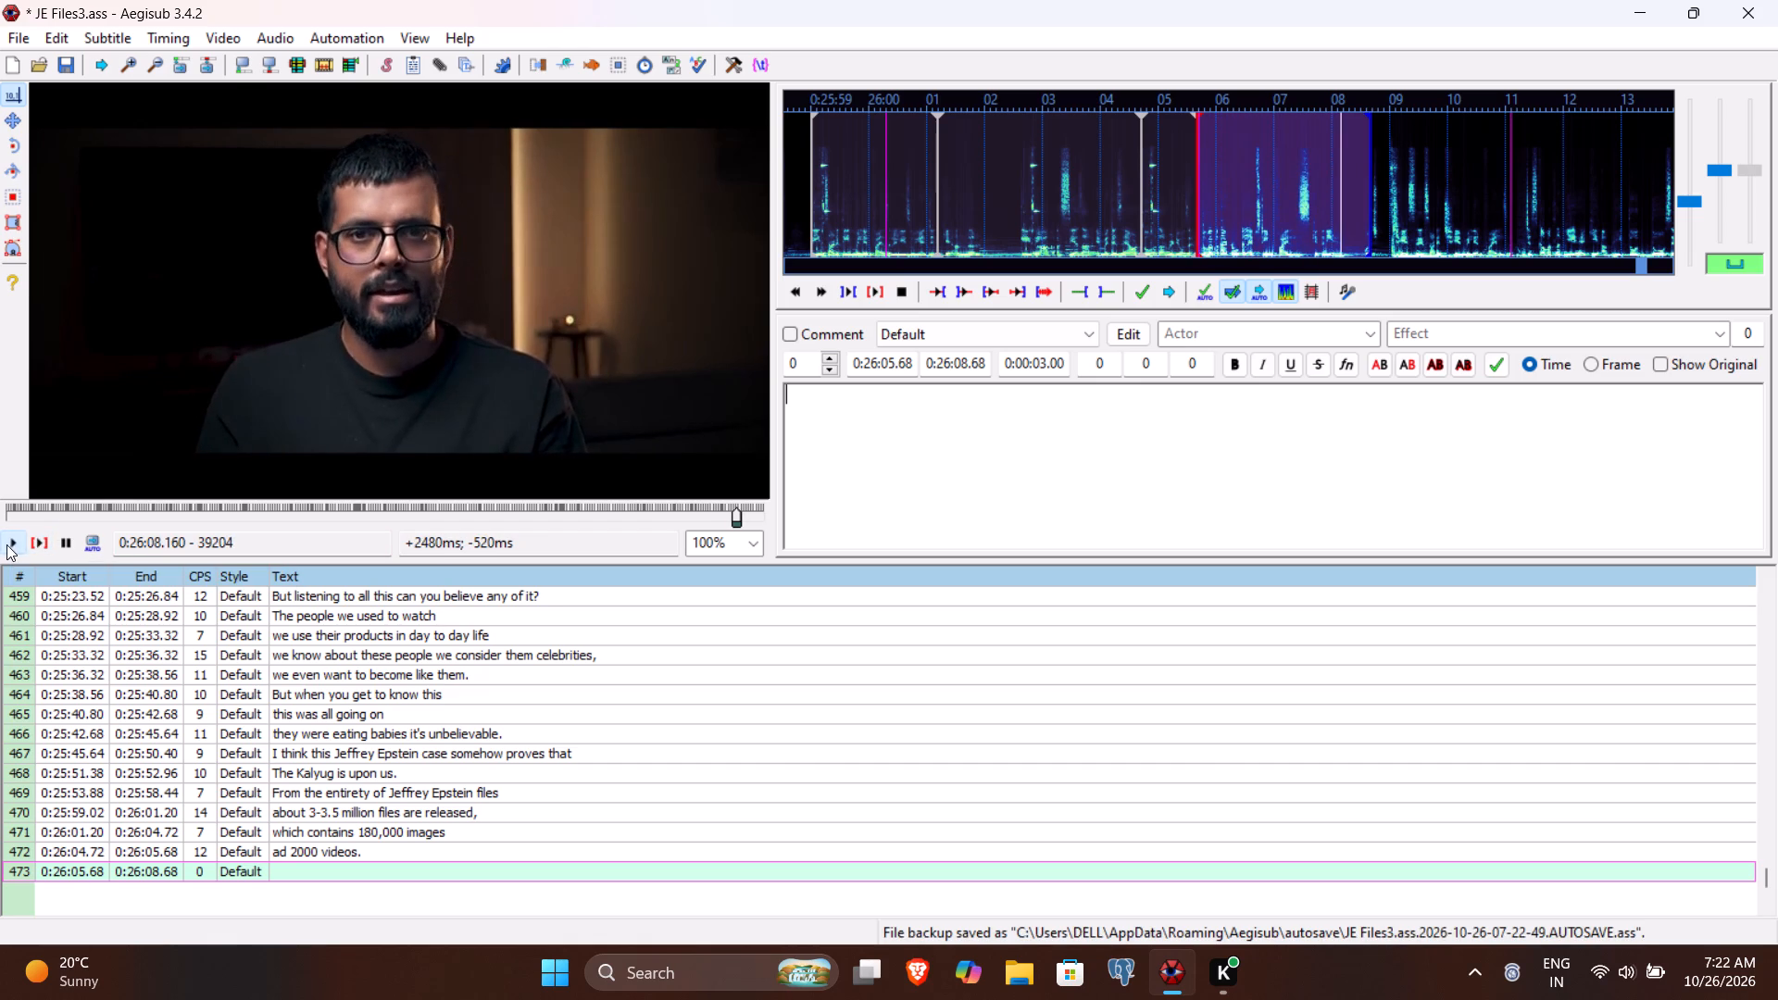
{"action": "left_click", "coordinate": [967, 366]}
{"action": "key", "text": "1"}
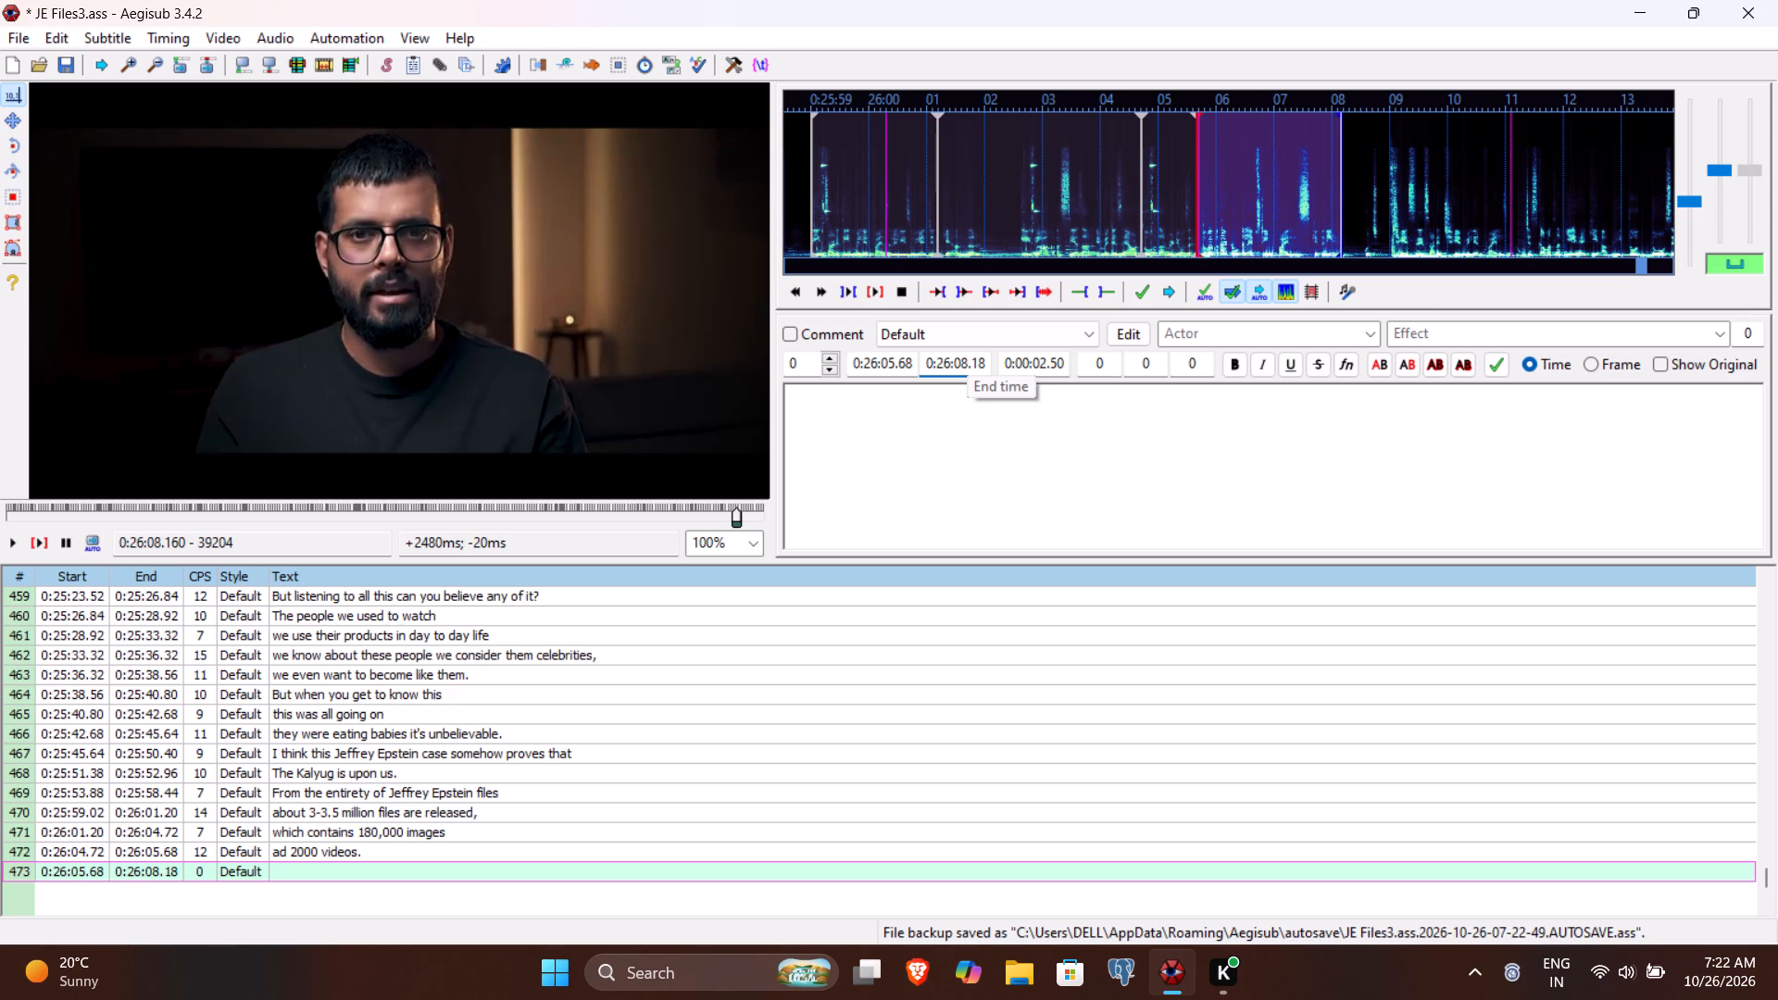
{"action": "key", "text": "6"}
Enter "Do you know the total number of Epstein files?" as line 473's text, play it back, and commit it to start line 474.
{"action": "left_click", "coordinate": [967, 448]}
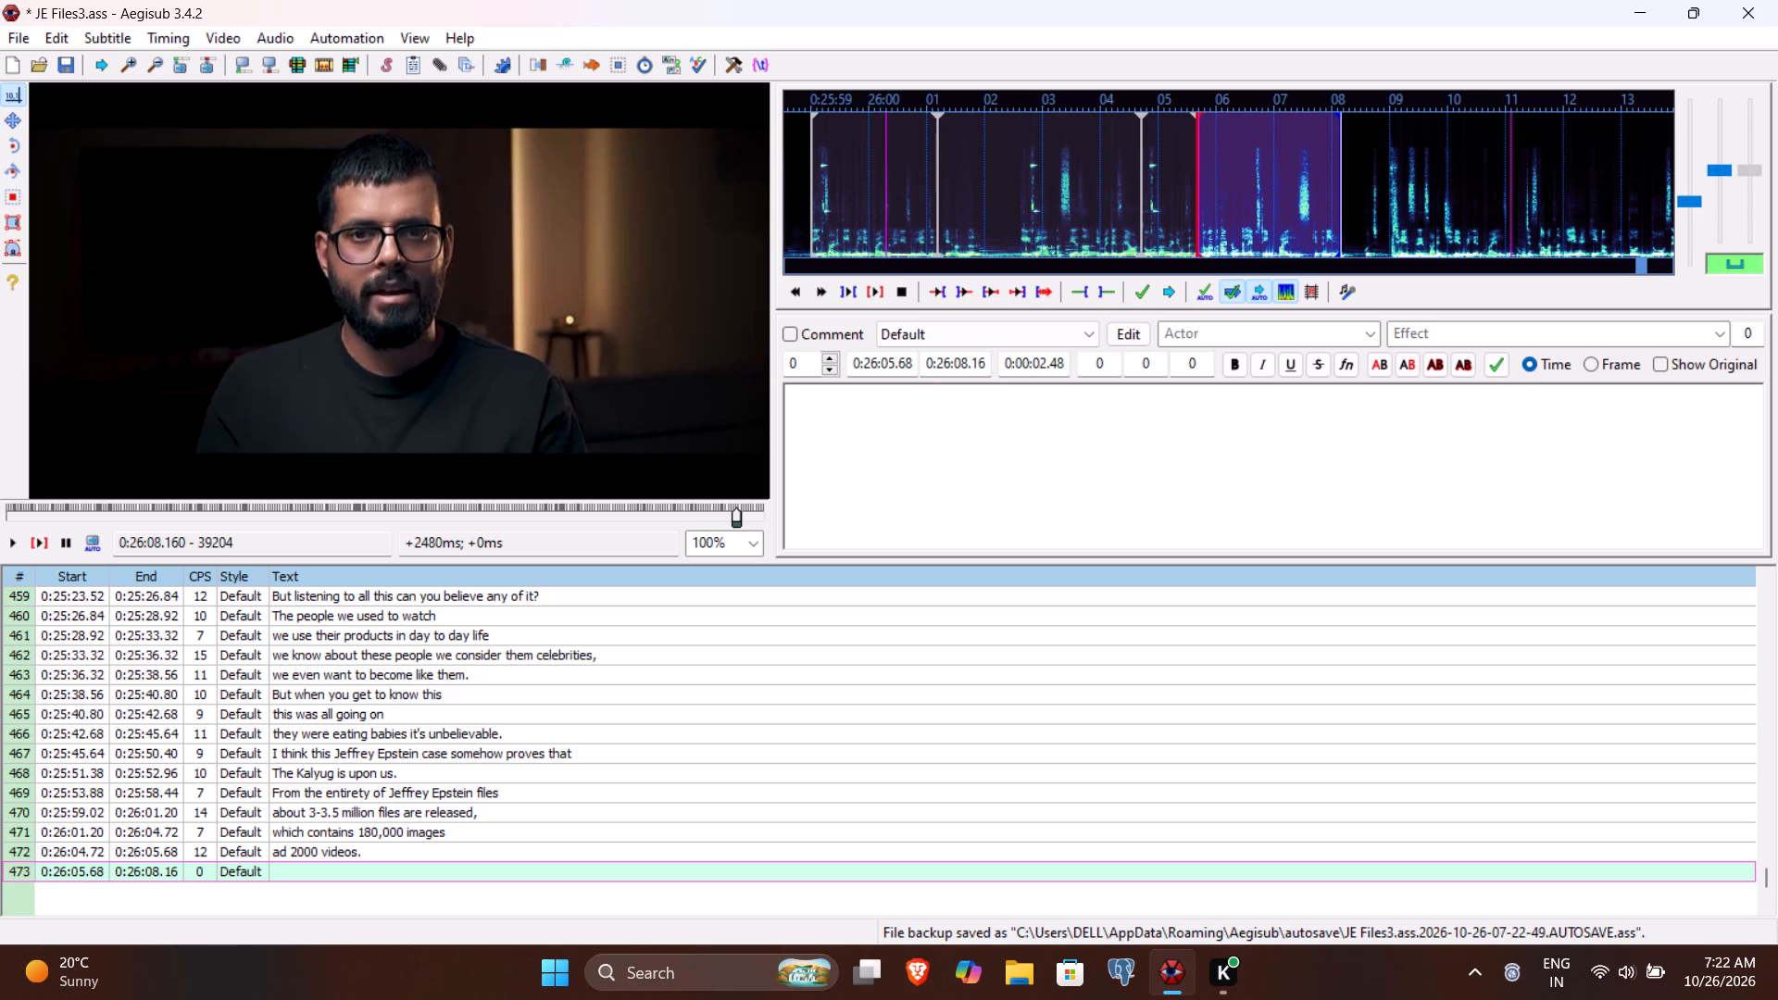
{"action": "type", "text": "Do"}
{"action": "key", "text": "space"}
{"action": "type", "text": "you"}
{"action": "key", "text": "space"}
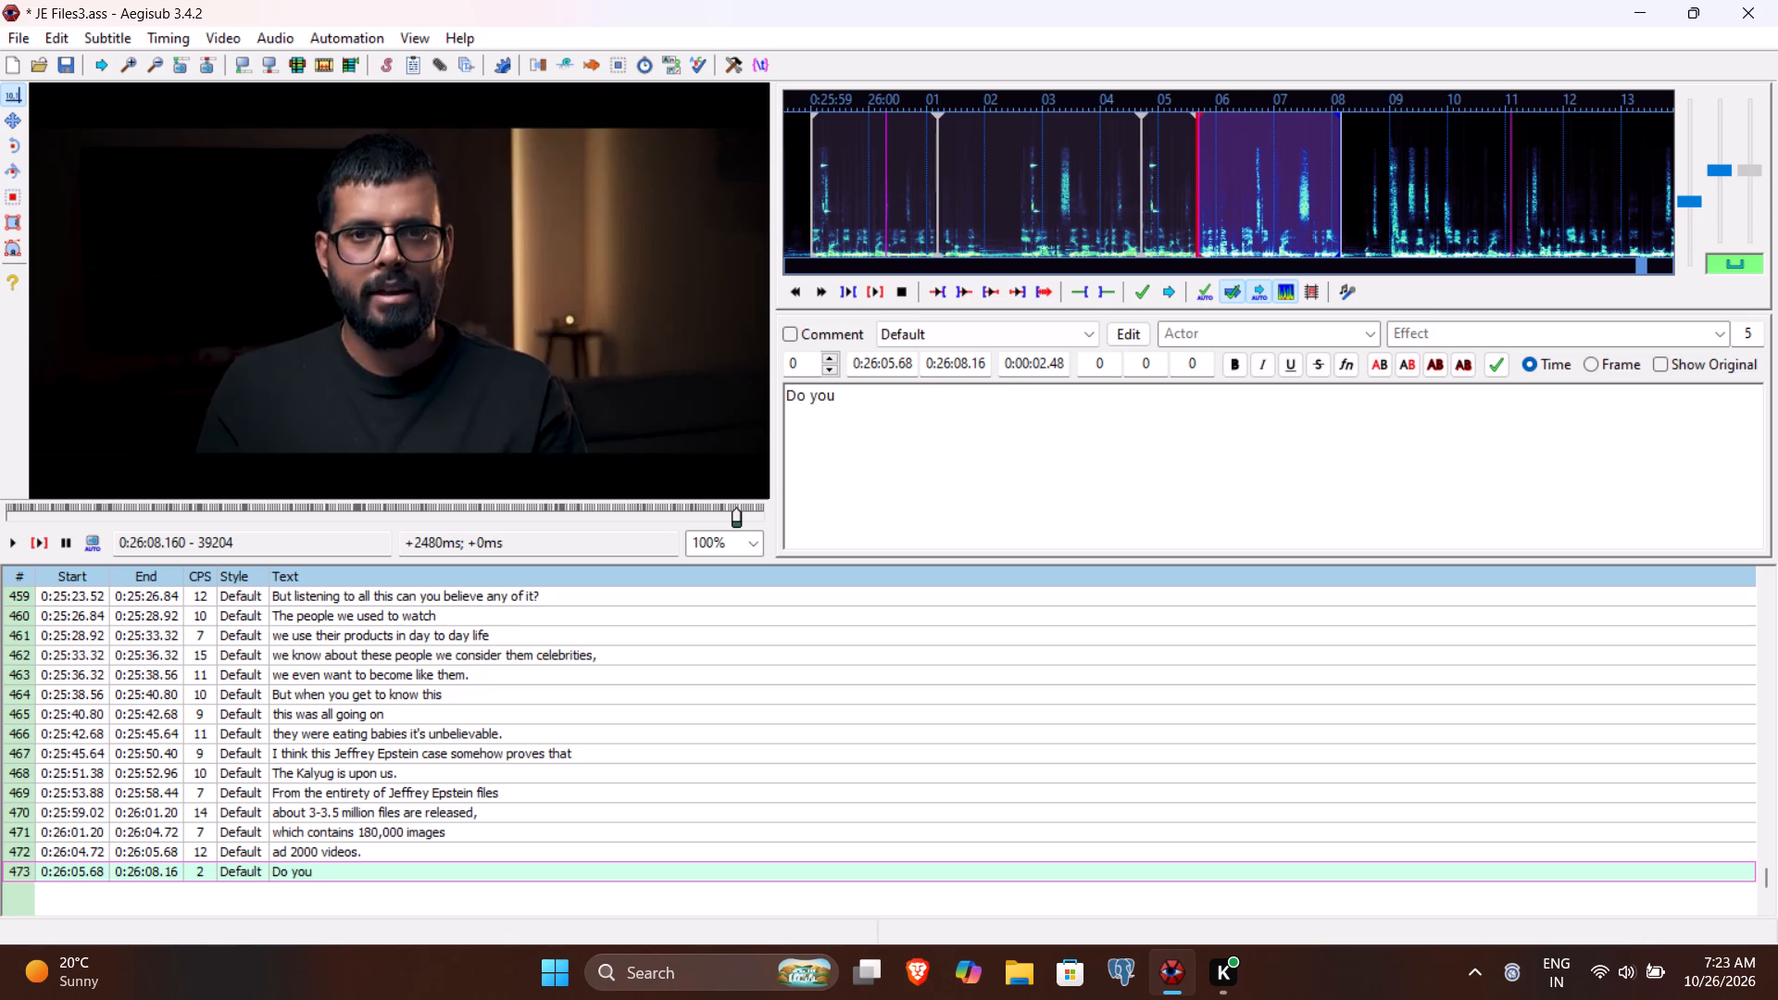
{"action": "type", "text": "know th"}
{"action": "type", "text": "e"}
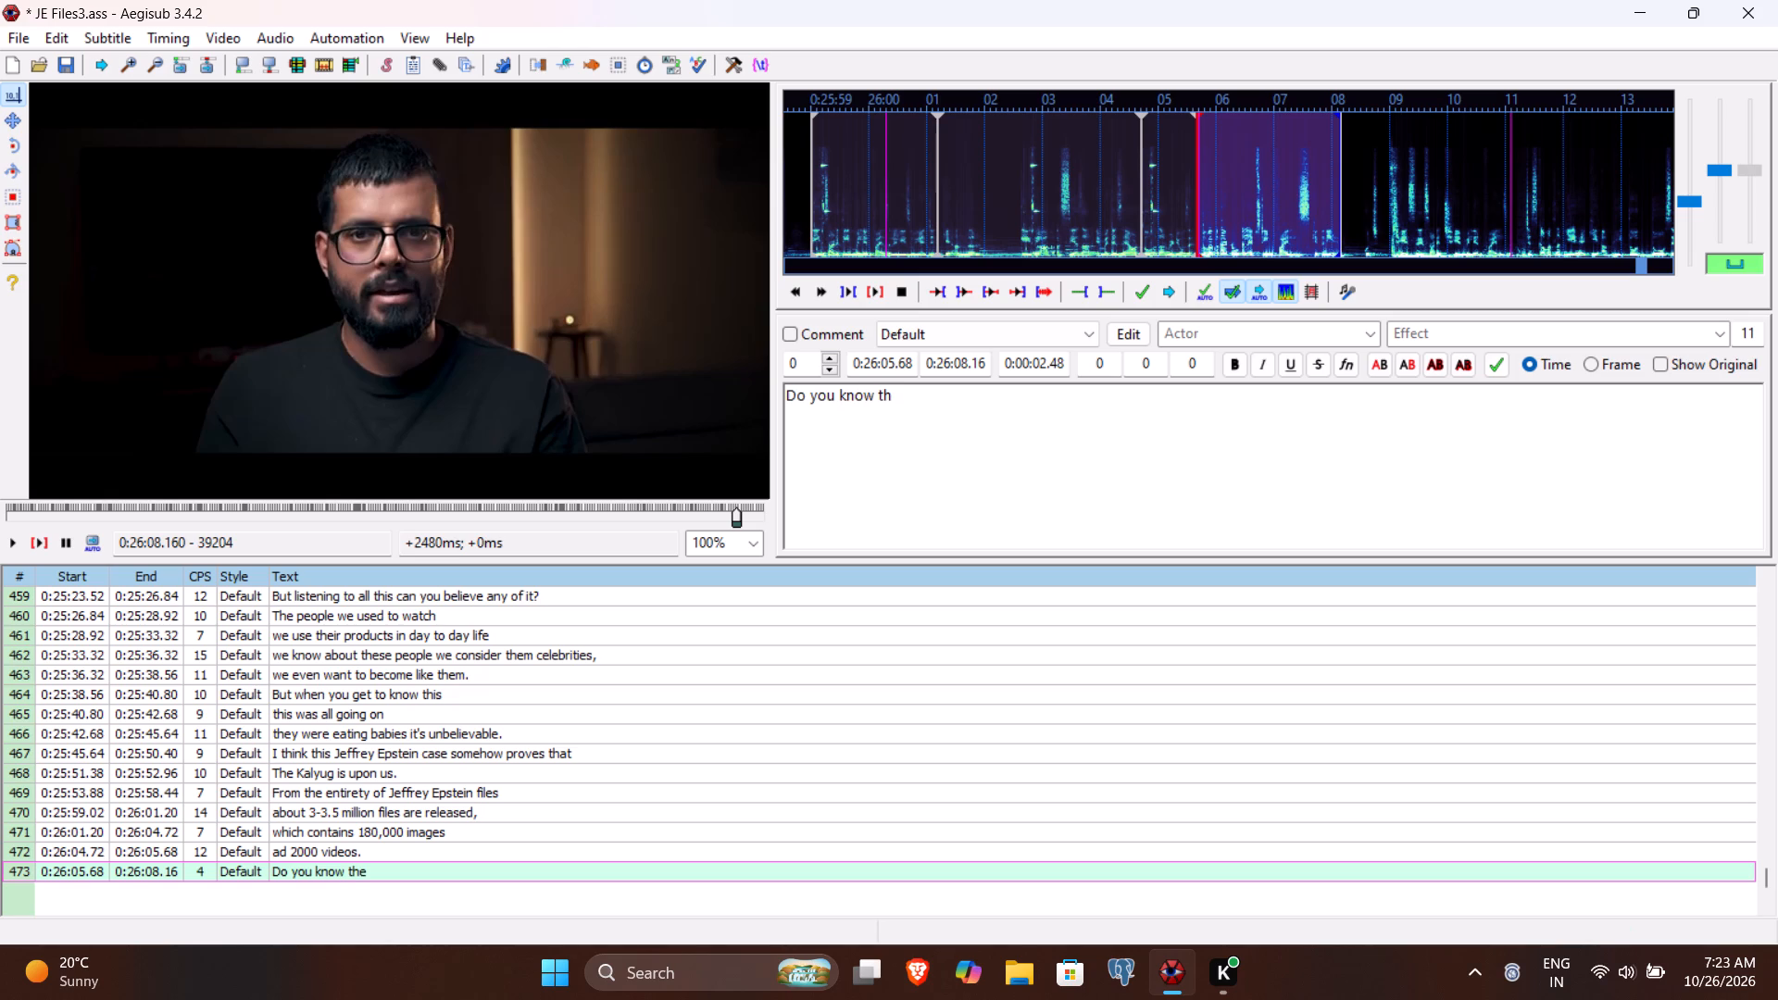
{"action": "key", "text": "space"}
{"action": "type", "text": "tota"}
{"action": "type", "text": "l"}
{"action": "key", "text": "space"}
{"action": "key", "text": "n"}
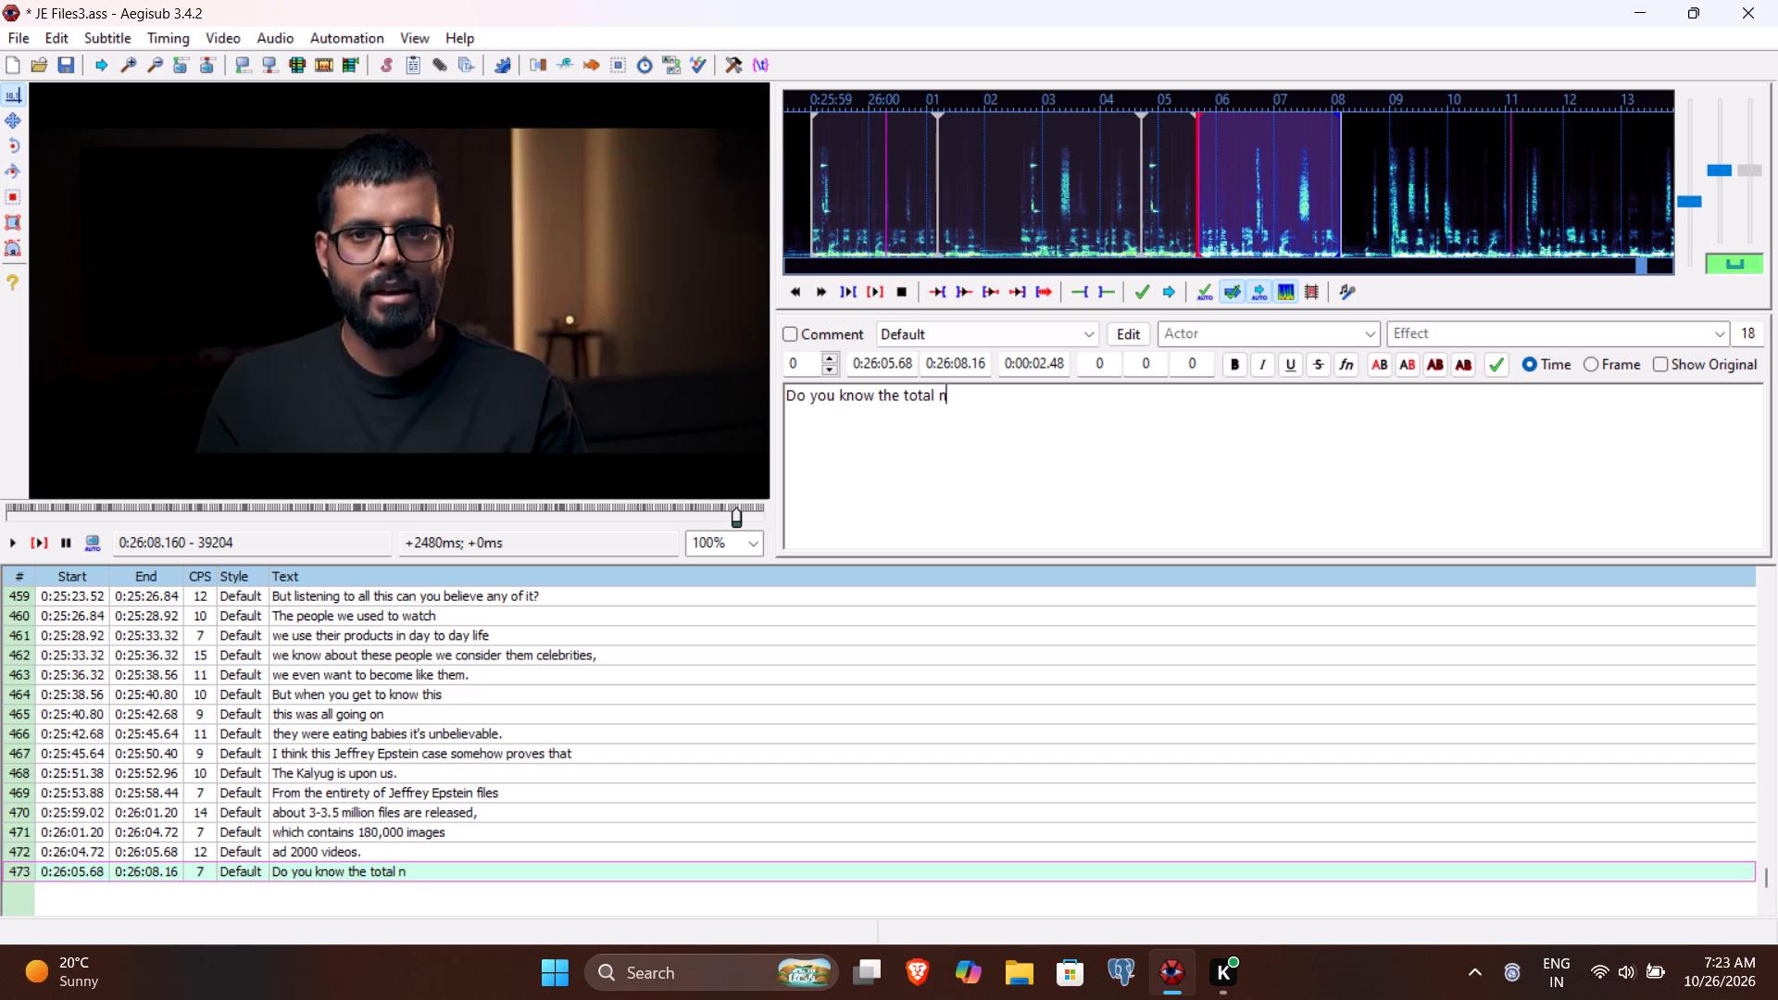
{"action": "type", "text": "umber"}
{"action": "key", "text": "space"}
{"action": "key", "text": "o"}
{"action": "type", "text": "f"}
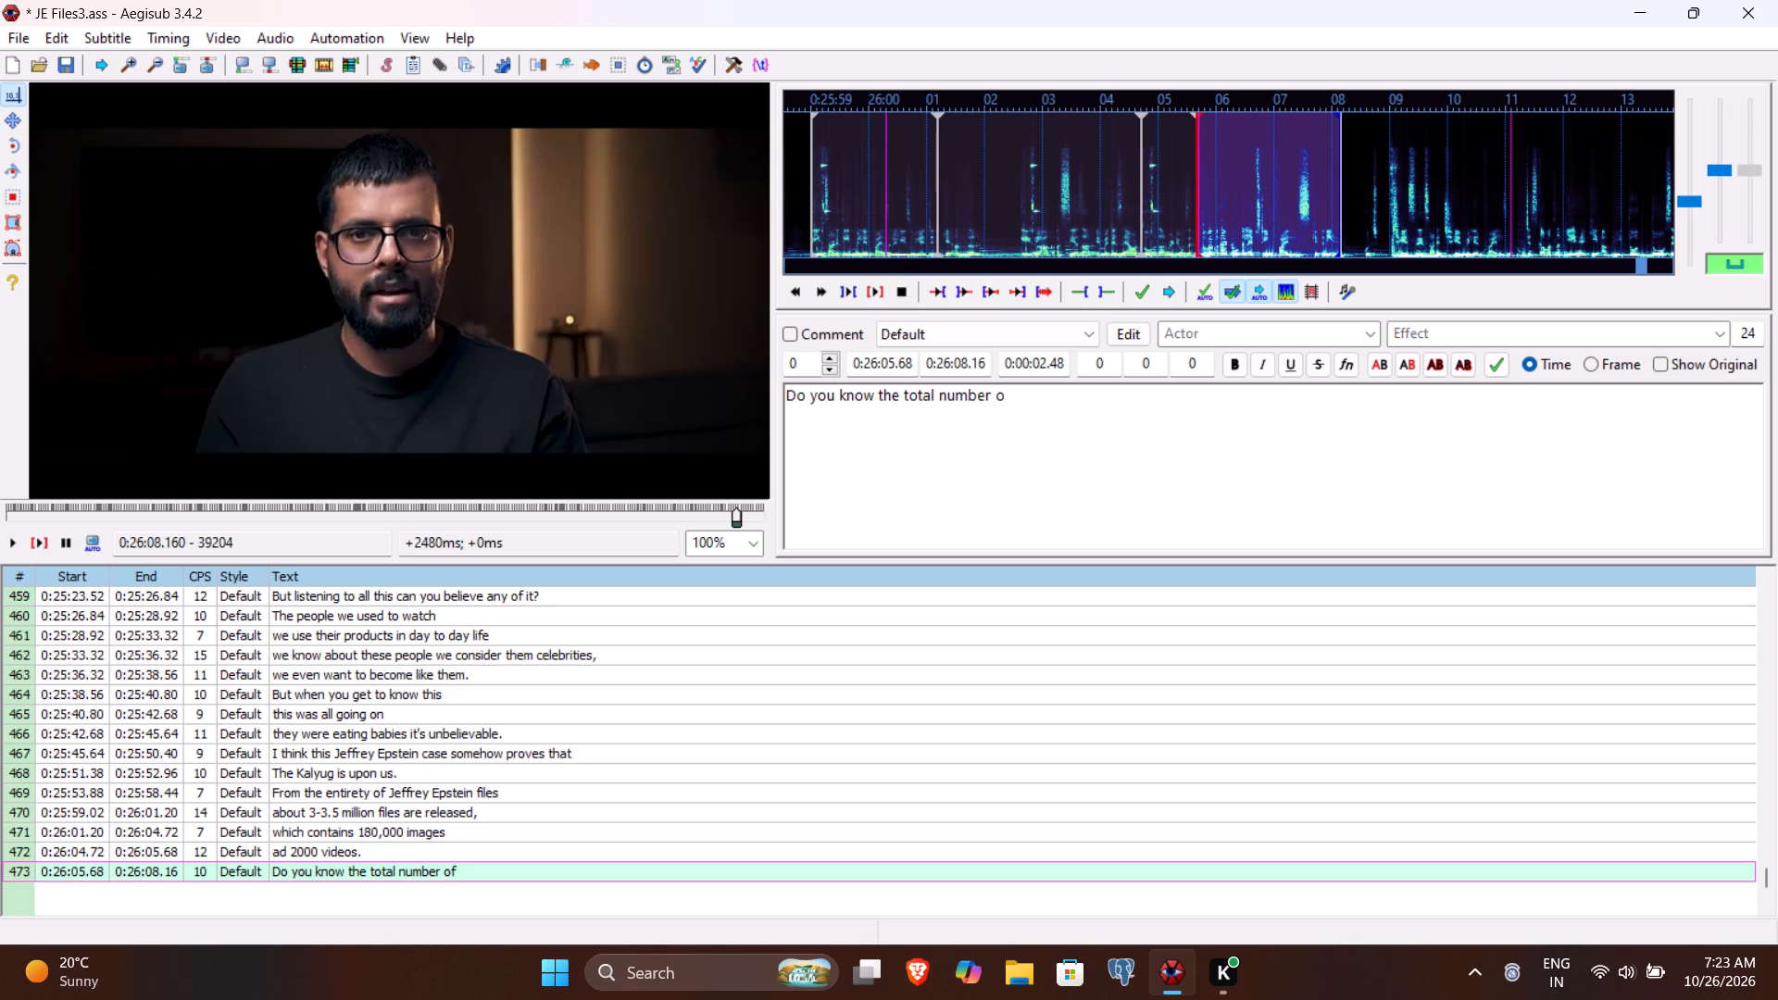
{"action": "key", "text": "space"}
{"action": "key", "text": "shift+e"}
{"action": "key", "text": "p"}
{"action": "type", "text": "ste"}
{"action": "type", "text": "in files"}
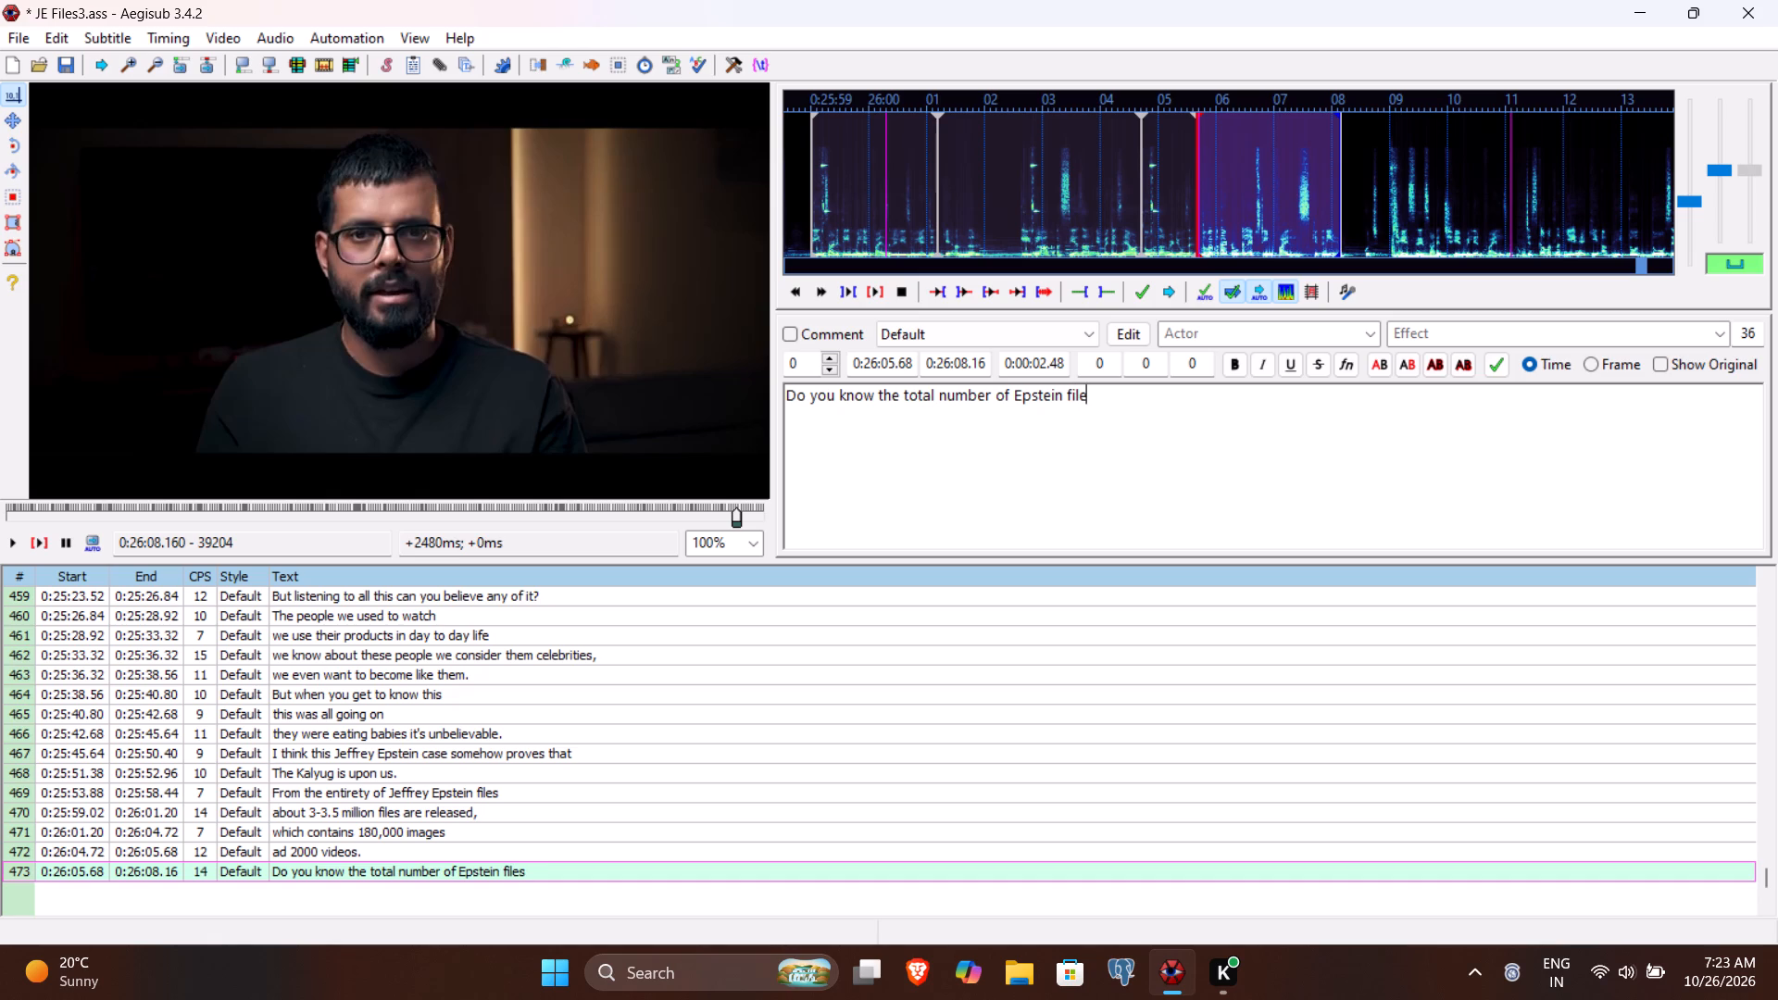
{"action": "key", "text": "shift+question"}
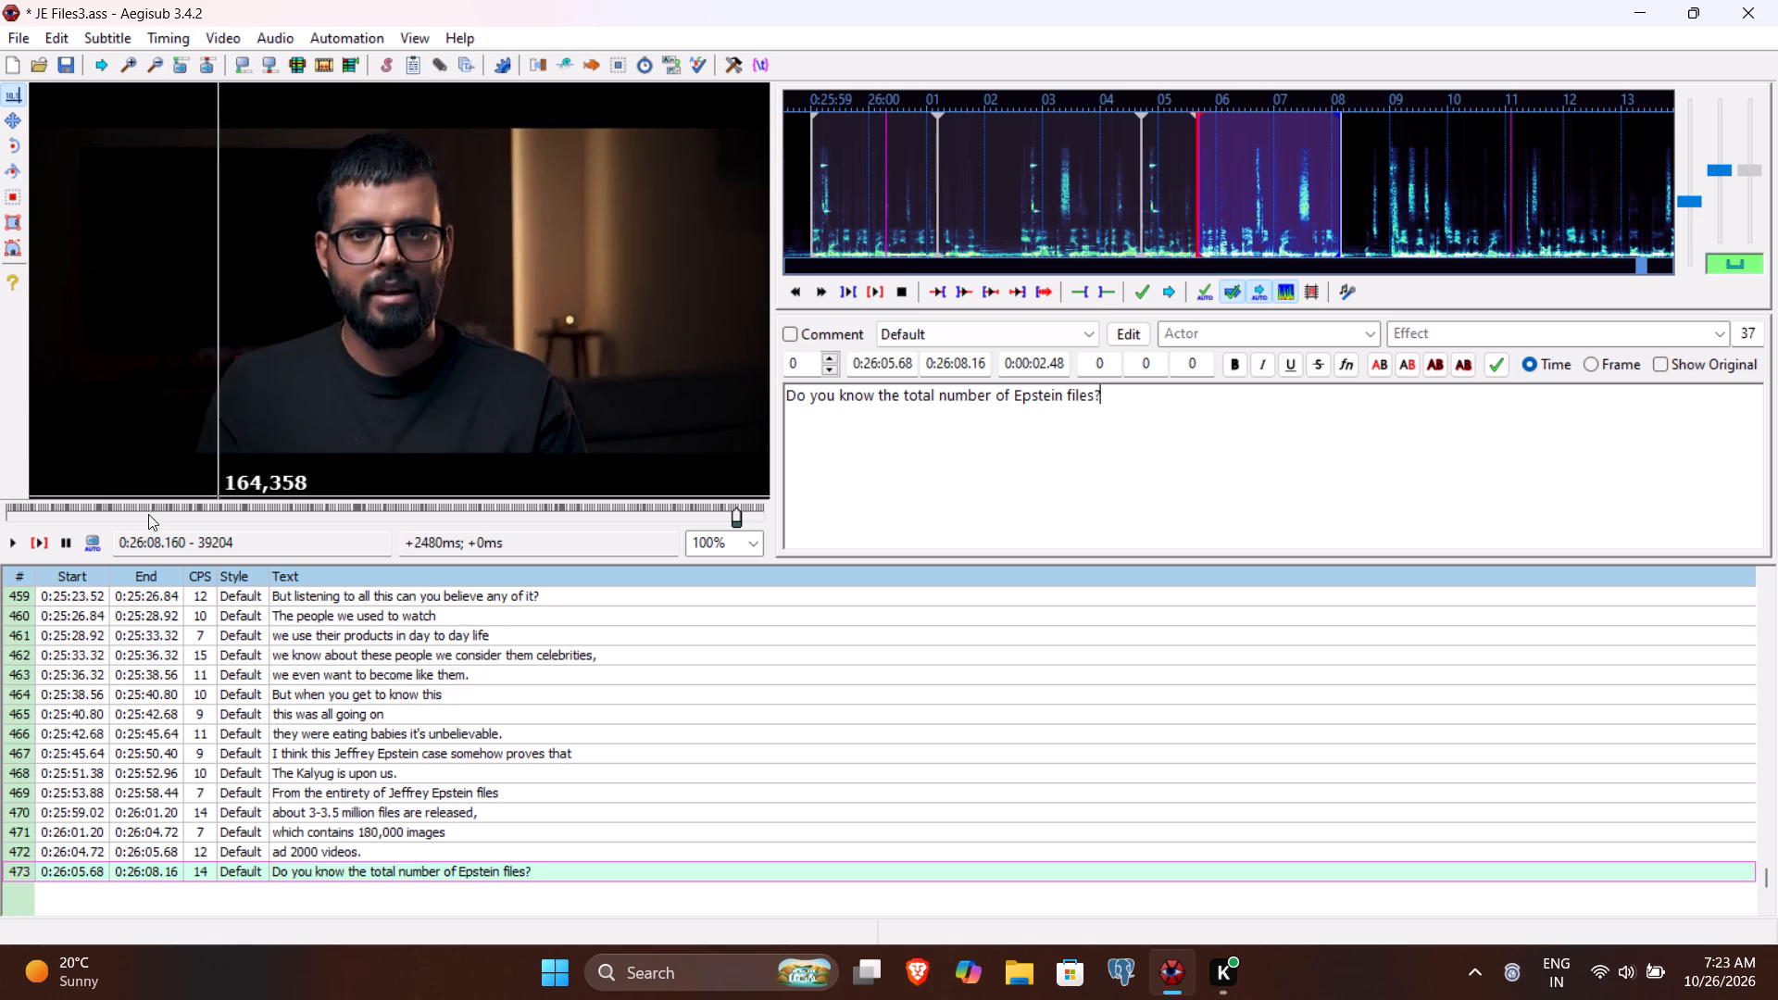
{"action": "left_click", "coordinate": [42, 540]}
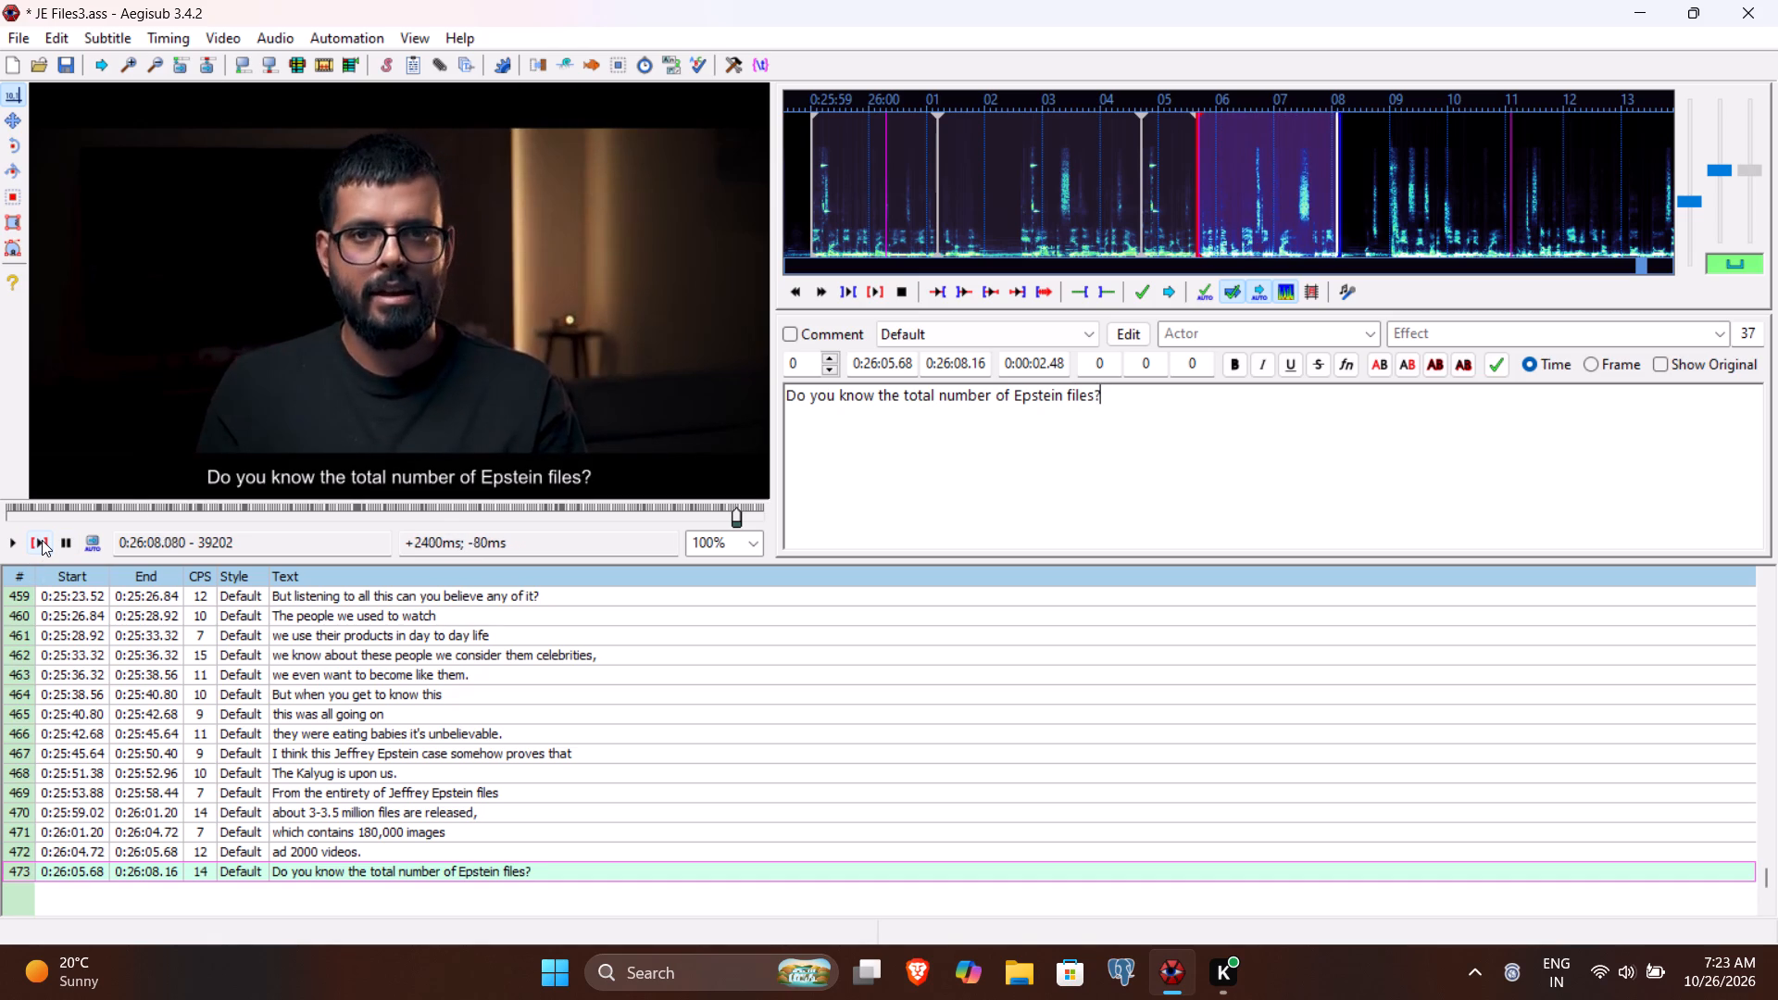
{"action": "key", "text": "Return"}
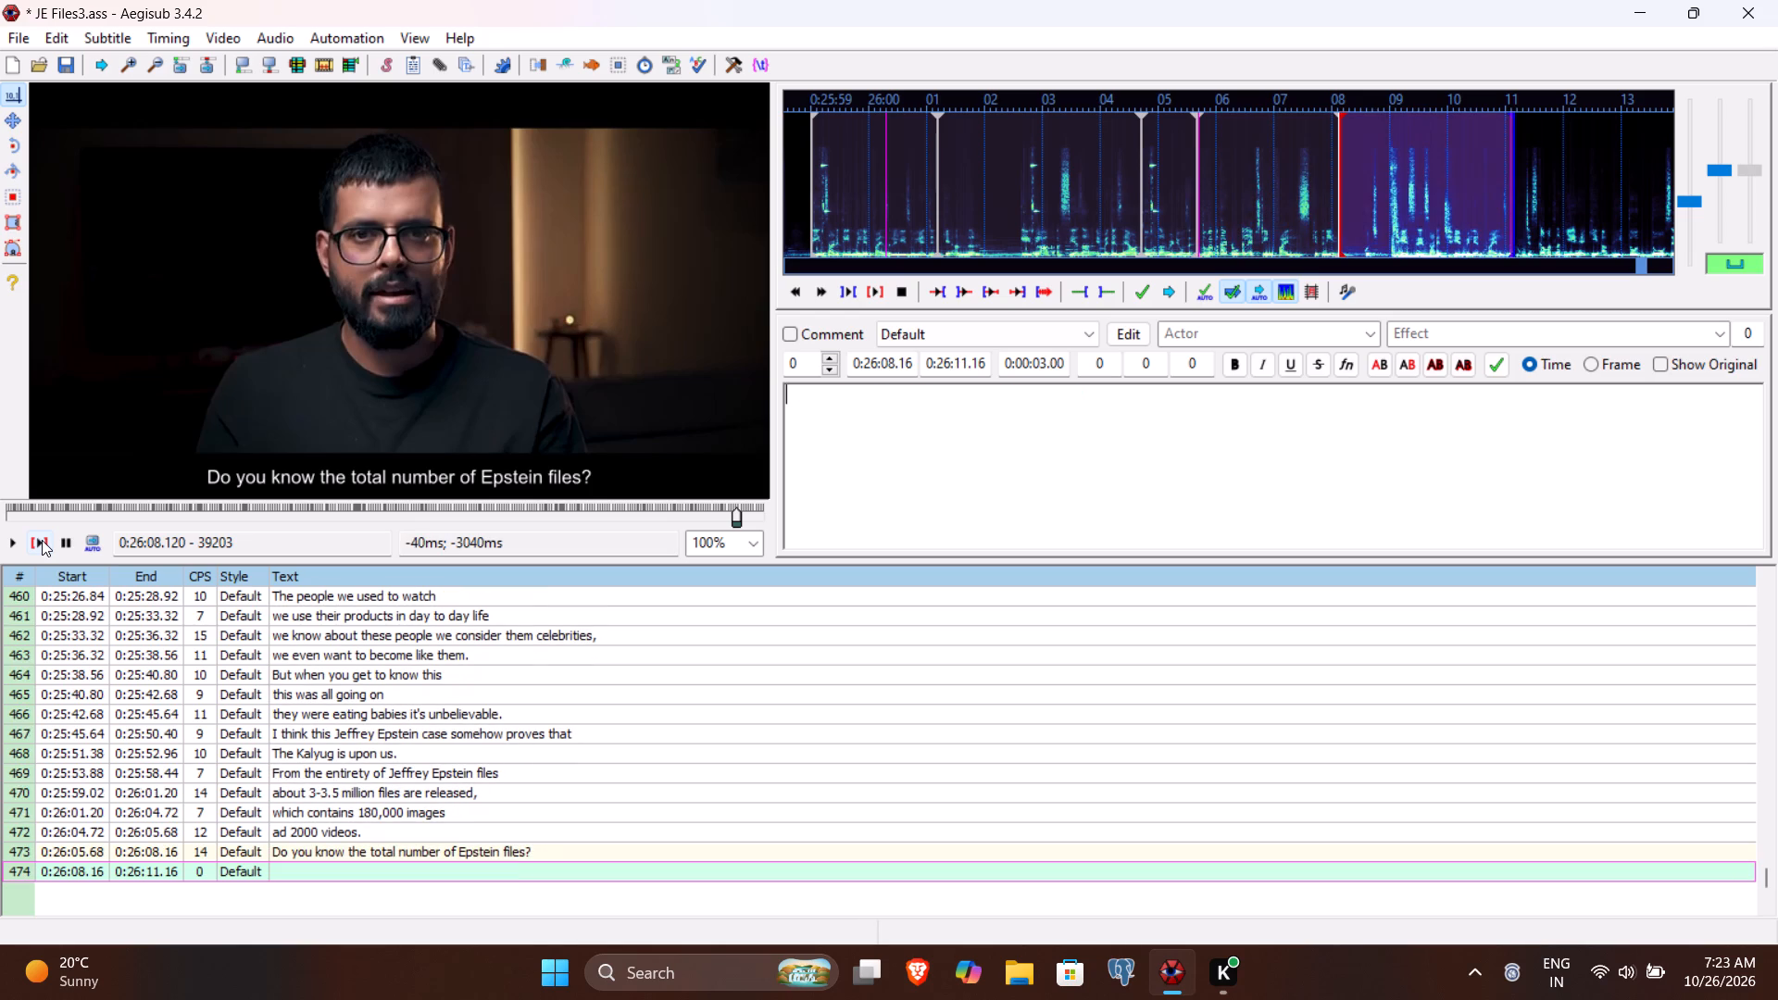
Play the empty line 474 against the video and set its start time to 0:26:08.56.
{"action": "left_click", "coordinate": [42, 540]}
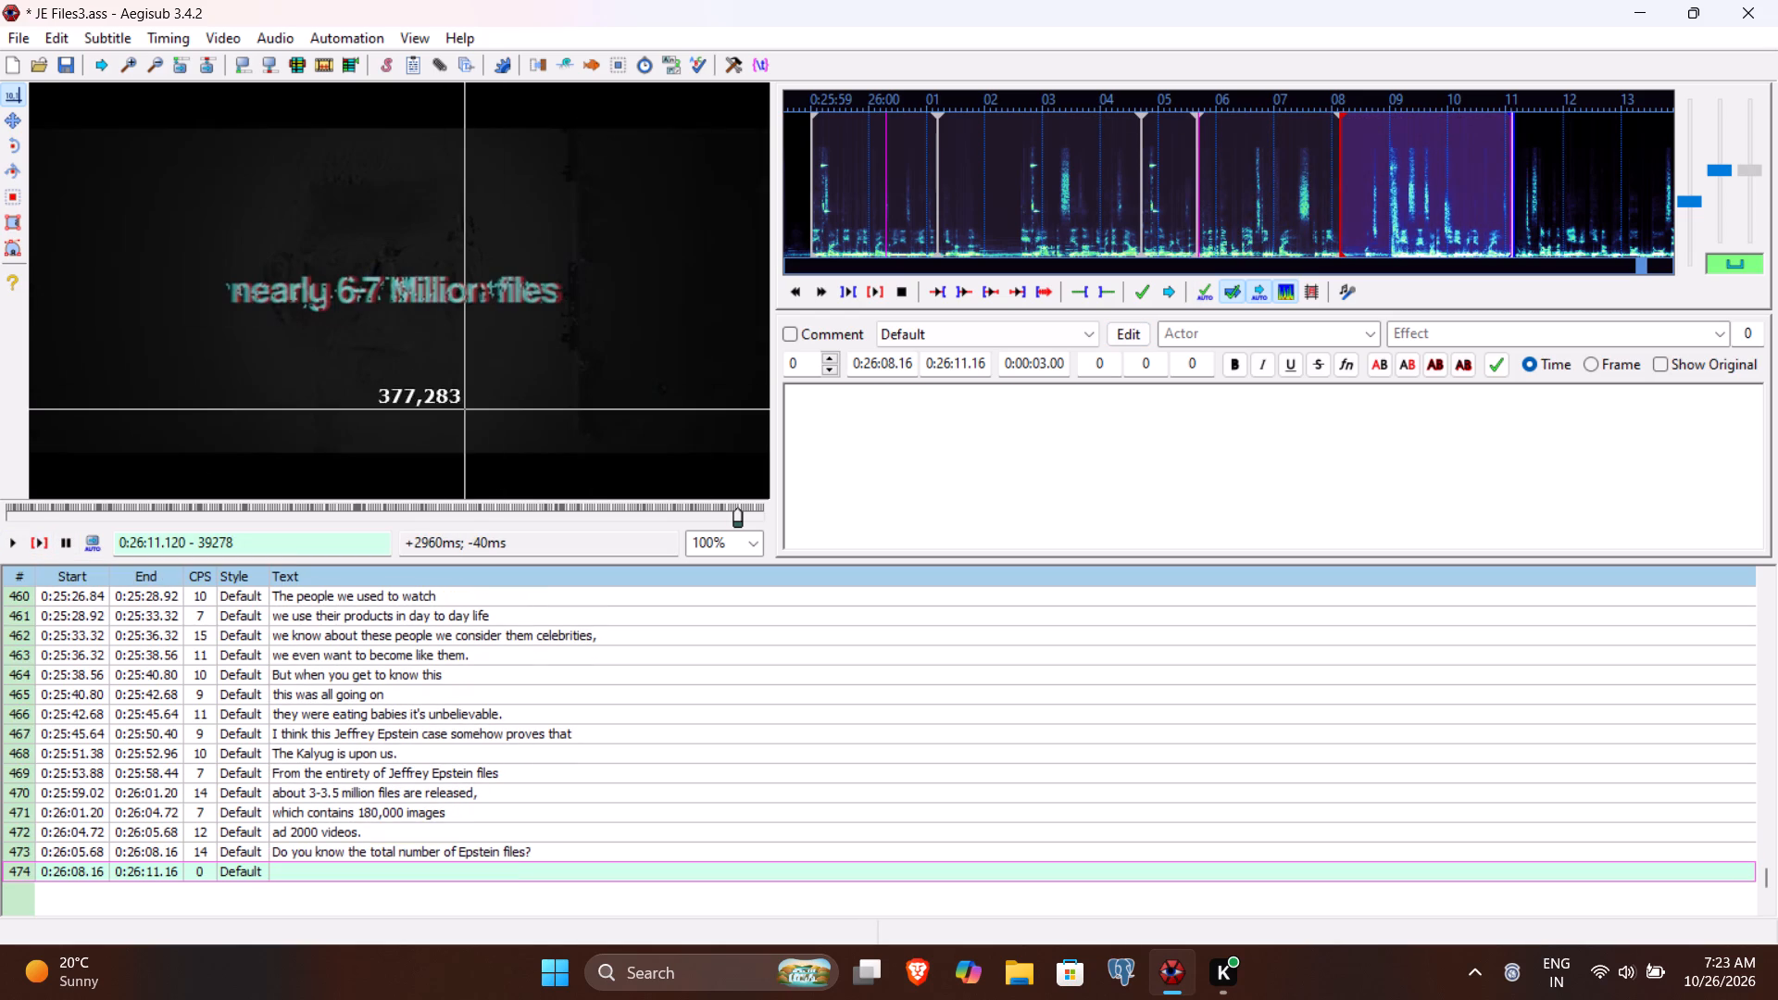
{"action": "left_click", "coordinate": [44, 544]}
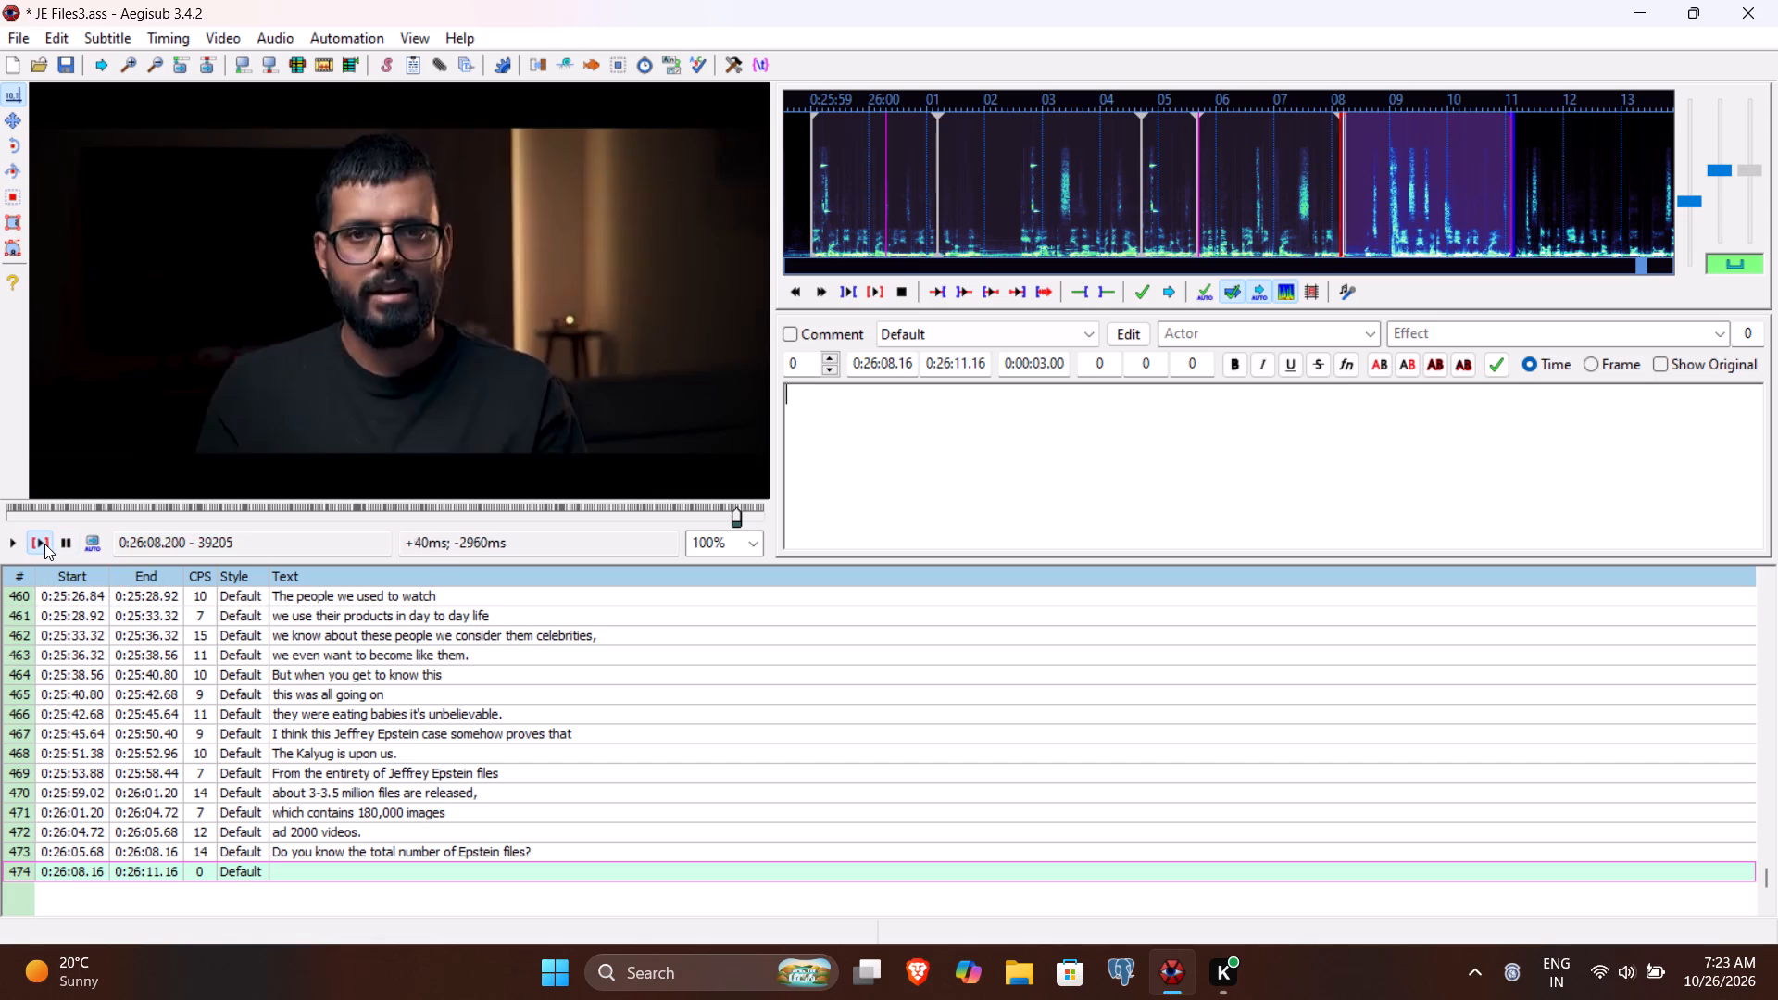
{"action": "left_click", "coordinate": [13, 544]}
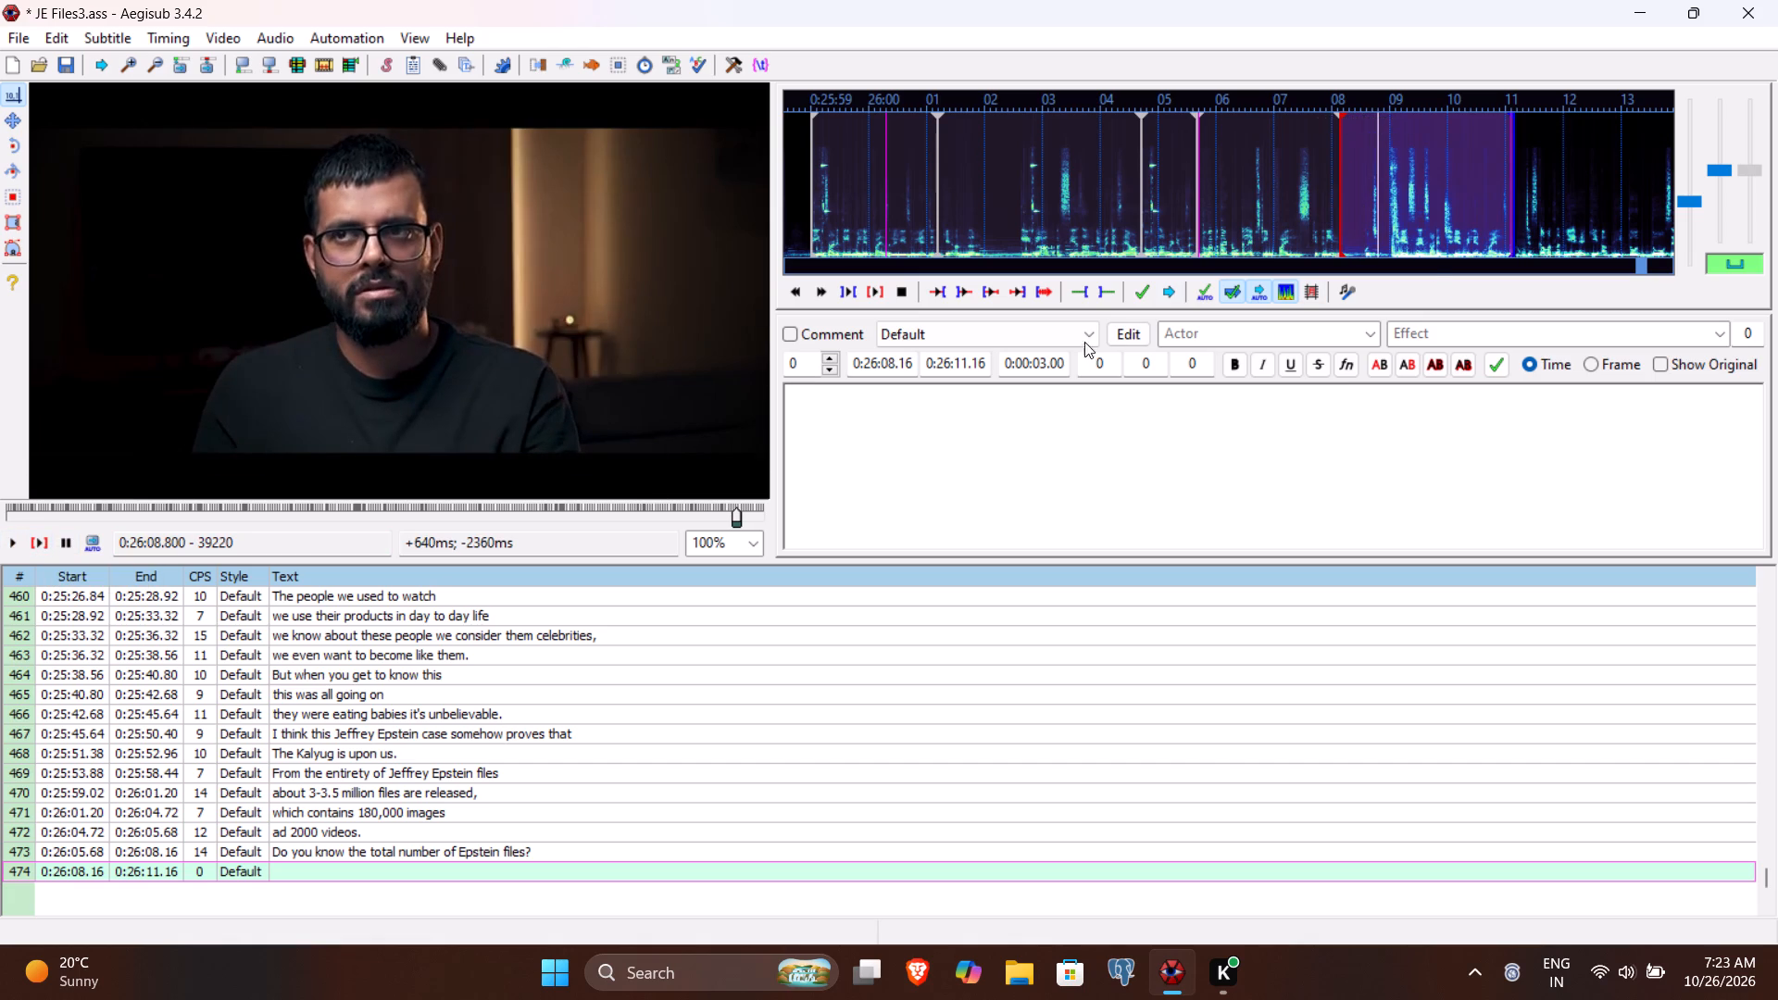
{"action": "left_click", "coordinate": [897, 356]}
{"action": "key", "text": "5"}
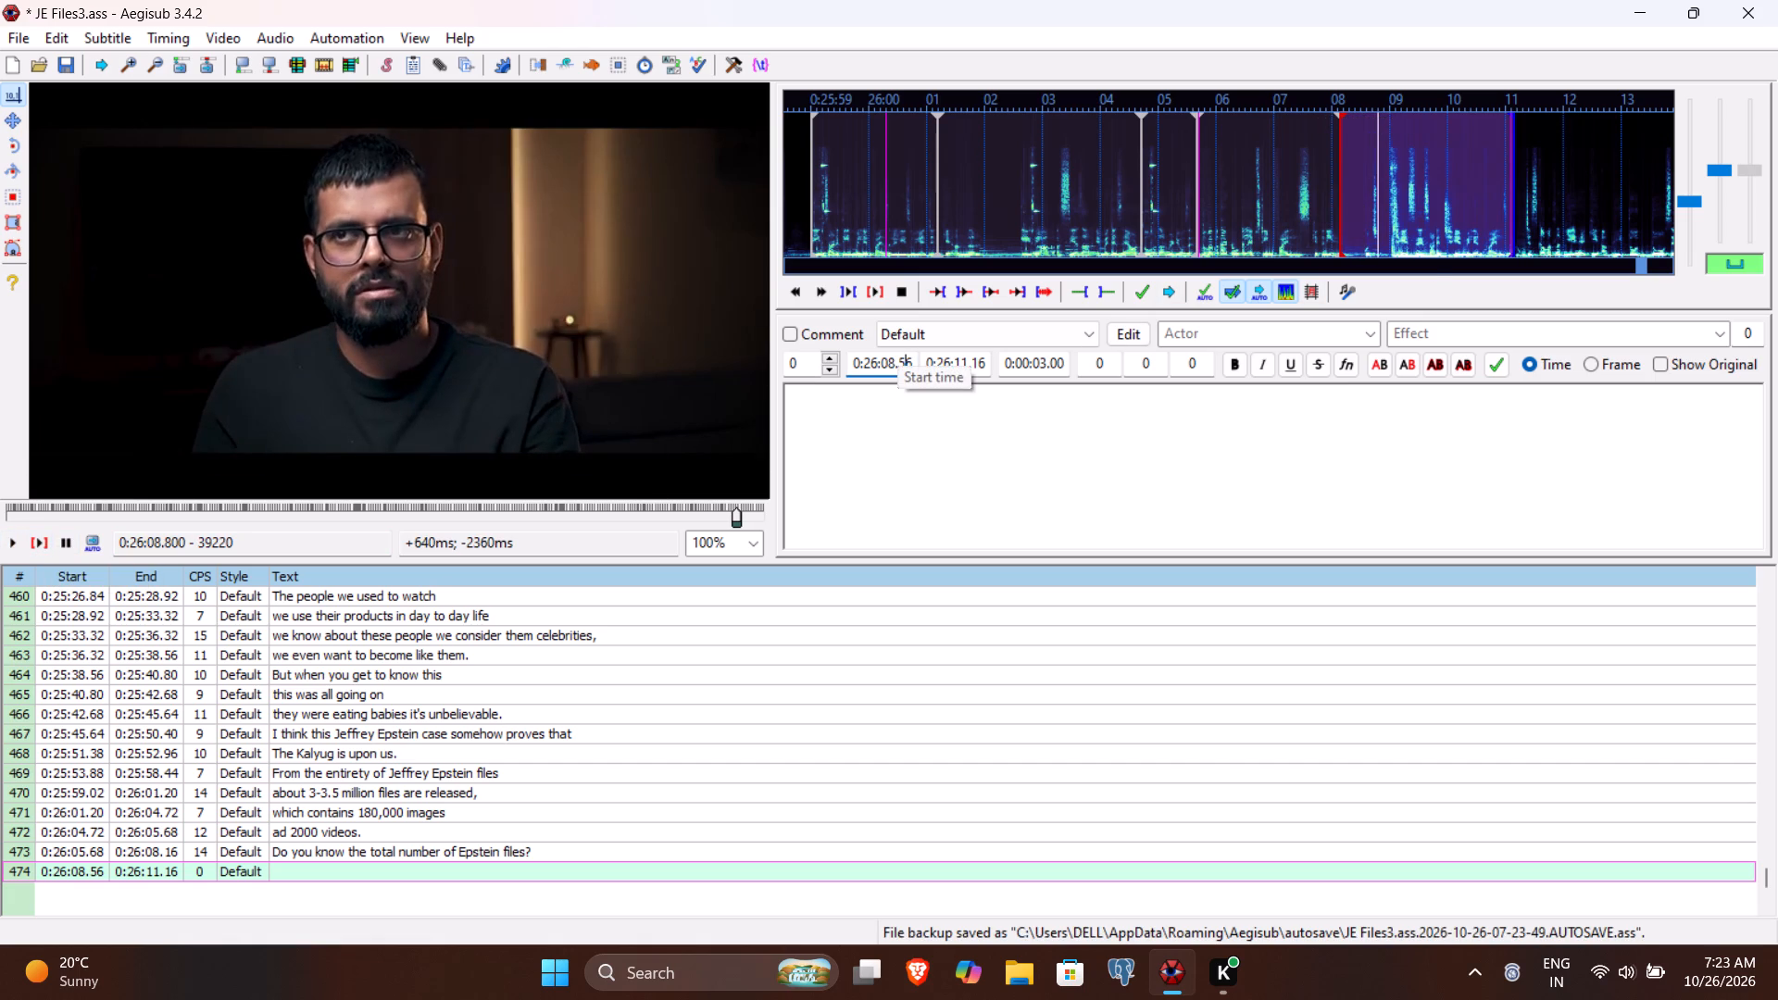
Enter "Some 6-6.5 million files are there." as line 474's text and play the line back against the video.
{"action": "left_click", "coordinate": [901, 449]}
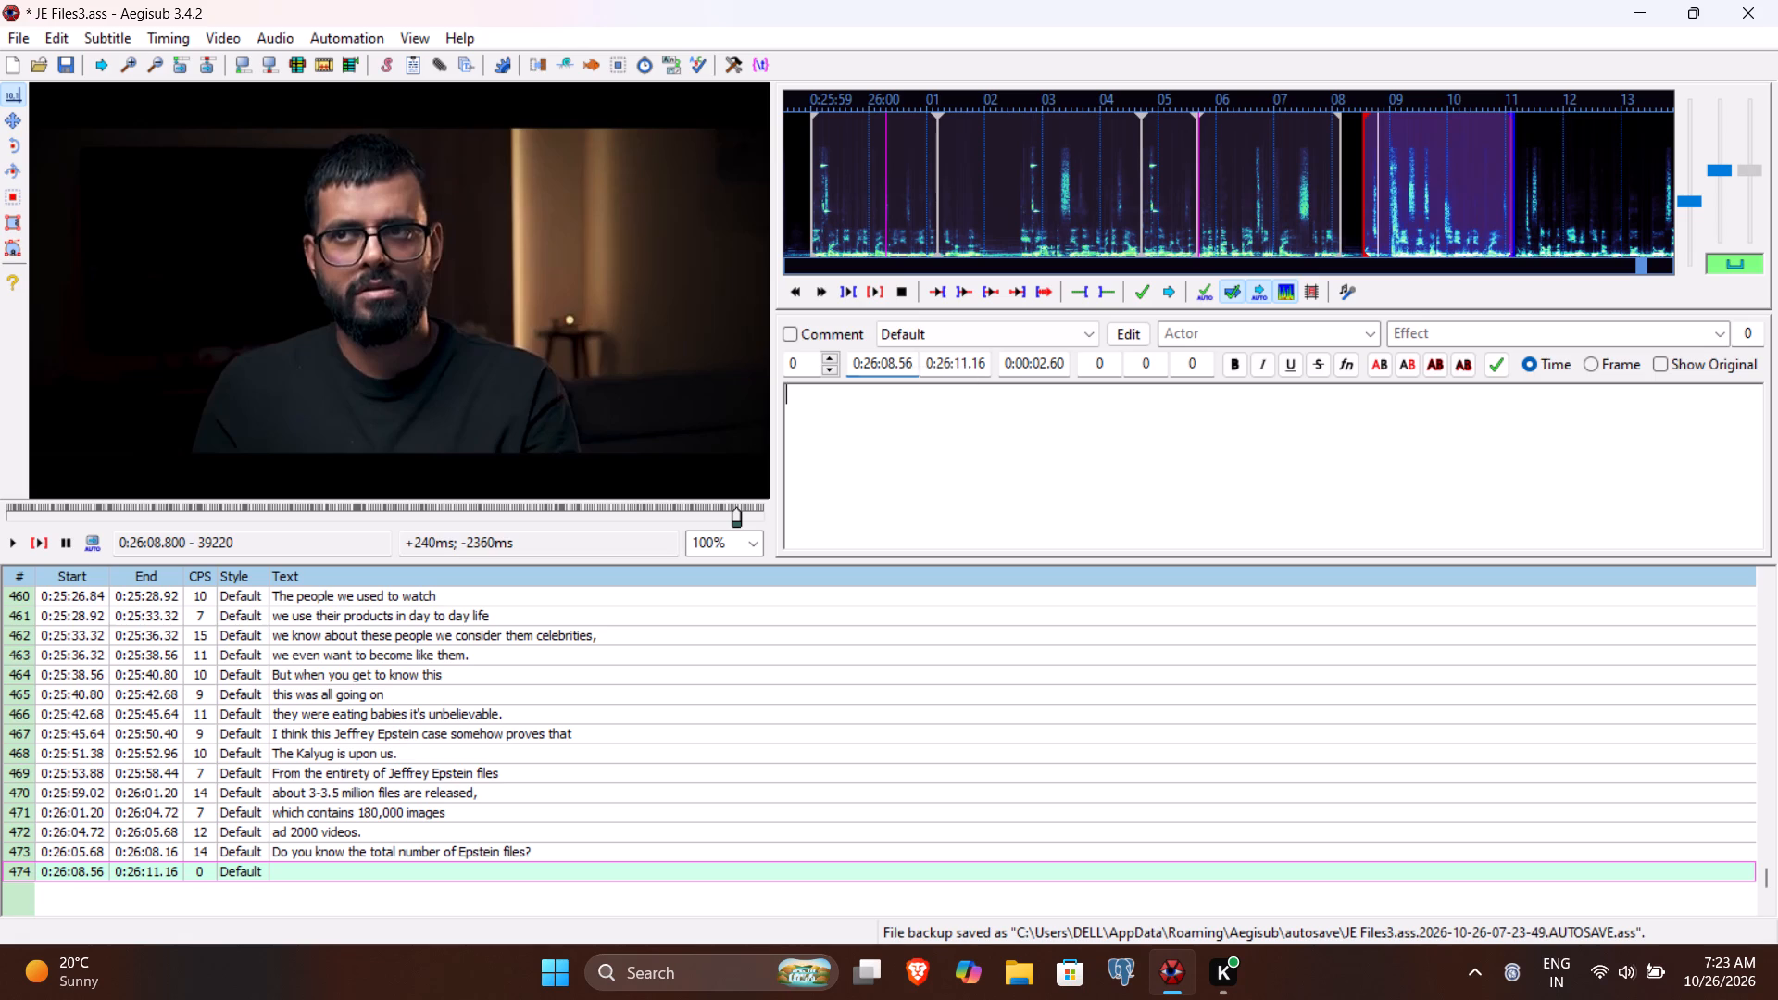
{"action": "type", "text": "Some"}
{"action": "key", "text": "space"}
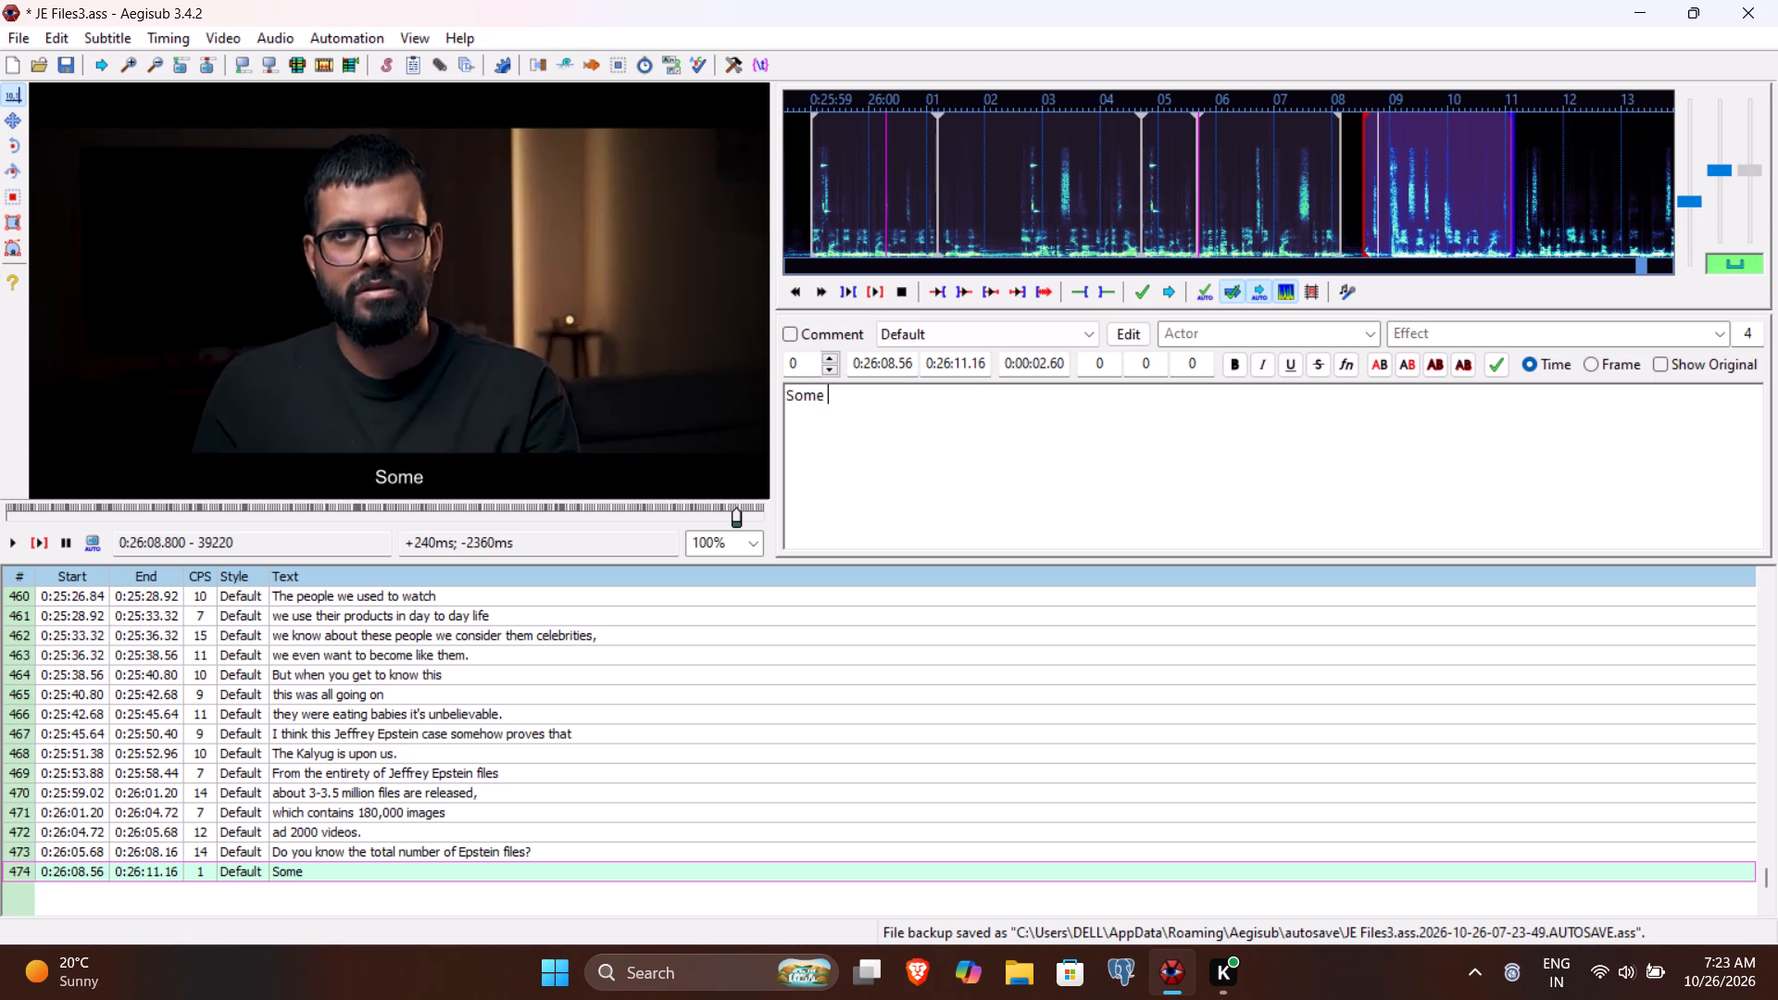
{"action": "key", "text": "6"}
{"action": "type", "text": "-6."}
{"action": "key", "text": "5"}
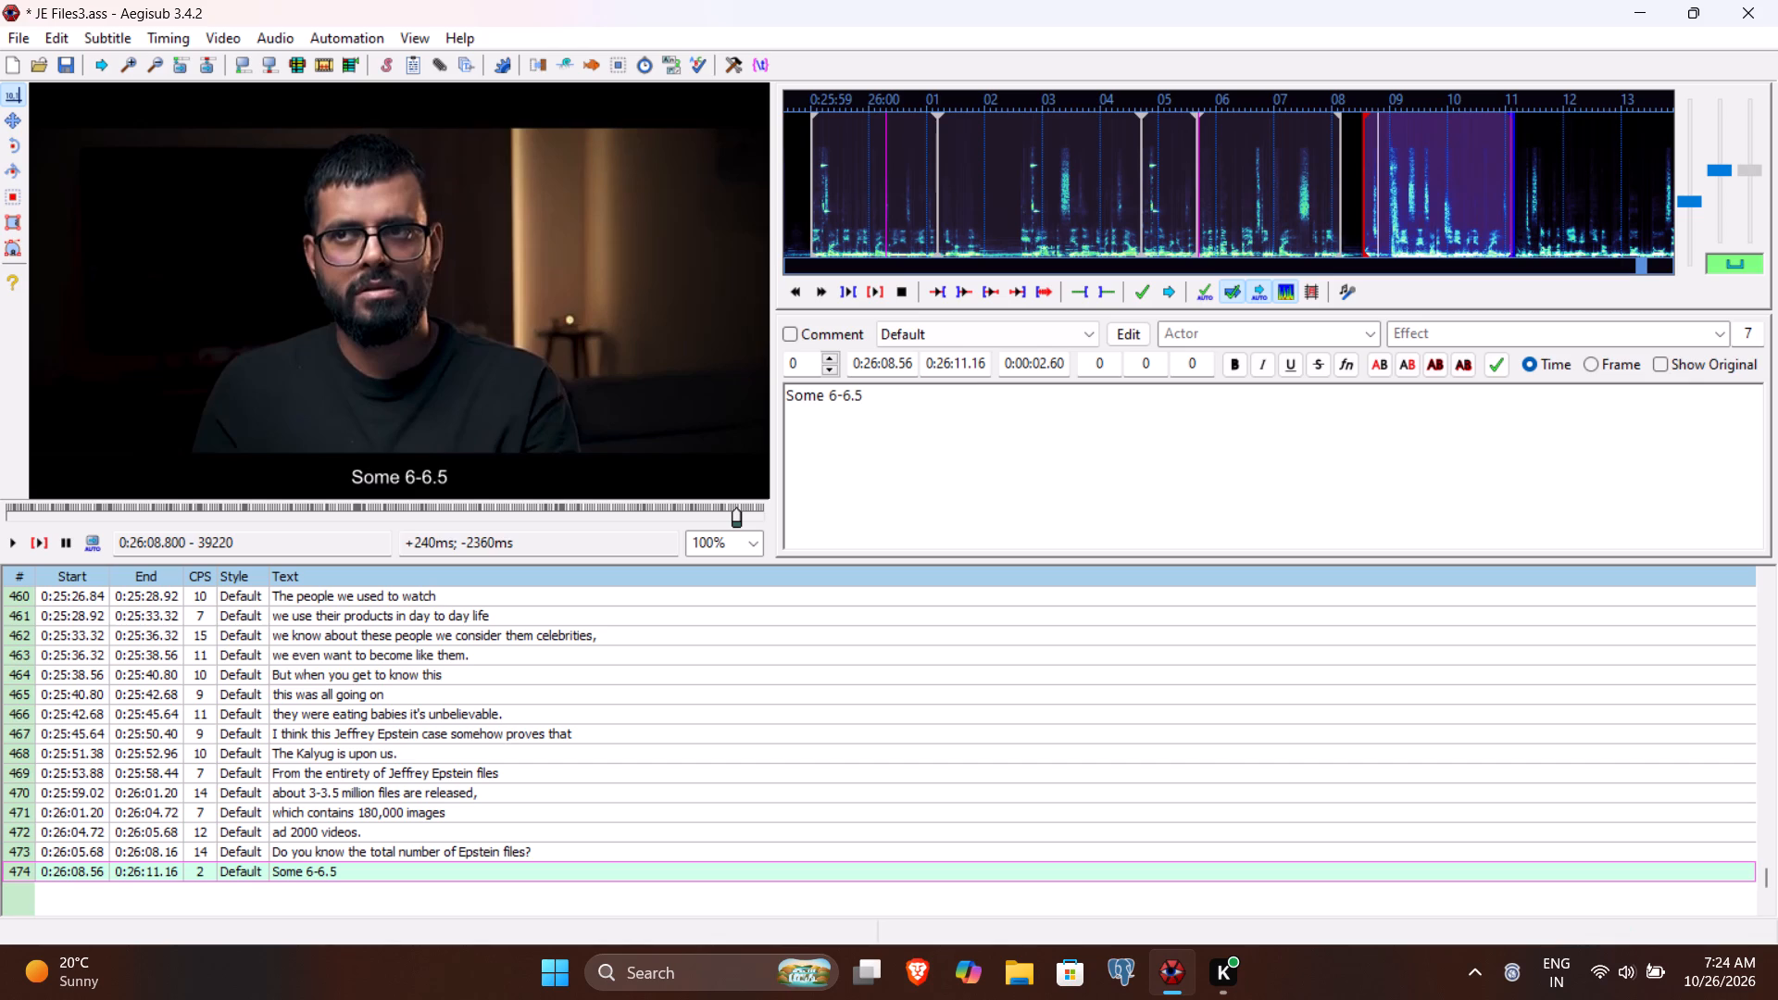
{"action": "key", "text": "space"}
{"action": "type", "text": "million files"}
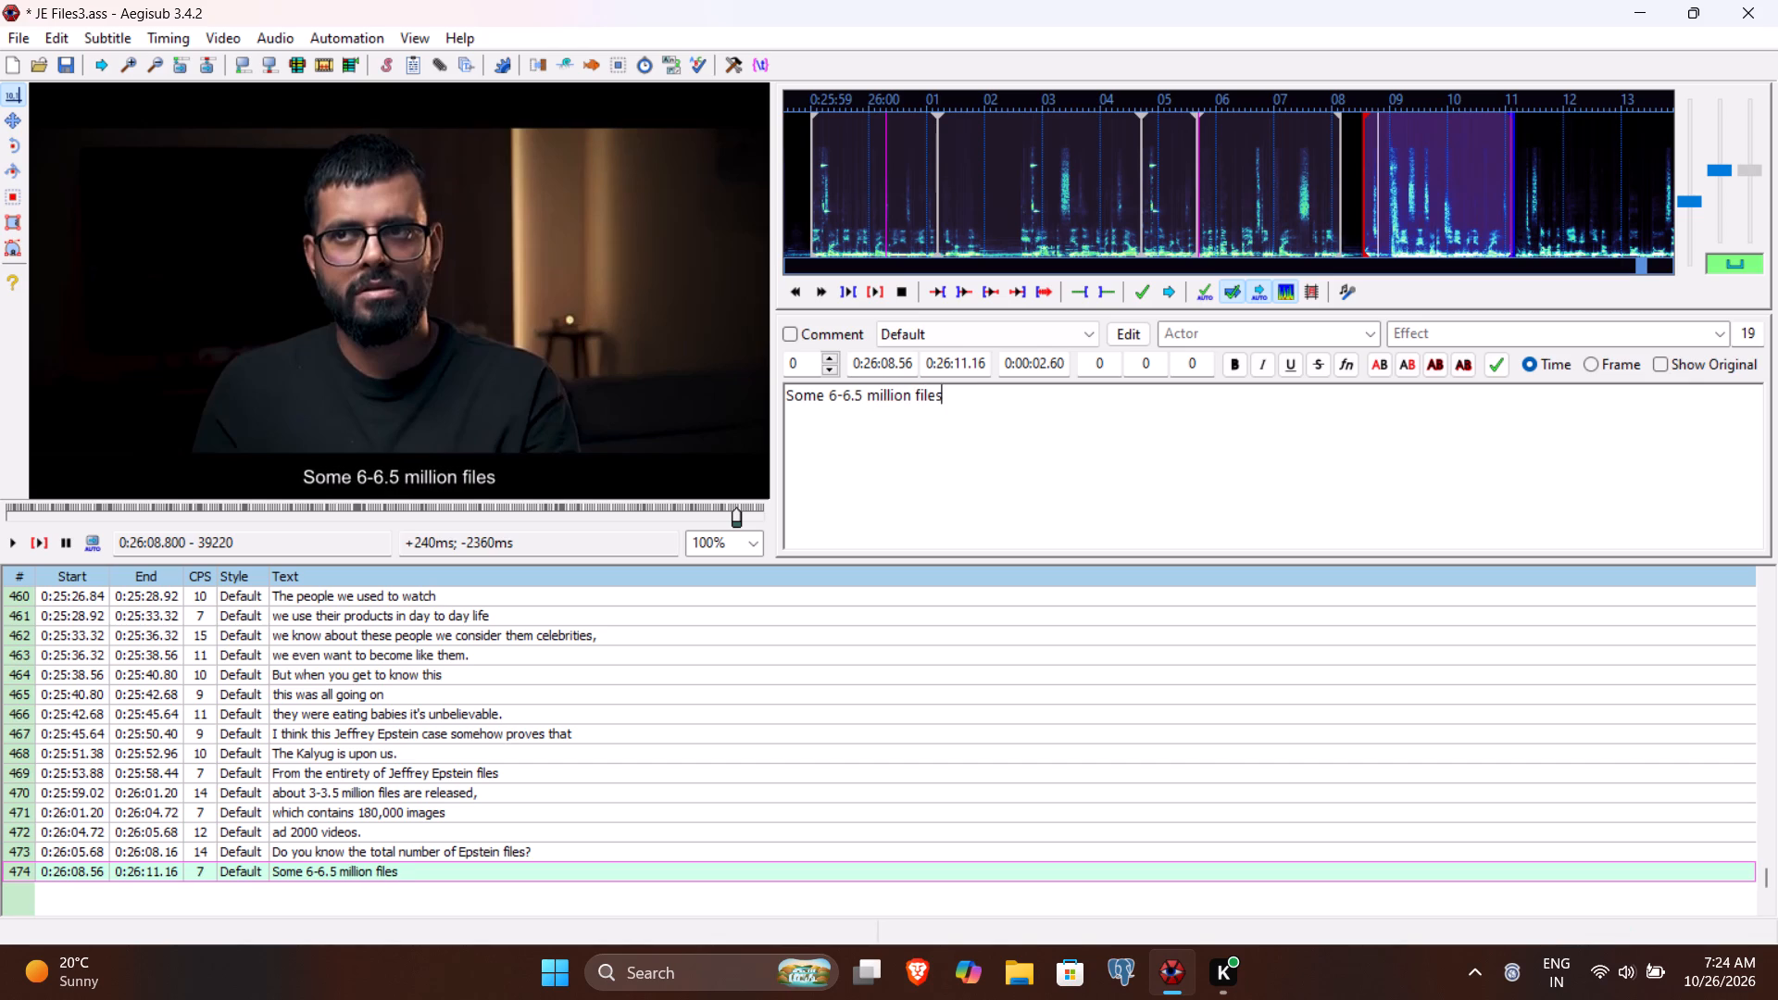
{"action": "key", "text": "space"}
{"action": "type", "text": "a"}
{"action": "type", "text": "re t"}
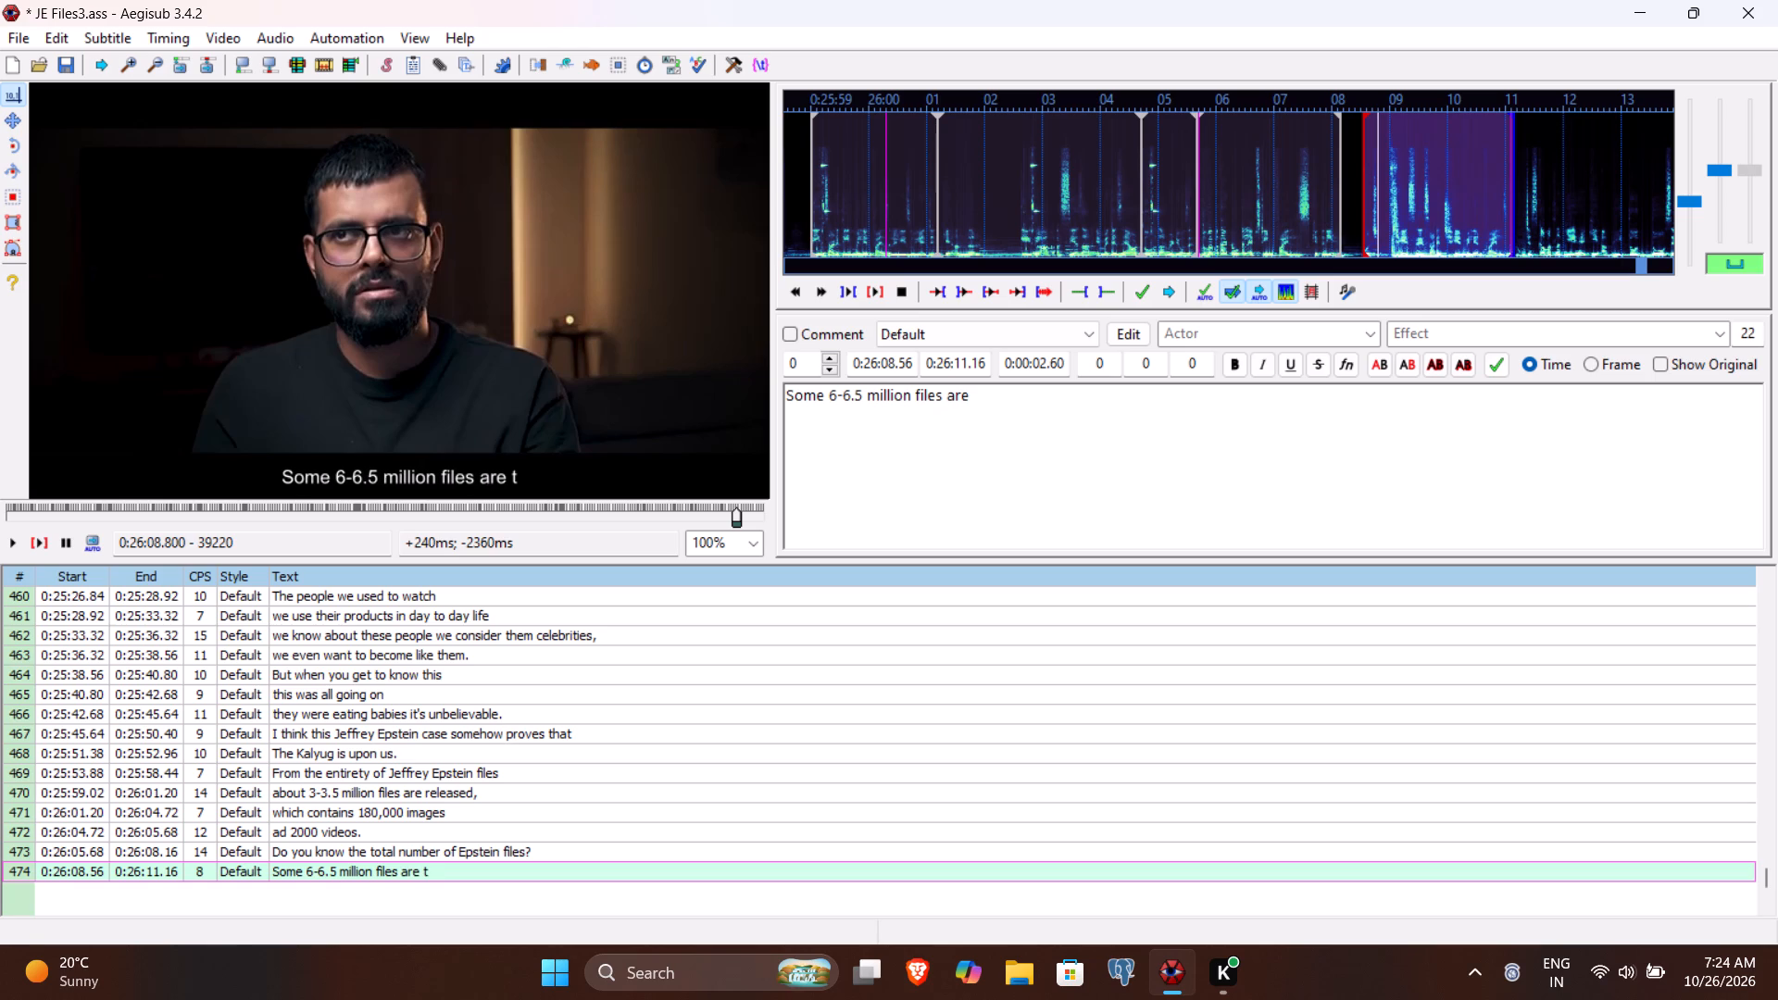
{"action": "type", "text": "ere"}
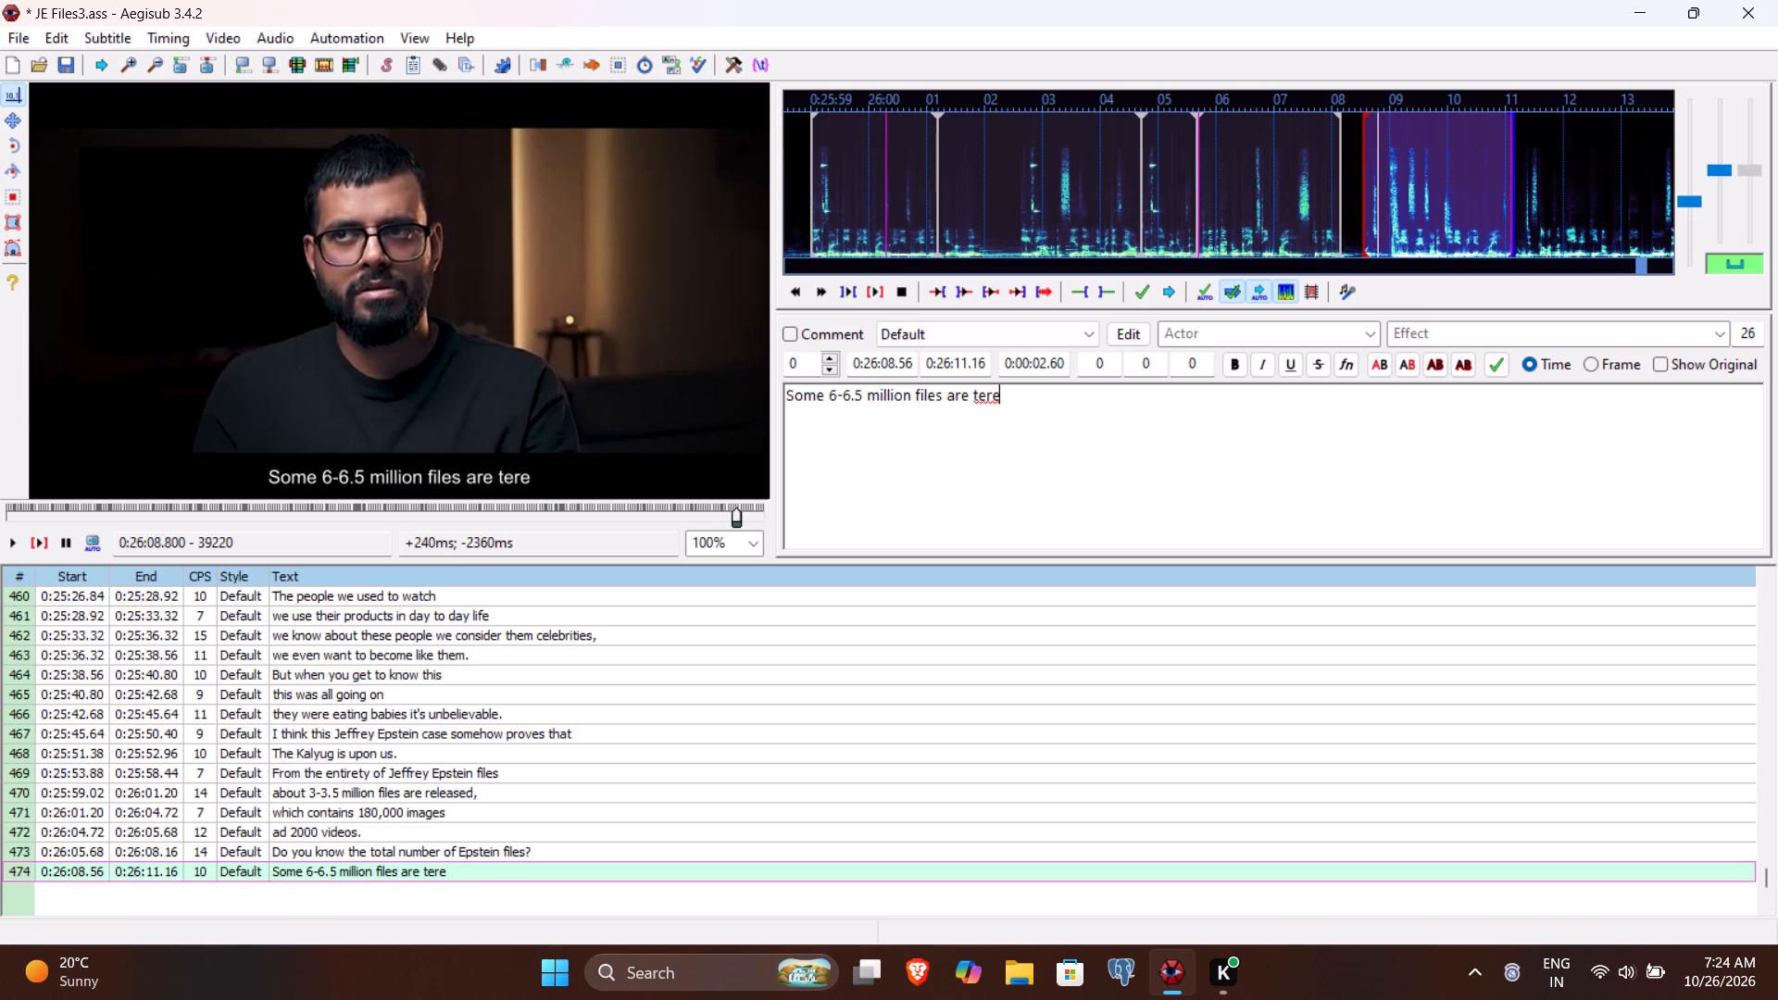
{"action": "key", "text": "period"}
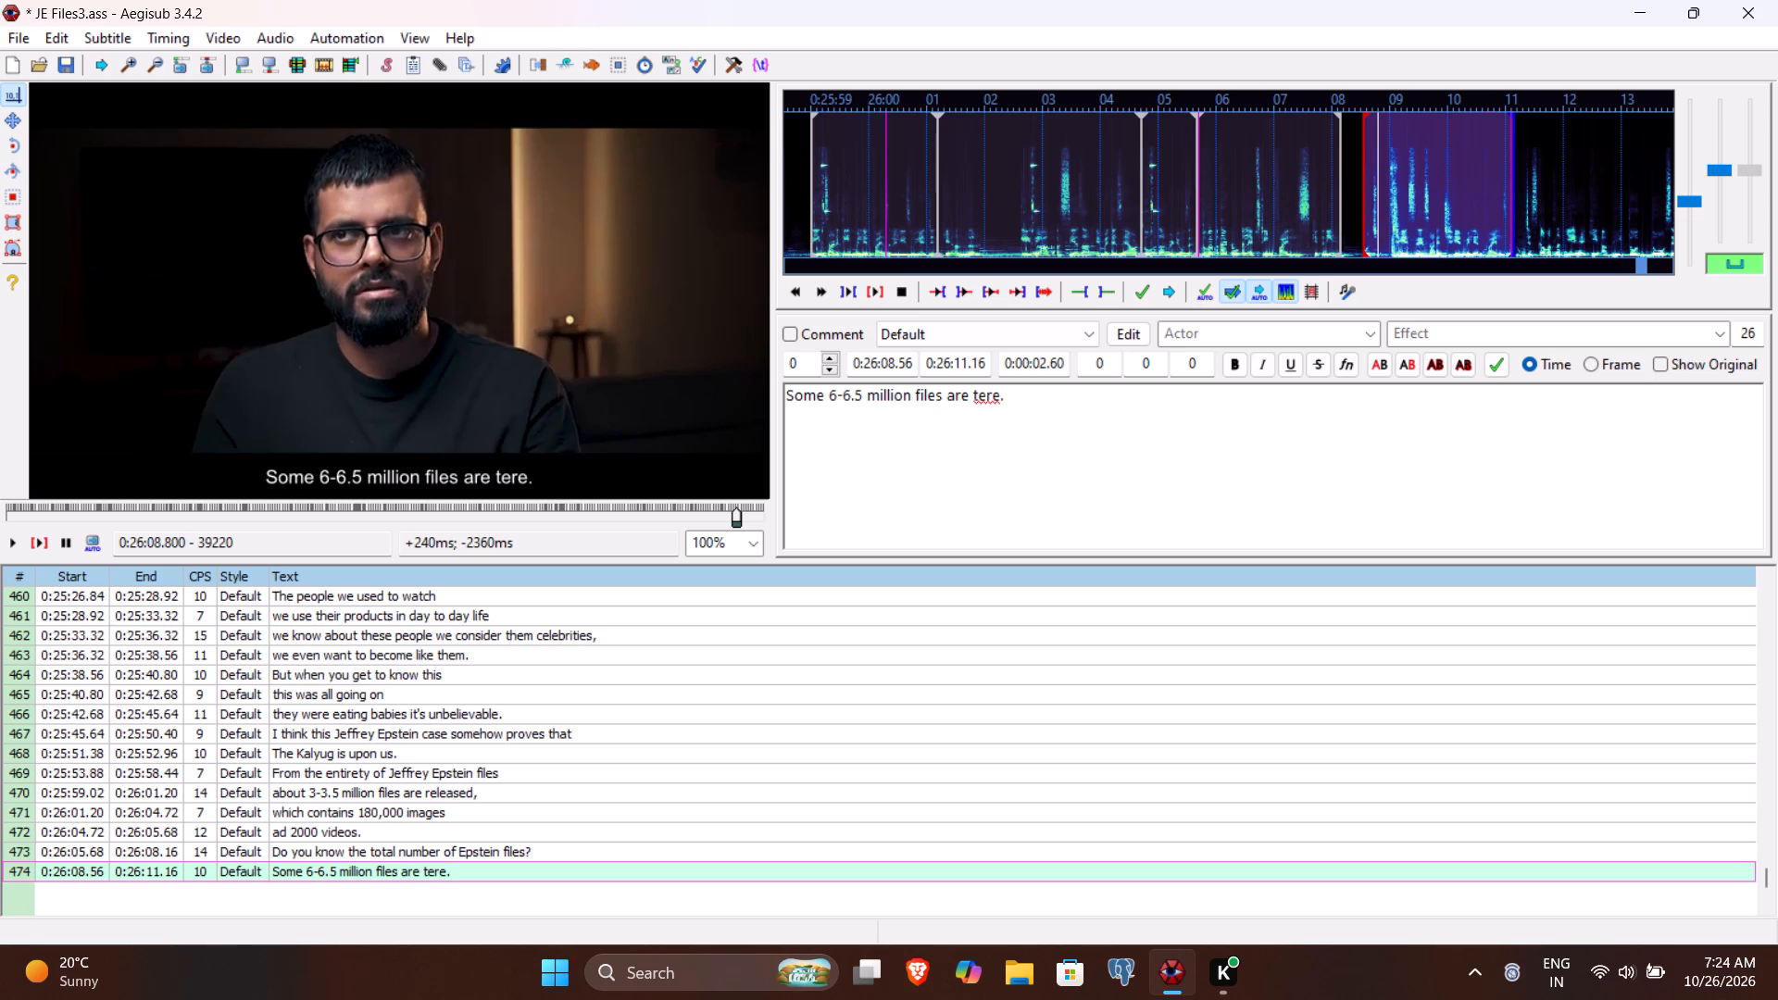
{"action": "key", "text": "BackSpace"}
{"action": "key", "text": "BackSpace"}
{"action": "key", "text": "BackSpace"}
{"action": "key", "text": "BackSpace"}
{"action": "type", "text": "here"}
{"action": "key", "text": "period"}
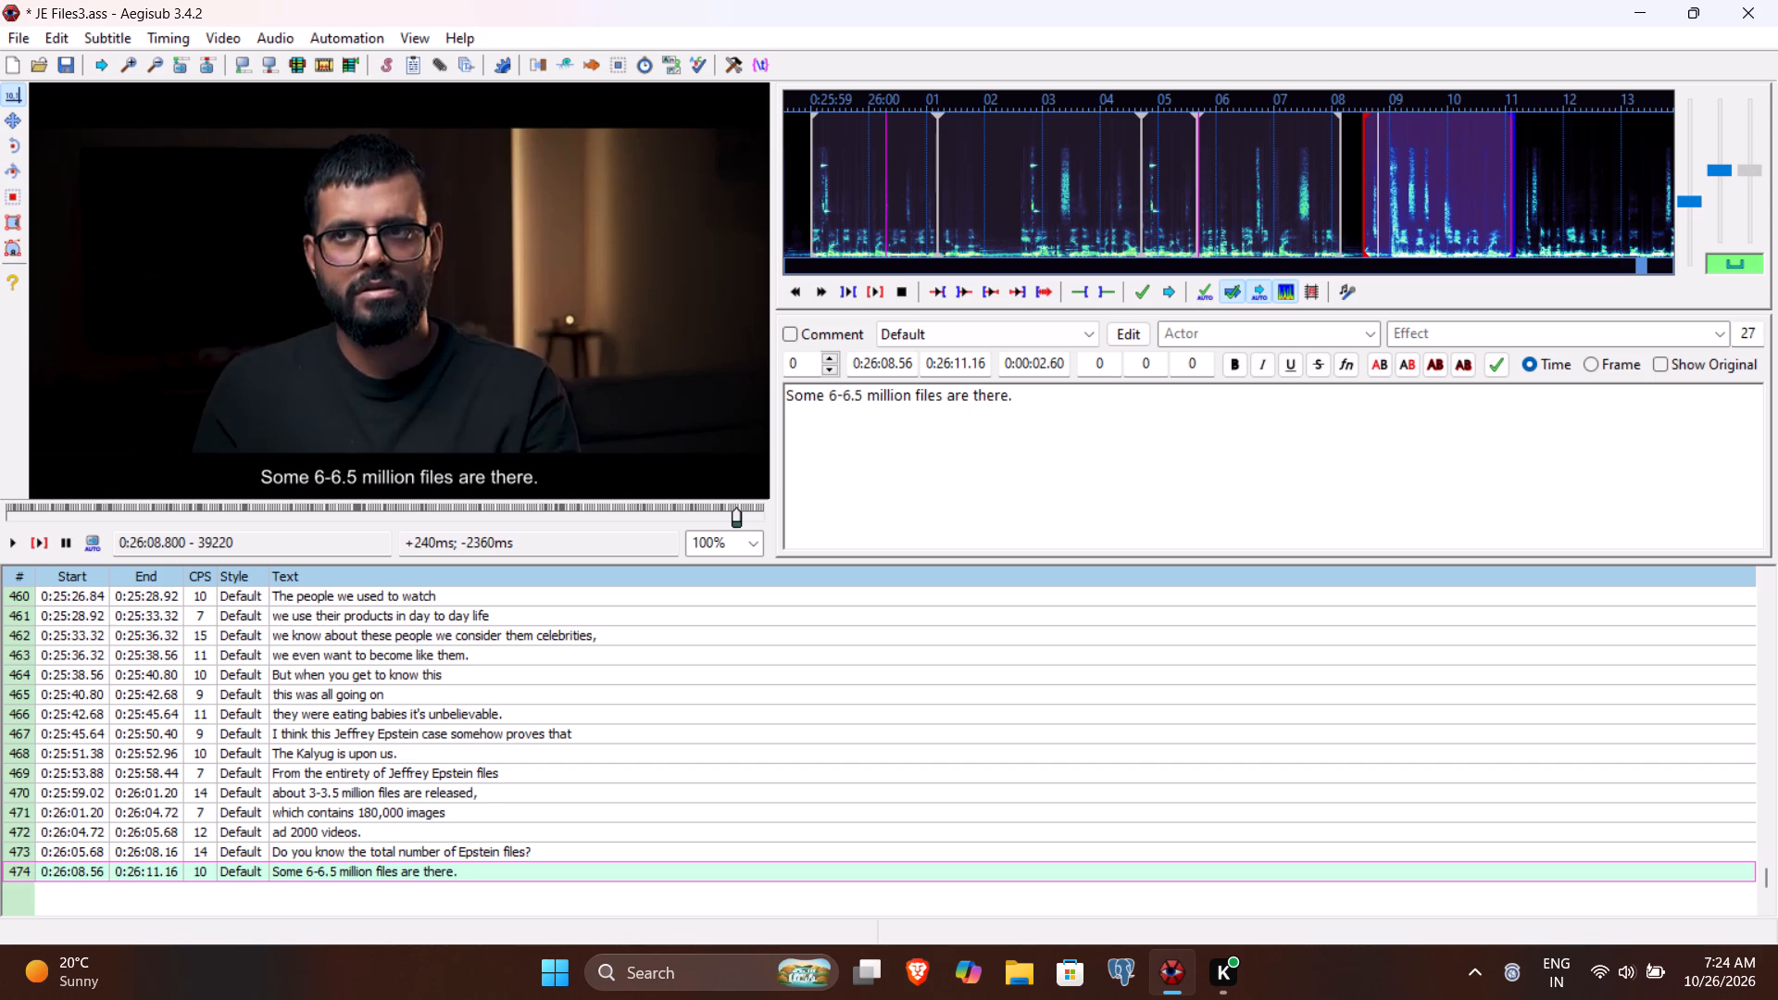
{"action": "left_click", "coordinate": [45, 541]}
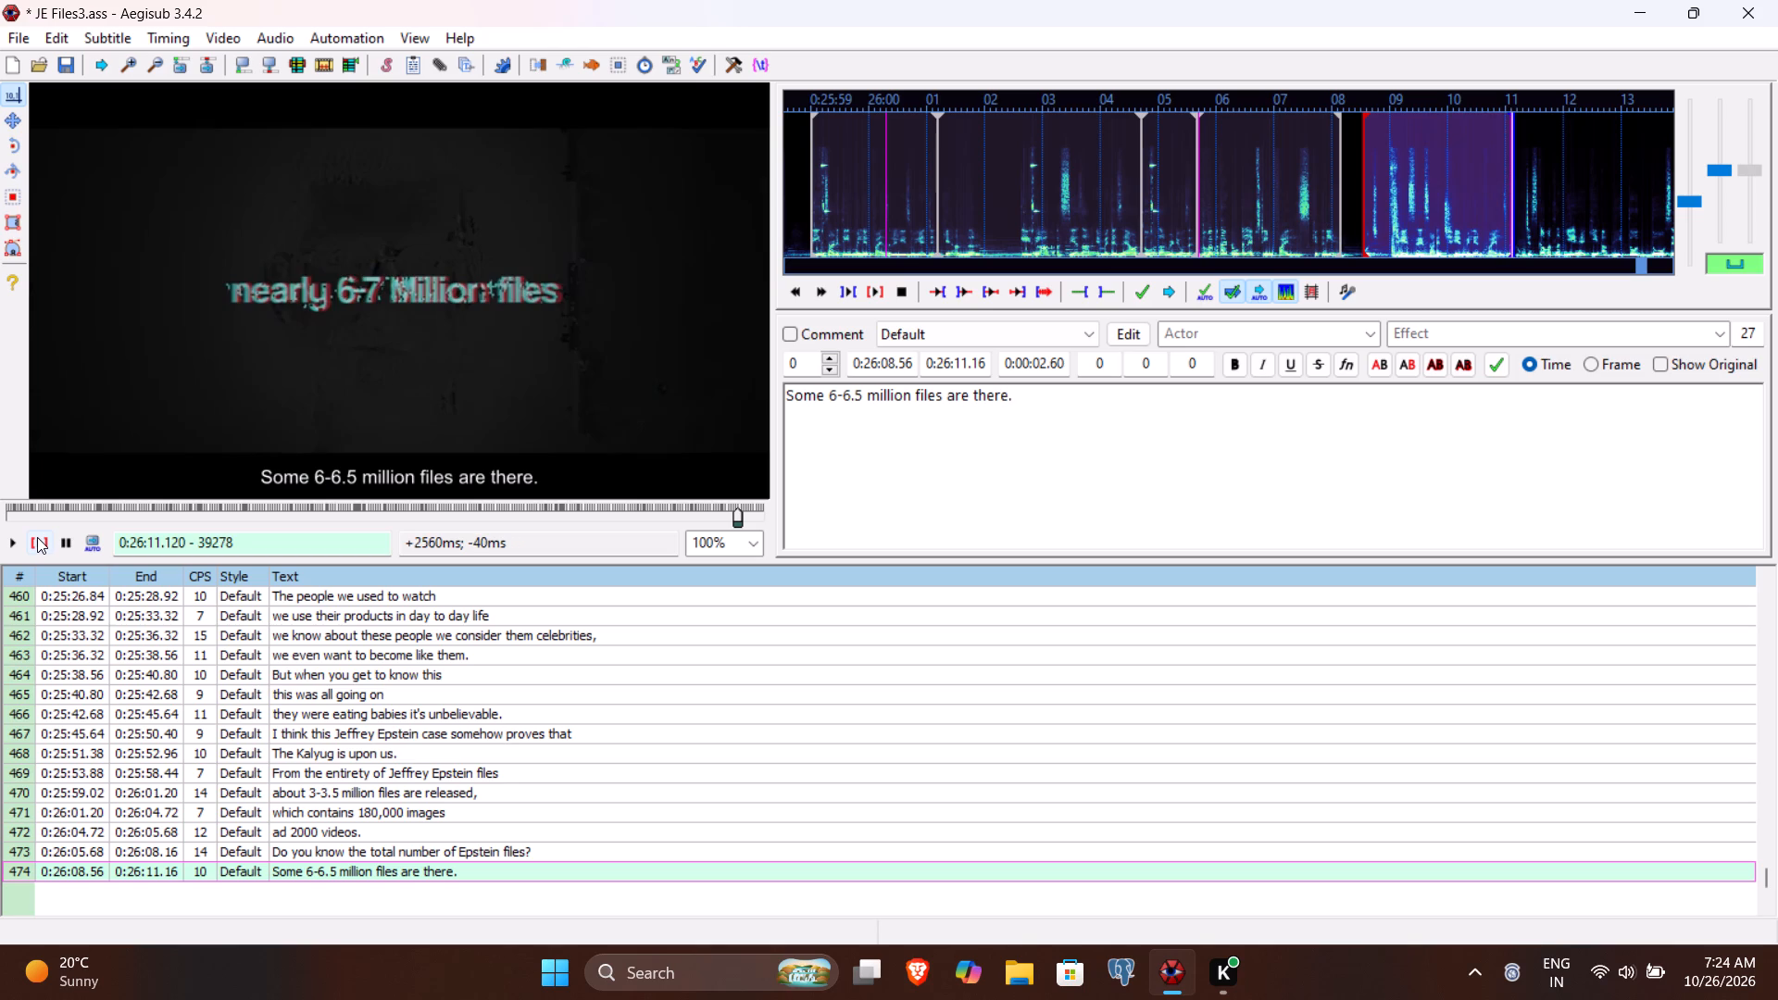
Commit line 474, play the new empty line 475 against the video, and set its end time to 0:26:16.32.
{"action": "key", "text": "Return"}
{"action": "left_click", "coordinate": [37, 537]}
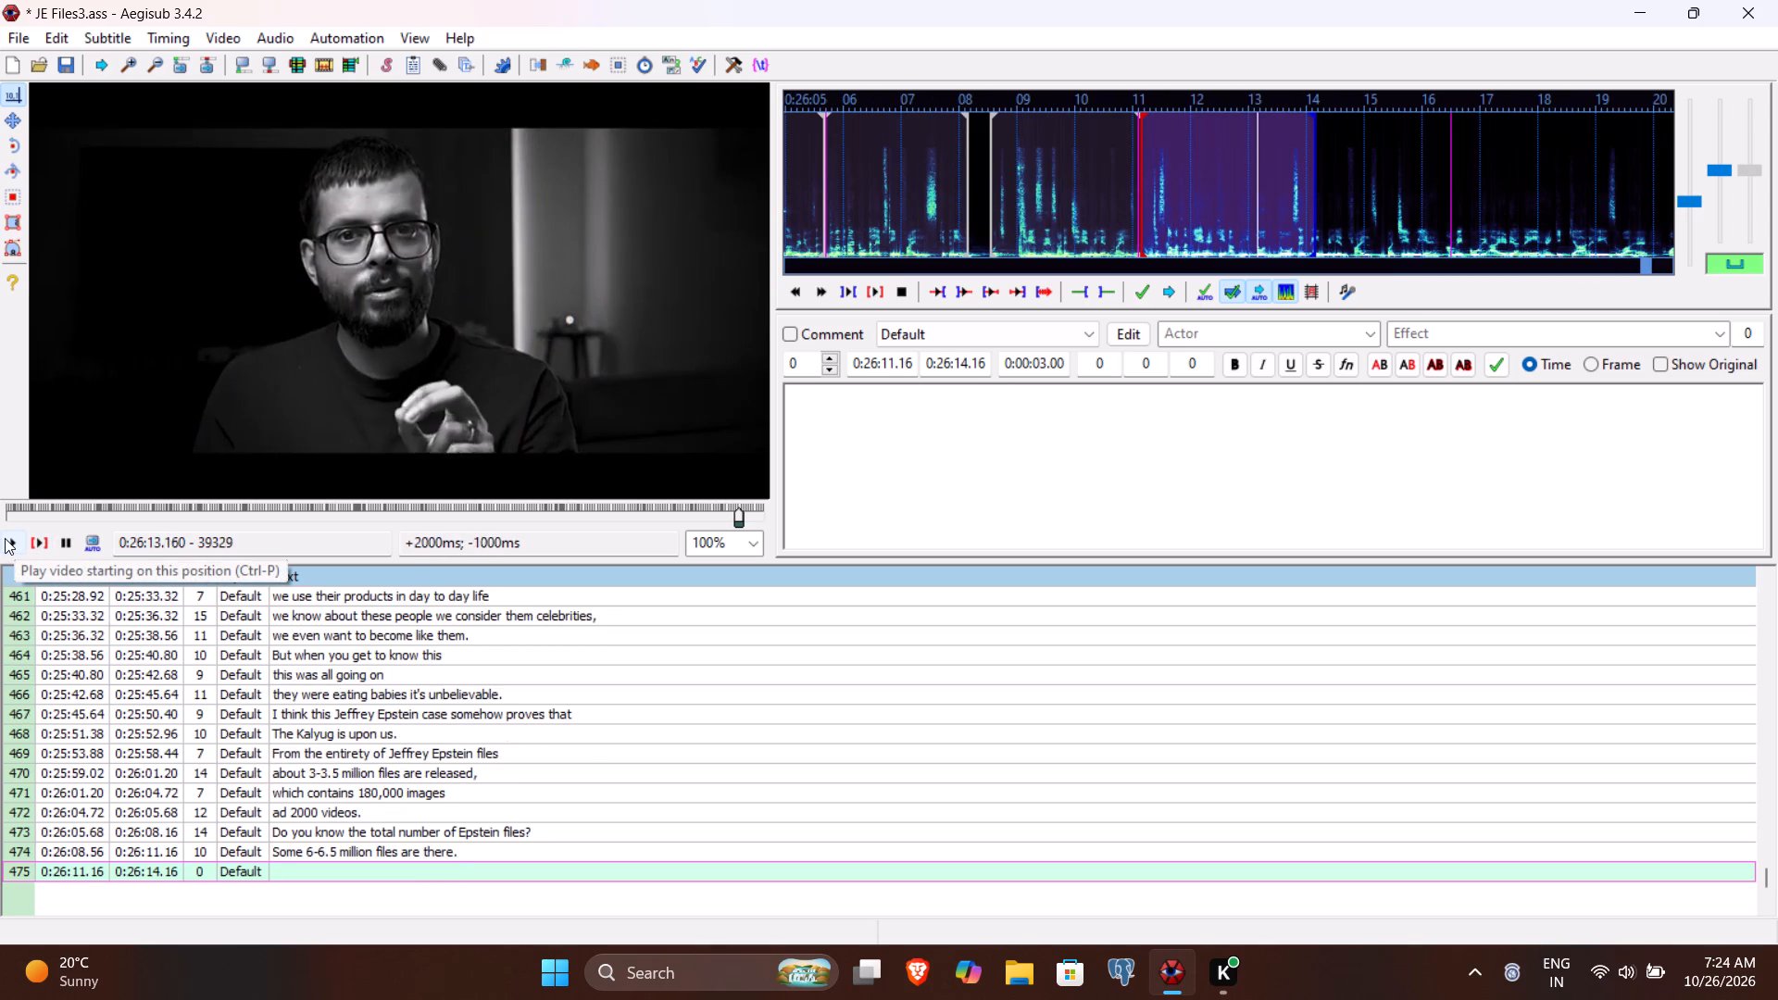
{"action": "left_click", "coordinate": [5, 538]}
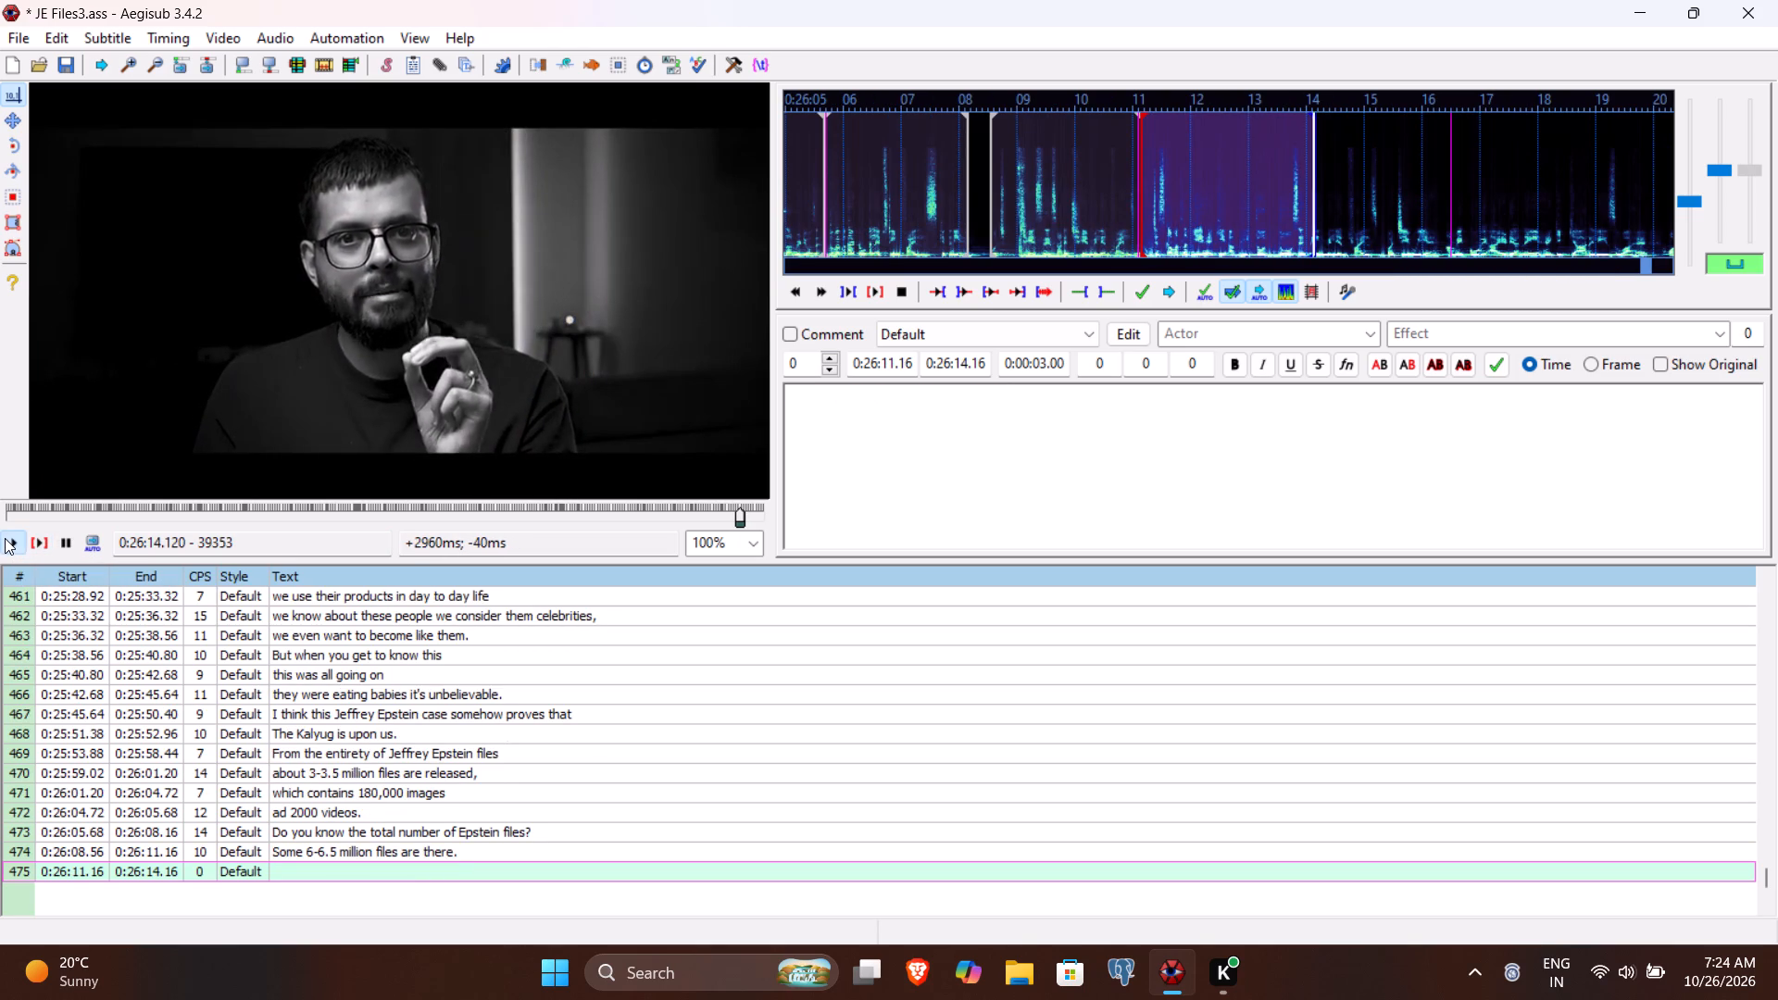
{"action": "left_click", "coordinate": [5, 538]}
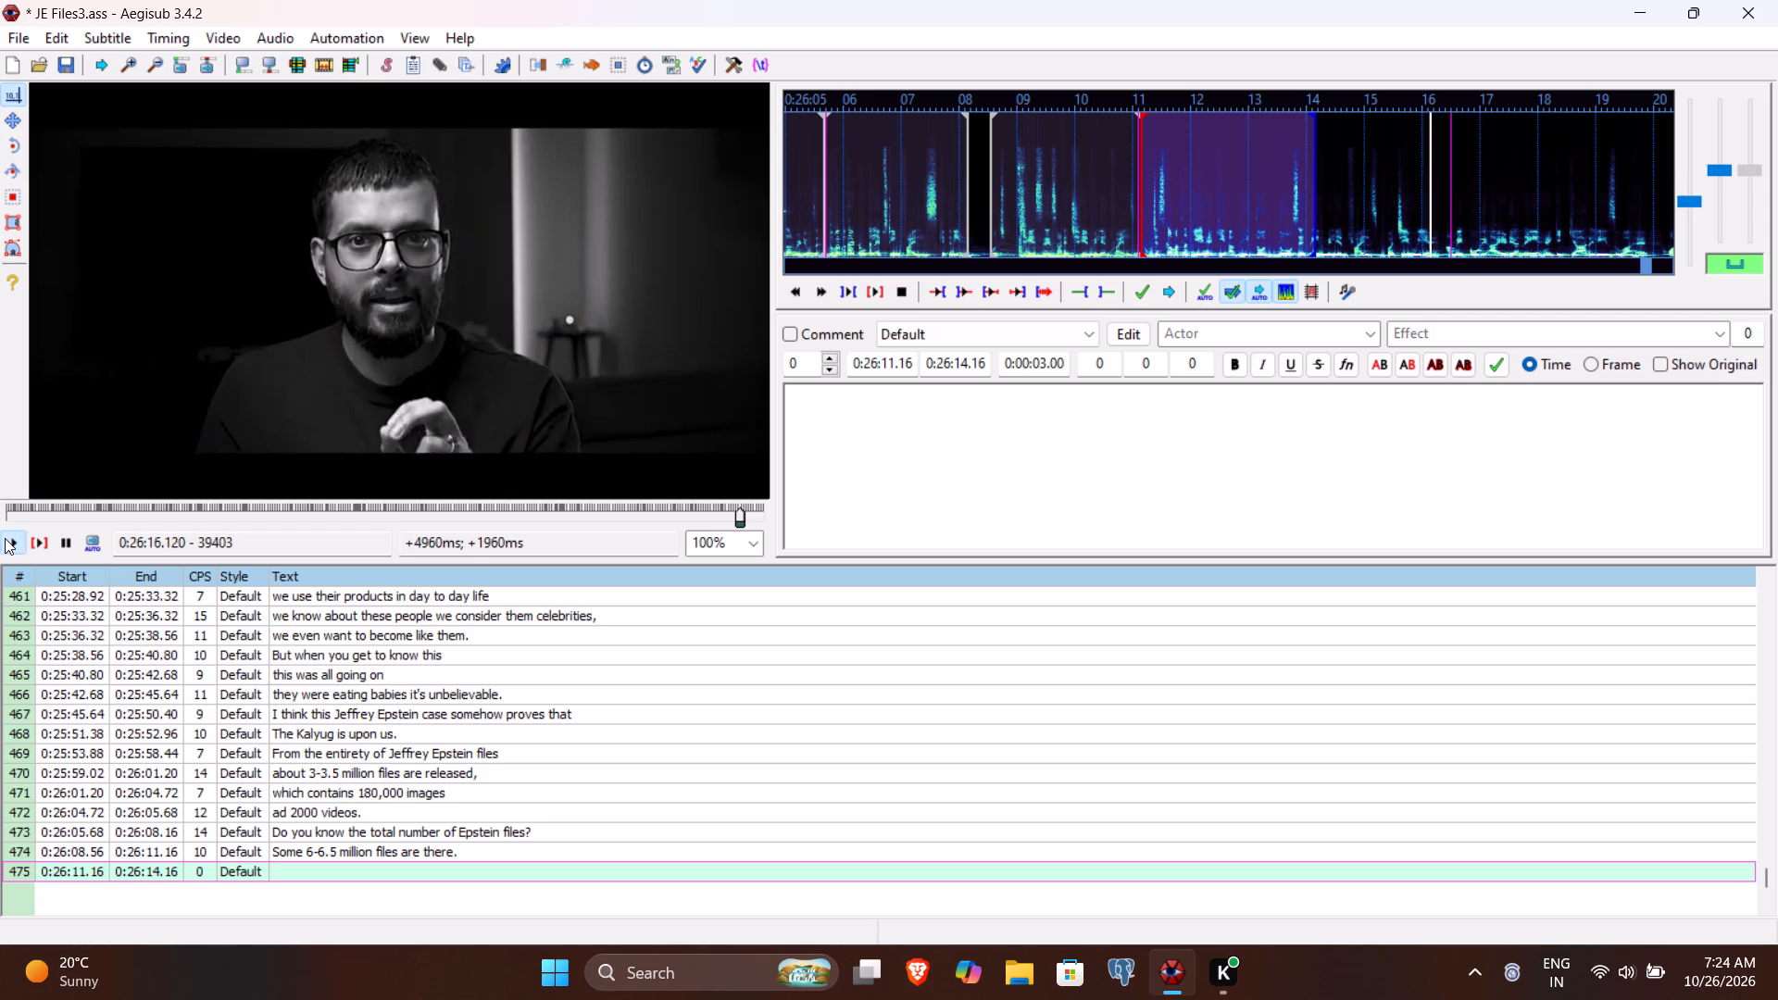
{"action": "left_click", "coordinate": [959, 368]}
{"action": "key", "text": "6"}
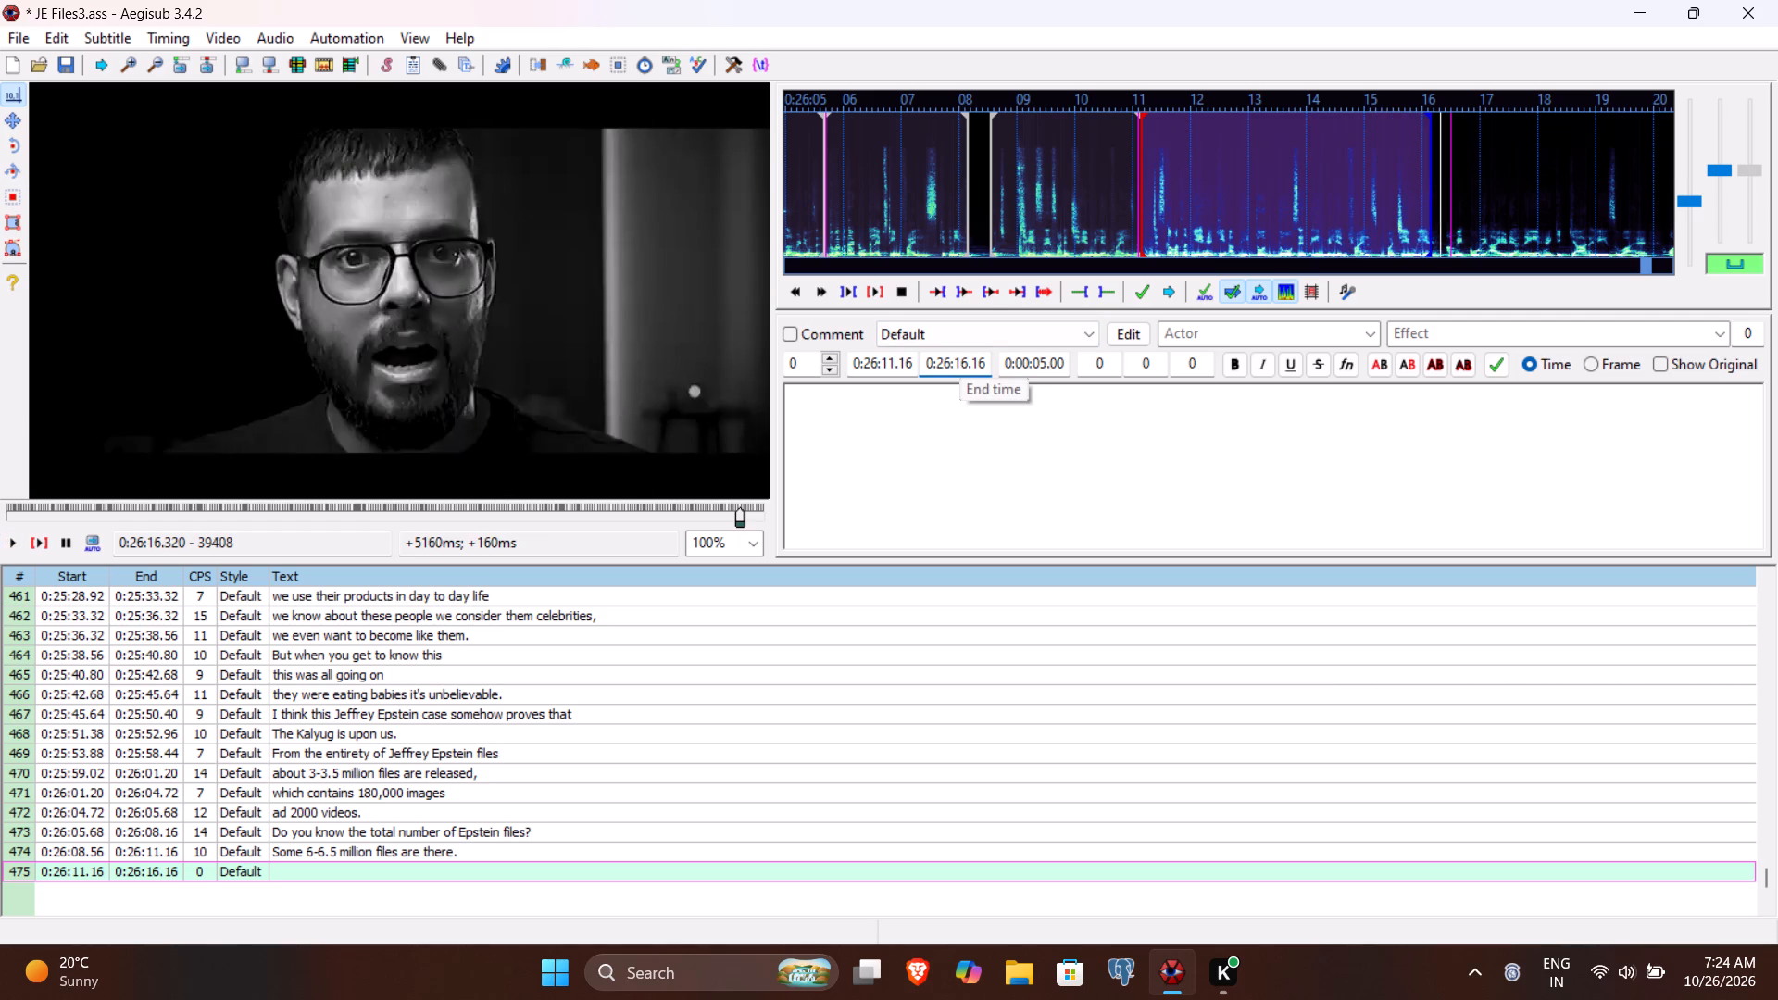
{"action": "type", "text": "32"}
Enter "Which mean there are about 2-2.5 million files still left," as line 475's text and play the line back.
{"action": "left_click", "coordinate": [938, 447]}
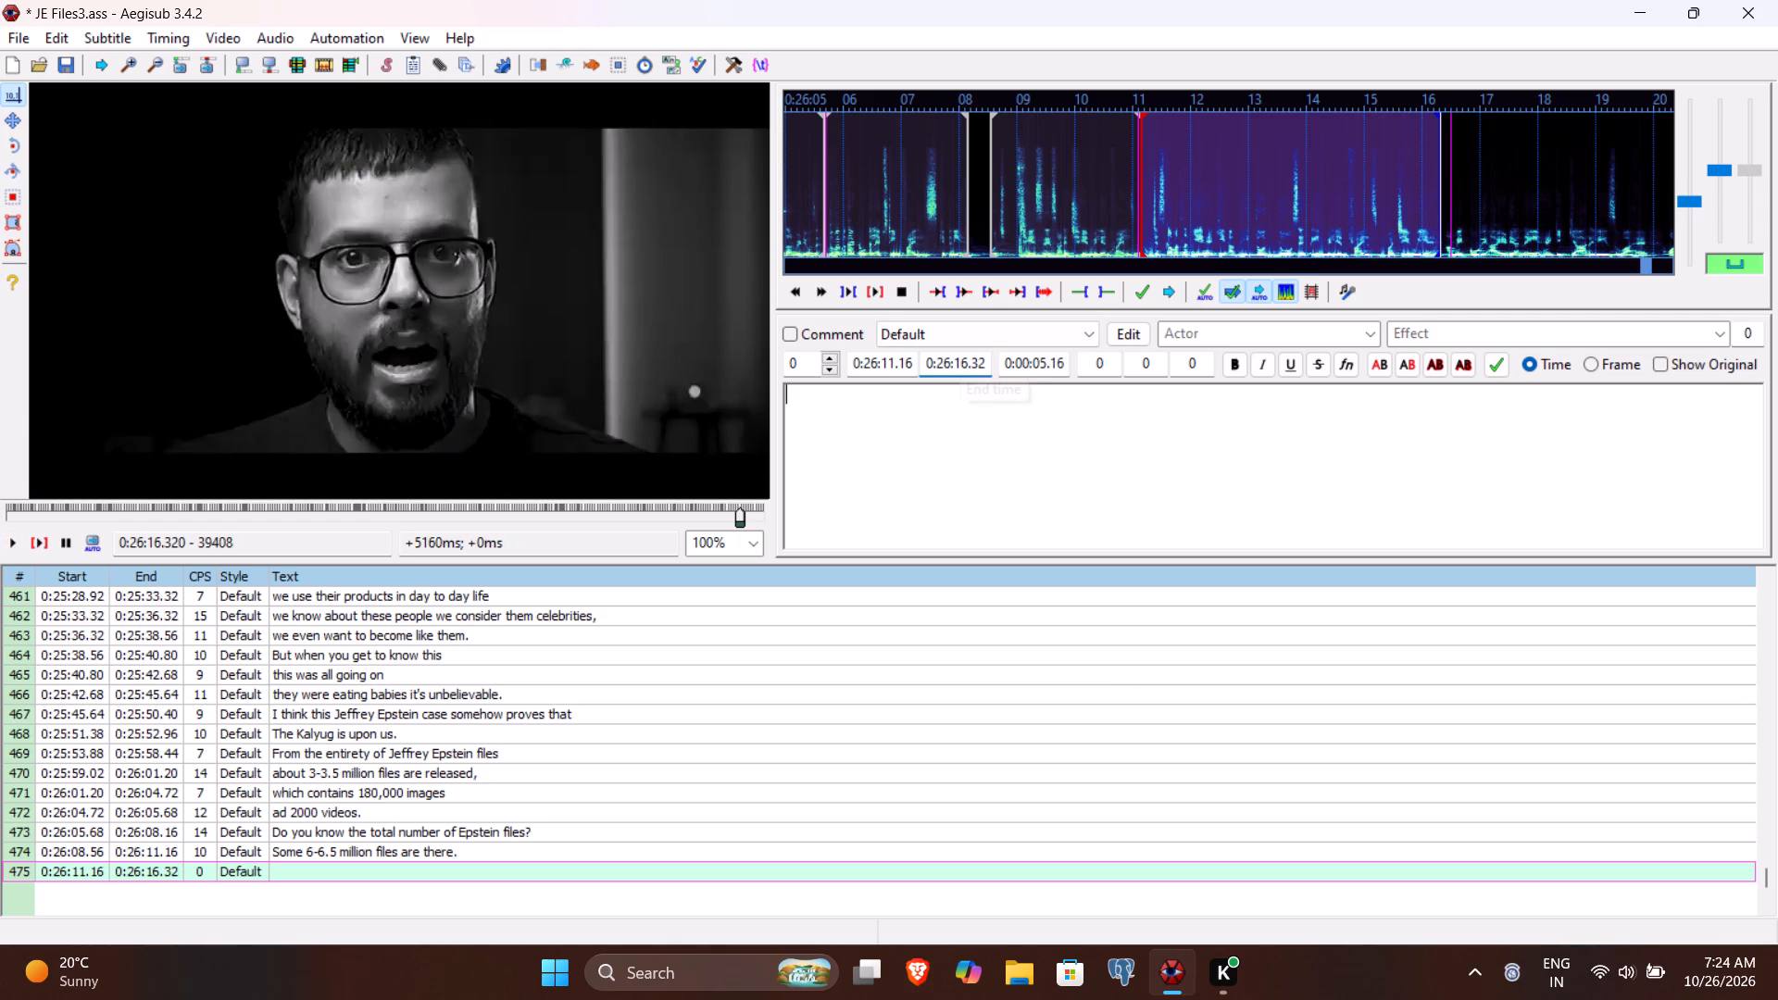
{"action": "type", "text": "Which mea"}
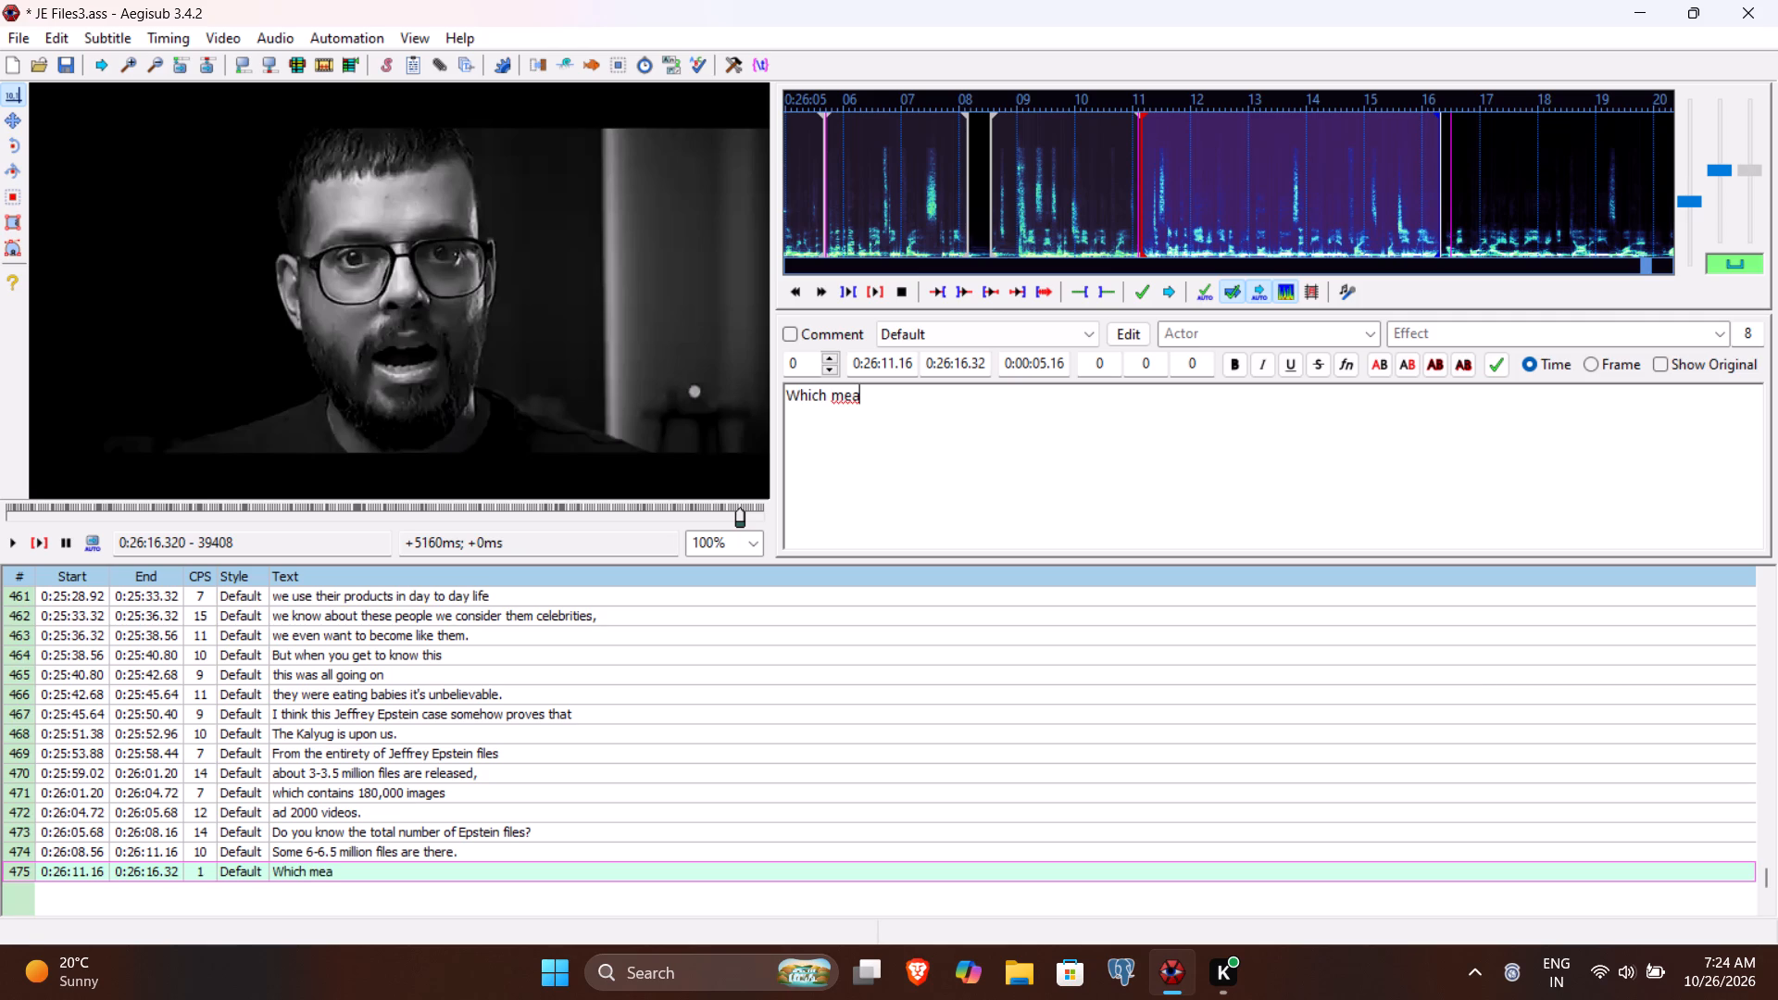
{"action": "type", "text": "n there are about 2"}
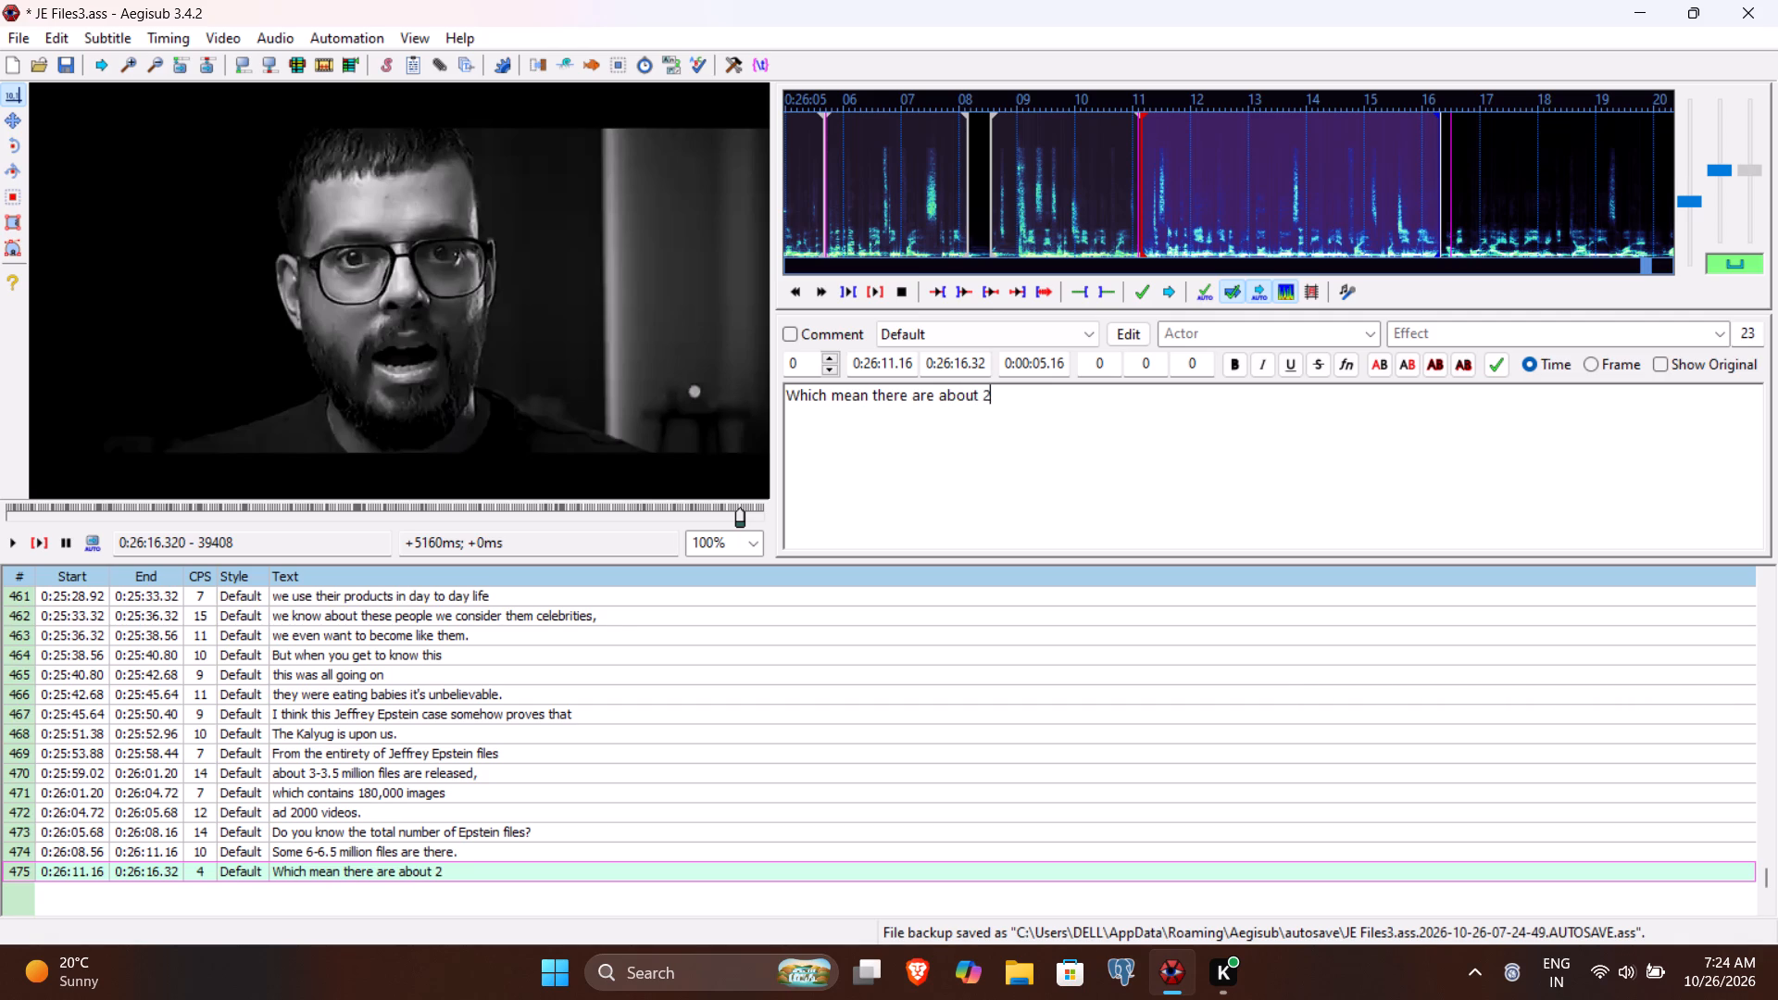
{"action": "key", "text": "minus"}
{"action": "type", "text": "2.5 million files still left"}
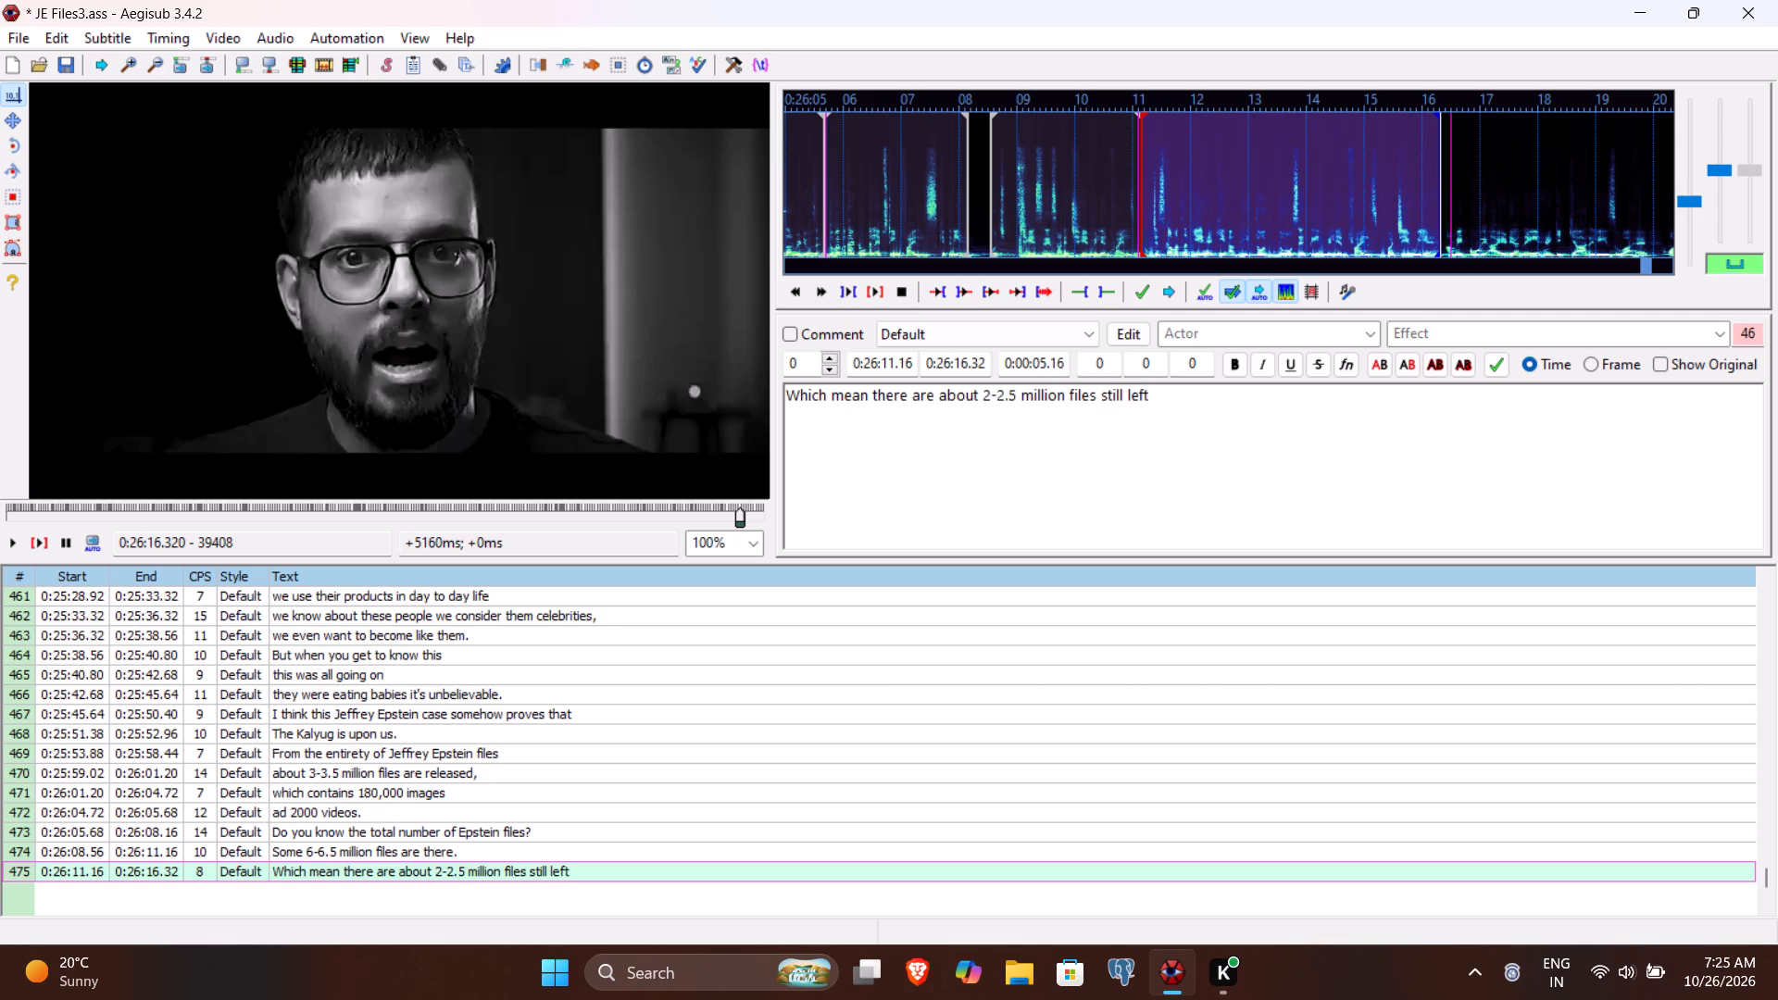
{"action": "key", "text": "comma"}
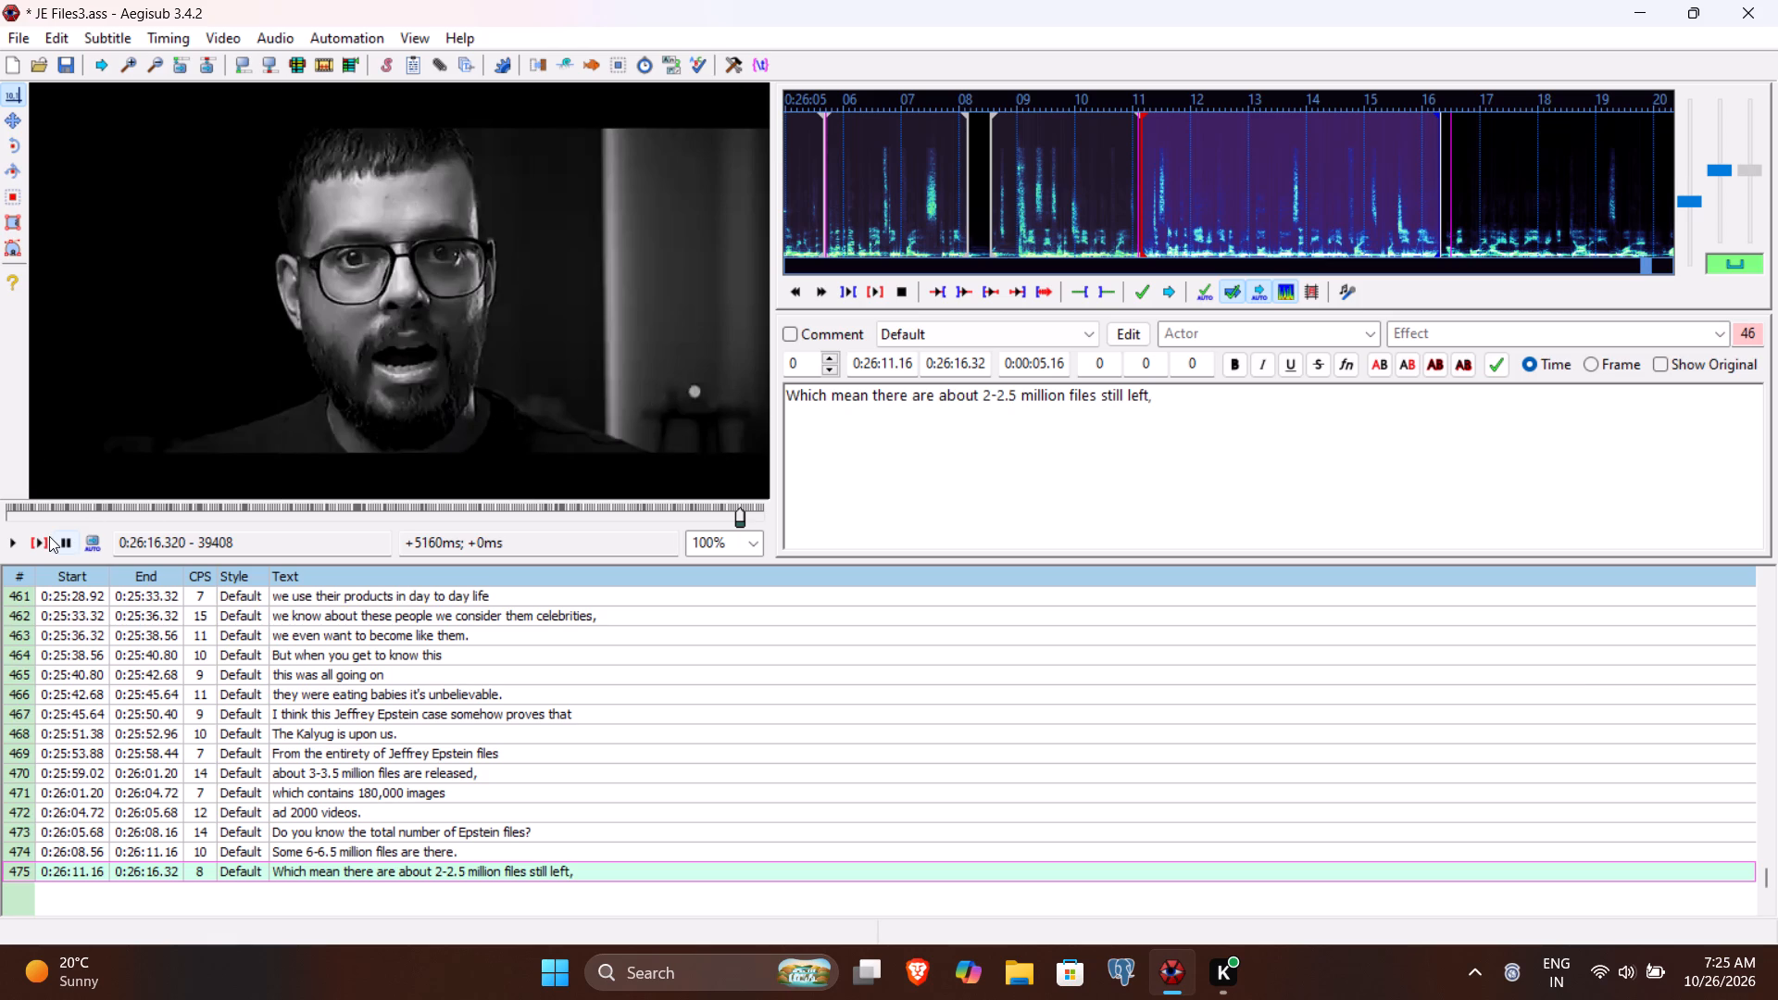
{"action": "left_click", "coordinate": [45, 538]}
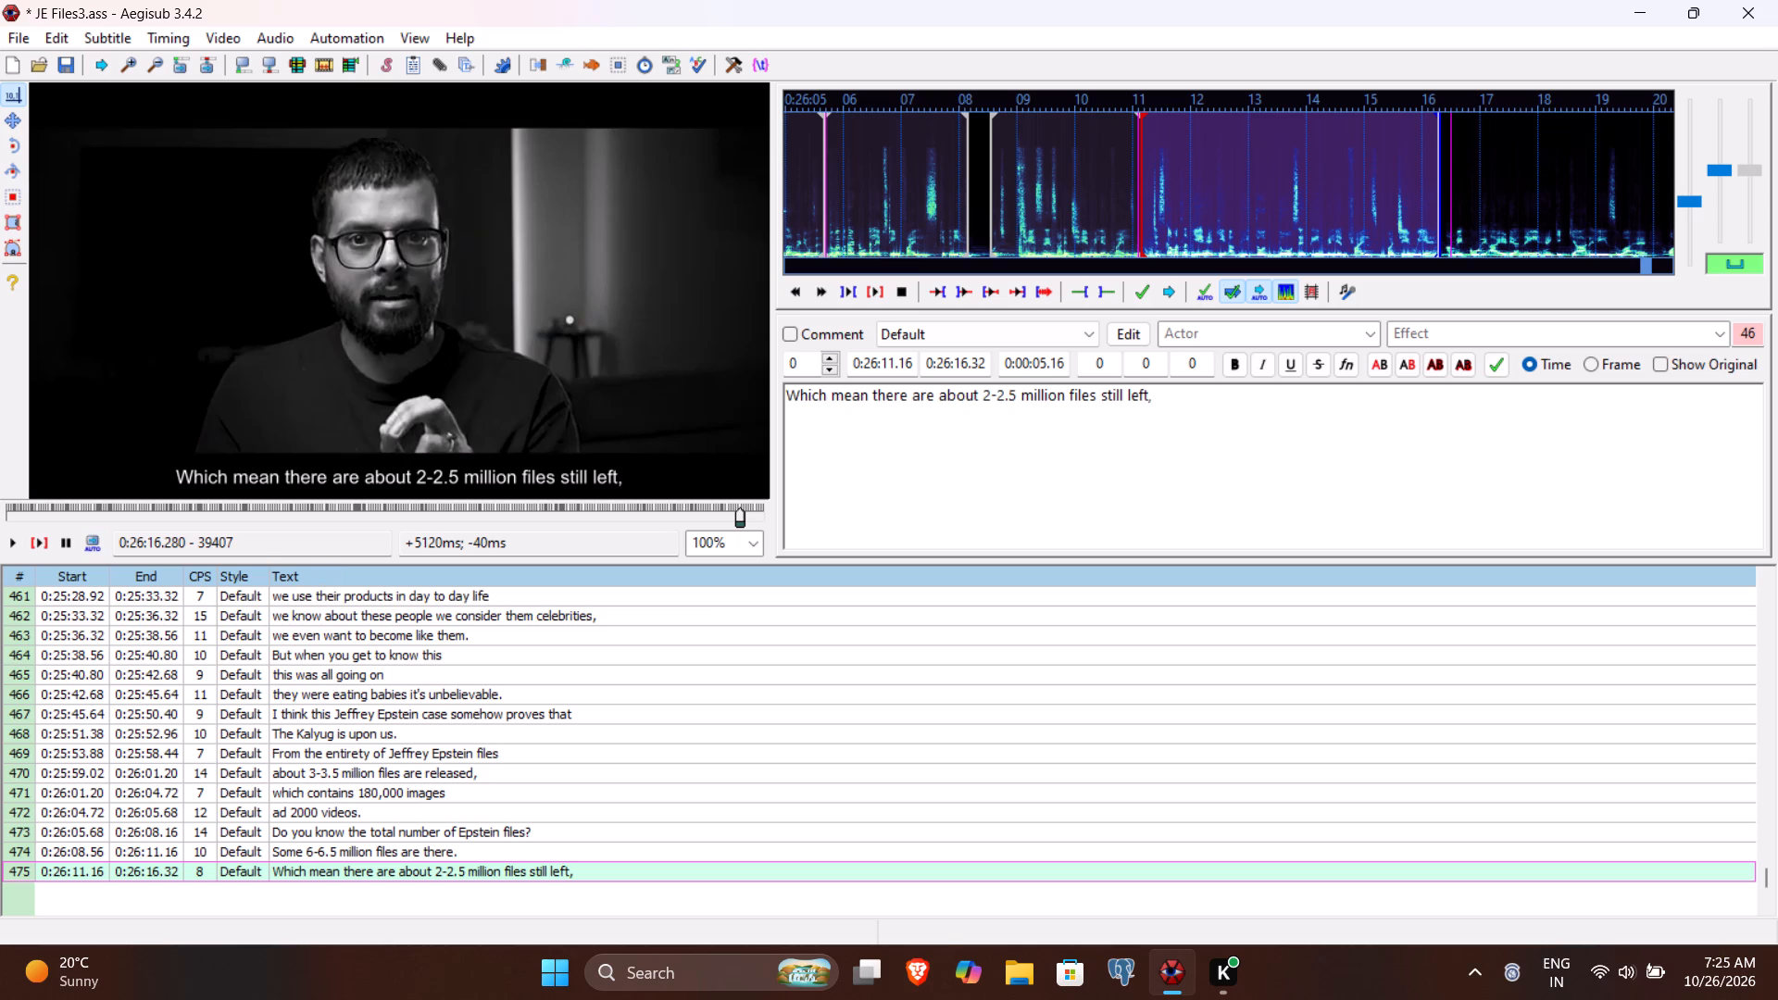
Change "2-2.5 million" to "2-3 million" in line 475's text and commit it to start line 476.
{"action": "left_click", "coordinate": [1015, 400]}
{"action": "key", "text": "BackSpace"}
{"action": "key", "text": "BackSpace"}
{"action": "key", "text": "BackSpace"}
{"action": "key", "text": "3"}
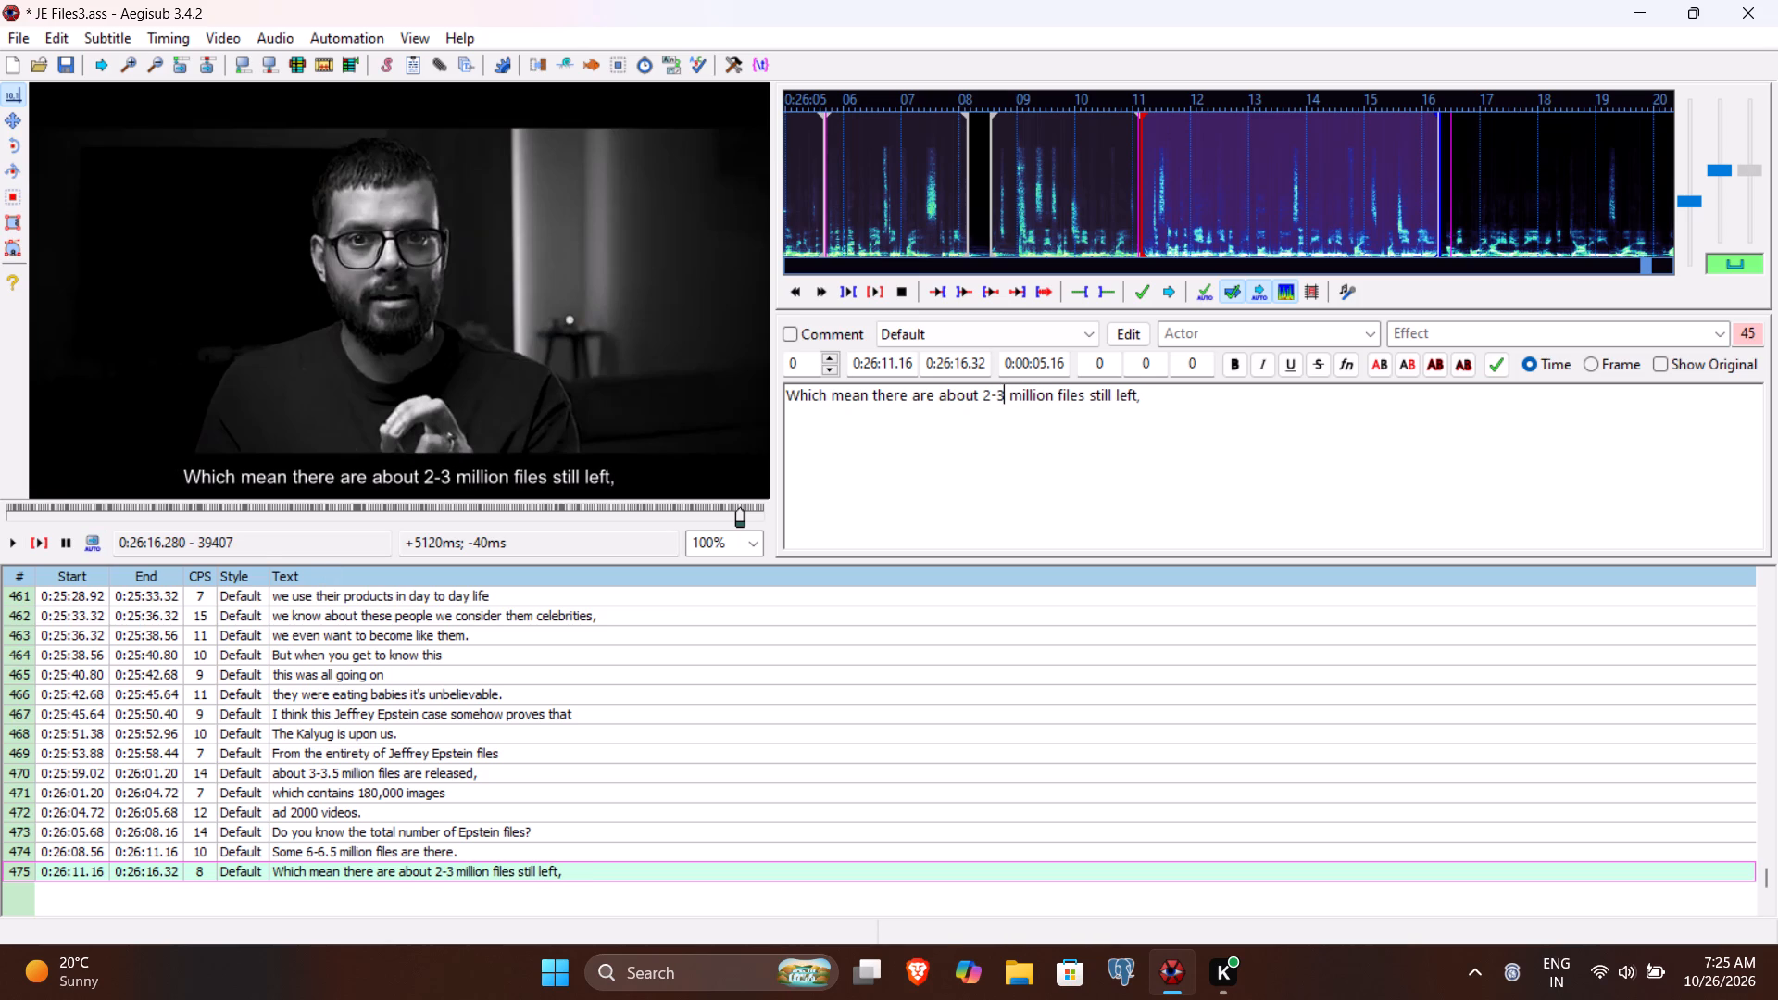
{"action": "left_click", "coordinate": [1381, 472]}
{"action": "key", "text": "Return"}
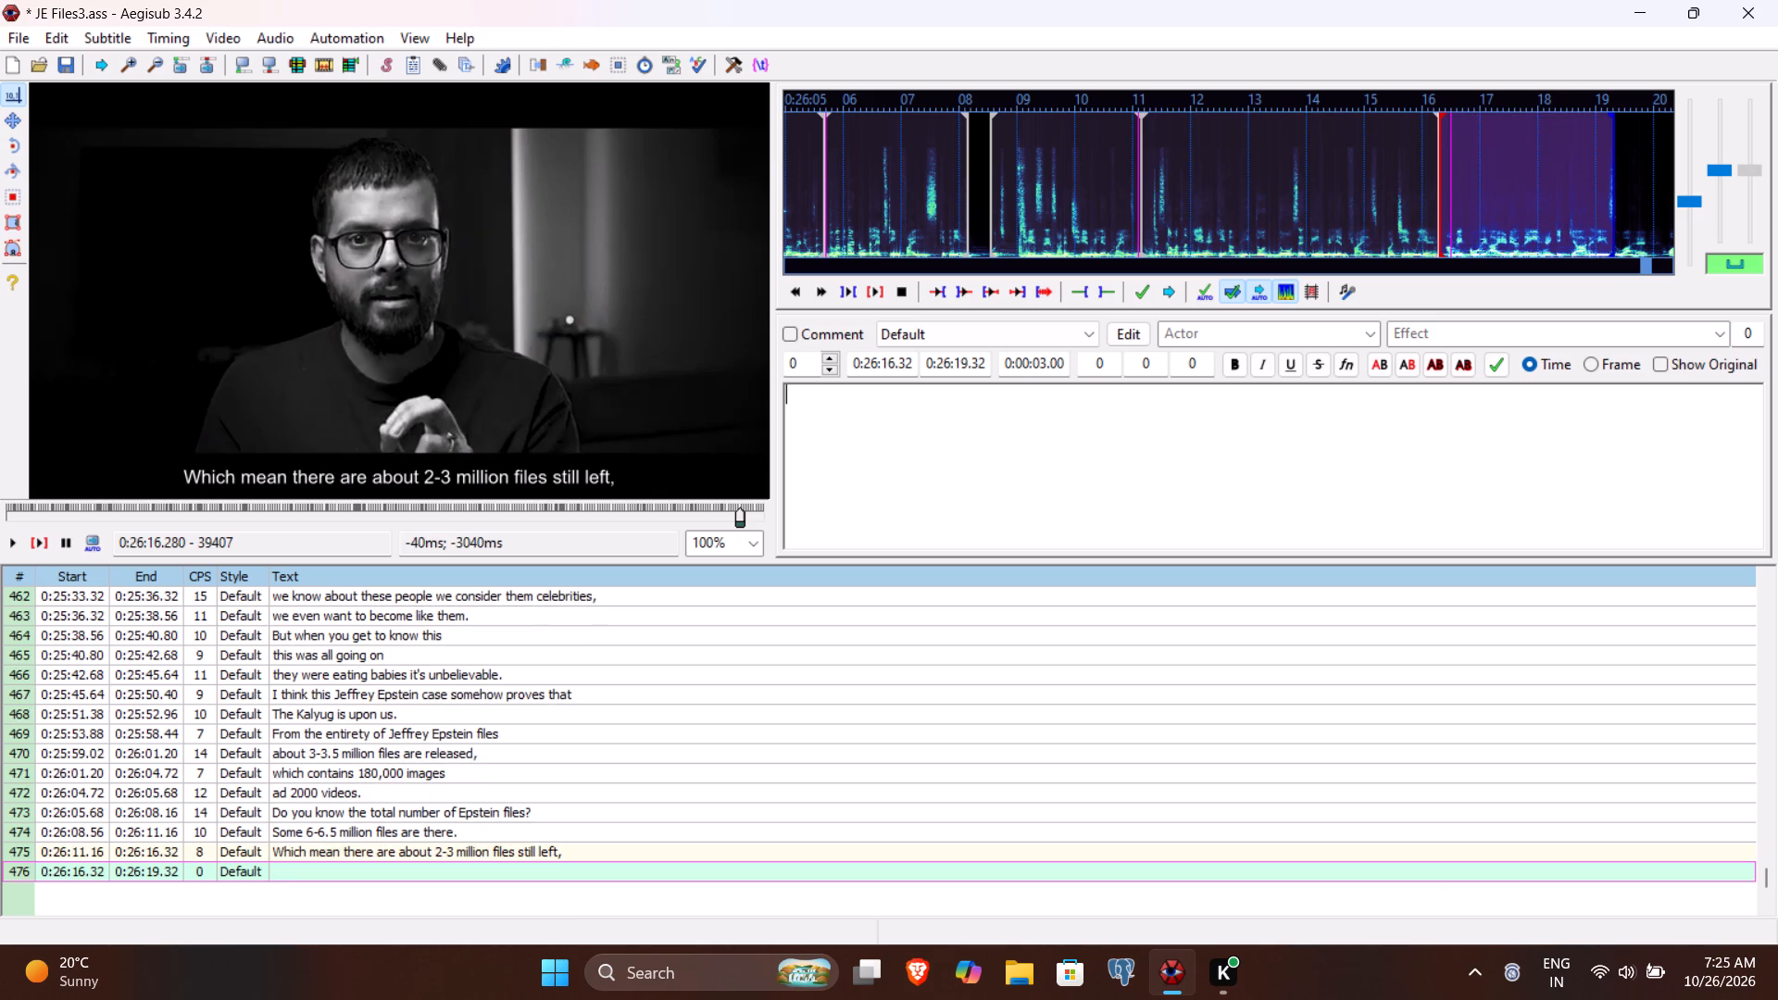
Play the empty line 476 against the video and set its end time to 0:26:19.92.
{"action": "left_click", "coordinate": [36, 542]}
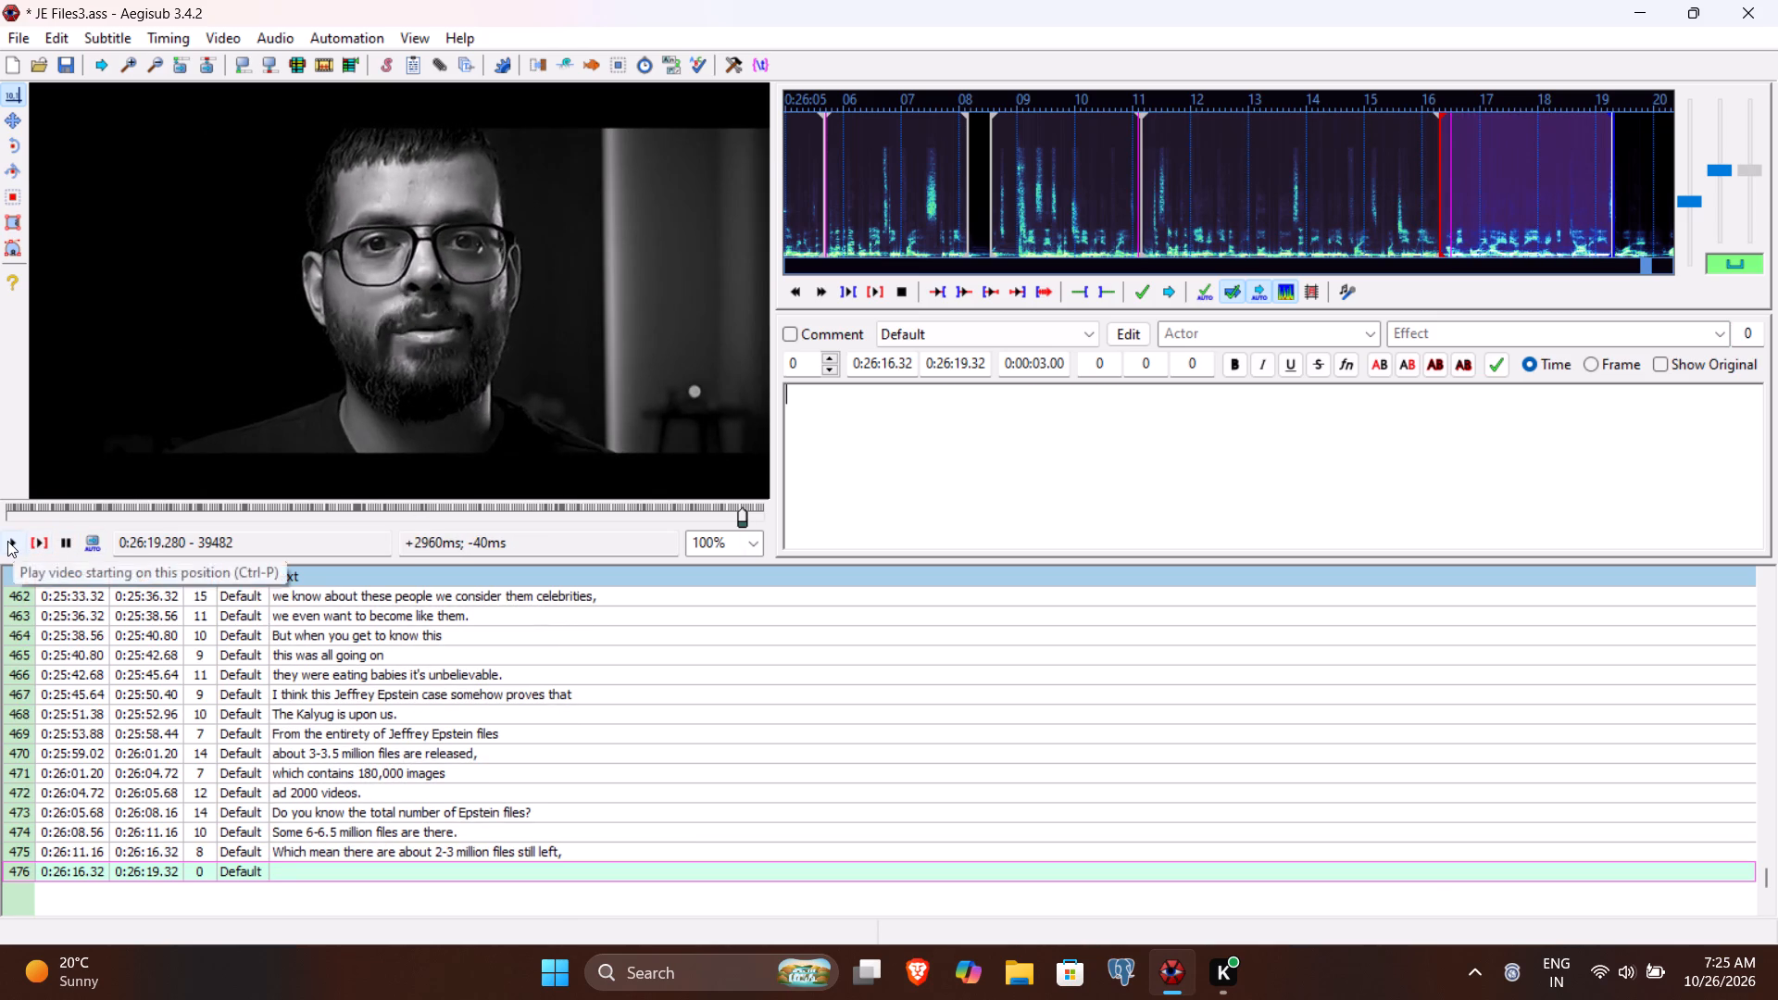
{"action": "left_click", "coordinate": [7, 541]}
{"action": "left_click", "coordinate": [7, 541]}
{"action": "double_click", "coordinate": [7, 541]}
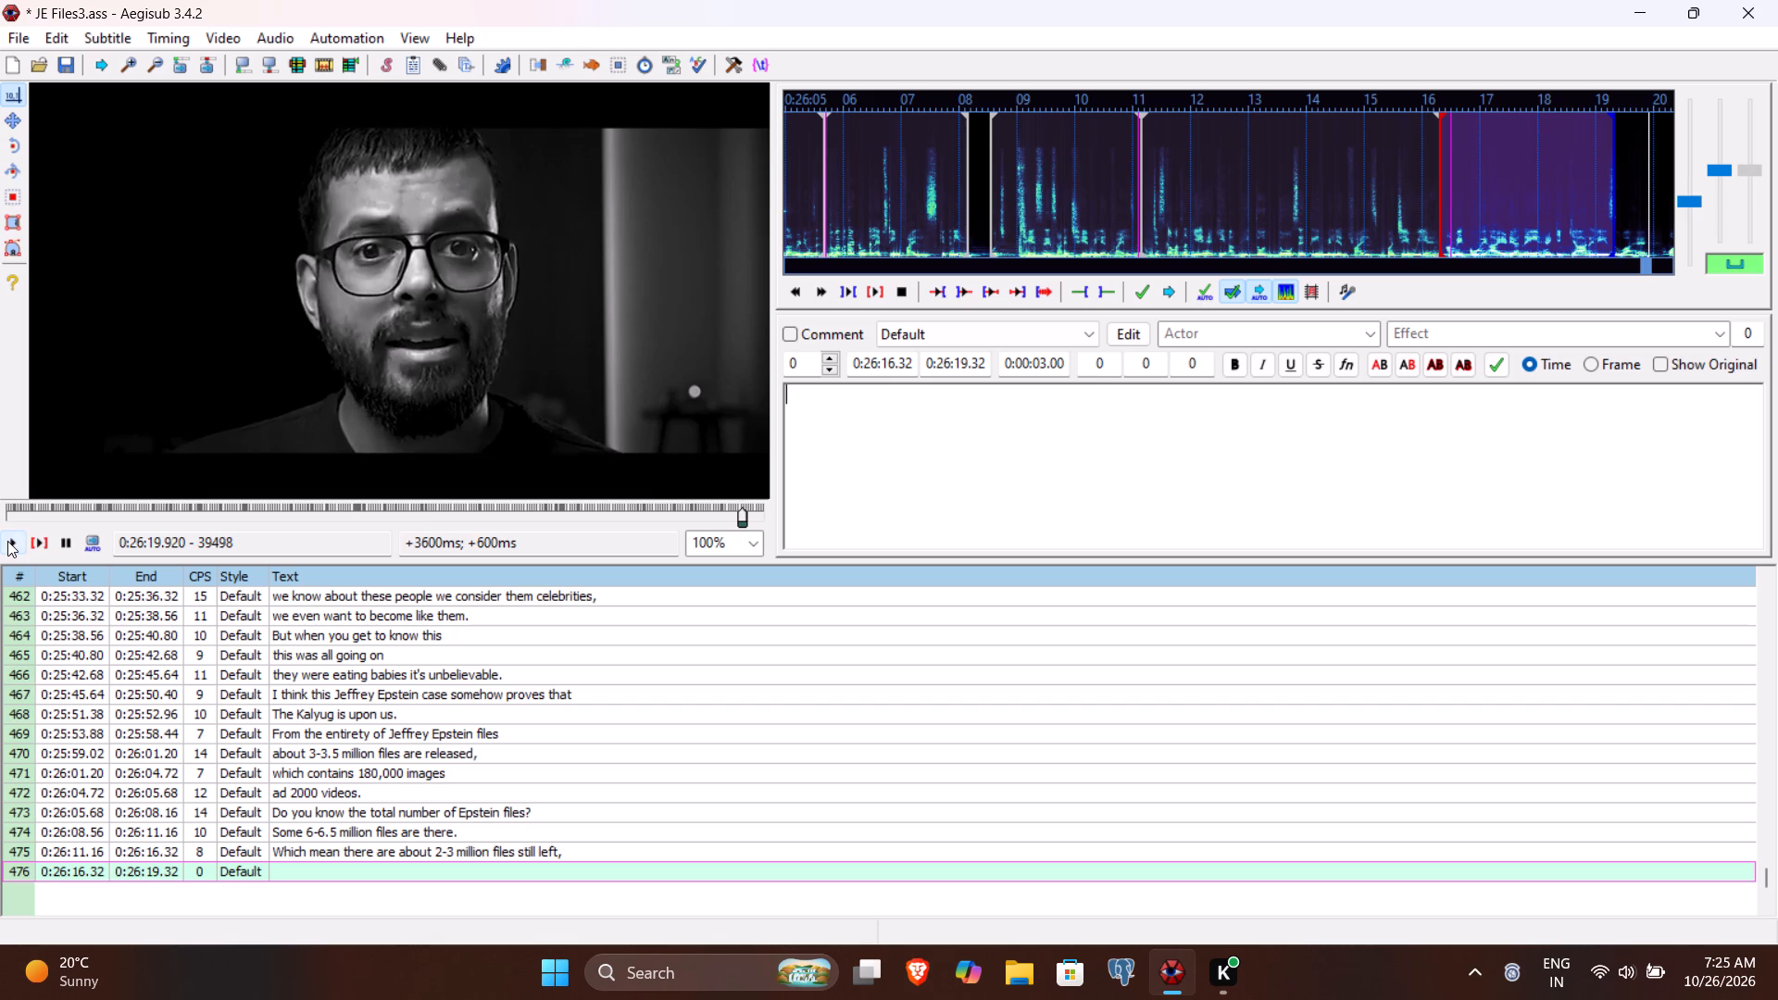
{"action": "left_click", "coordinate": [958, 367]}
{"action": "type", "text": "992"}
Enter "we have no idea what has been released" as line 476's text, play it back, and commit it to start line 477.
{"action": "left_click", "coordinate": [958, 455]}
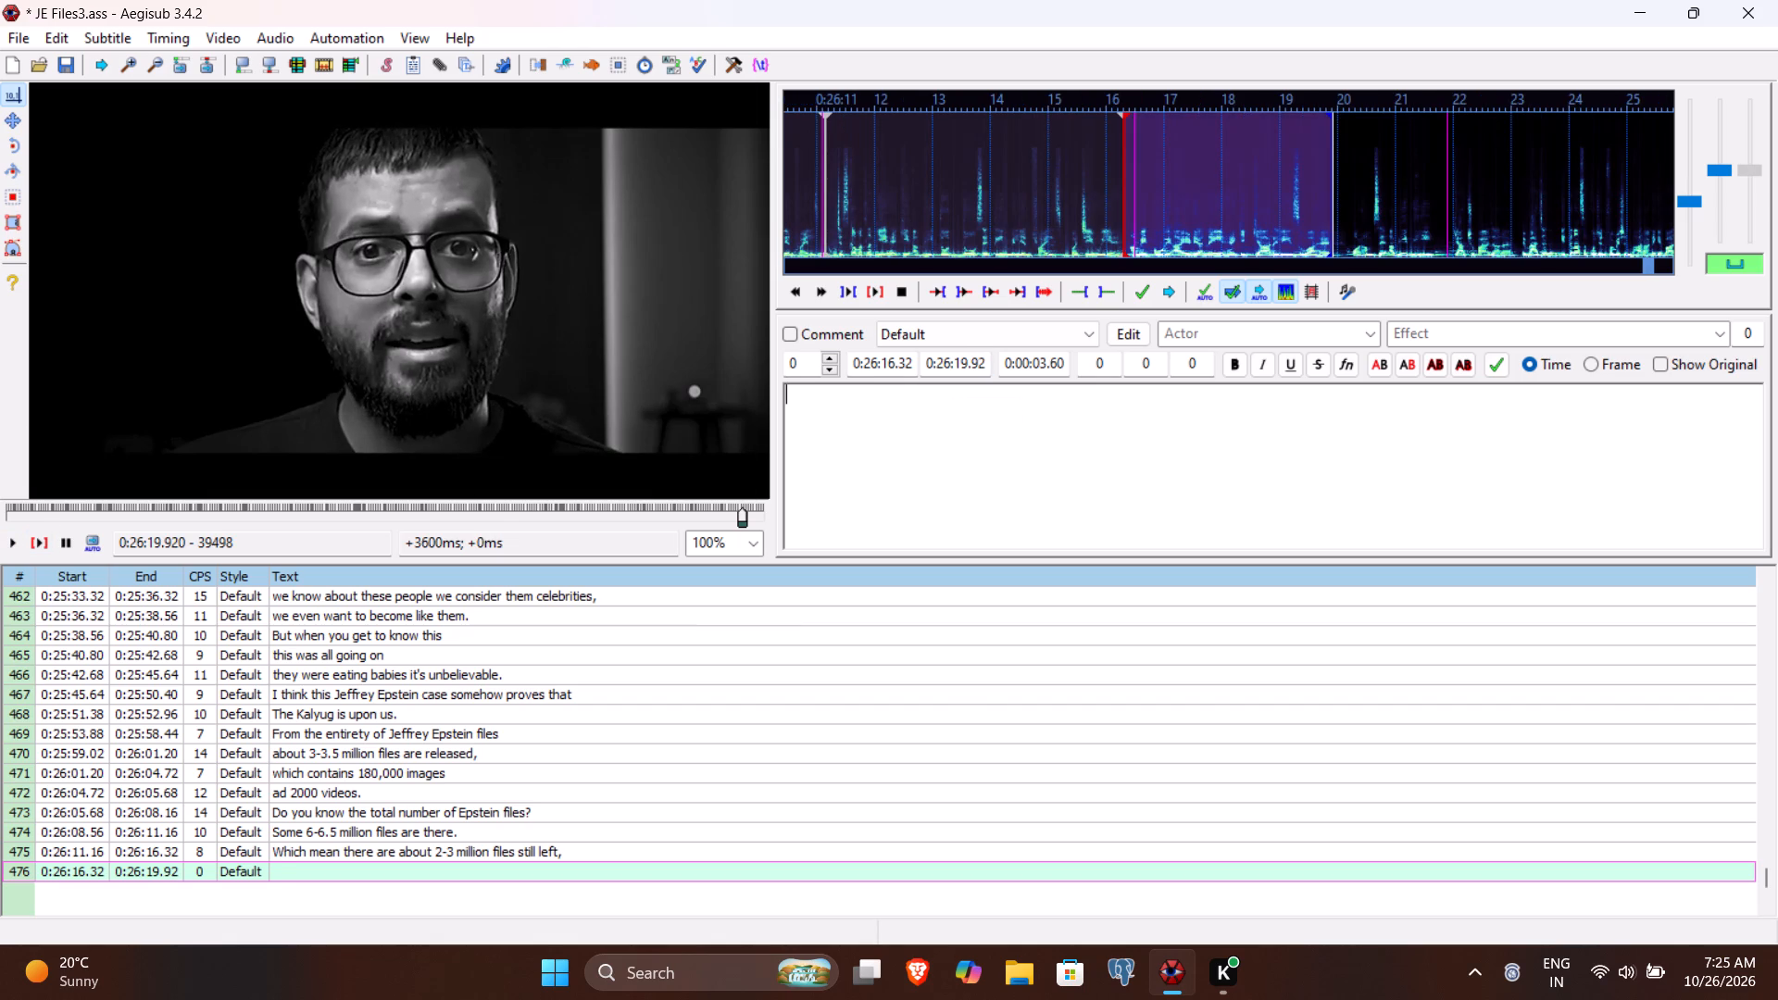
{"action": "type", "text": "we have no dw"}
{"action": "key", "text": "BackSpace"}
{"action": "key", "text": "BackSpace"}
{"action": "type", "text": "idea"}
{"action": "key", "text": "space"}
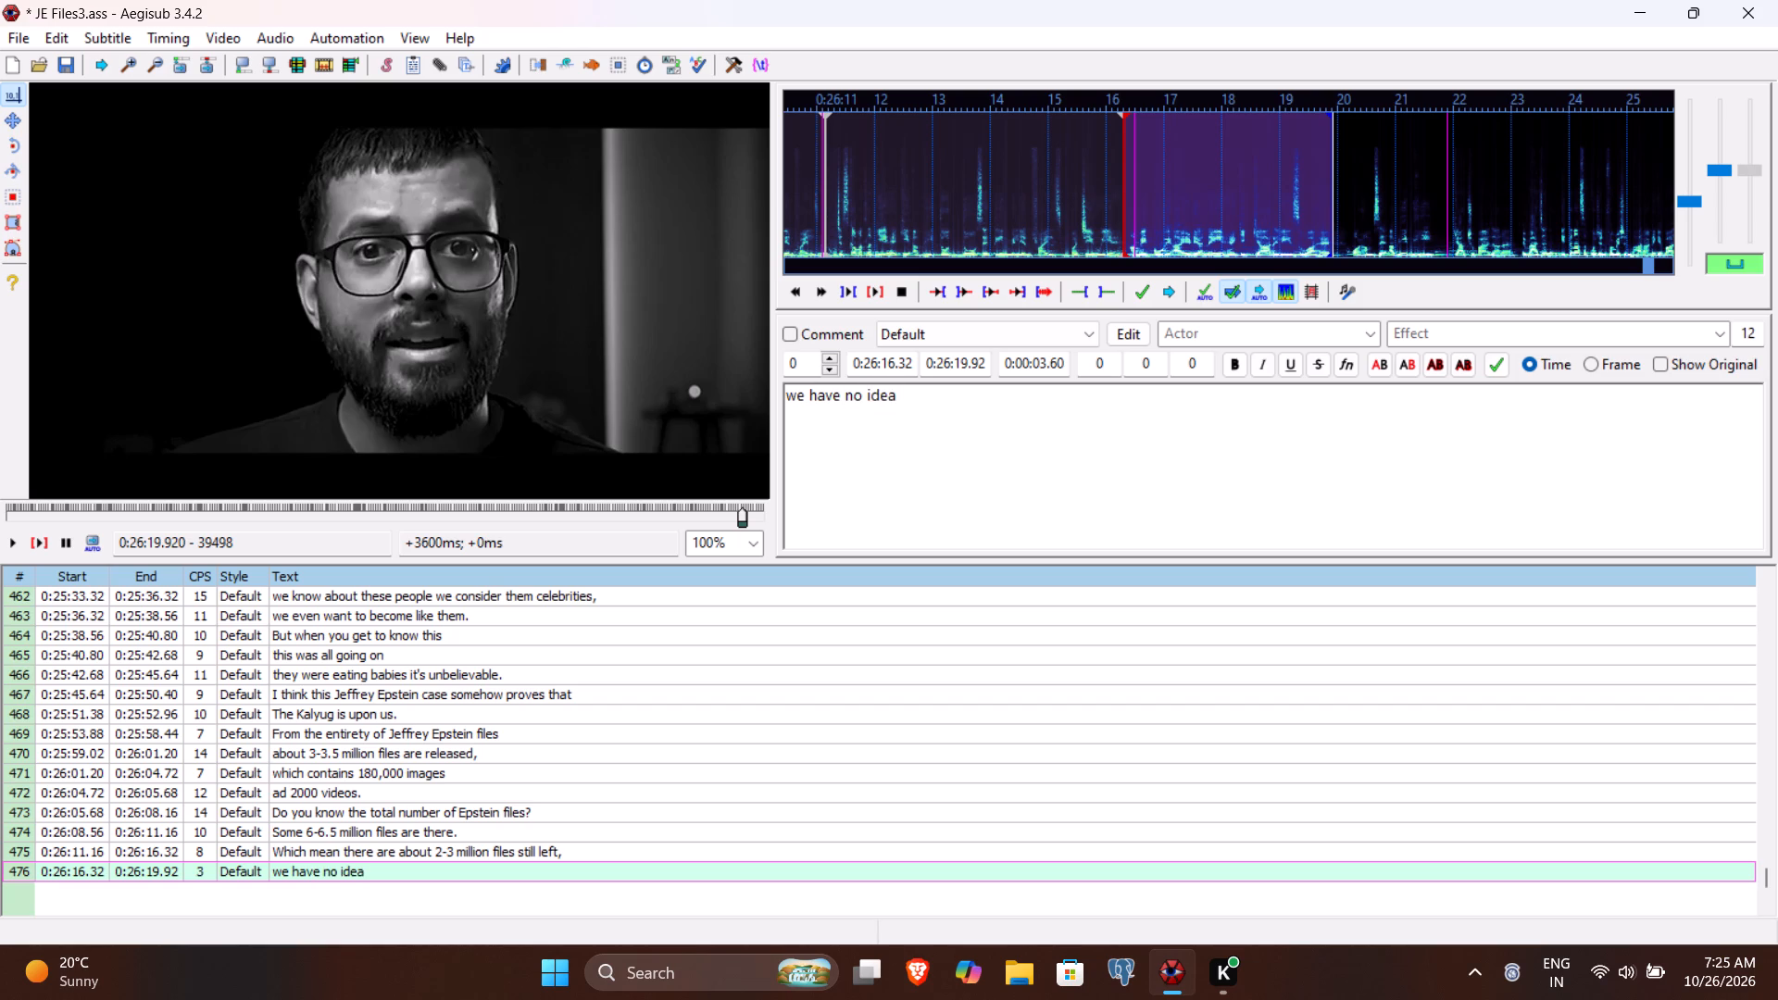
{"action": "type", "text": "what"}
{"action": "key", "text": "space"}
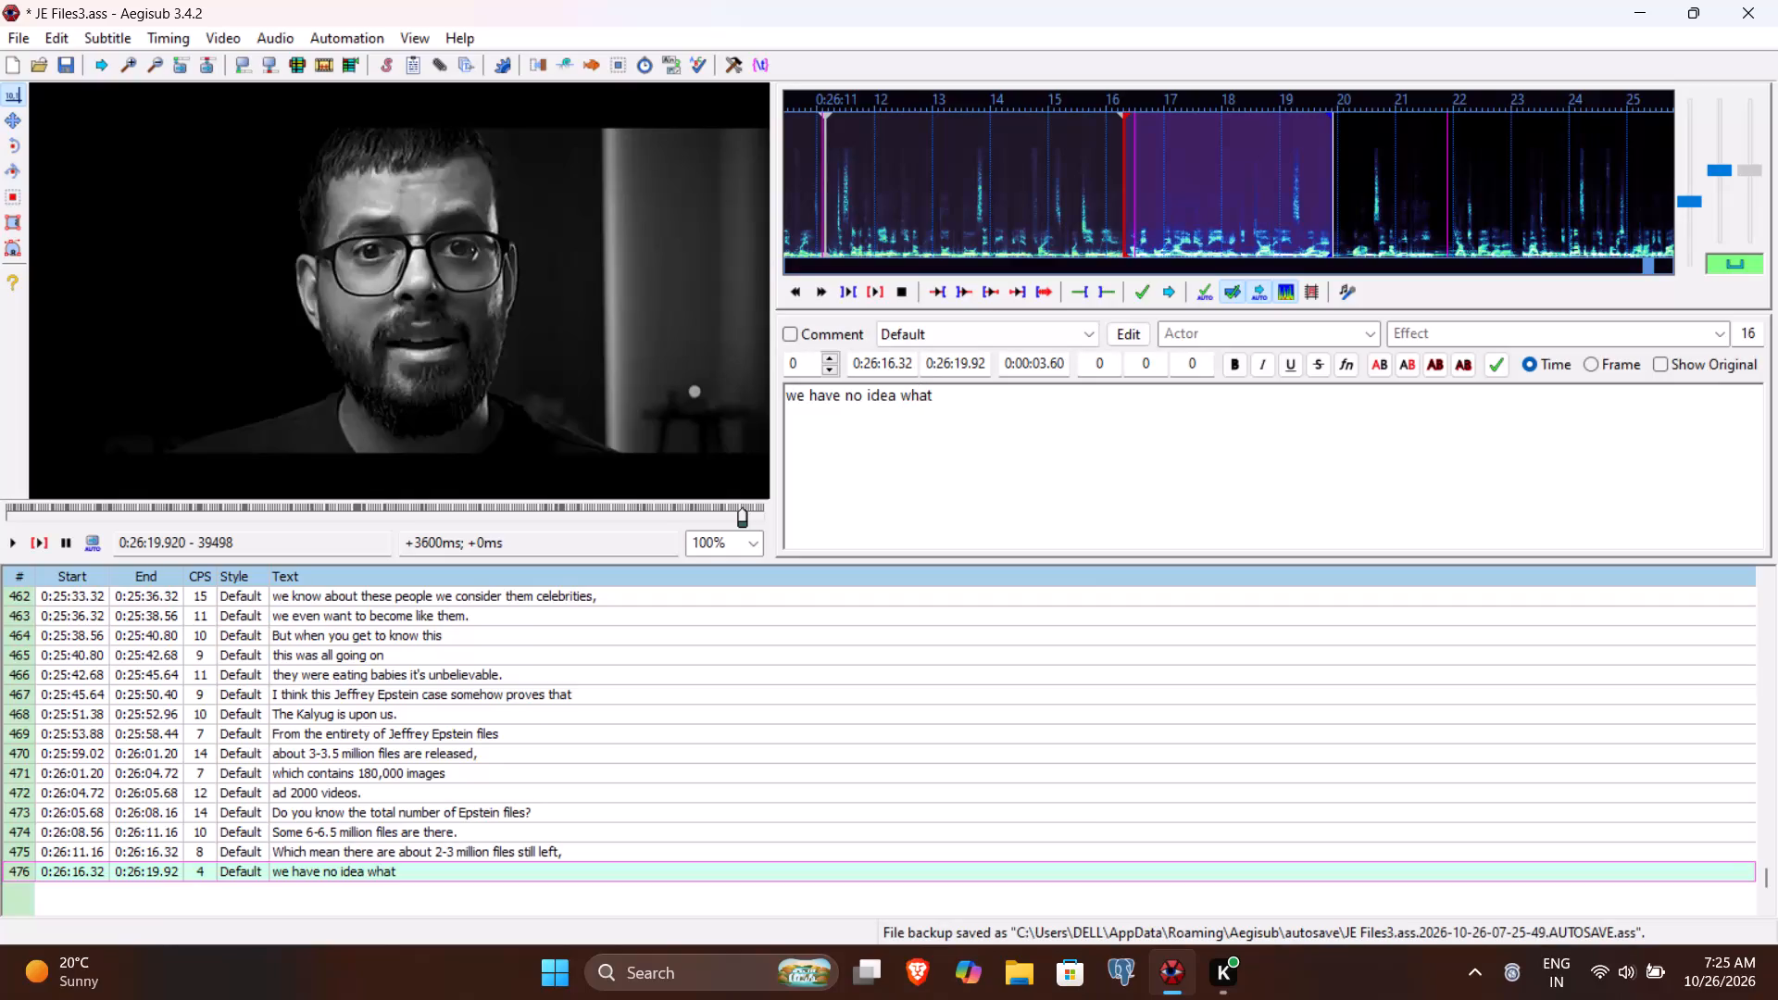
{"action": "key", "text": "h"}
{"action": "type", "text": "as bee"}
{"action": "type", "text": "n"}
{"action": "key", "text": "space"}
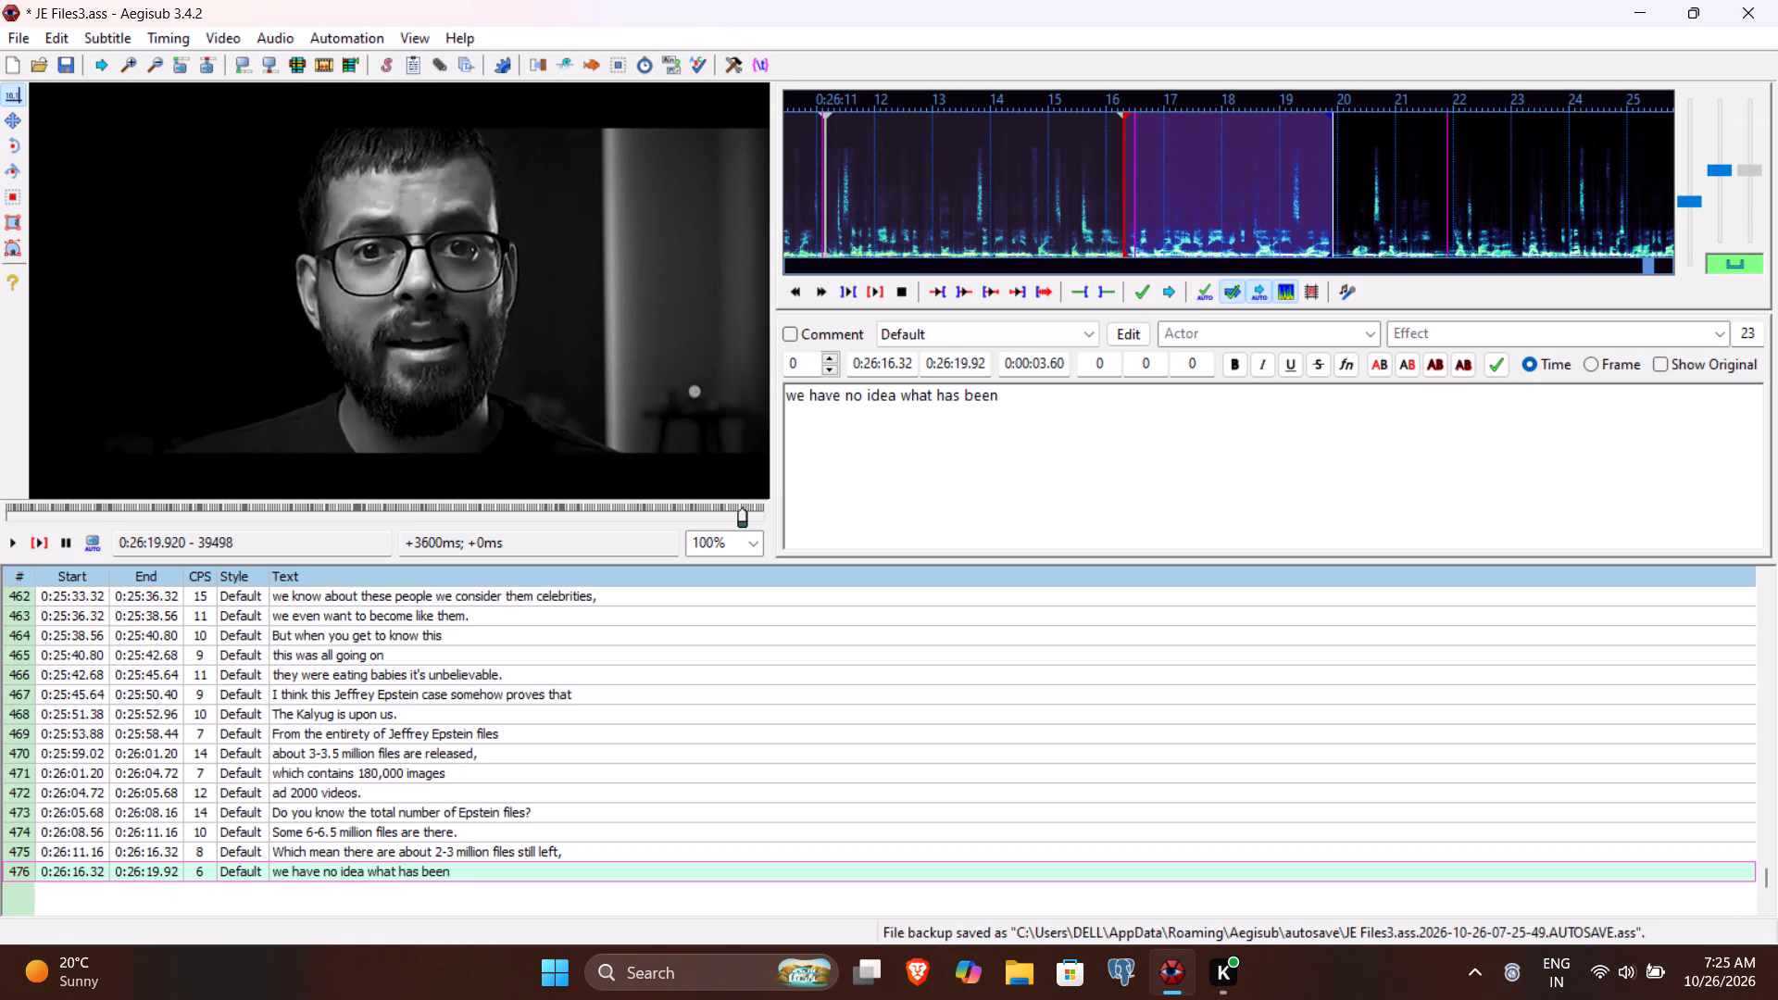
{"action": "type", "text": "re"}
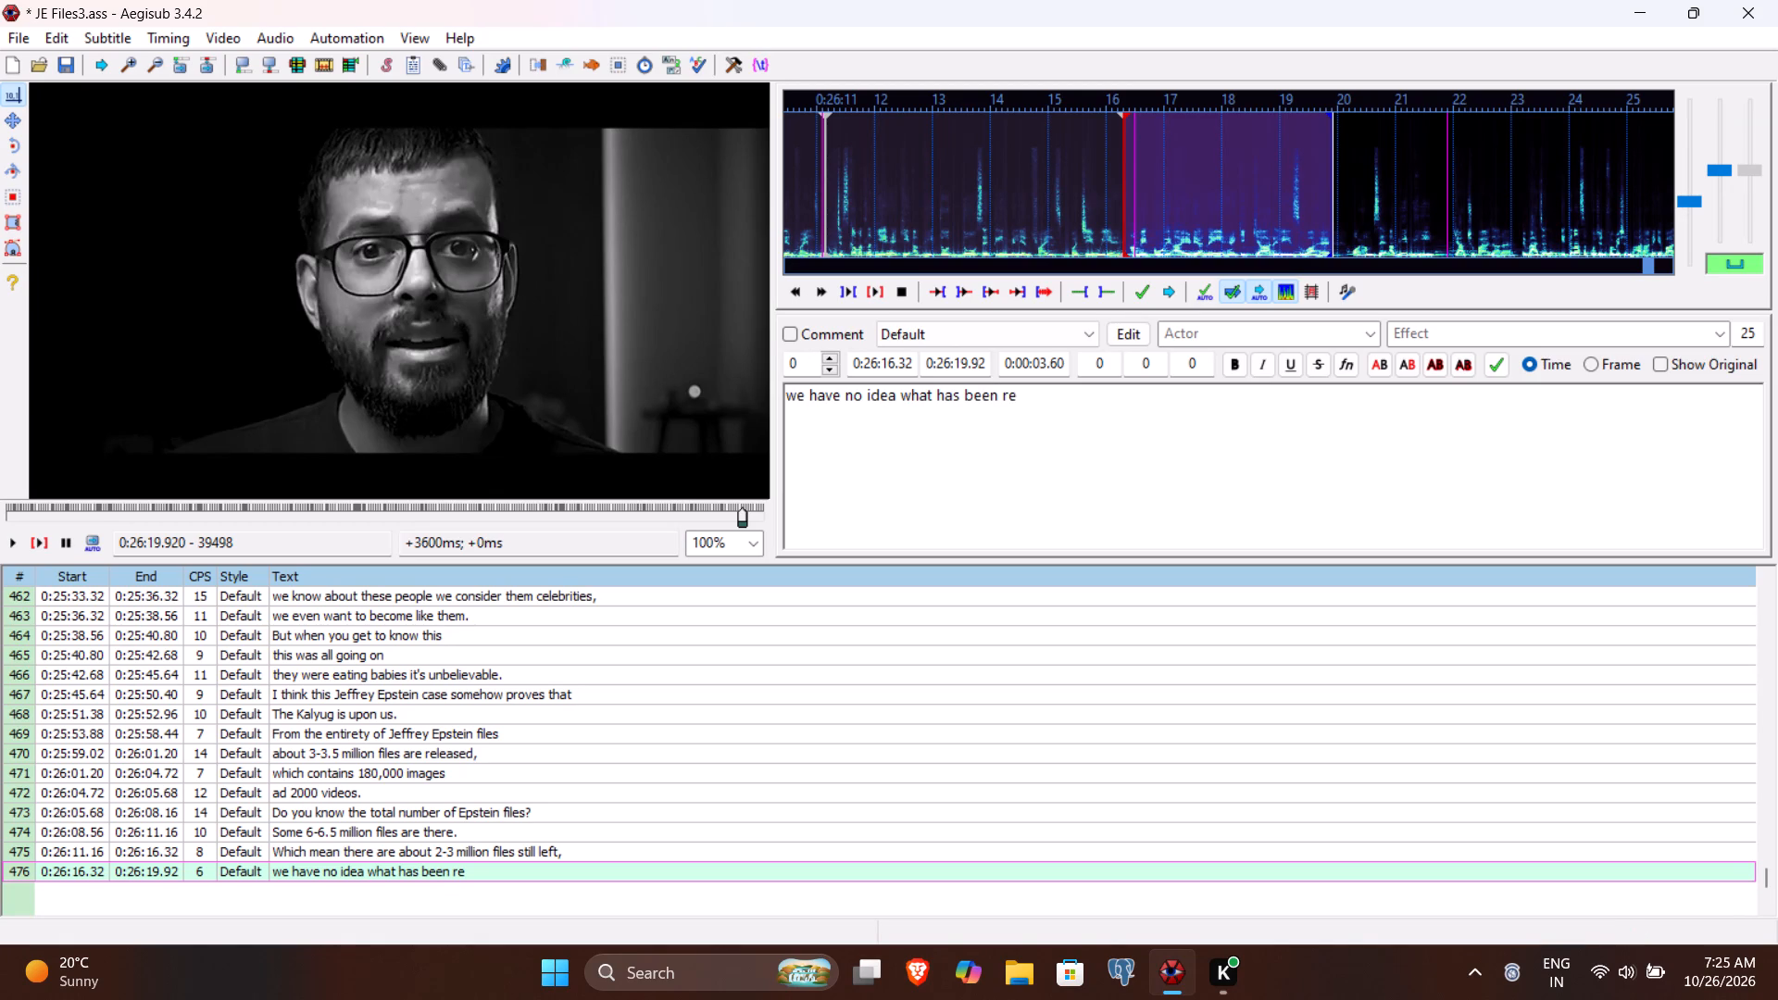
{"action": "type", "text": "leased a"}
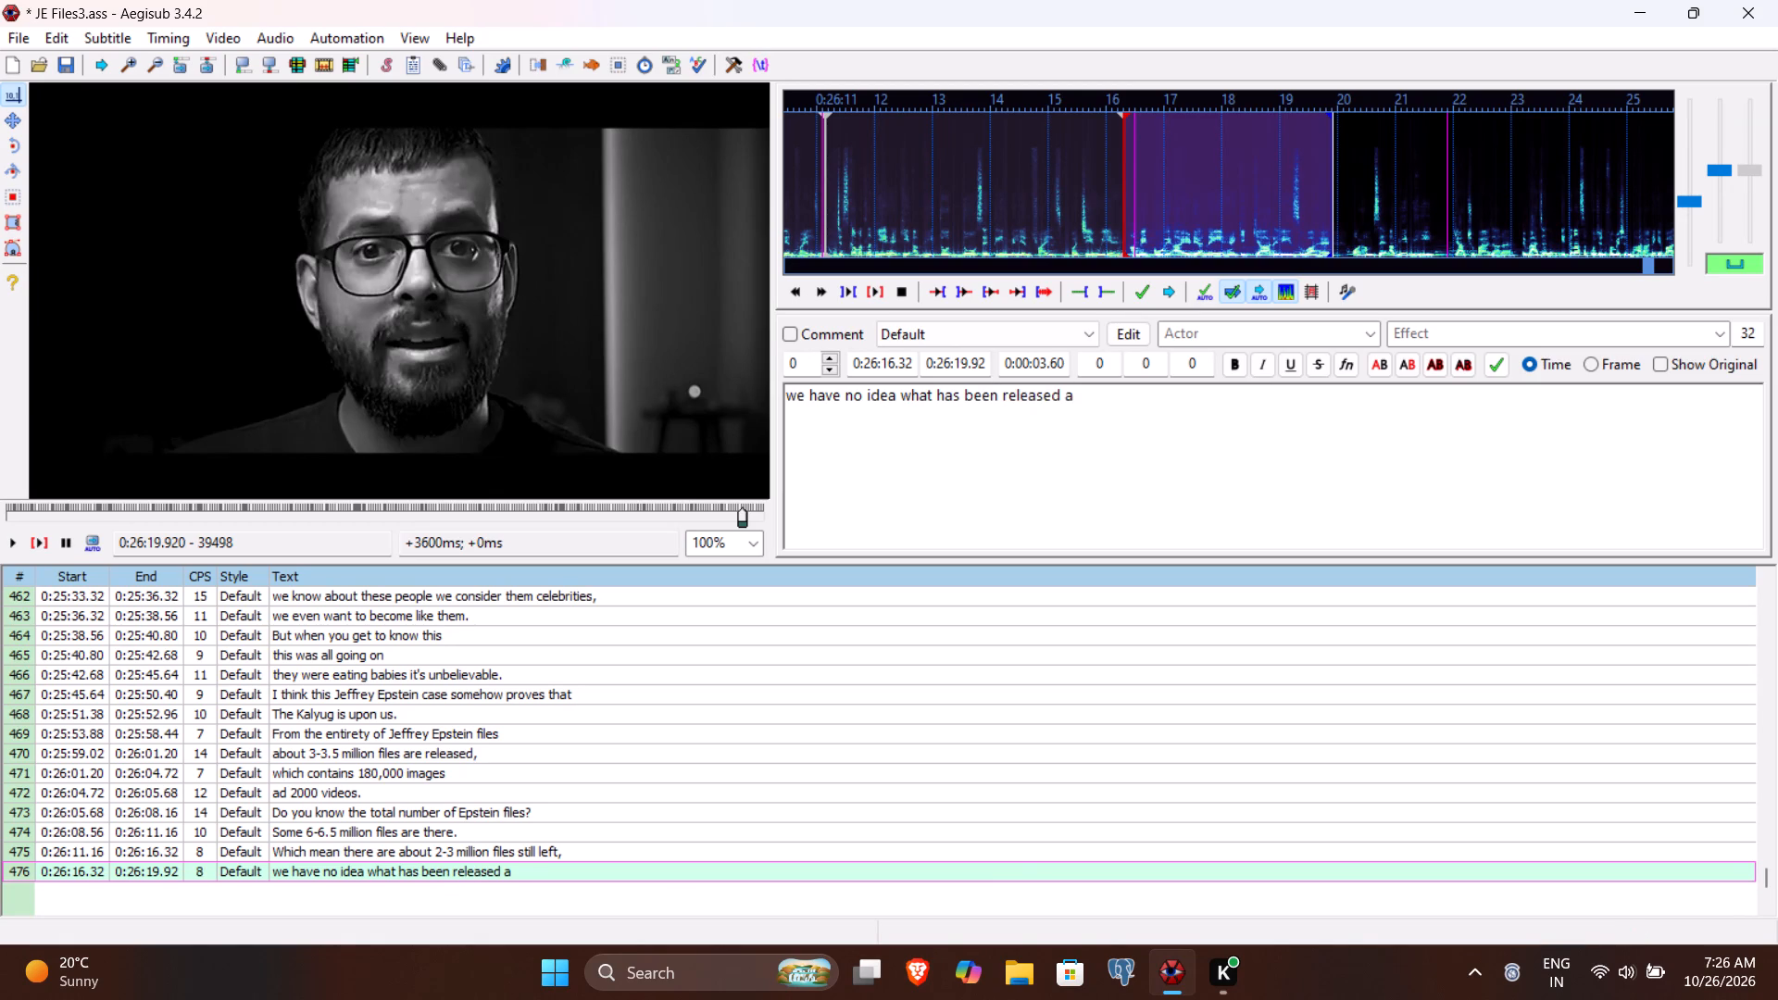
{"action": "key", "text": "BackSpace"}
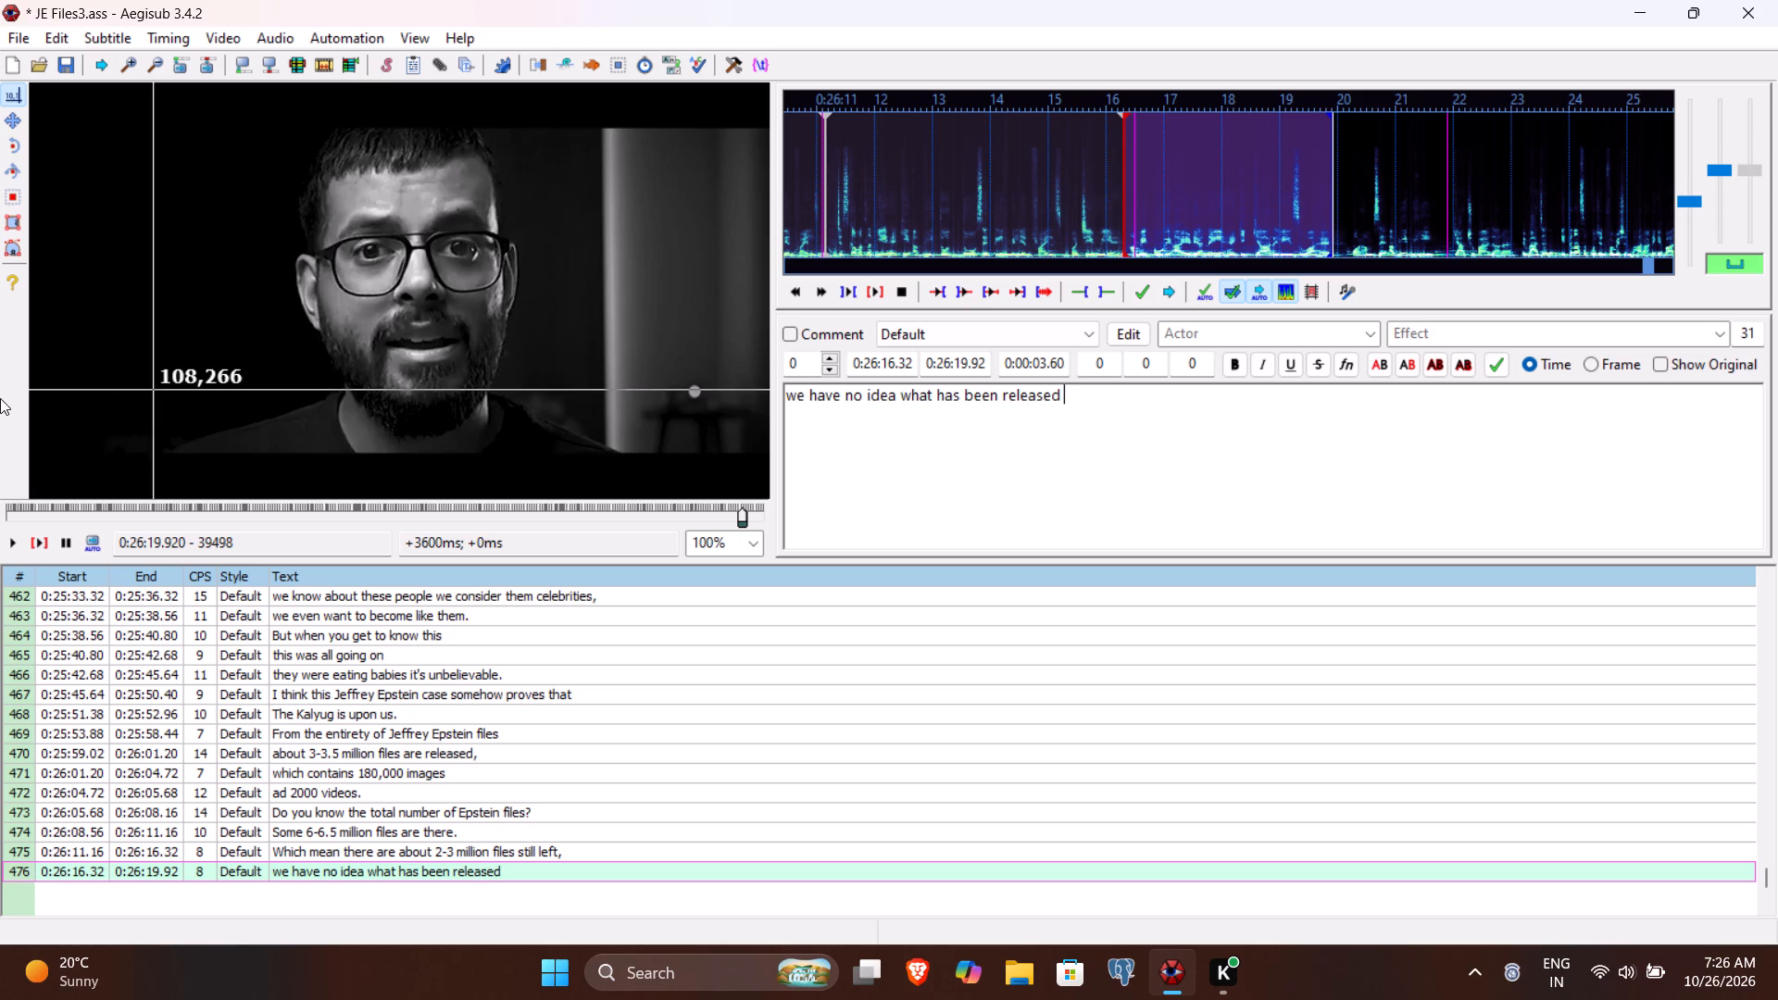
{"action": "left_click", "coordinate": [37, 542]}
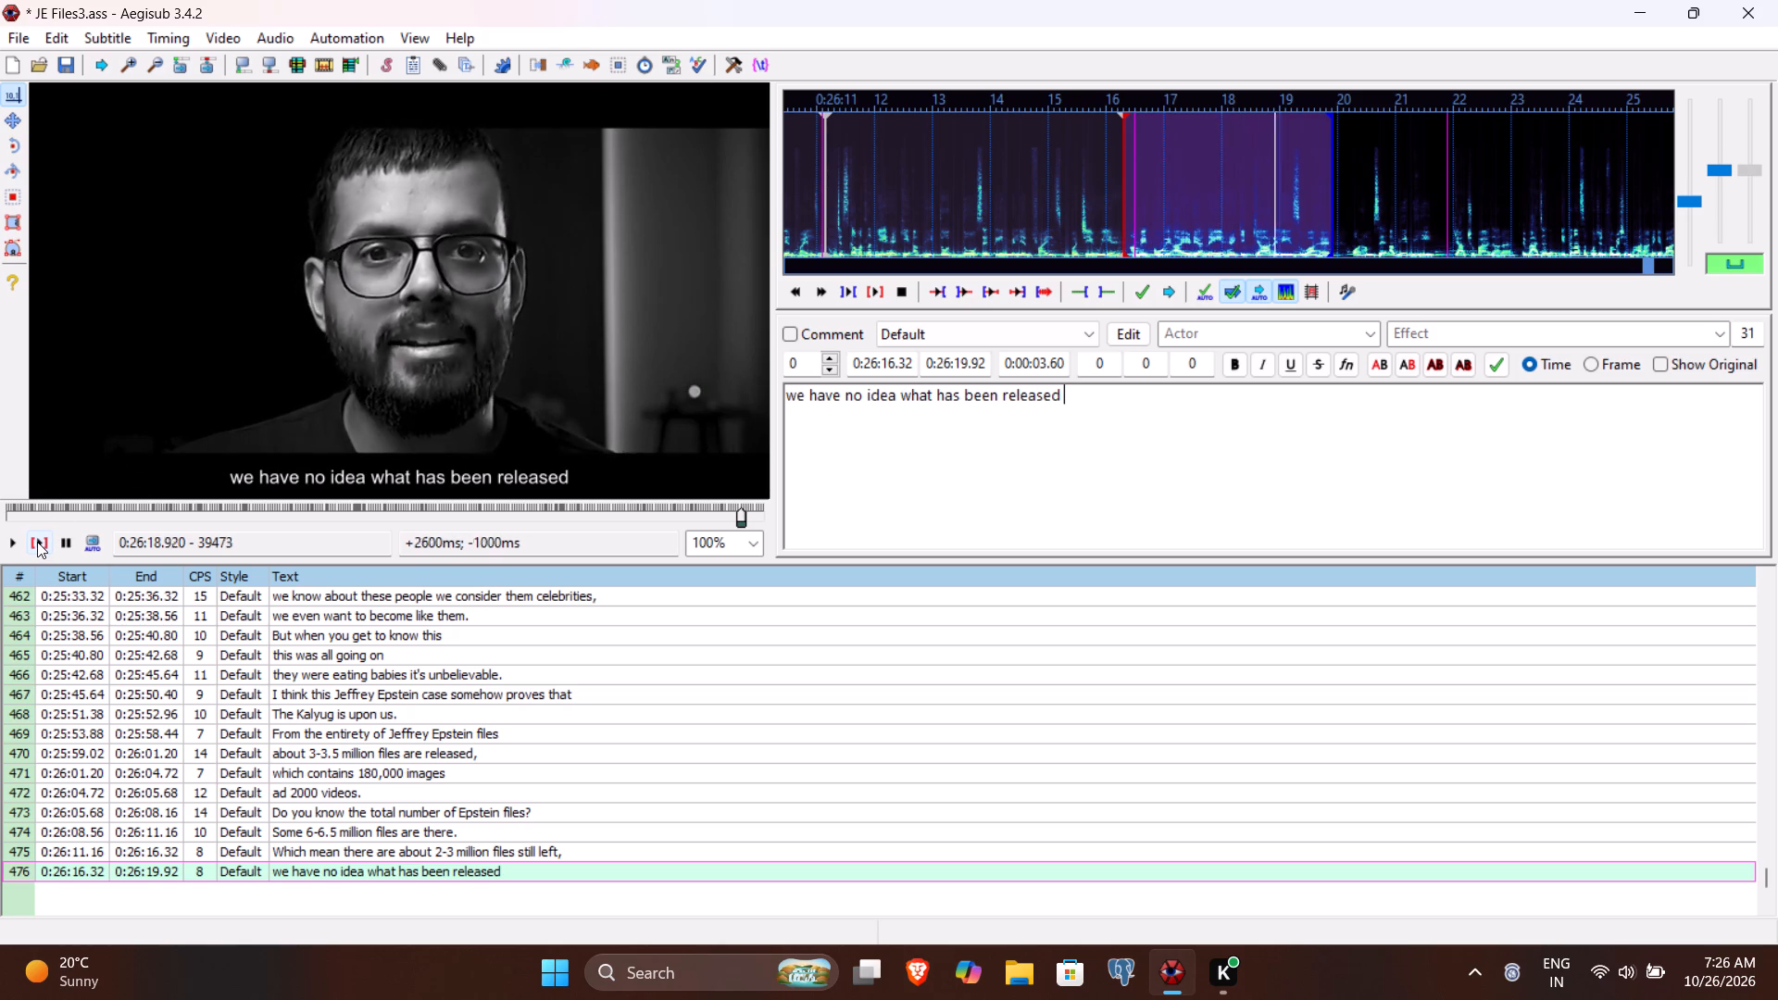
{"action": "key", "text": "Return"}
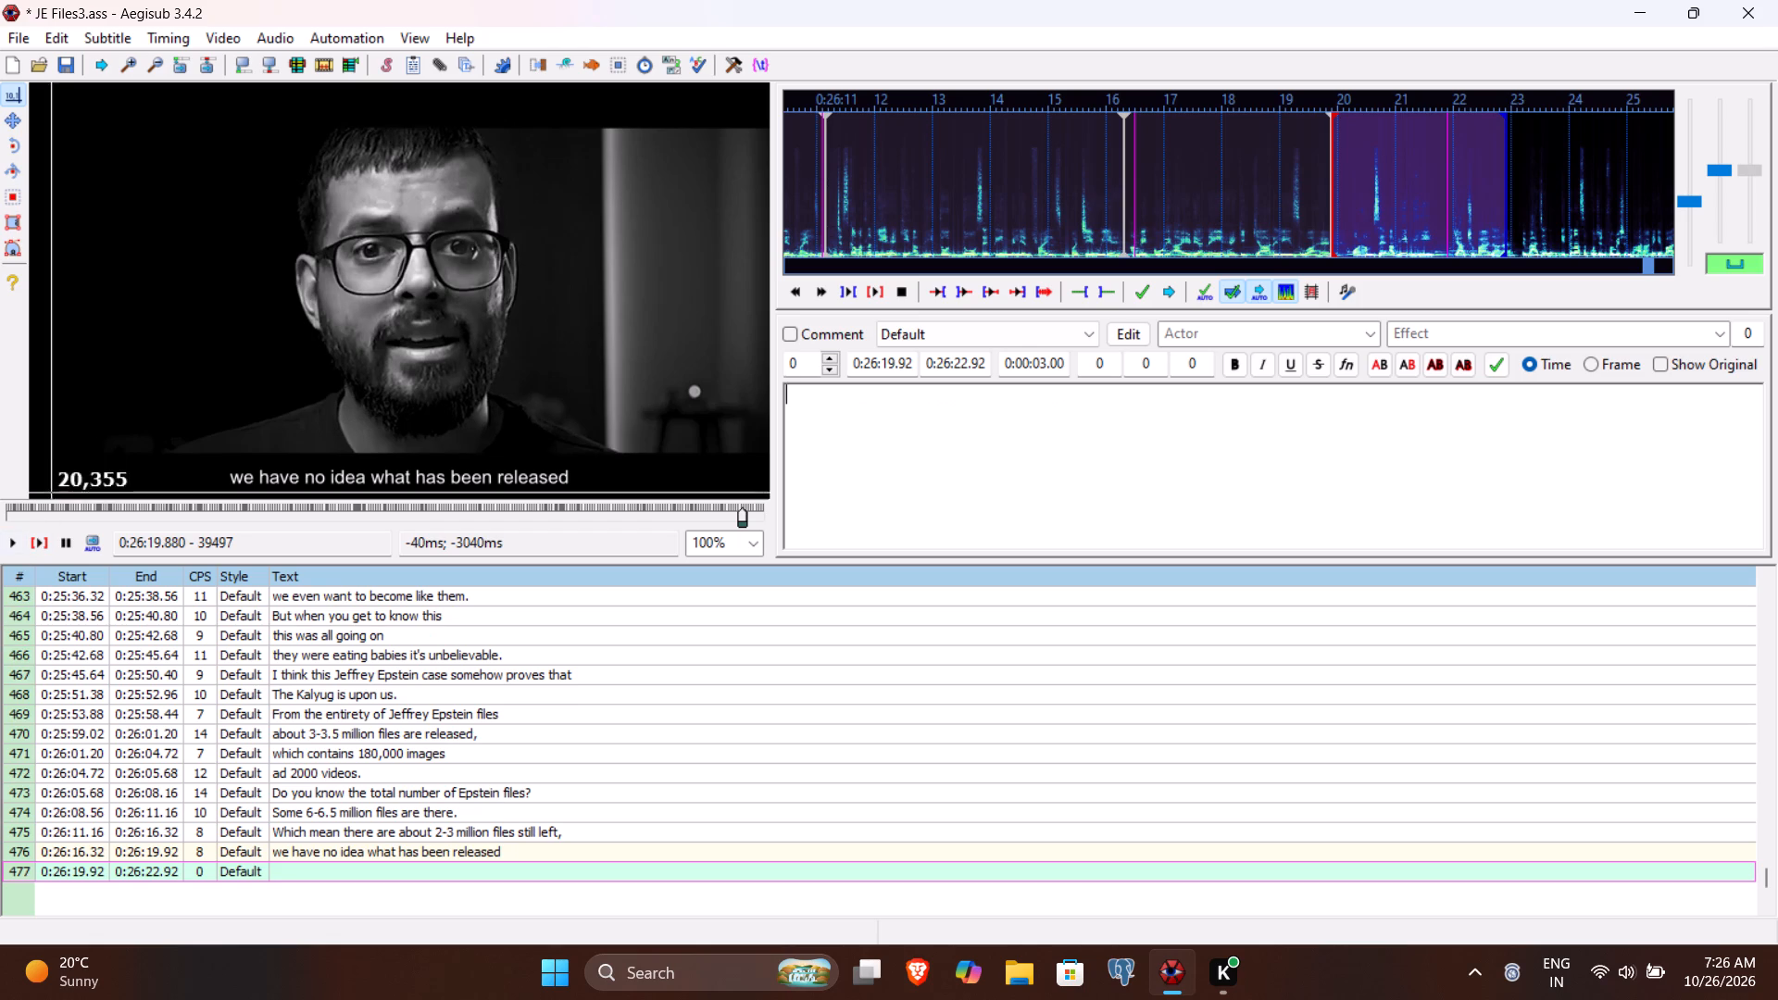
Play the empty line 477 against the video and set its end time to 0:26:23.14.
{"action": "left_click", "coordinate": [37, 546]}
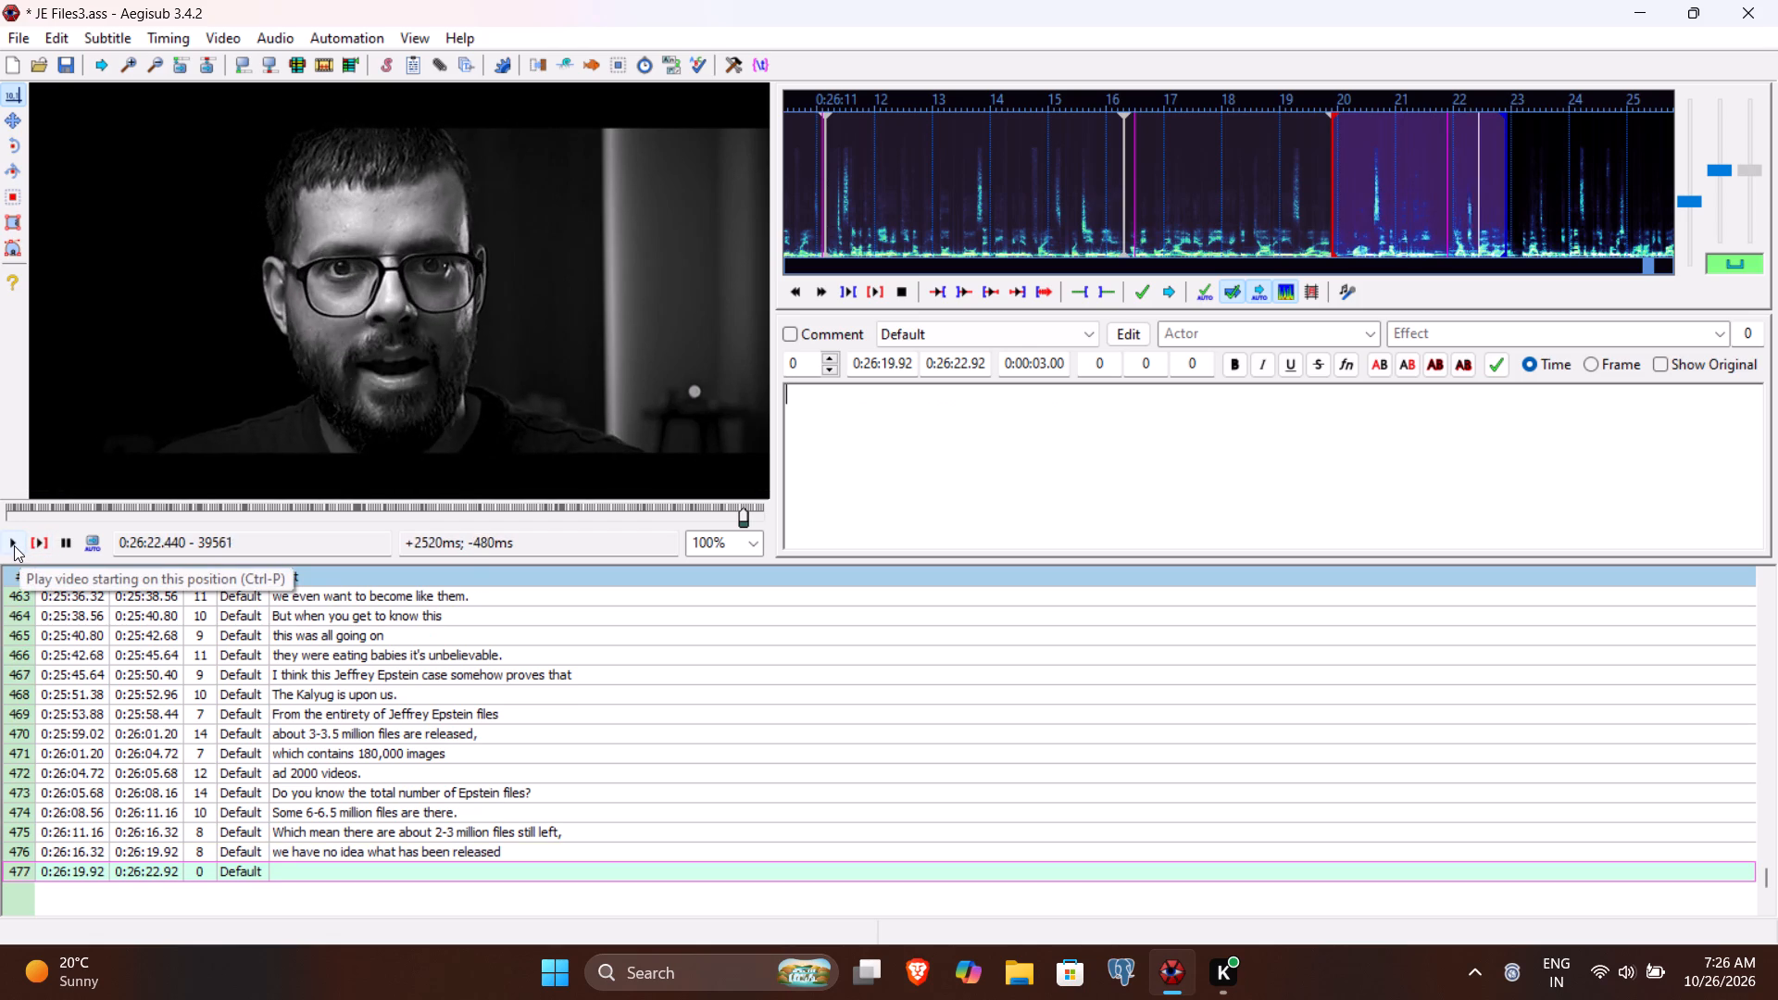
{"action": "double_click", "coordinate": [14, 545]}
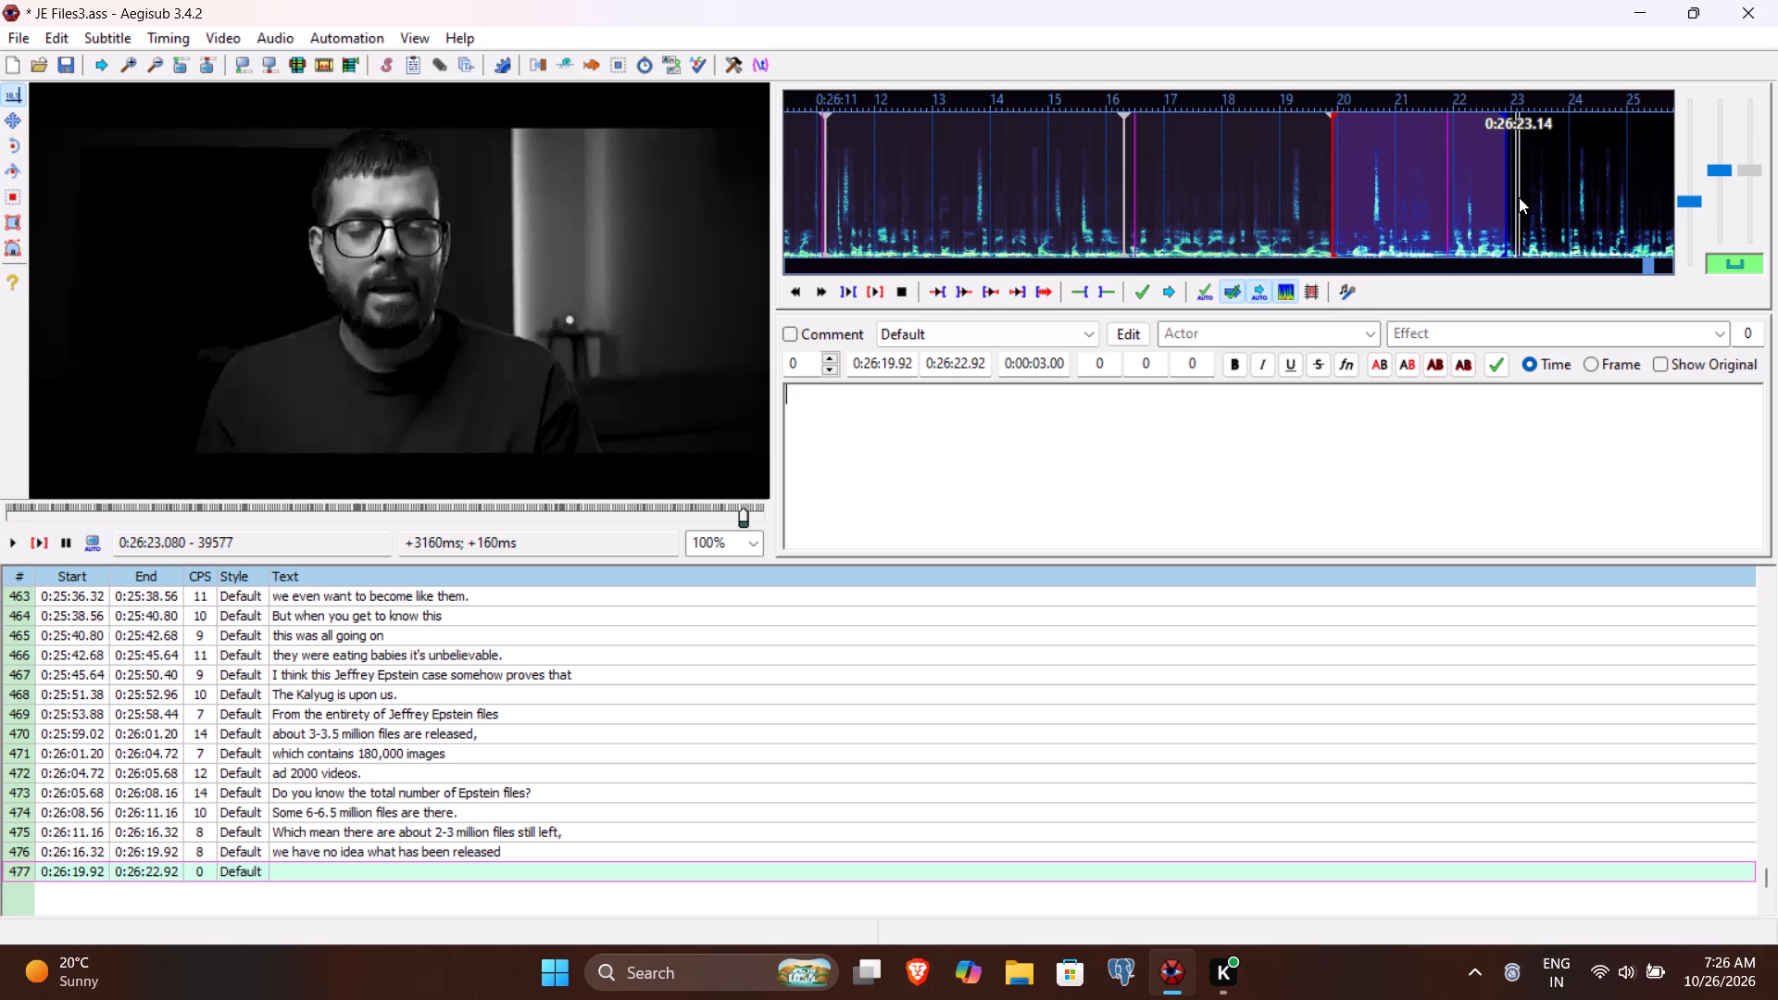
{"action": "left_click", "coordinate": [959, 367]}
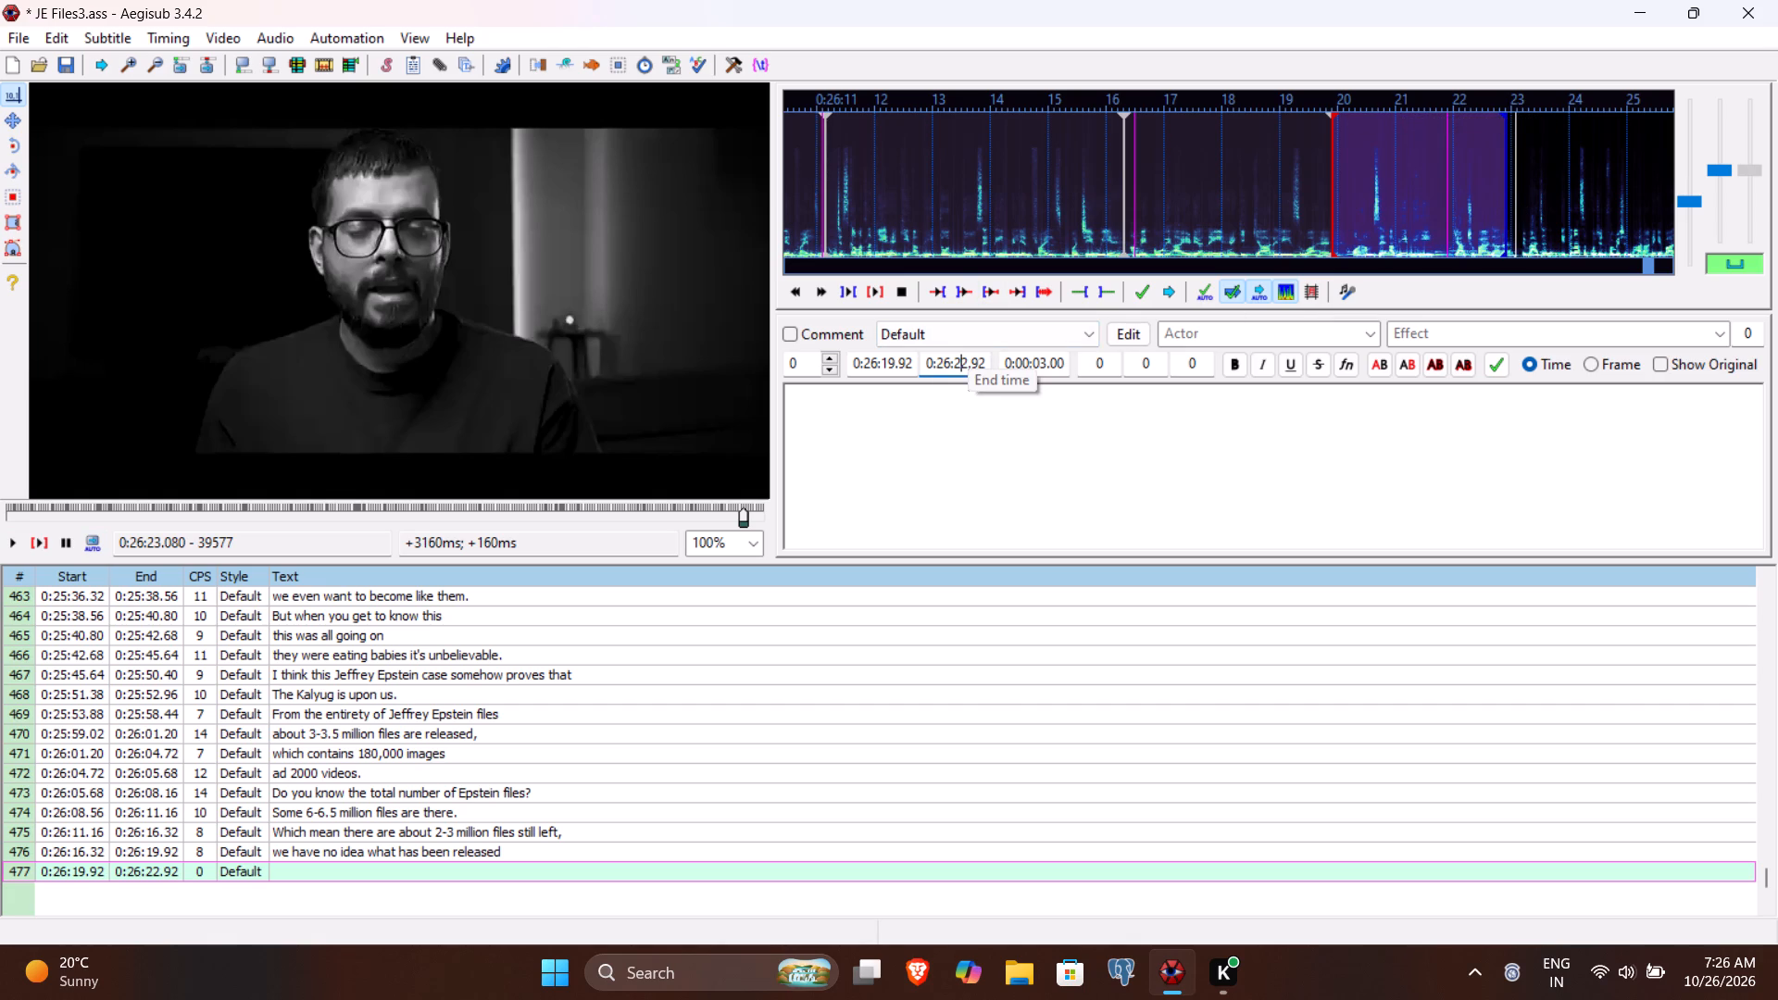
{"action": "key", "text": "3"}
{"action": "key", "text": "1"}
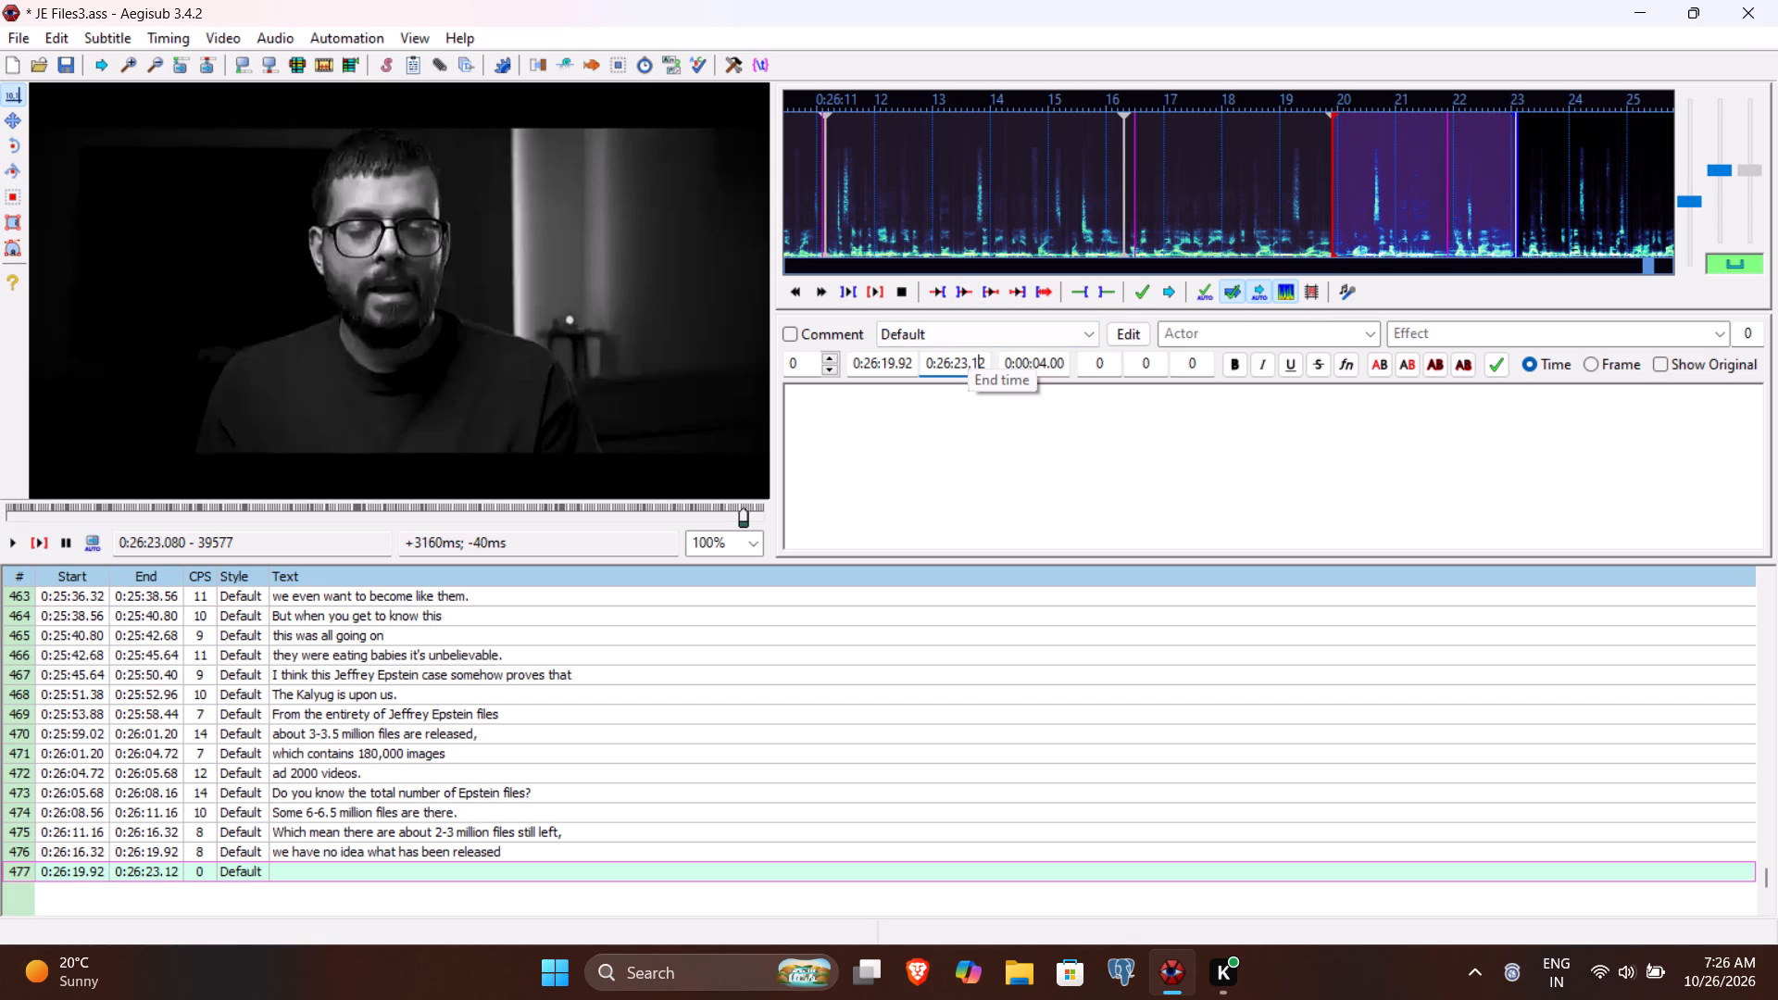
{"action": "key", "text": "4"}
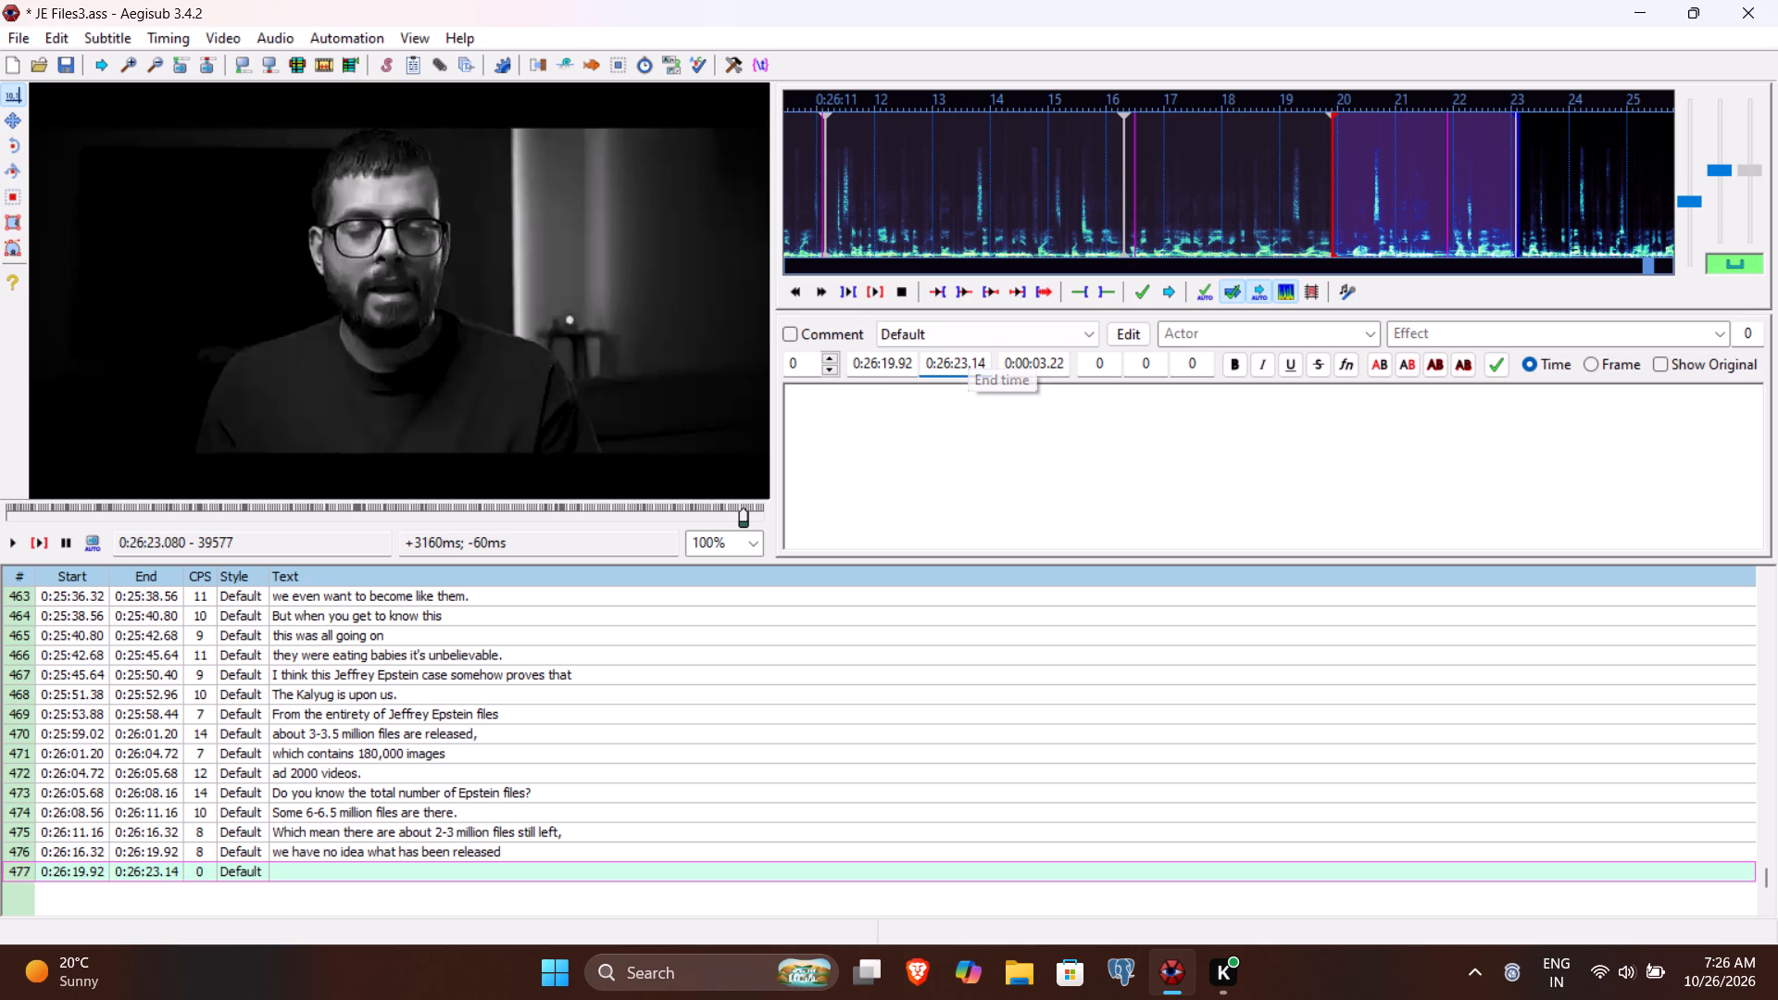
Enter "and what is being hidden from us." as line 477's text, play it back, and commit it to start line 478.
{"action": "left_click", "coordinate": [958, 495]}
{"action": "key", "text": "a"}
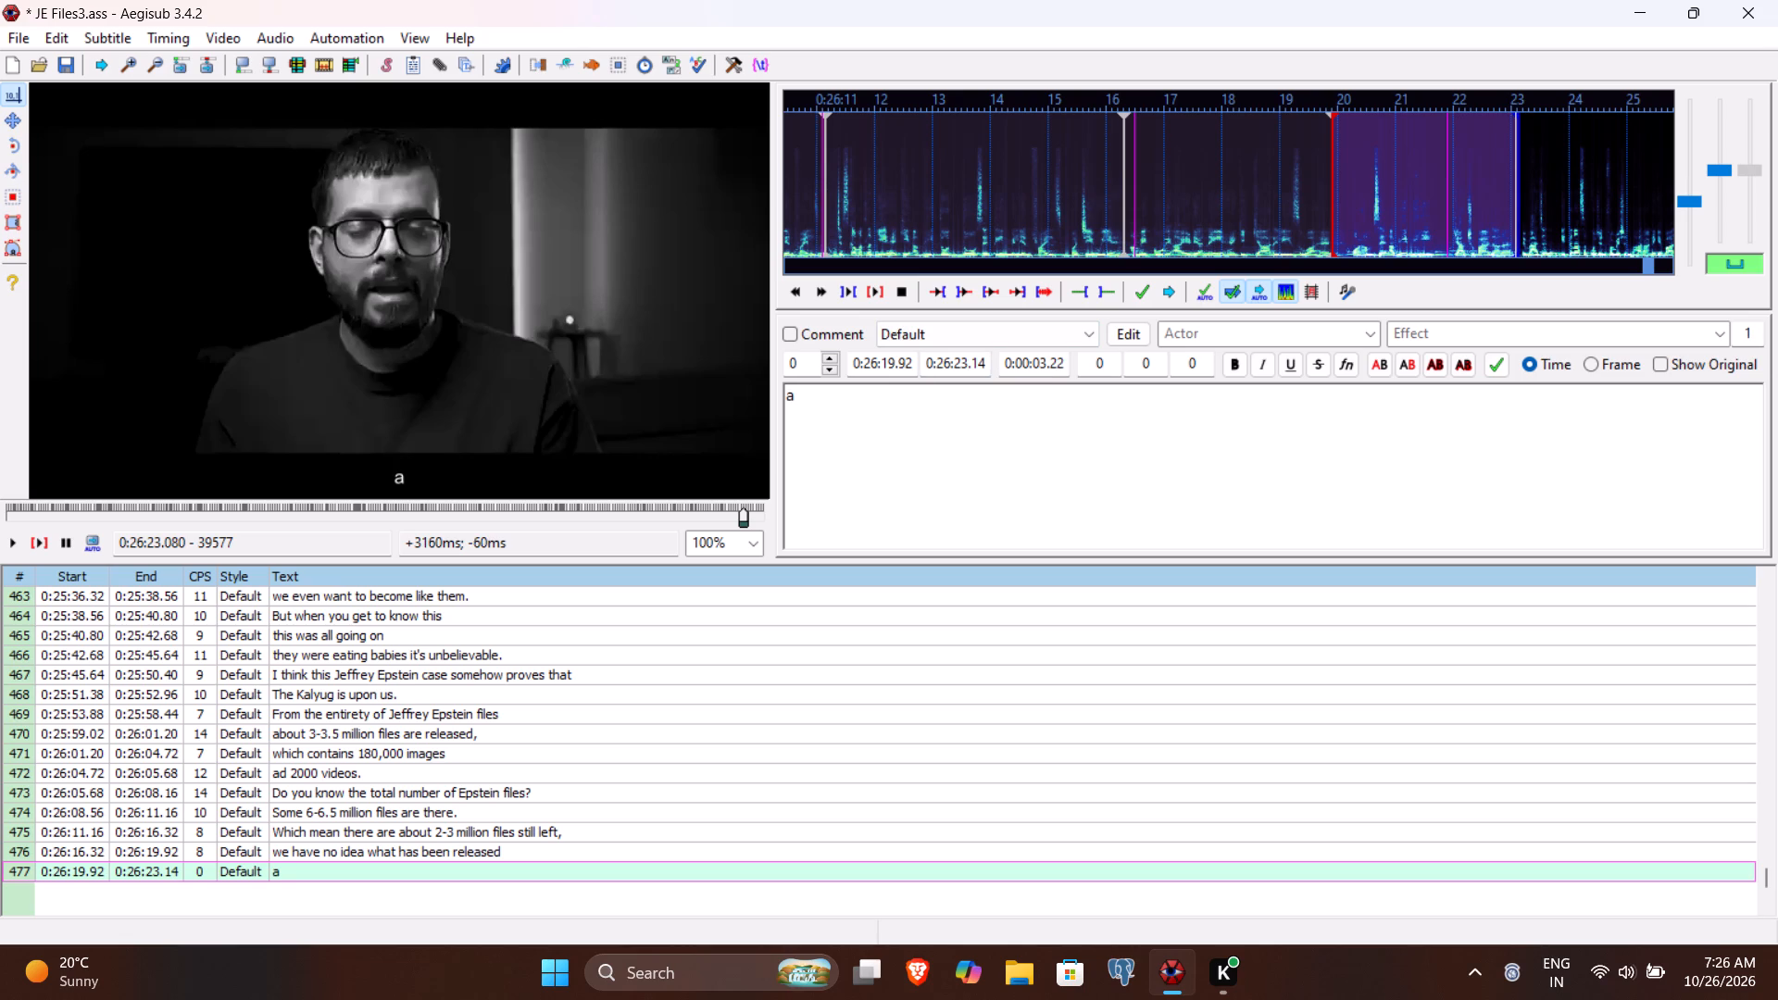
{"action": "type", "text": "nd"}
{"action": "key", "text": "space"}
{"action": "type", "text": "what is"}
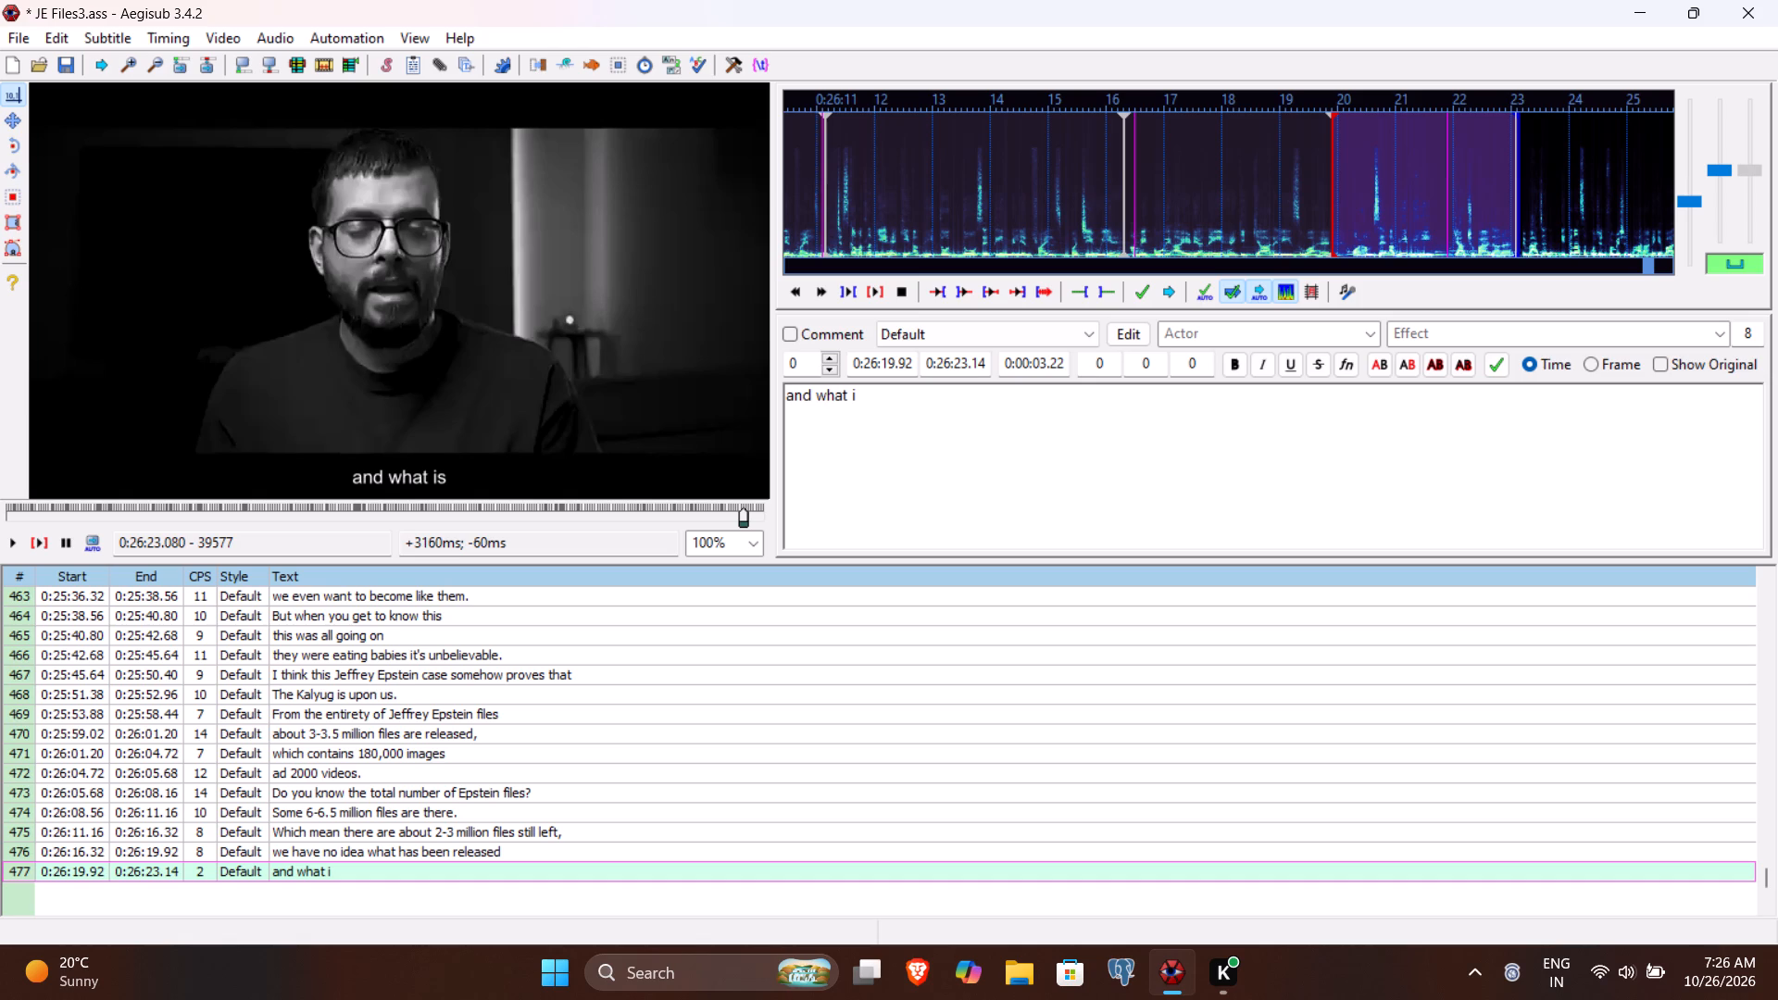
{"action": "key", "text": "space"}
{"action": "type", "text": "be"}
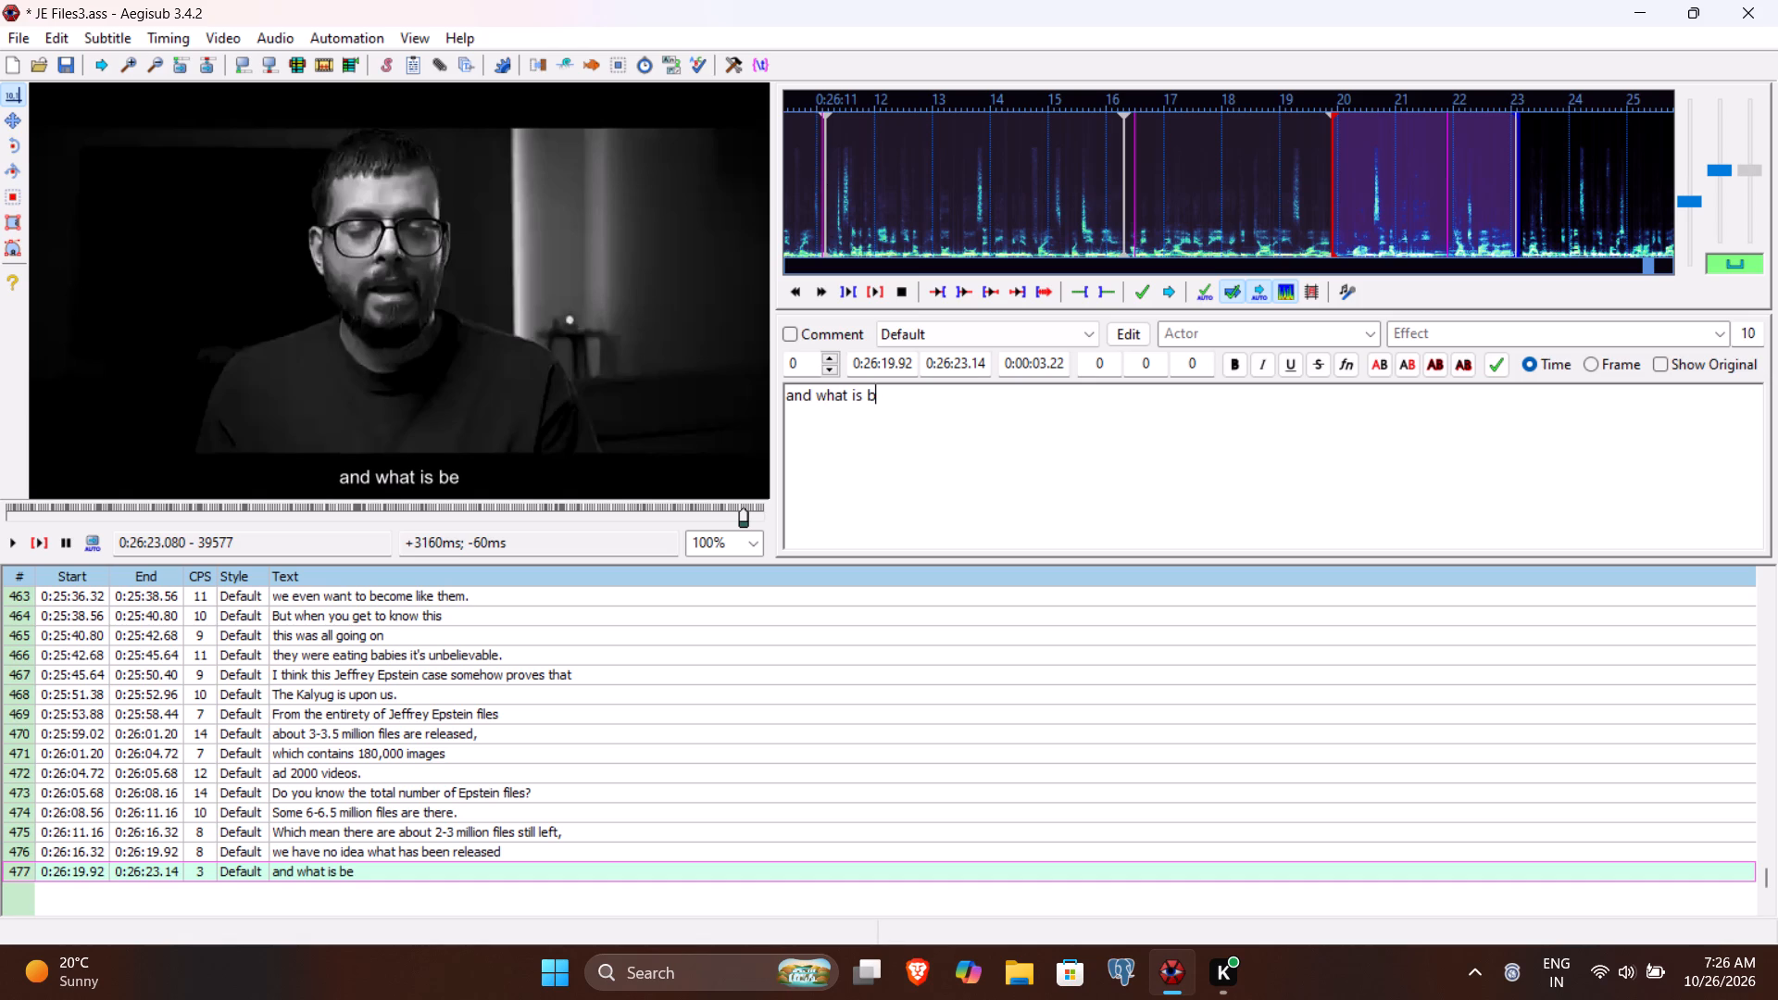
{"action": "type", "text": "ing hidde"}
{"action": "type", "text": "n fr"}
{"action": "type", "text": "om us."}
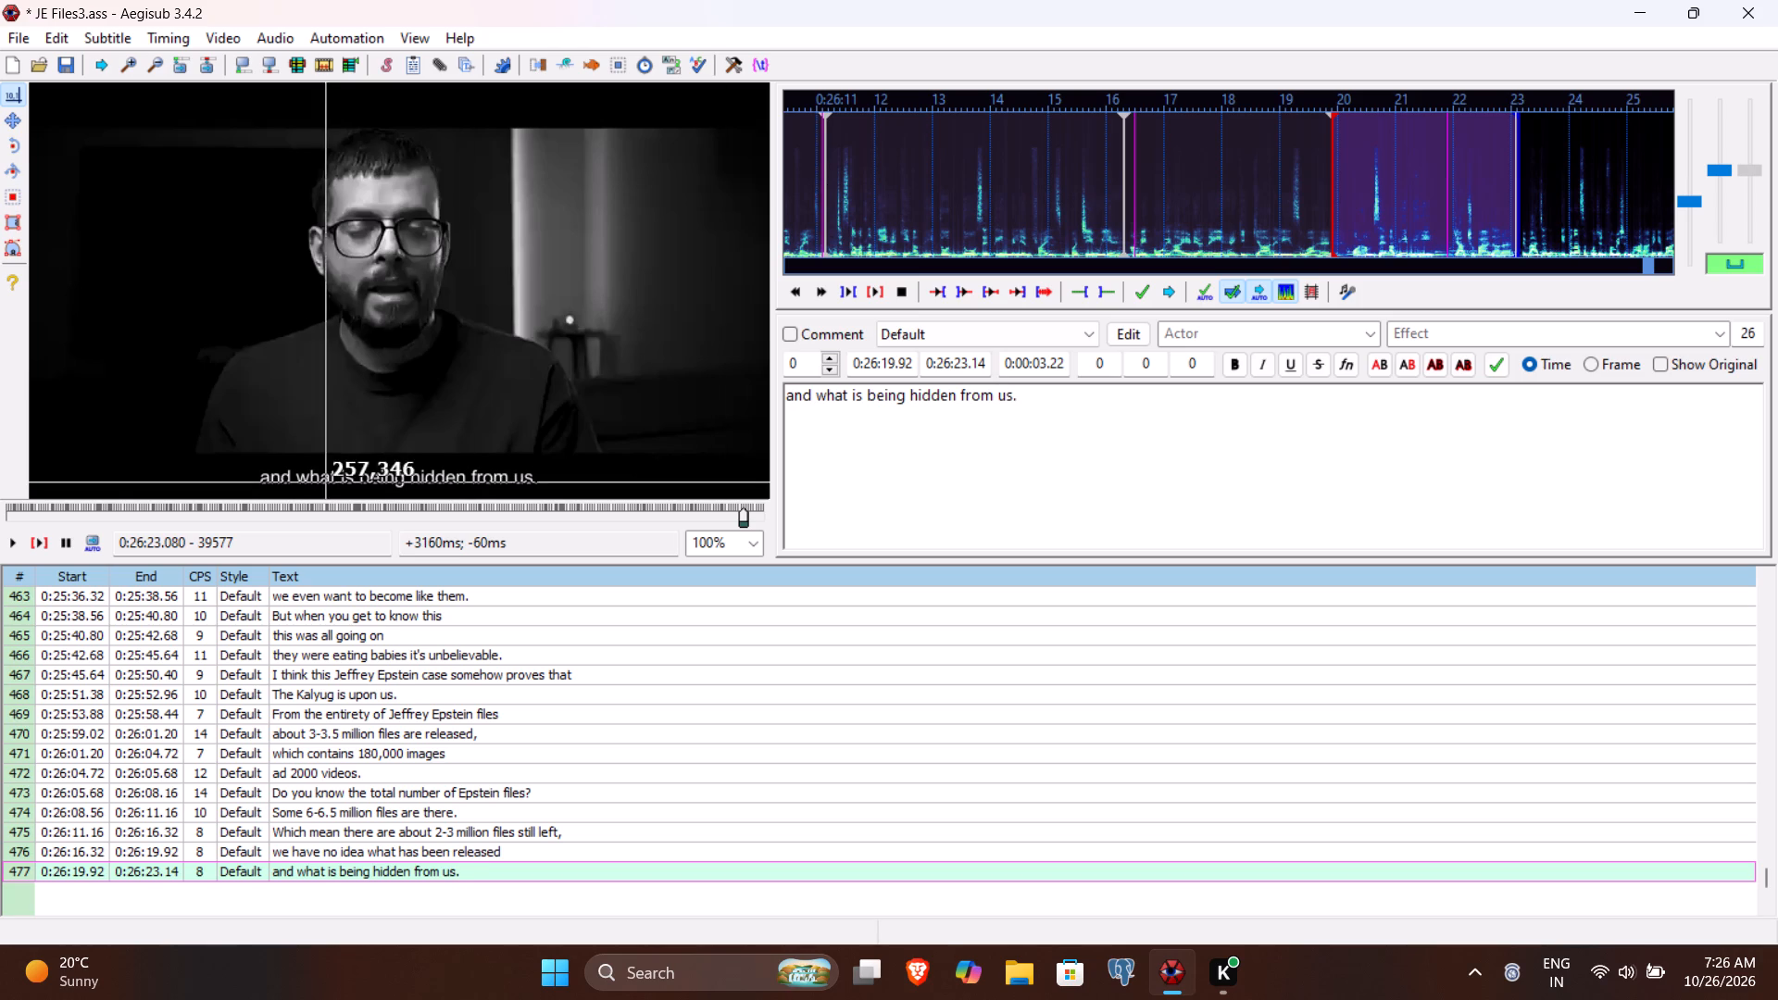
{"action": "left_click", "coordinate": [40, 543]}
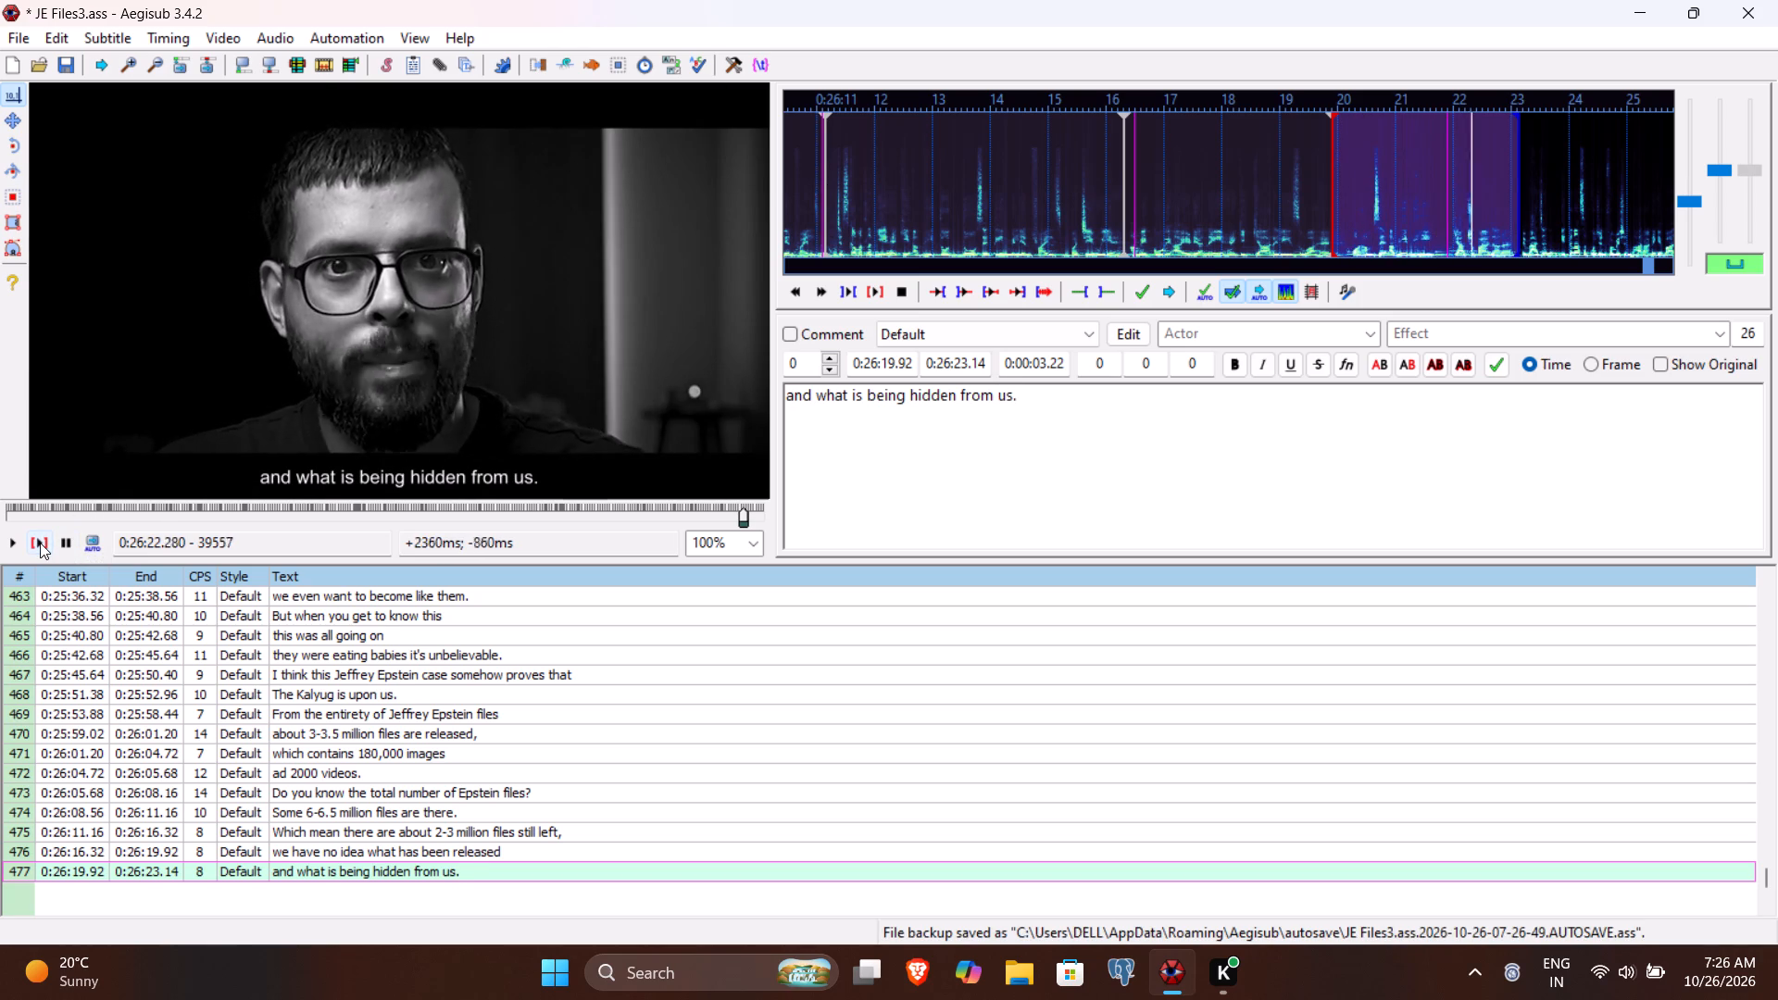
{"action": "key", "text": "Return"}
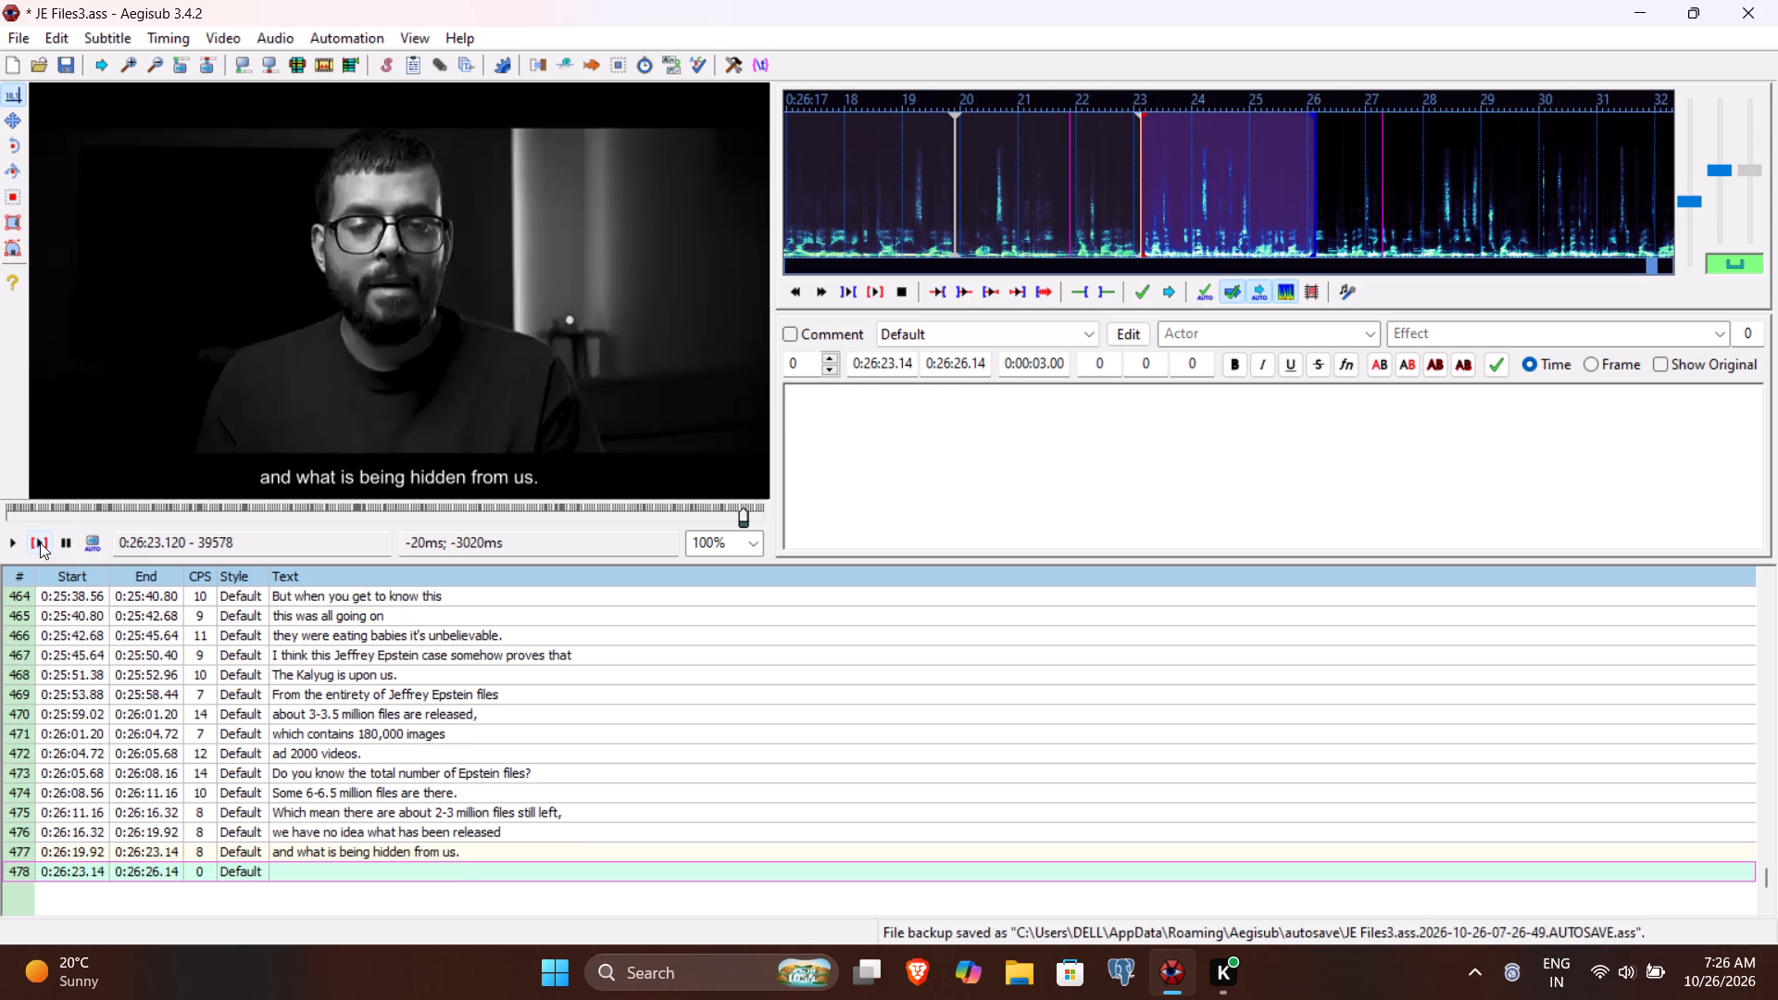
Play the empty line 478 and the video beyond it, and set the line's end time to 0:26:30.04.
{"action": "left_click", "coordinate": [41, 541]}
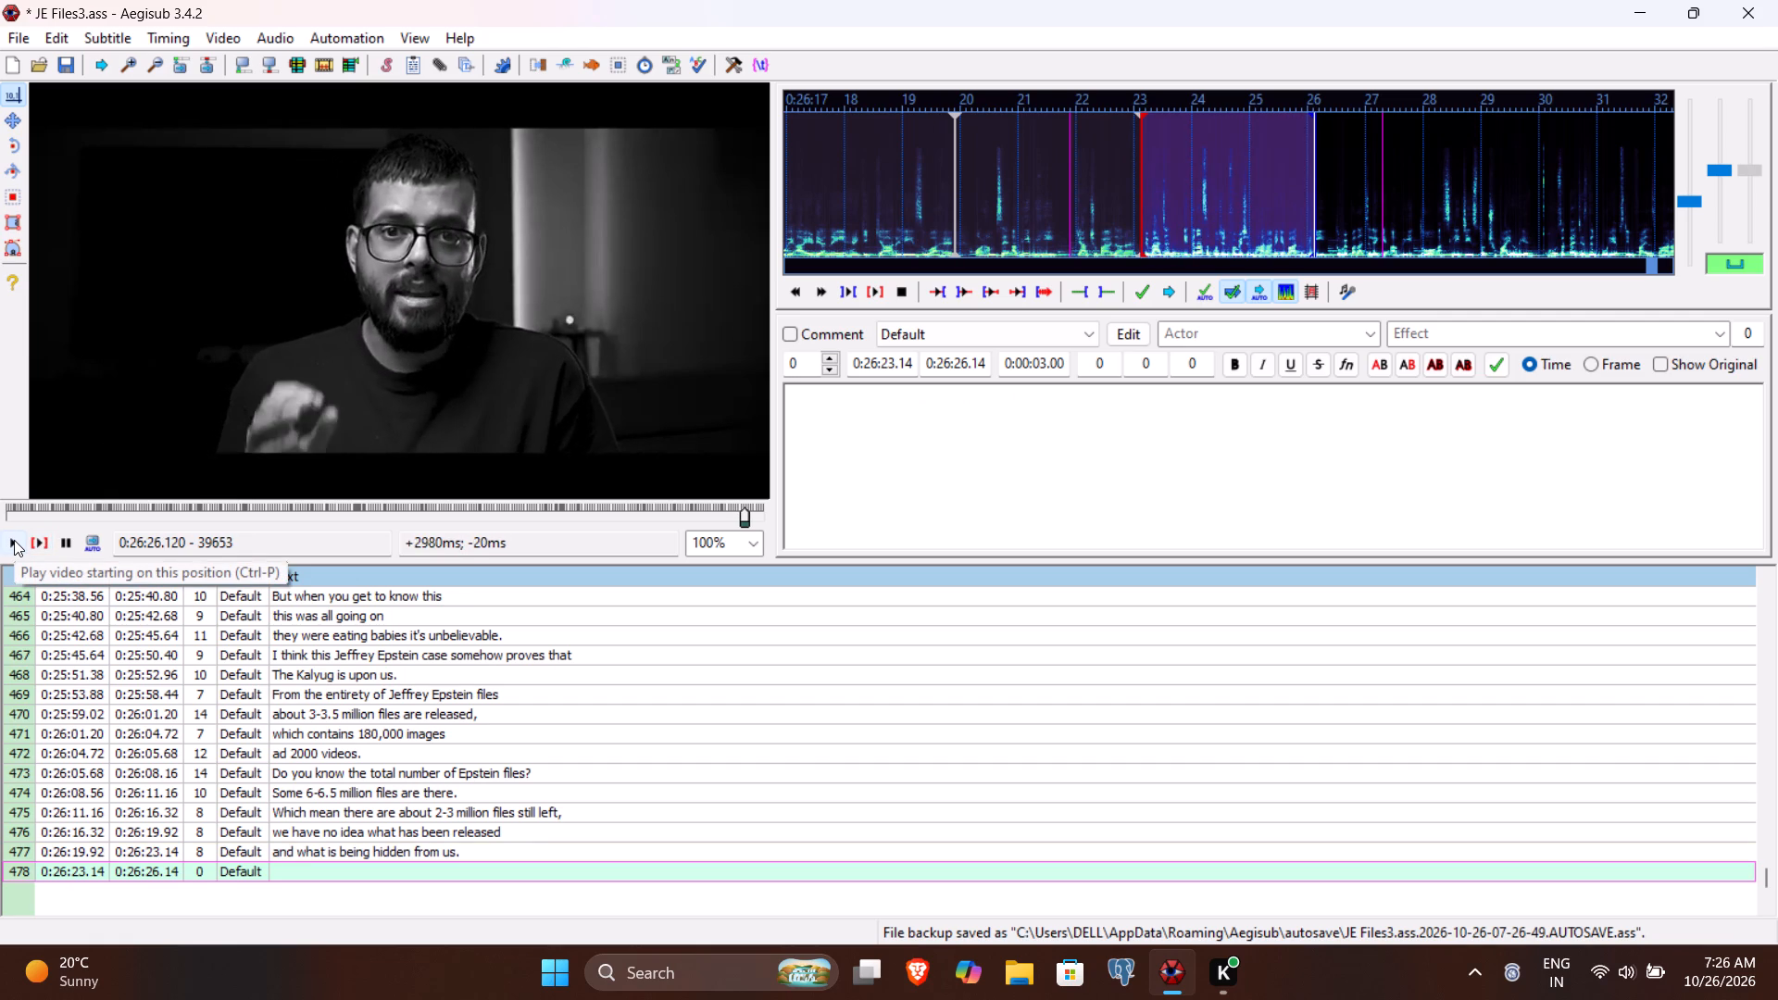
{"action": "left_click", "coordinate": [14, 540]}
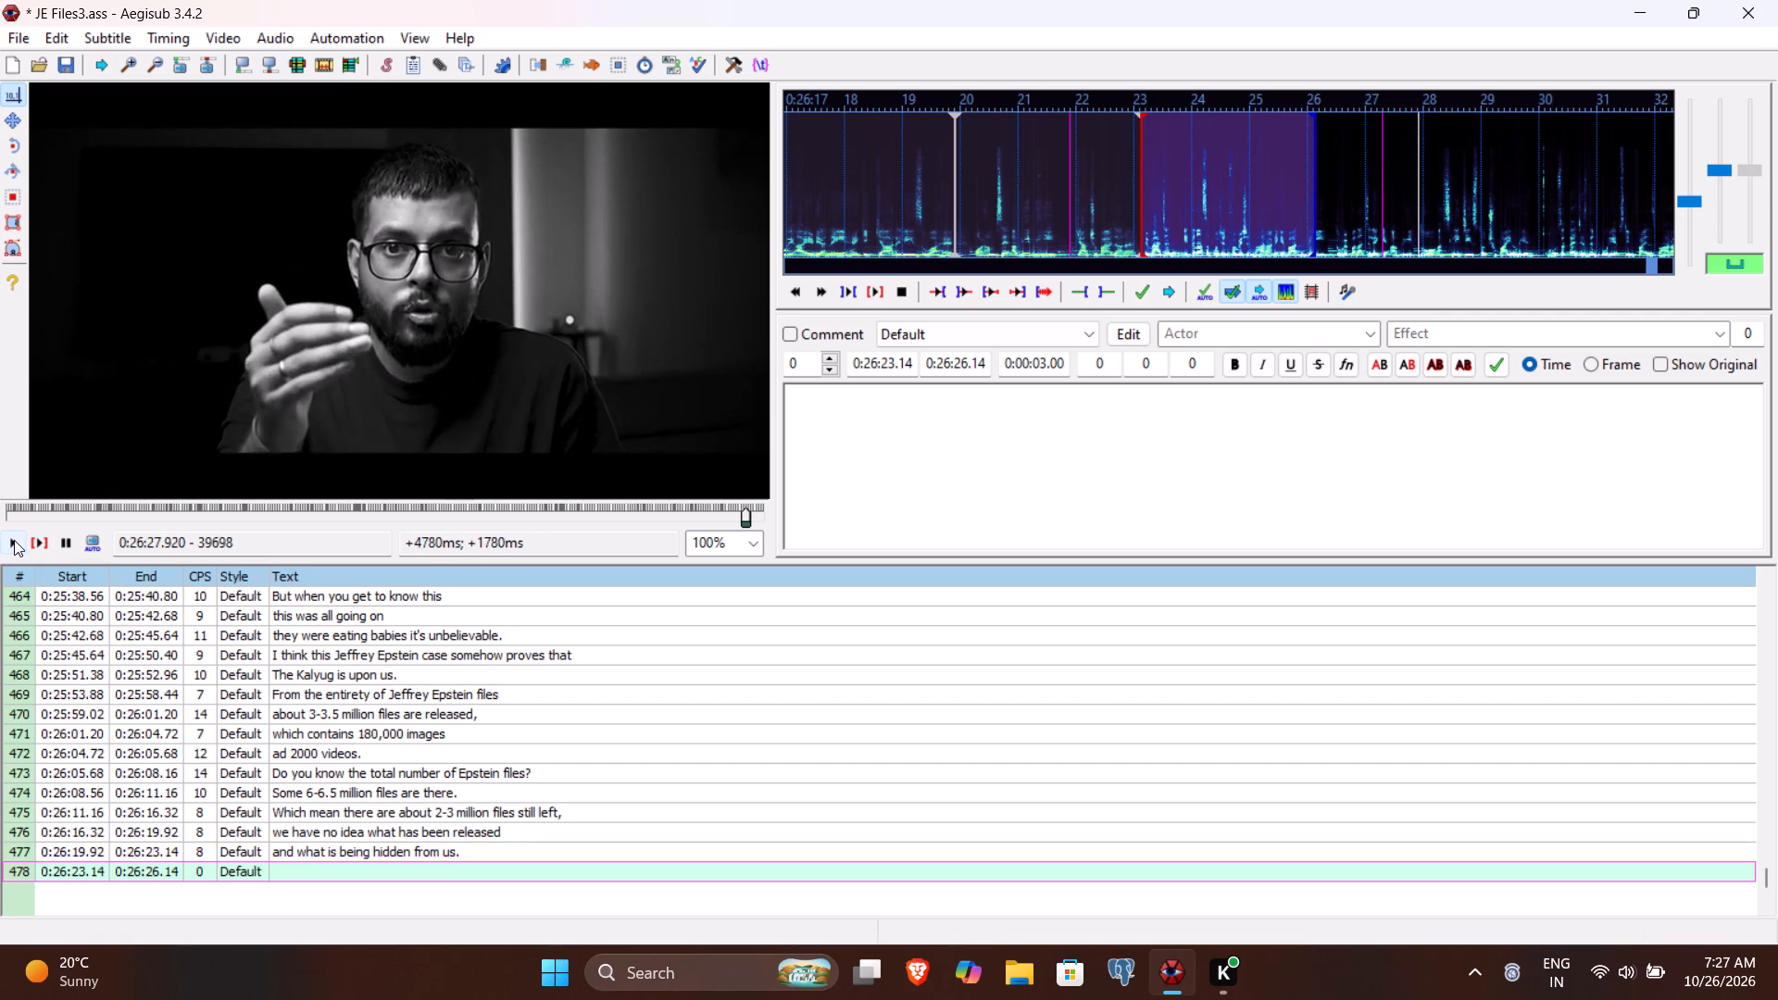
{"action": "left_click", "coordinate": [14, 540]}
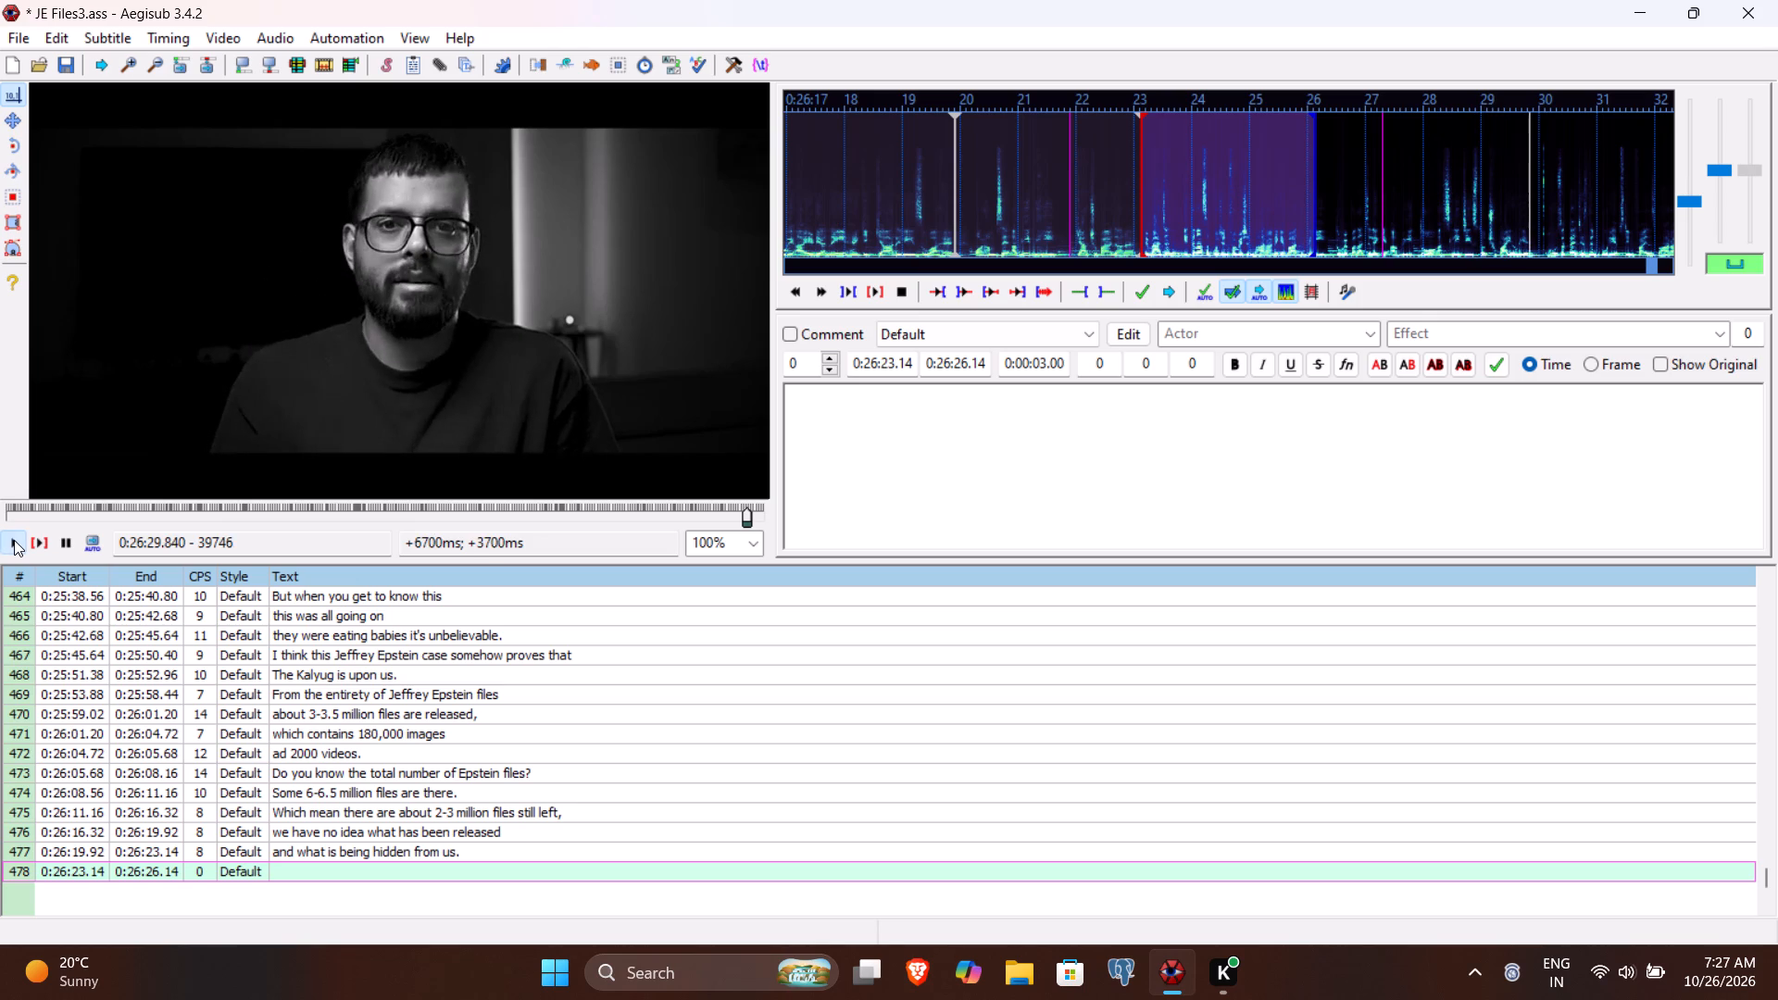
{"action": "double_click", "coordinate": [14, 540]}
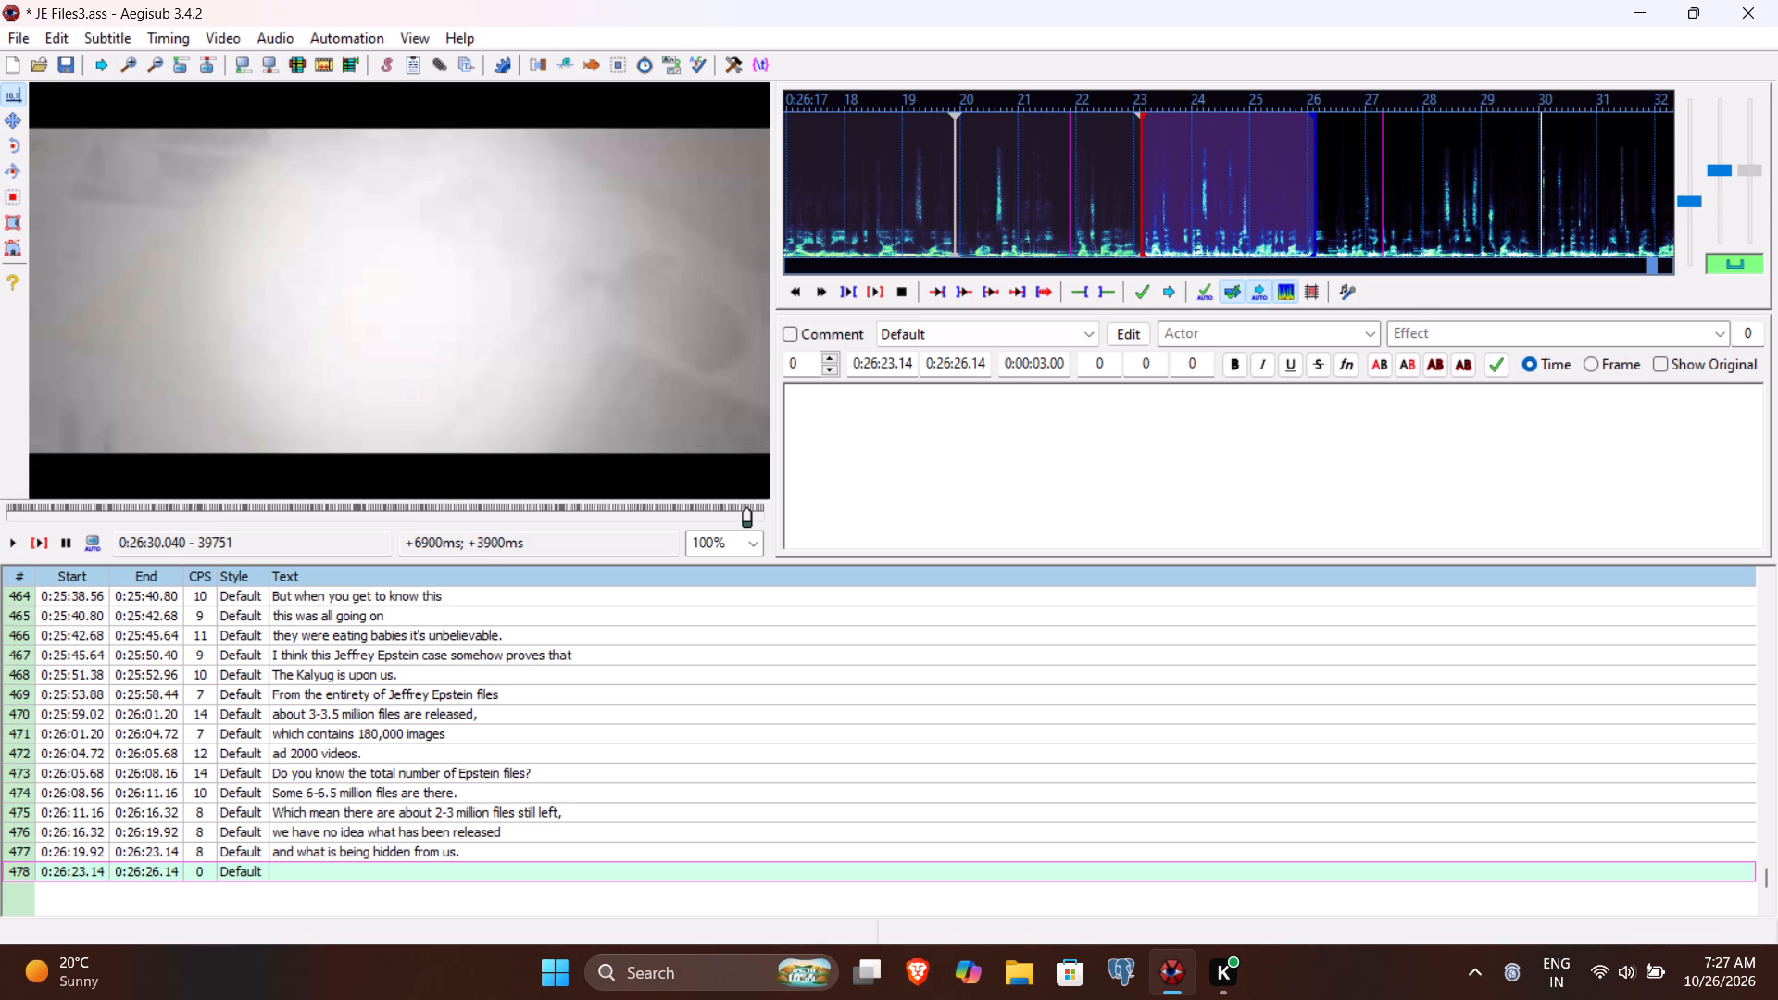
{"action": "left_click", "coordinate": [951, 363]}
{"action": "type", "text": "30"}
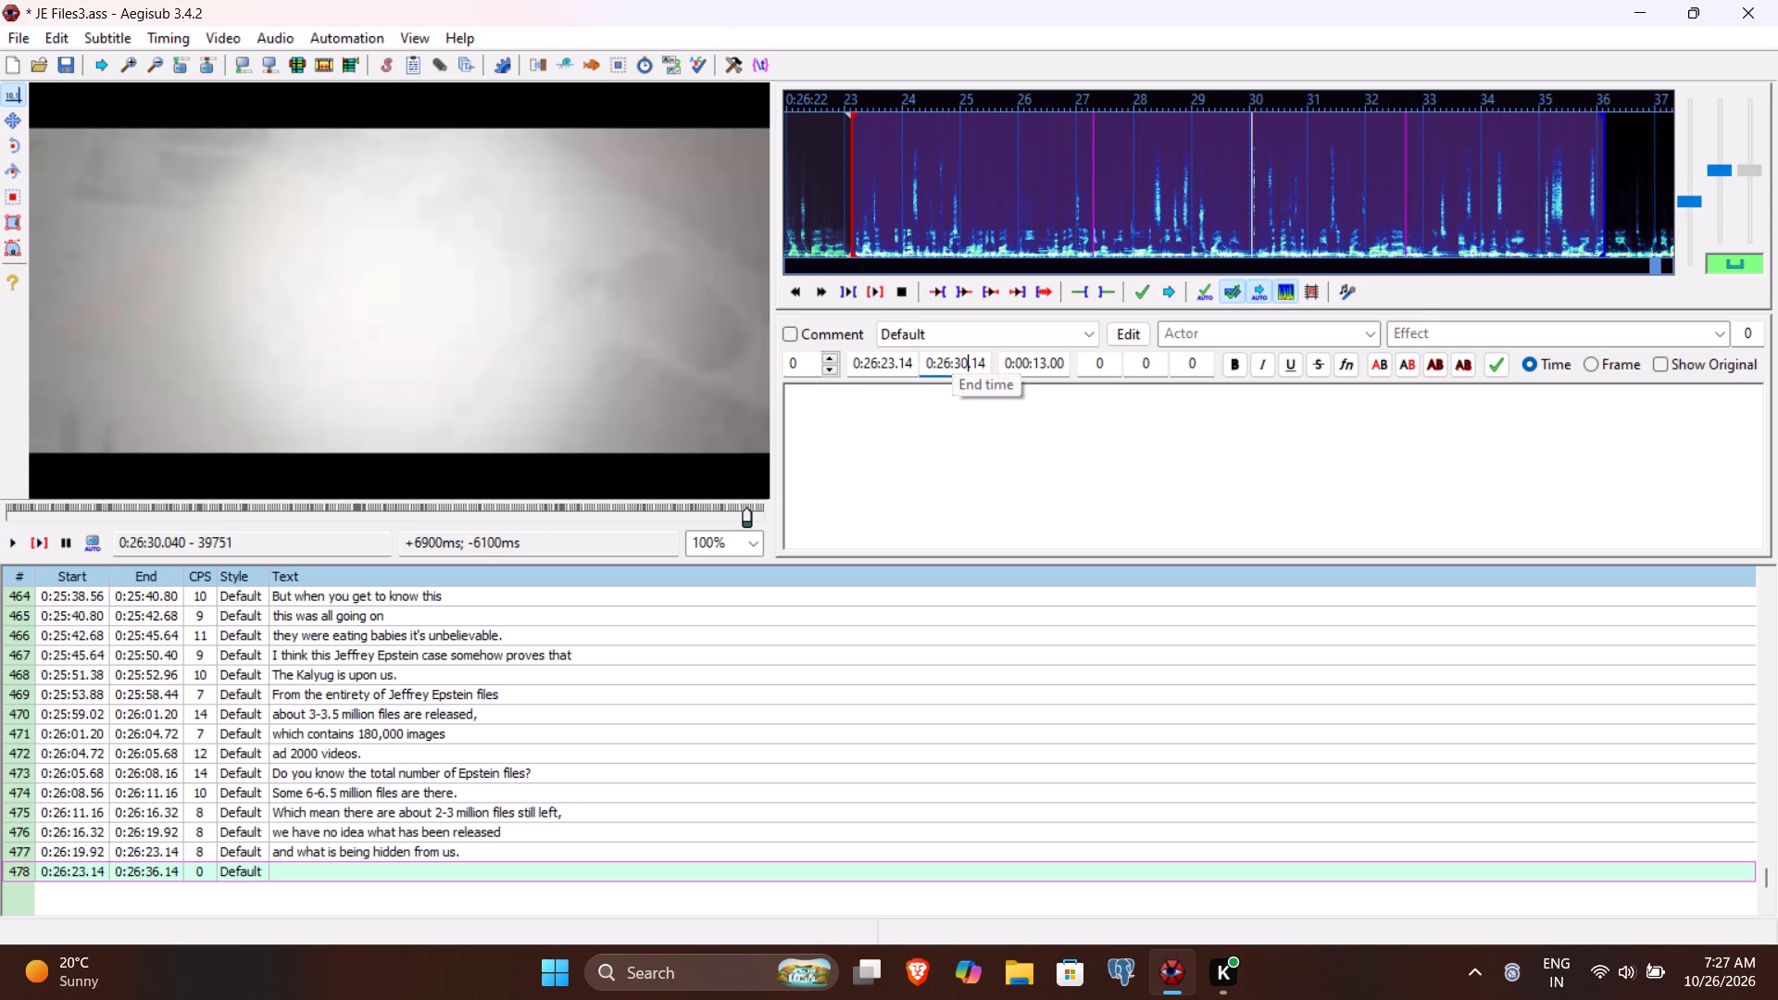
{"action": "type", "text": "04"}
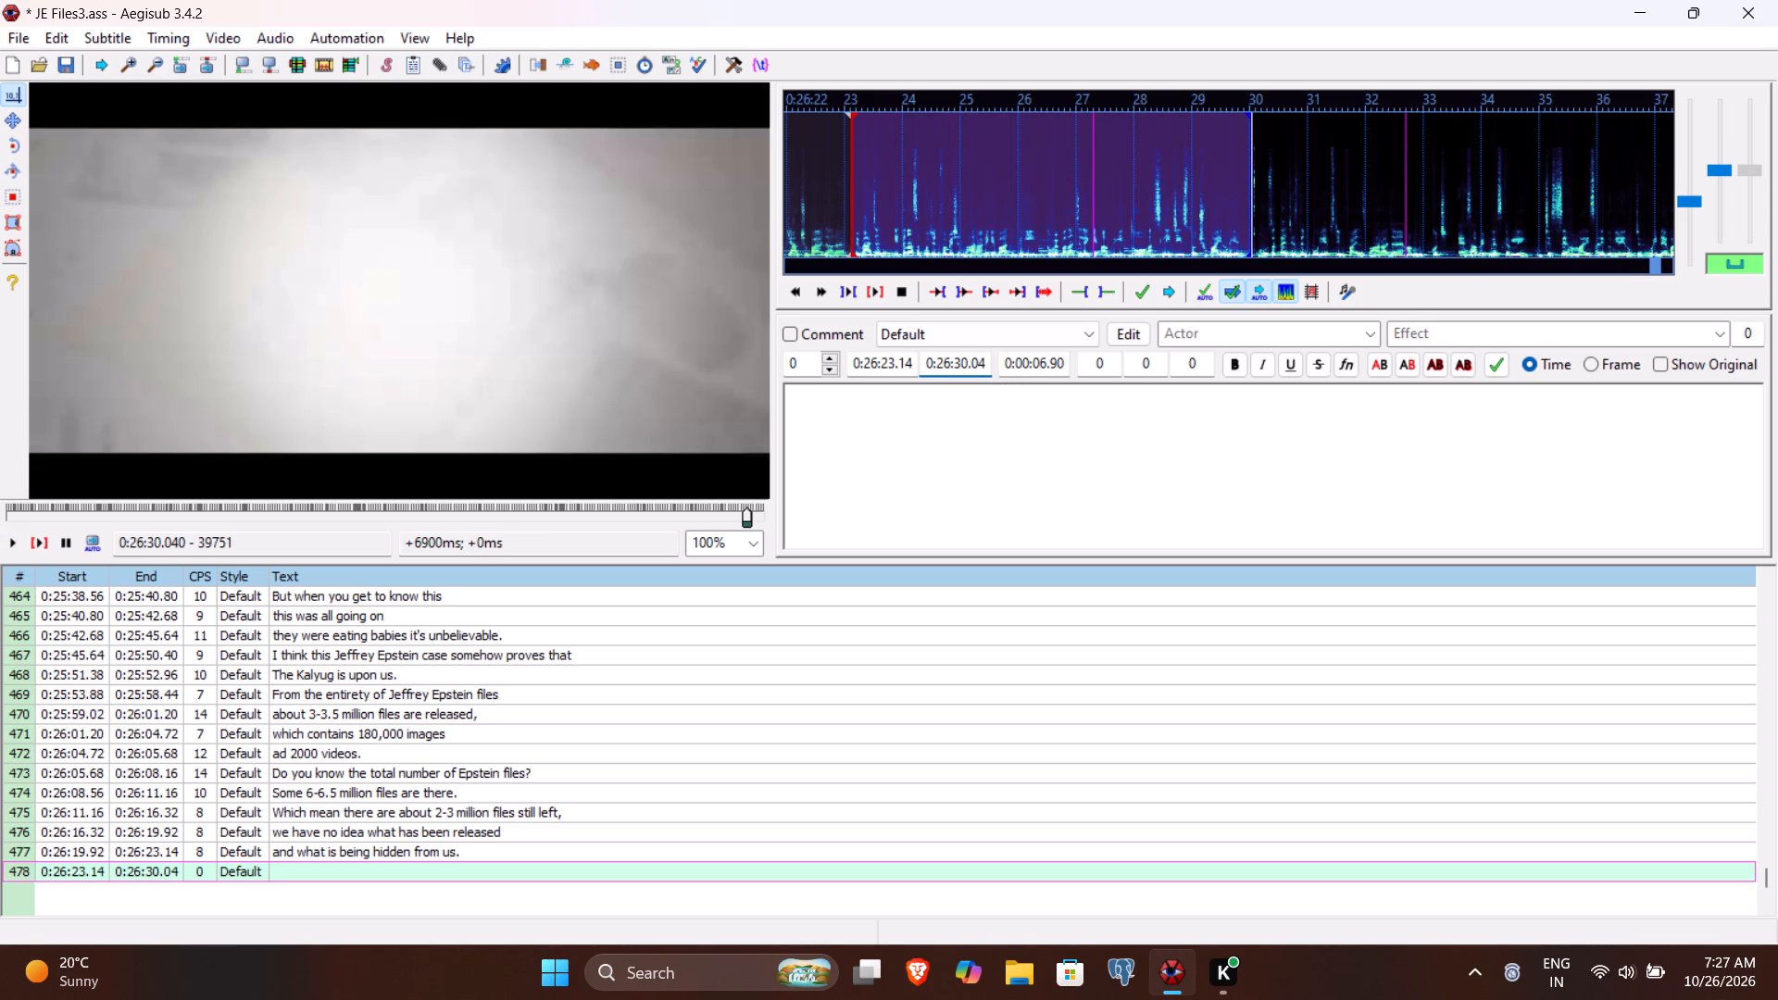
Enter "Imagine even after knowing all this you get to know there are things which are still hidden," as line 478's text and play it back.
{"action": "left_click", "coordinate": [939, 443]}
{"action": "type", "text": "Imai"}
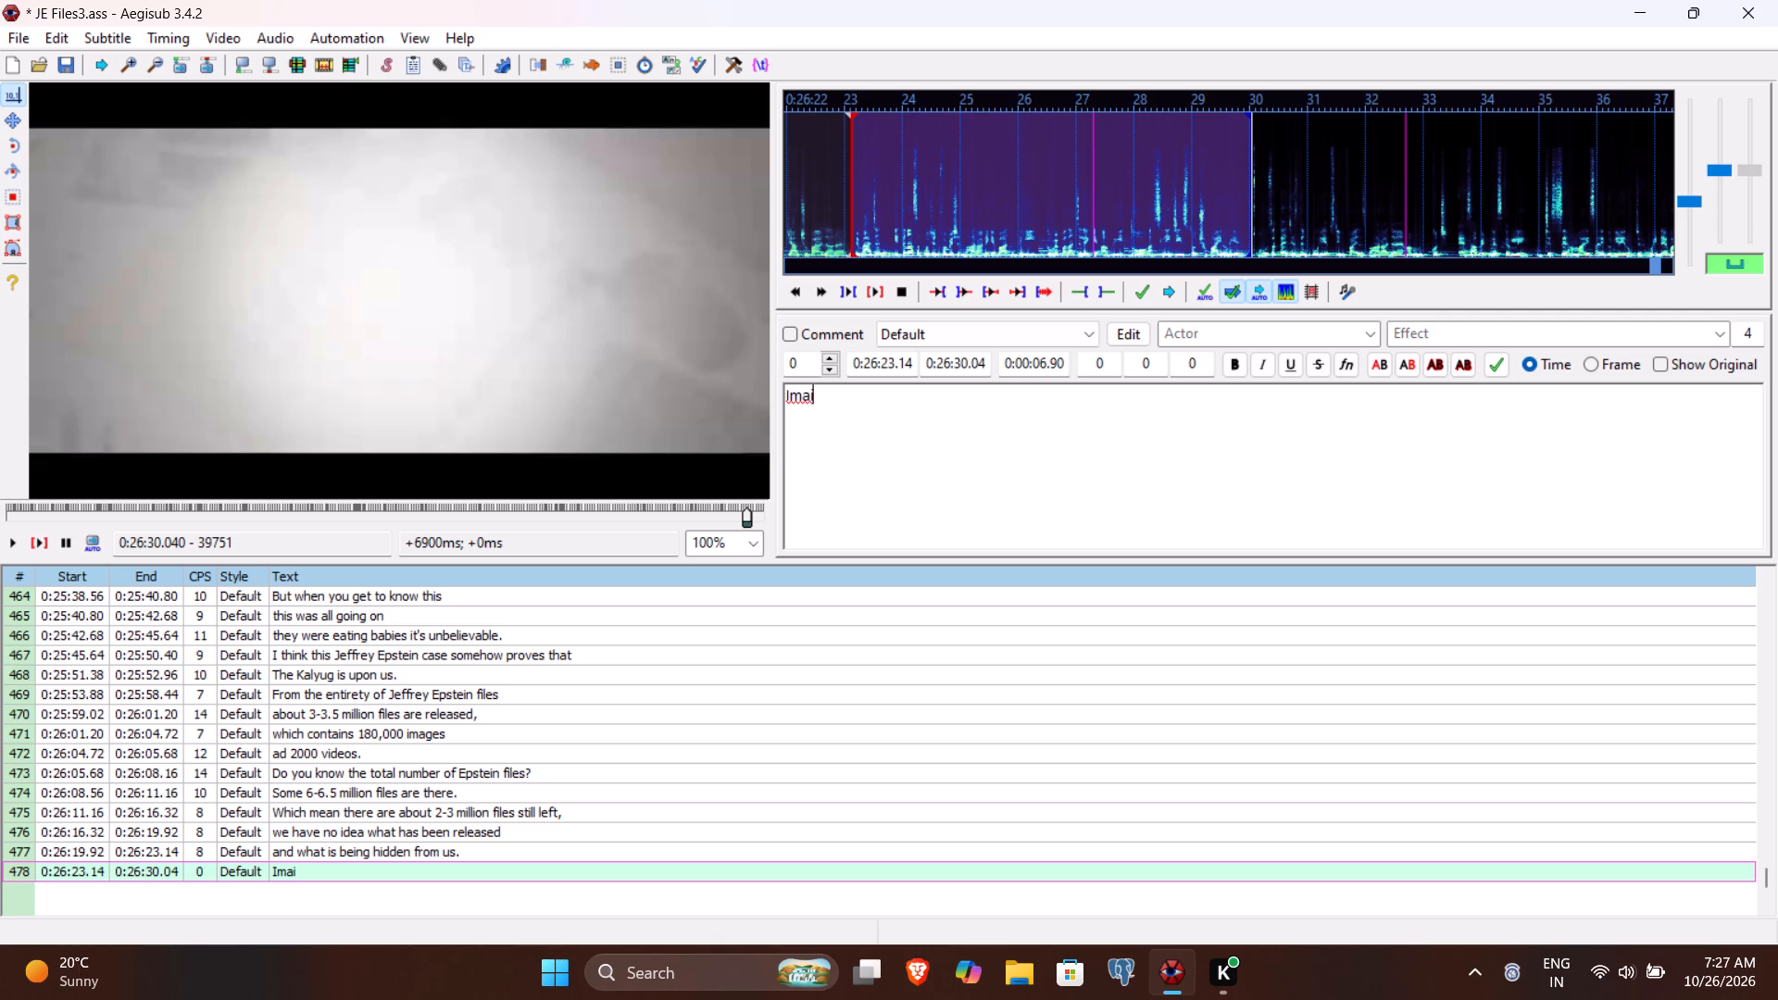
{"action": "key", "text": "BackSpace"}
{"action": "key", "text": "BackSpace"}
{"action": "type", "text": "agine even wf"}
{"action": "key", "text": "BackSpace"}
{"action": "key", "text": "BackSpace"}
{"action": "type", "text": "after knowning a"}
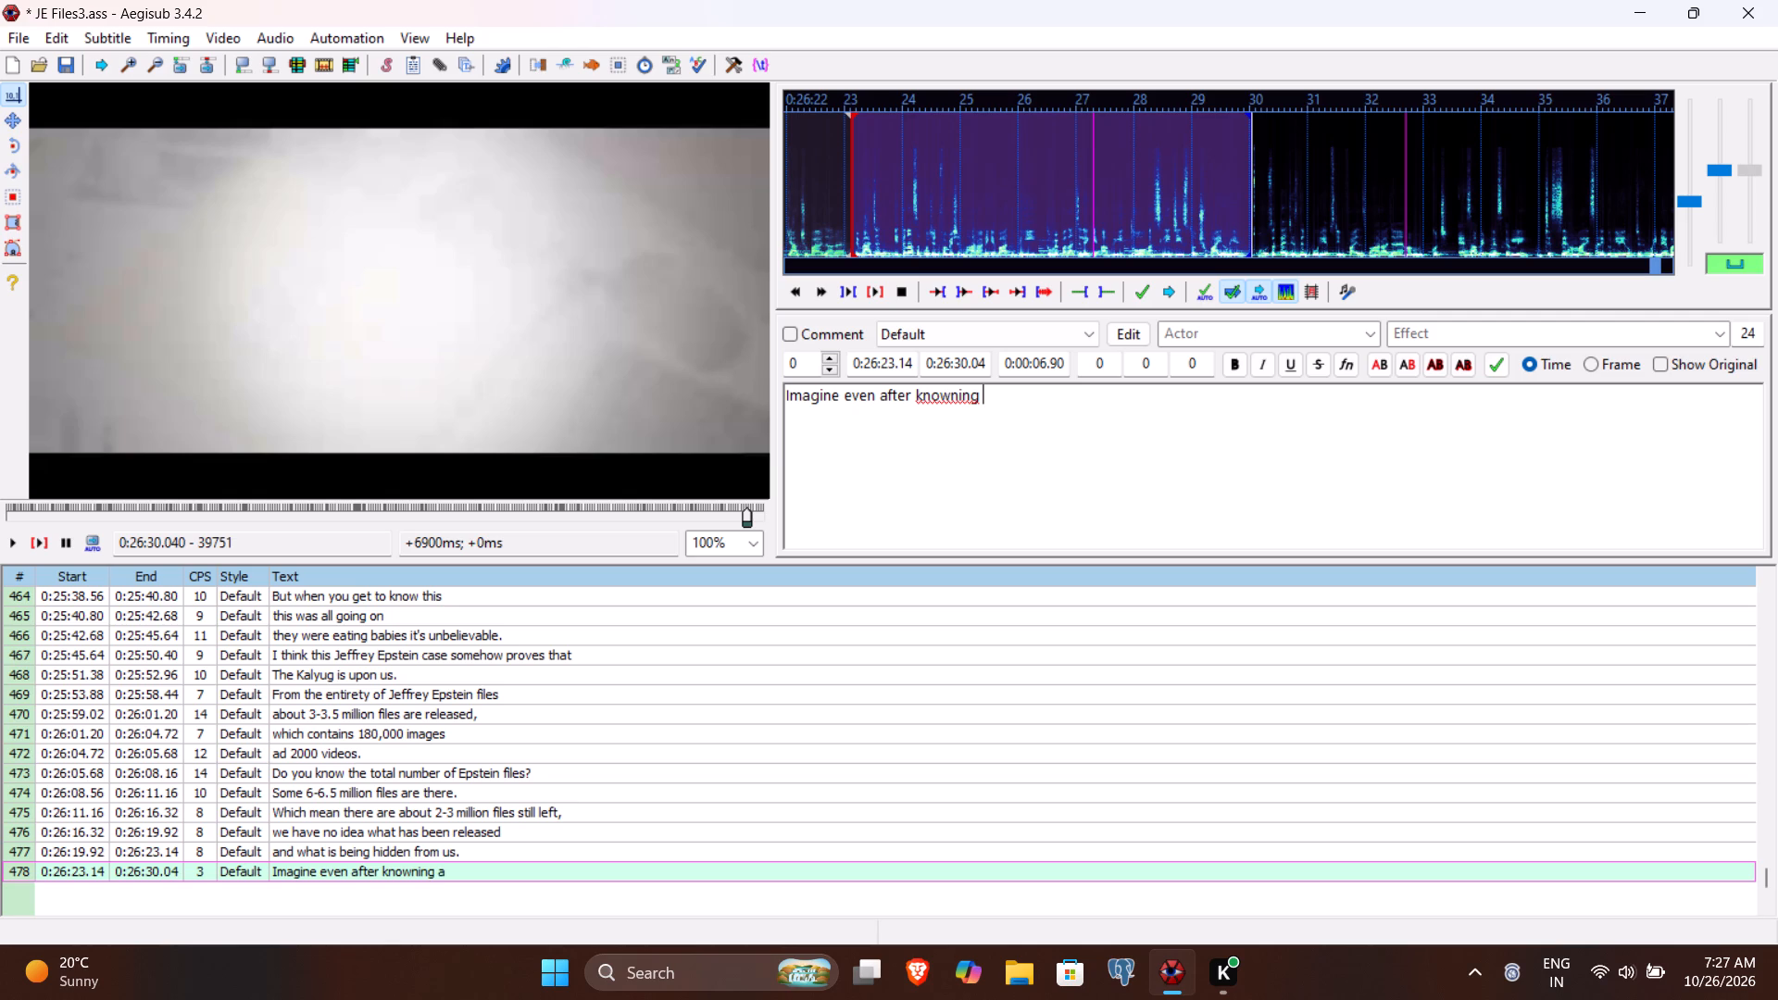
{"action": "key", "text": "BackSpace"}
{"action": "key", "text": "BackSpace"}
{"action": "key", "text": "BackSpace"}
{"action": "key", "text": "BackSpace"}
{"action": "key", "text": "BackSpace"}
{"action": "key", "text": "BackSpace"}
{"action": "type", "text": "ing all this you get to know there are"}
{"action": "key", "text": "space"}
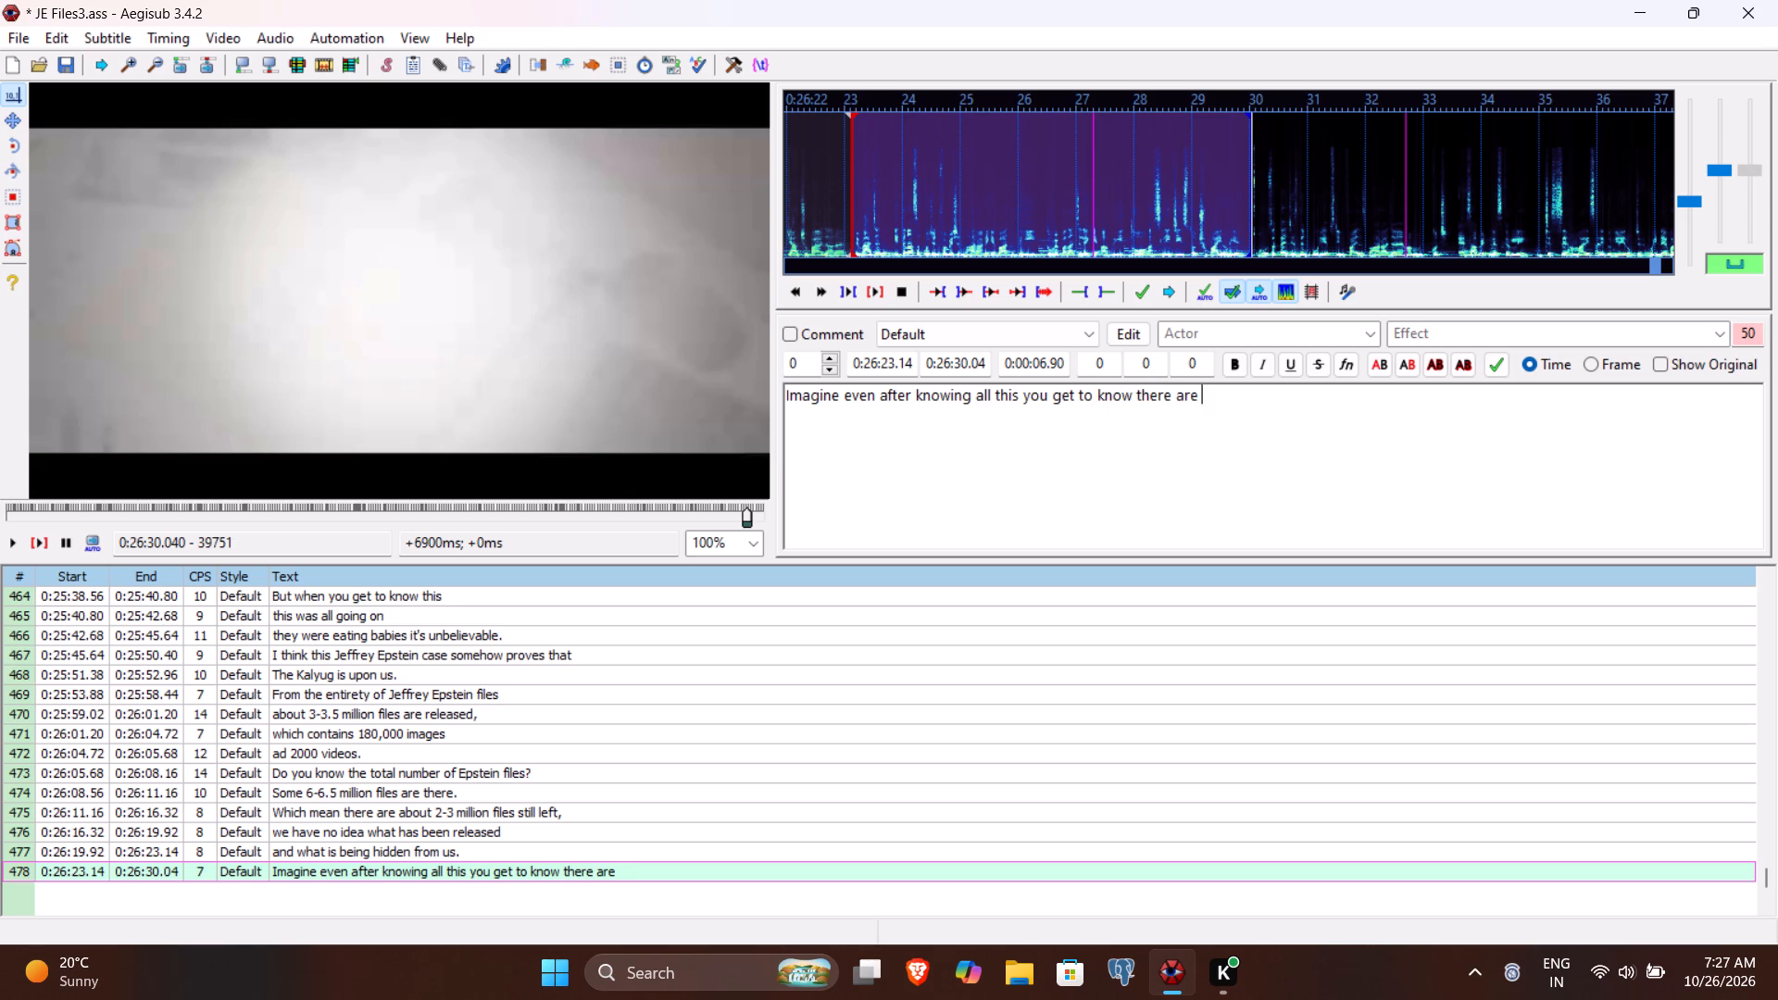
{"action": "type", "text": "thig"}
{"action": "key", "text": "BackSpace"}
{"action": "type", "text": "ngs which are still hidden"}
{"action": "key", "text": "comma"}
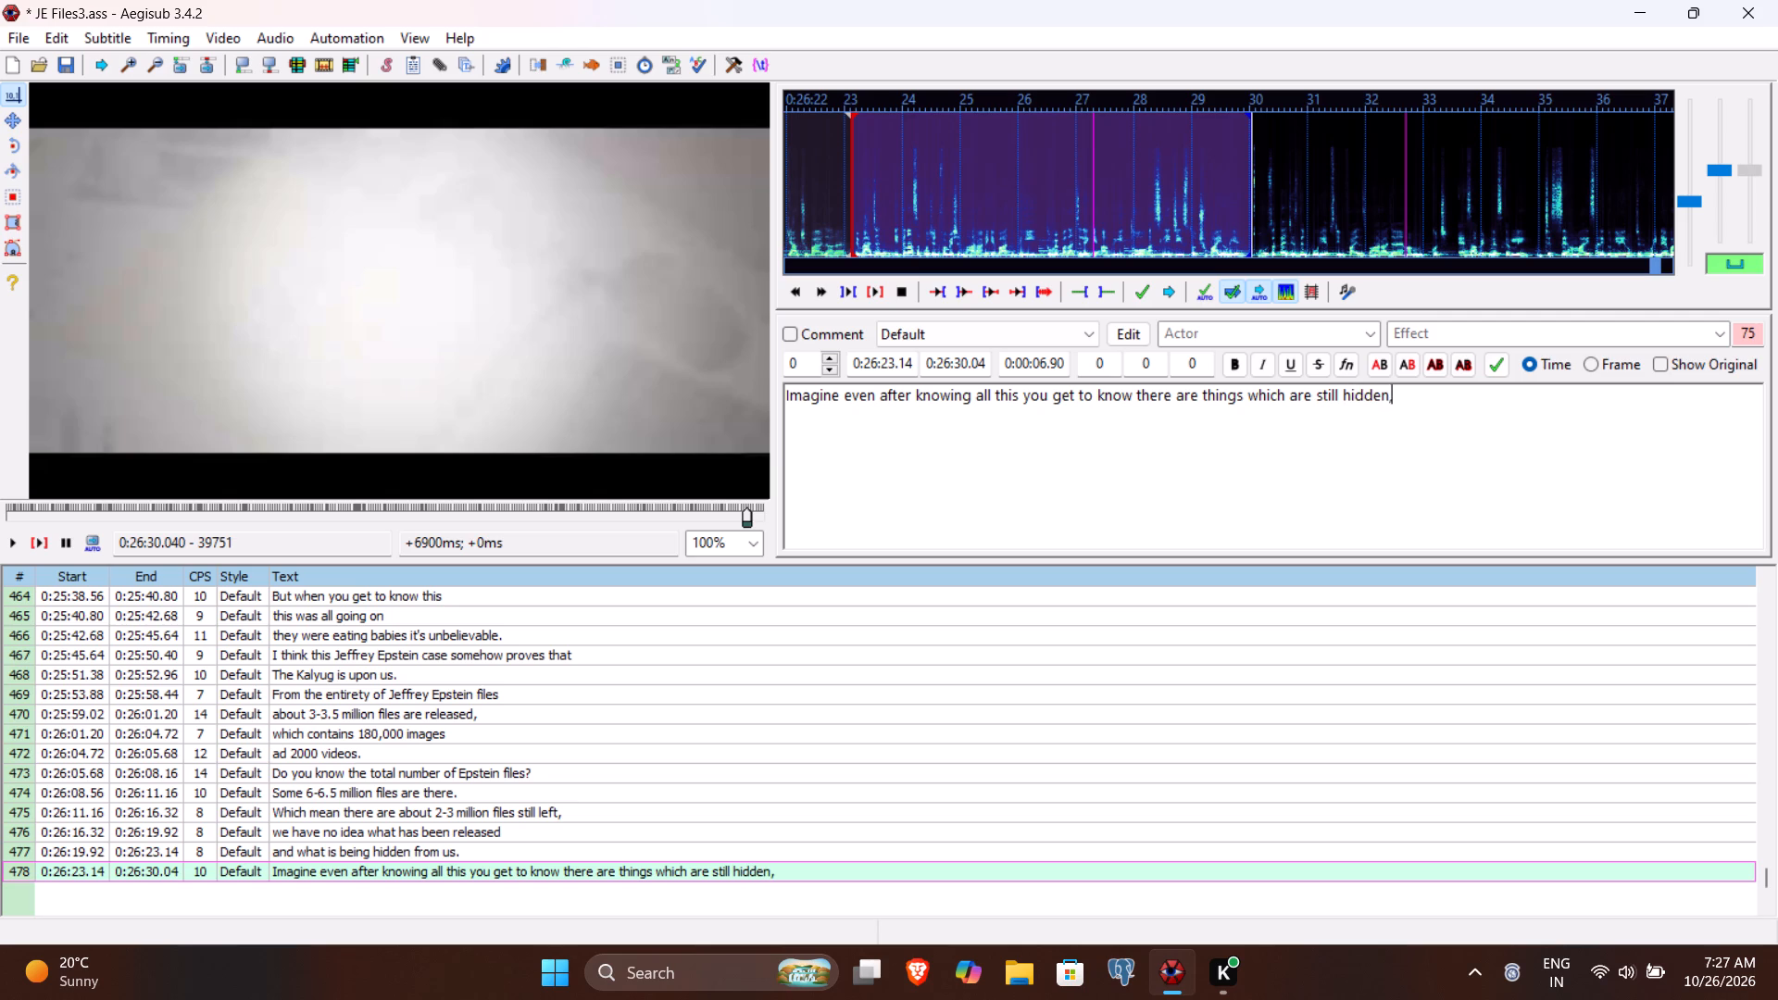
{"action": "left_click", "coordinate": [44, 542]}
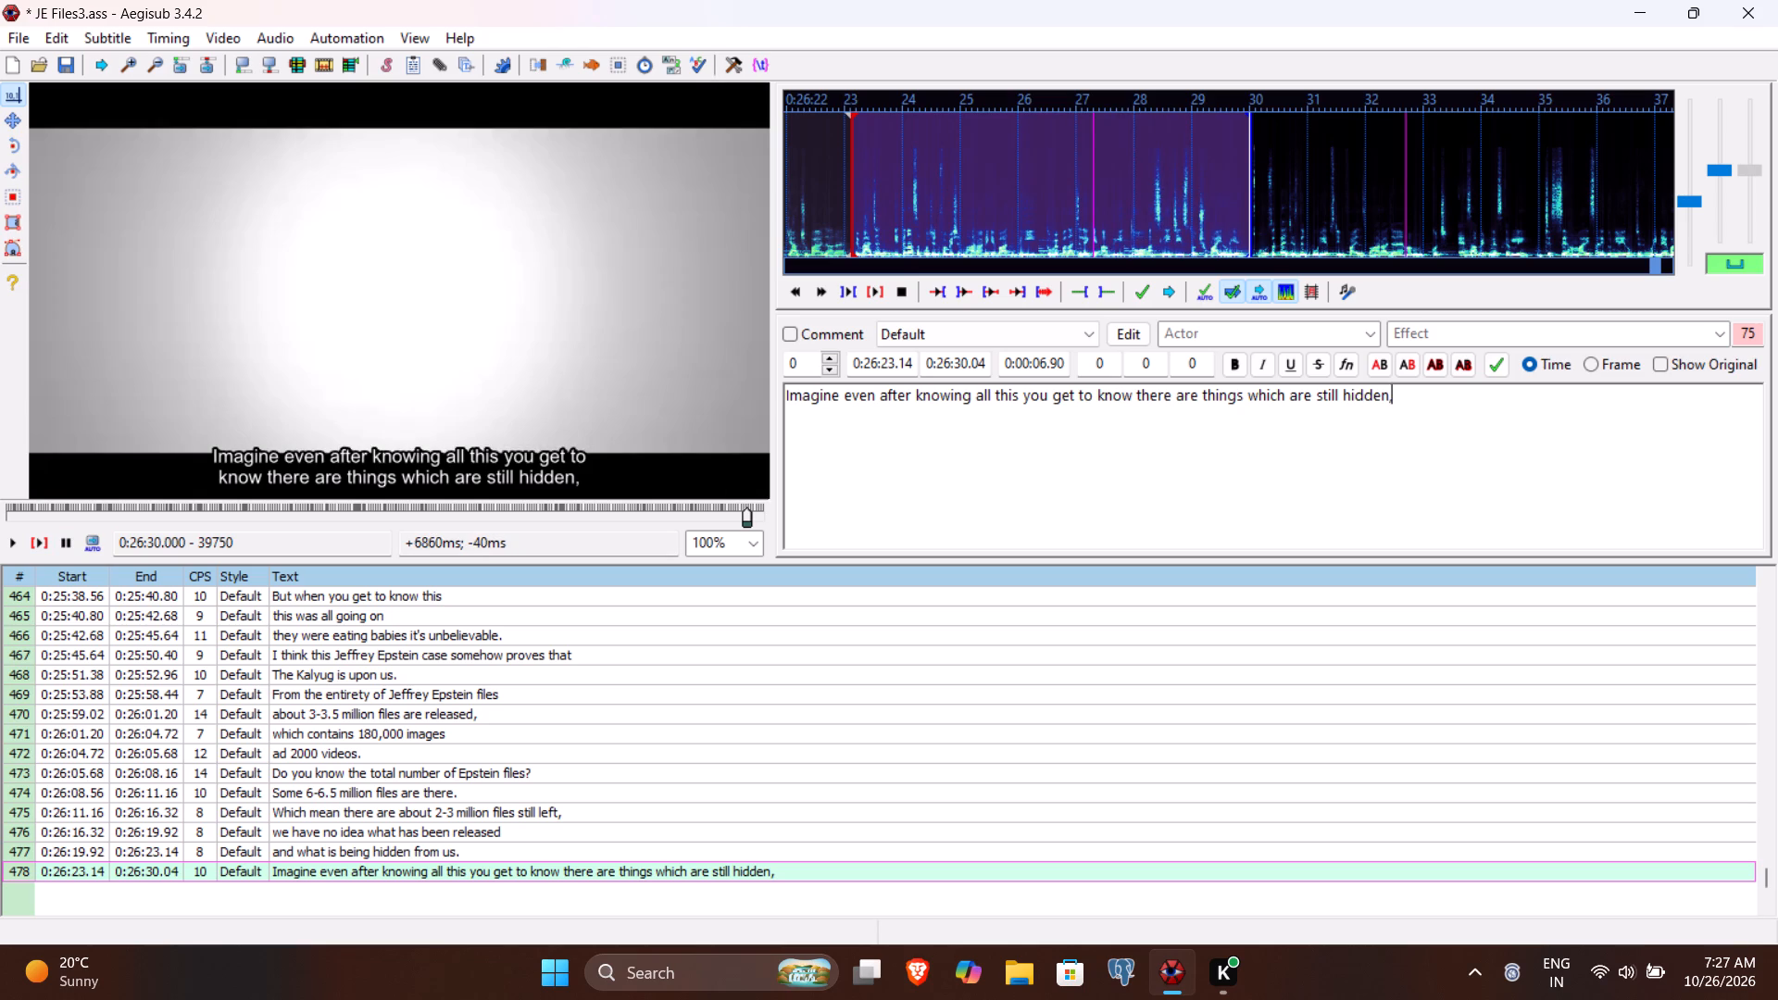
Replace "knowing all this" with "release of so much information" in line 478's text and commit it to start line 479.
{"action": "left_click_drag", "start_coordinate": [920, 395], "coordinate": [1044, 394]}
{"action": "key", "text": "BackSpace"}
{"action": "key", "text": "BackSpace"}
{"action": "type", "text": "so much"}
{"action": "key", "text": "space"}
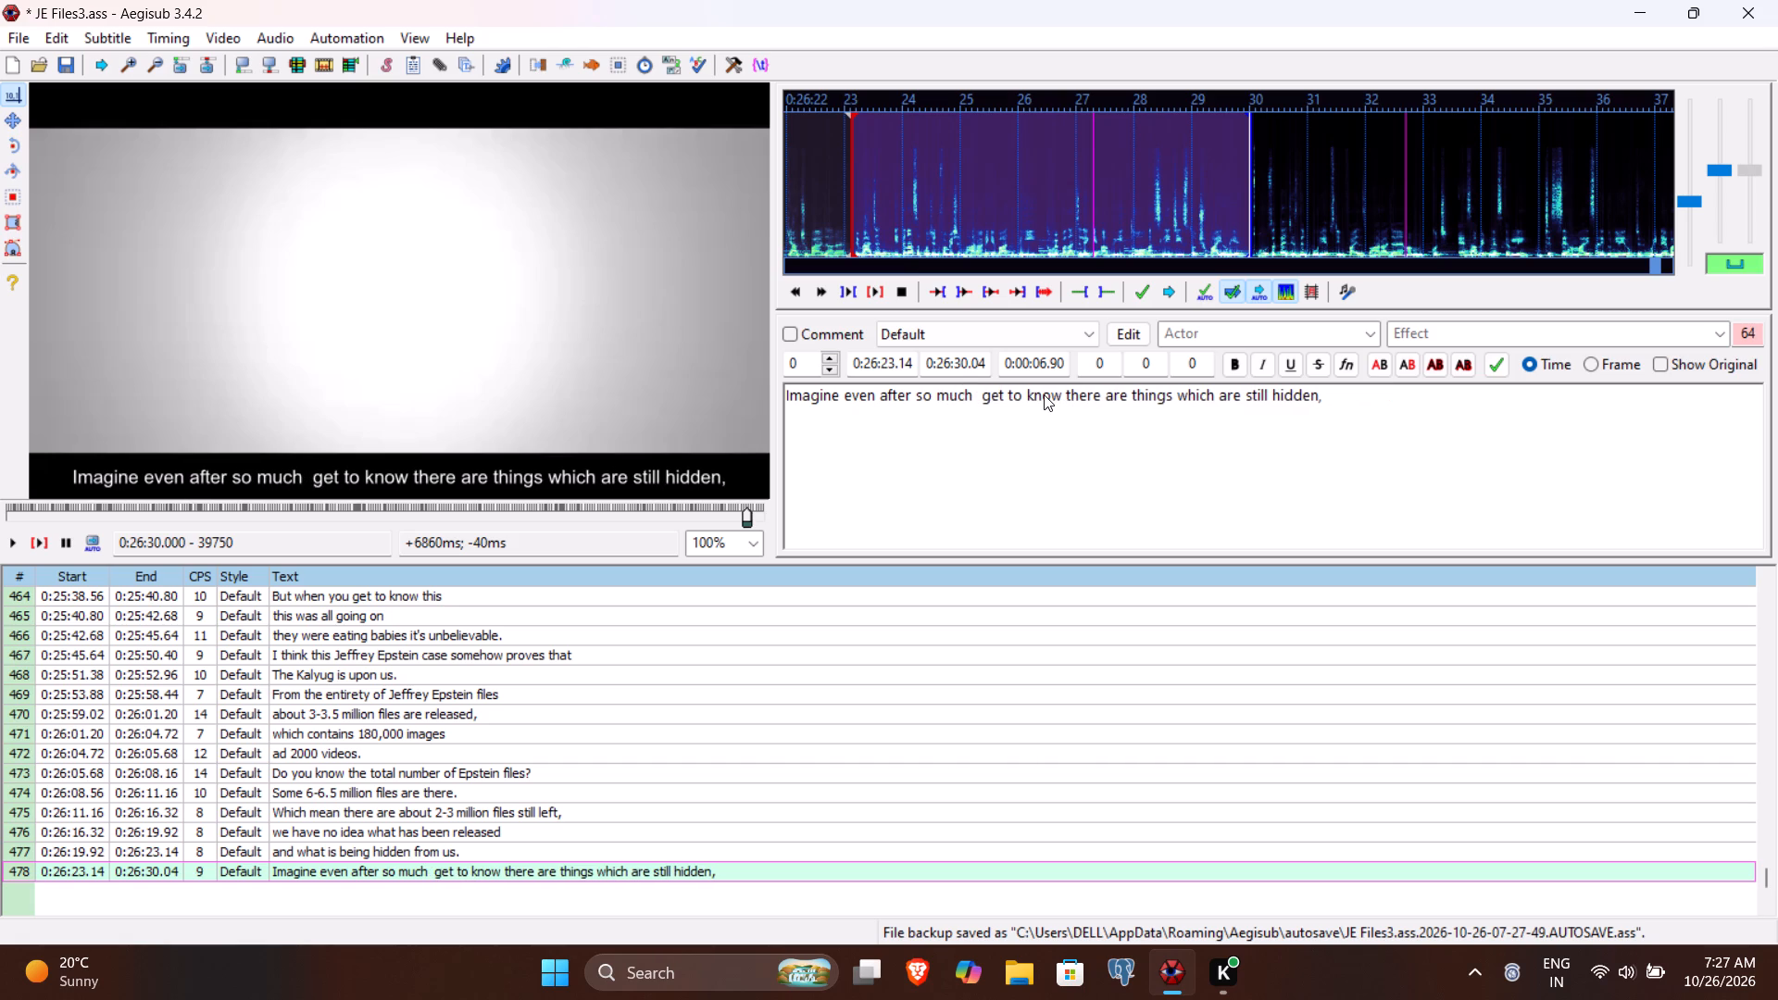
{"action": "key", "text": "BackSpace"}
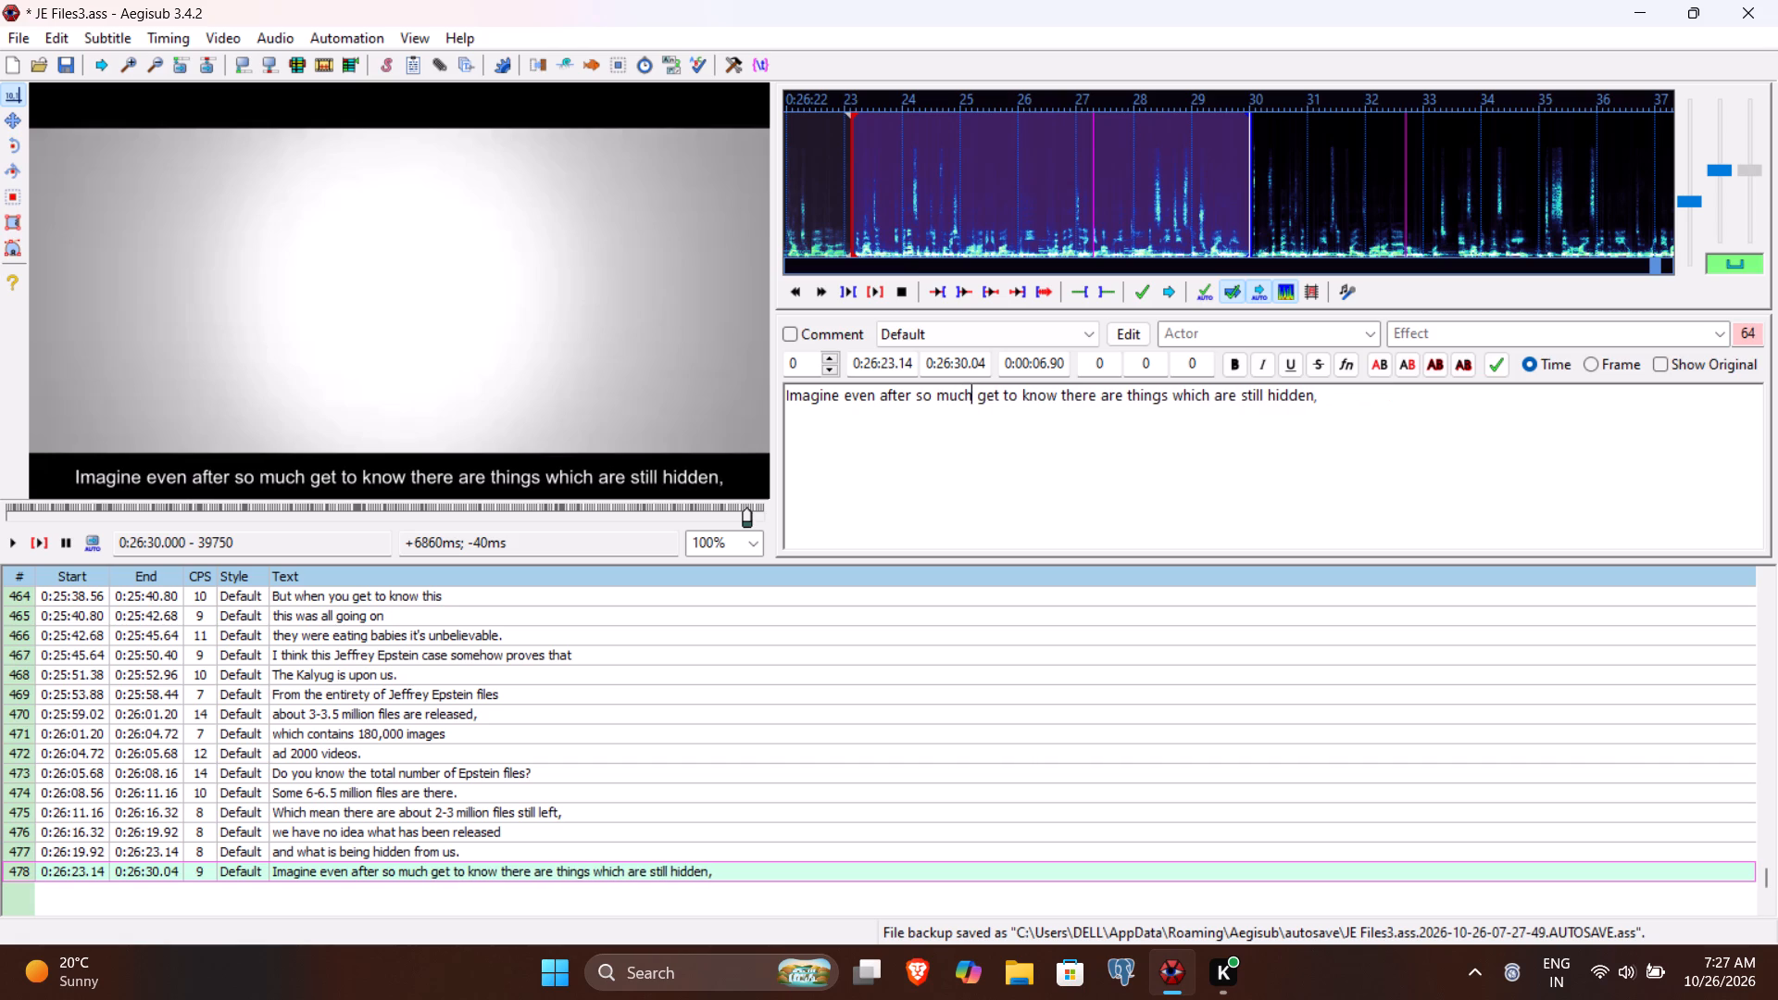
{"action": "double_click", "coordinate": [920, 401]}
{"action": "type", "text": "released"}
{"action": "key", "text": "BackSpace"}
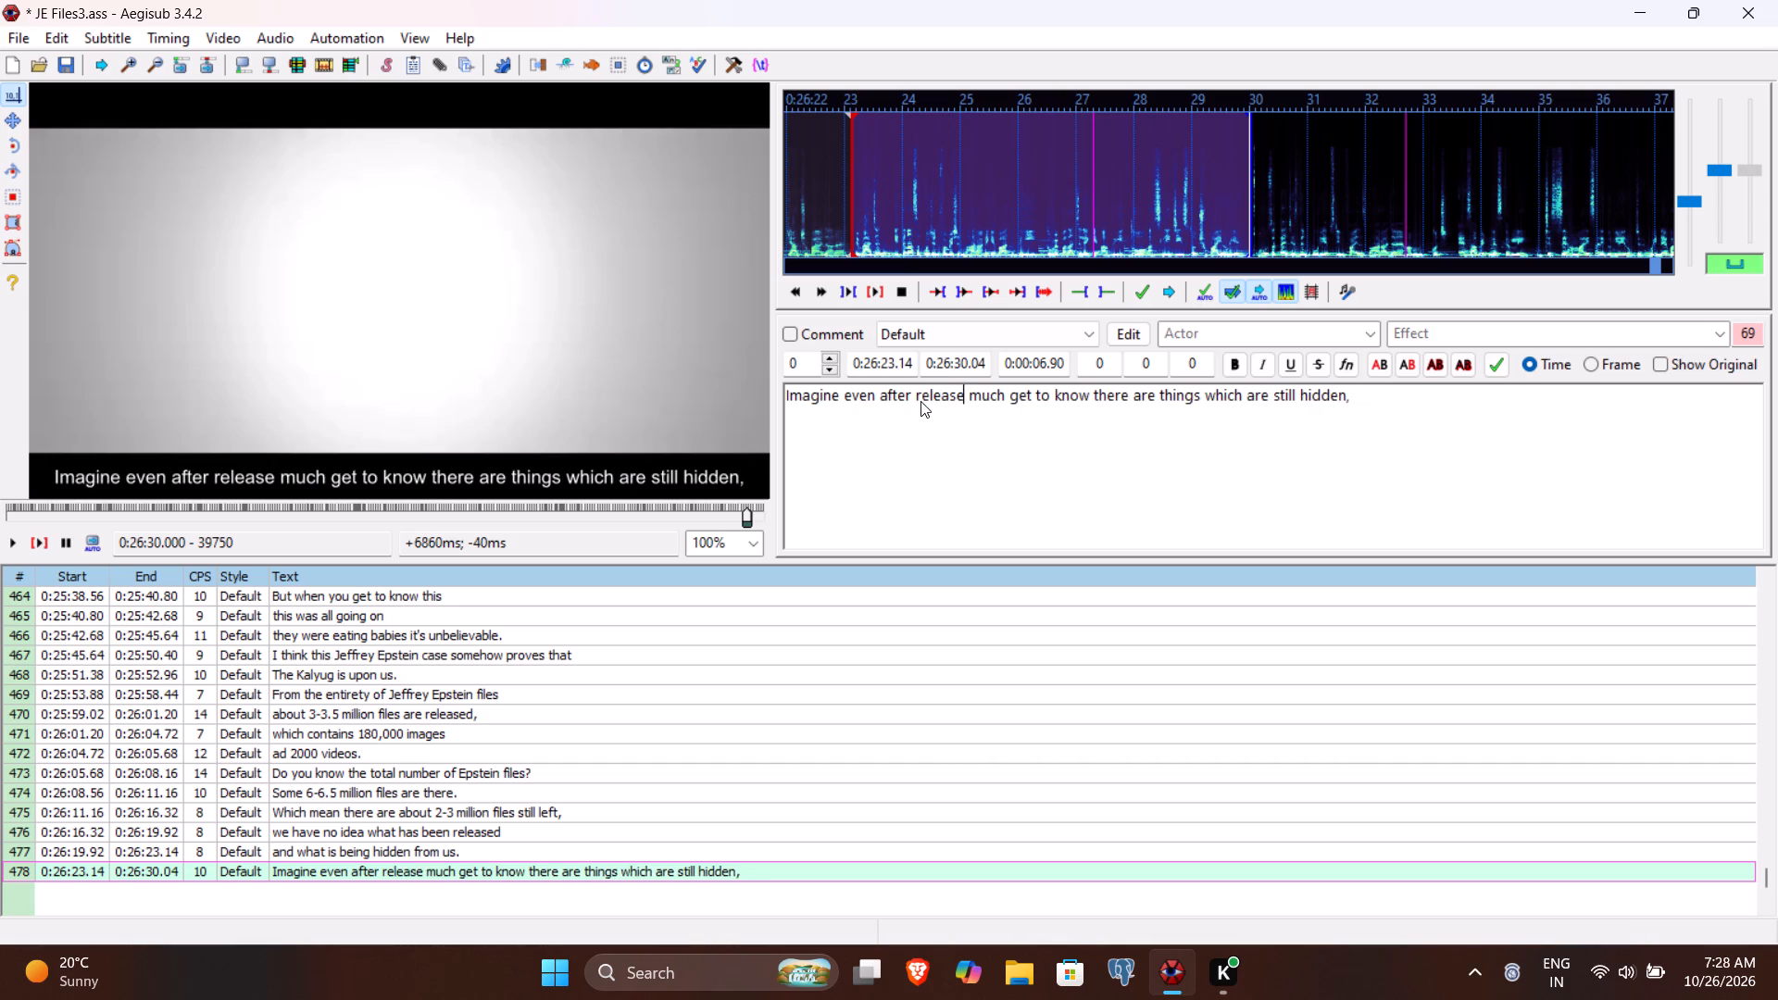
{"action": "key", "text": "space"}
{"action": "type", "text": "of so"}
{"action": "key", "text": "space"}
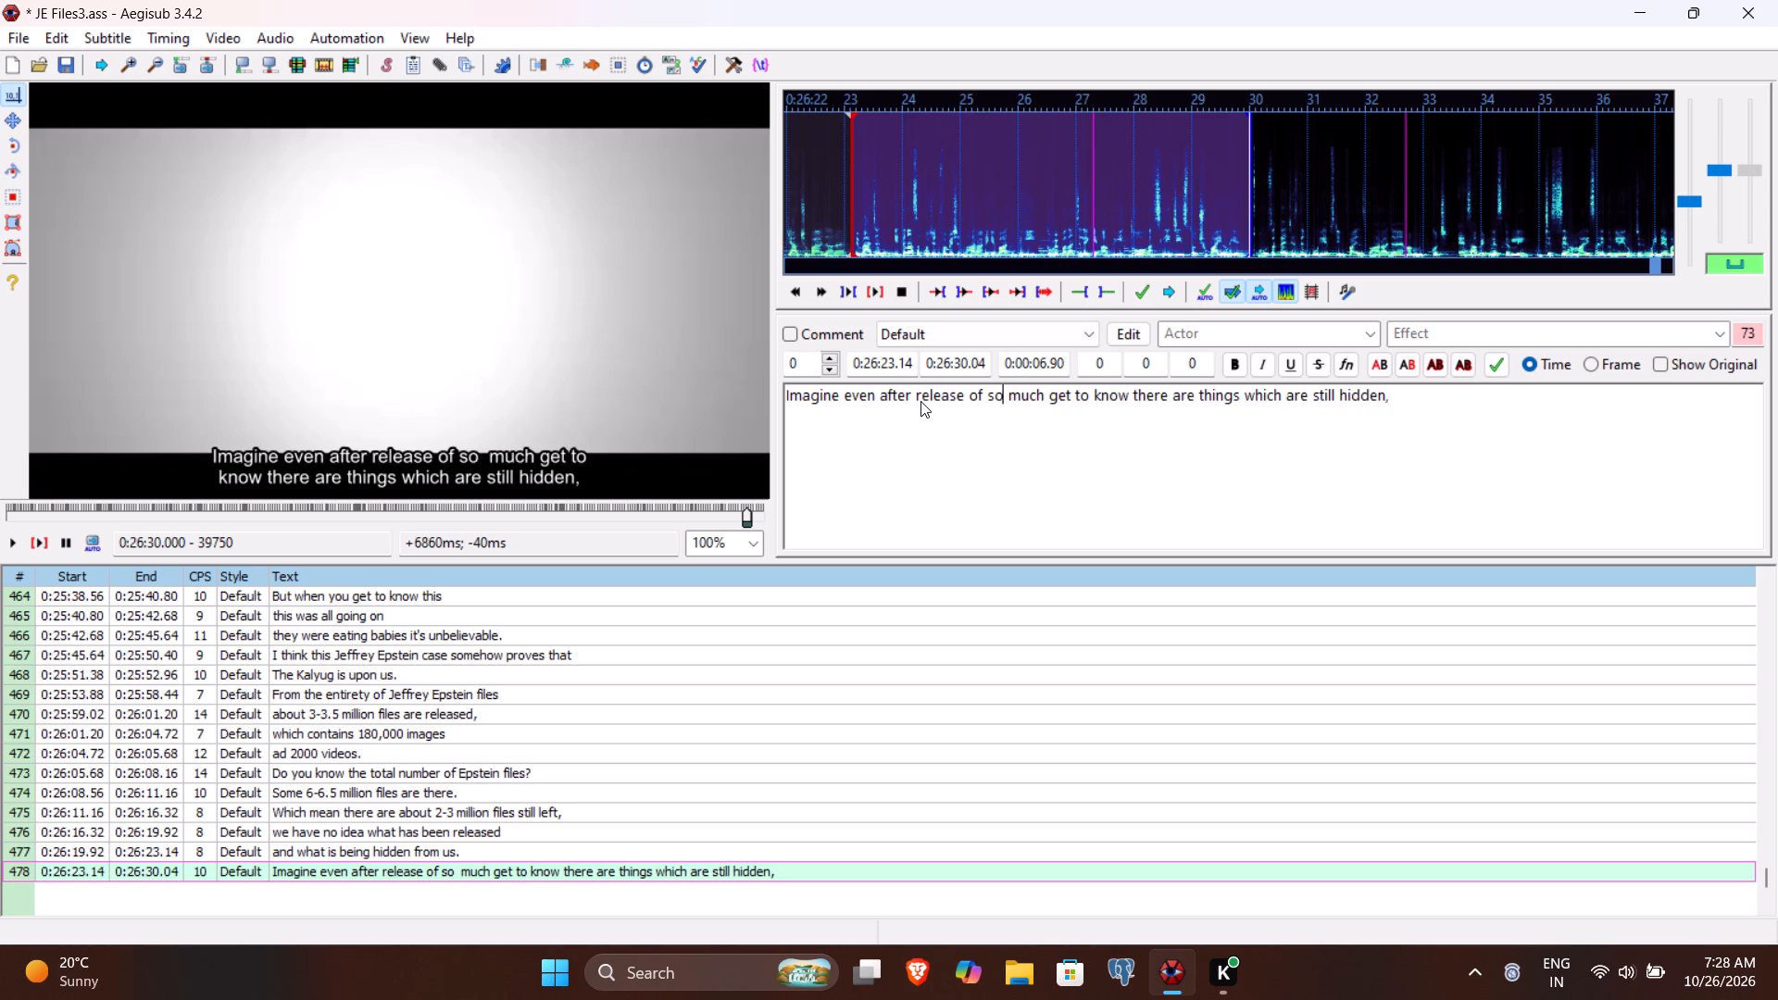
{"action": "key", "text": "BackSpace"}
{"action": "key", "text": "ctrl+Right"}
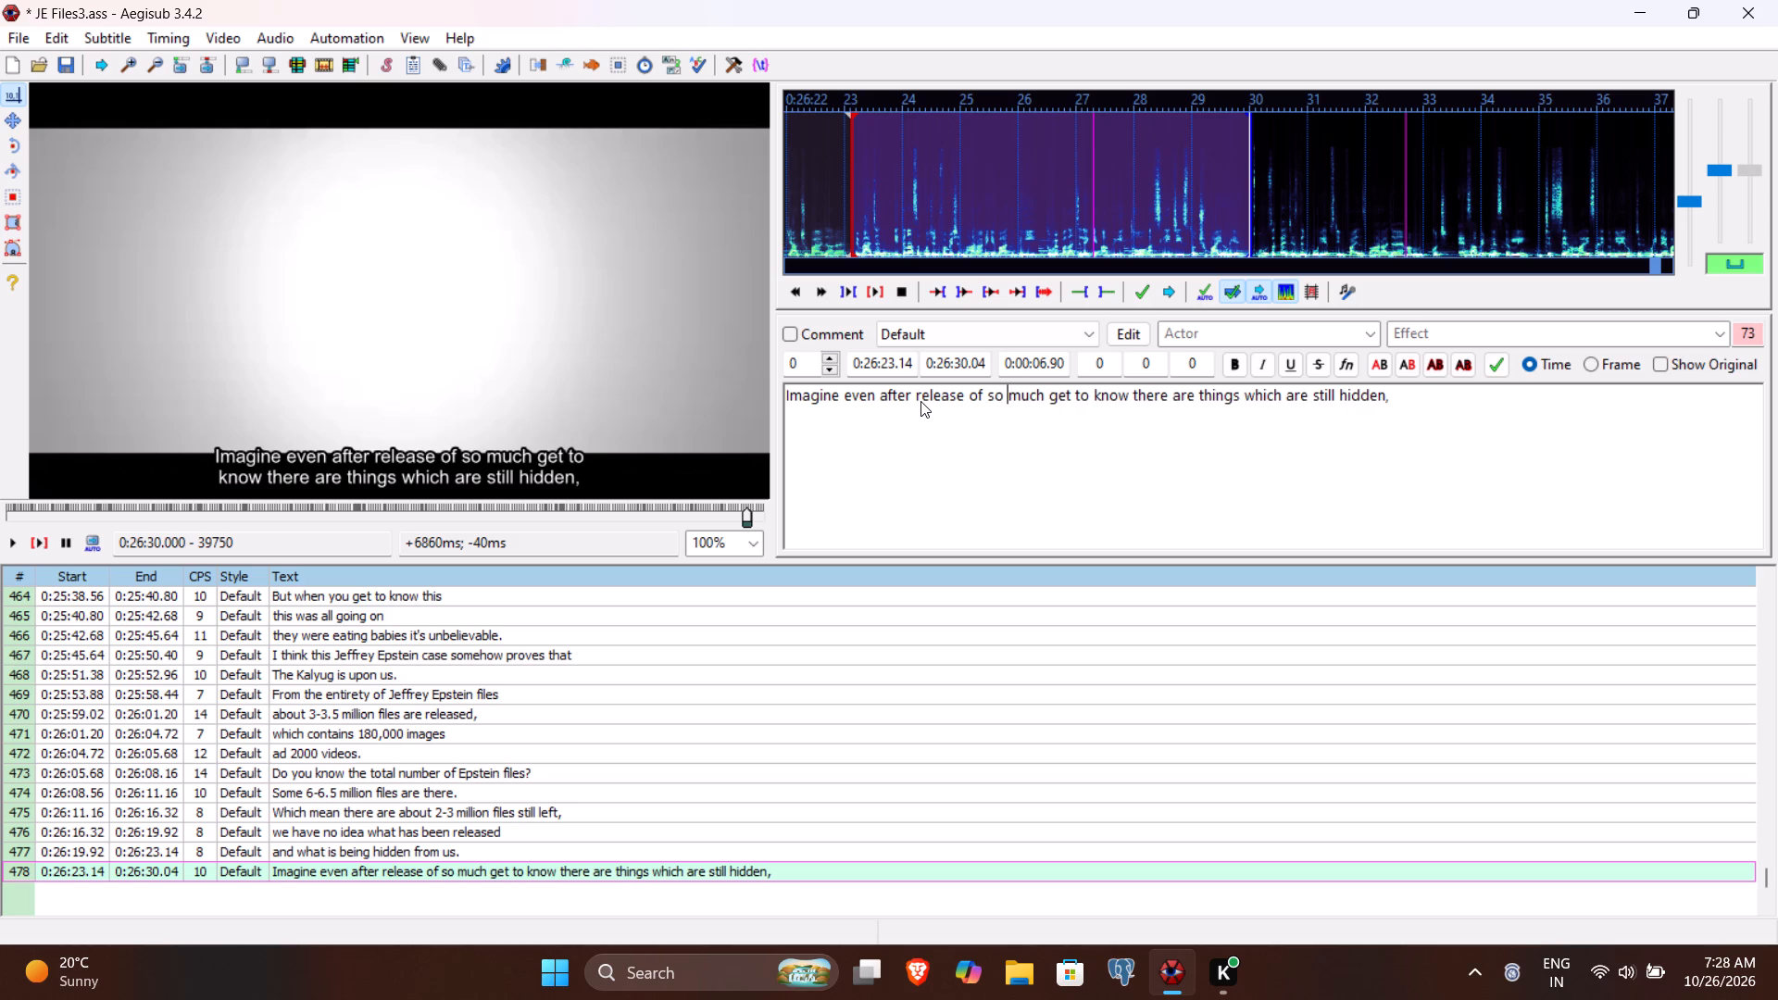
{"action": "key", "text": "ctrl+Right"}
{"action": "type", "text": "information"}
{"action": "key", "text": "space"}
{"action": "key", "text": "space"}
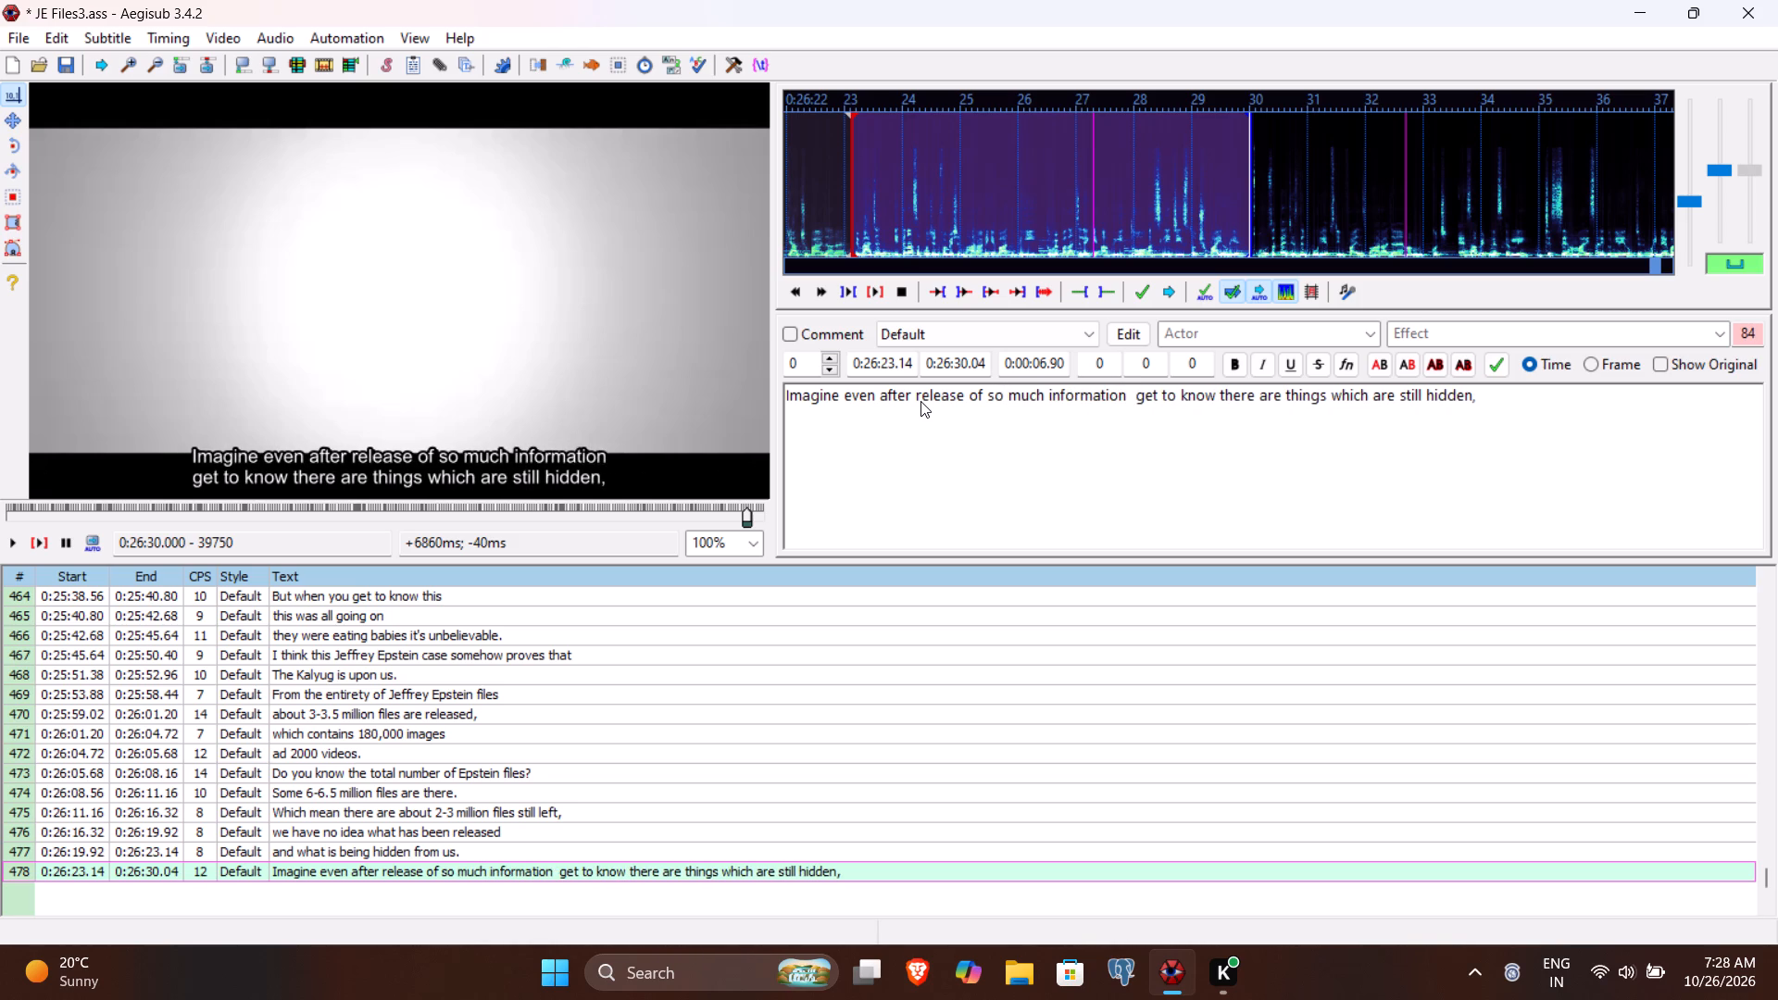
{"action": "key", "text": "BackSpace"}
{"action": "type", "text": "you"}
{"action": "key", "text": "space"}
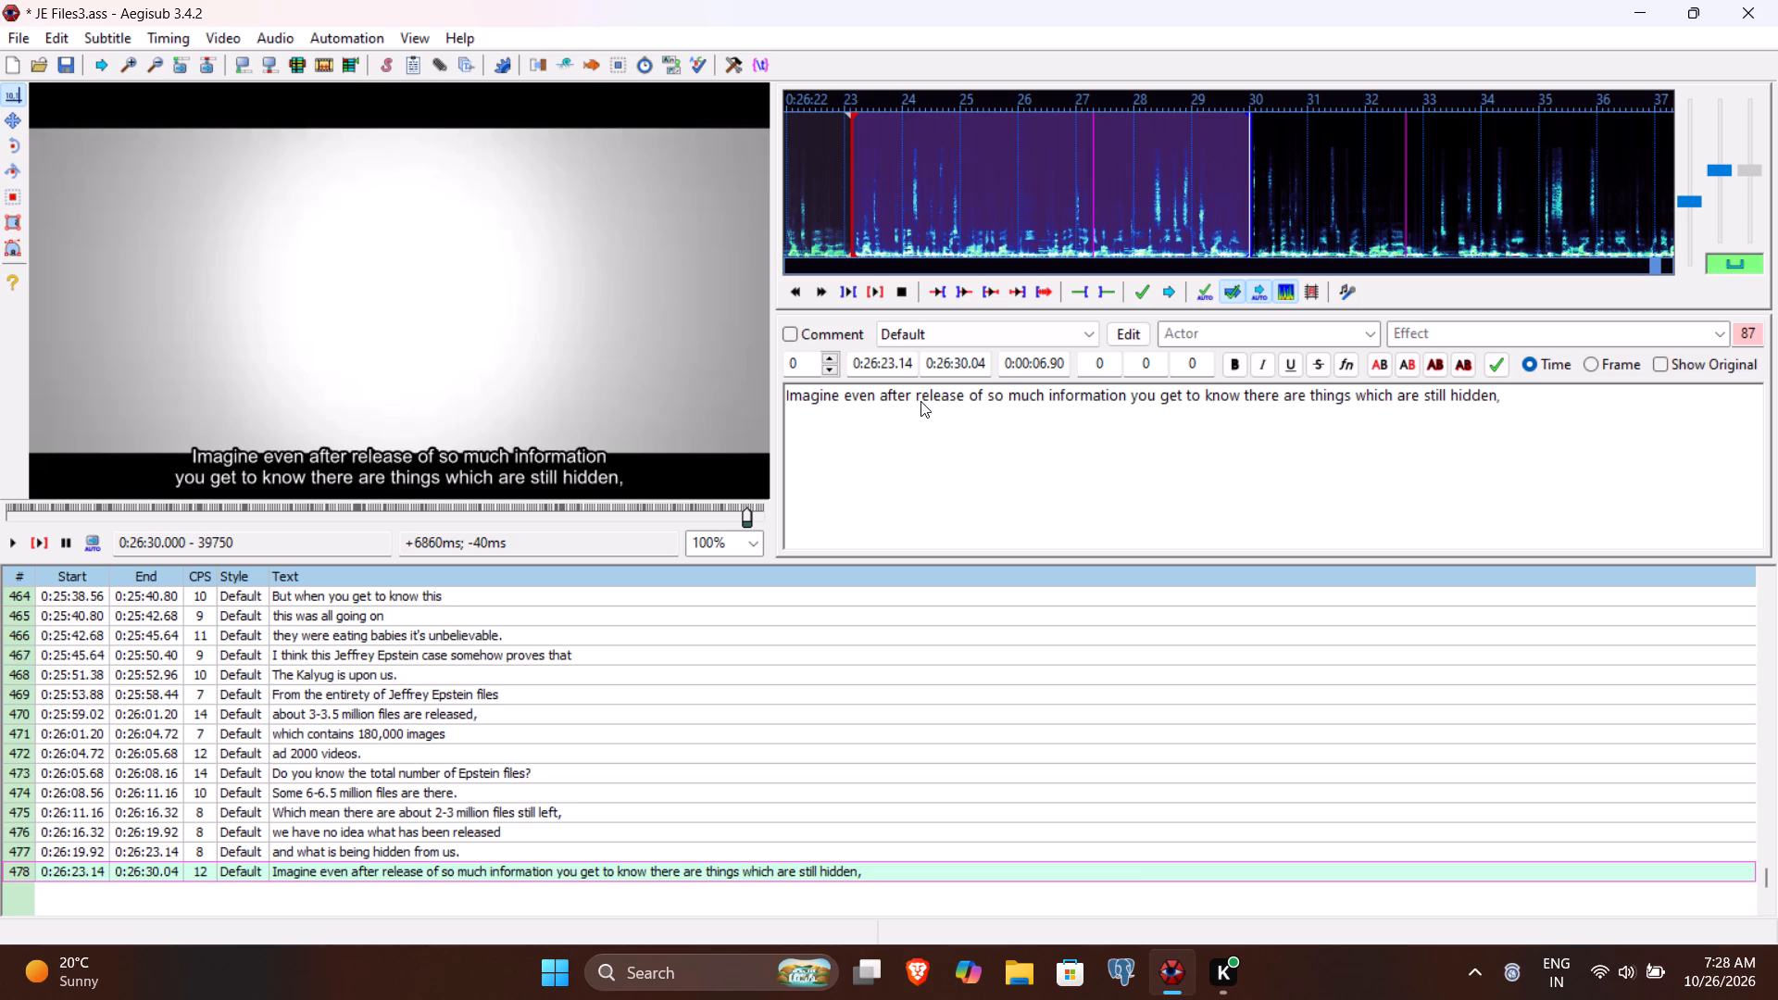
{"action": "key", "text": "Return"}
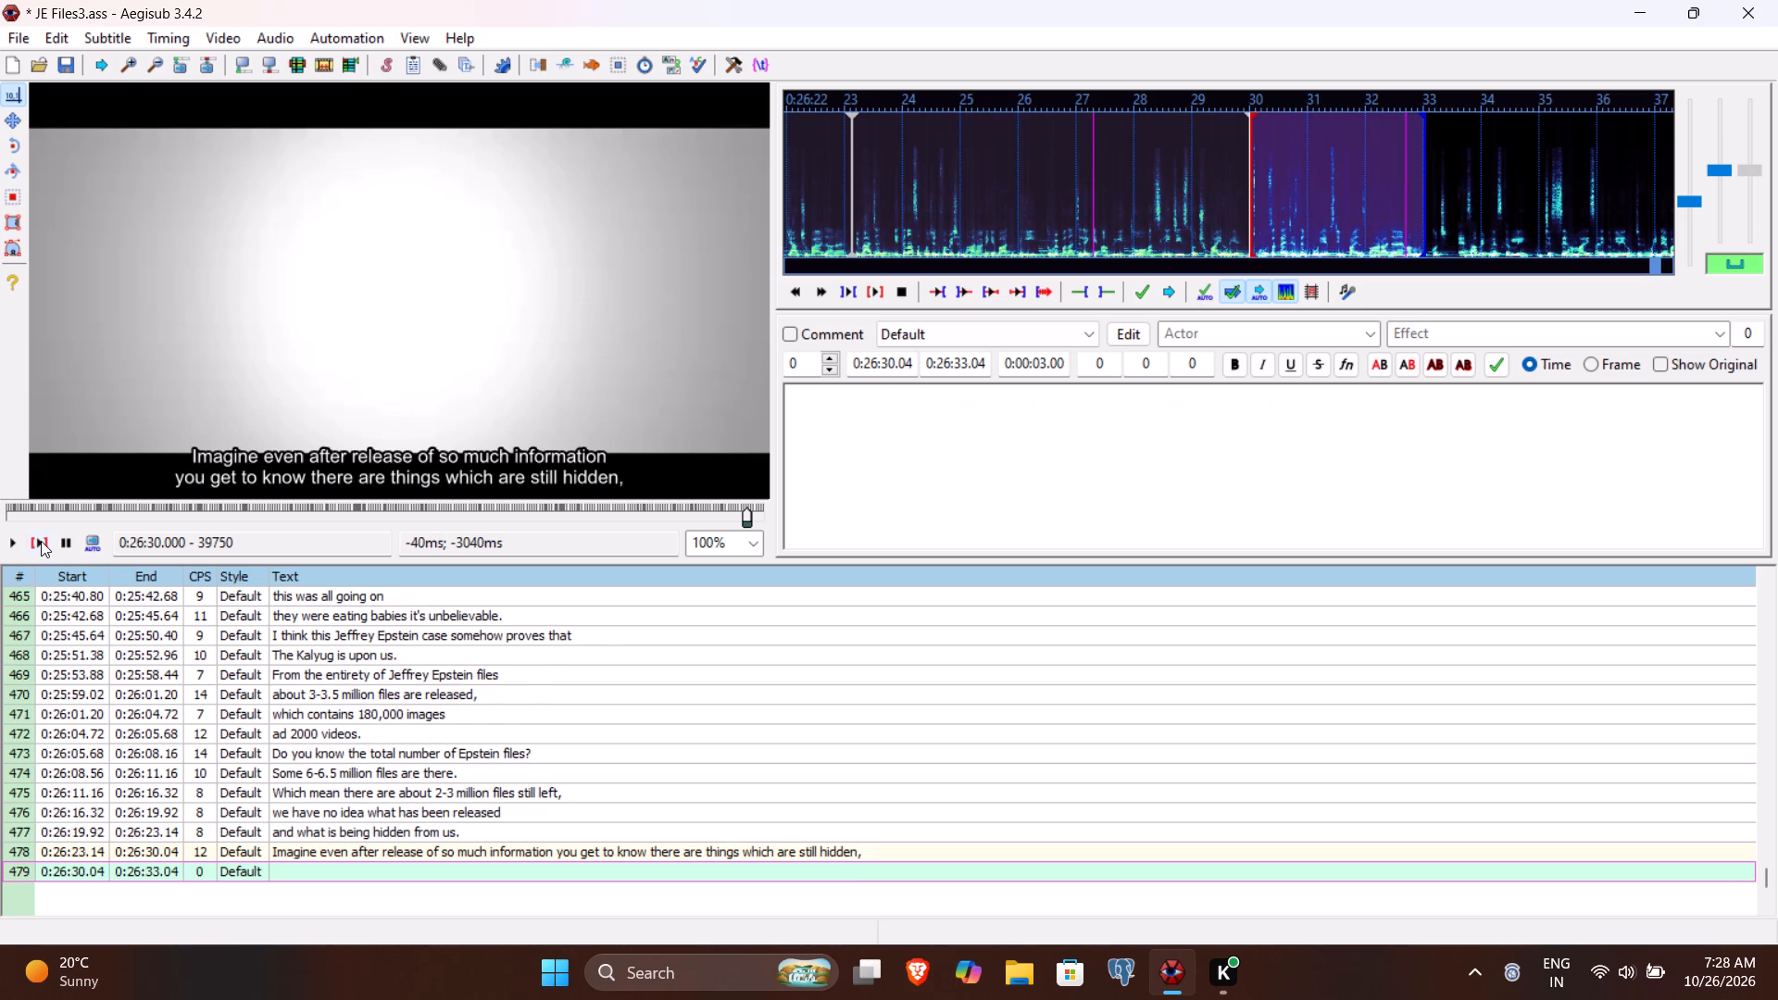
Play the empty line 479 and the video beyond it, and set the line's end time to 0:26:34.88.
{"action": "left_click", "coordinate": [41, 541]}
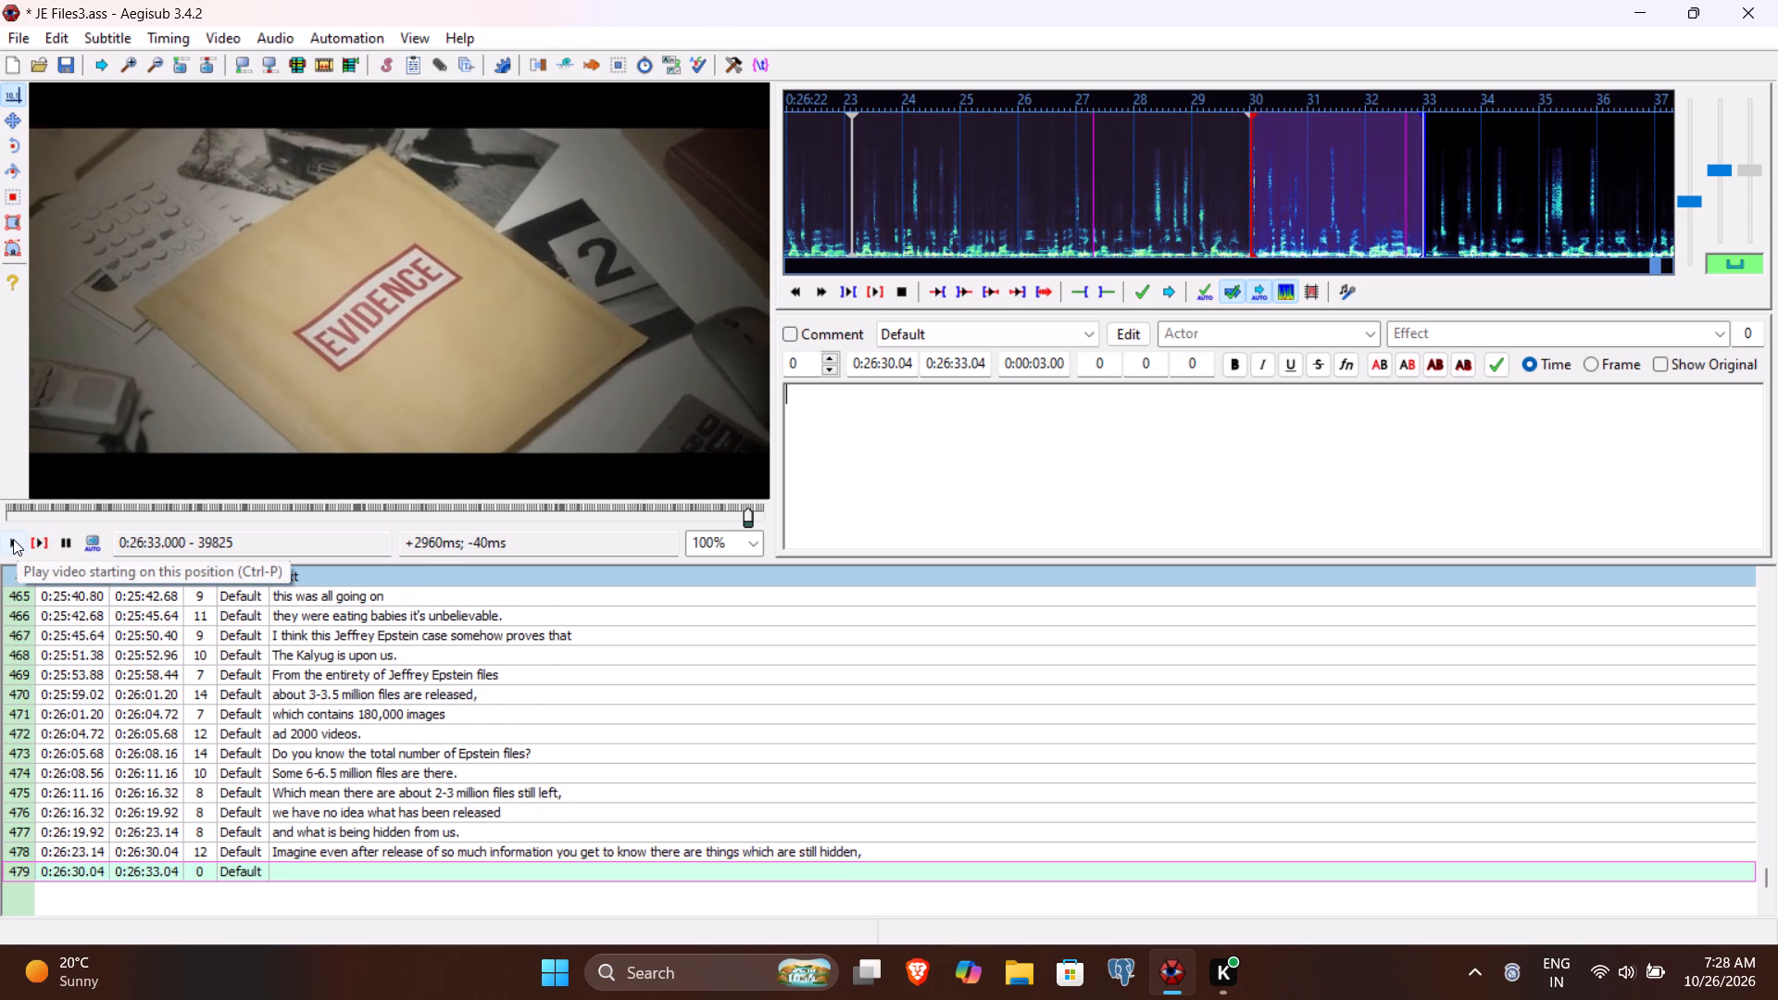
{"action": "left_click", "coordinate": [13, 539]}
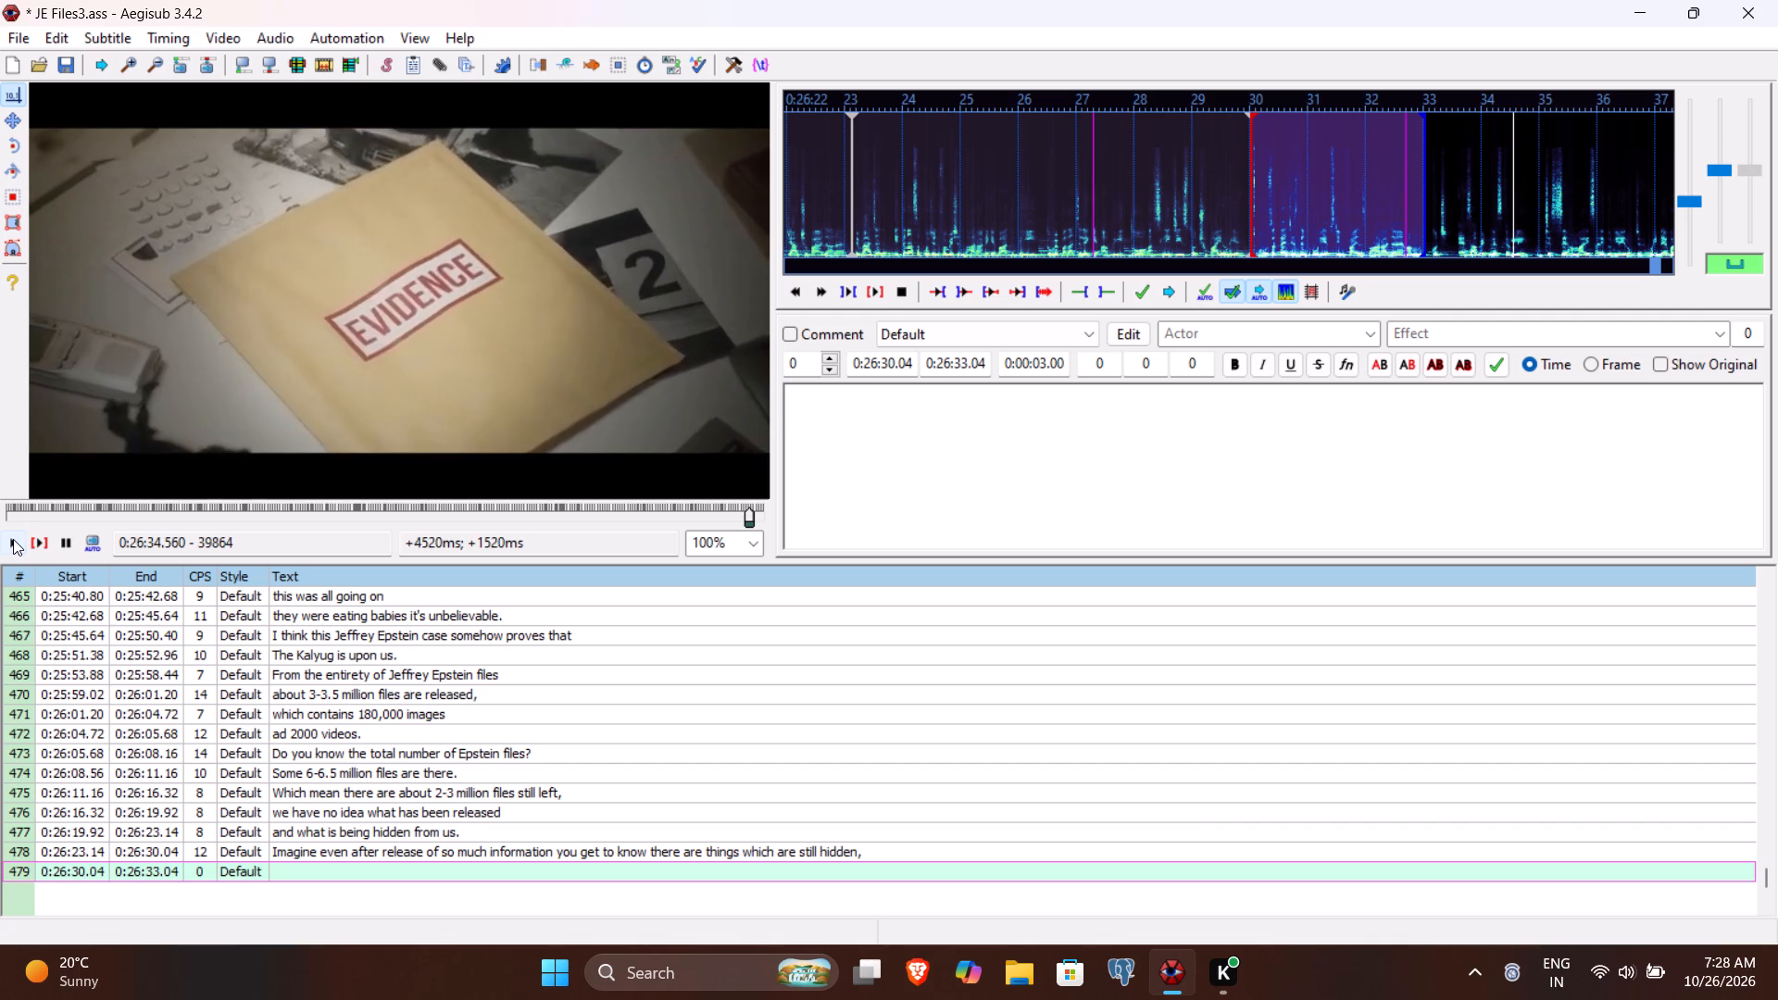
{"action": "left_click", "coordinate": [13, 539]}
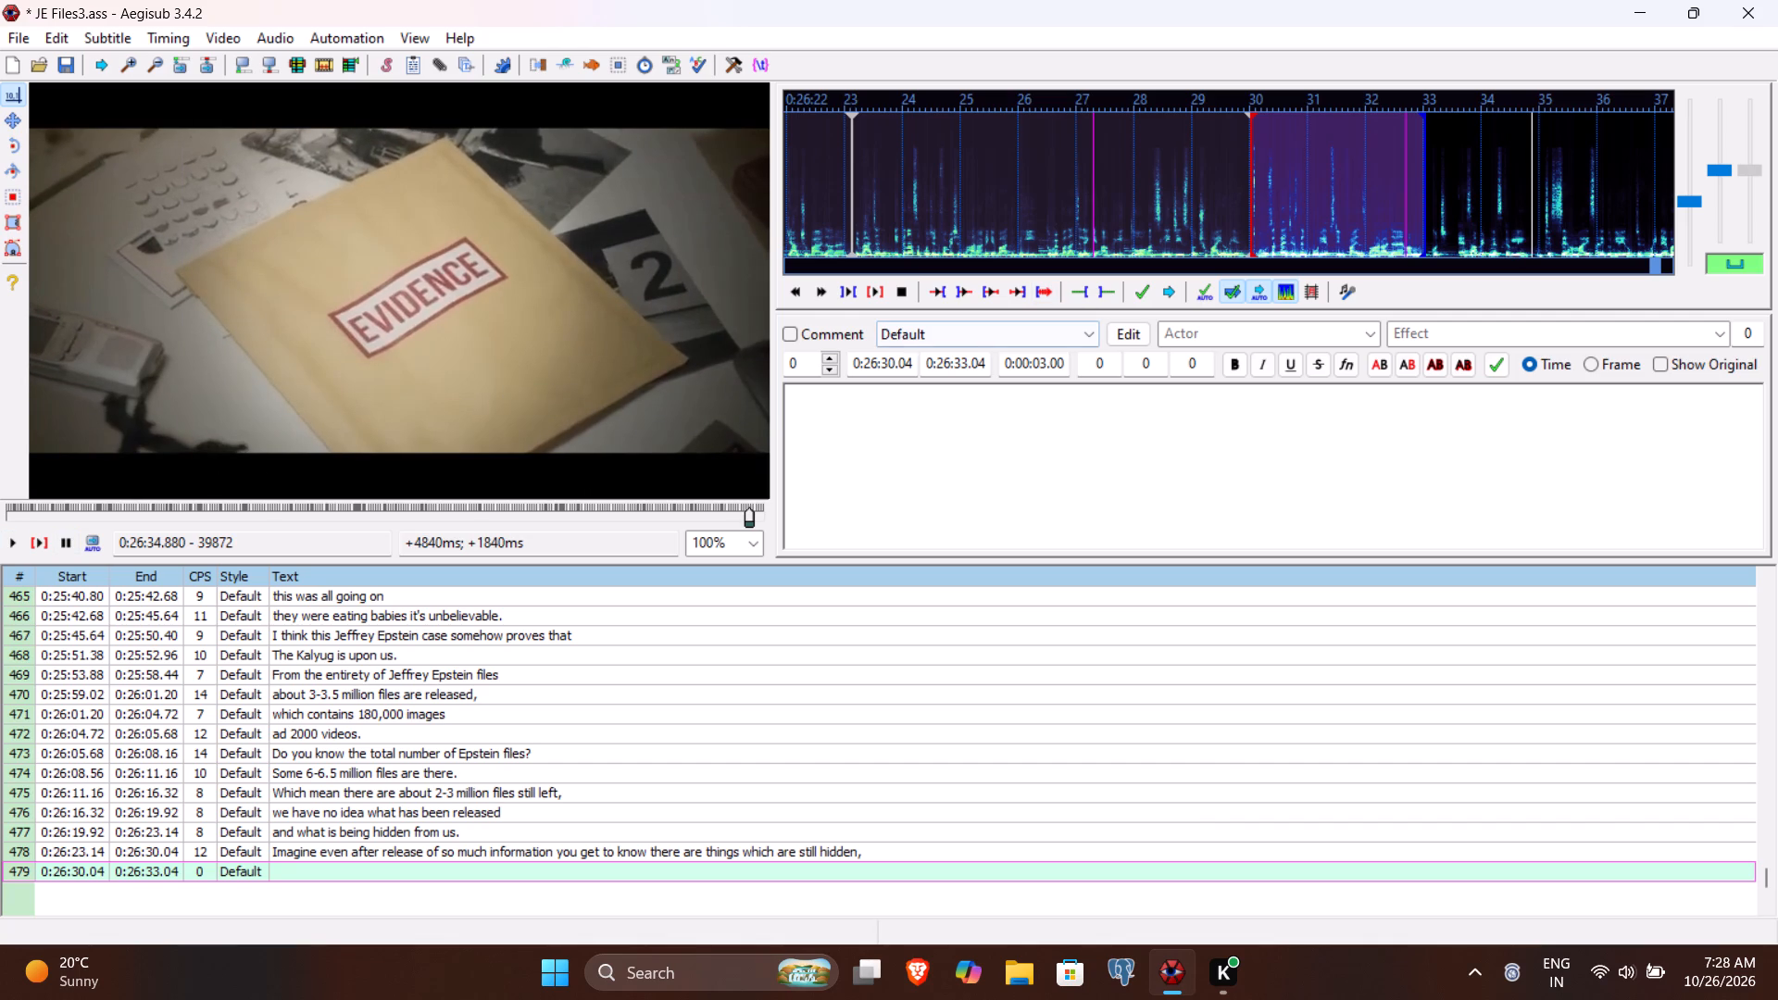
{"action": "left_click", "coordinate": [959, 364]}
{"action": "type", "text": "488"}
Begin line 479's text with "There is a chance when the entire files are".
{"action": "left_click", "coordinate": [949, 446]}
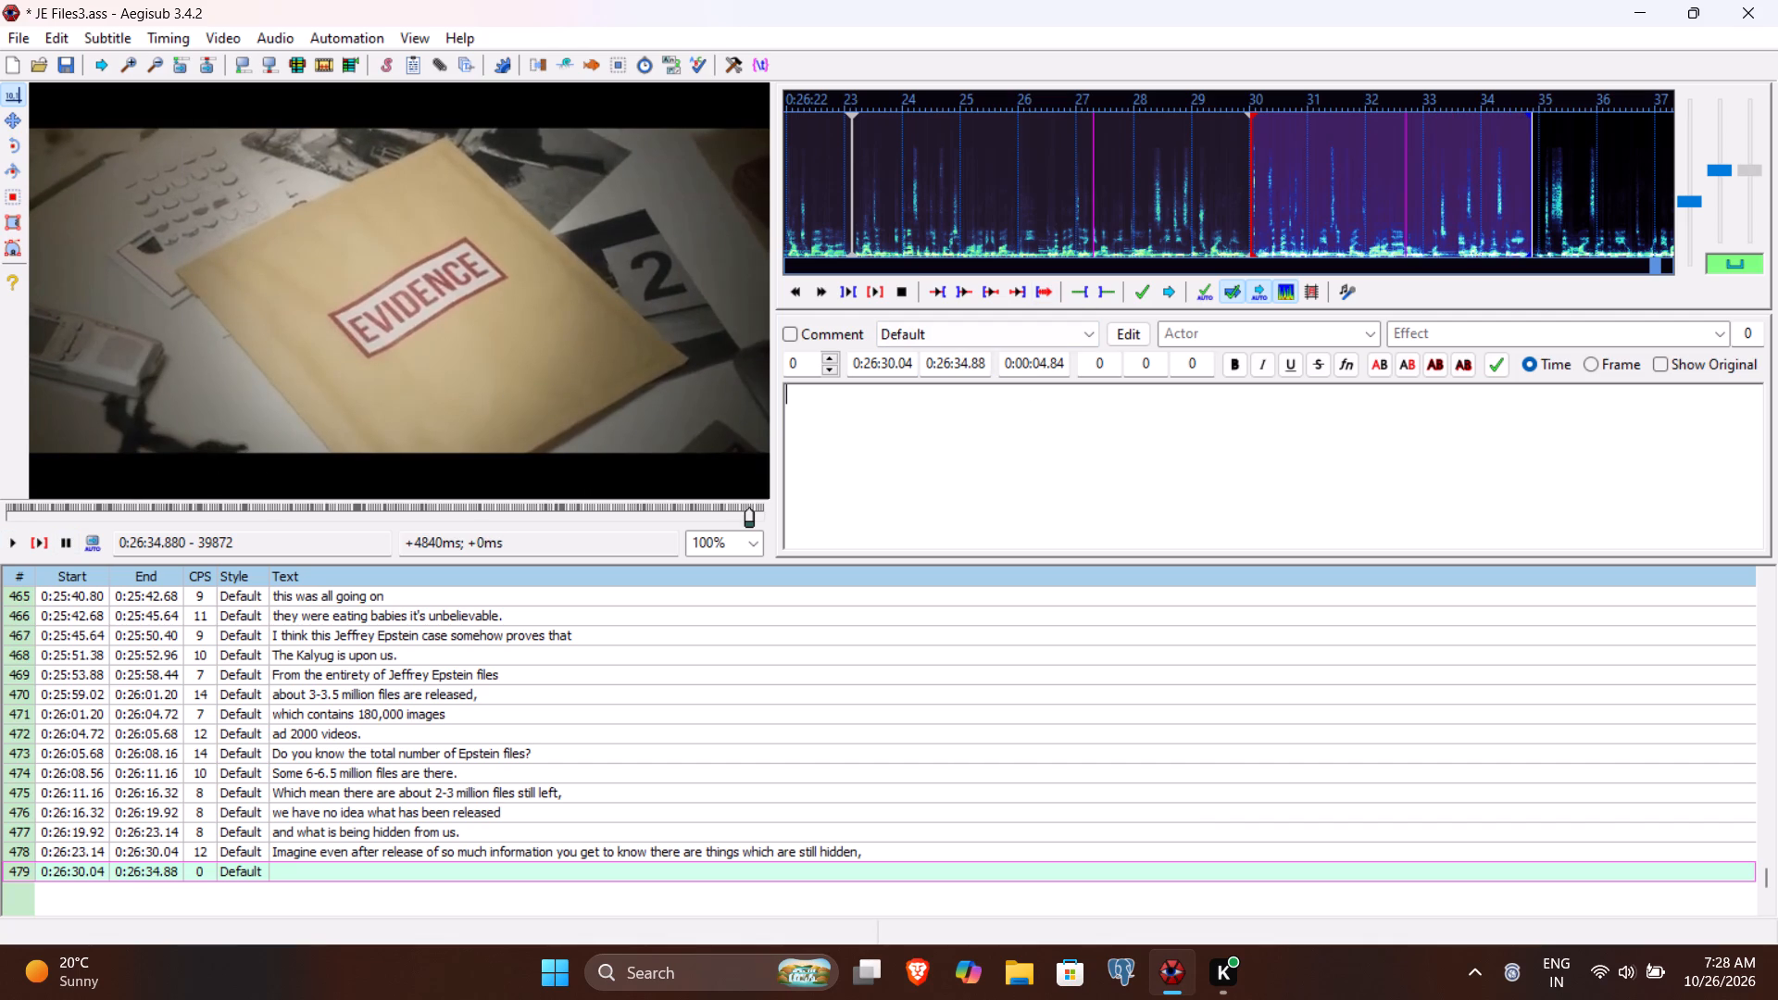
{"action": "key", "text": "shift+y"}
{"action": "key", "text": "BackSpace"}
{"action": "type", "text": "There"}
{"action": "key", "text": "space"}
{"action": "type", "text": "is achan"}
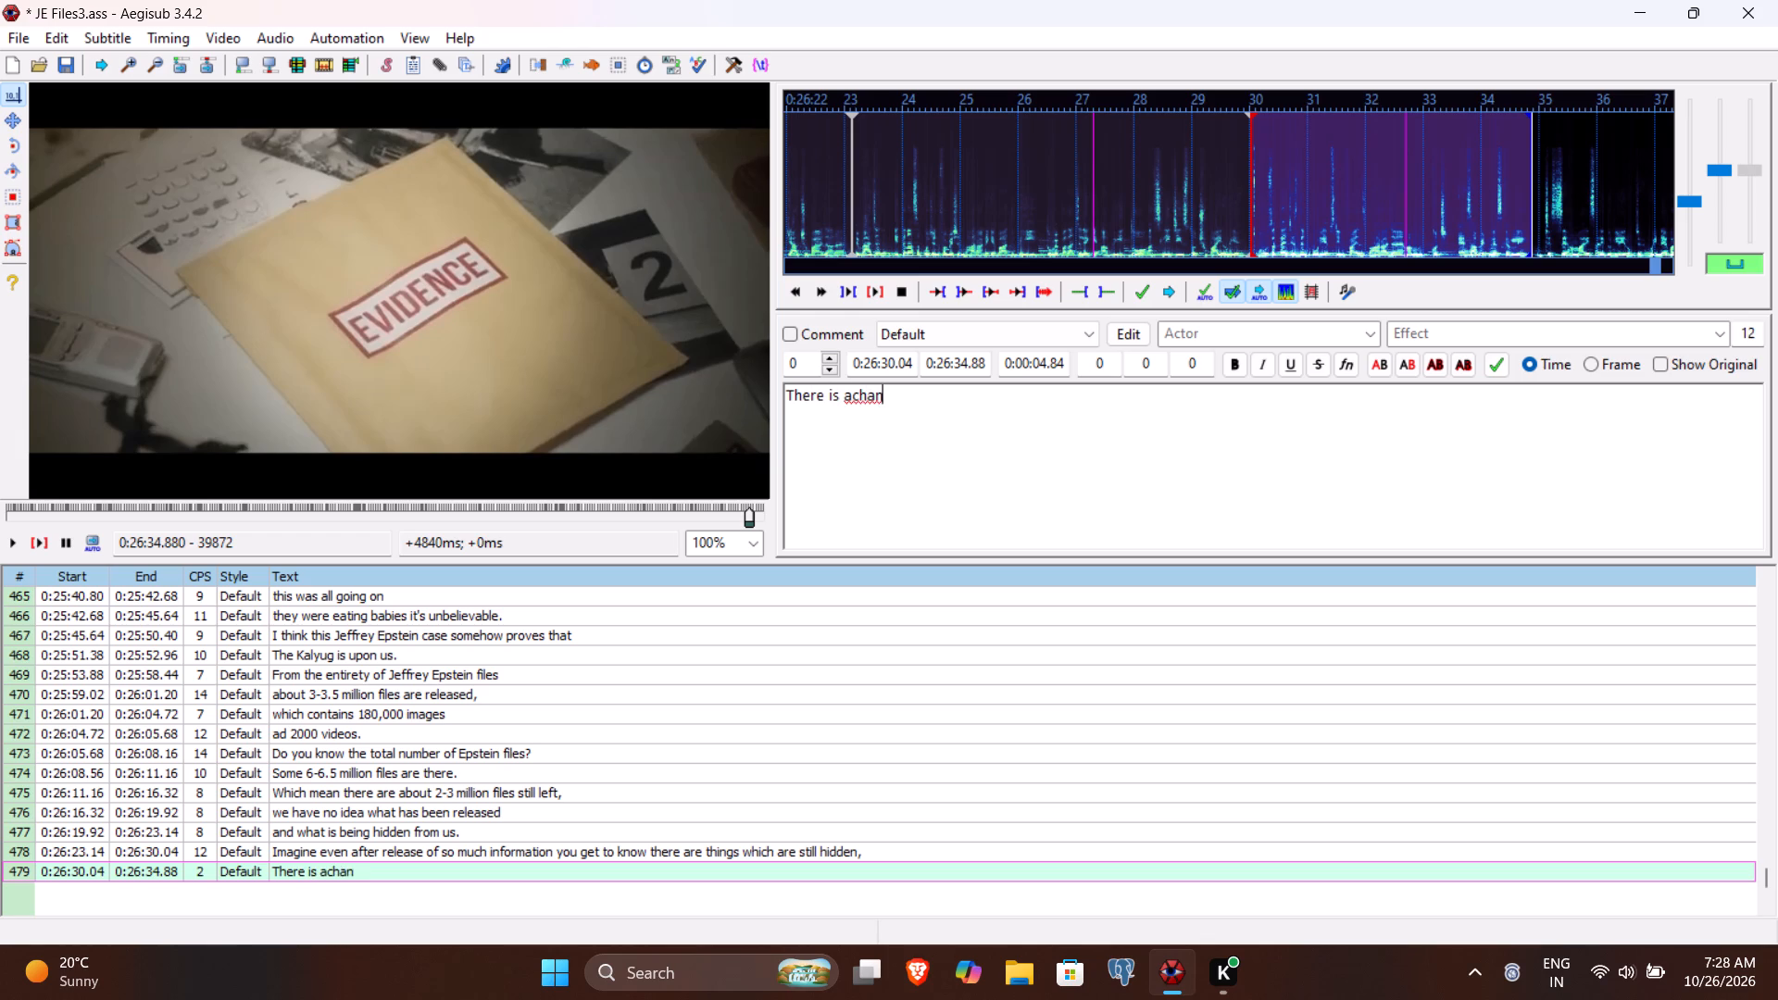
{"action": "key", "text": "BackSpace"}
{"action": "key", "text": "BackSpace"}
{"action": "key", "text": "BackSpace"}
{"action": "key", "text": "BackSpace"}
{"action": "key", "text": "space"}
{"action": "type", "text": "chance when the whole"}
{"action": "key", "text": "space"}
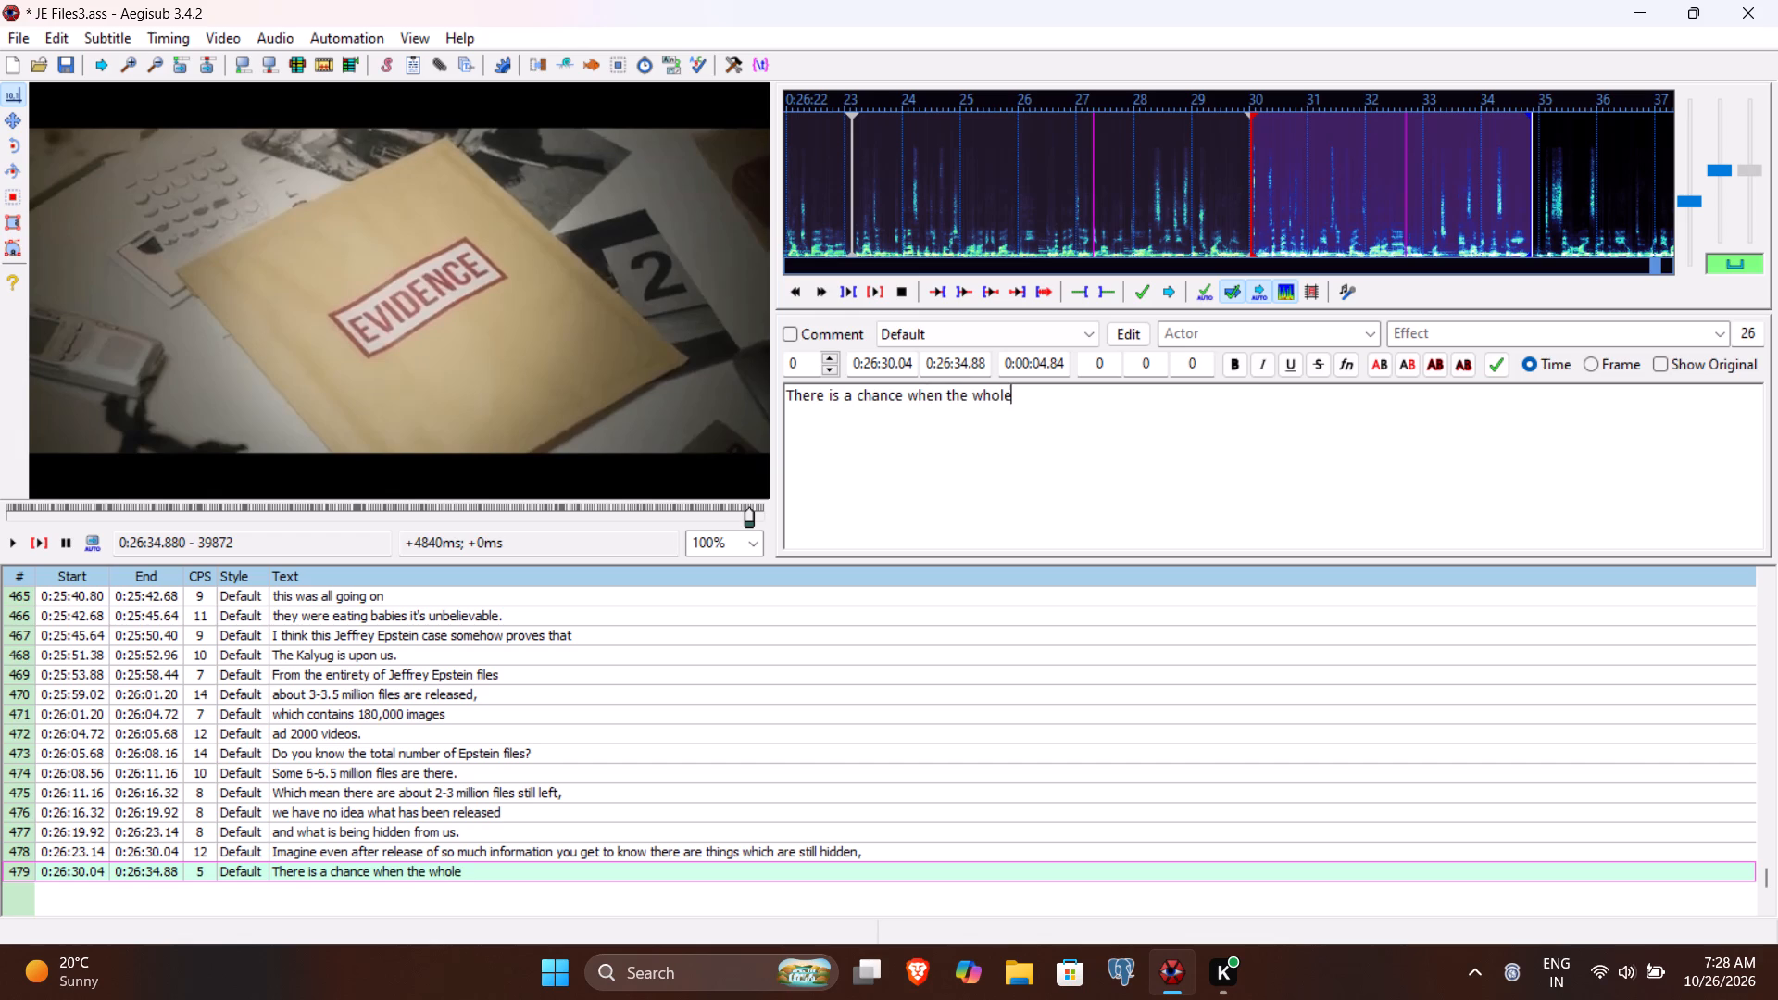
{"action": "key", "text": "ctrl+shift+Left"}
{"action": "type", "text": "entire files are e"}
{"action": "key", "text": "BackSpace"}
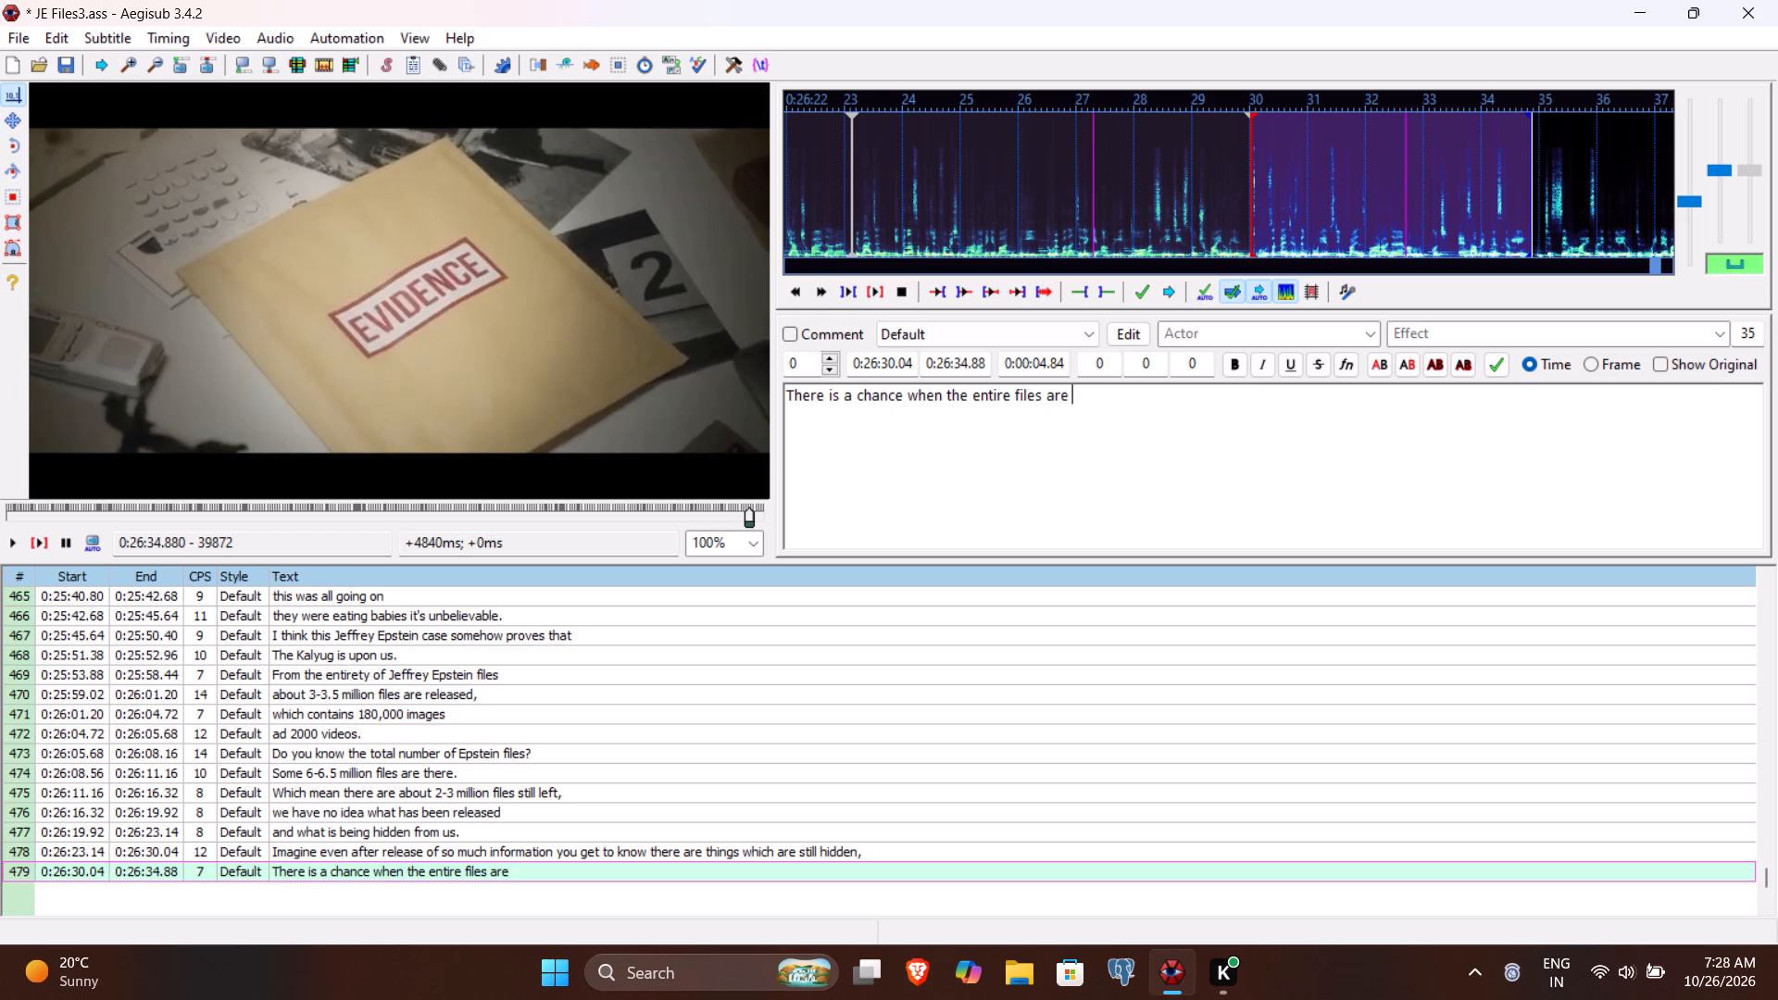
Complete line 479's text with "released we might witness something", play it back and commit it to start line 480.
{"action": "type", "text": "released we mgih"}
{"action": "key", "text": "BackSpace"}
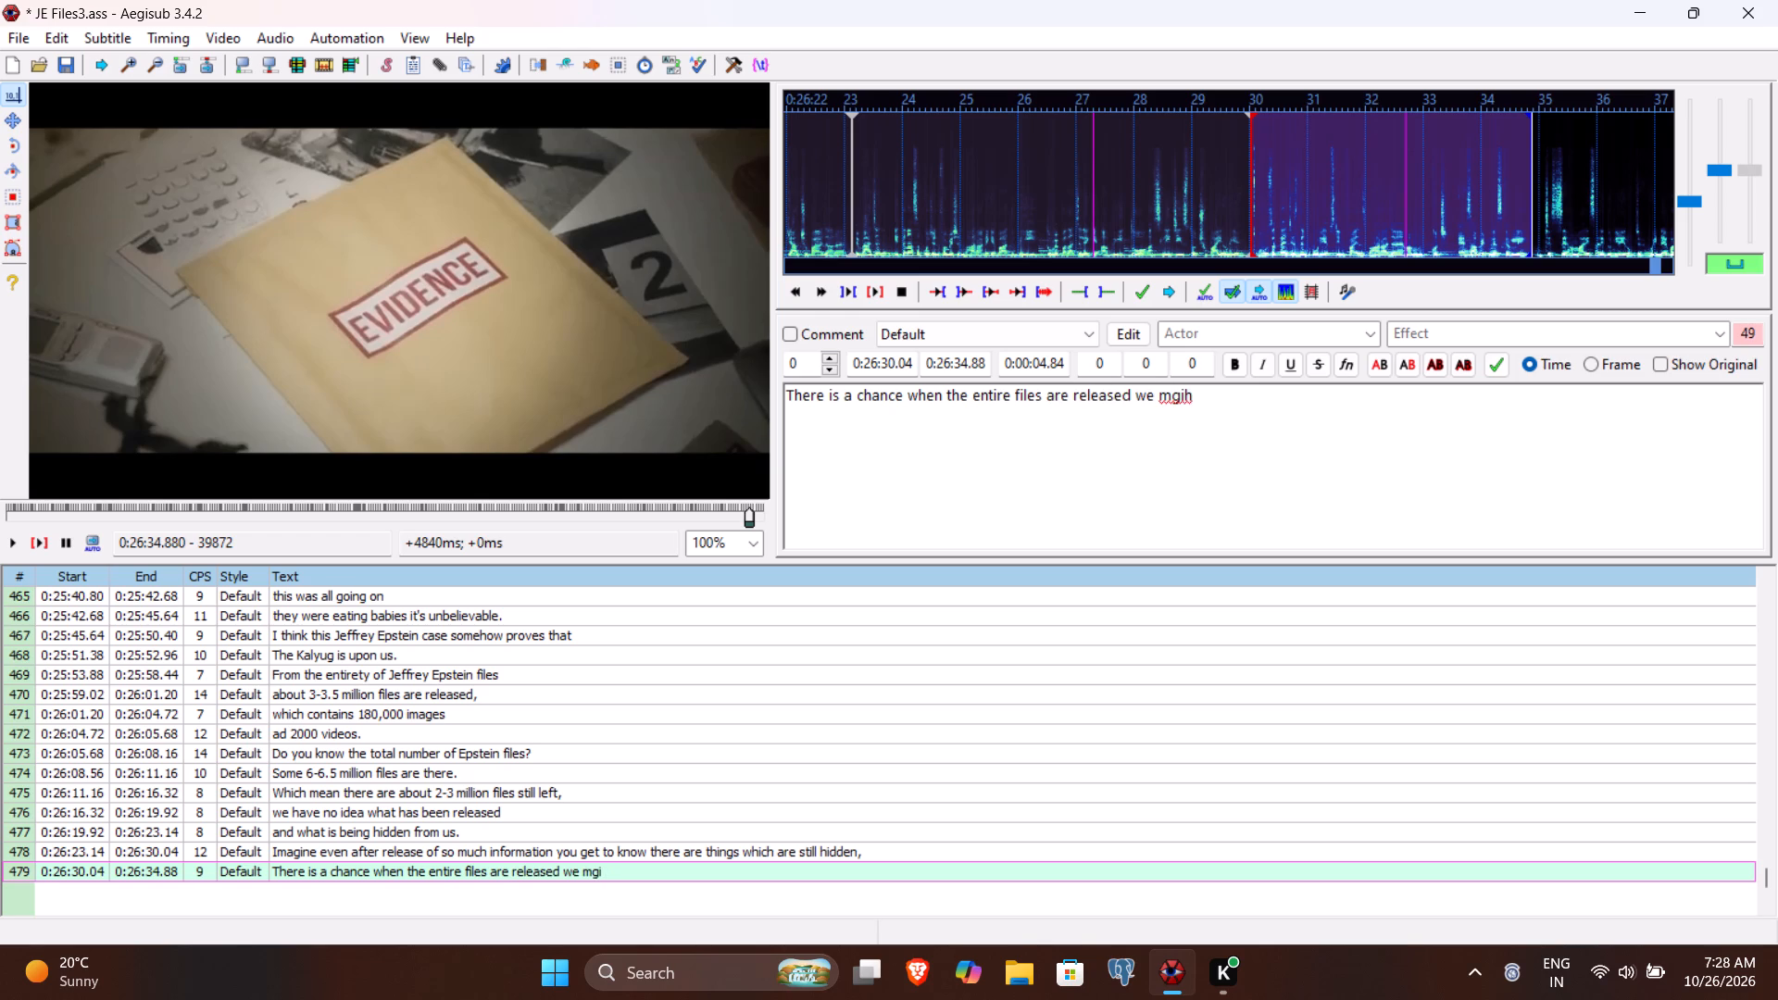
{"action": "key", "text": "BackSpace"}
{"action": "key", "text": "BackSpace"}
{"action": "type", "text": "ight"}
{"action": "key", "text": "space"}
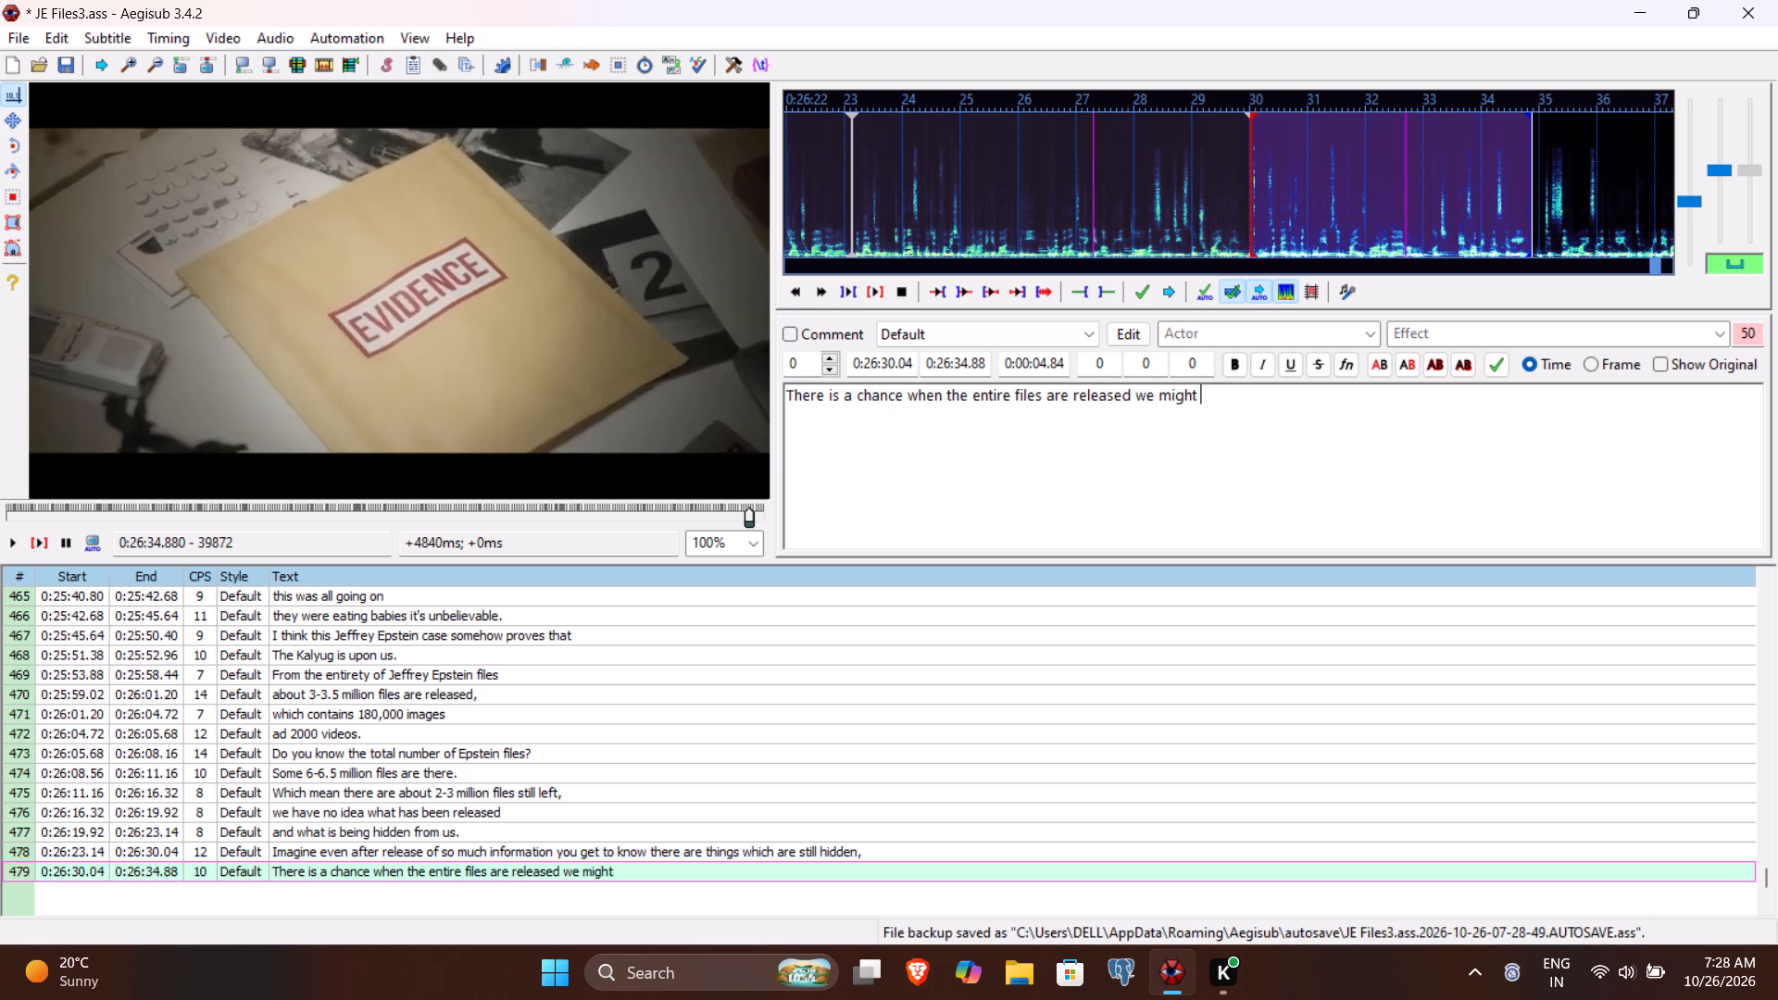
{"action": "type", "text": "witness something"}
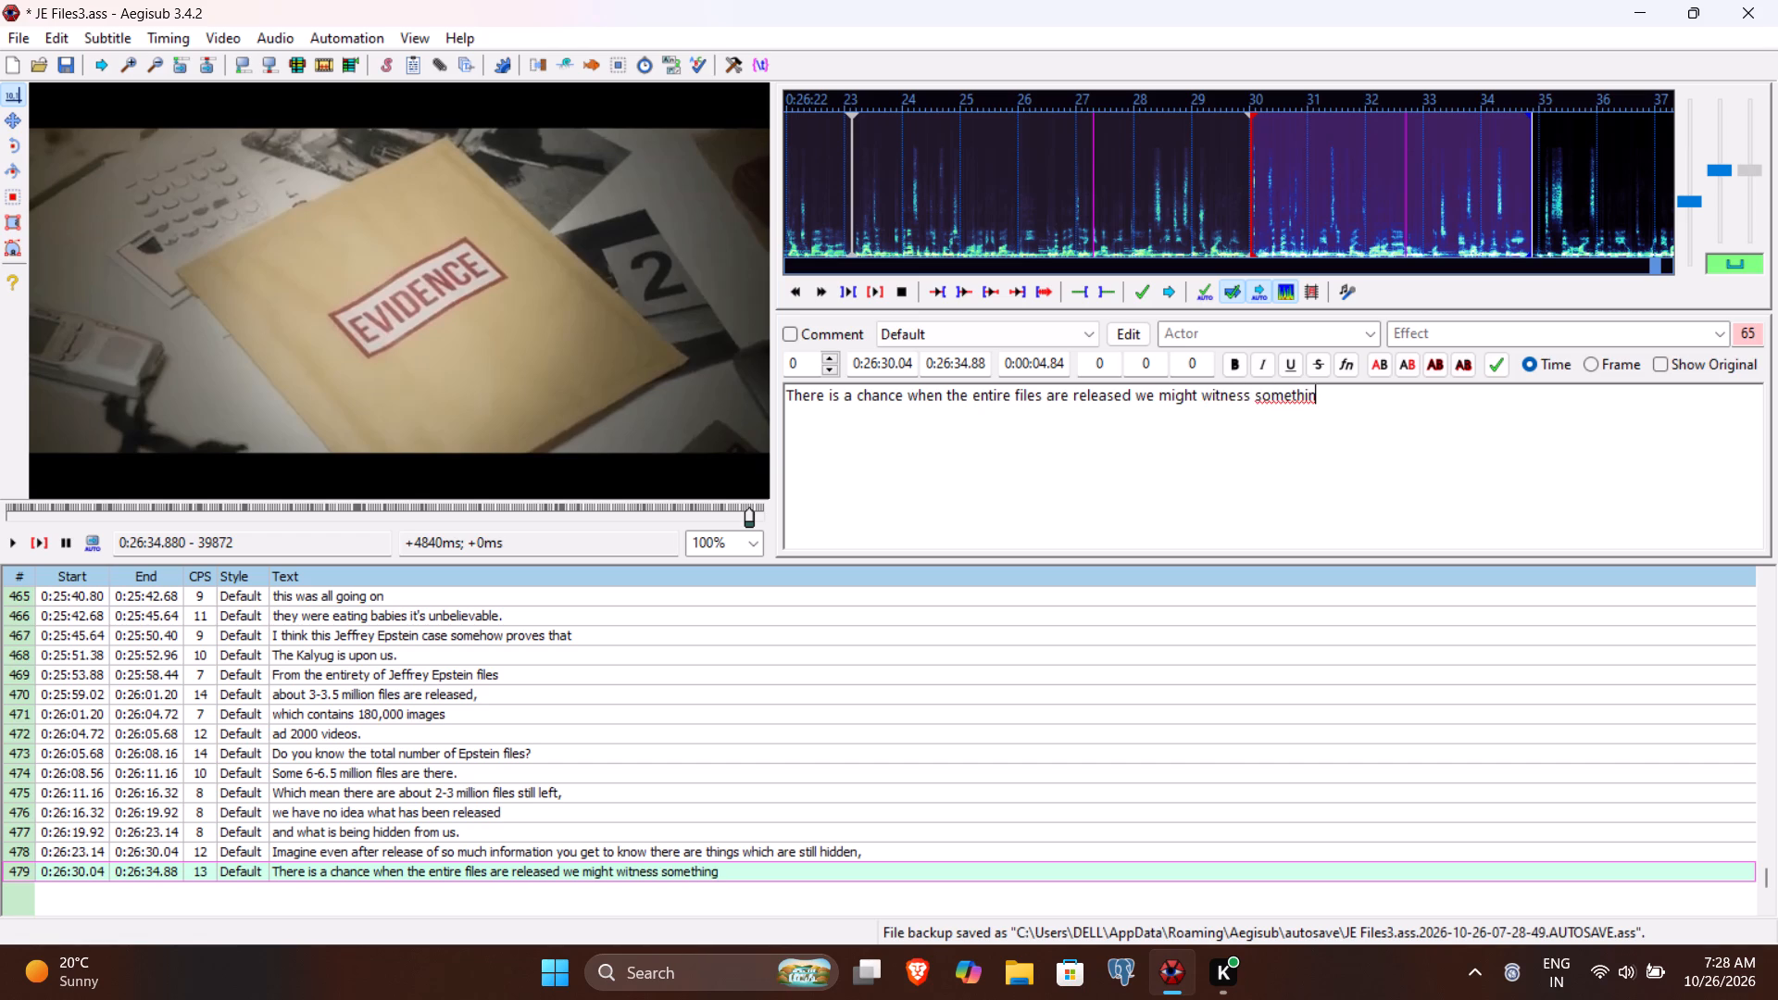
{"action": "left_click", "coordinate": [37, 534]}
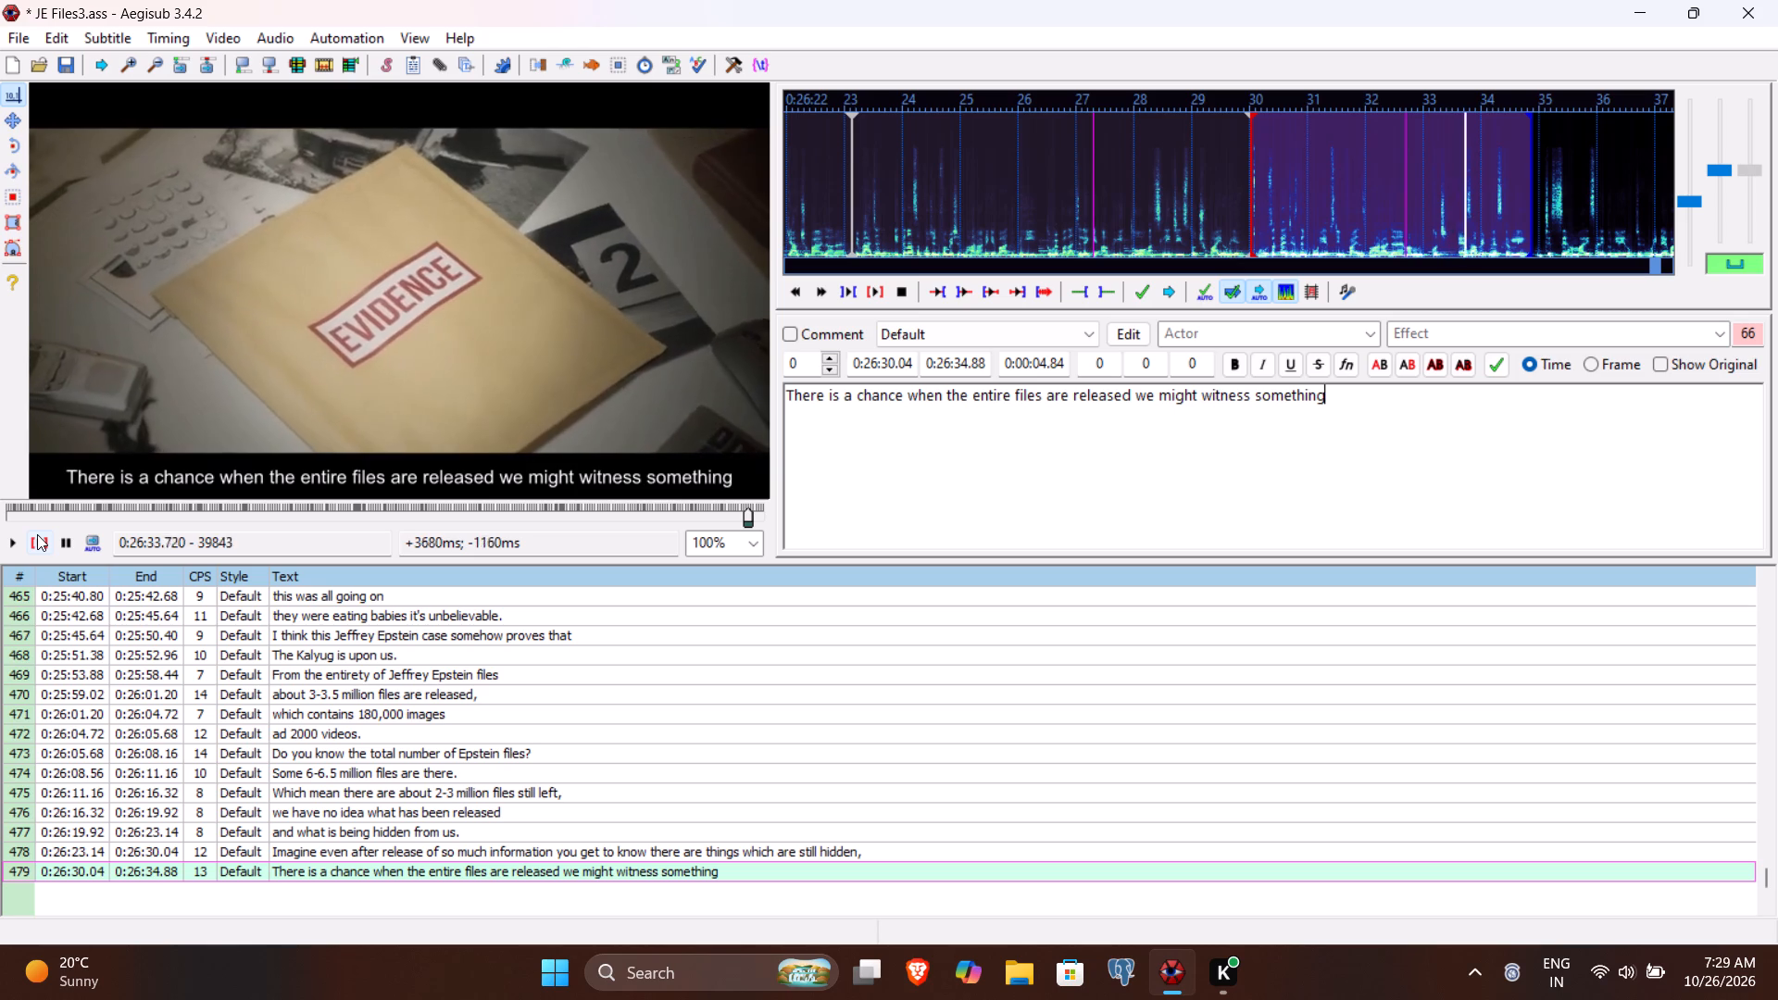
{"action": "key", "text": "Return"}
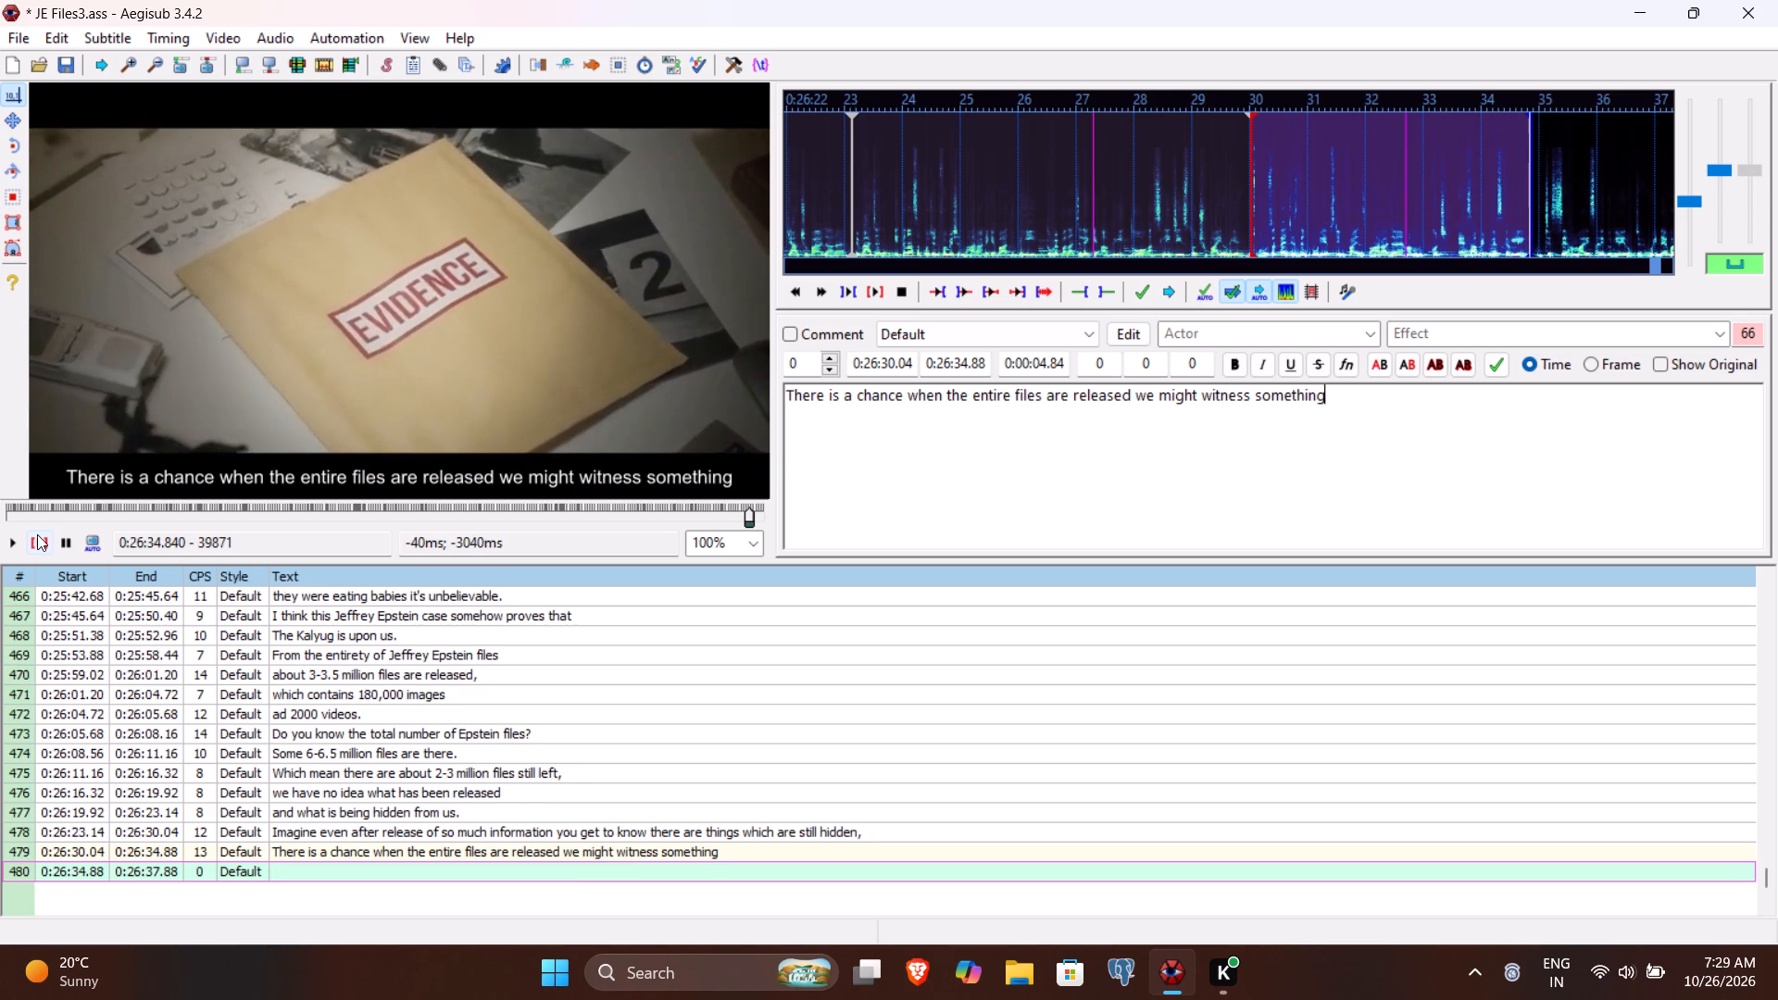
Play the empty line 480 and enter "which would stop our world, we never know." as its text.
{"action": "left_click", "coordinate": [37, 534]}
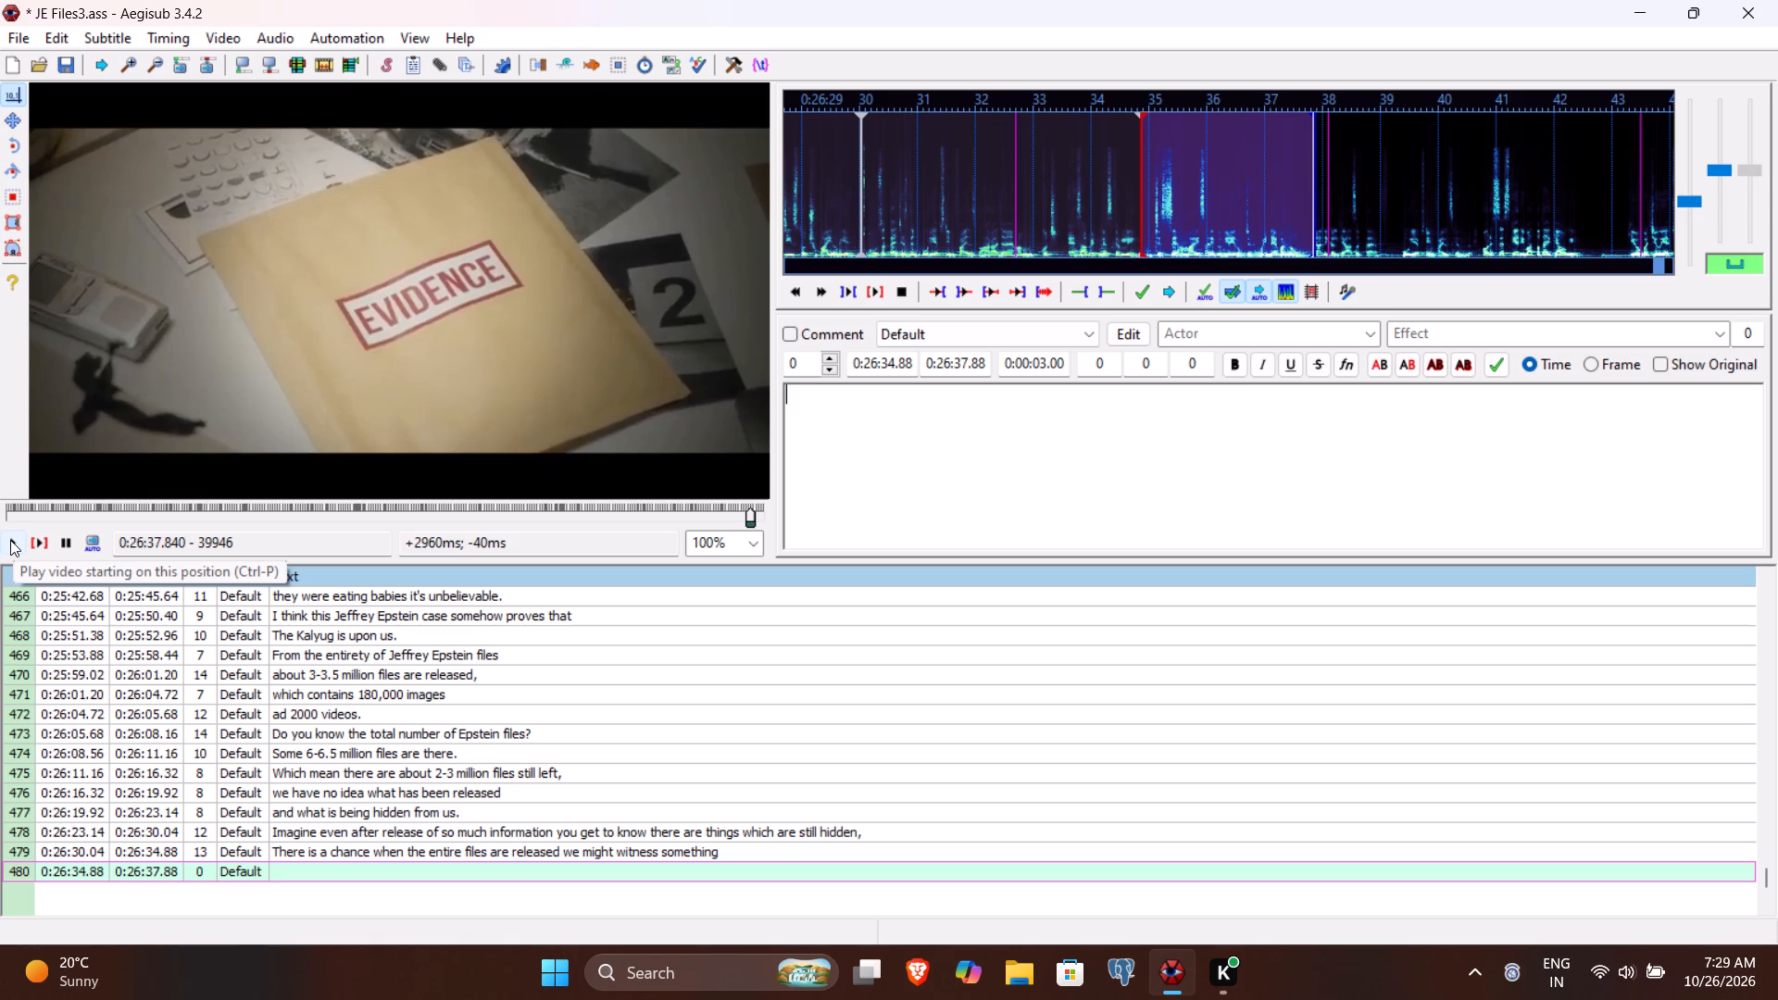
{"action": "type", "text": "which would stopd"}
{"action": "key", "text": "space"}
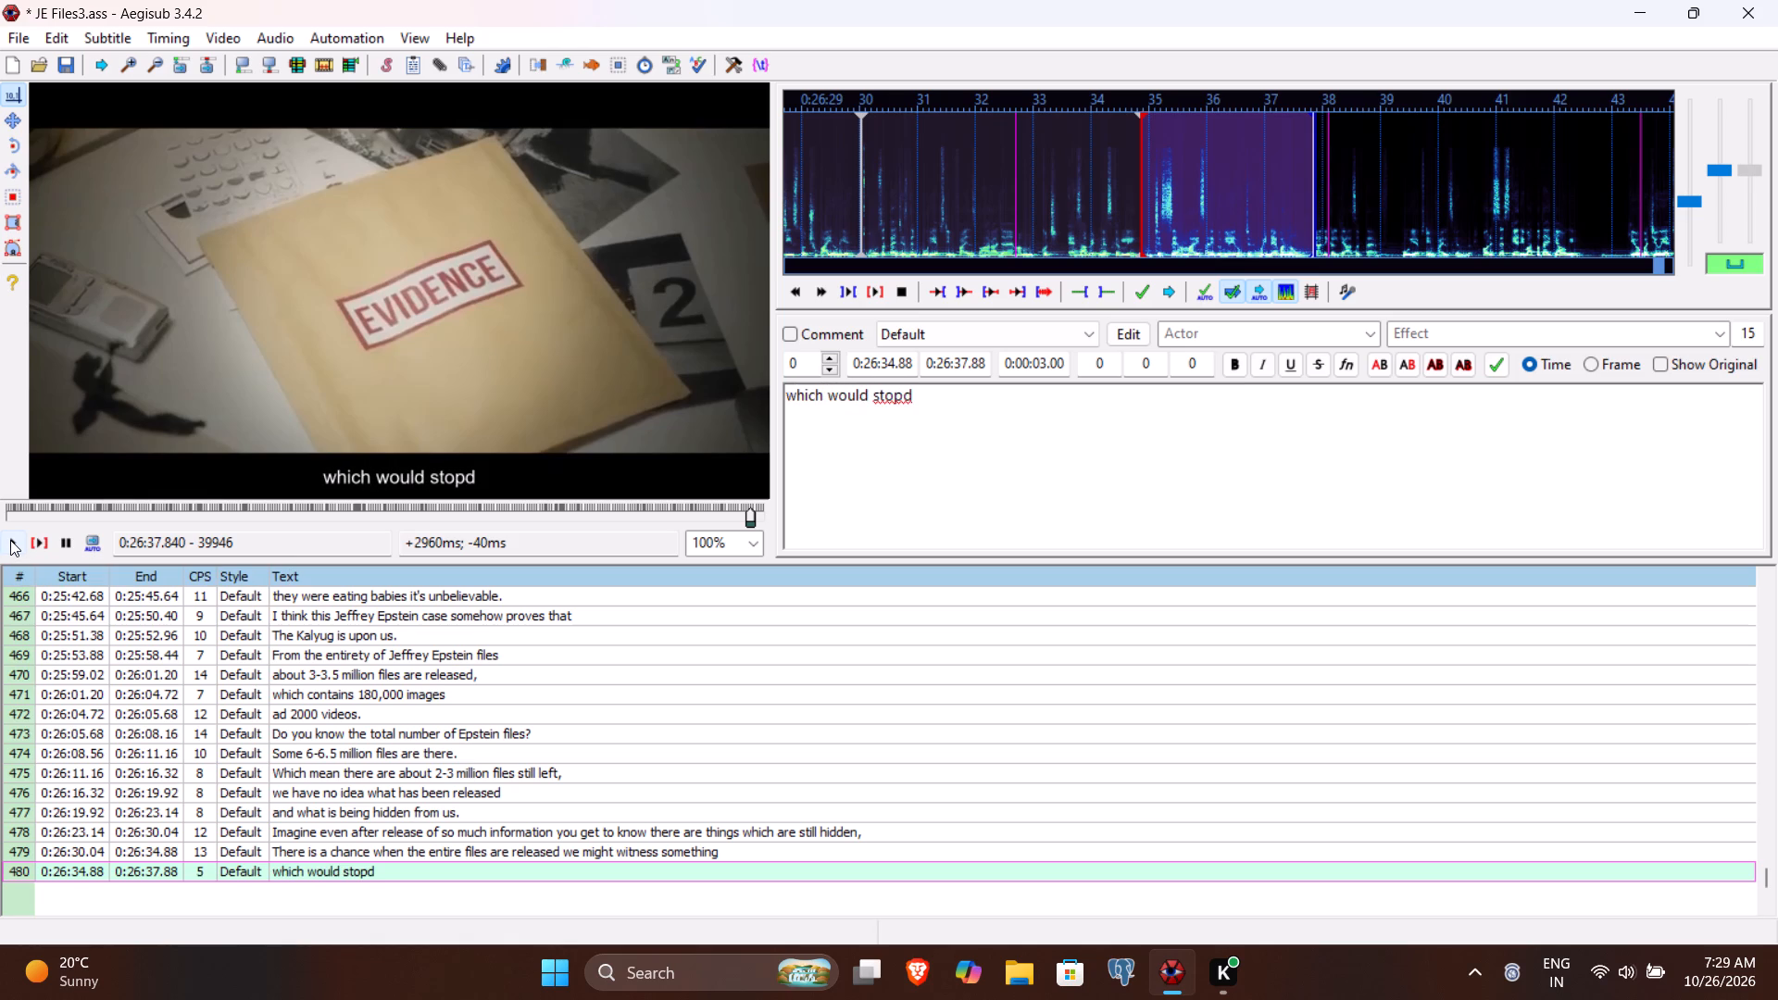
{"action": "key", "text": "BackSpace"}
{"action": "key", "text": "BackSpace"}
{"action": "key", "text": "space"}
{"action": "type", "text": "our o"}
{"action": "key", "text": "BackSpace"}
{"action": "type", "text": "world"}
{"action": "key", "text": "space"}
{"action": "key", "text": "BackSpace"}
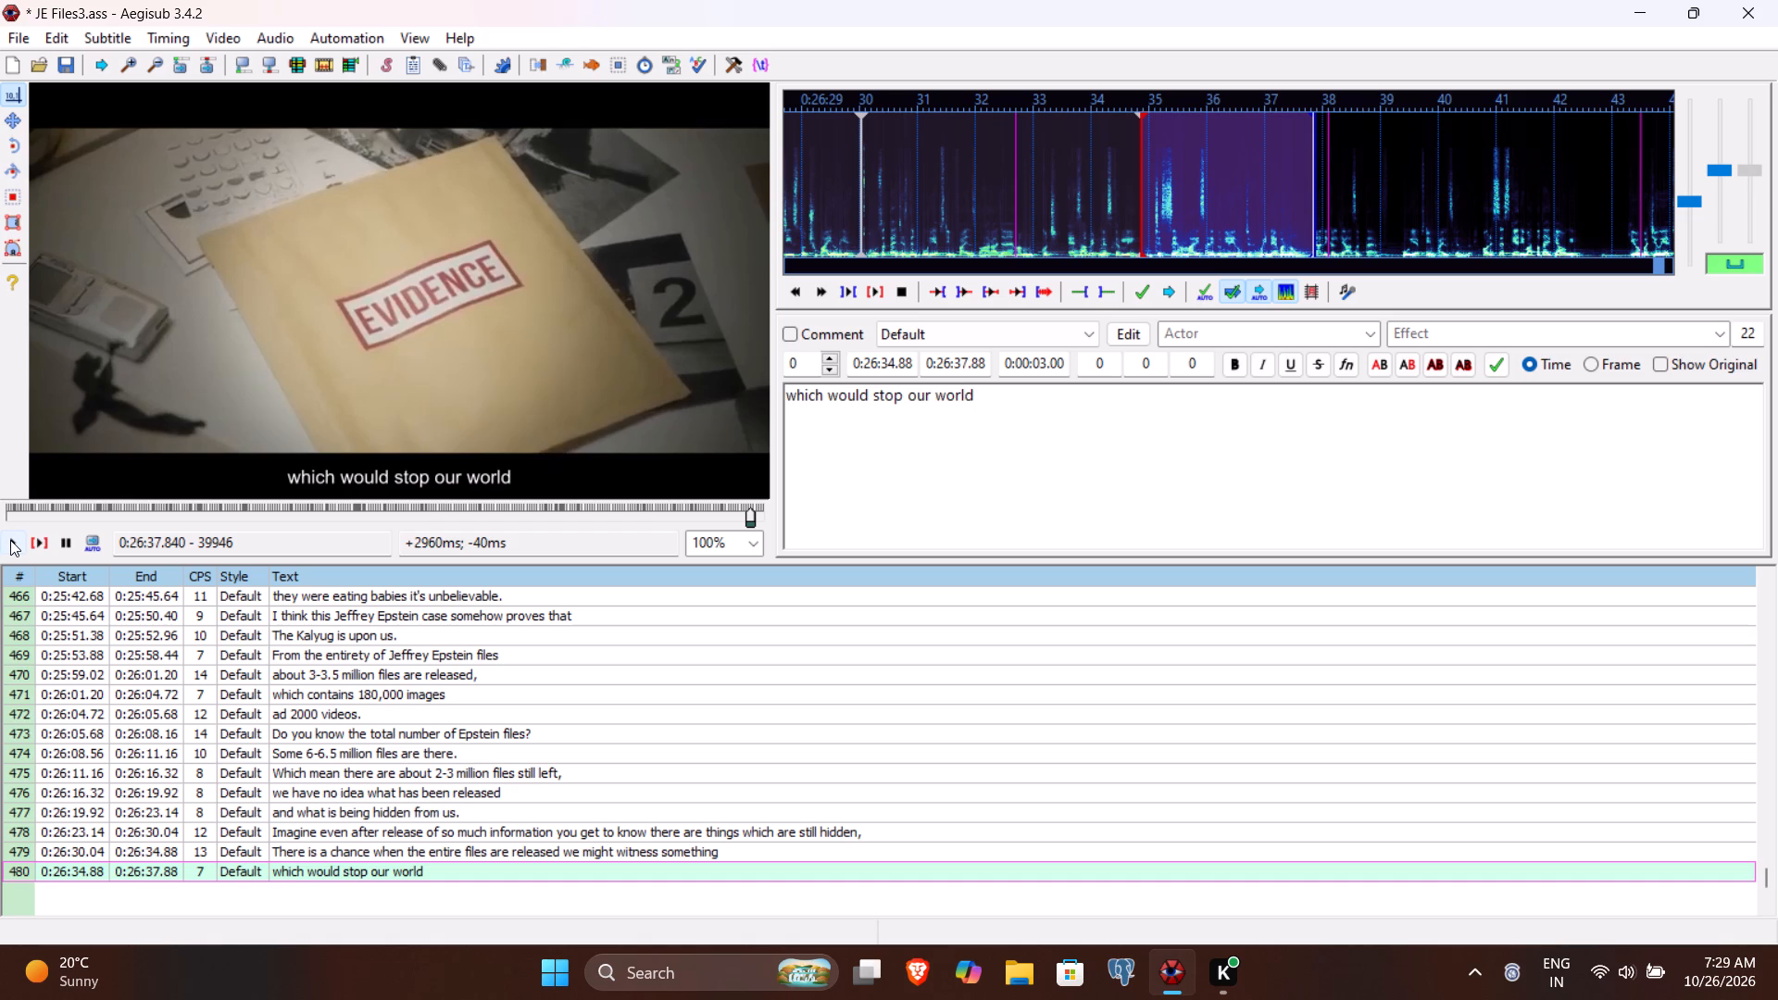
{"action": "type", "text": ", we k"}
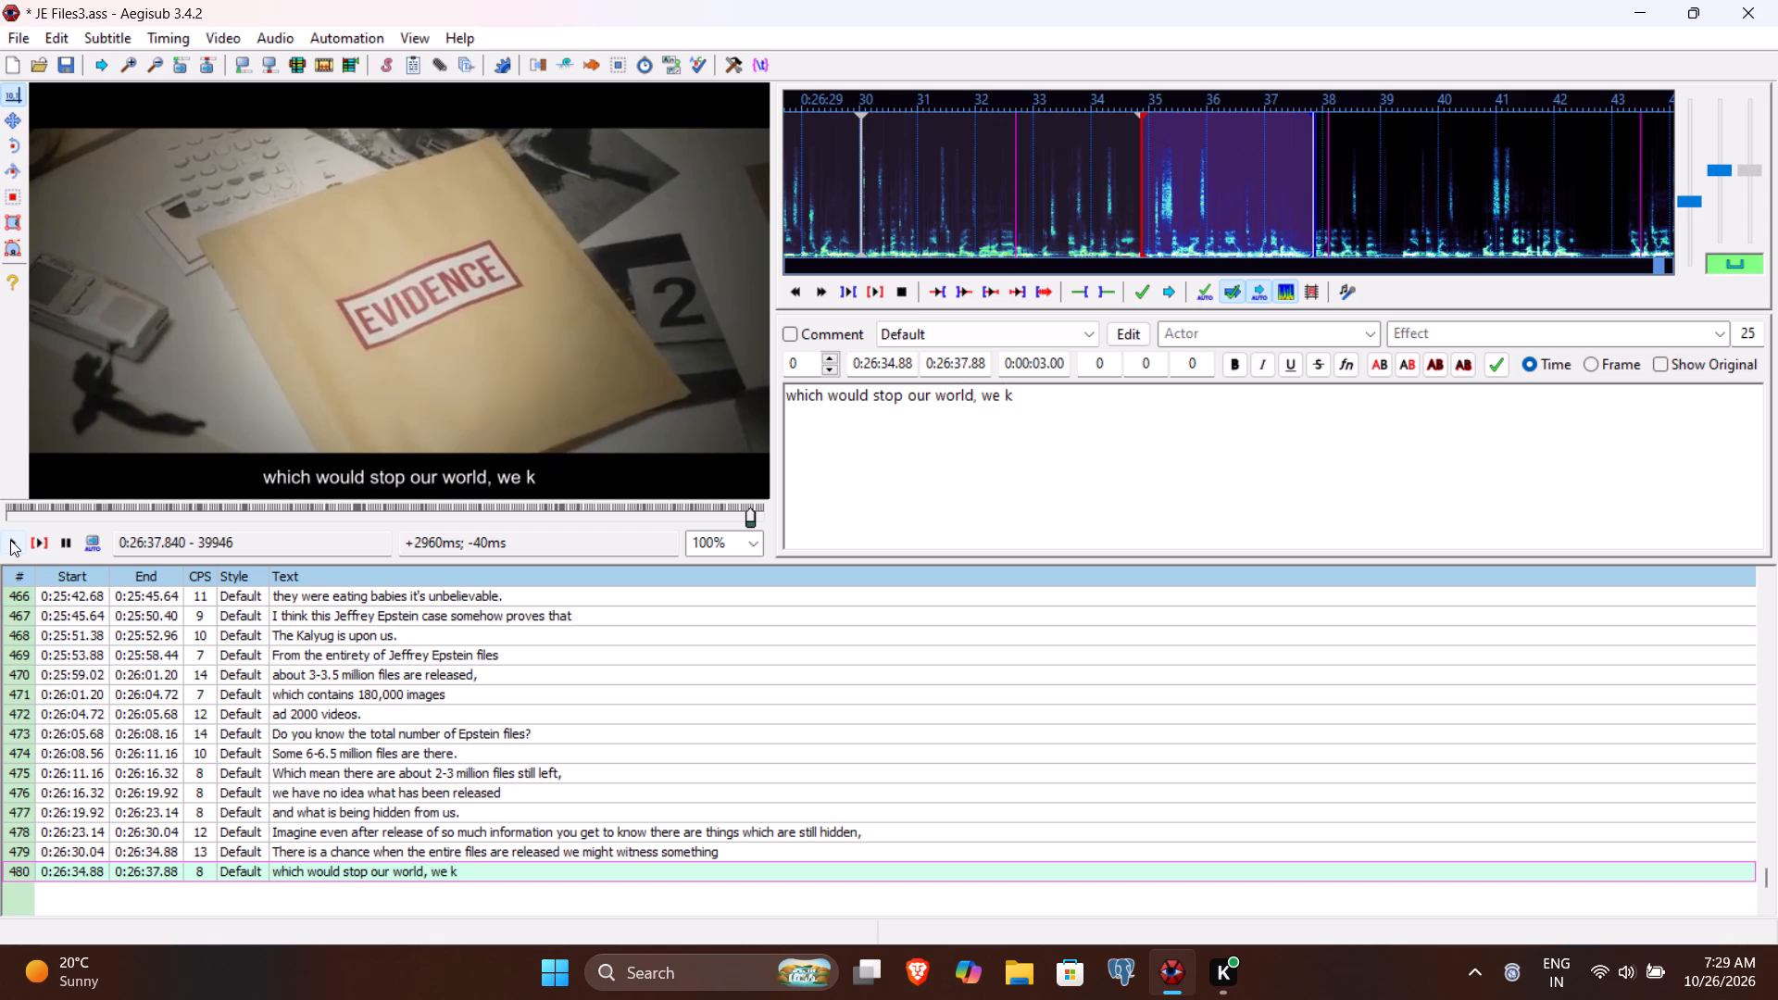
{"action": "key", "text": "BackSpace"}
{"action": "type", "text": "never know"}
{"action": "key", "text": "period"}
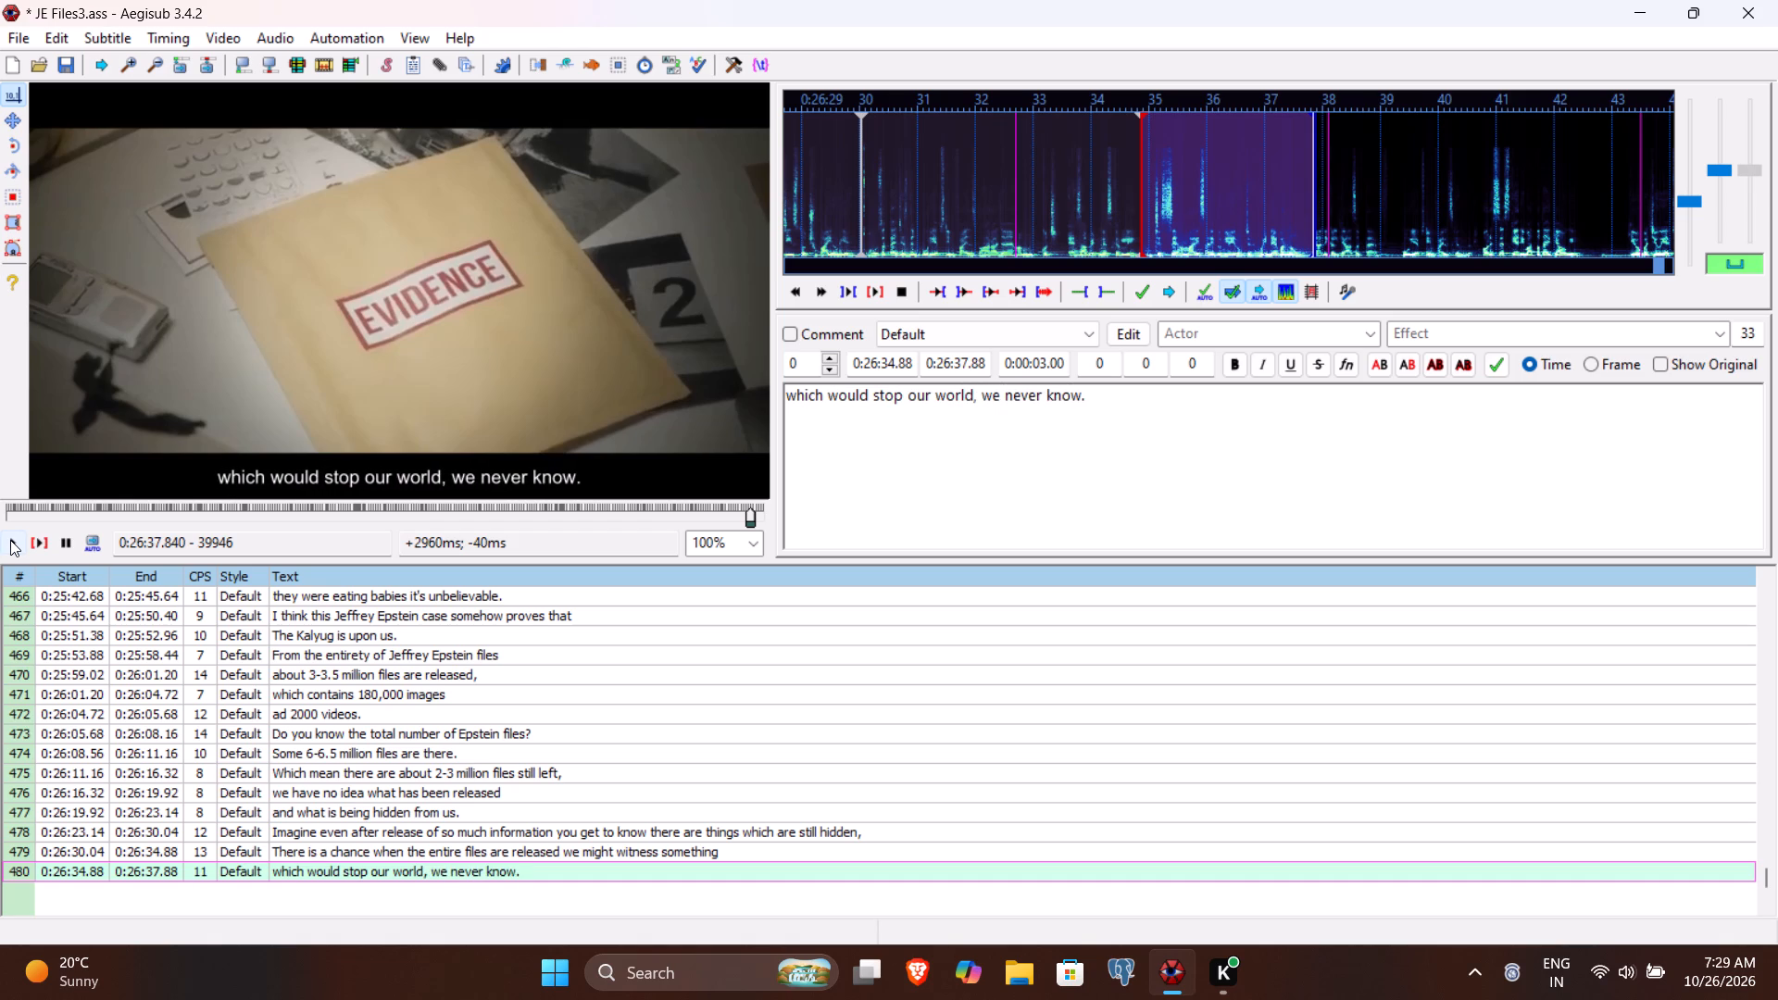
Save the subtitle file.
{"action": "key", "text": "ctrl+s"}
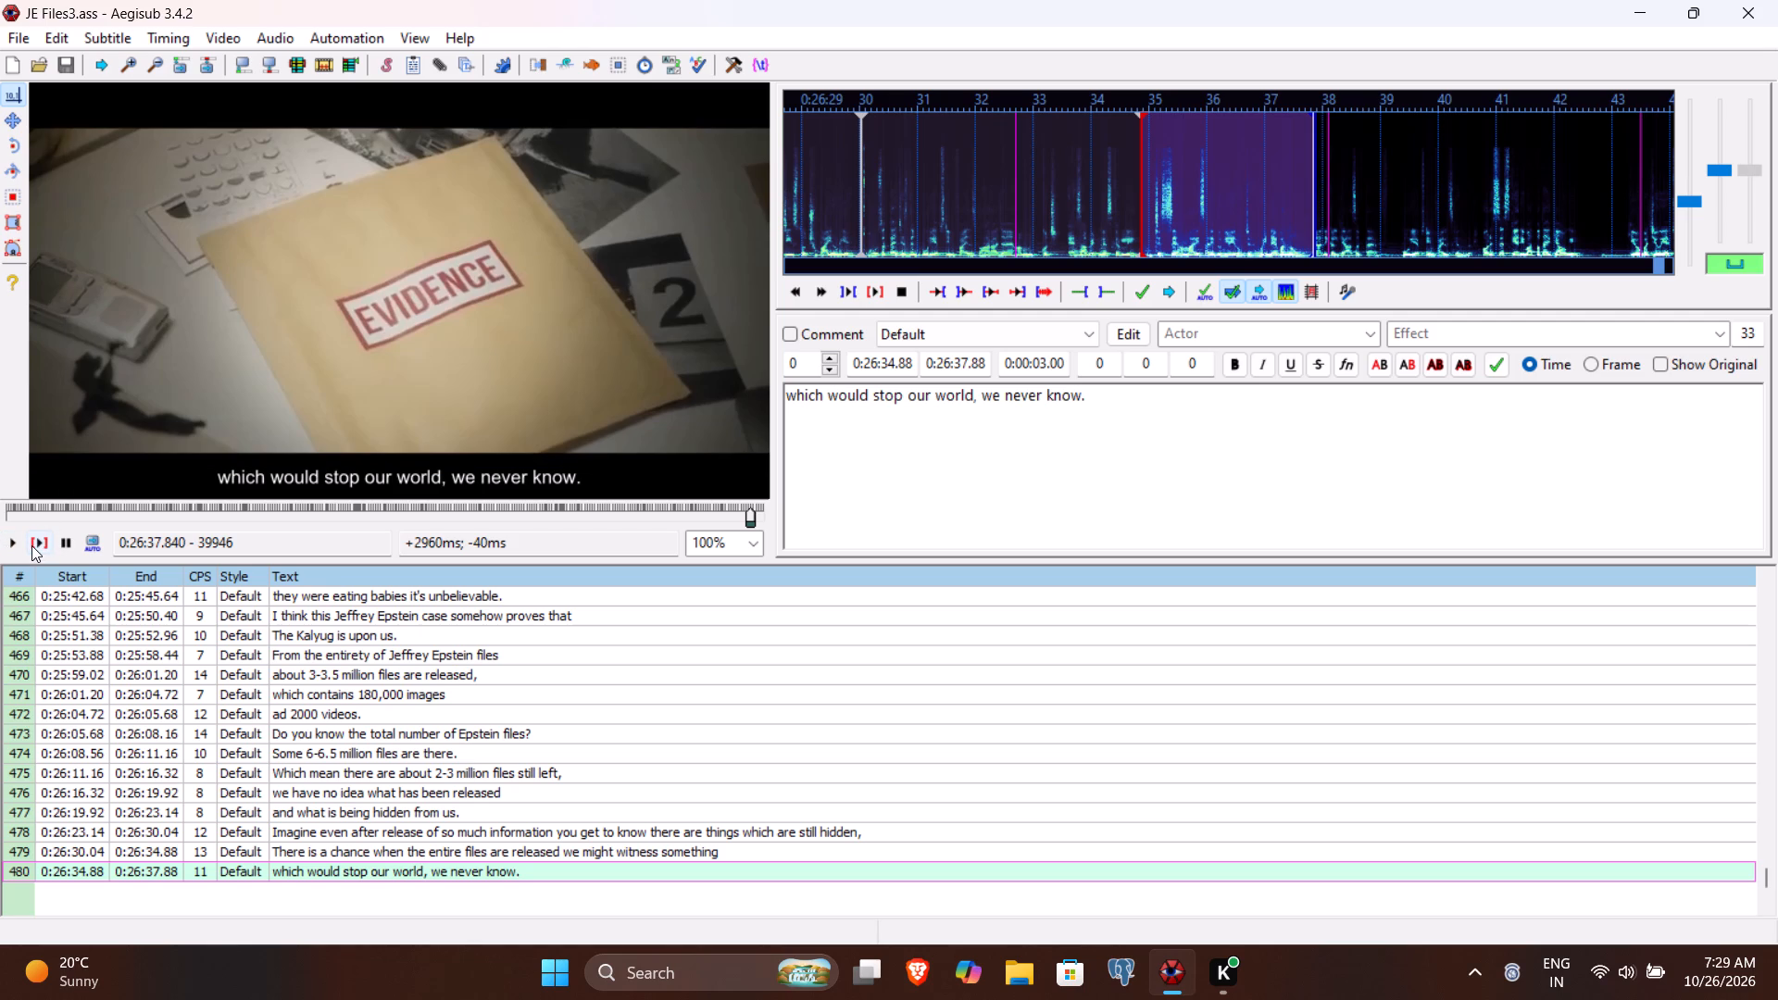
Play line 480 back and commit it to start line 481.
{"action": "left_click", "coordinate": [31, 545]}
{"action": "key", "text": "Return"}
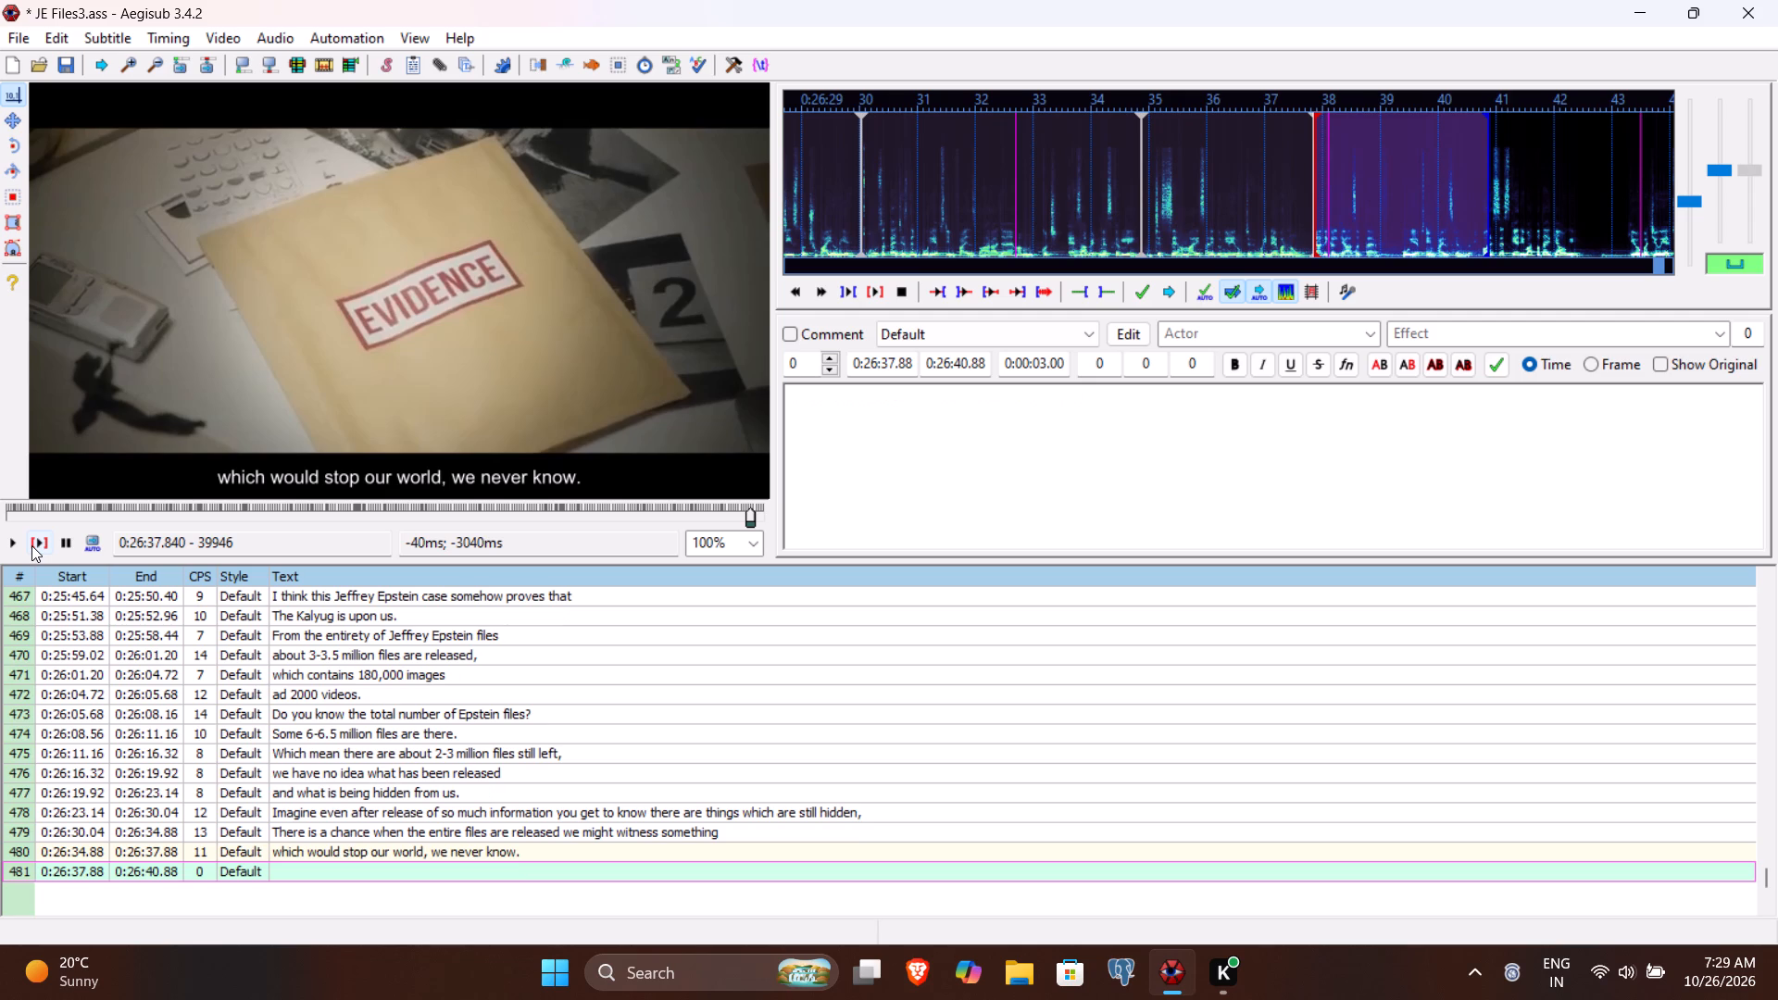
Play the empty line 481 to find where its speech ends, and set the line's end time to 0:26:39.20.
{"action": "left_click", "coordinate": [45, 542]}
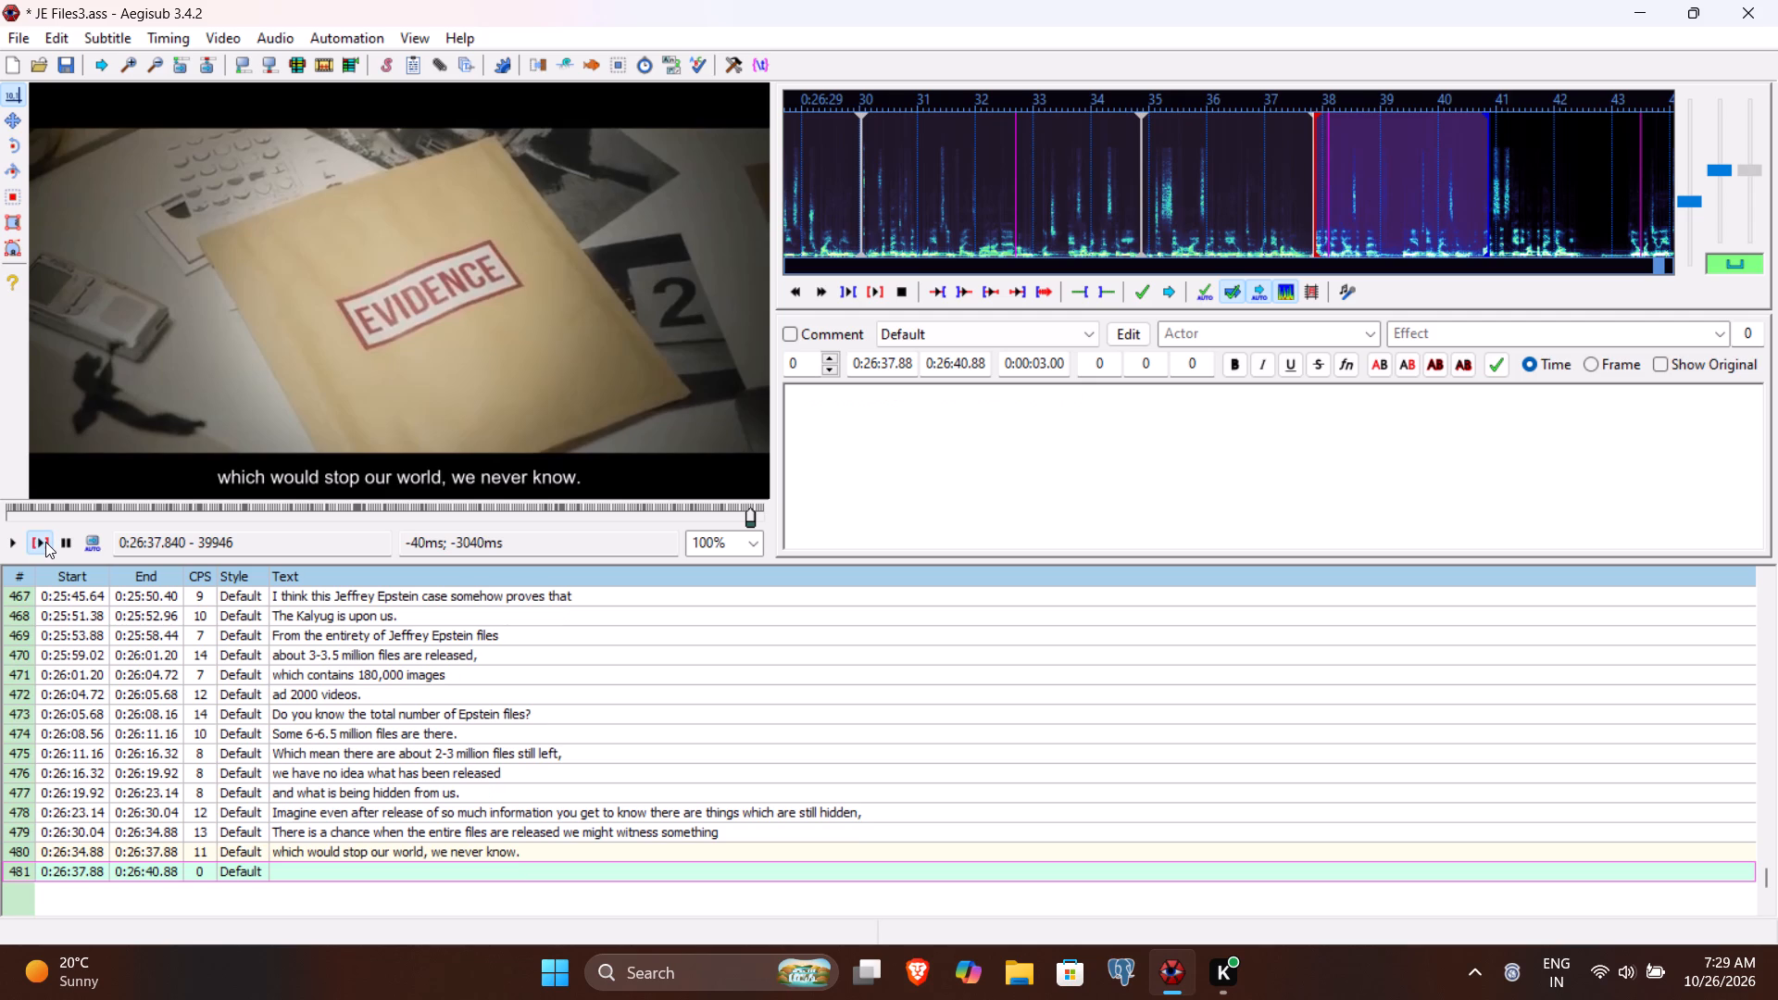
{"action": "left_click", "coordinate": [42, 541]}
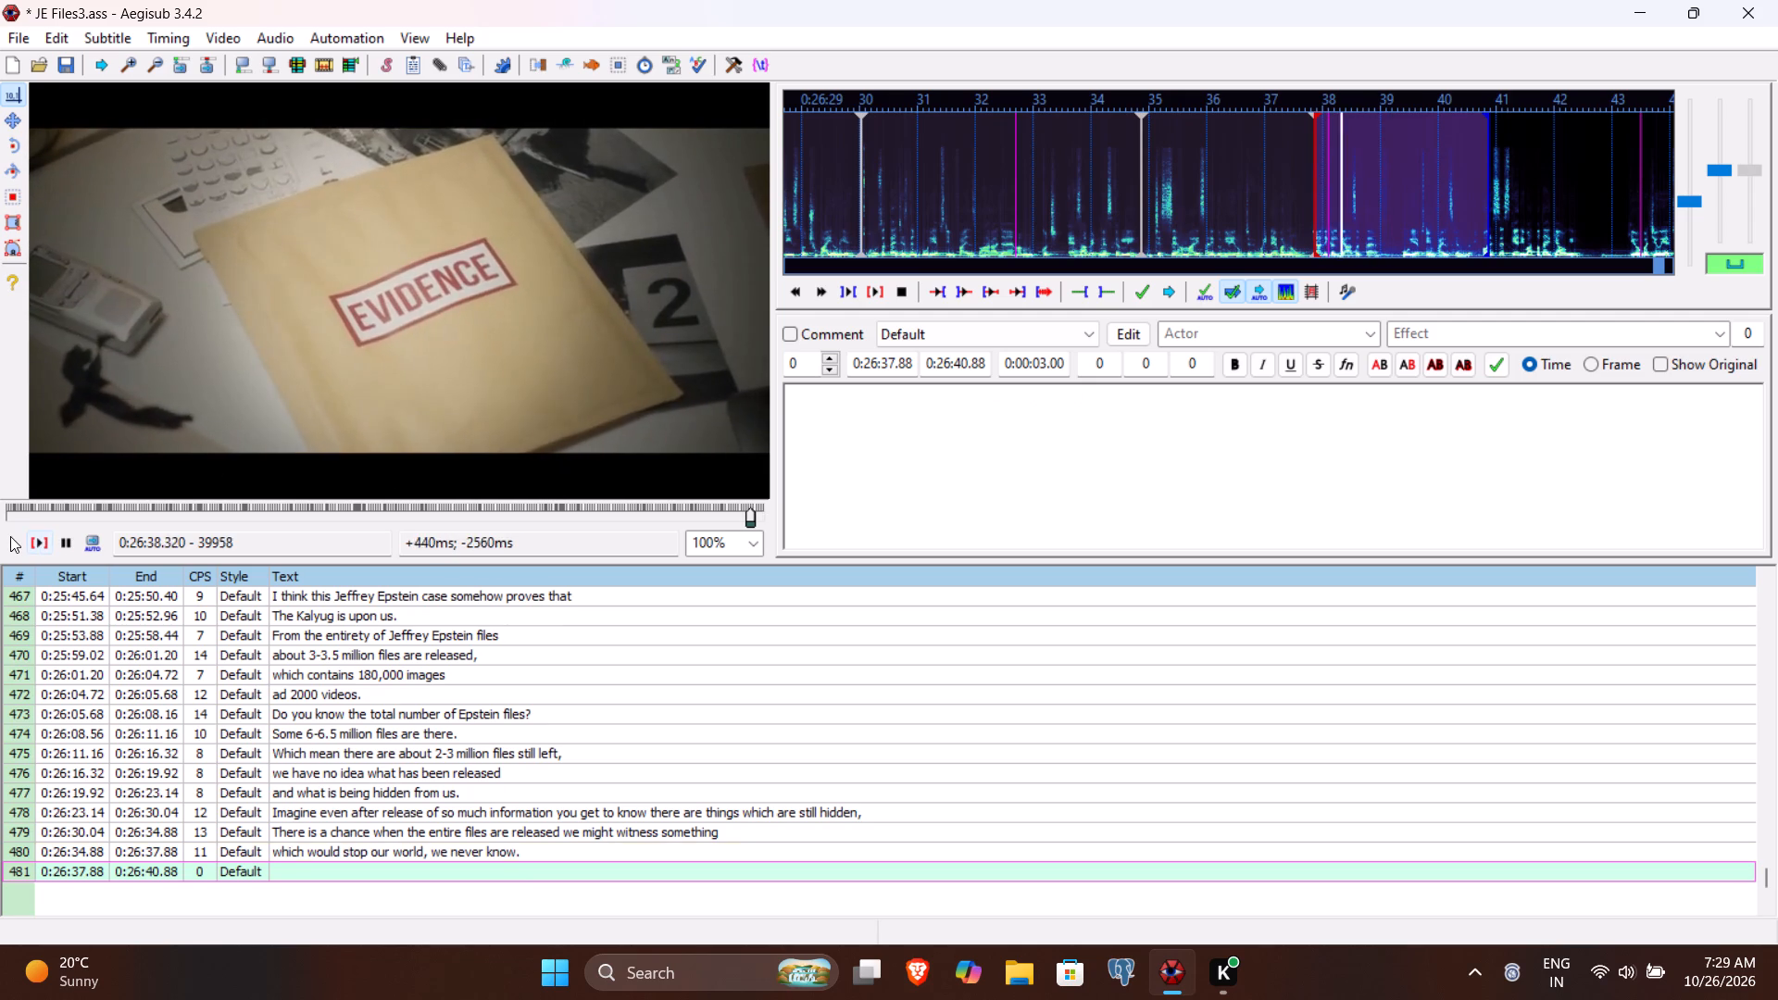
{"action": "left_click", "coordinate": [6, 536]}
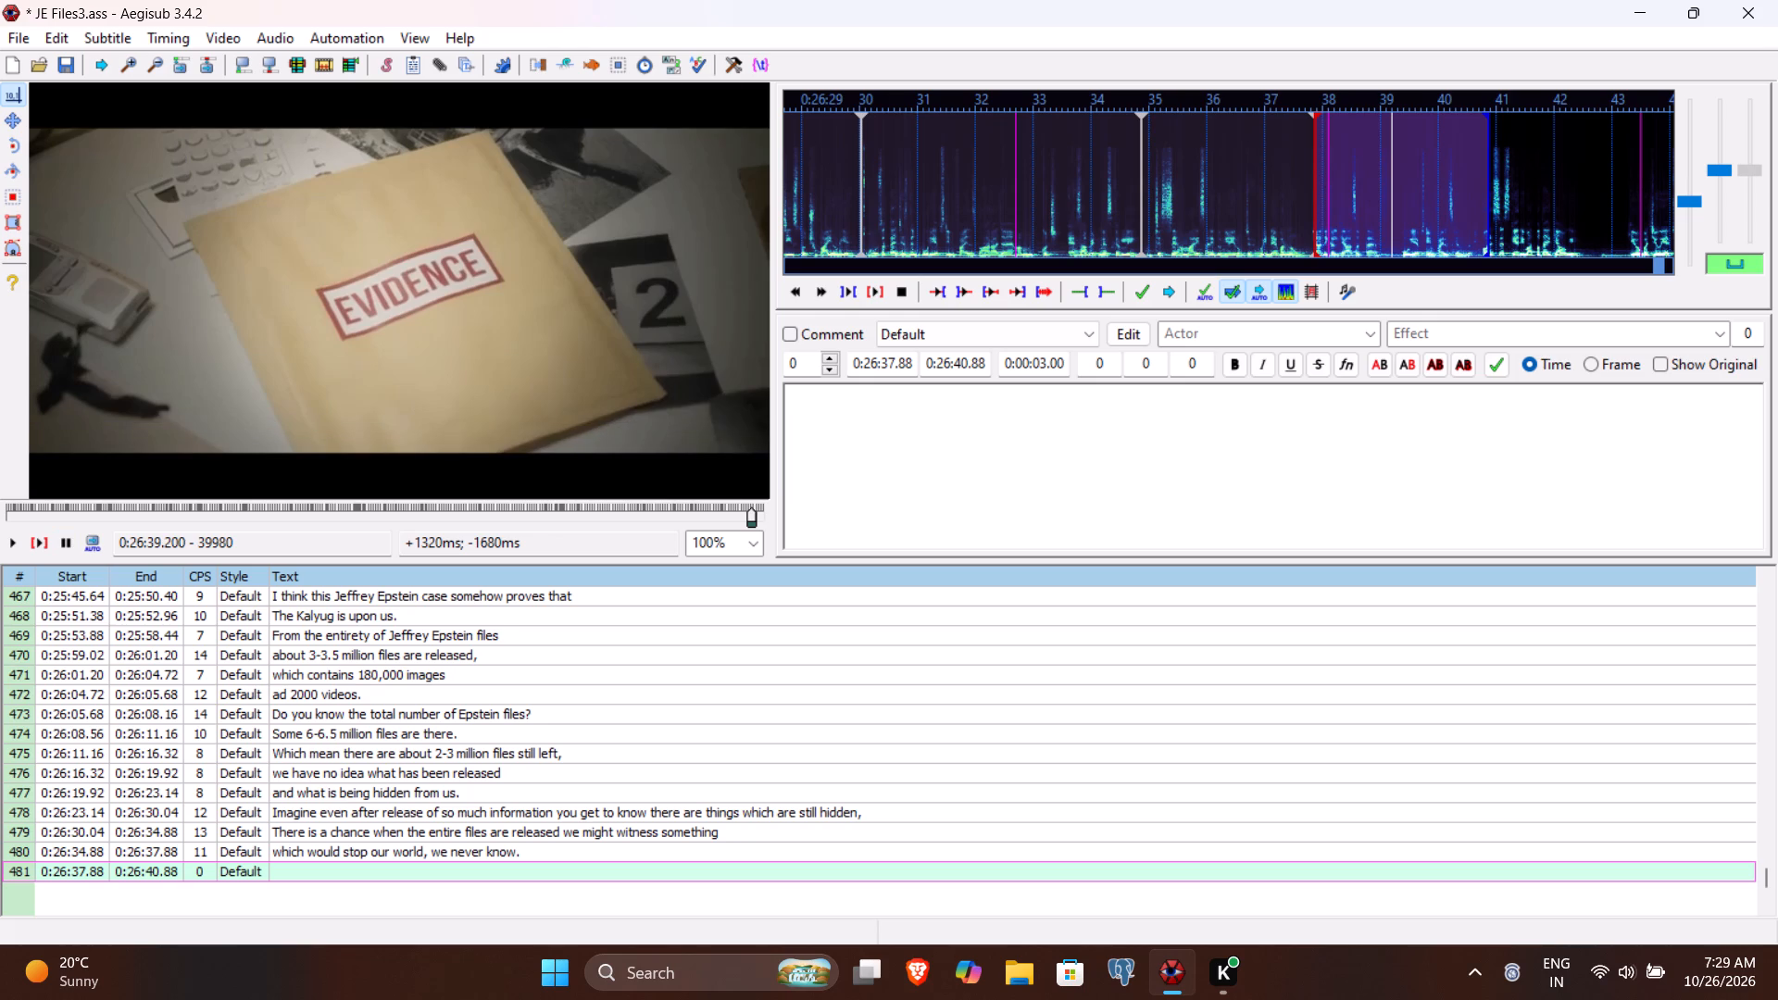
{"action": "left_click", "coordinate": [959, 372]}
{"action": "key", "text": "BackSpace"}
{"action": "key", "text": "3"}
{"action": "key", "text": "9"}
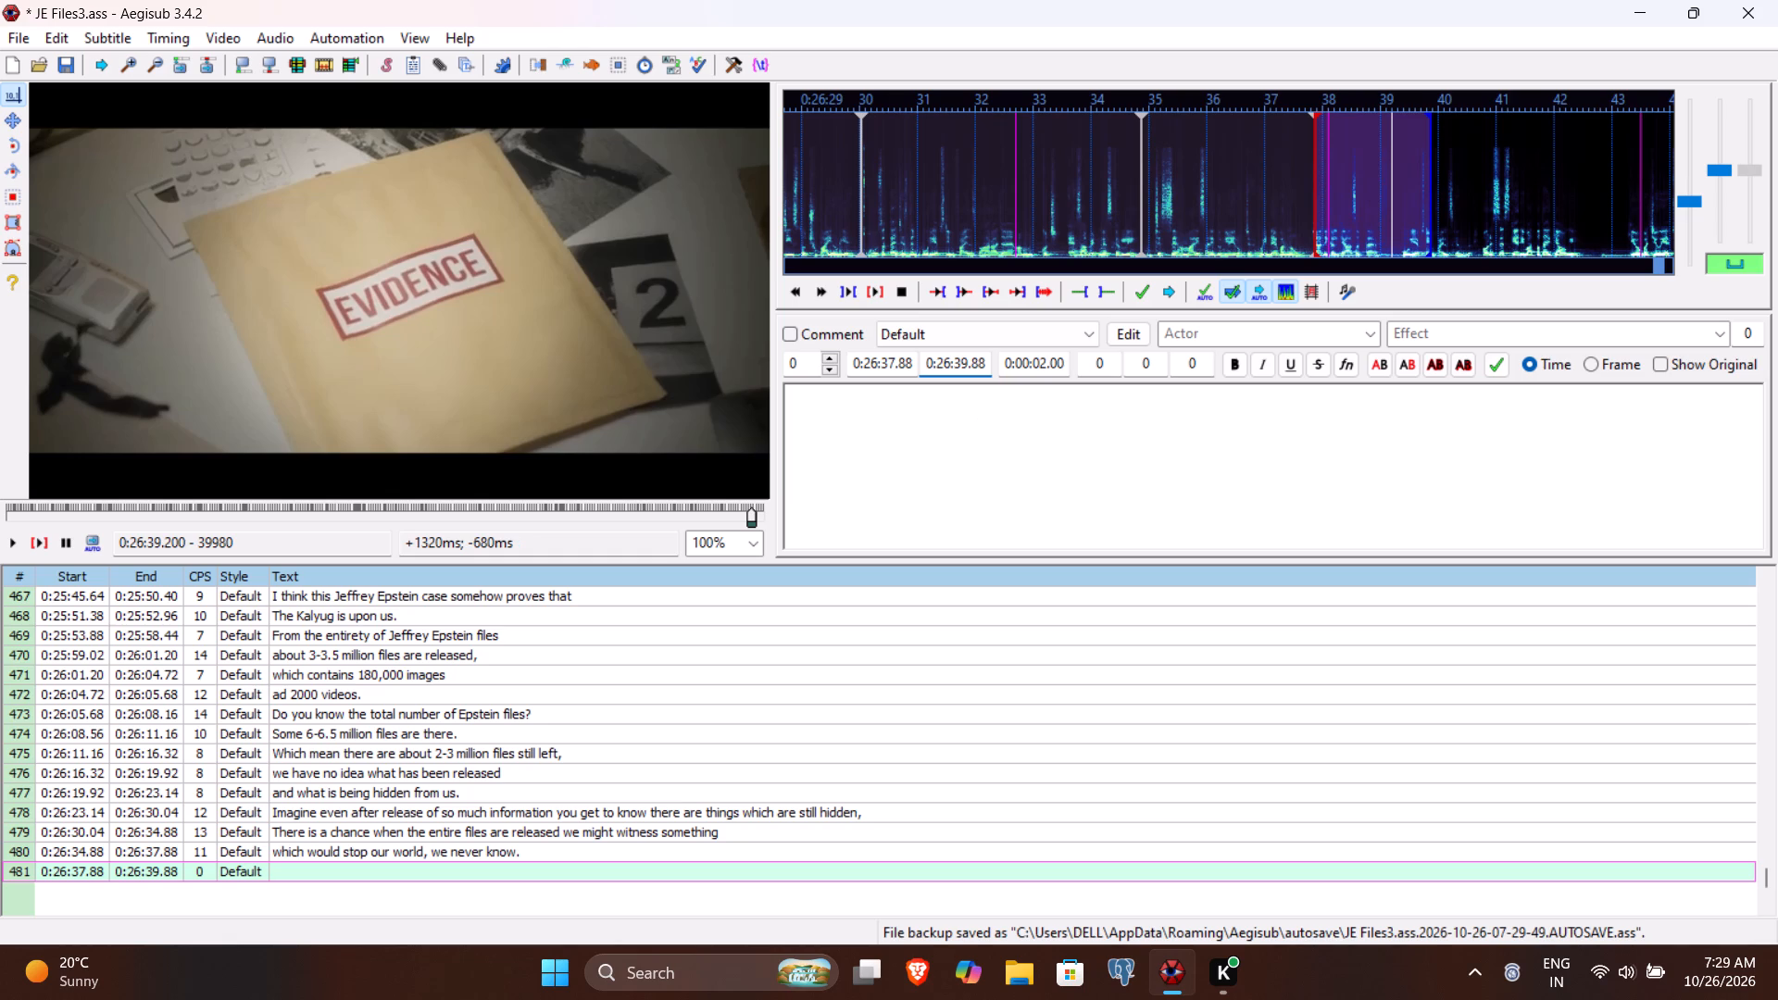
{"action": "key", "text": "2"}
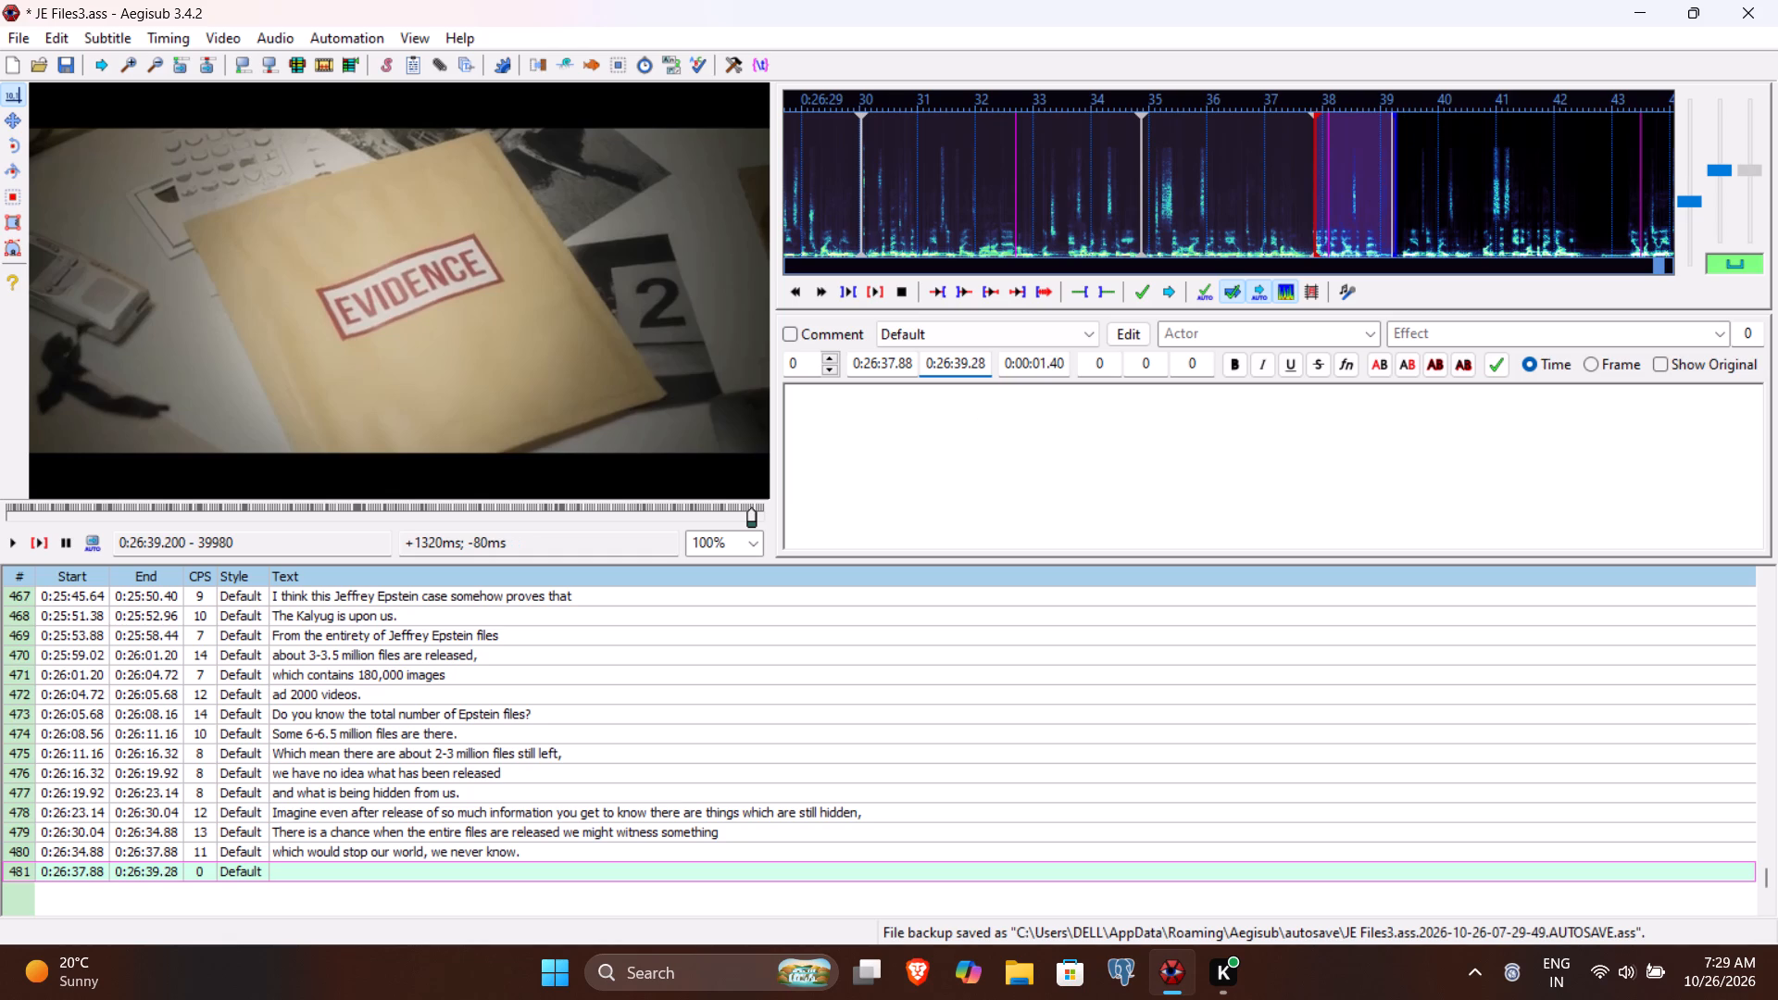
{"action": "key", "text": "0"}
Enter "what come out of it." as line 481's text, play it back and commit it to start line 482.
{"action": "left_click", "coordinate": [925, 476]}
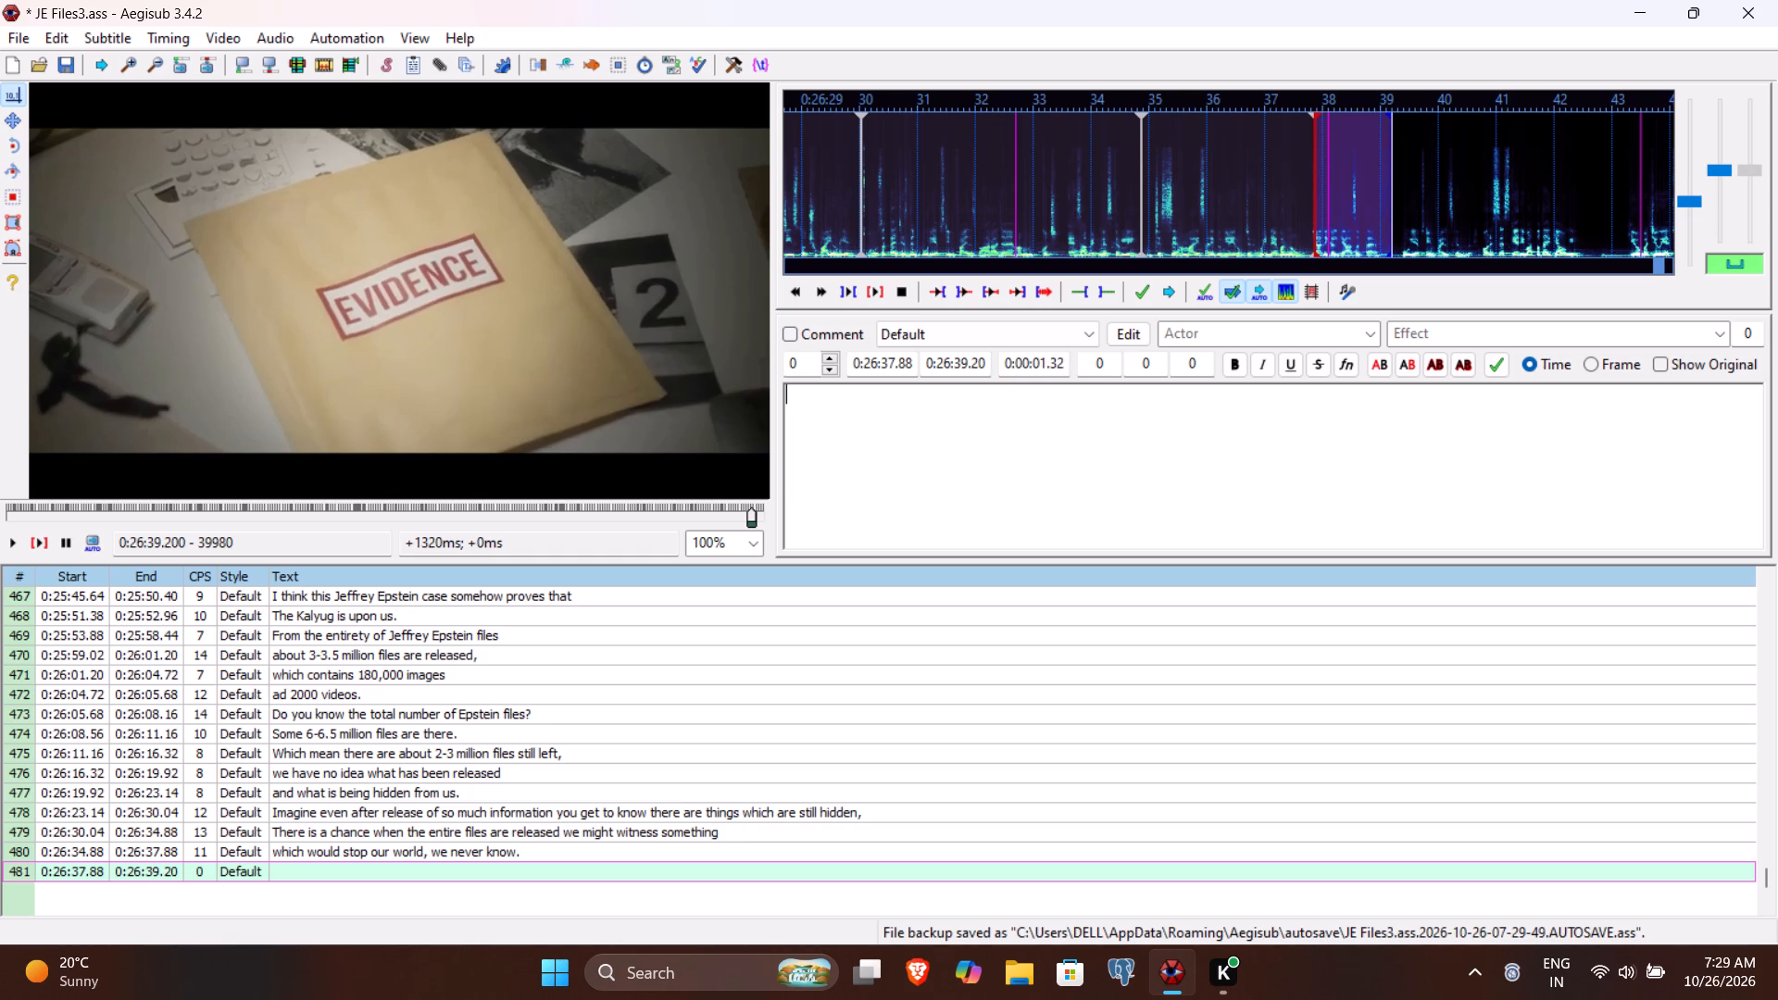
{"action": "key", "text": "w"}
{"action": "type", "text": "hat cam"}
{"action": "key", "text": "BackSpace"}
{"action": "key", "text": "BackSpace"}
{"action": "type", "text": "ome out of it."}
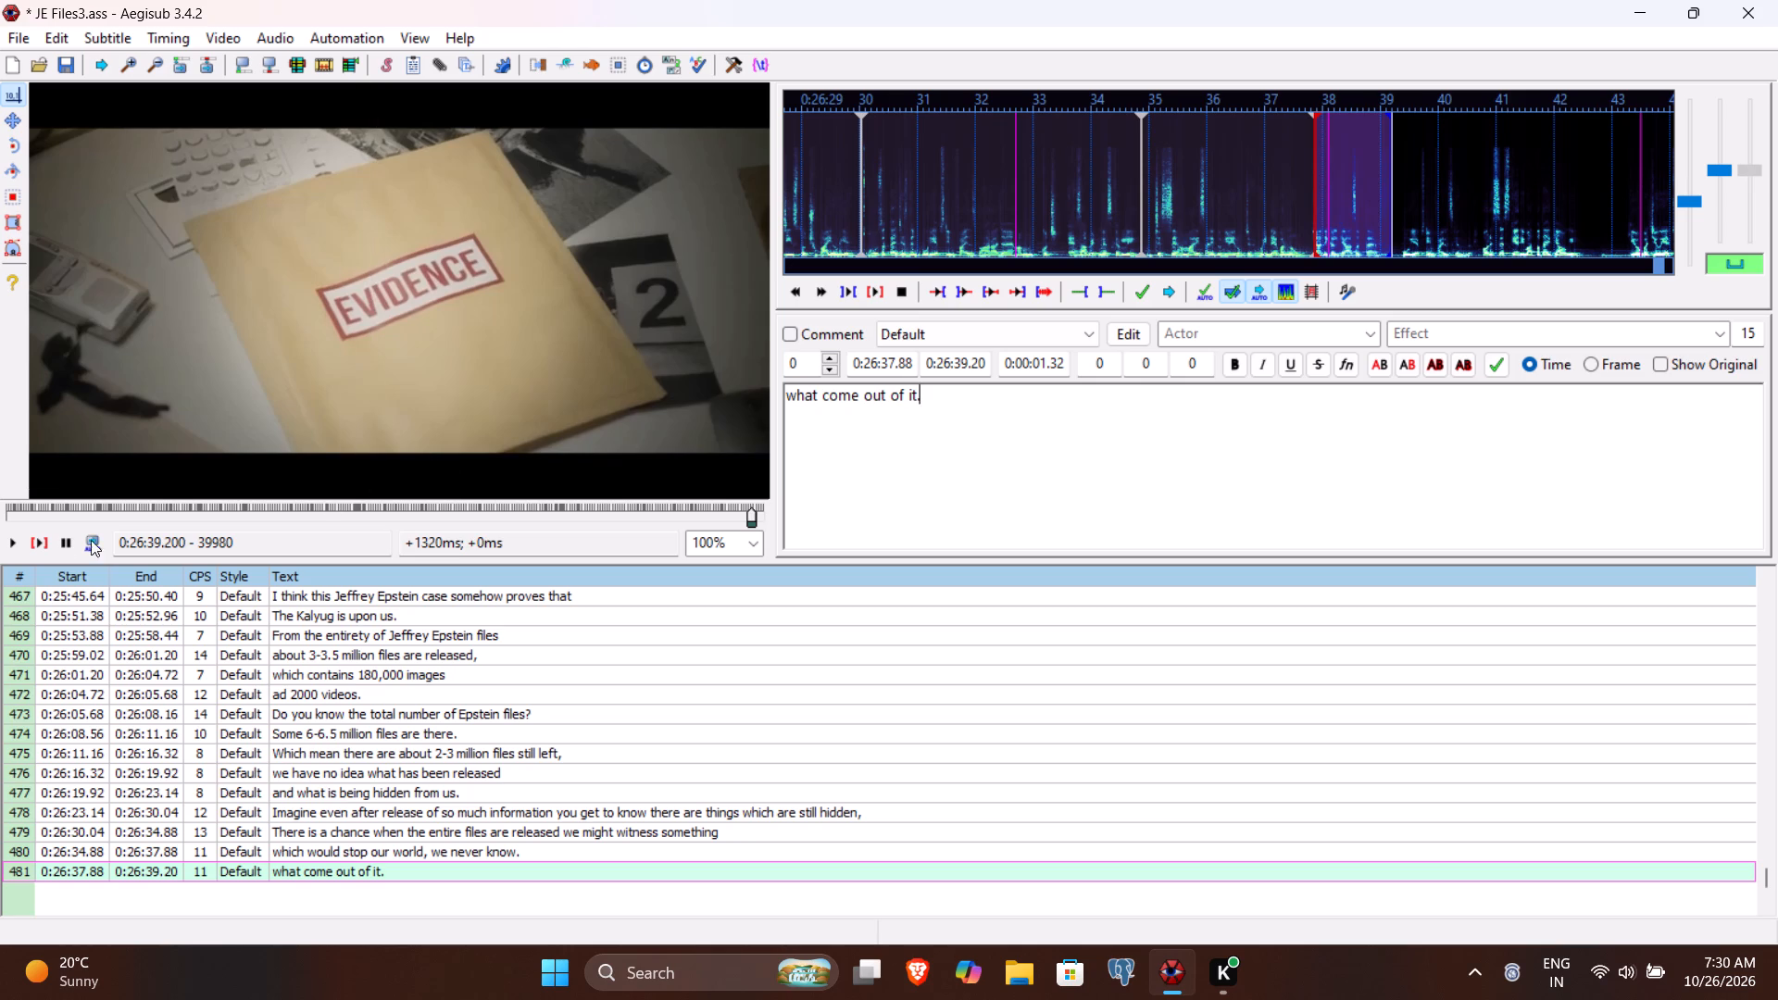
{"action": "left_click", "coordinate": [39, 544]}
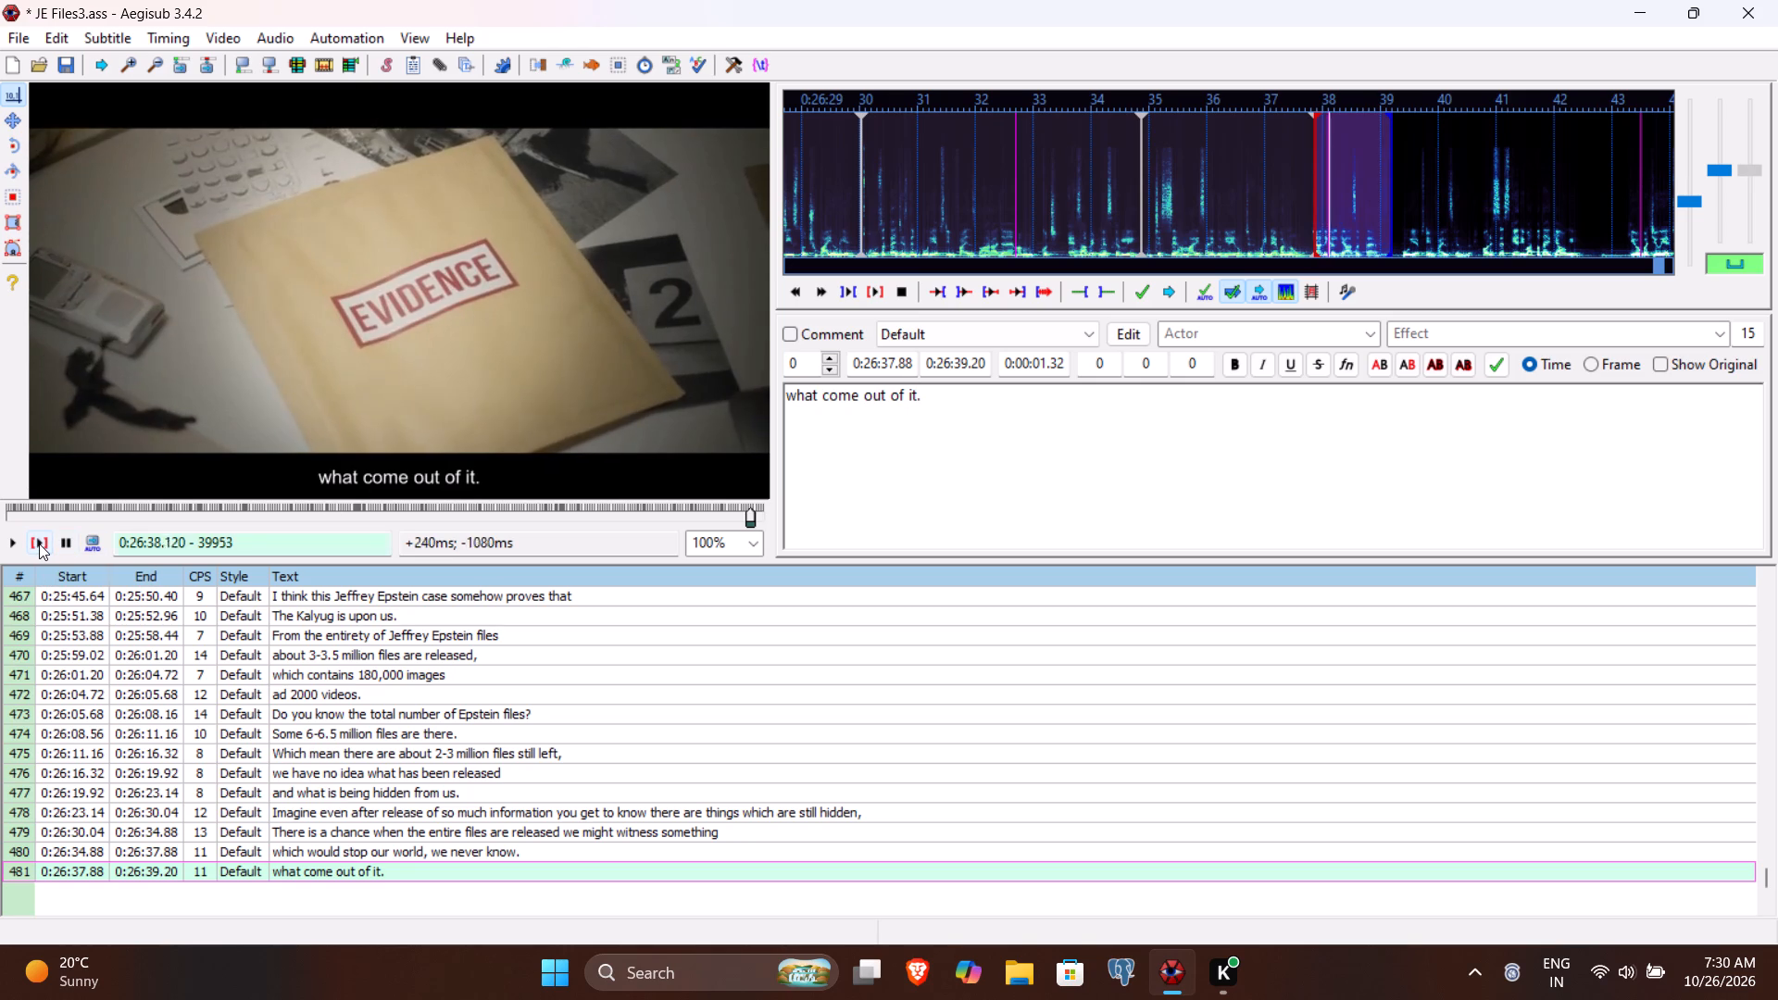
{"action": "key", "text": "Return"}
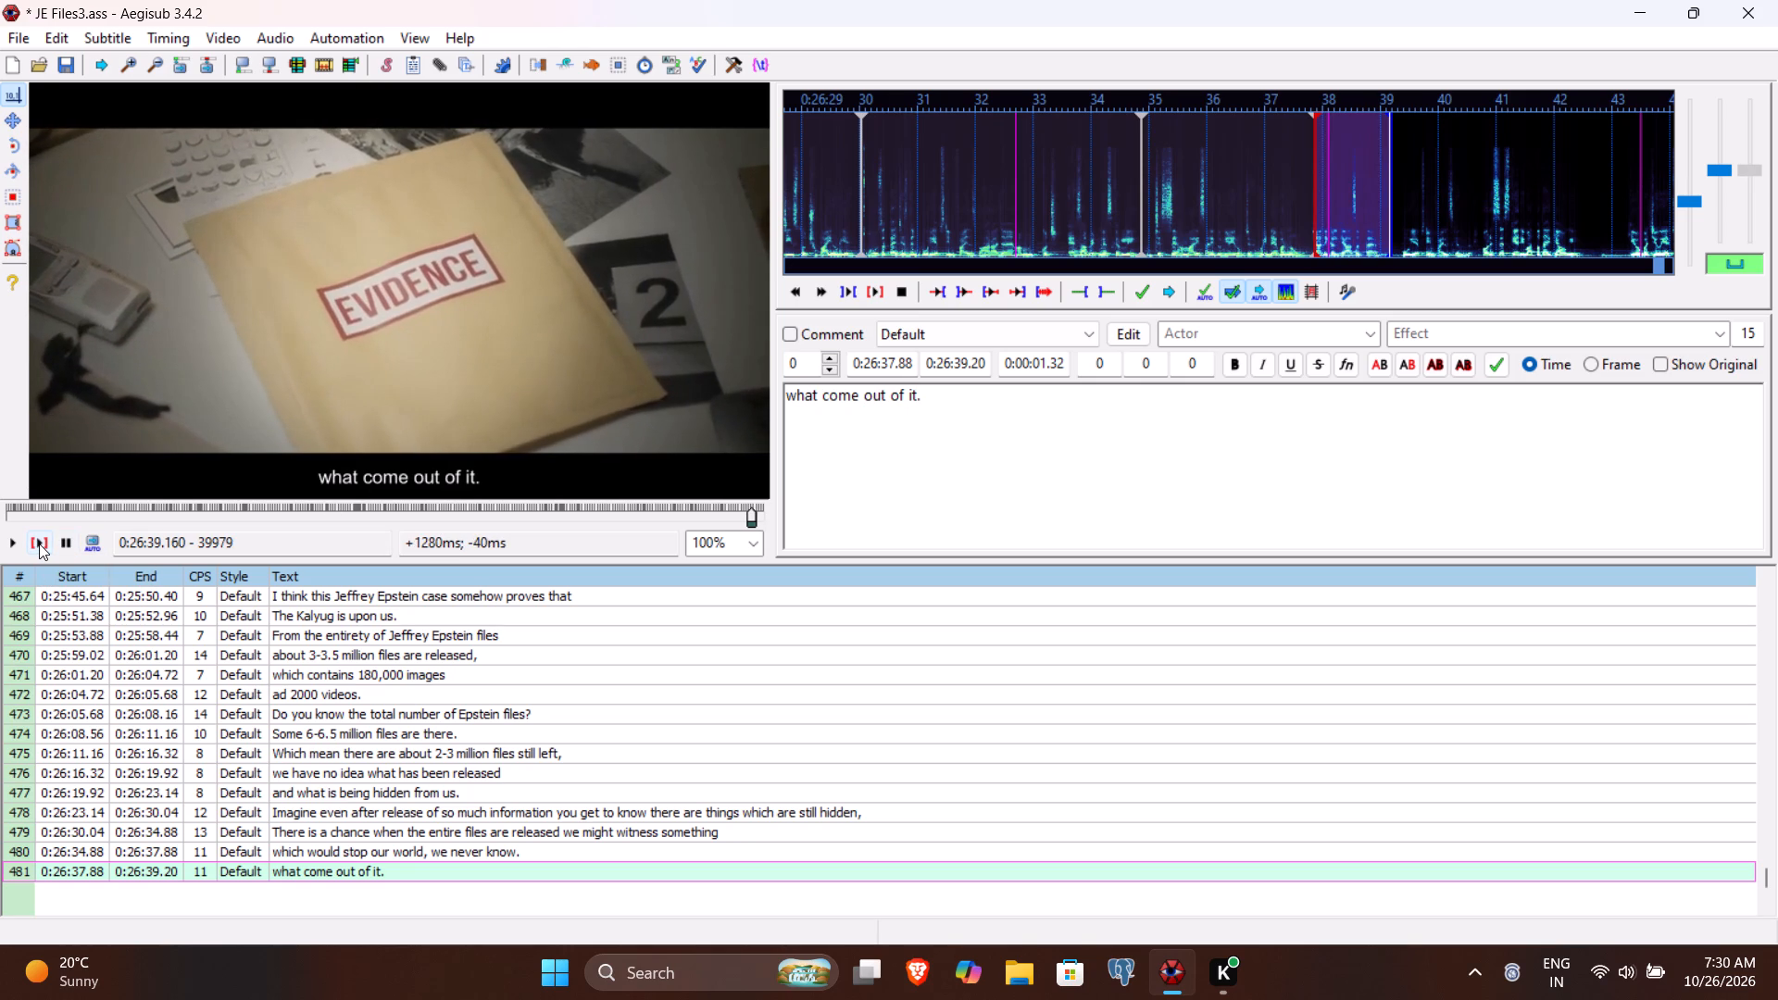
Play the empty line 482 to find where its speech ends, and set the line's end time to 0:26:40.68.
{"action": "left_click", "coordinate": [39, 544]}
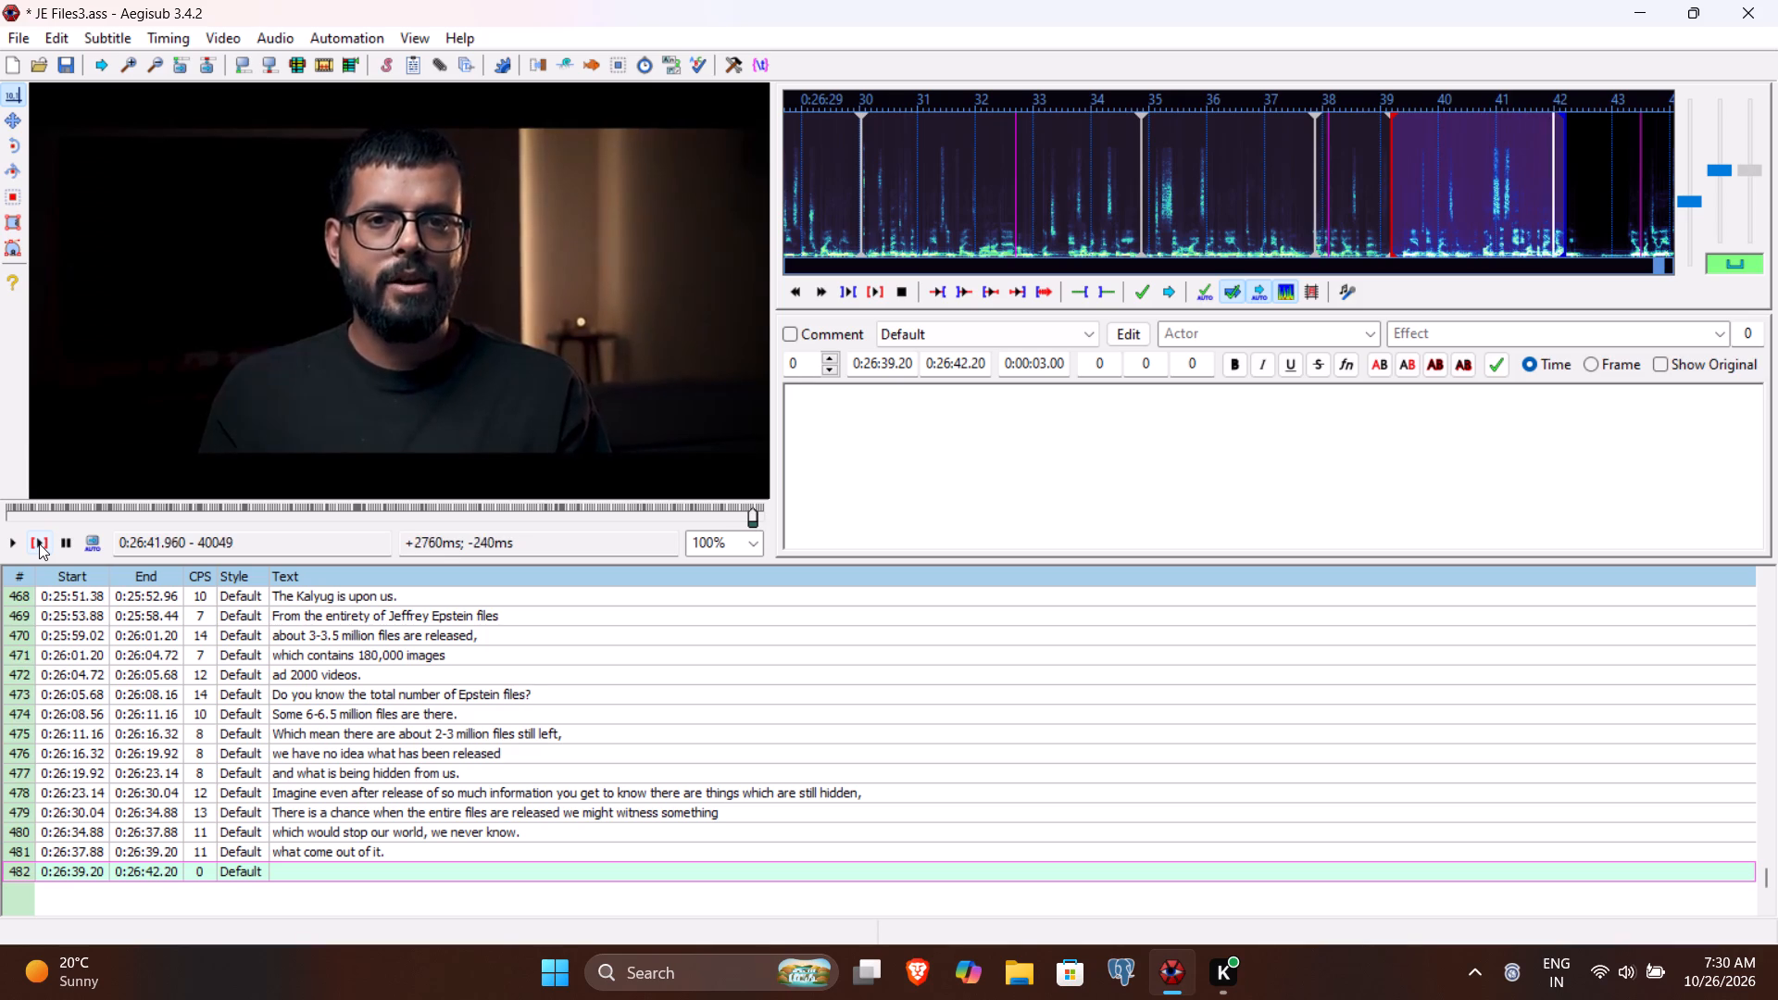
{"action": "left_click", "coordinate": [39, 544]}
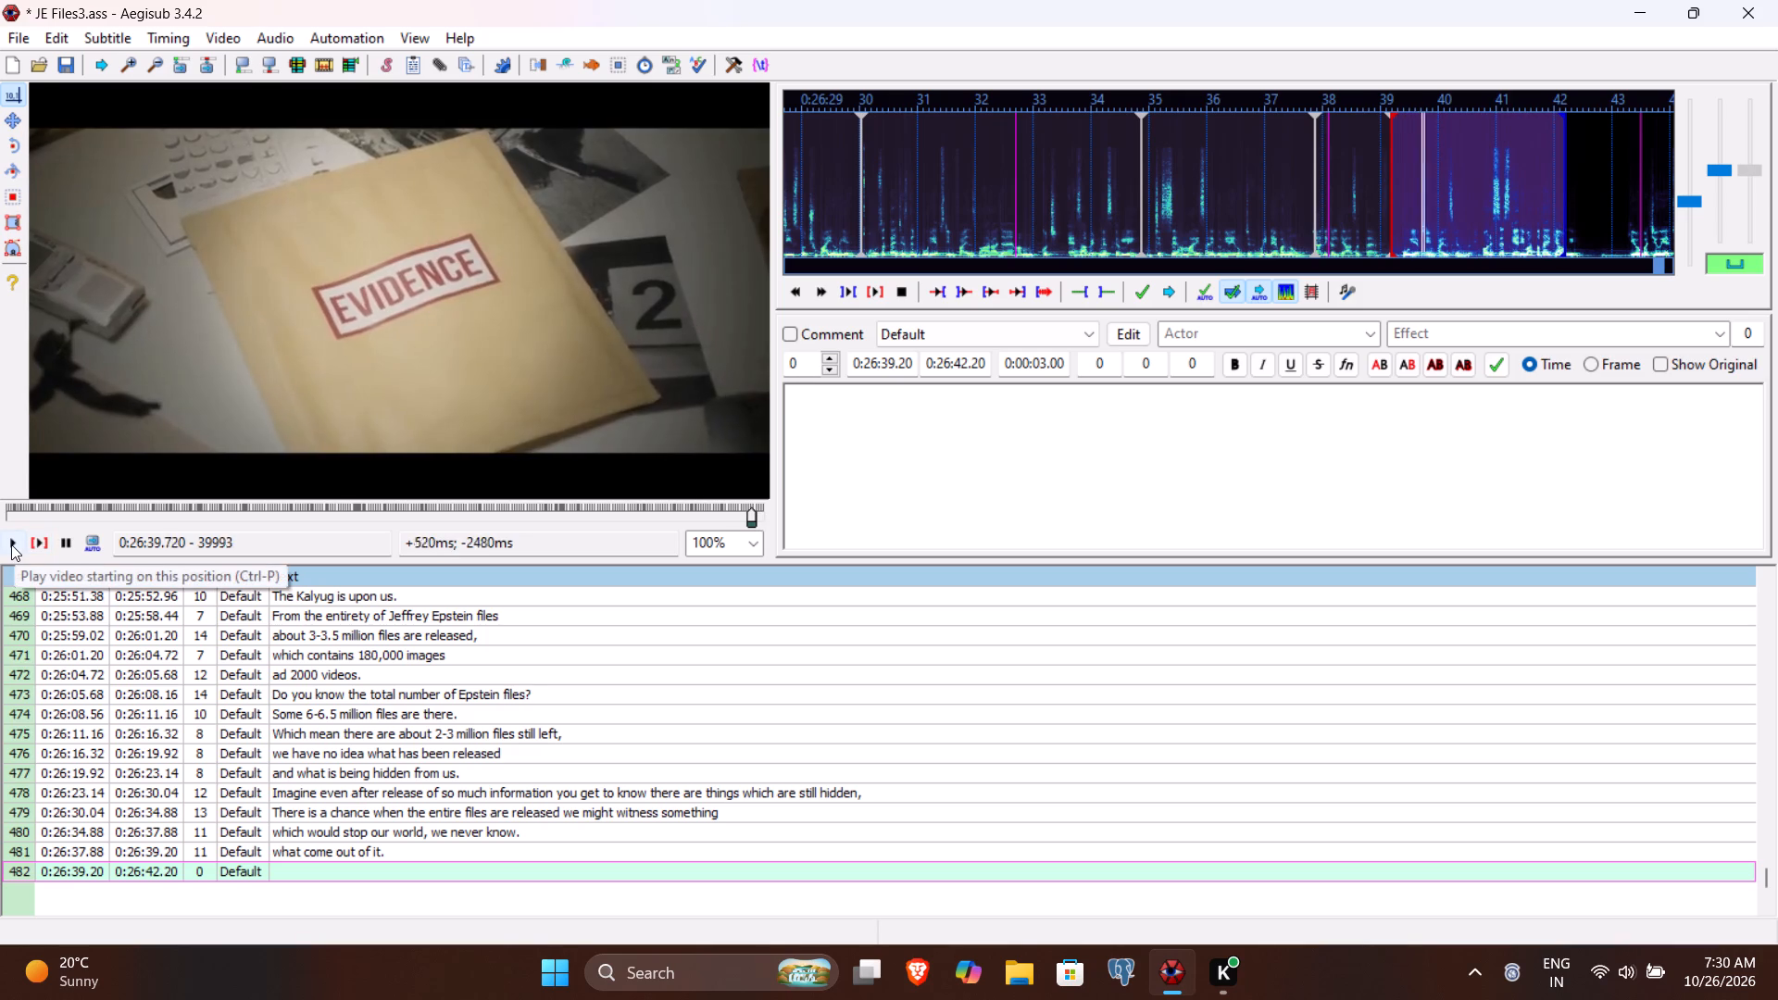
{"action": "left_click", "coordinate": [11, 544]}
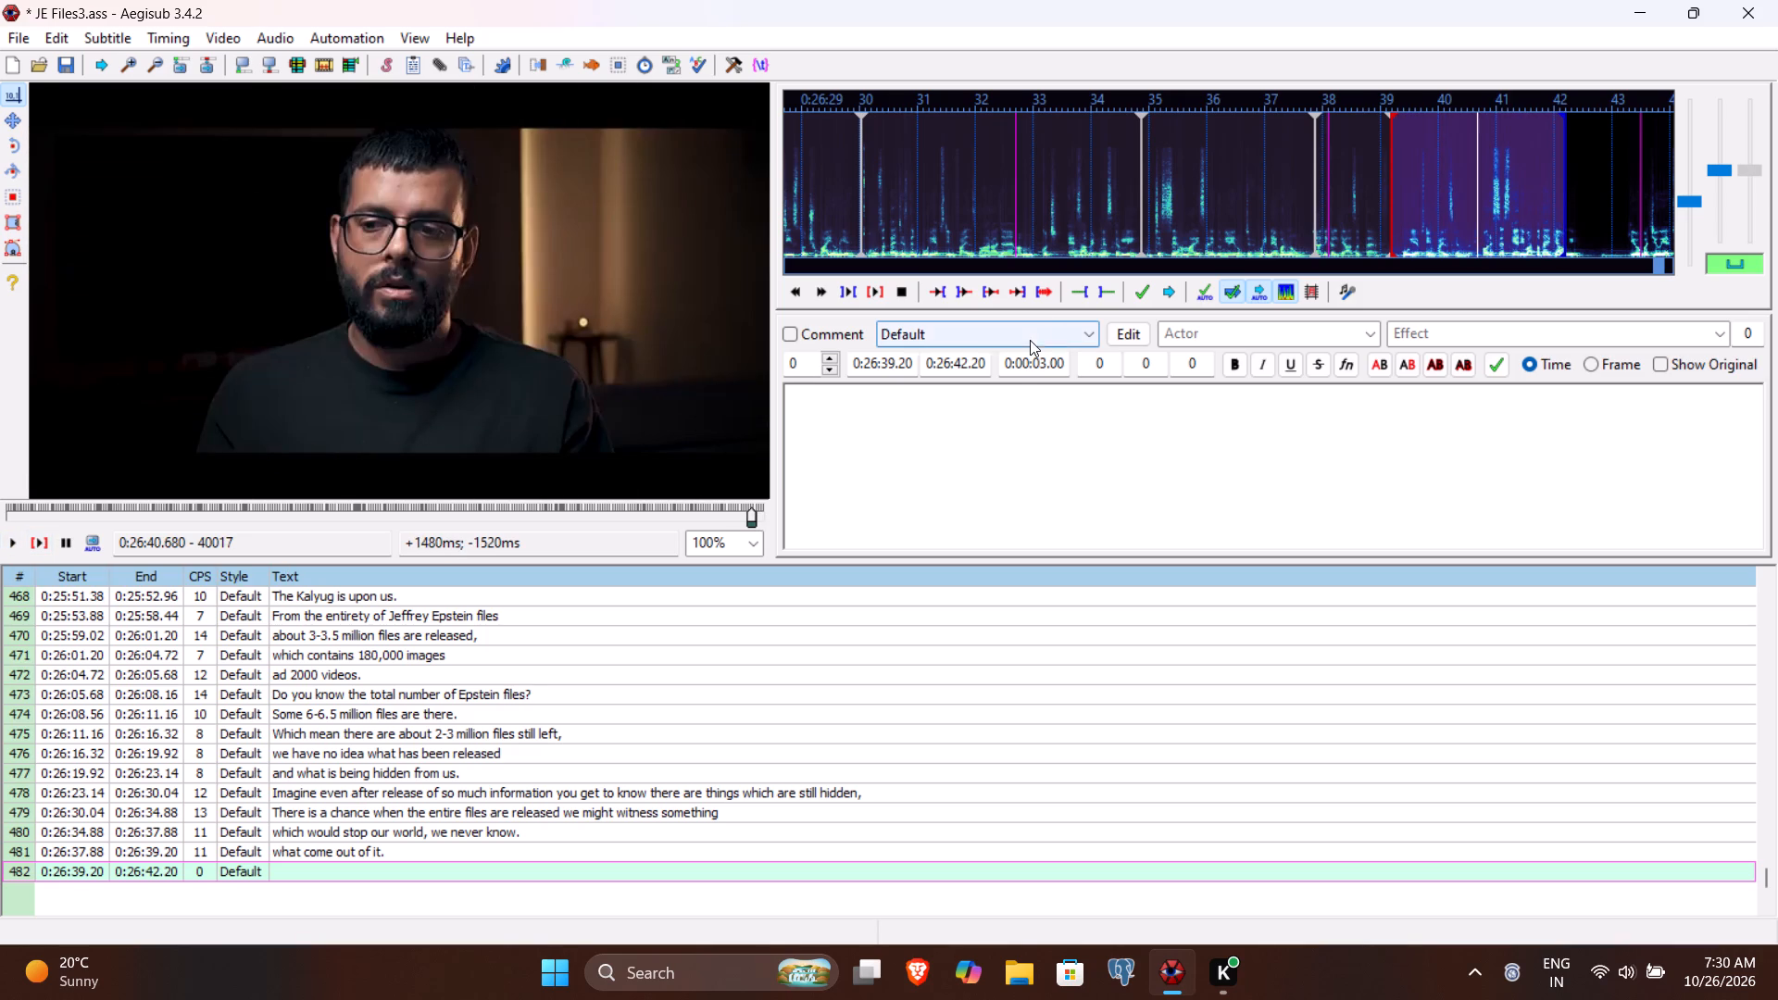
{"action": "left_click", "coordinate": [958, 367]}
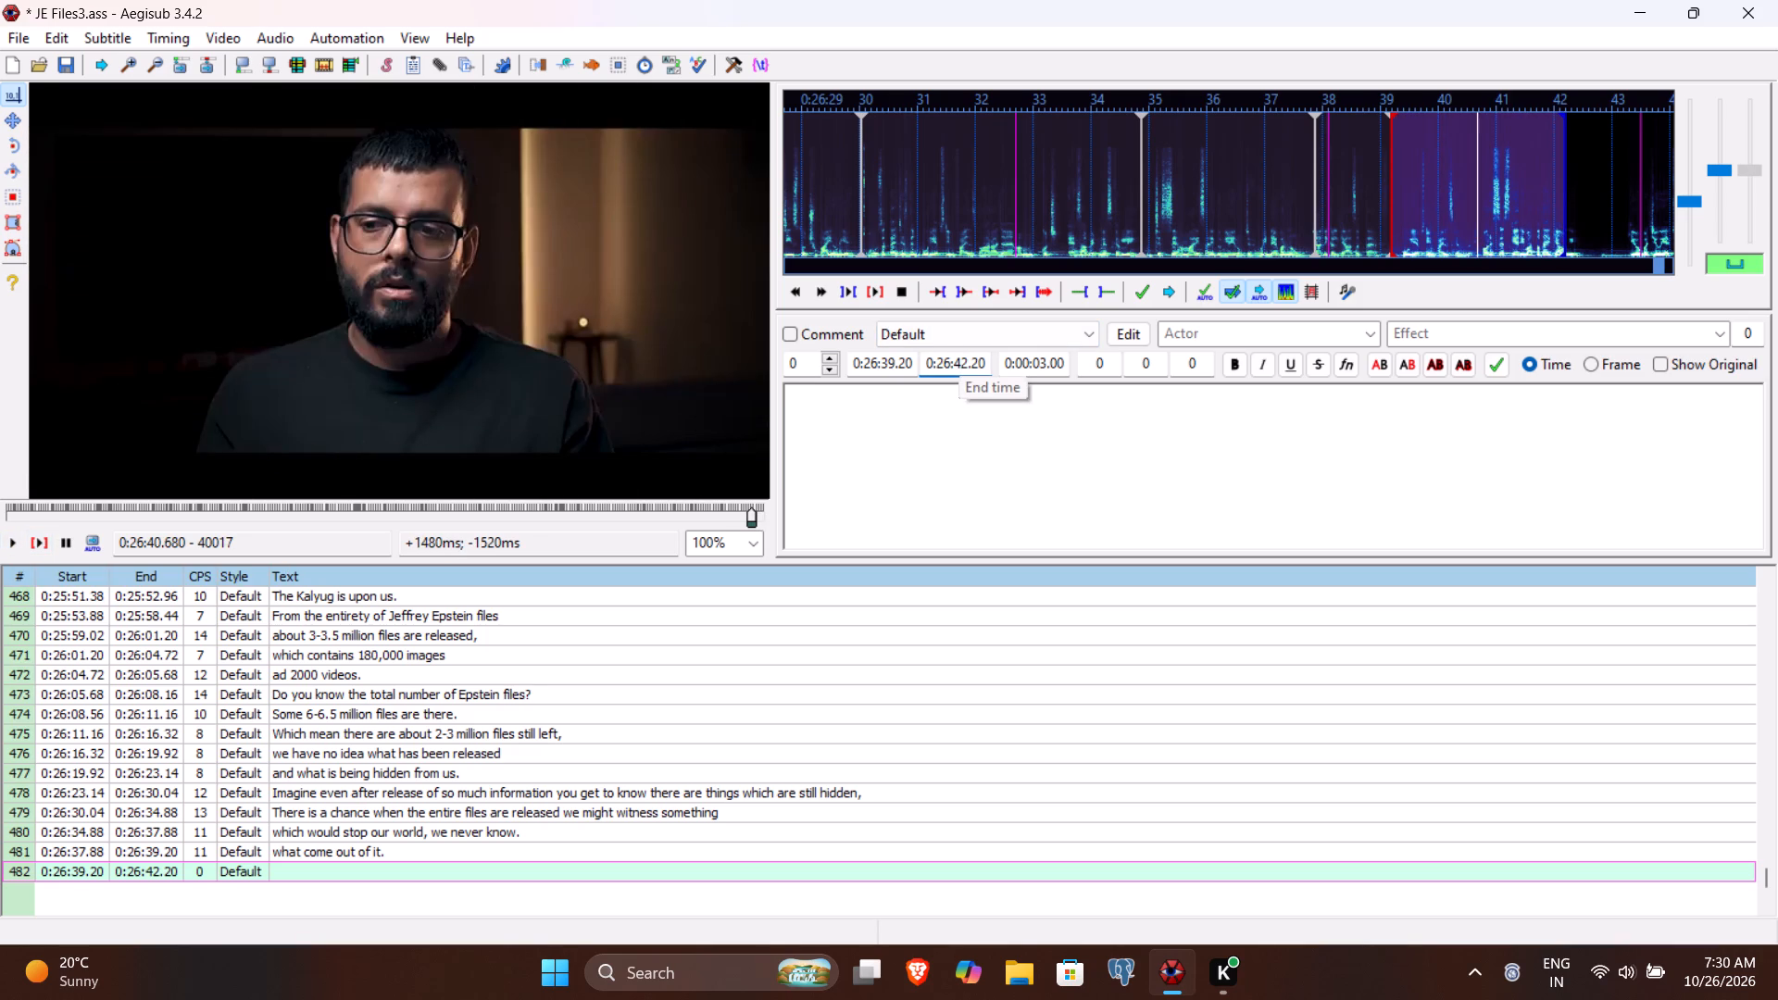
{"action": "key", "text": "0"}
{"action": "type", "text": "69"}
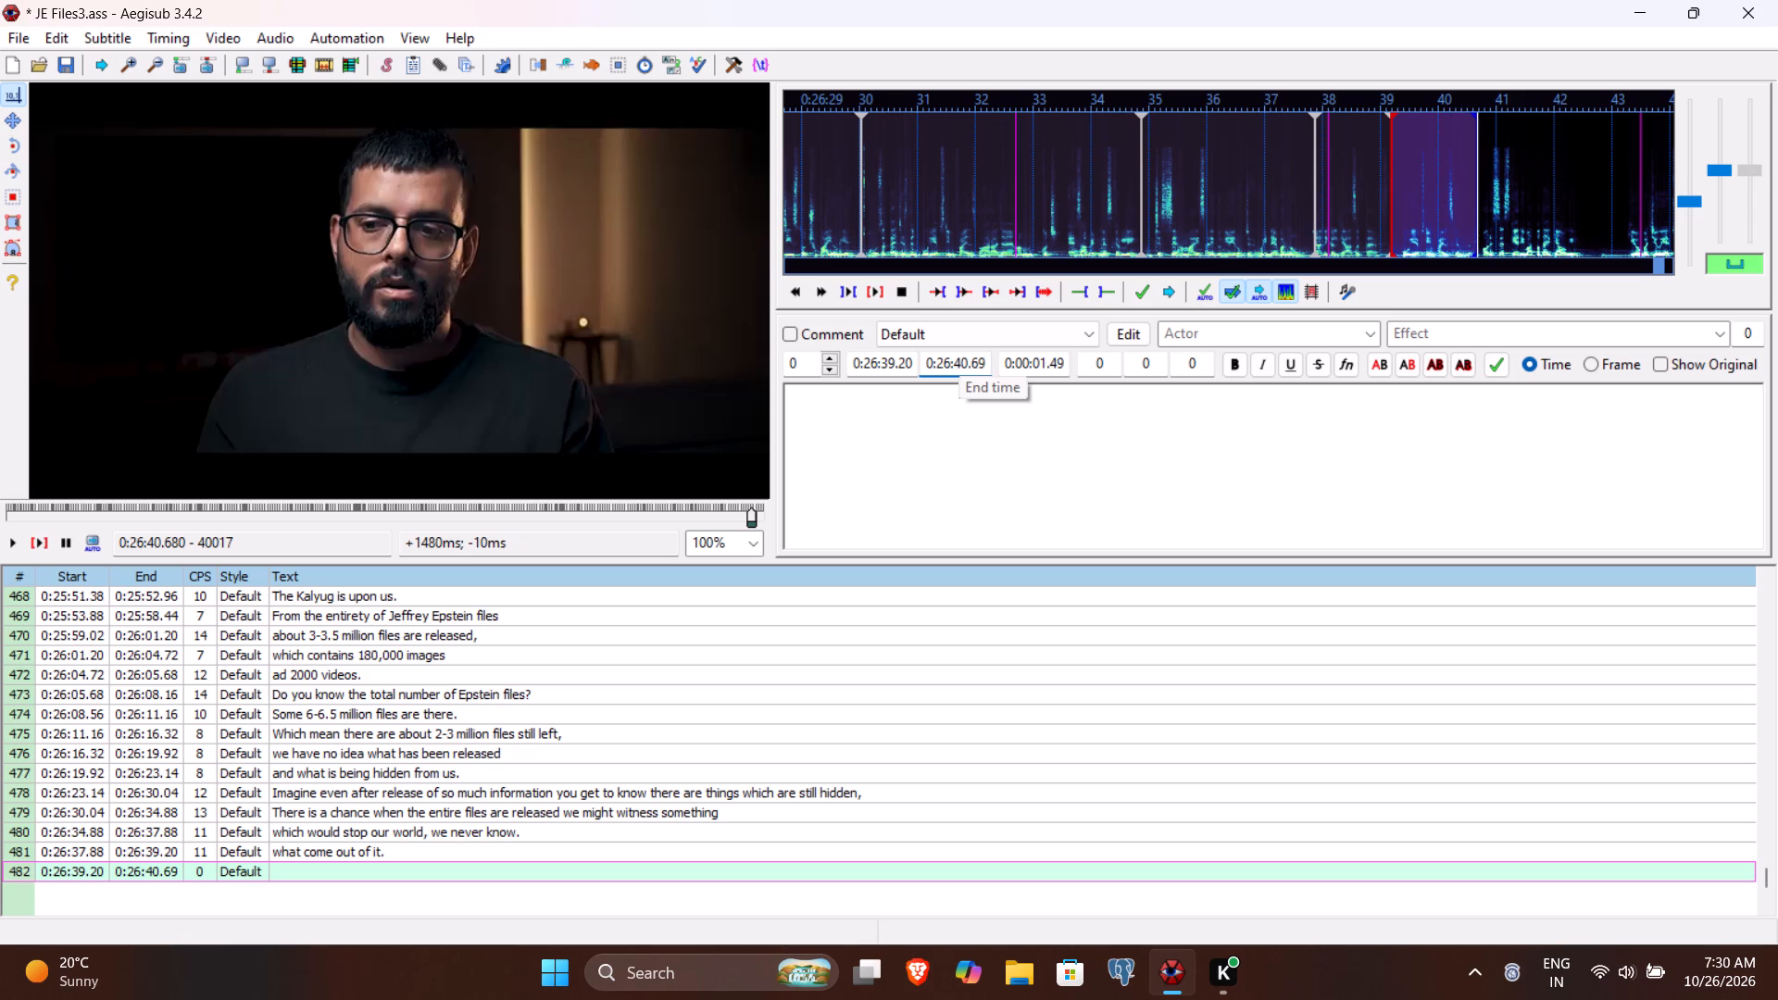
{"action": "key", "text": "BackSpace"}
{"action": "key", "text": "8"}
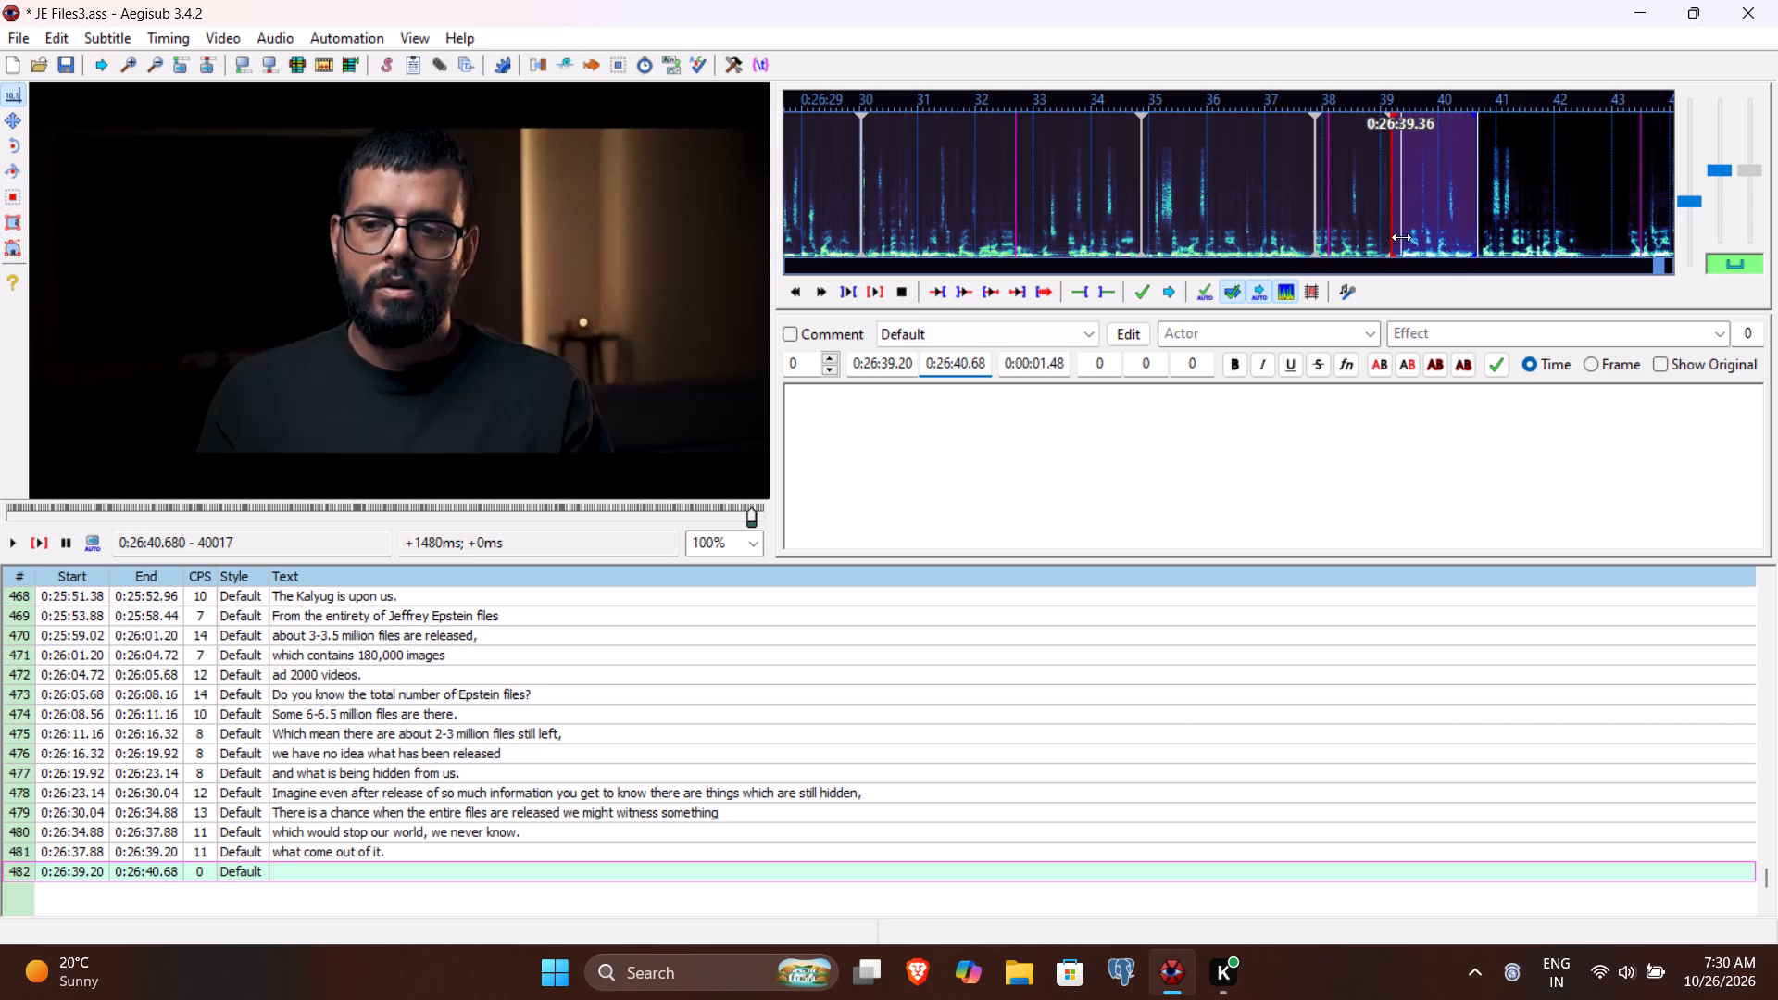
Set line 482's start time to 0:26:39.36.
{"action": "left_click", "coordinate": [897, 368]}
{"action": "type", "text": "36"}
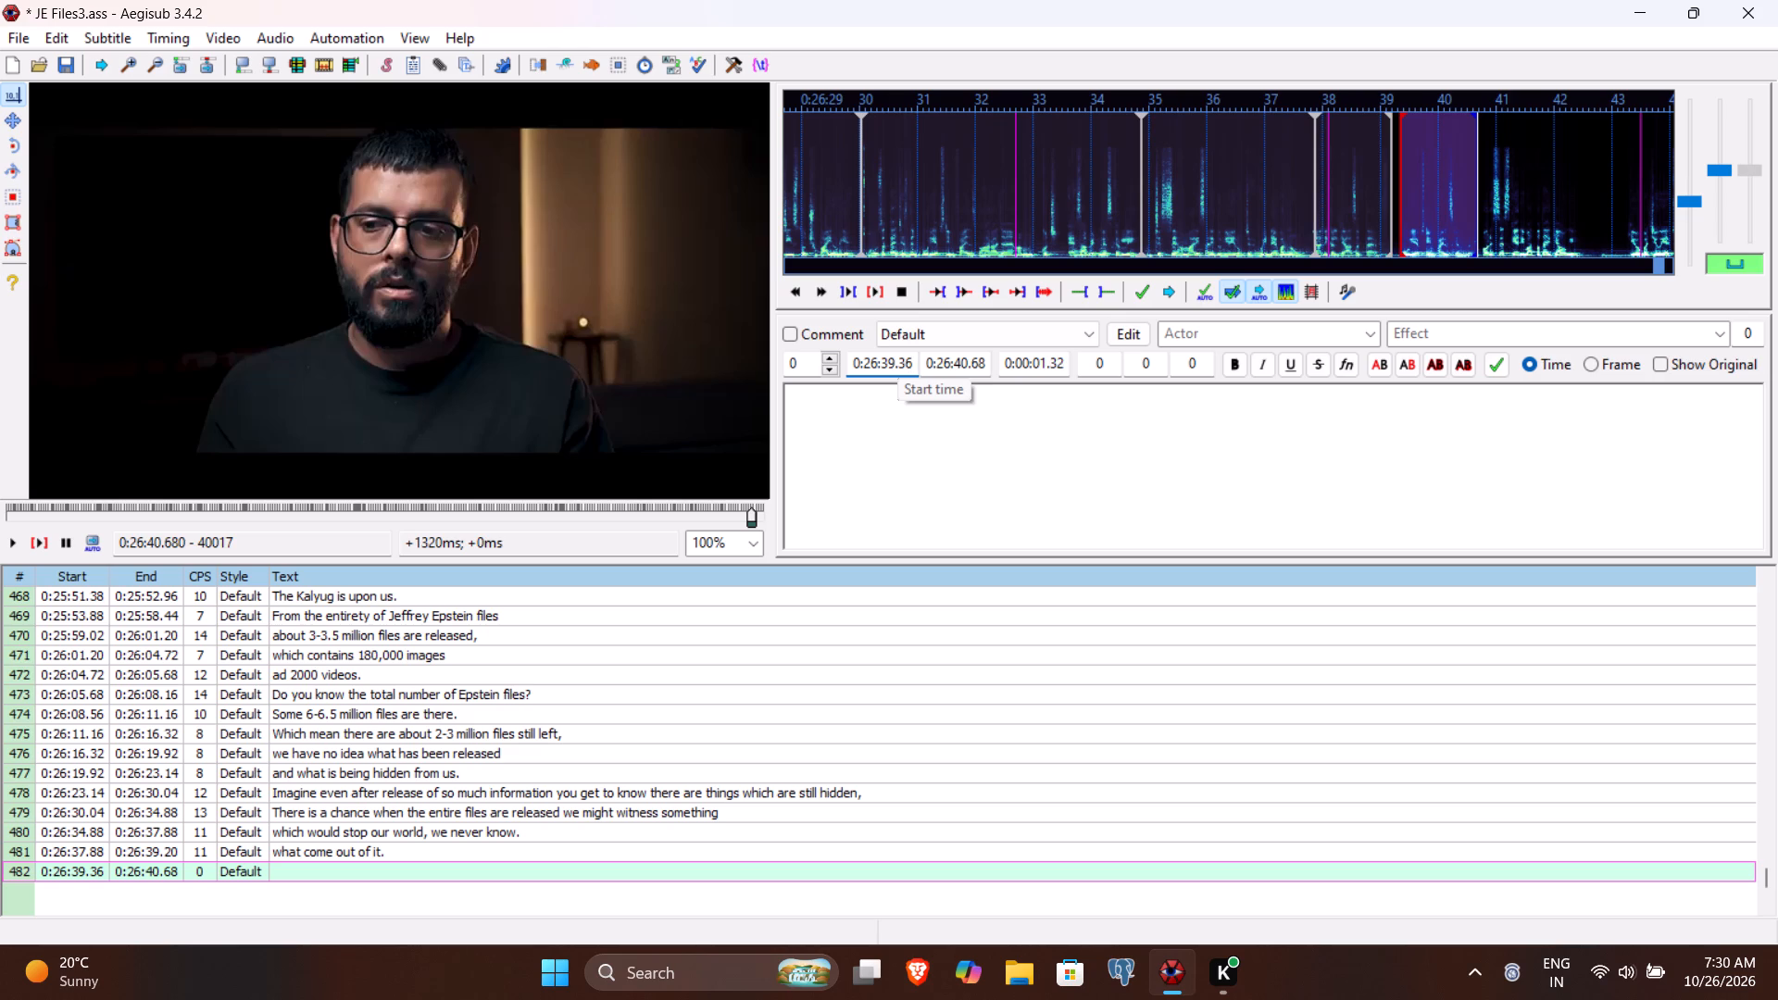
Enter "in the whole Epstein files." as line 482's text and commit it to start line 483.
{"action": "left_click", "coordinate": [878, 449]}
{"action": "type", "text": "in the"}
{"action": "key", "text": "space"}
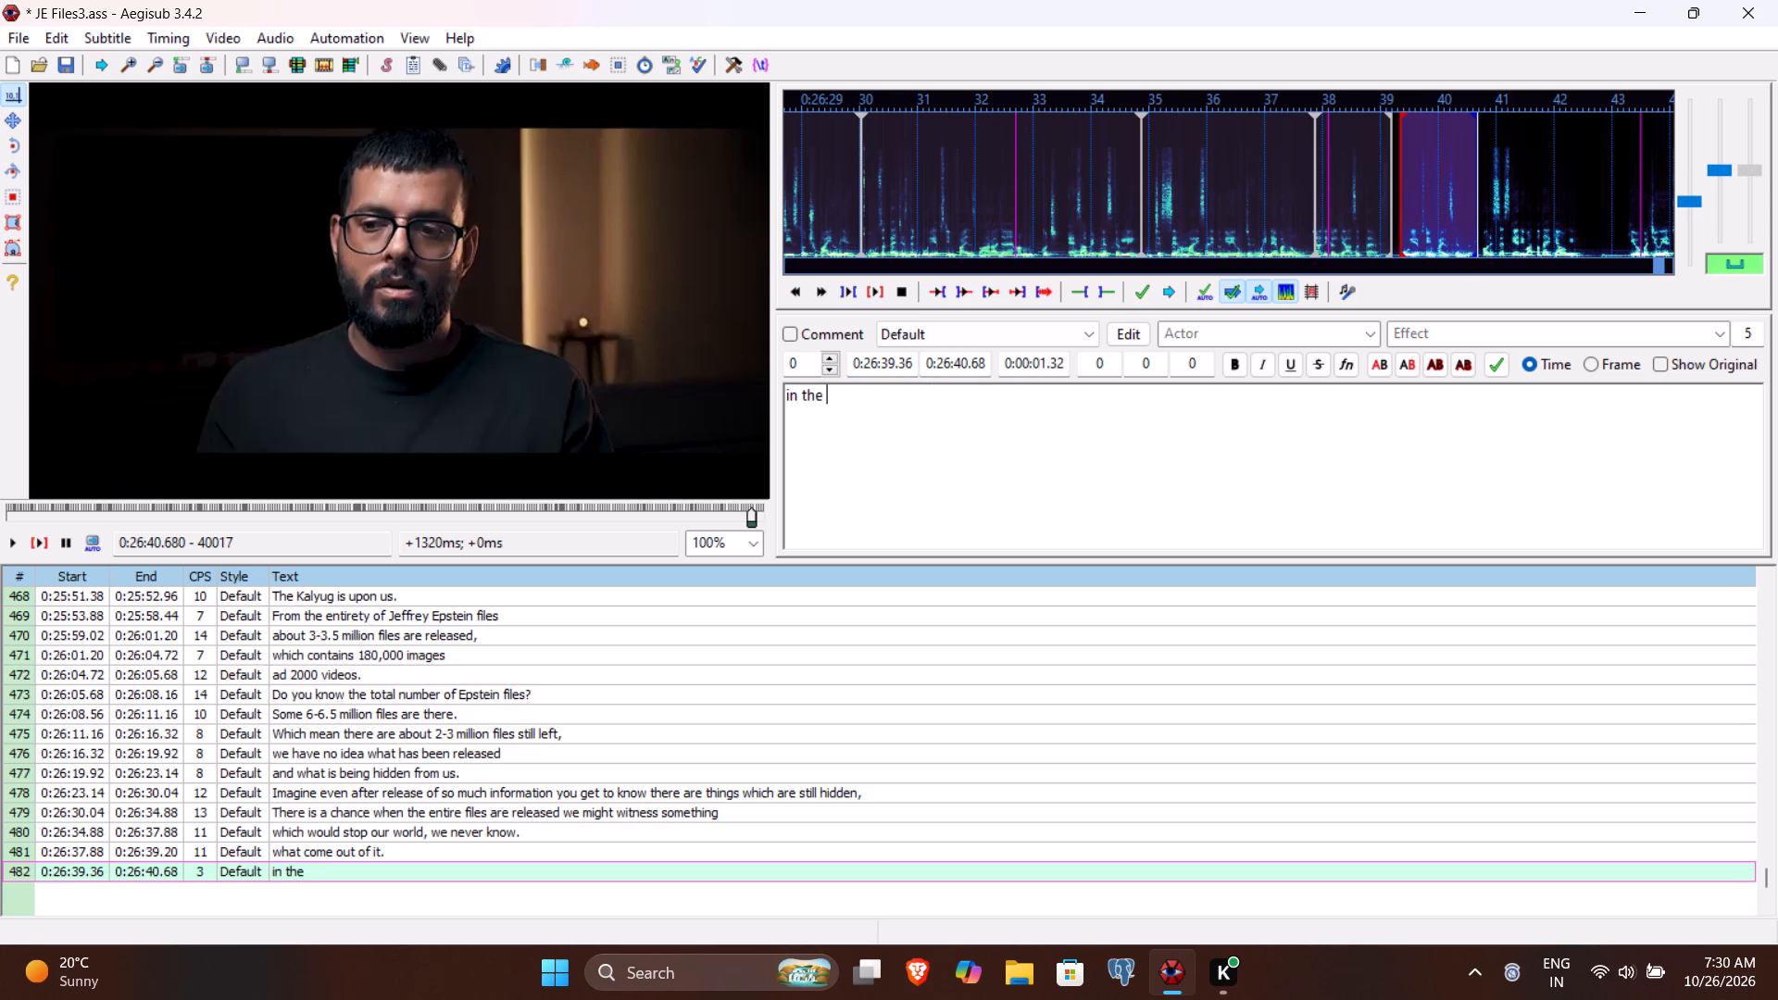
{"action": "key", "text": "w"}
{"action": "key", "text": "h"}
{"action": "type", "text": "ole"}
{"action": "key", "text": "space"}
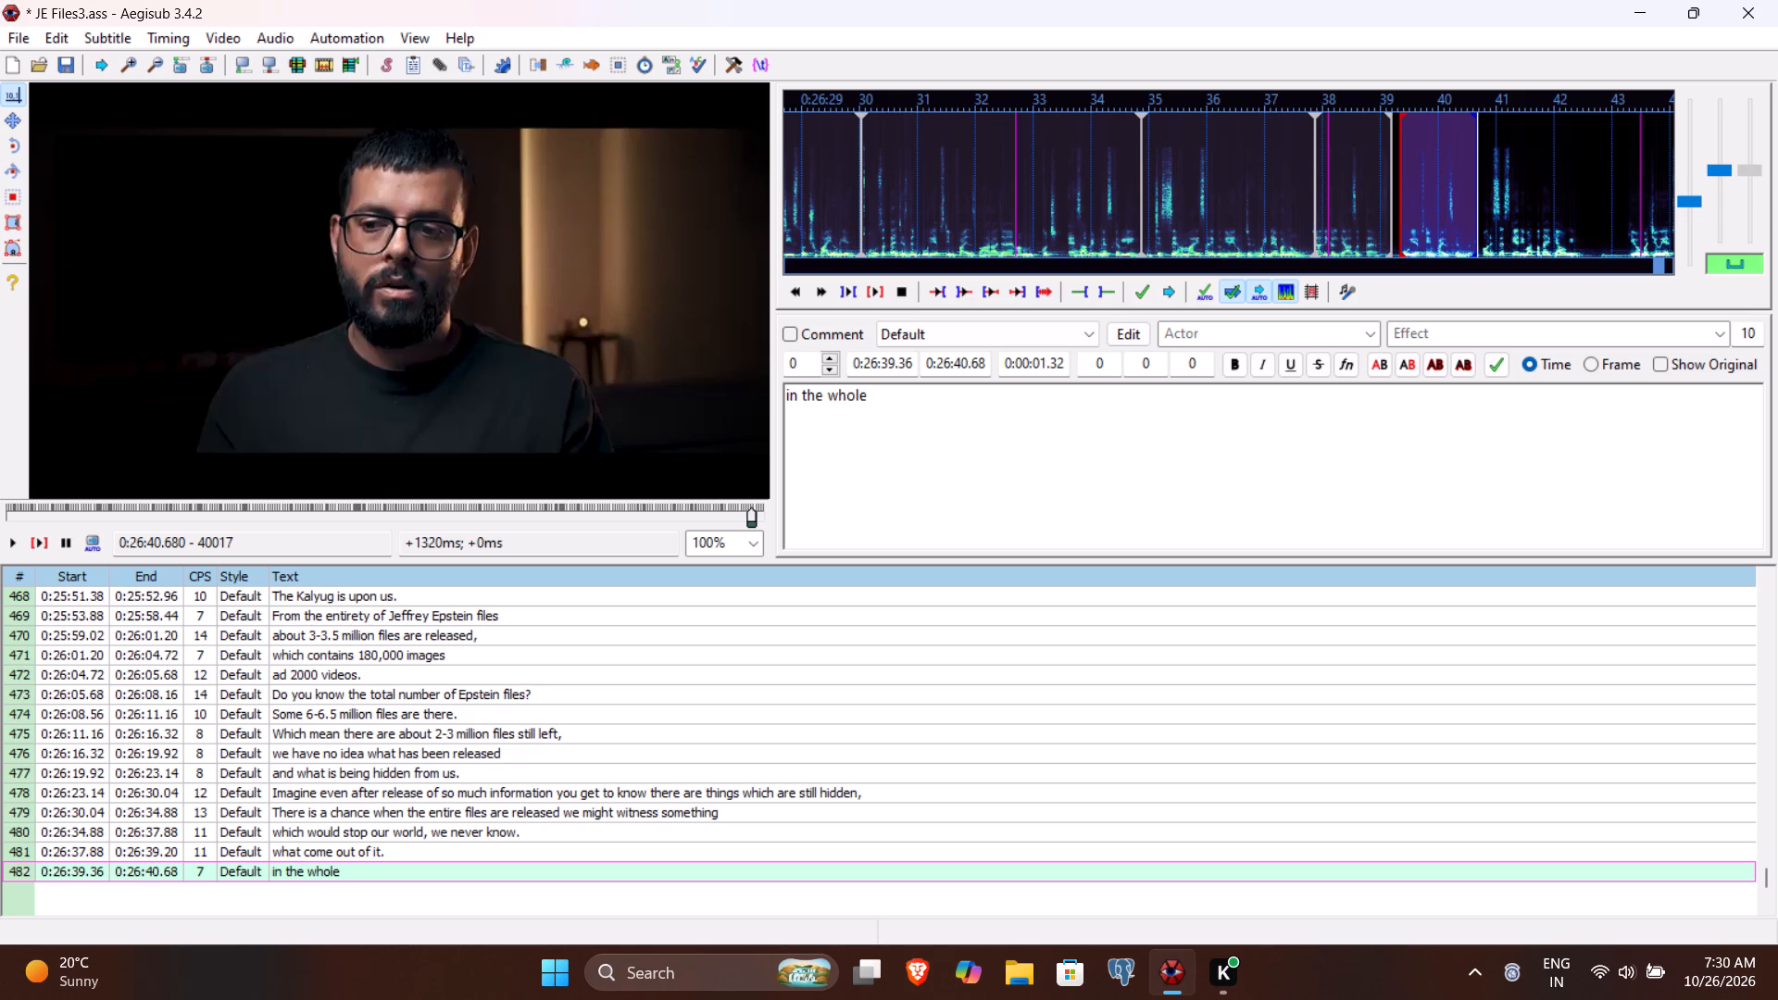
{"action": "key", "text": "shift+e"}
{"action": "type", "text": "pstein files."}
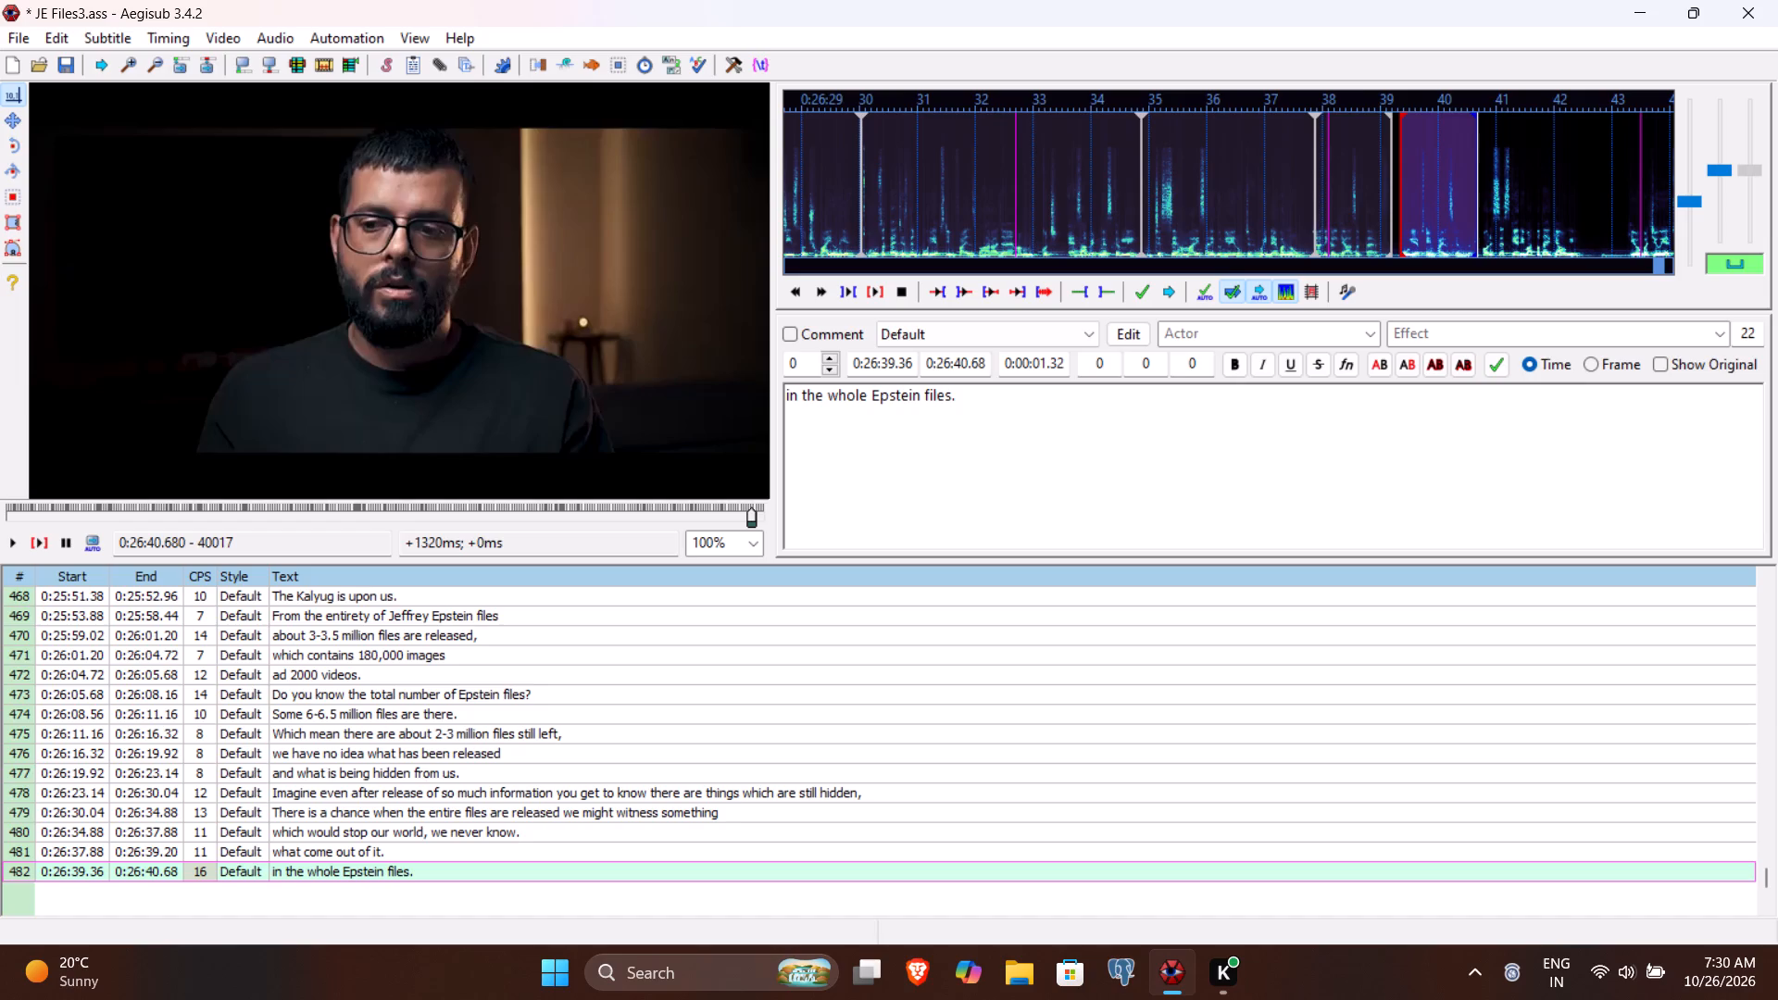
{"action": "key", "text": "Return"}
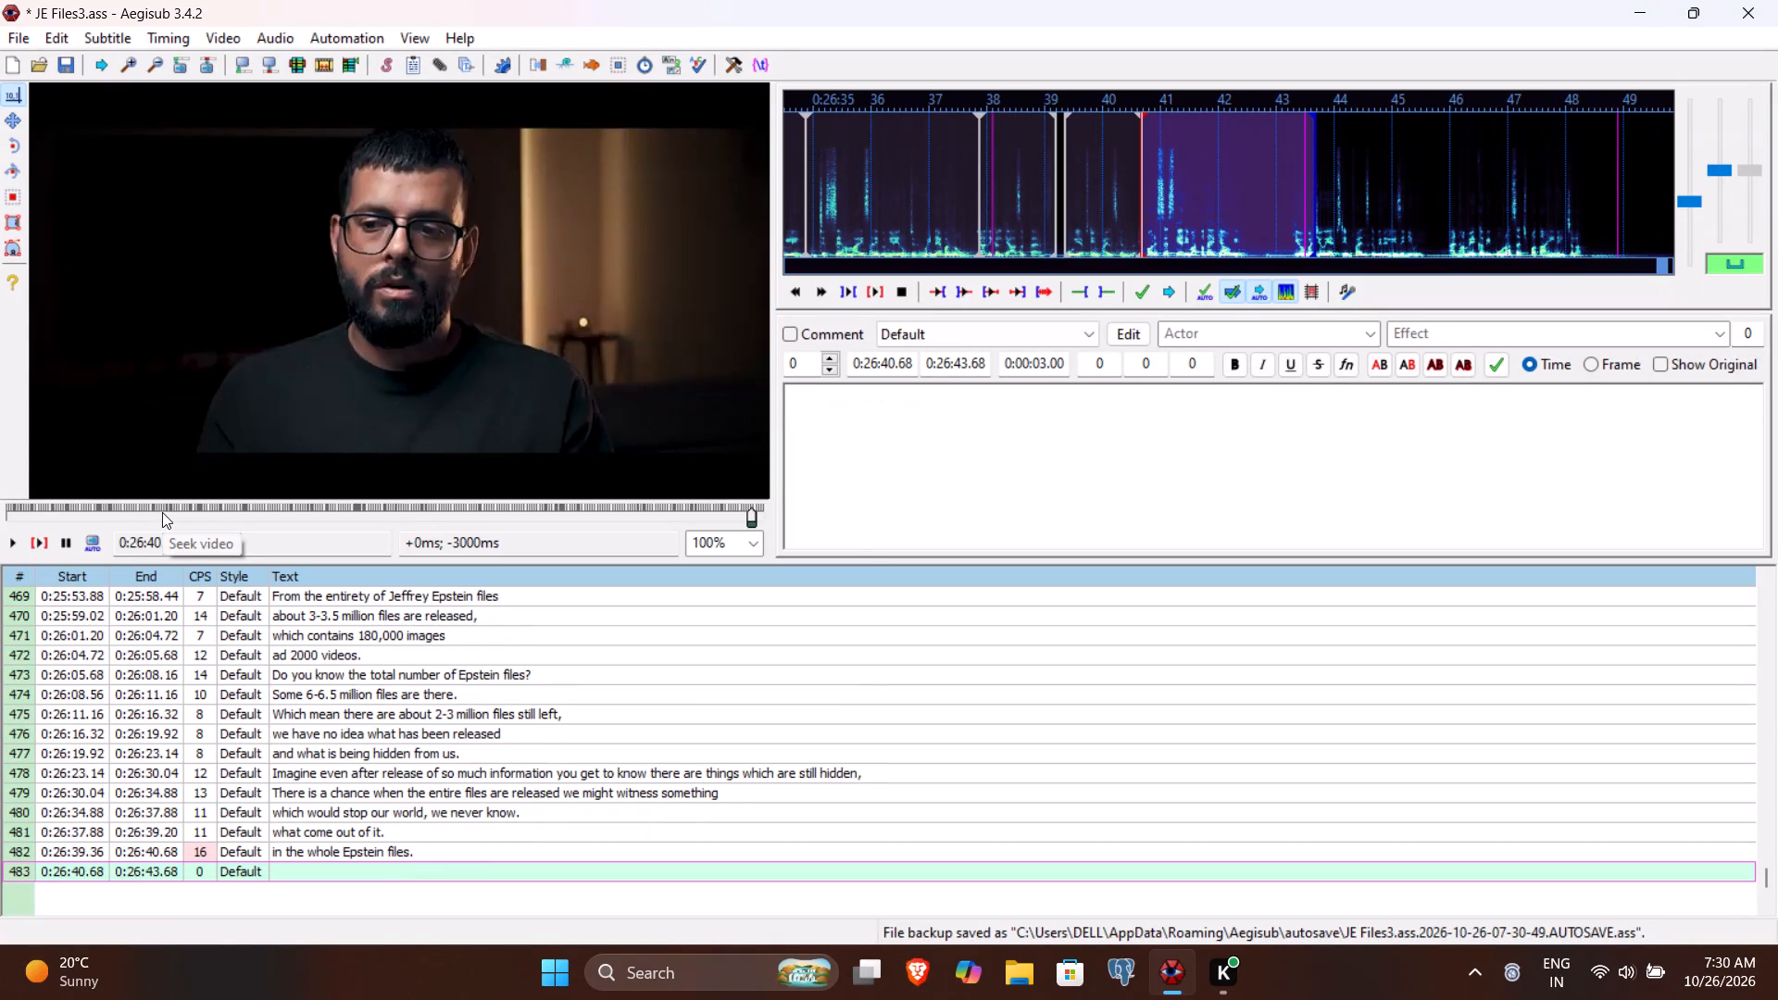
Play the empty line 483 to find where its speech ends, and set the line's end time to 0:26:42.54.
{"action": "left_click", "coordinate": [31, 536]}
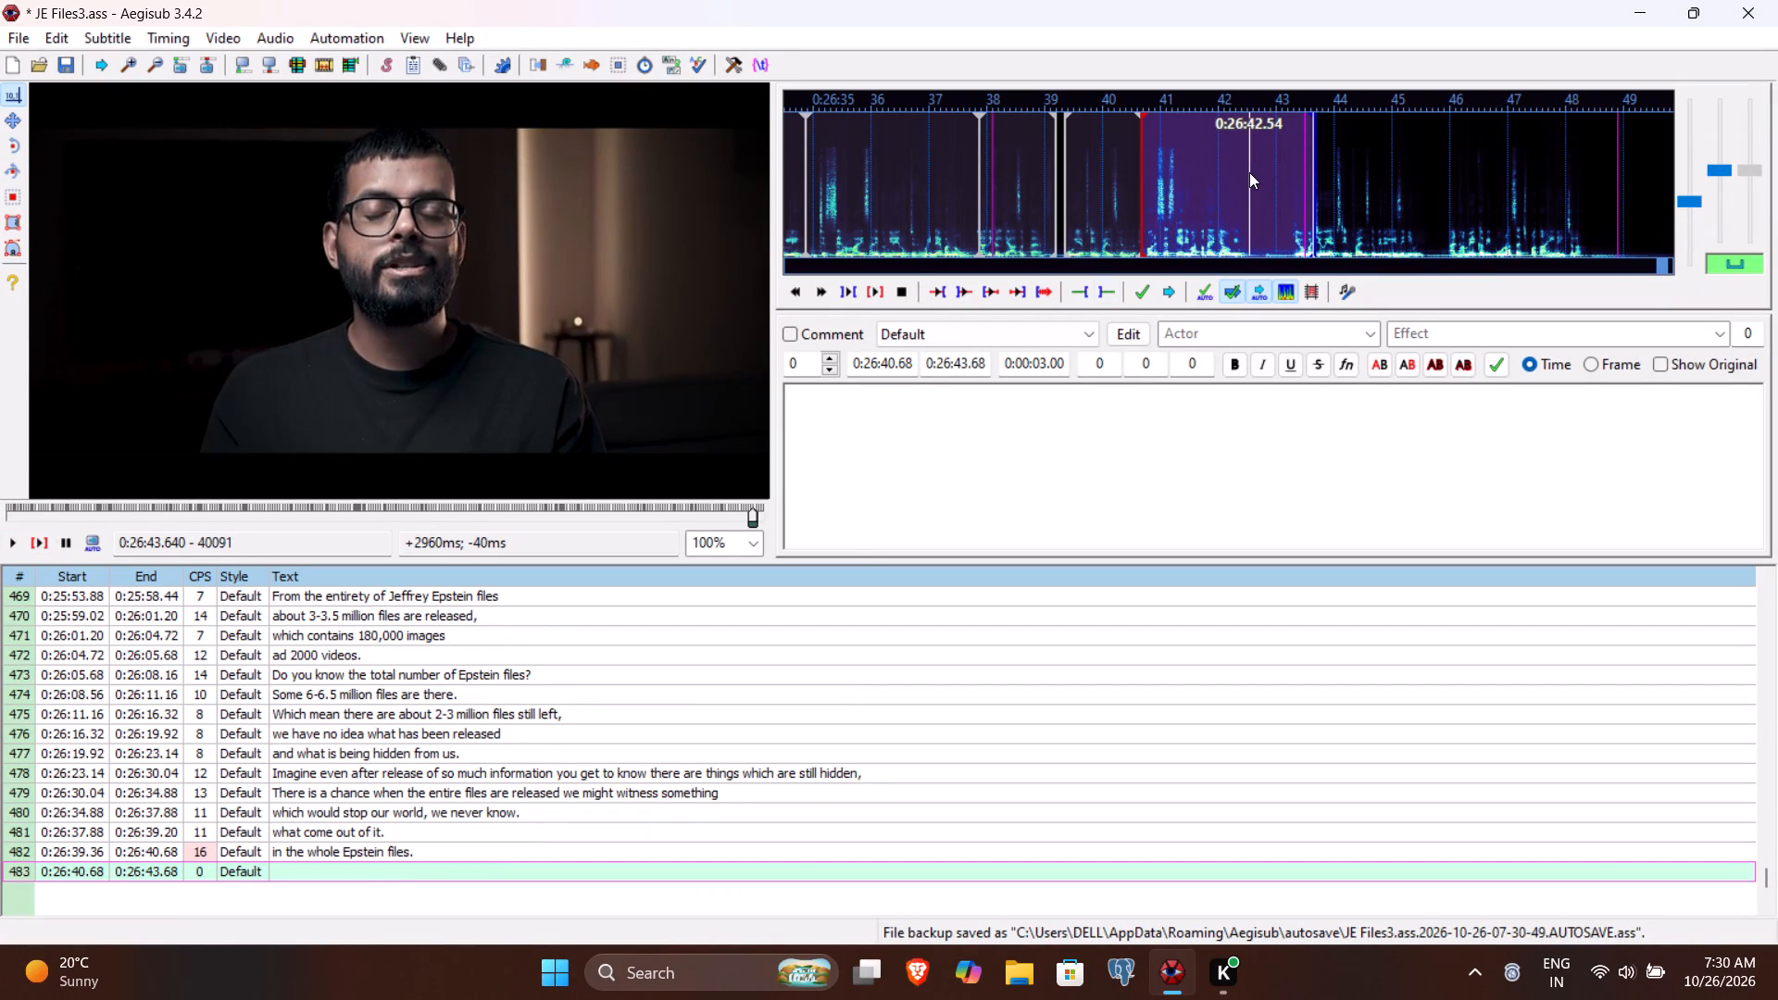
{"action": "left_click", "coordinate": [958, 368]}
{"action": "type", "text": "254"}
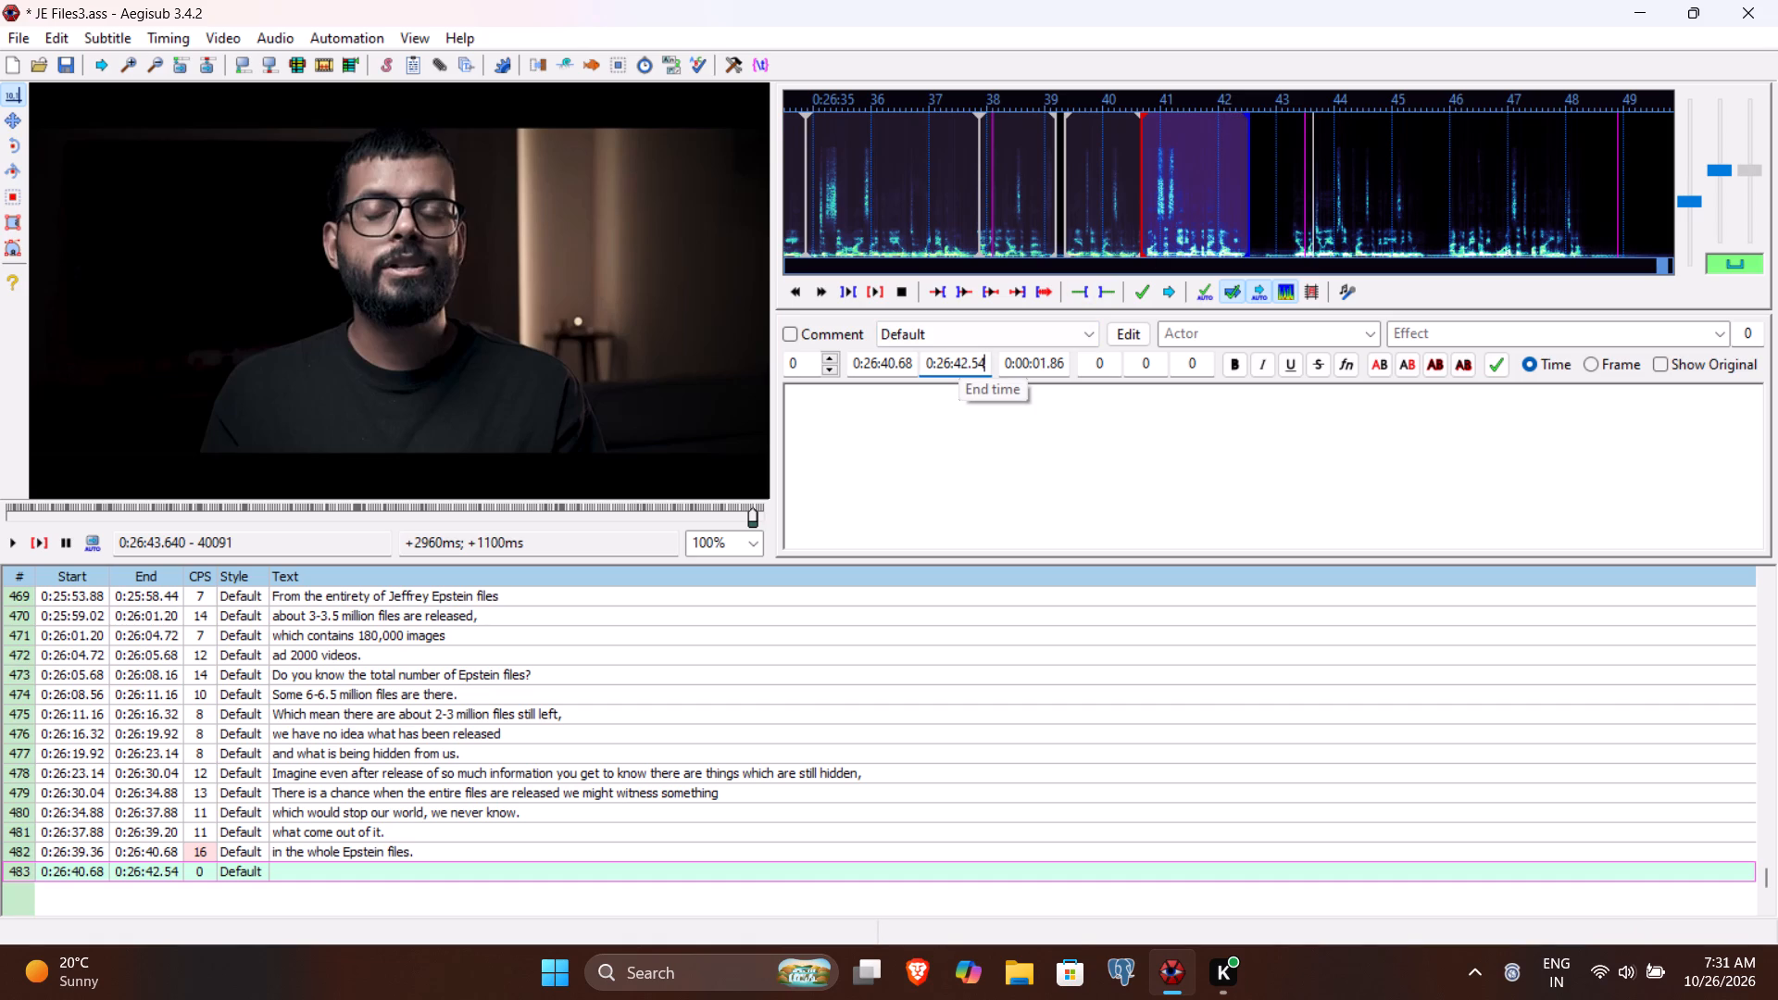
Enter "Do you know what will be more scarier than this?" as line 483's text, play it back and commit it to start line 484.
{"action": "left_click", "coordinate": [961, 431]}
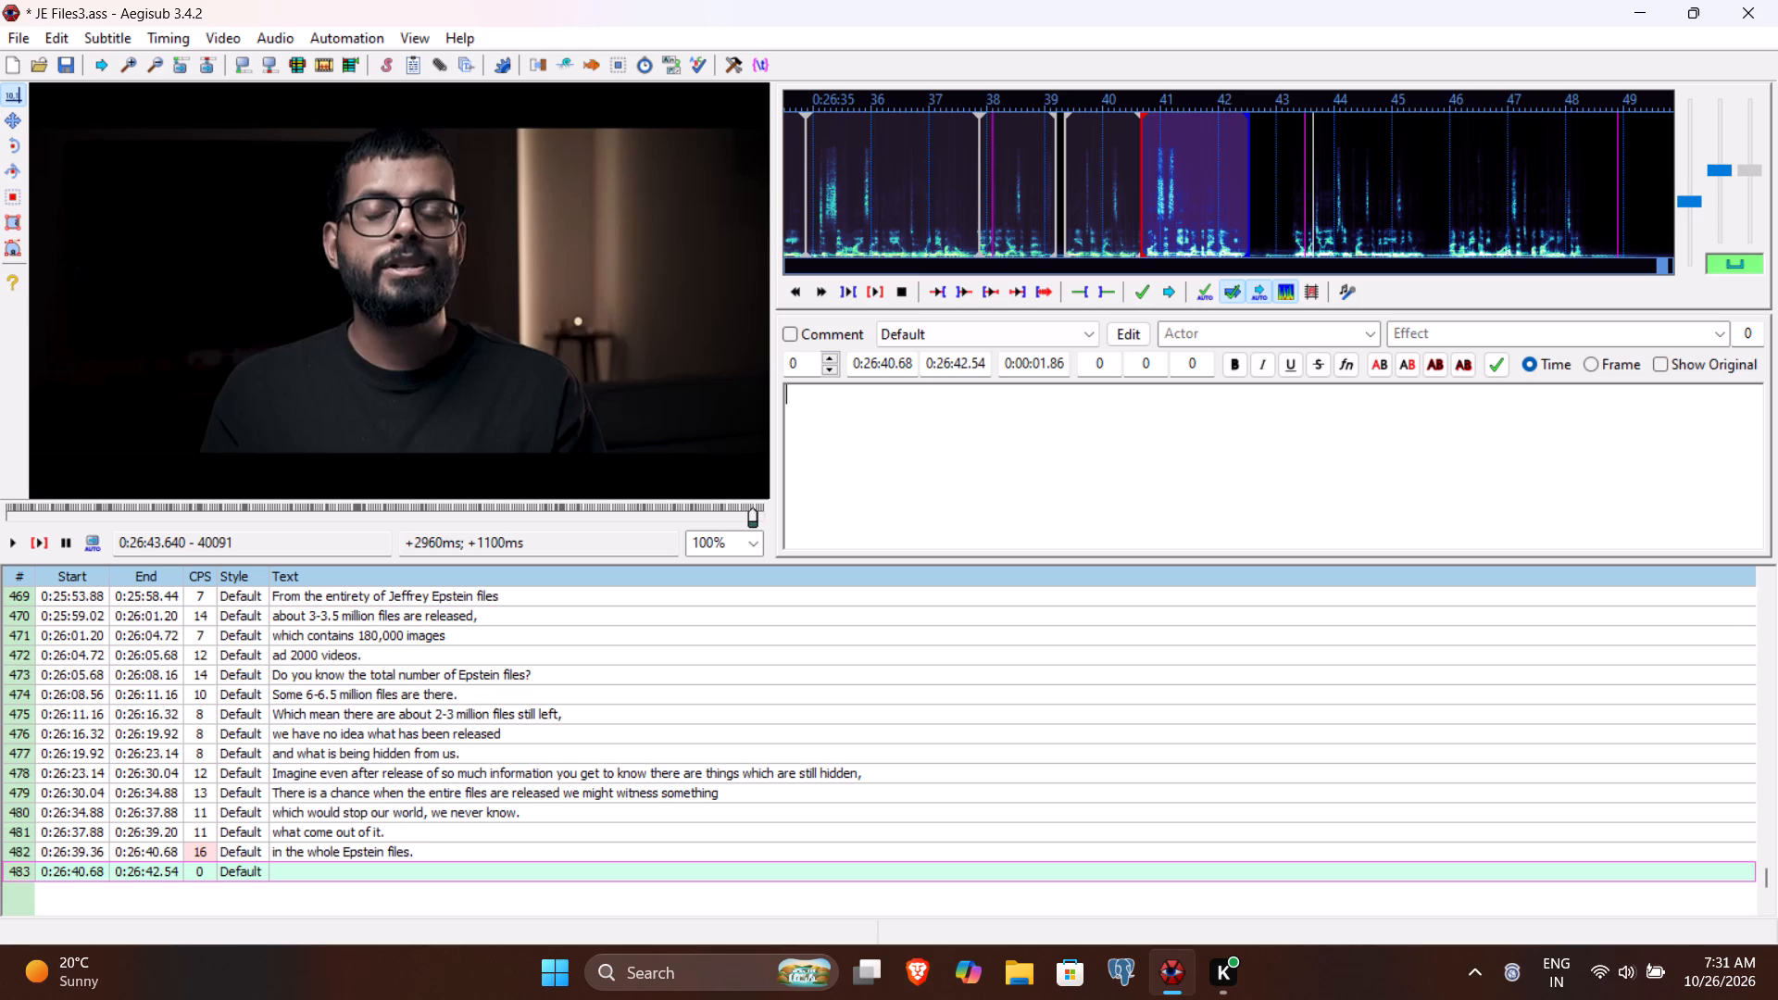
{"action": "left_click", "coordinate": [961, 431]}
{"action": "type", "text": "Do you know what will be more scarier t"}
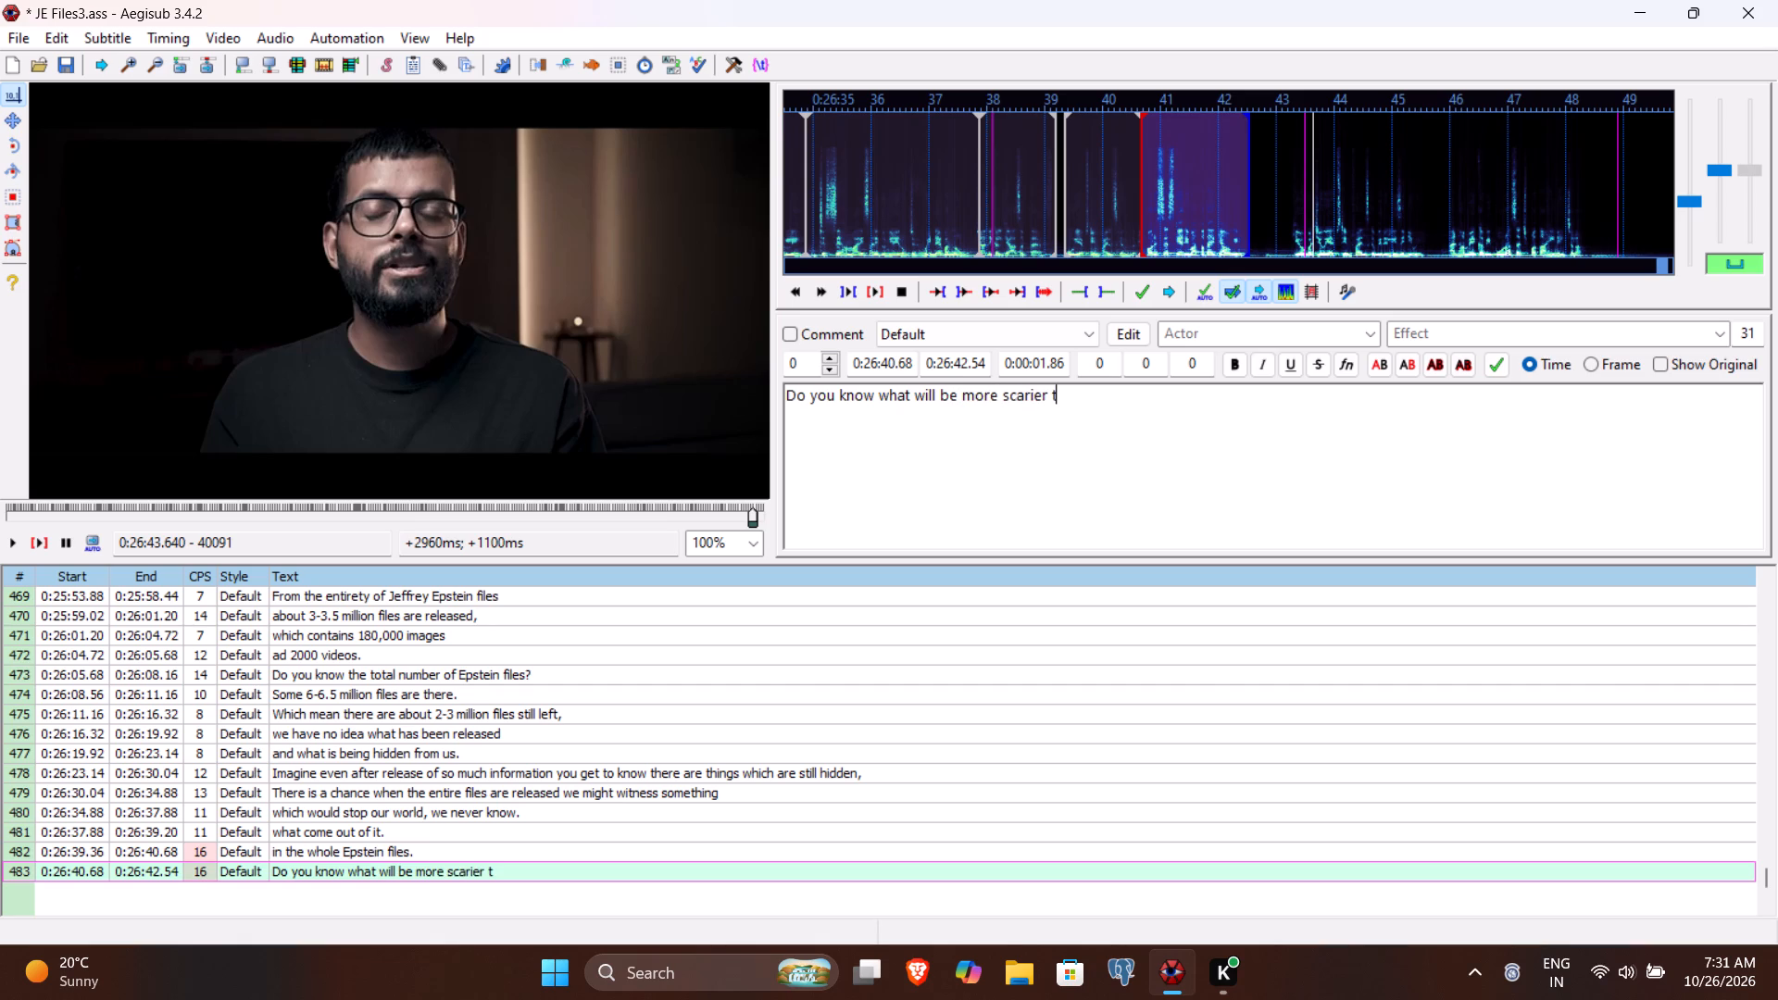
{"action": "key", "text": "h"}
{"action": "type", "text": "an this"}
{"action": "key", "text": "shift+question"}
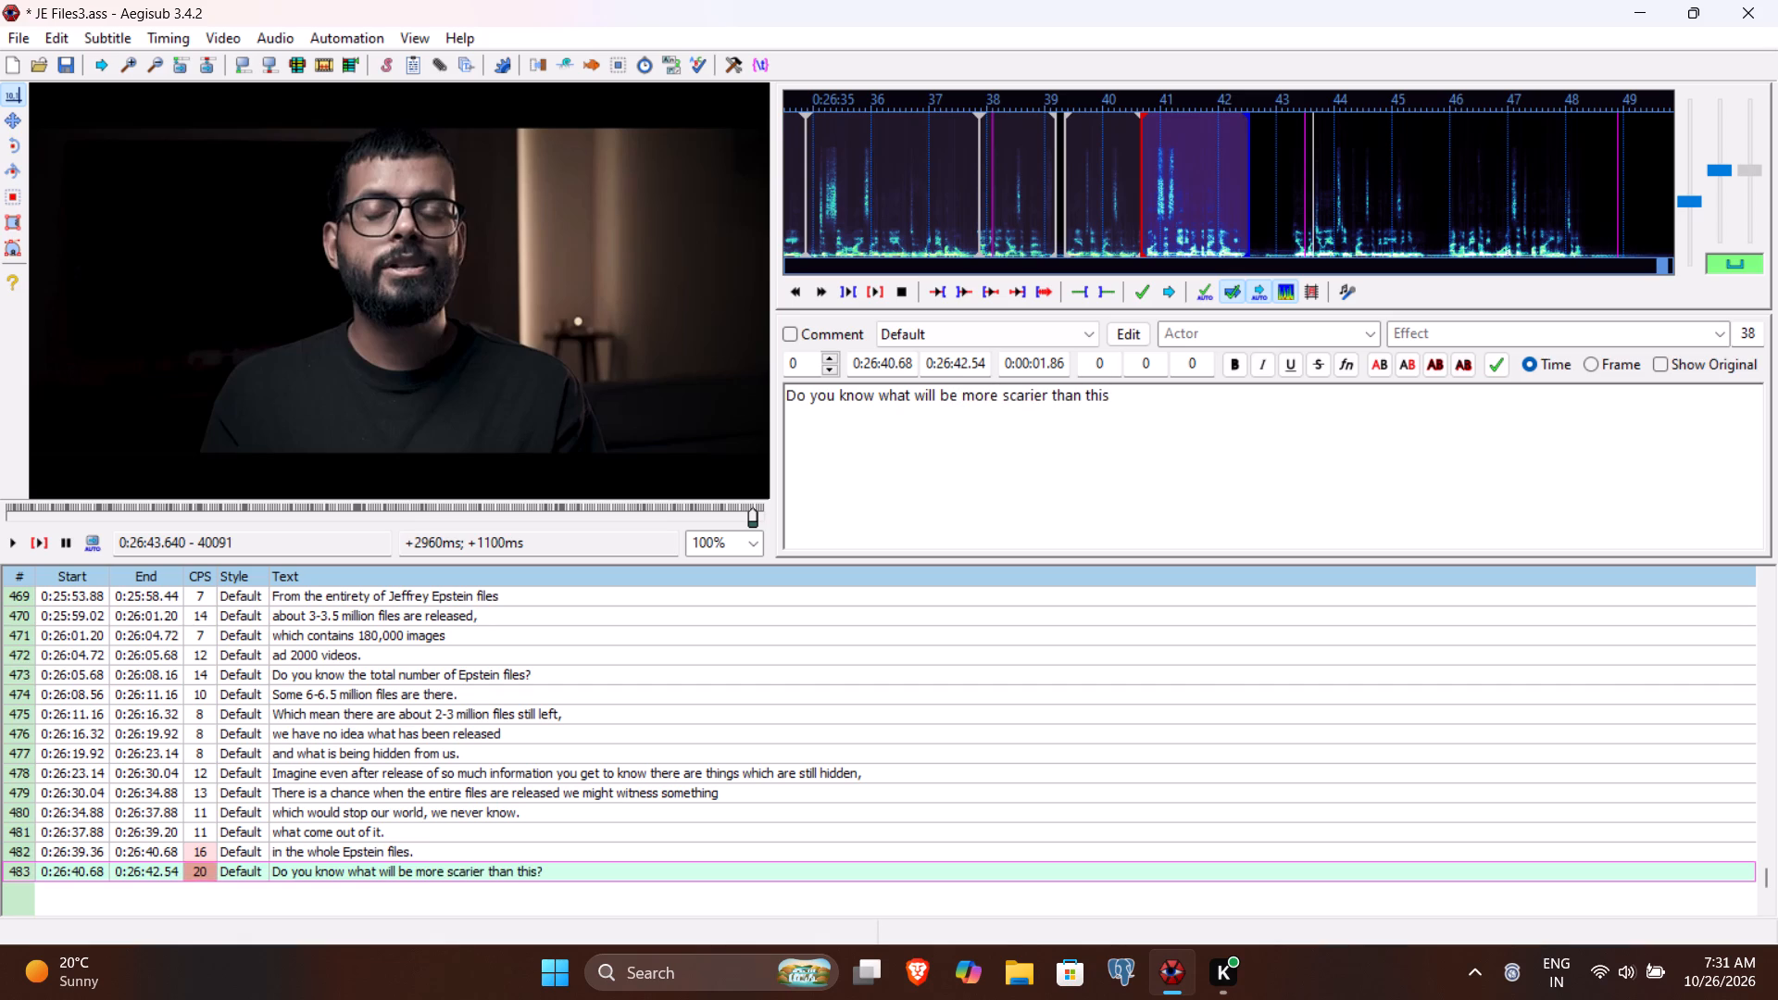
{"action": "left_click", "coordinate": [36, 535]}
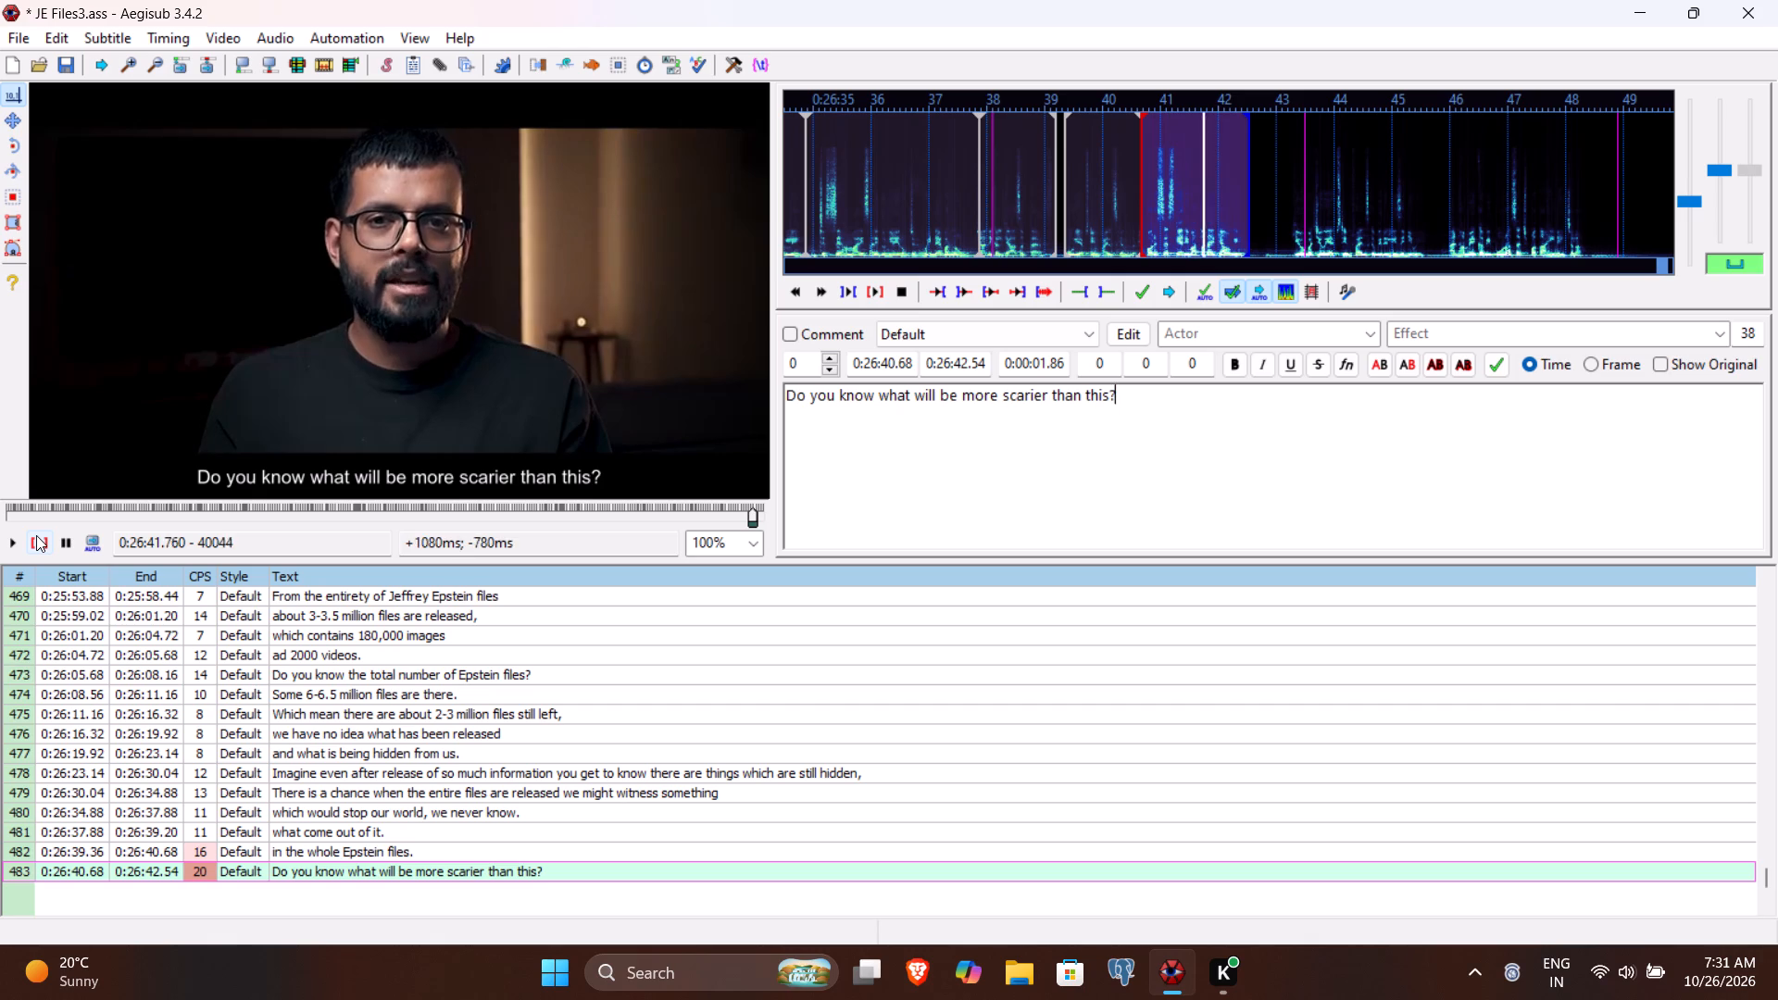
{"action": "key", "text": "Return"}
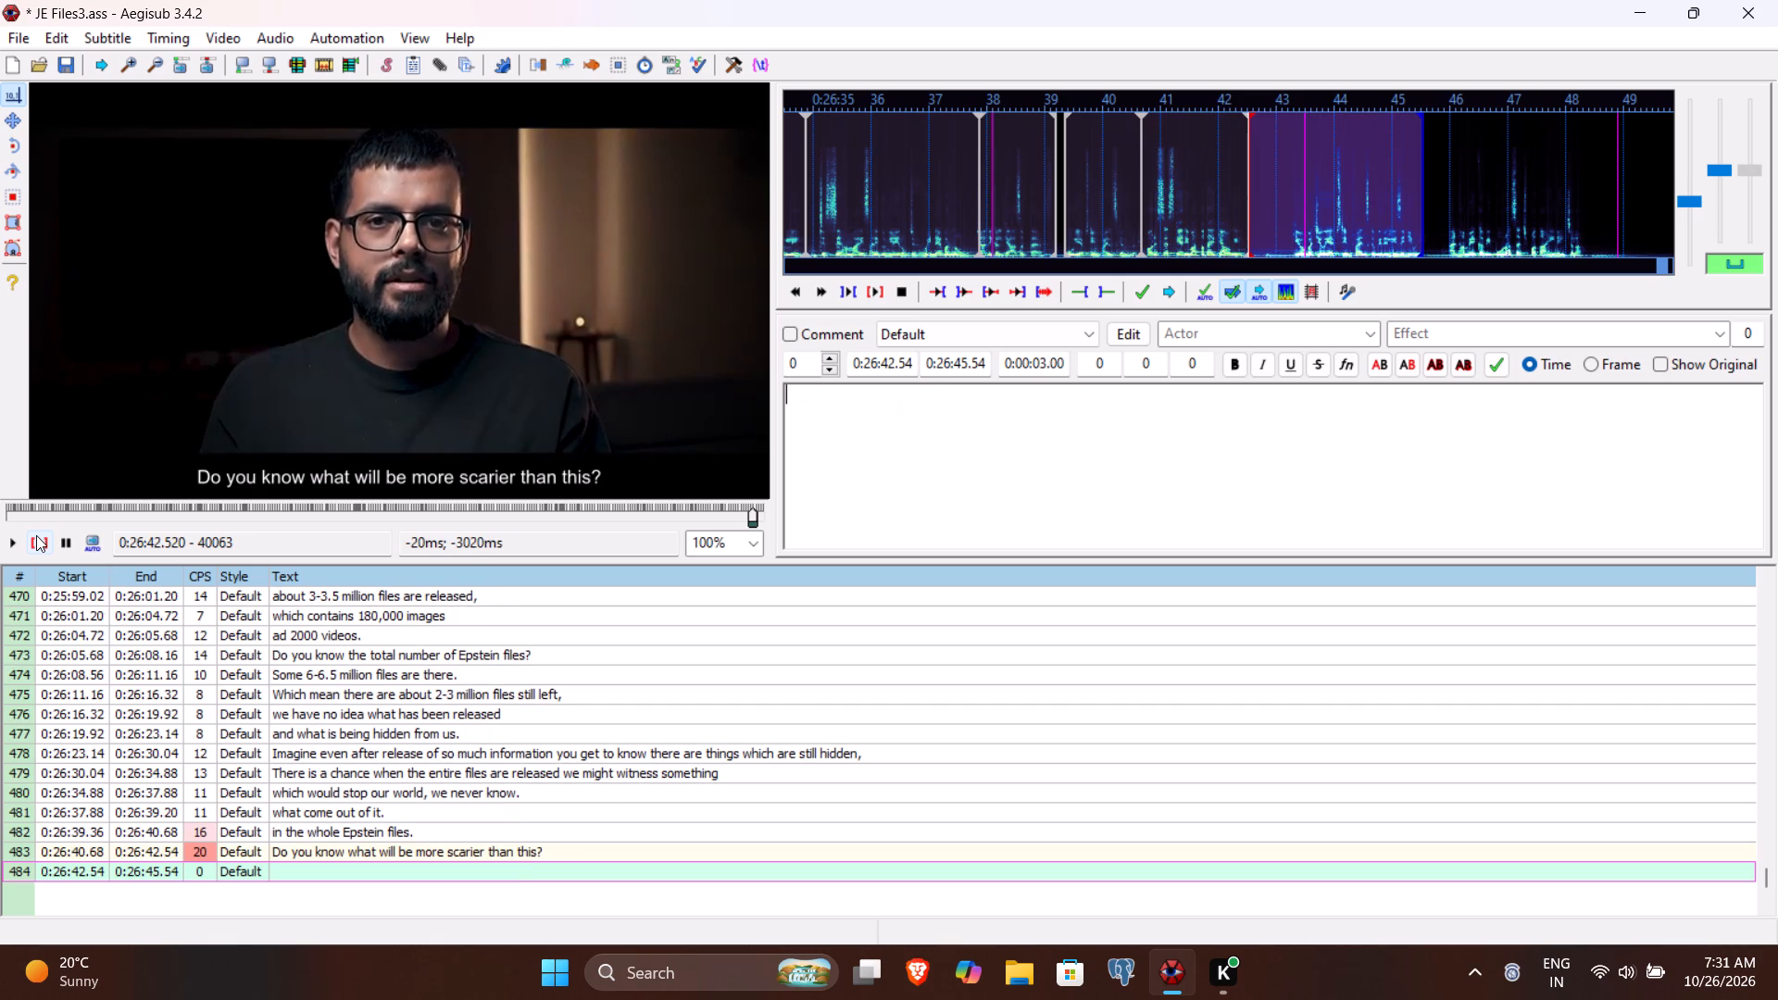
Play the empty line 484 to find where its speech begins, and set the line's start time to 0:26:43.28.
{"action": "left_click", "coordinate": [44, 541]}
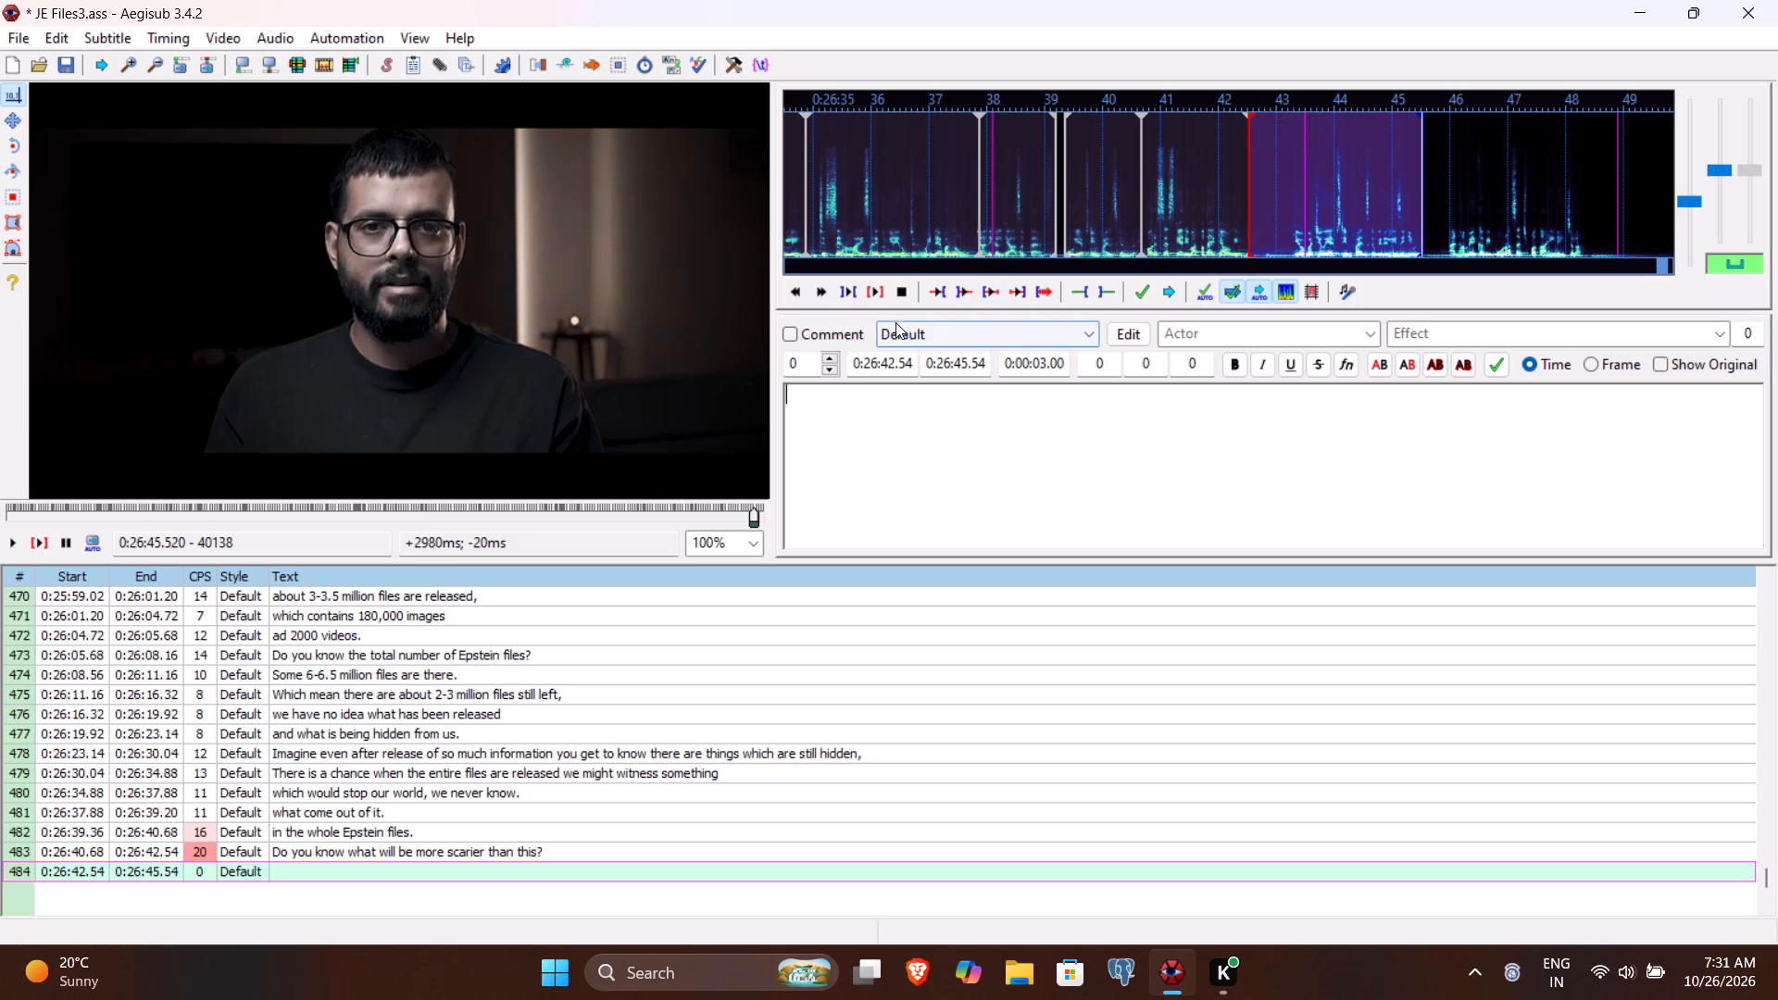
{"action": "left_click", "coordinate": [890, 366]}
{"action": "type", "text": "328"}
Enter "that the remaining Epstein files won't be released." as line 484's text, play it back and commit it to start line 485.
{"action": "left_click", "coordinate": [919, 470]}
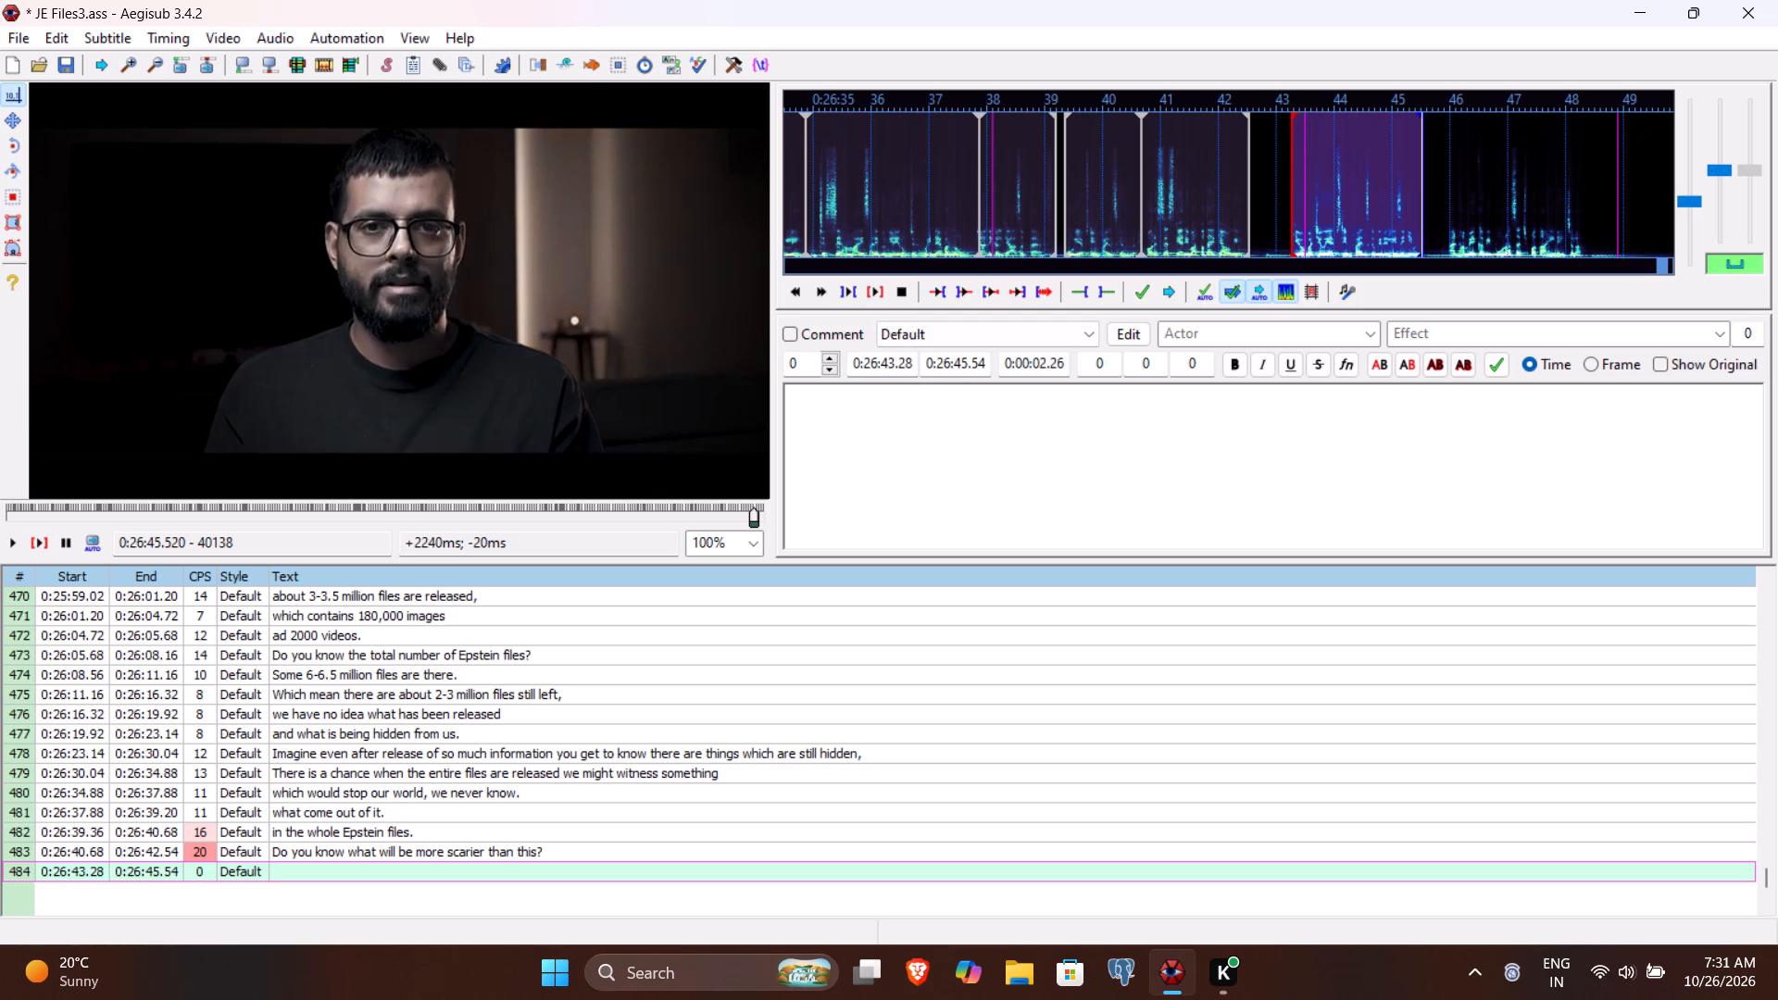
{"action": "type", "text": "that the remaining"}
{"action": "key", "text": "space"}
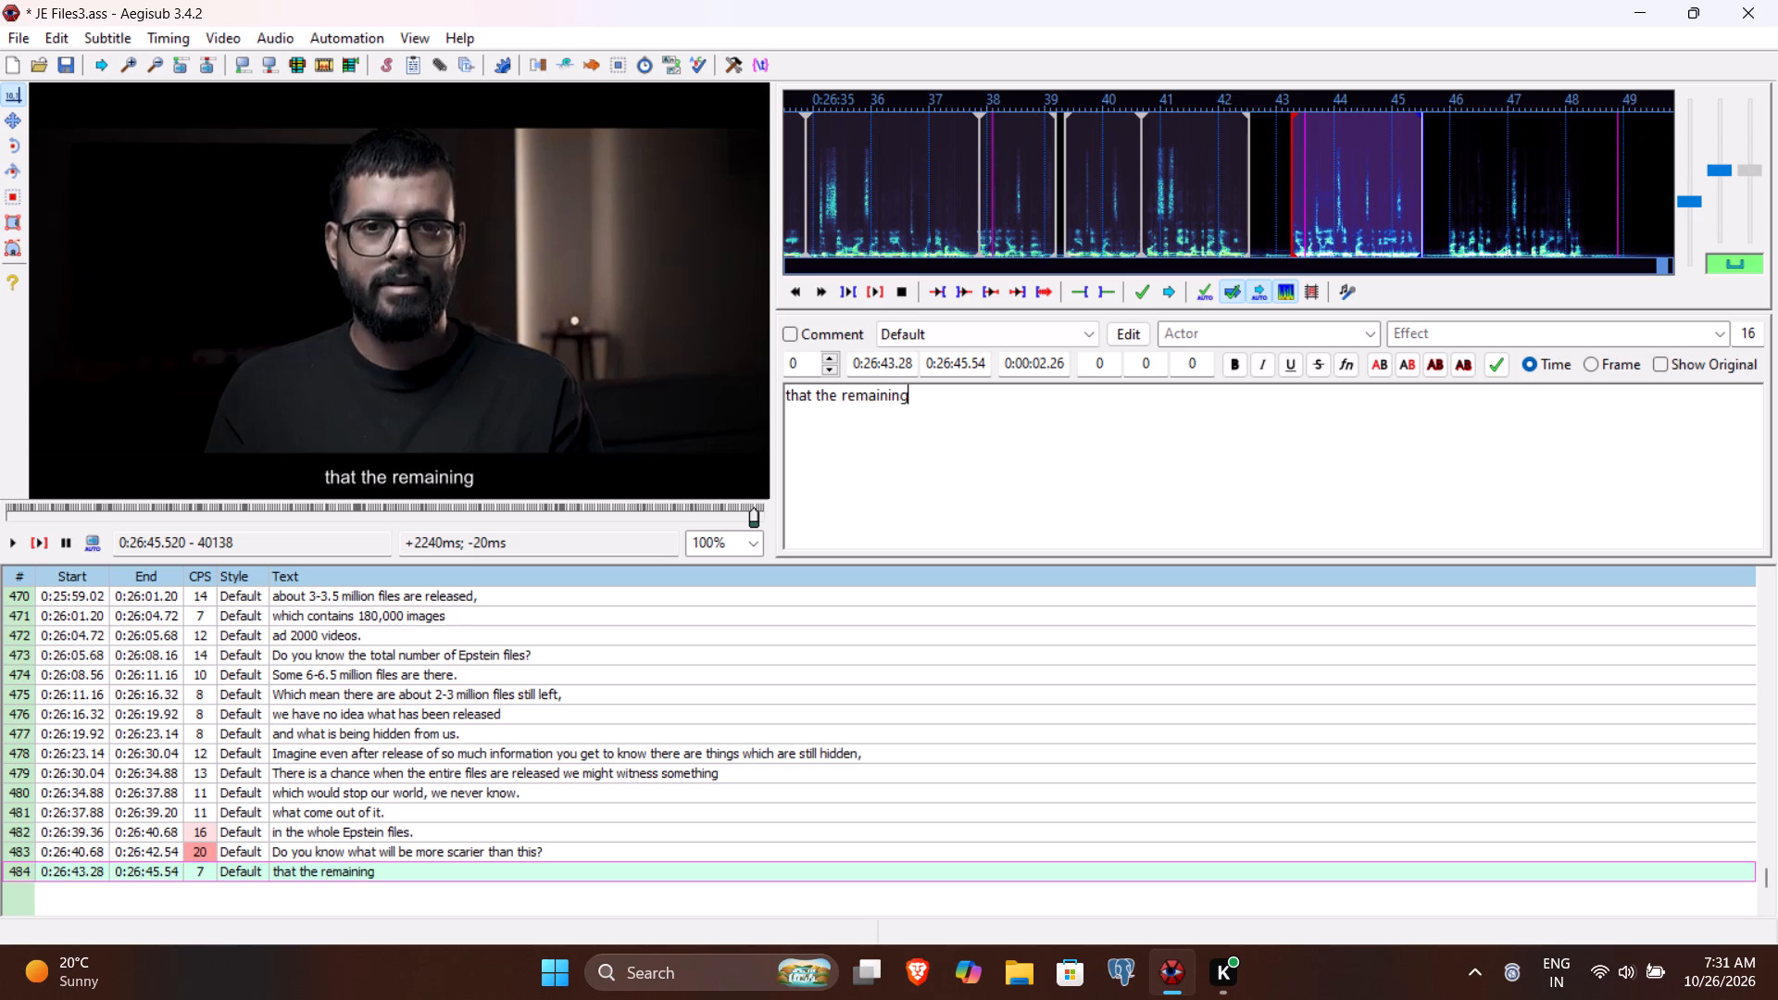
{"action": "type", "text": "Epste"}
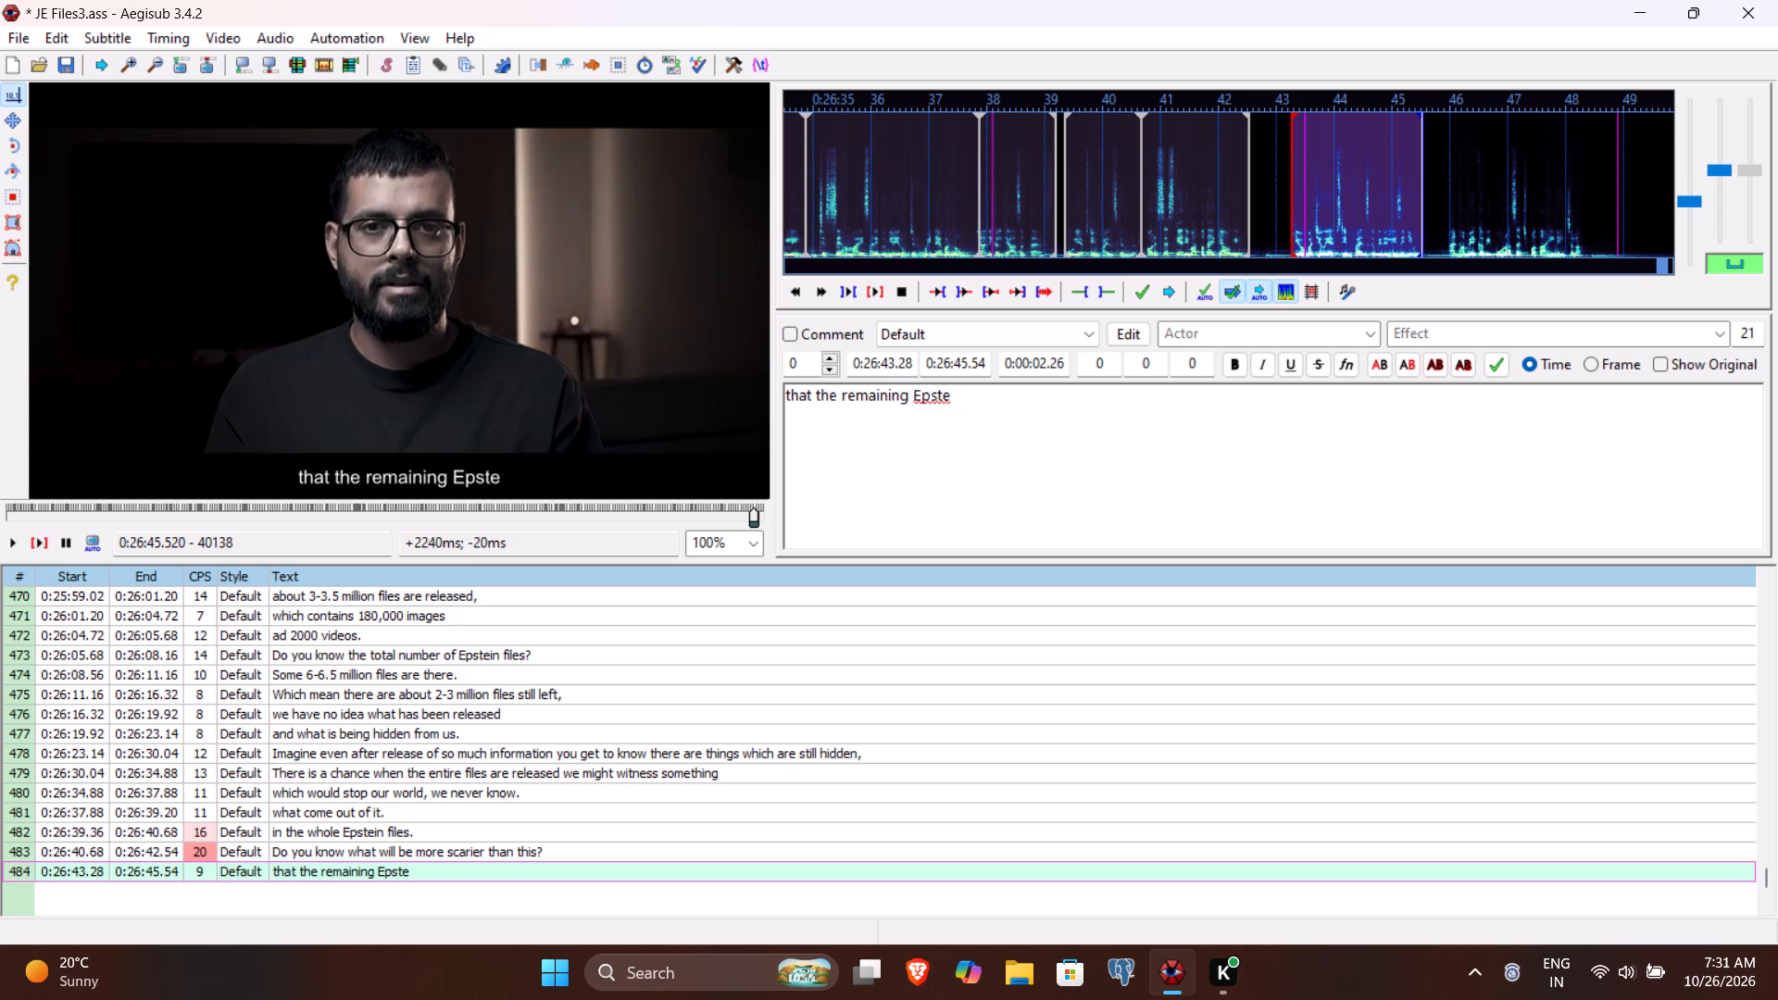
{"action": "type", "text": "in files won't be released"}
{"action": "key", "text": "period"}
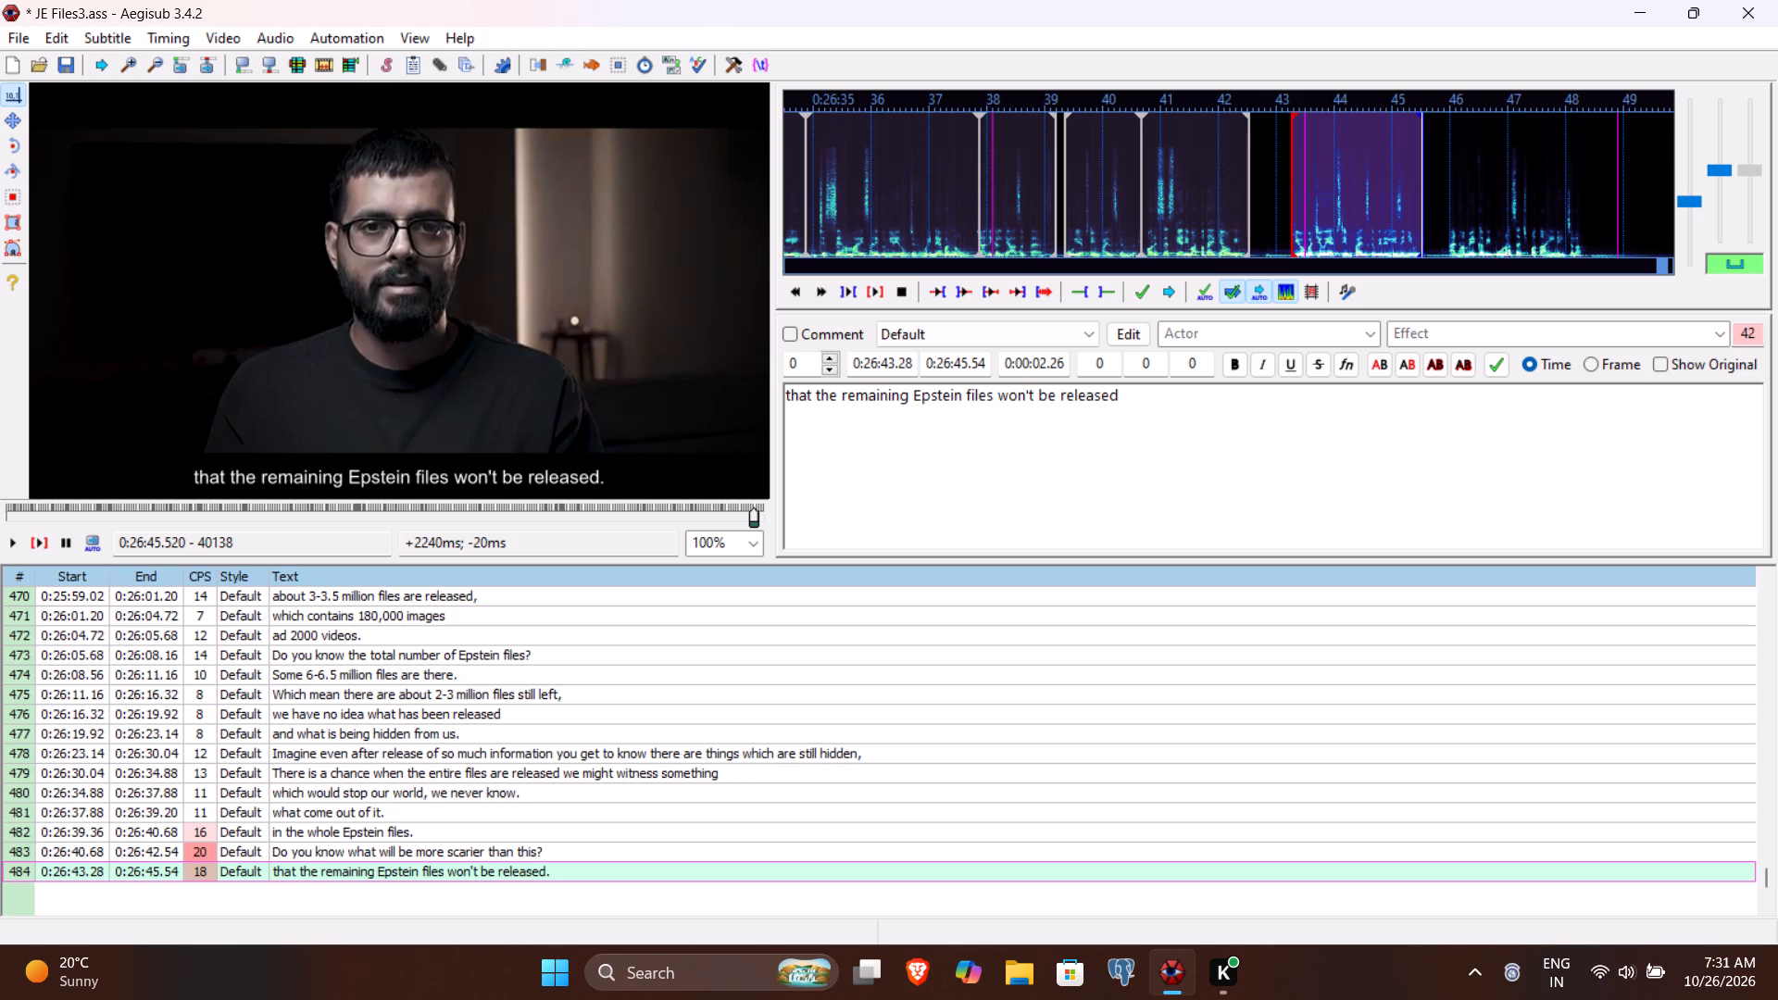
{"action": "left_click", "coordinate": [36, 537]}
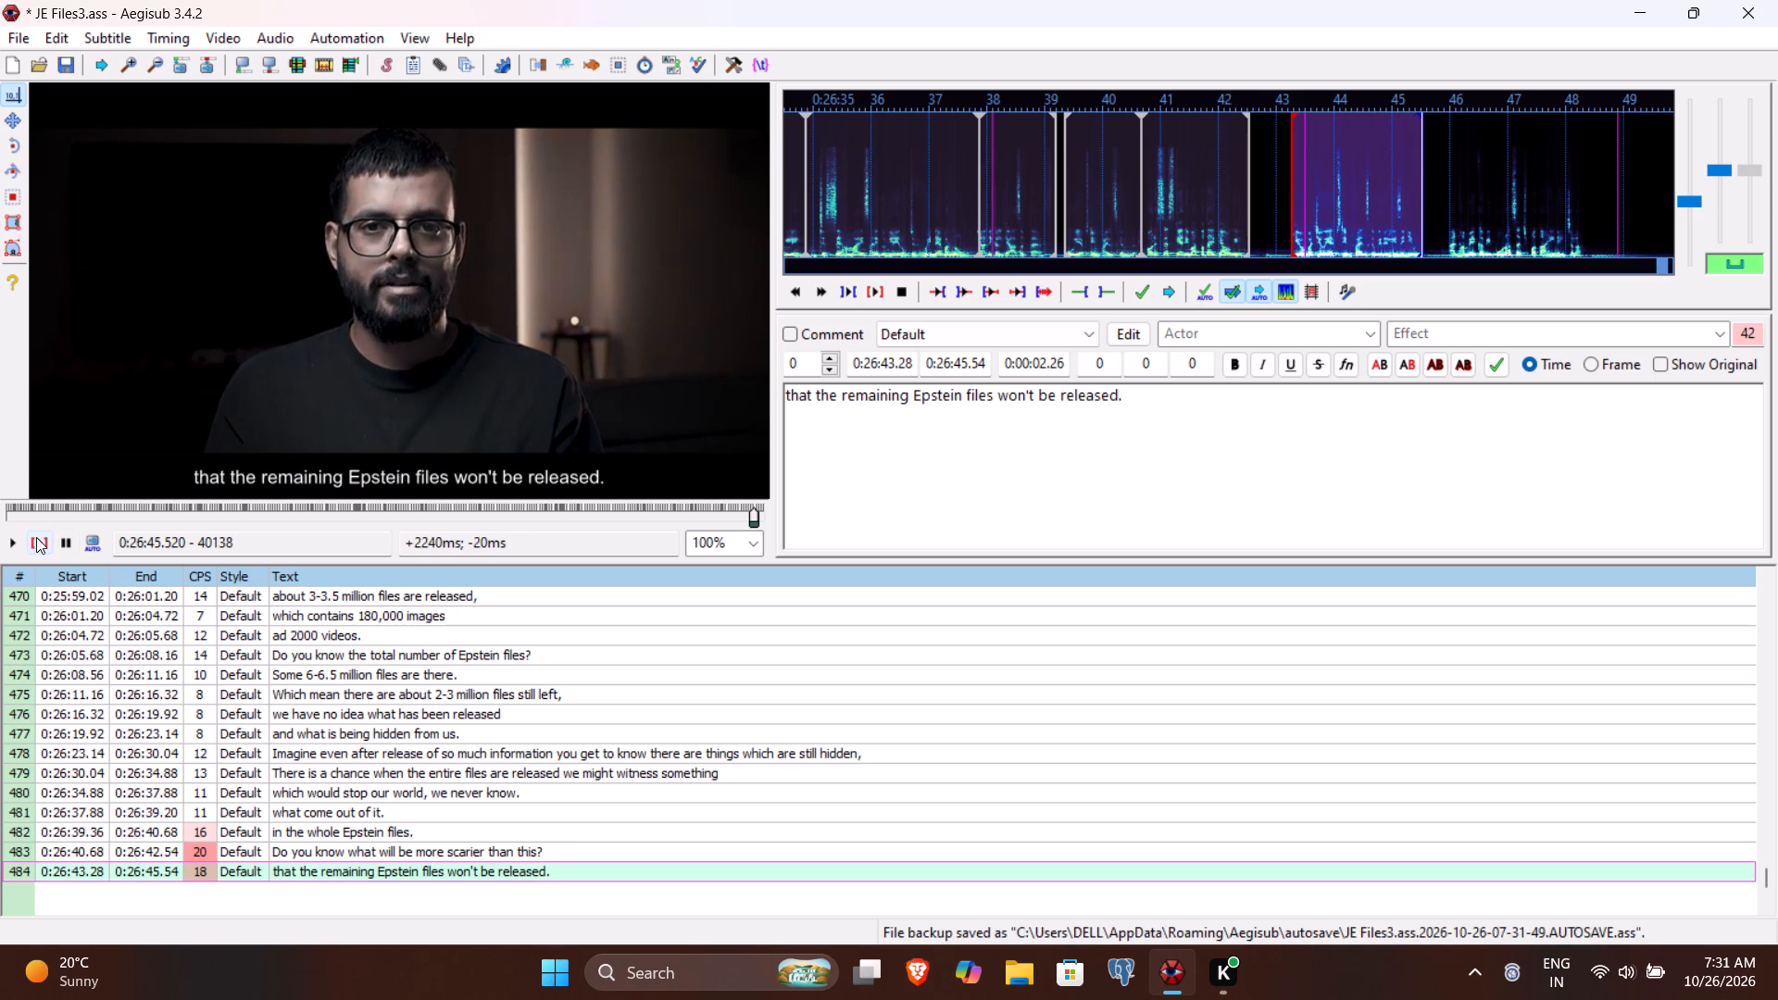
{"action": "key", "text": "Return"}
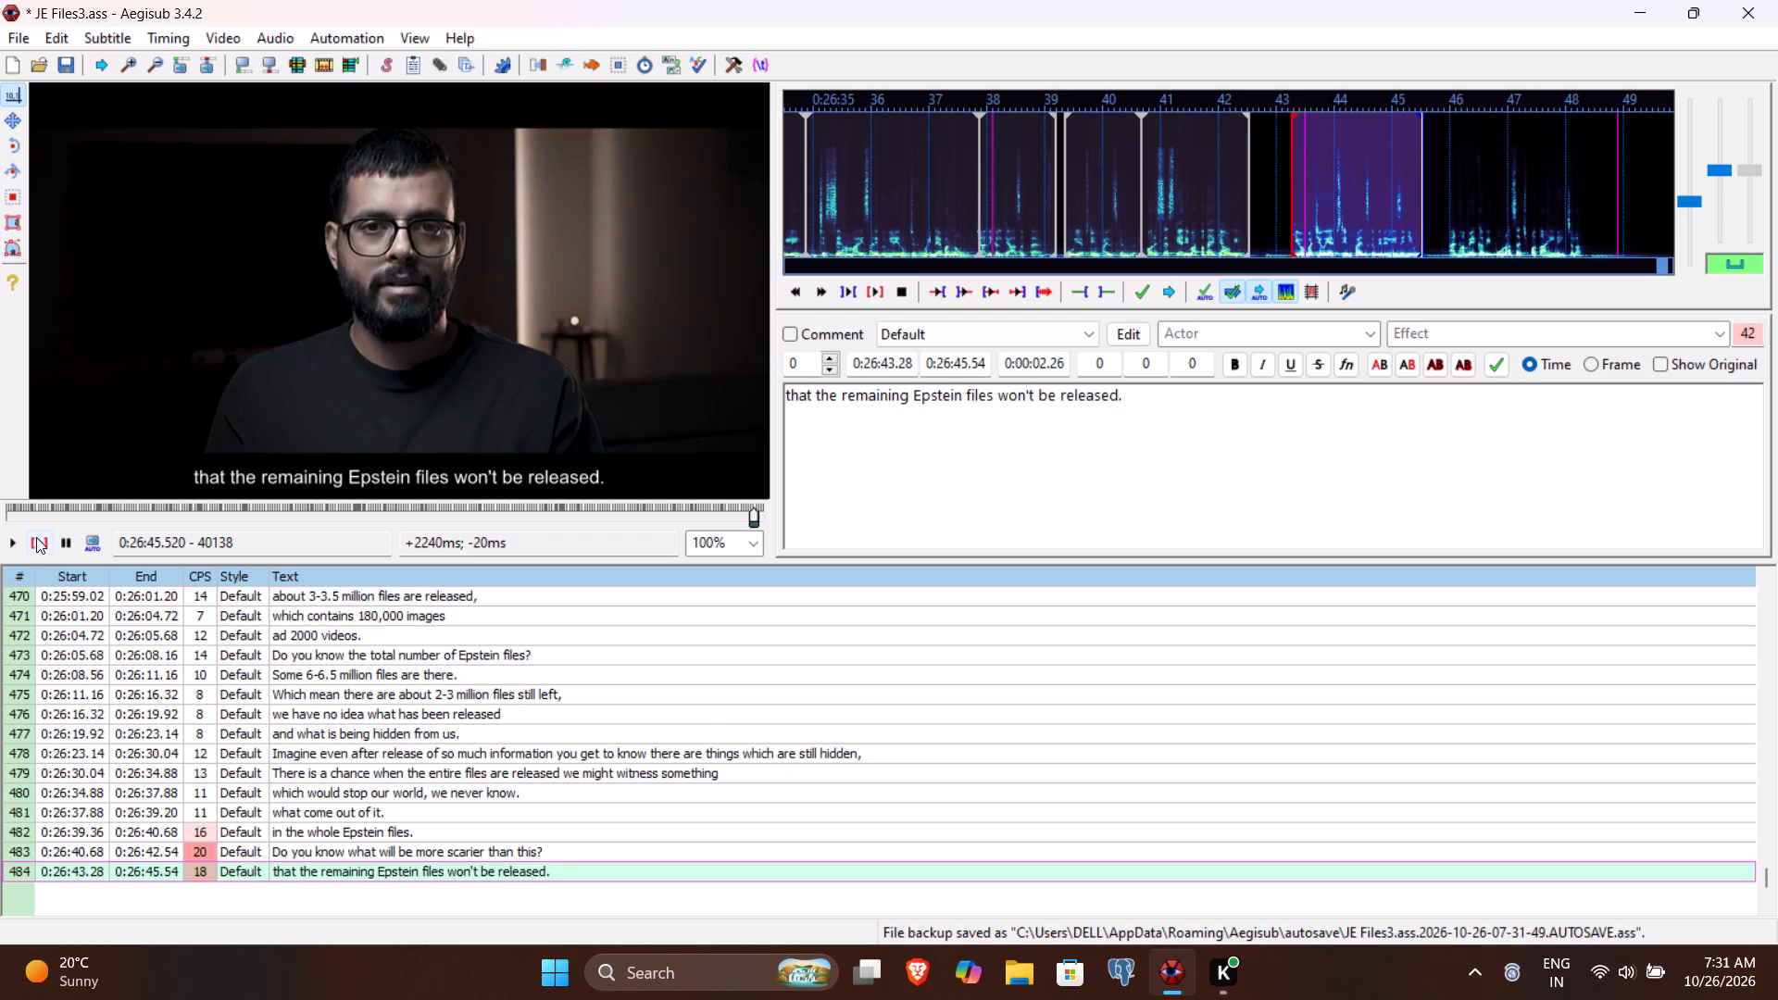
Play the empty line 485, and set its start time to 0:26:45.94 and its end time to 0:26:48.34.
{"action": "left_click", "coordinate": [37, 537]}
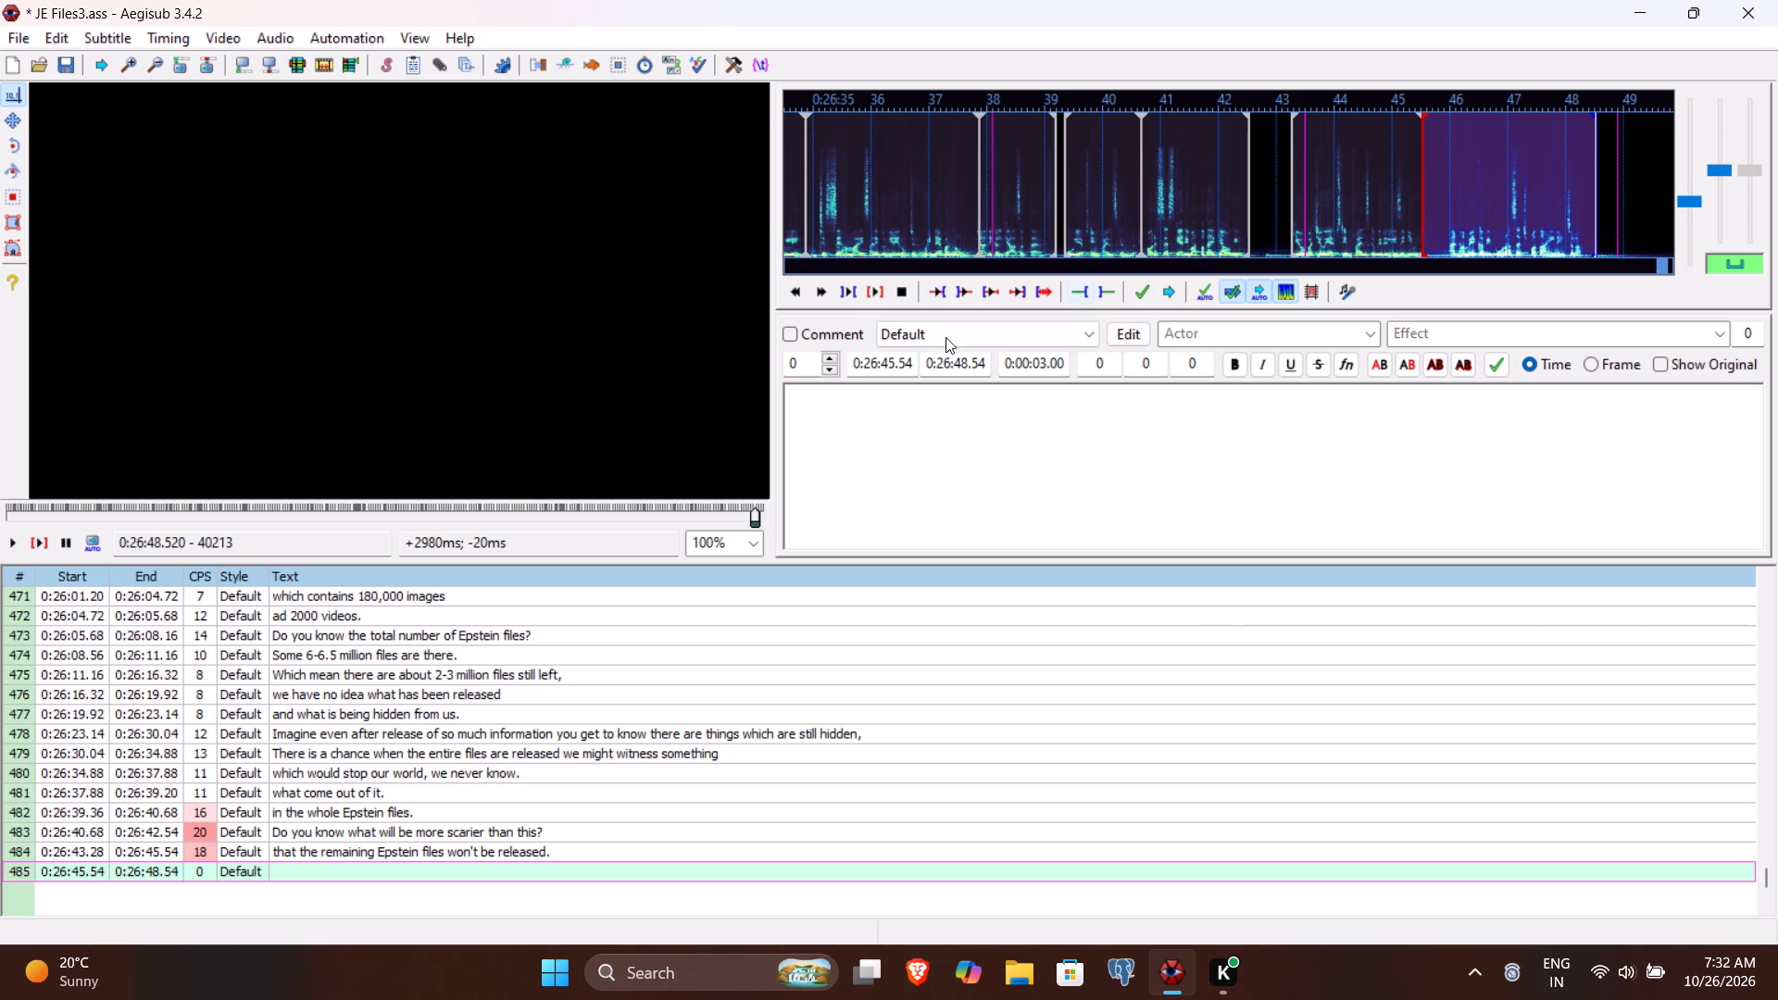
{"action": "left_click", "coordinate": [898, 360]}
{"action": "key", "text": "9"}
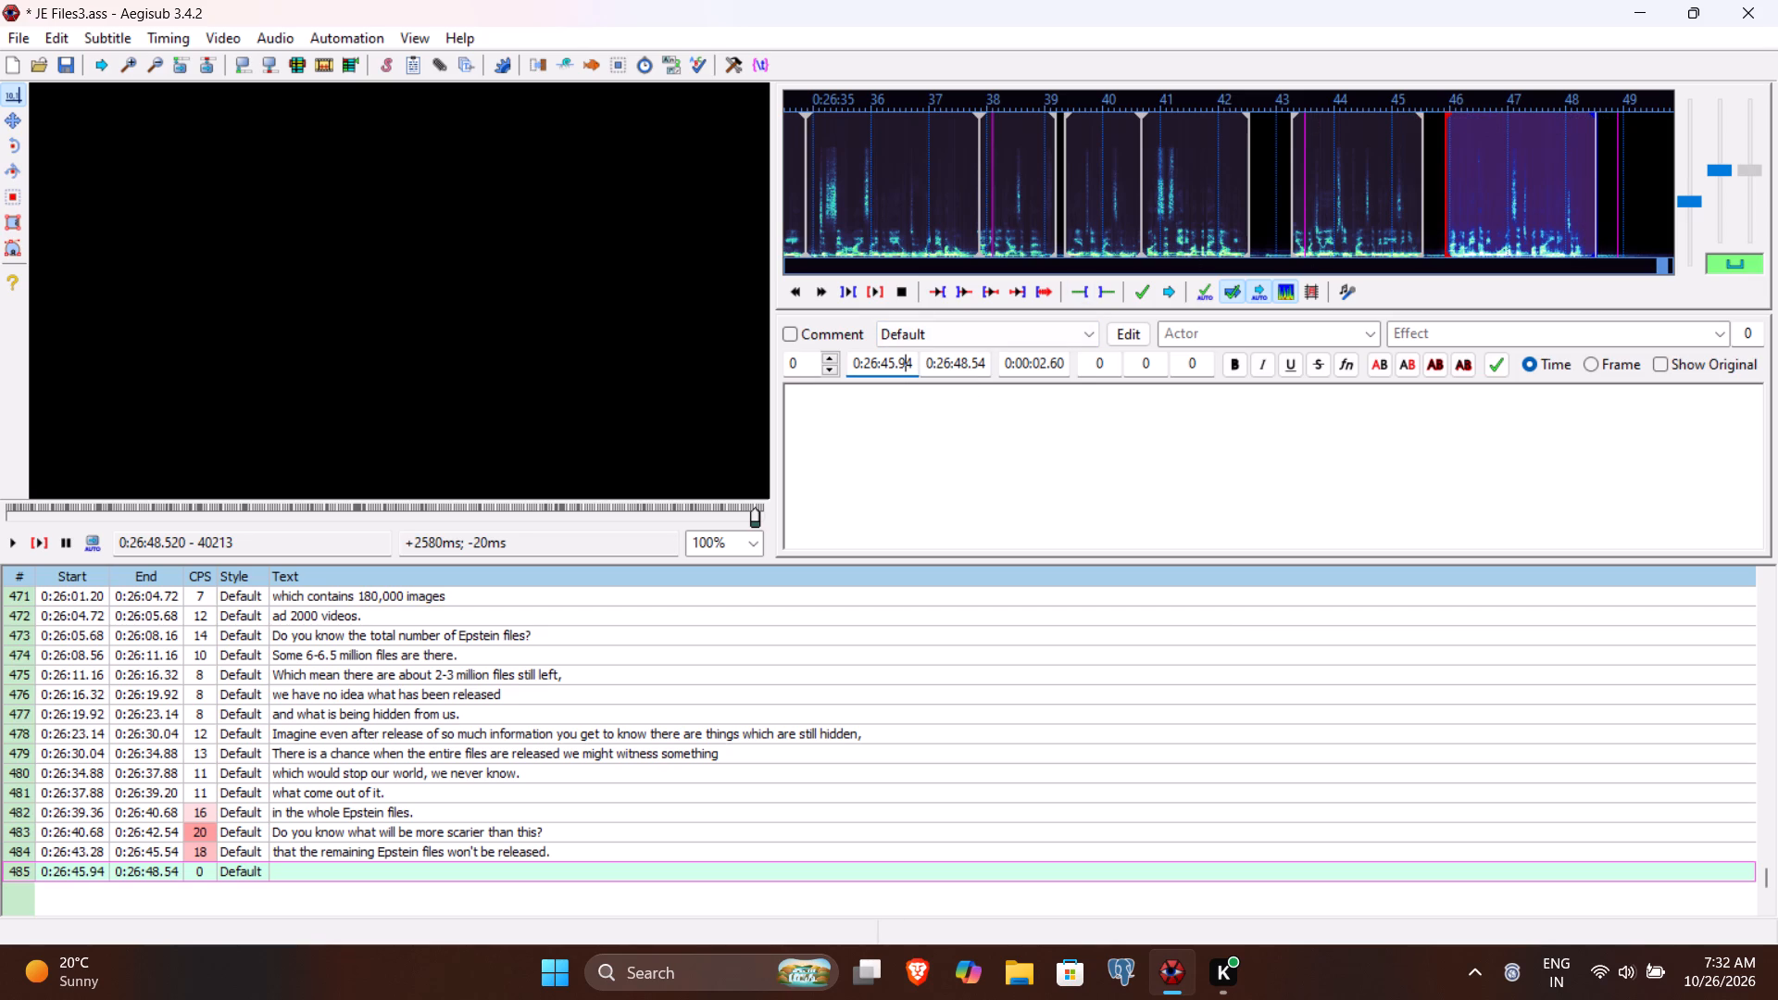
{"action": "left_click", "coordinate": [970, 360]}
{"action": "key", "text": "3"}
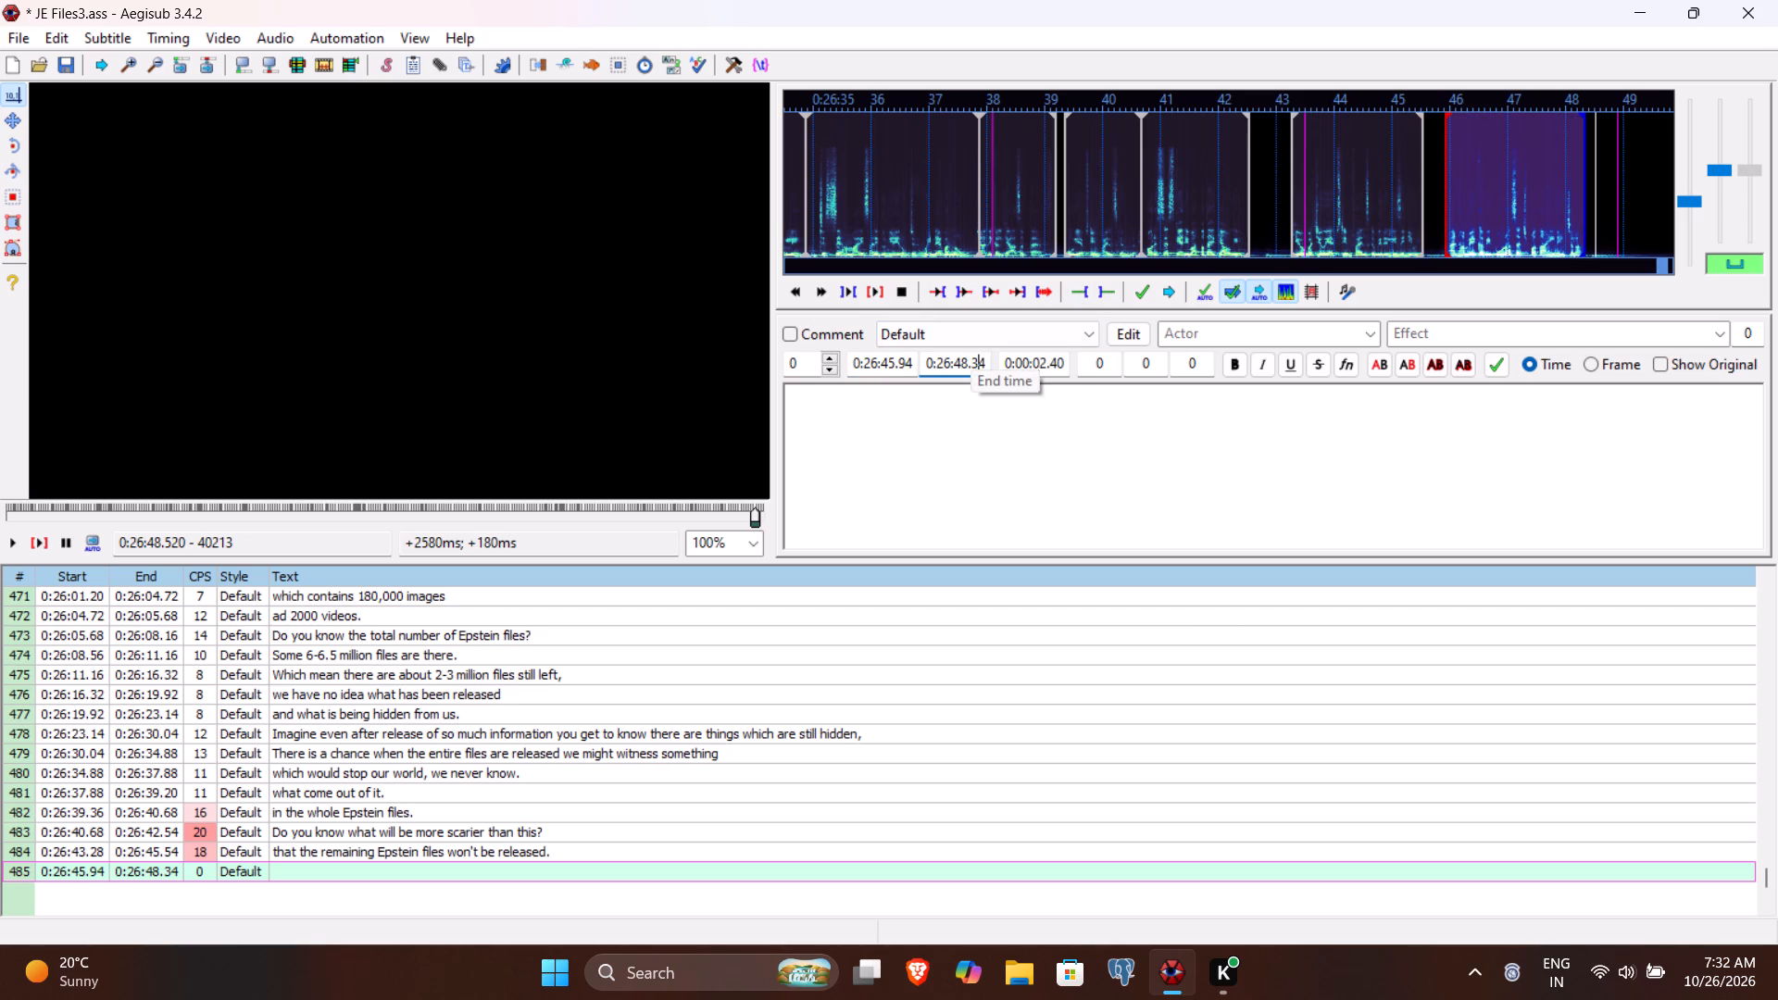
Enter "and we never get to know the whole truth." as line 485's text, play it back and commit it to start line 486.
{"action": "left_click", "coordinate": [966, 415]}
{"action": "type", "text": "and we never get to know ht"}
{"action": "key", "text": "BackSpace"}
{"action": "key", "text": "BackSpace"}
{"action": "type", "text": "the whole truth"}
{"action": "key", "text": "period"}
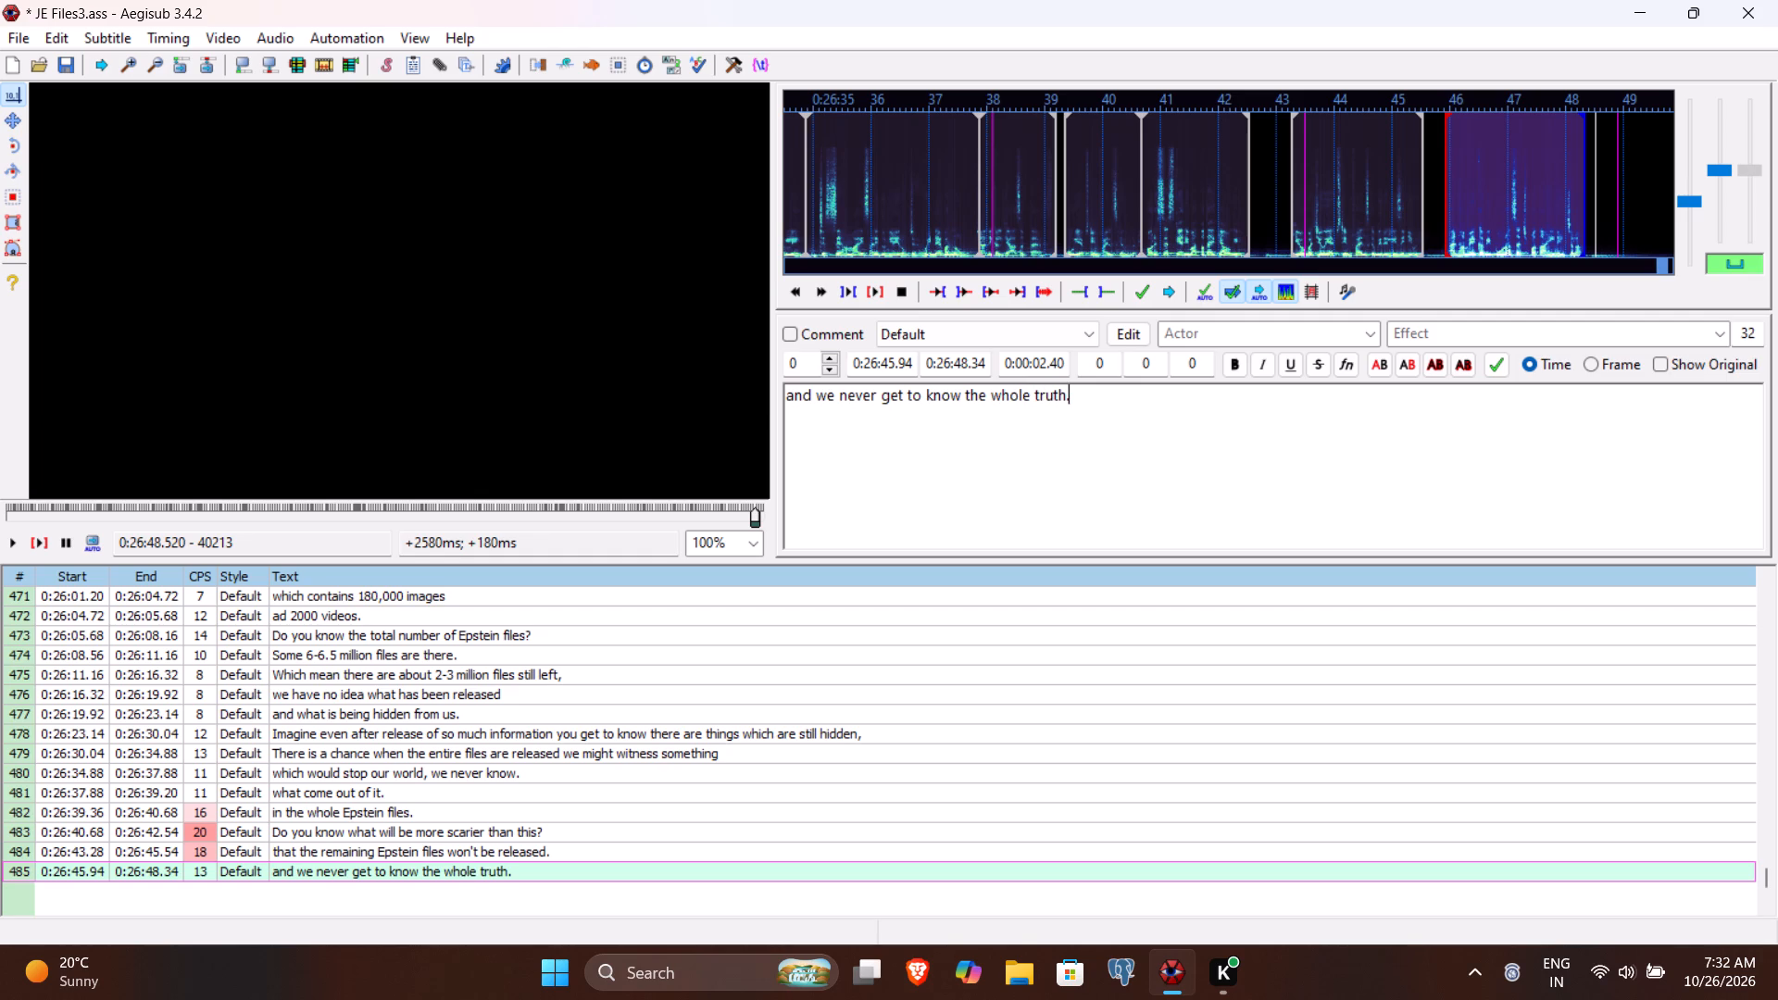
{"action": "left_click", "coordinate": [35, 544]}
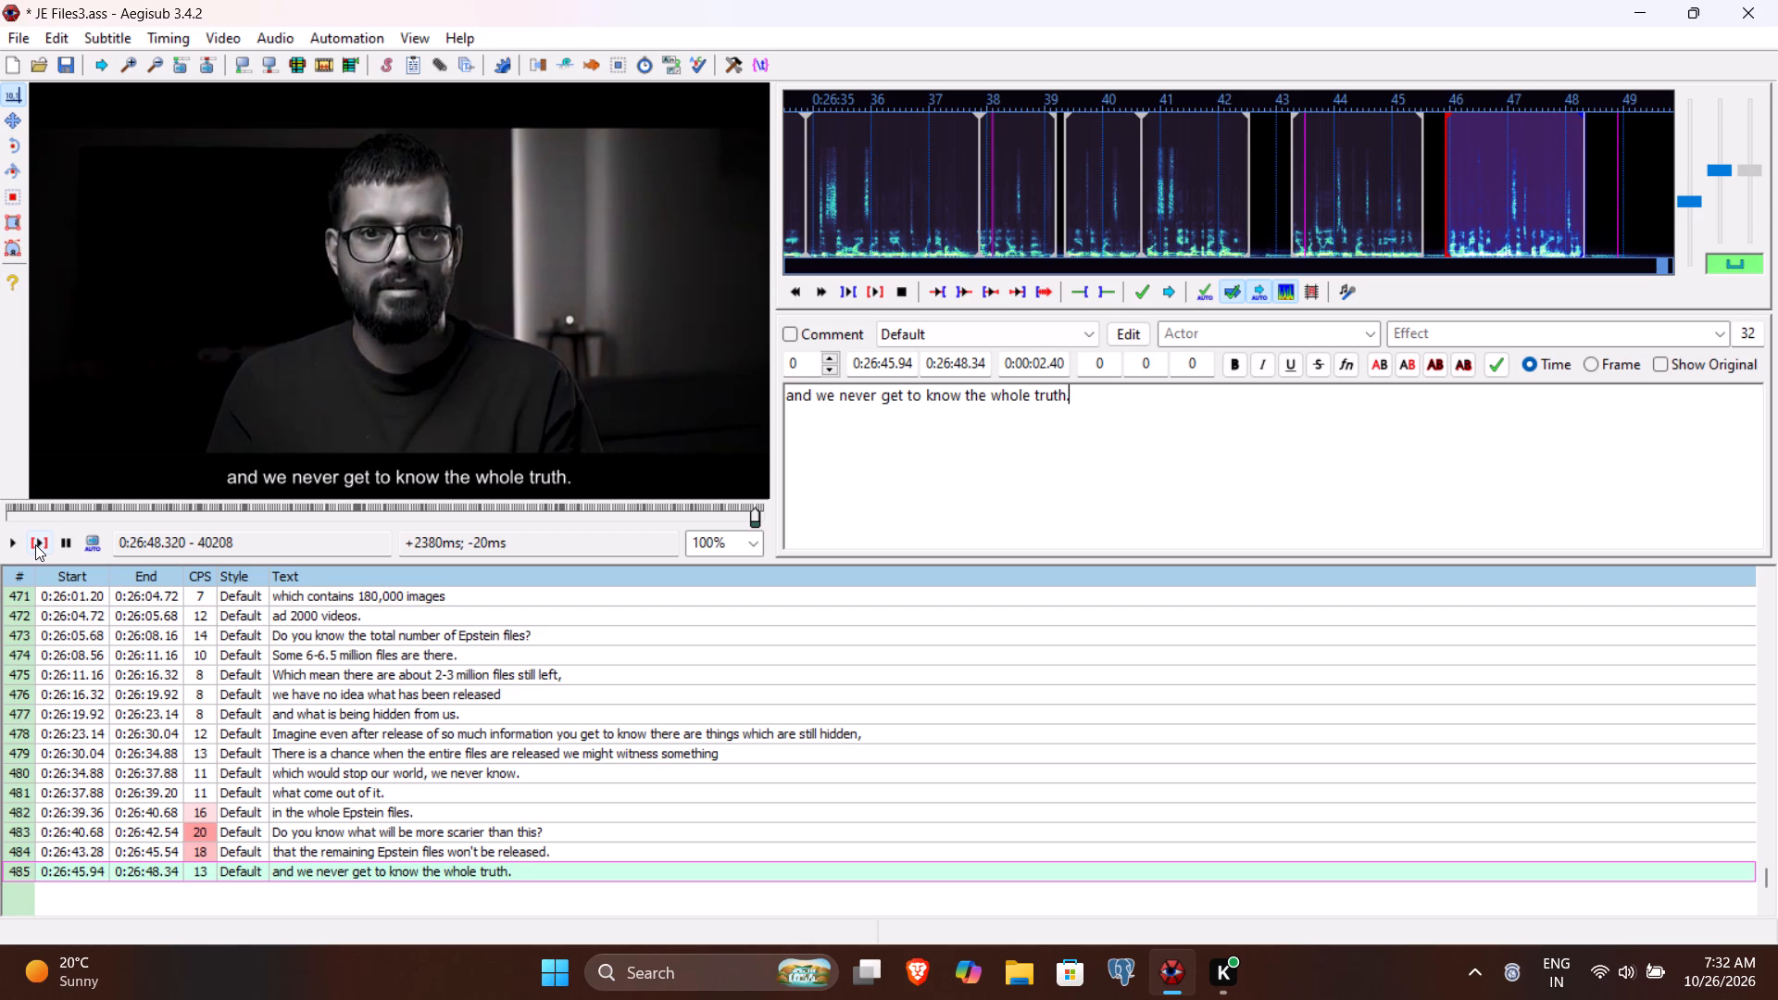
{"action": "key", "text": "Return"}
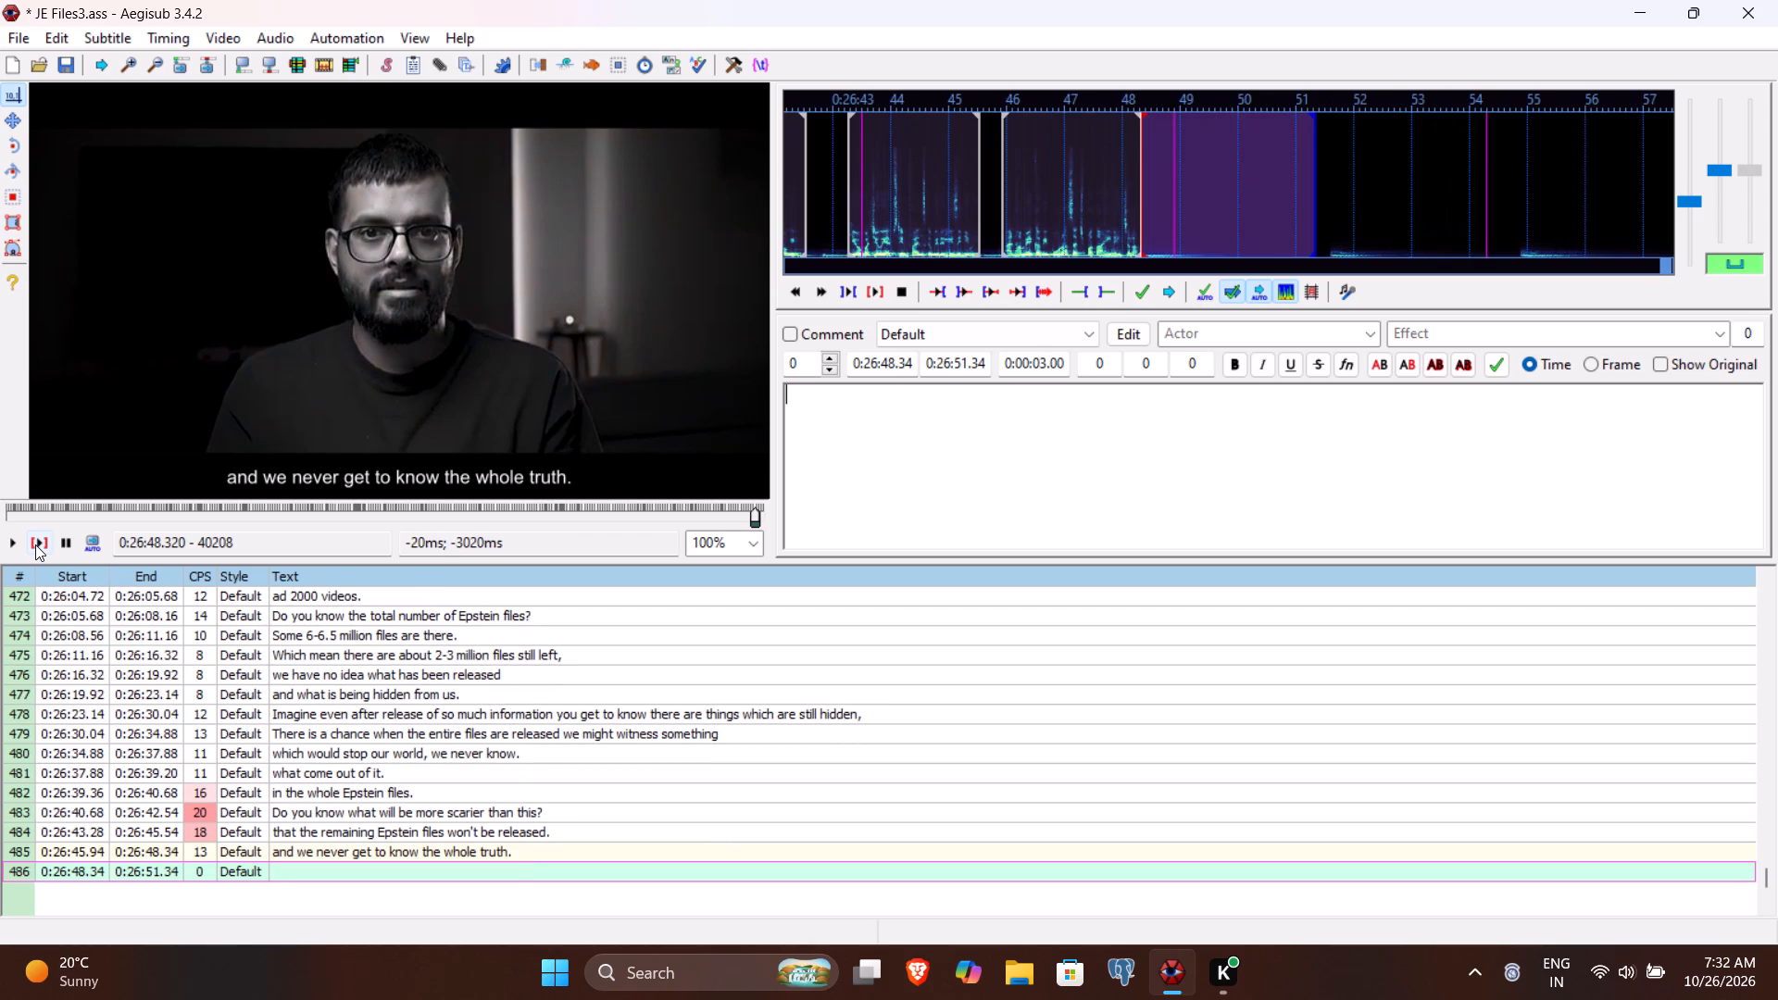
Play the empty line 486 and the video beyond it to check for any further speech to subtitle.
{"action": "left_click", "coordinate": [35, 544]}
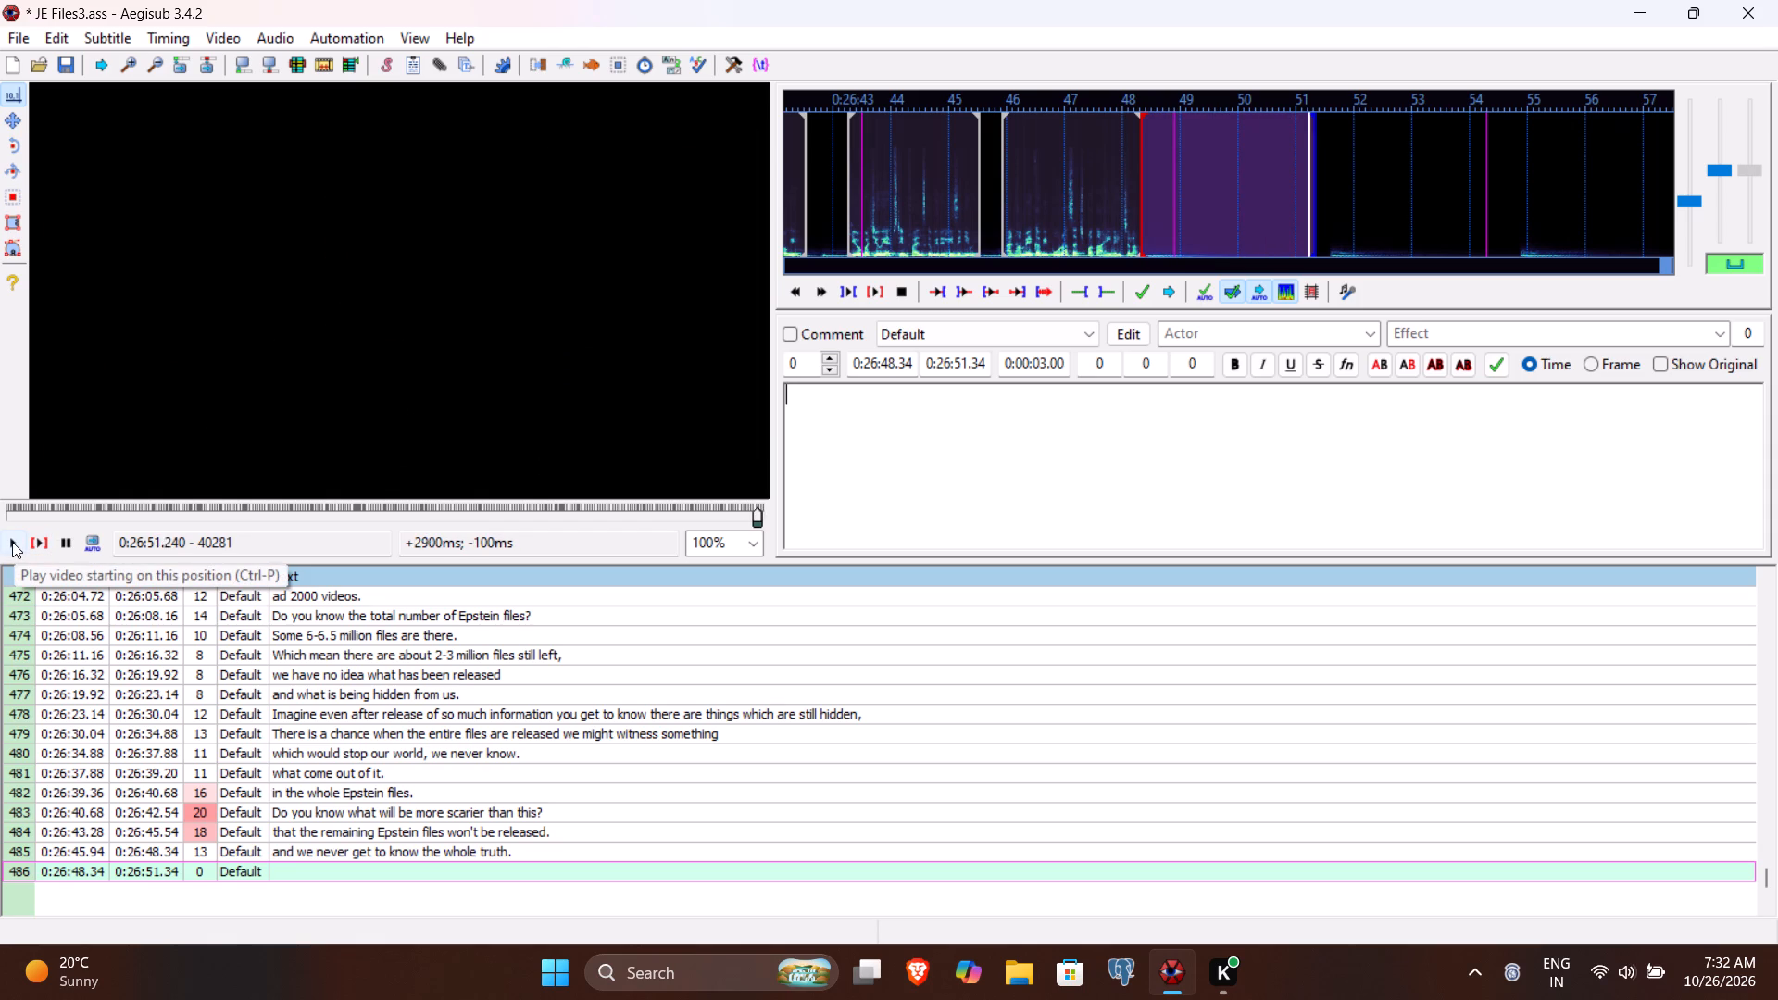
{"action": "left_click", "coordinate": [6, 543]}
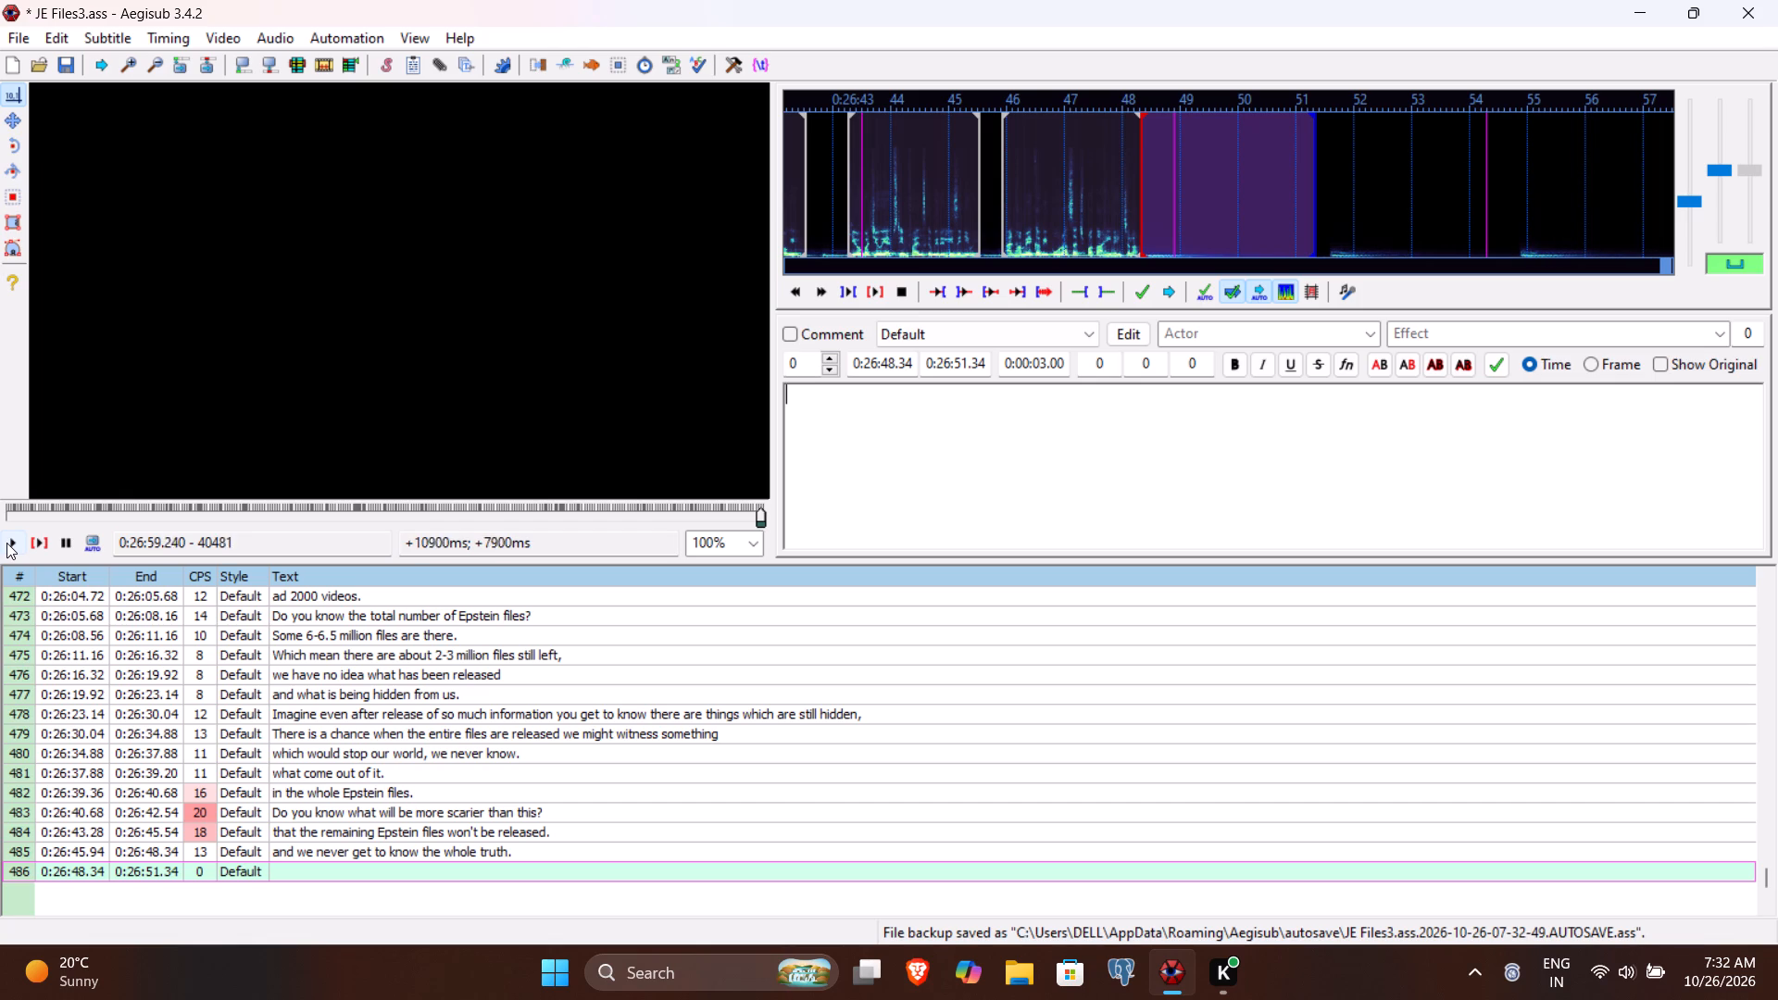
{"action": "left_click", "coordinate": [6, 543]}
{"action": "double_click", "coordinate": [6, 543]}
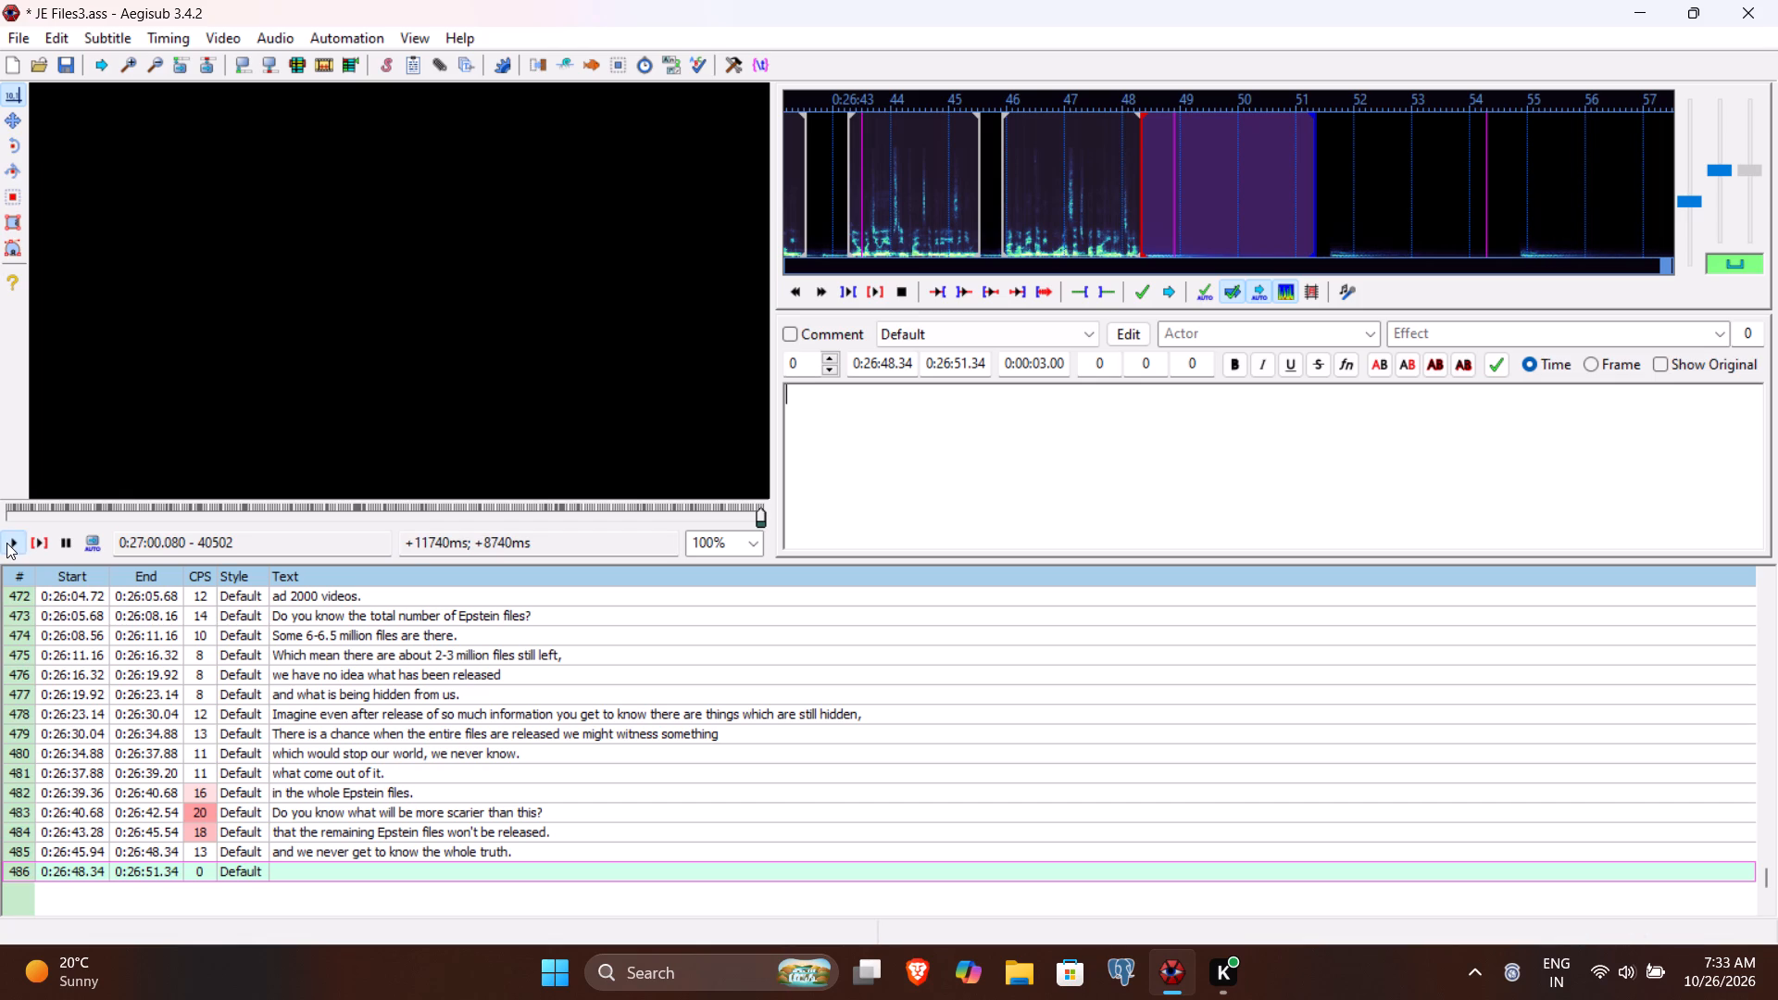
{"action": "left_click", "coordinate": [6, 543]}
{"action": "left_click", "coordinate": [6, 543]}
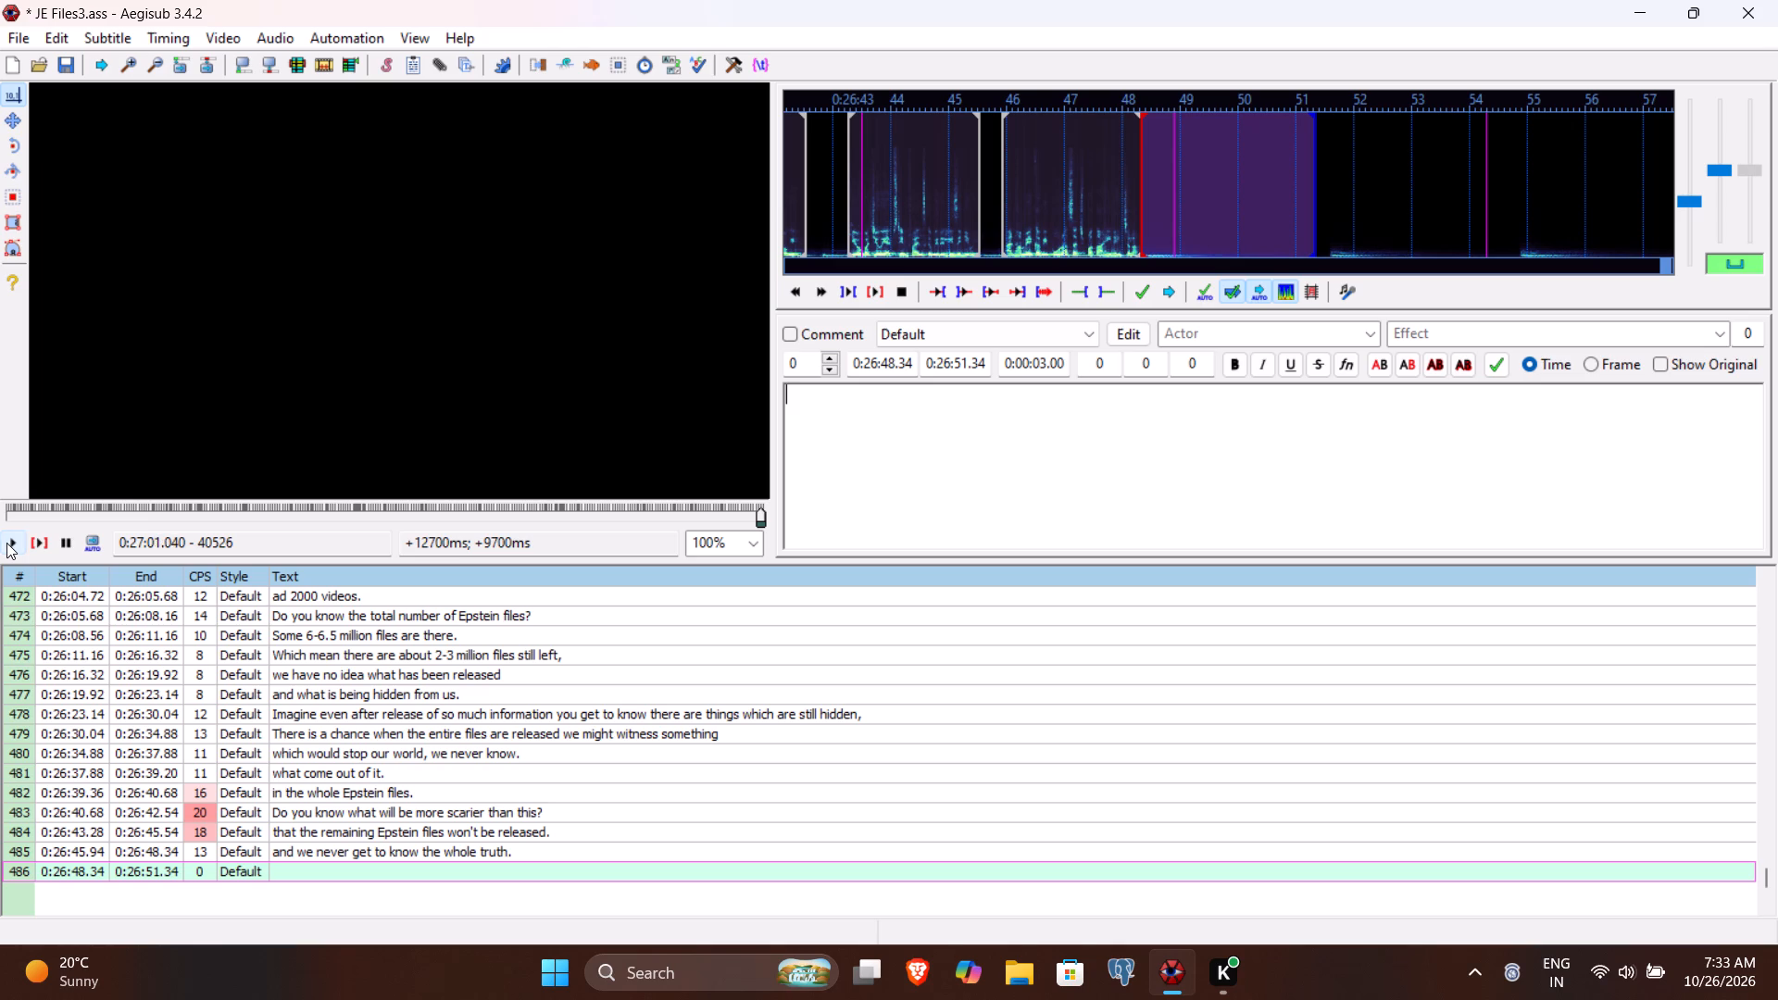
{"action": "left_click", "coordinate": [6, 543]}
{"action": "left_click", "coordinate": [6, 543]}
{"action": "left_click", "coordinate": [6, 543]}
{"action": "left_click", "coordinate": [6, 543]}
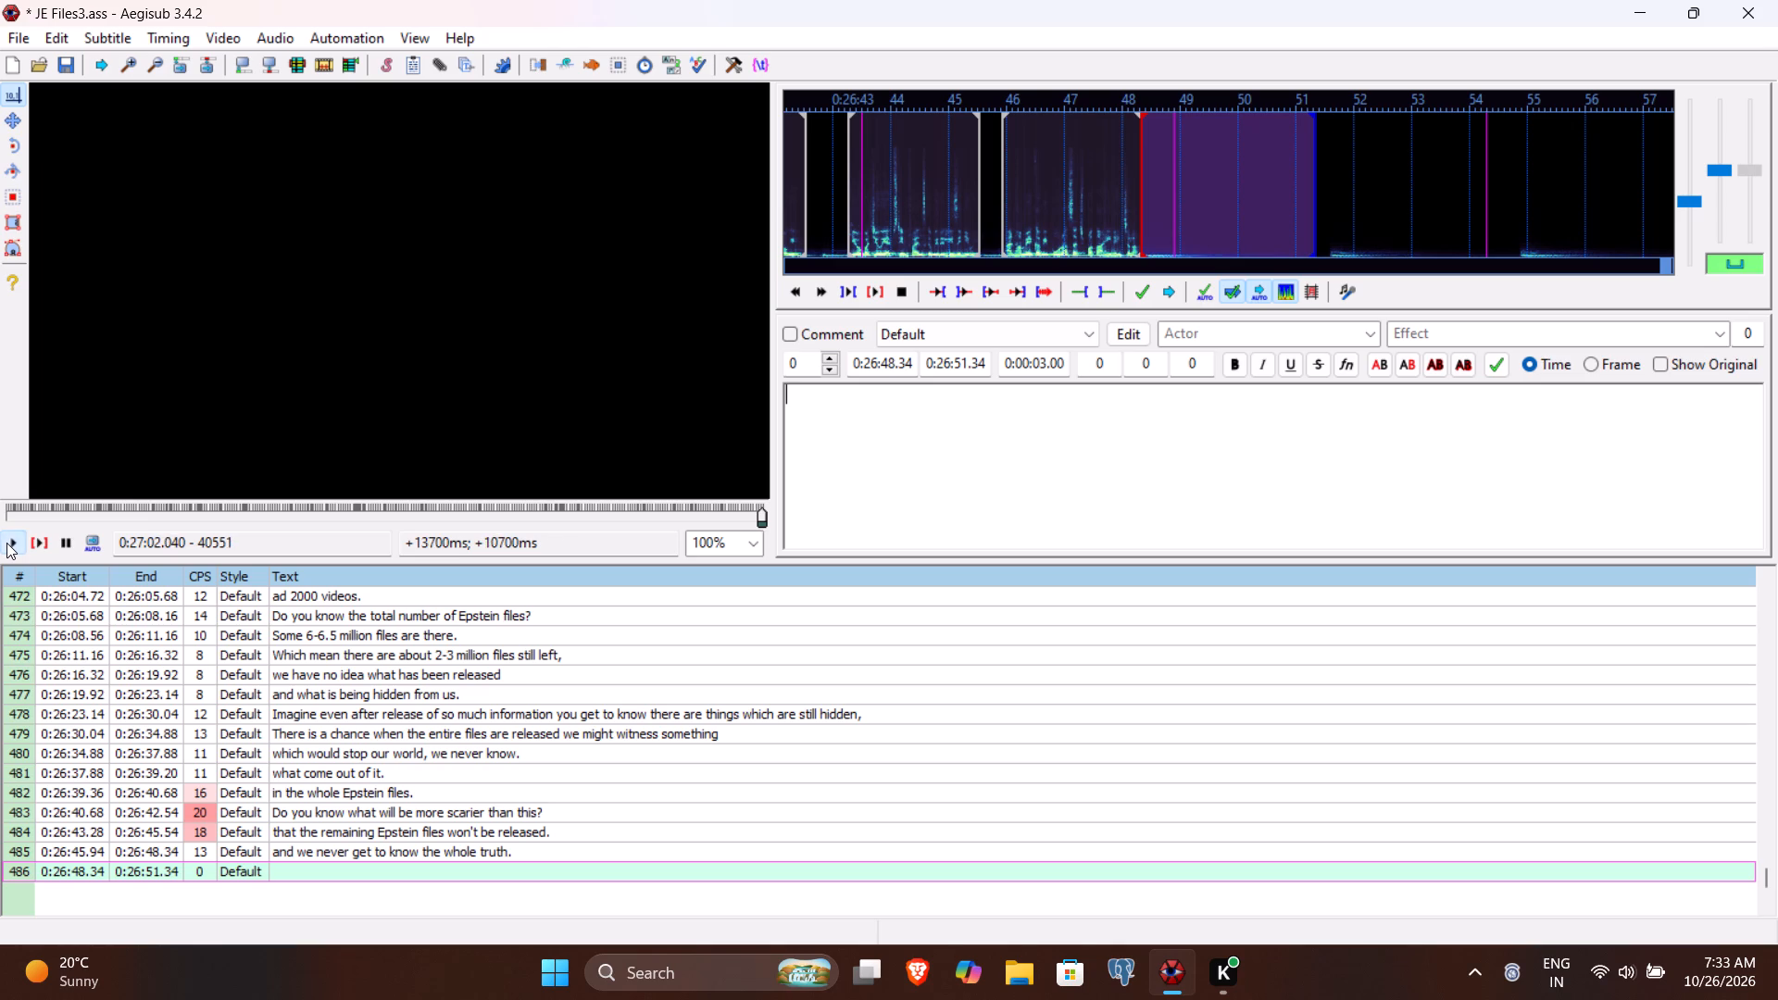
{"action": "left_click", "coordinate": [6, 543]}
Save the JE Files3 subtitle file.
{"action": "key", "text": "ctrl+s"}
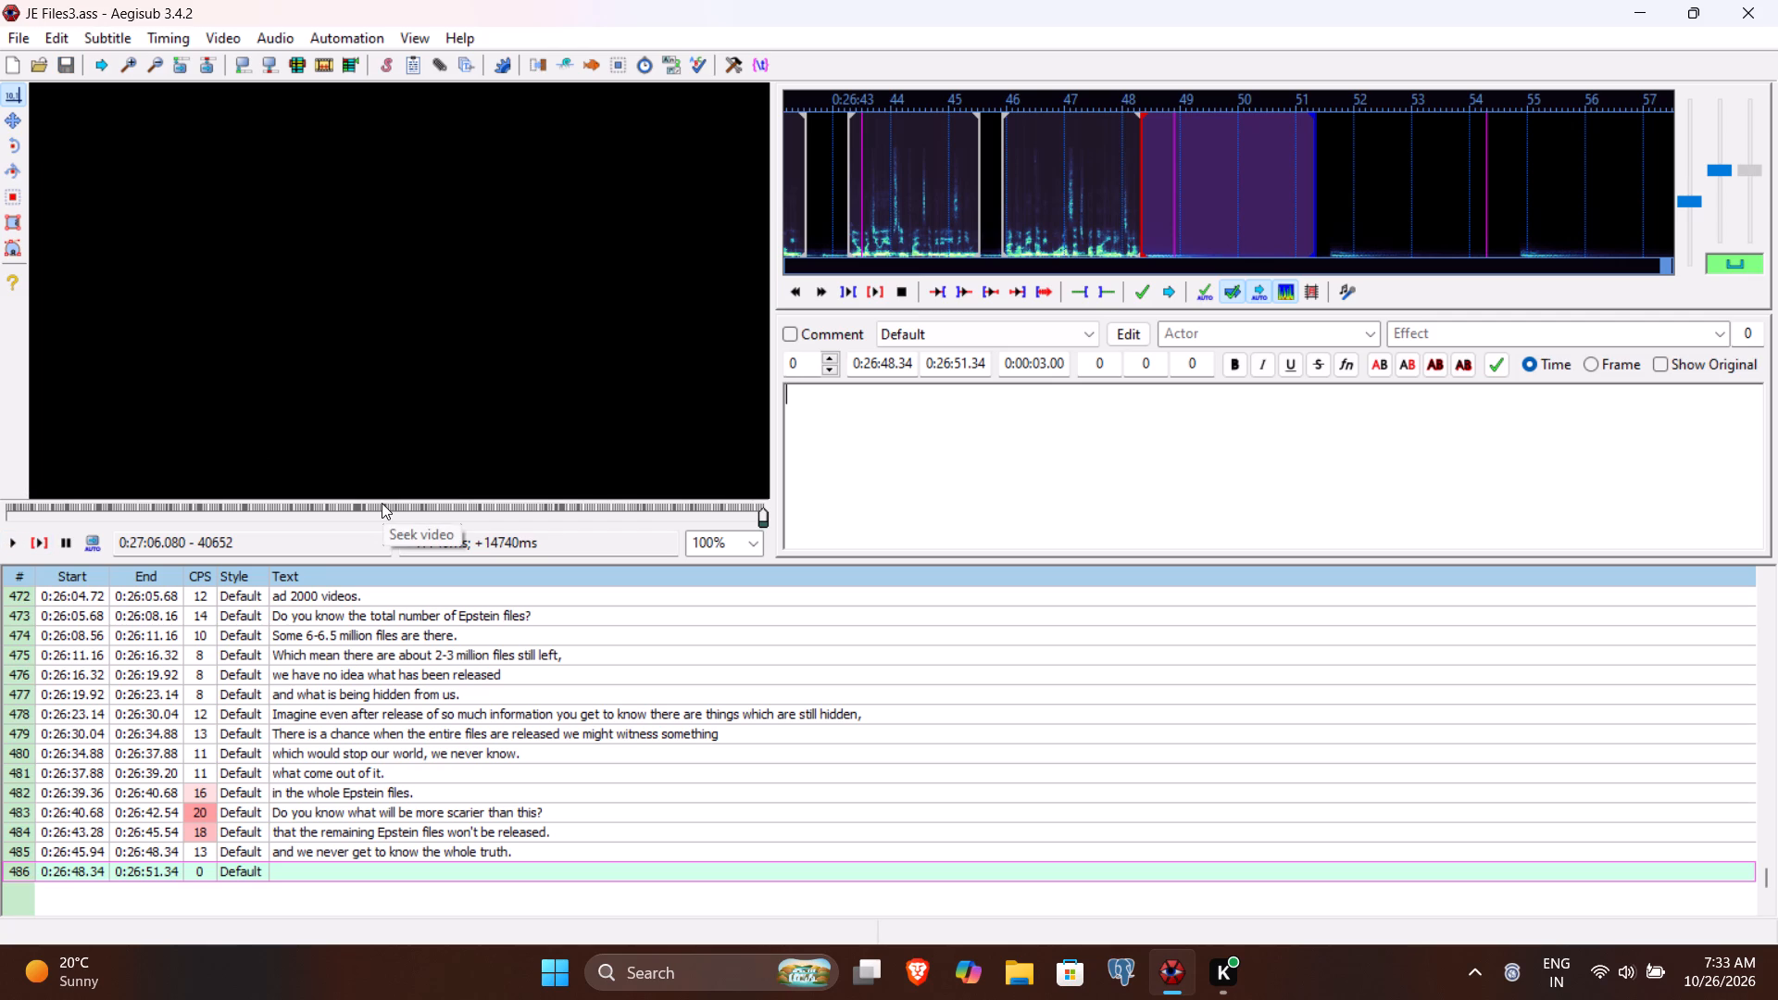
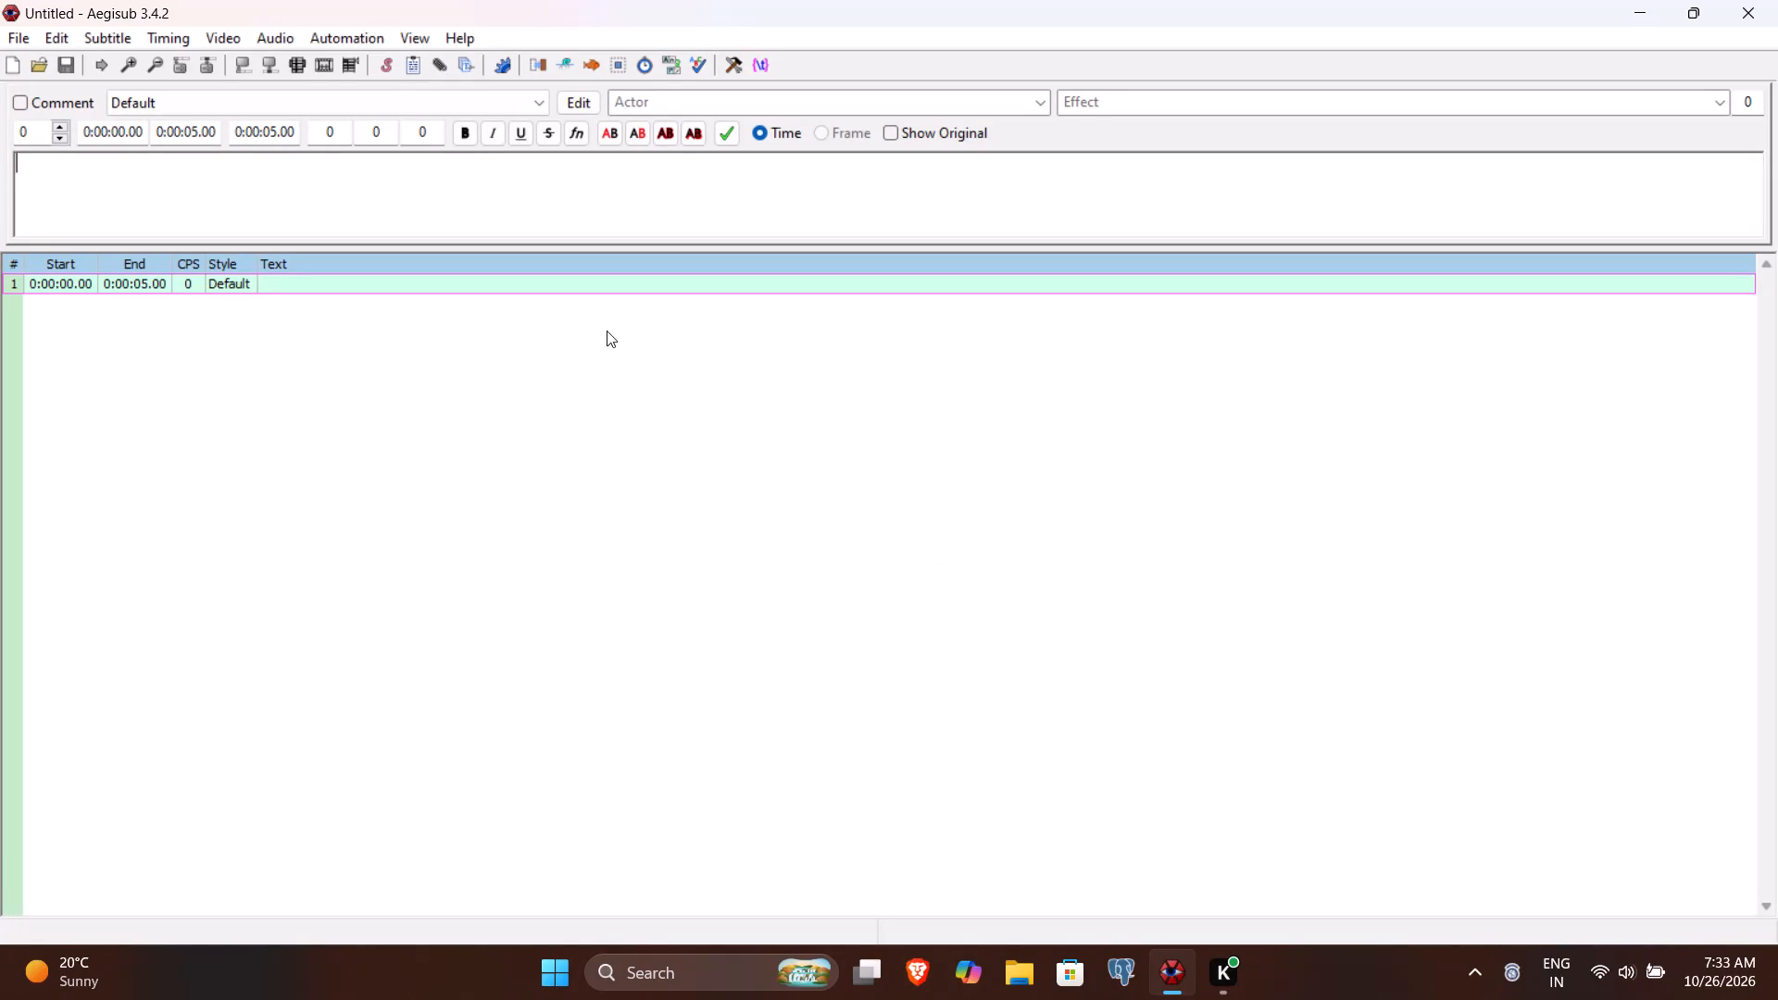
Open the video file Other Jeffrey from the Video material folder.
{"action": "left_click", "coordinate": [235, 30]}
{"action": "left_click", "coordinate": [232, 55]}
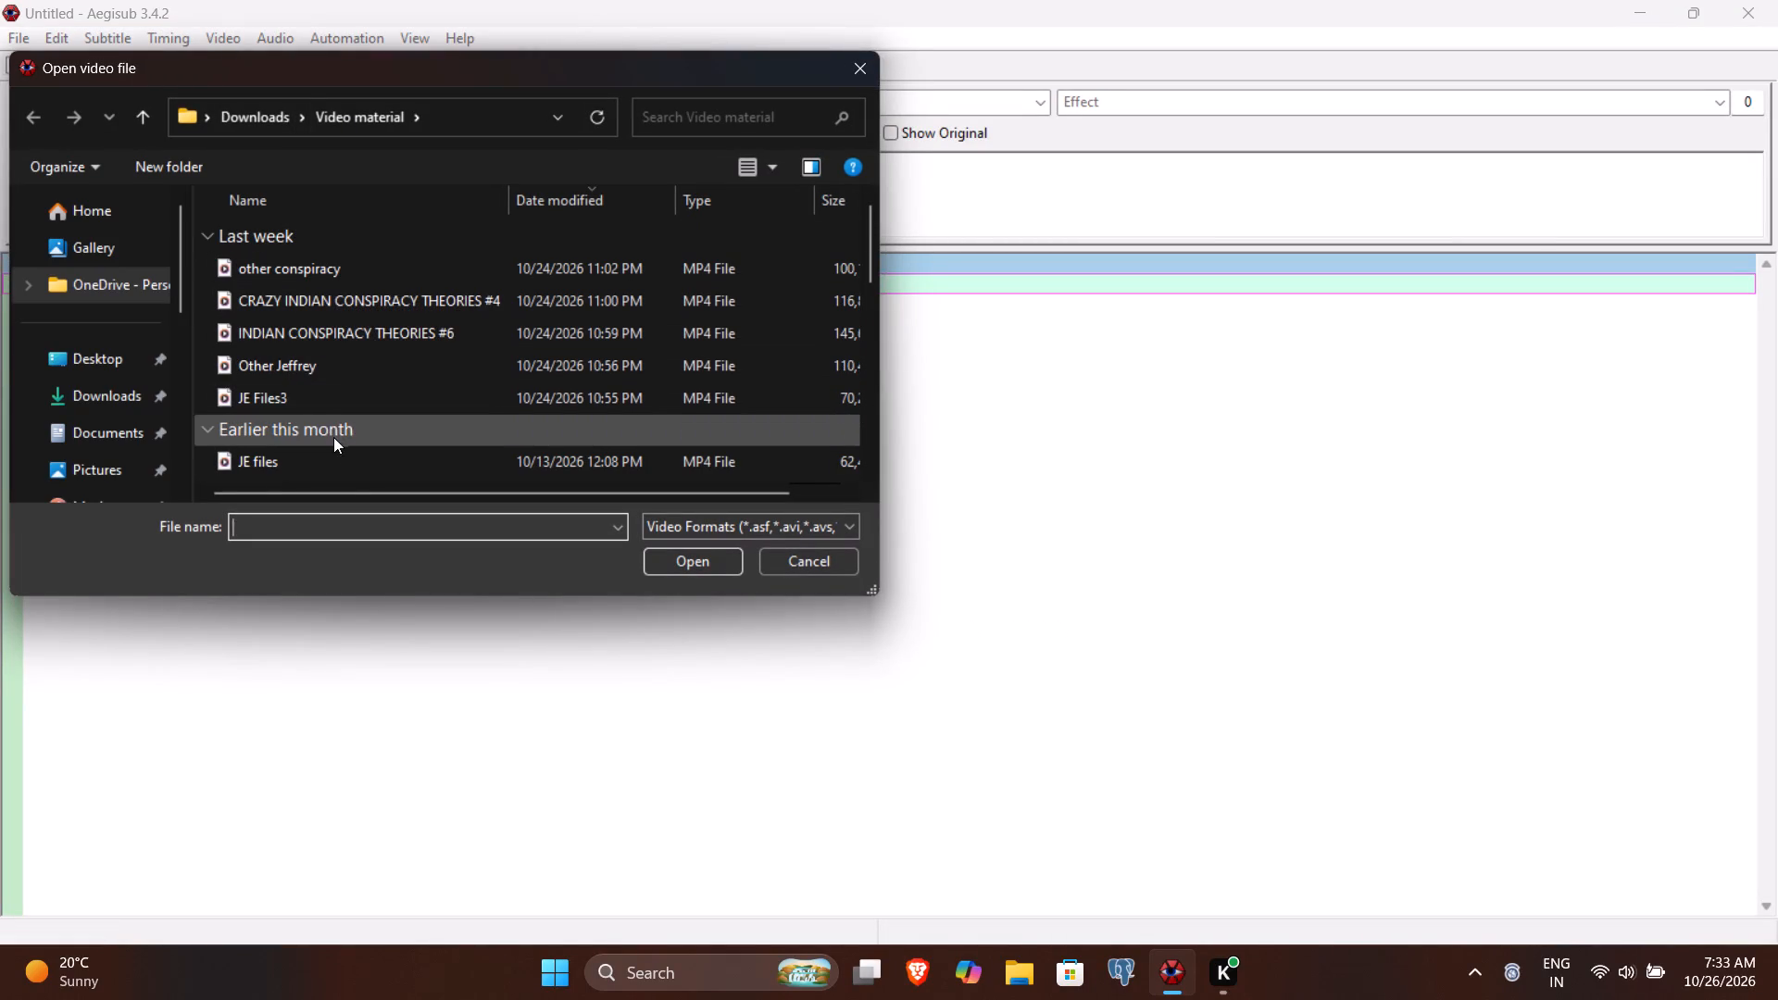
{"action": "double_click", "coordinate": [349, 362]}
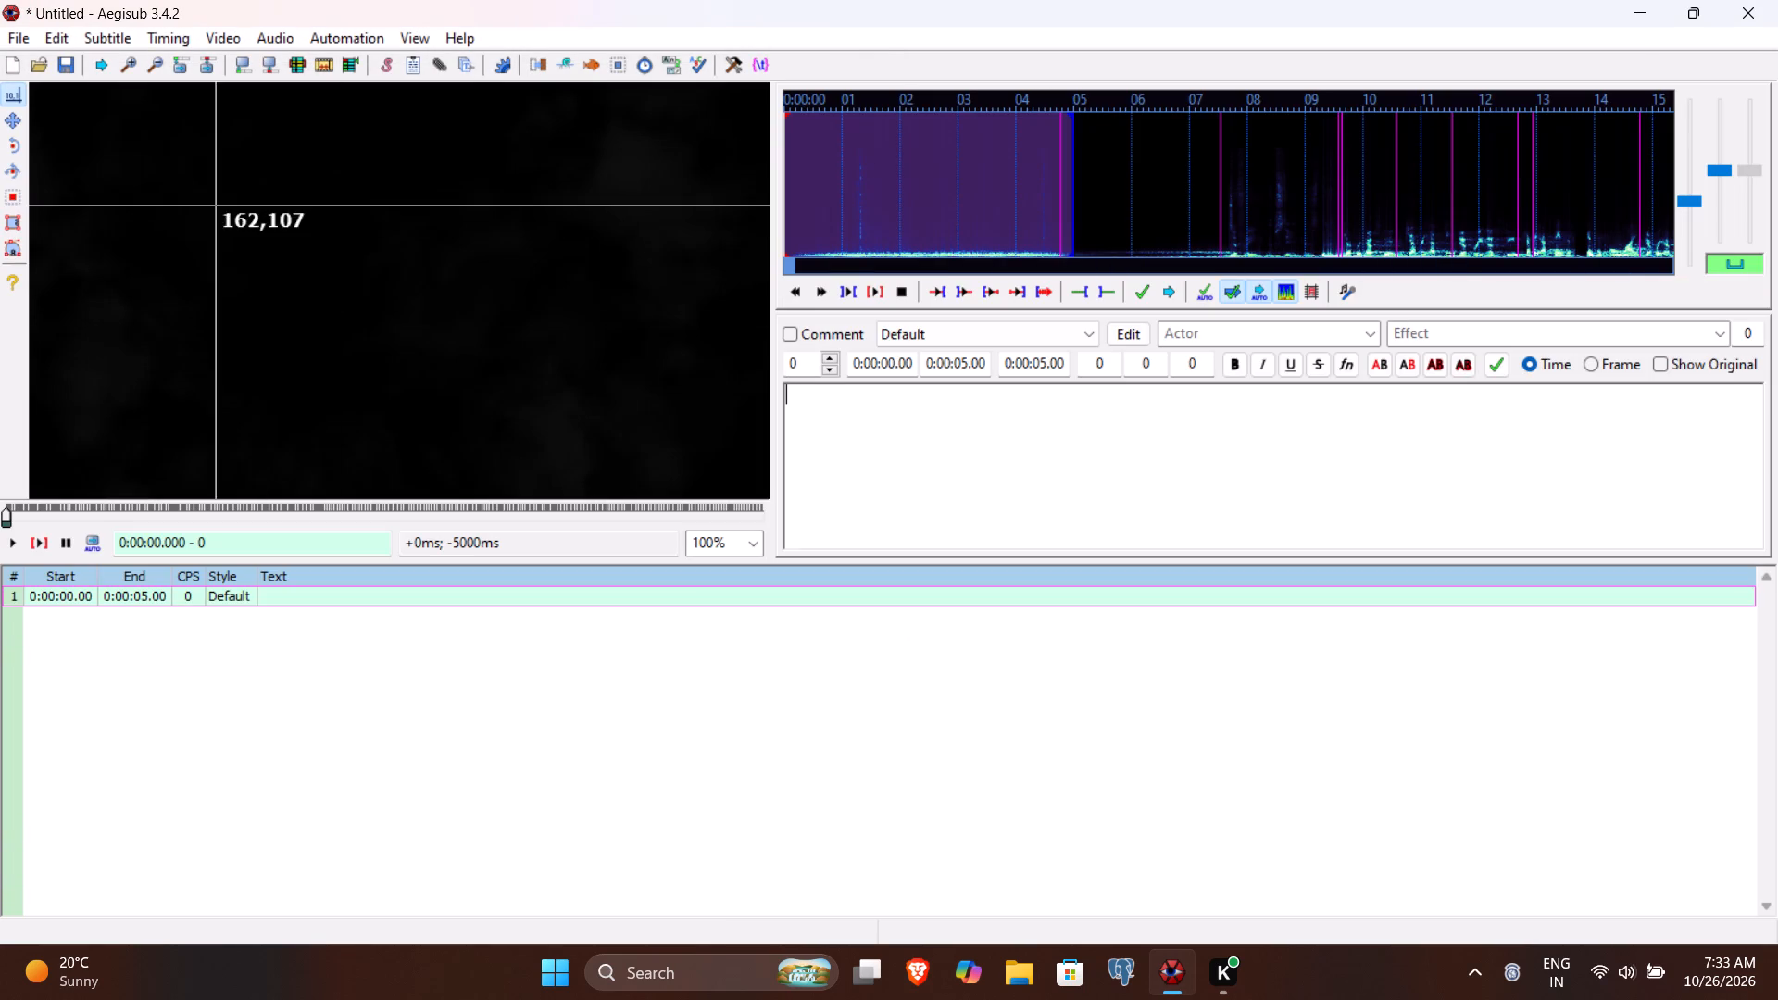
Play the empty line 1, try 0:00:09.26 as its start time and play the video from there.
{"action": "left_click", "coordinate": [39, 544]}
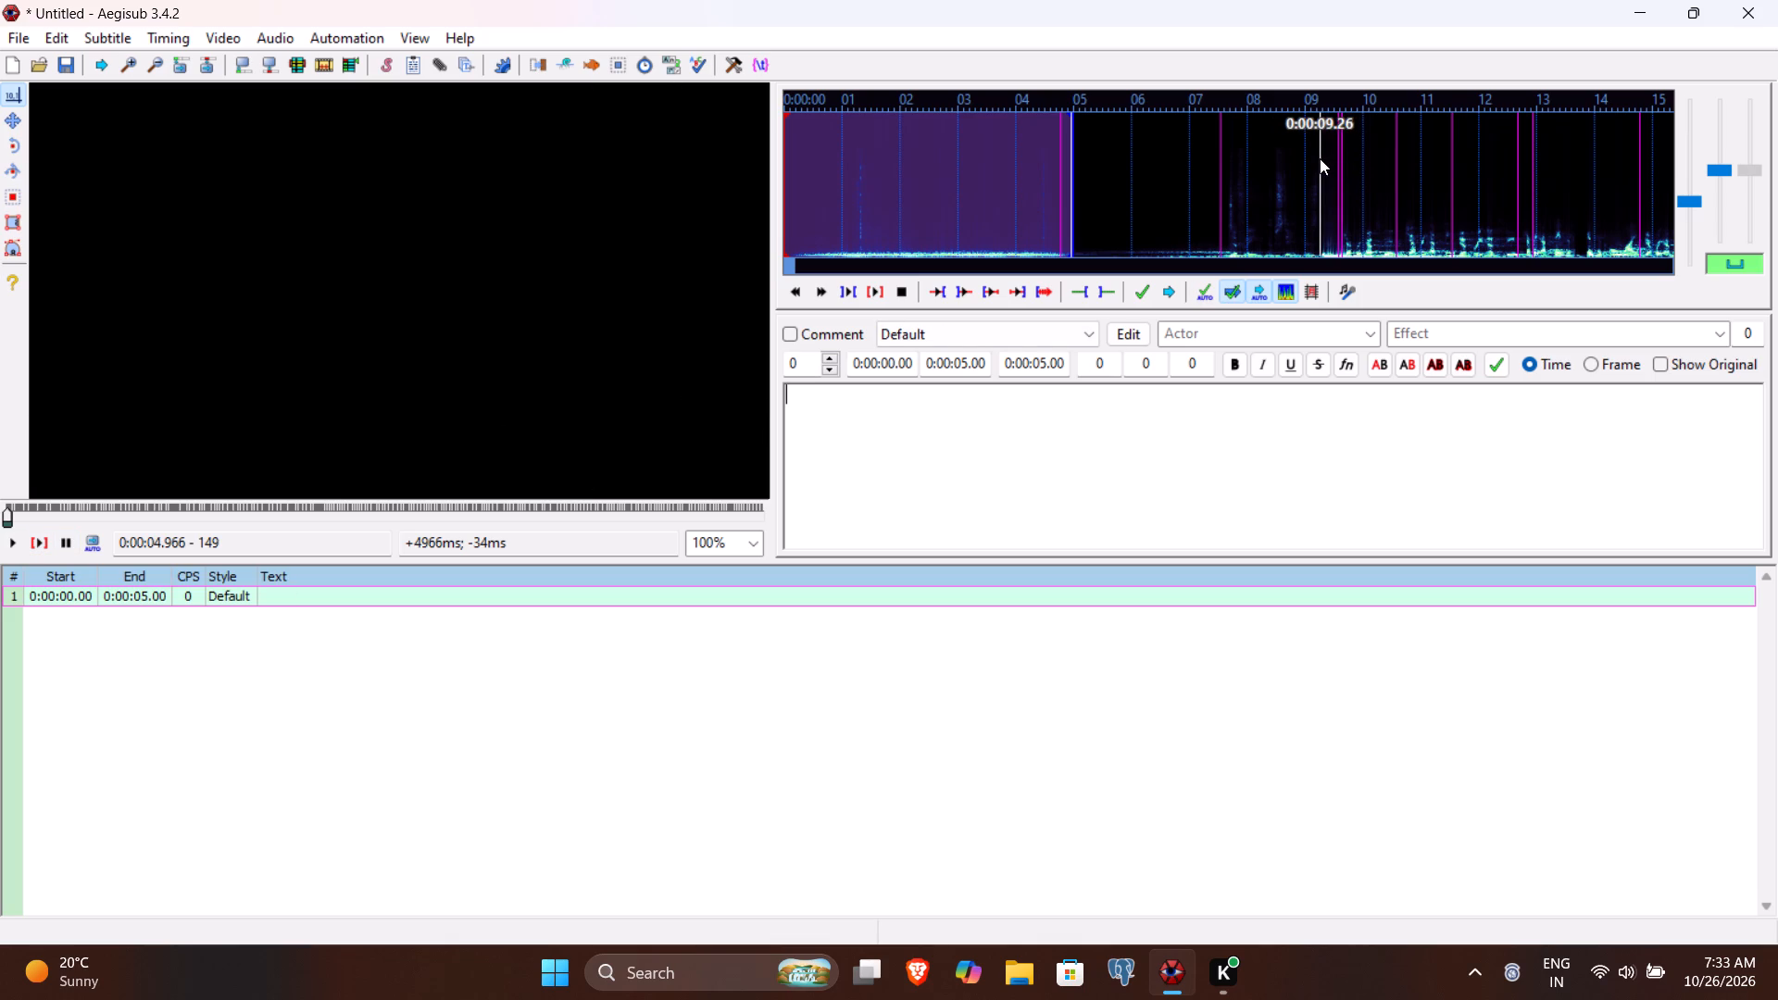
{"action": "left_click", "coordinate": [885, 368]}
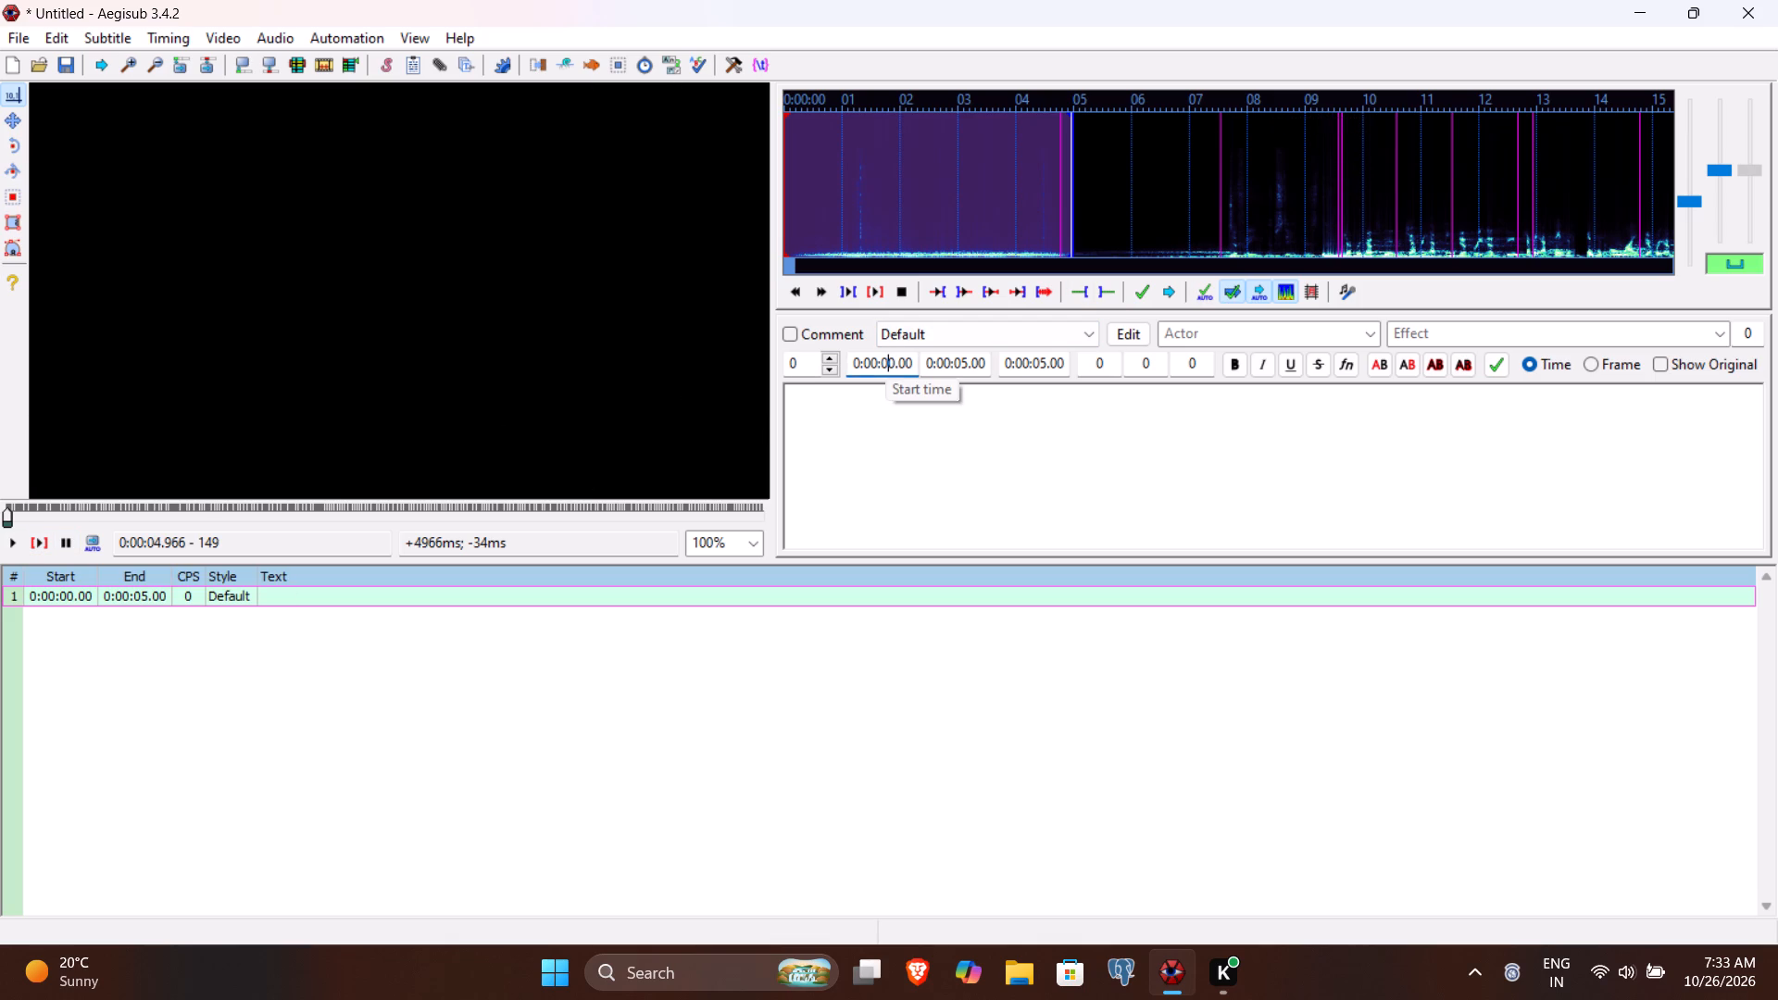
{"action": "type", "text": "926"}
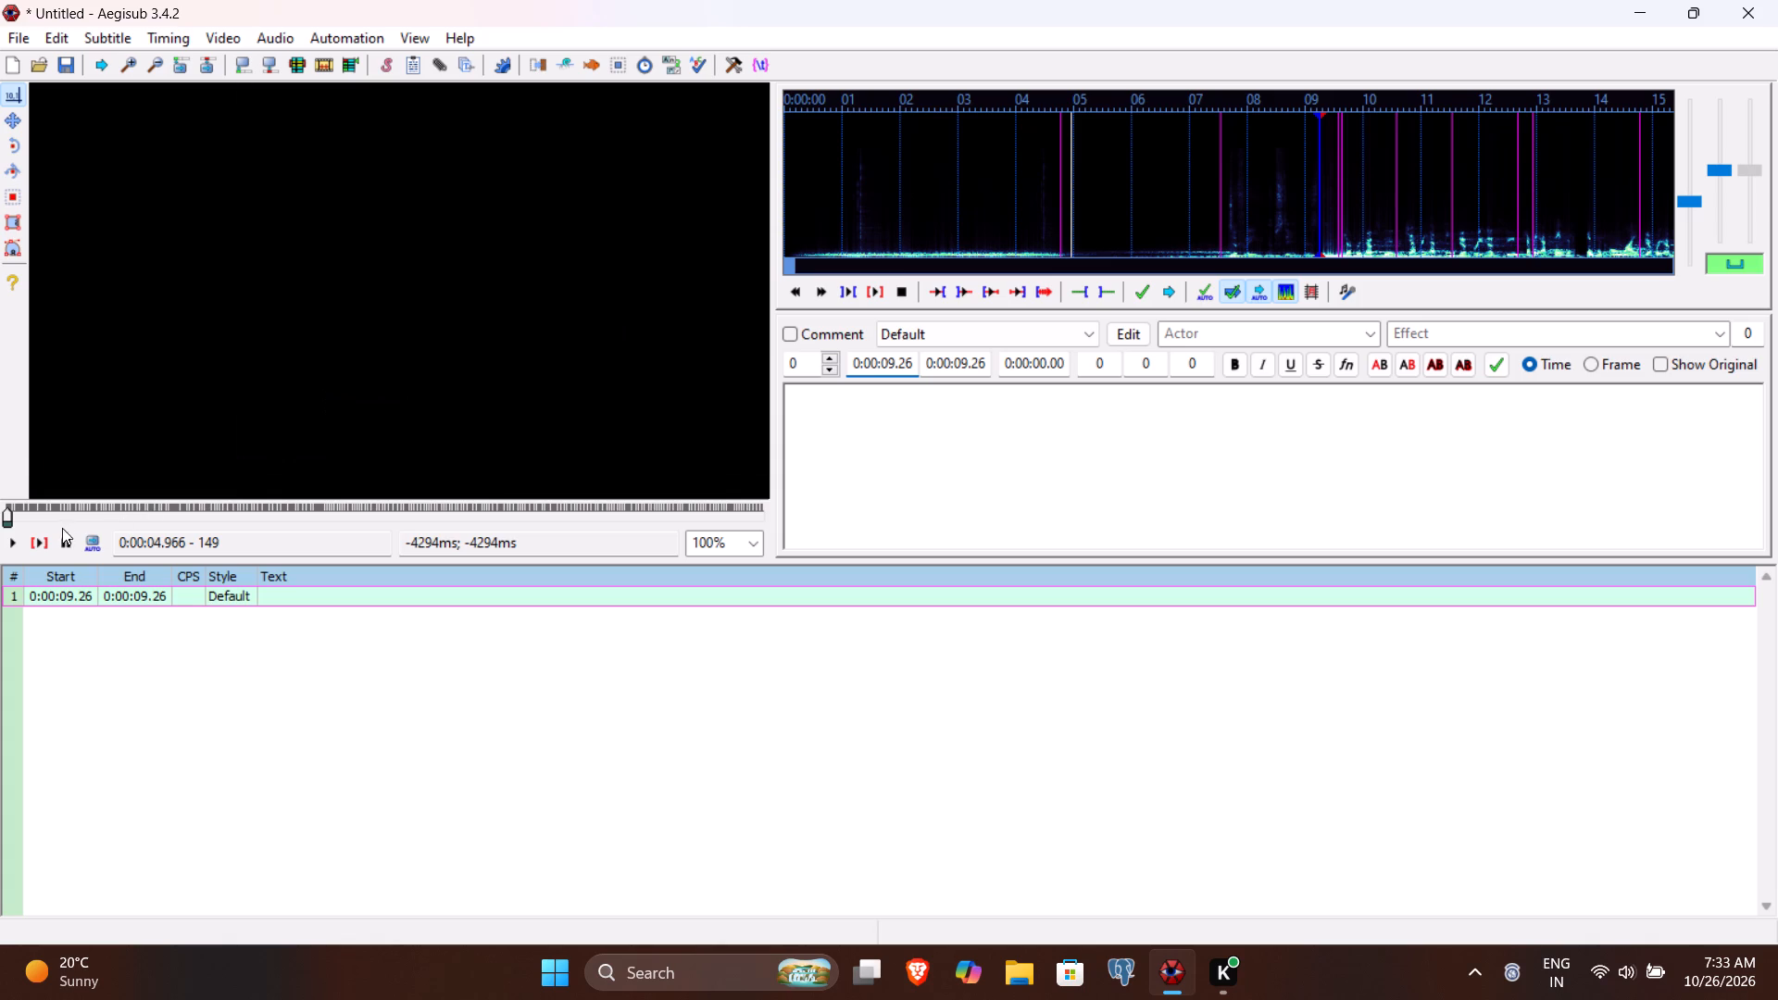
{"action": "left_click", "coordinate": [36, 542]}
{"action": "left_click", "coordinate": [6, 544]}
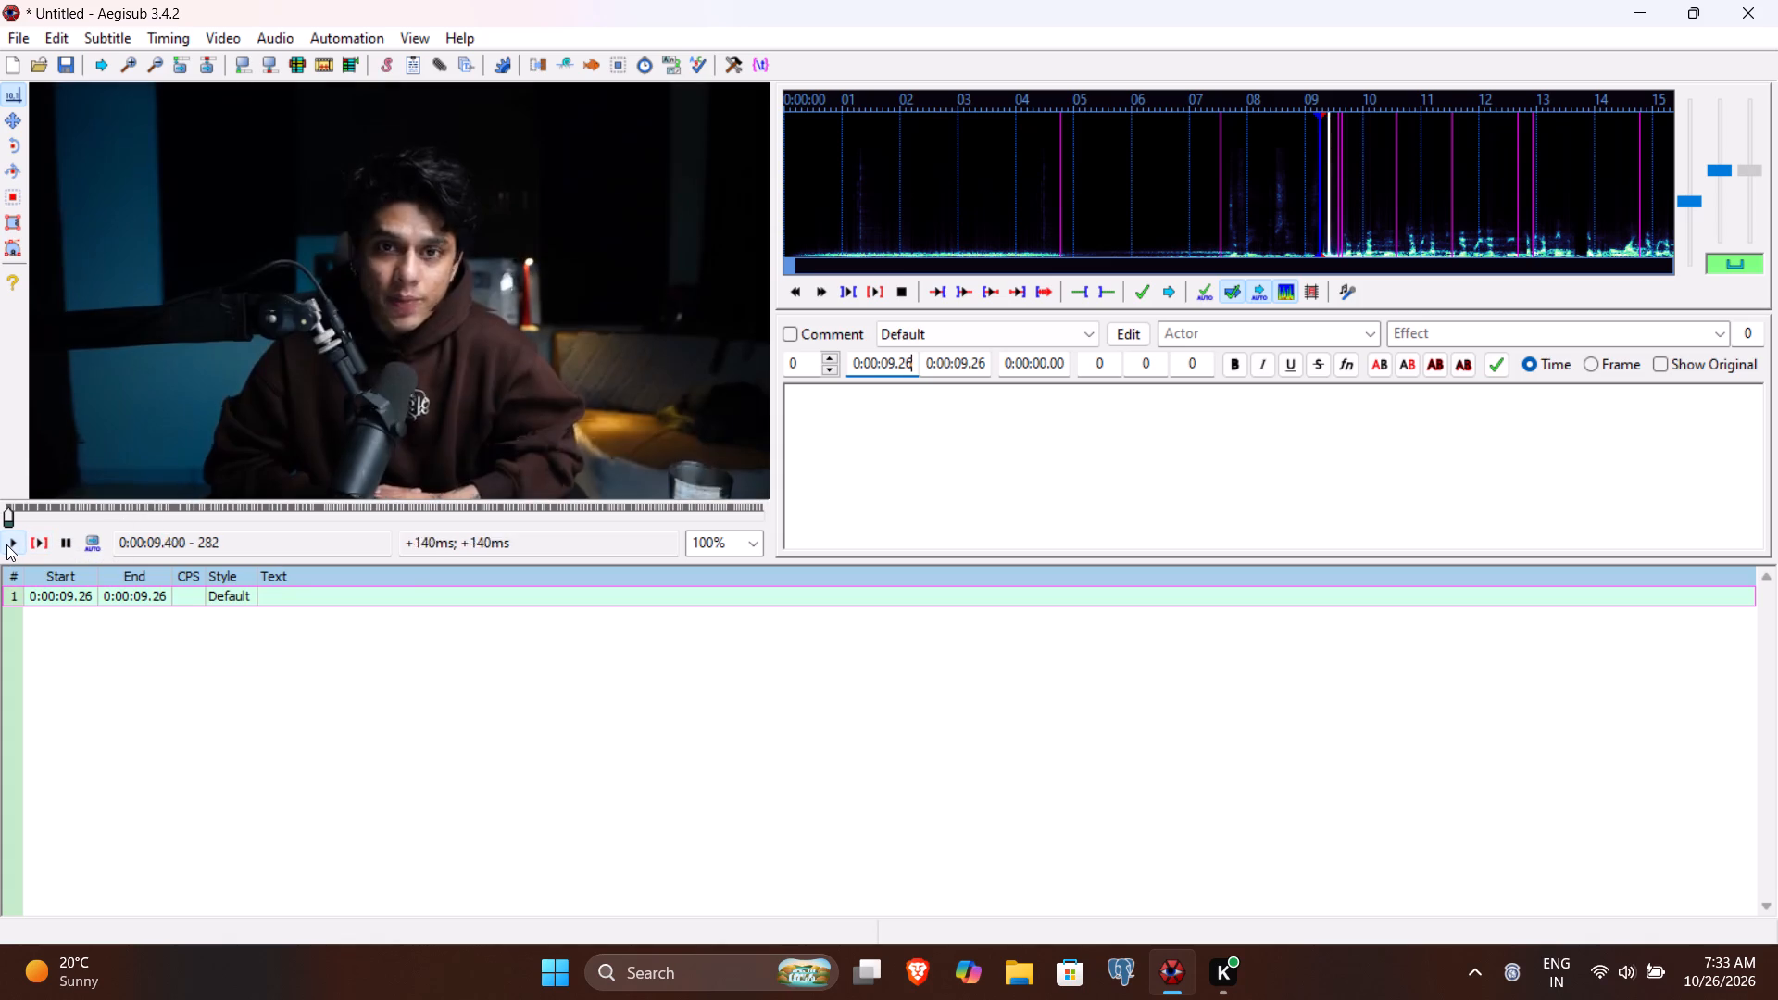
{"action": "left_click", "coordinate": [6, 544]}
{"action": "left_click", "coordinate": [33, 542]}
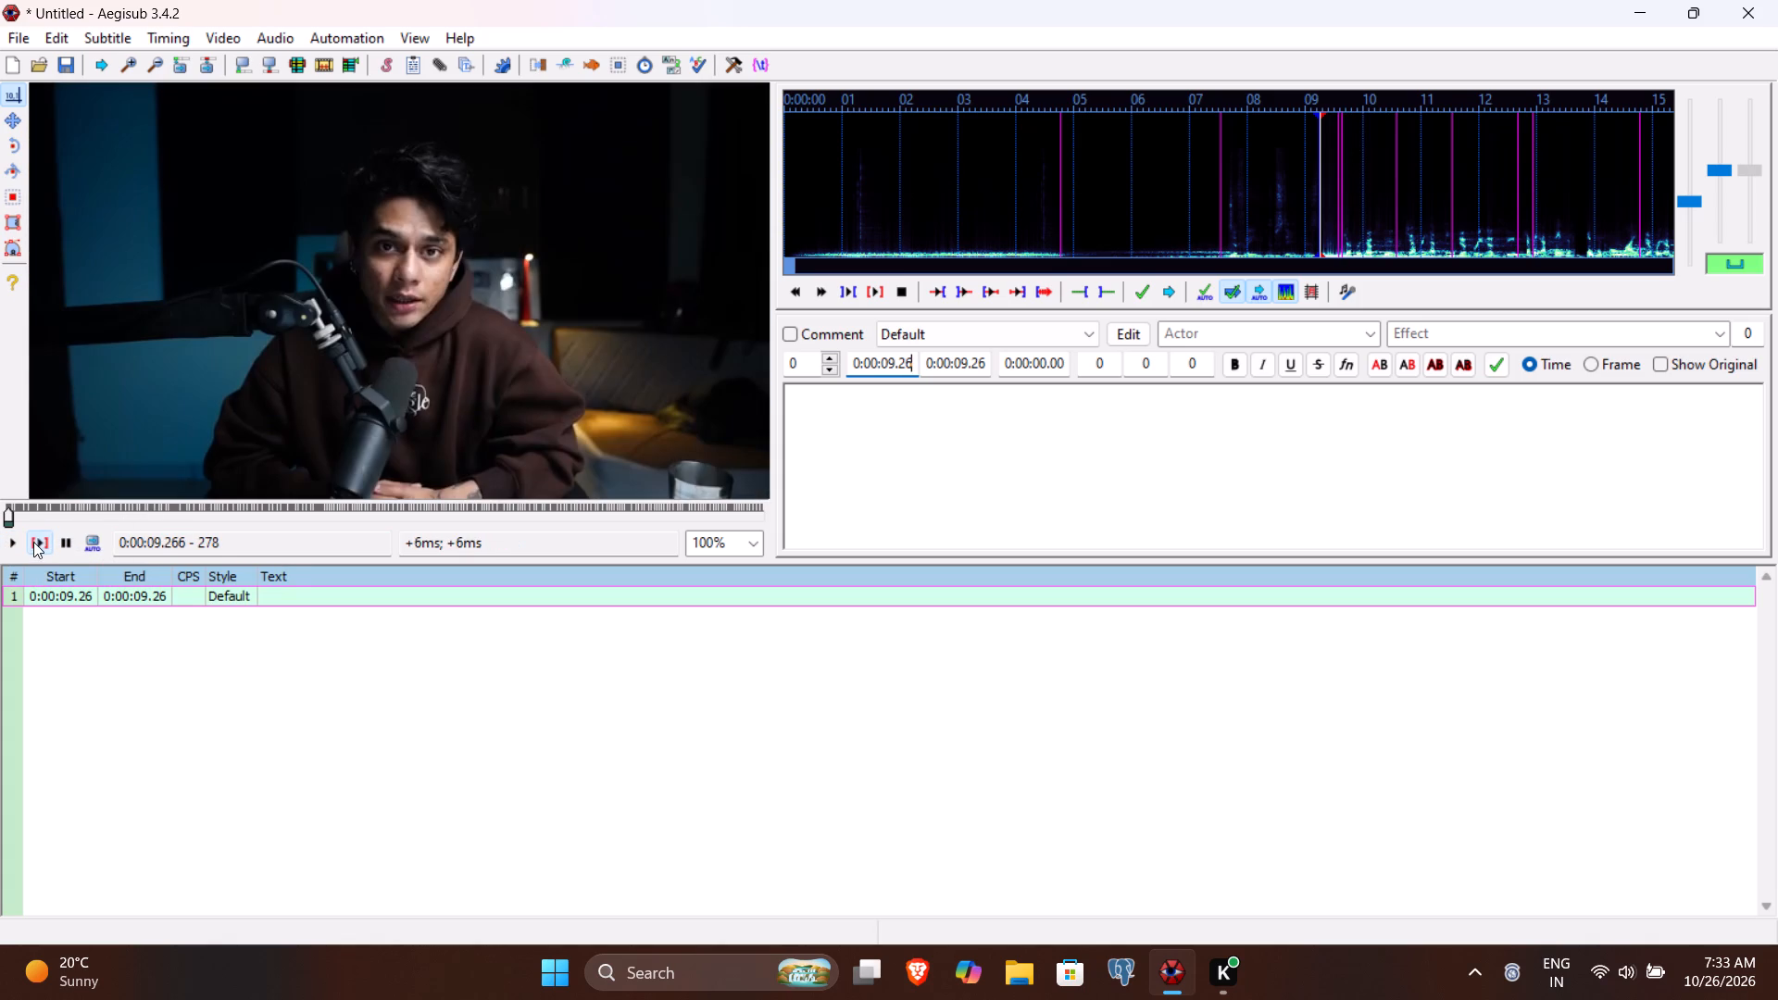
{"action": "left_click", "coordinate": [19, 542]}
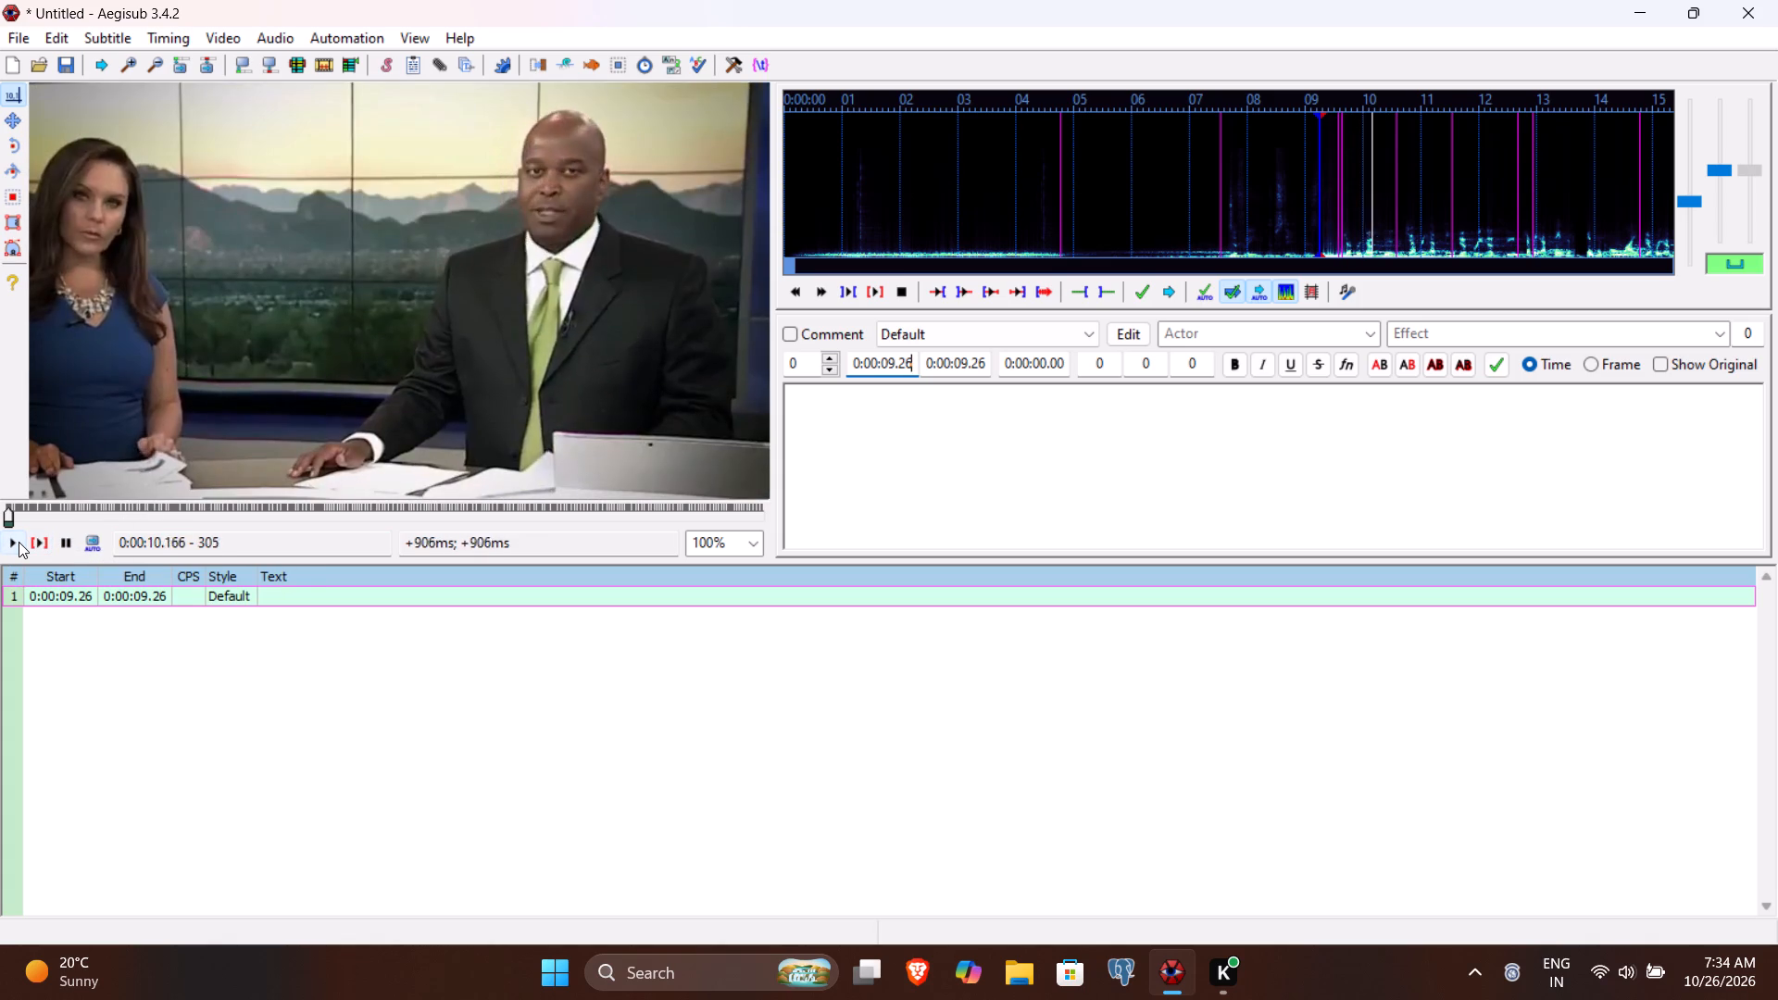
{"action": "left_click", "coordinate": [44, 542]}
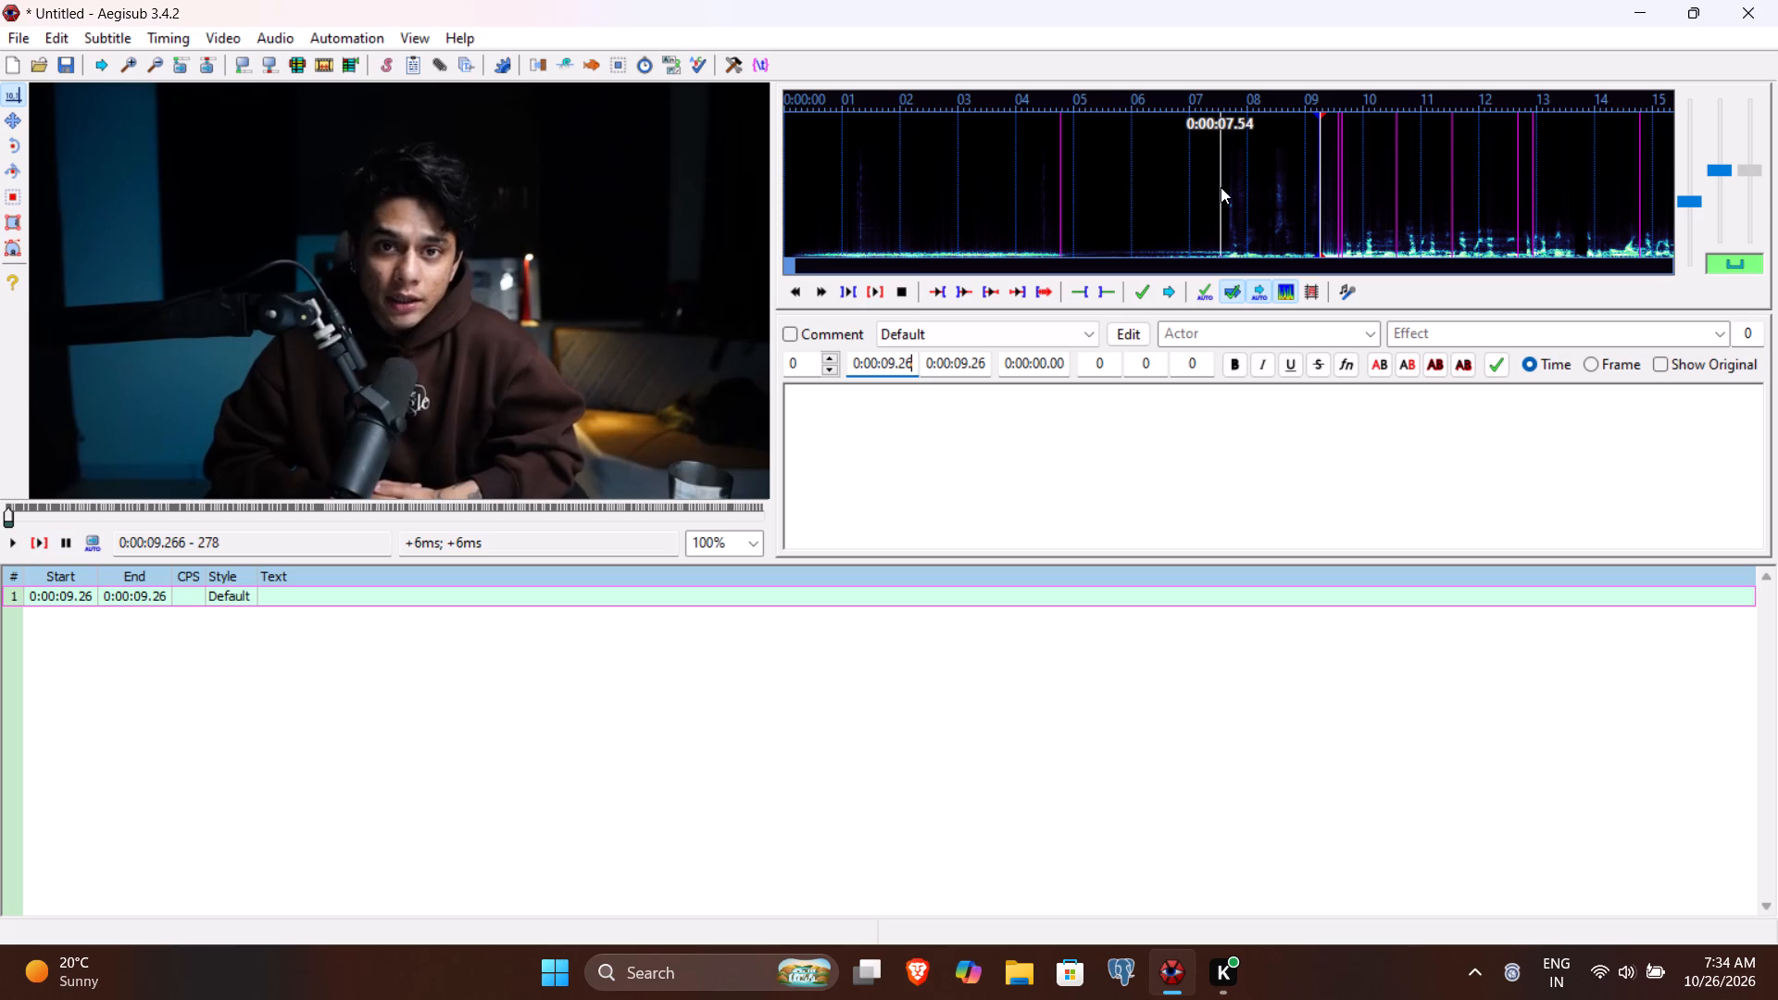
Set line 1's start time to 0:00:07.54, play the speech from there, and set its end time to 0:00:09.63.
{"action": "left_click", "coordinate": [887, 368]}
{"action": "type", "text": "754"}
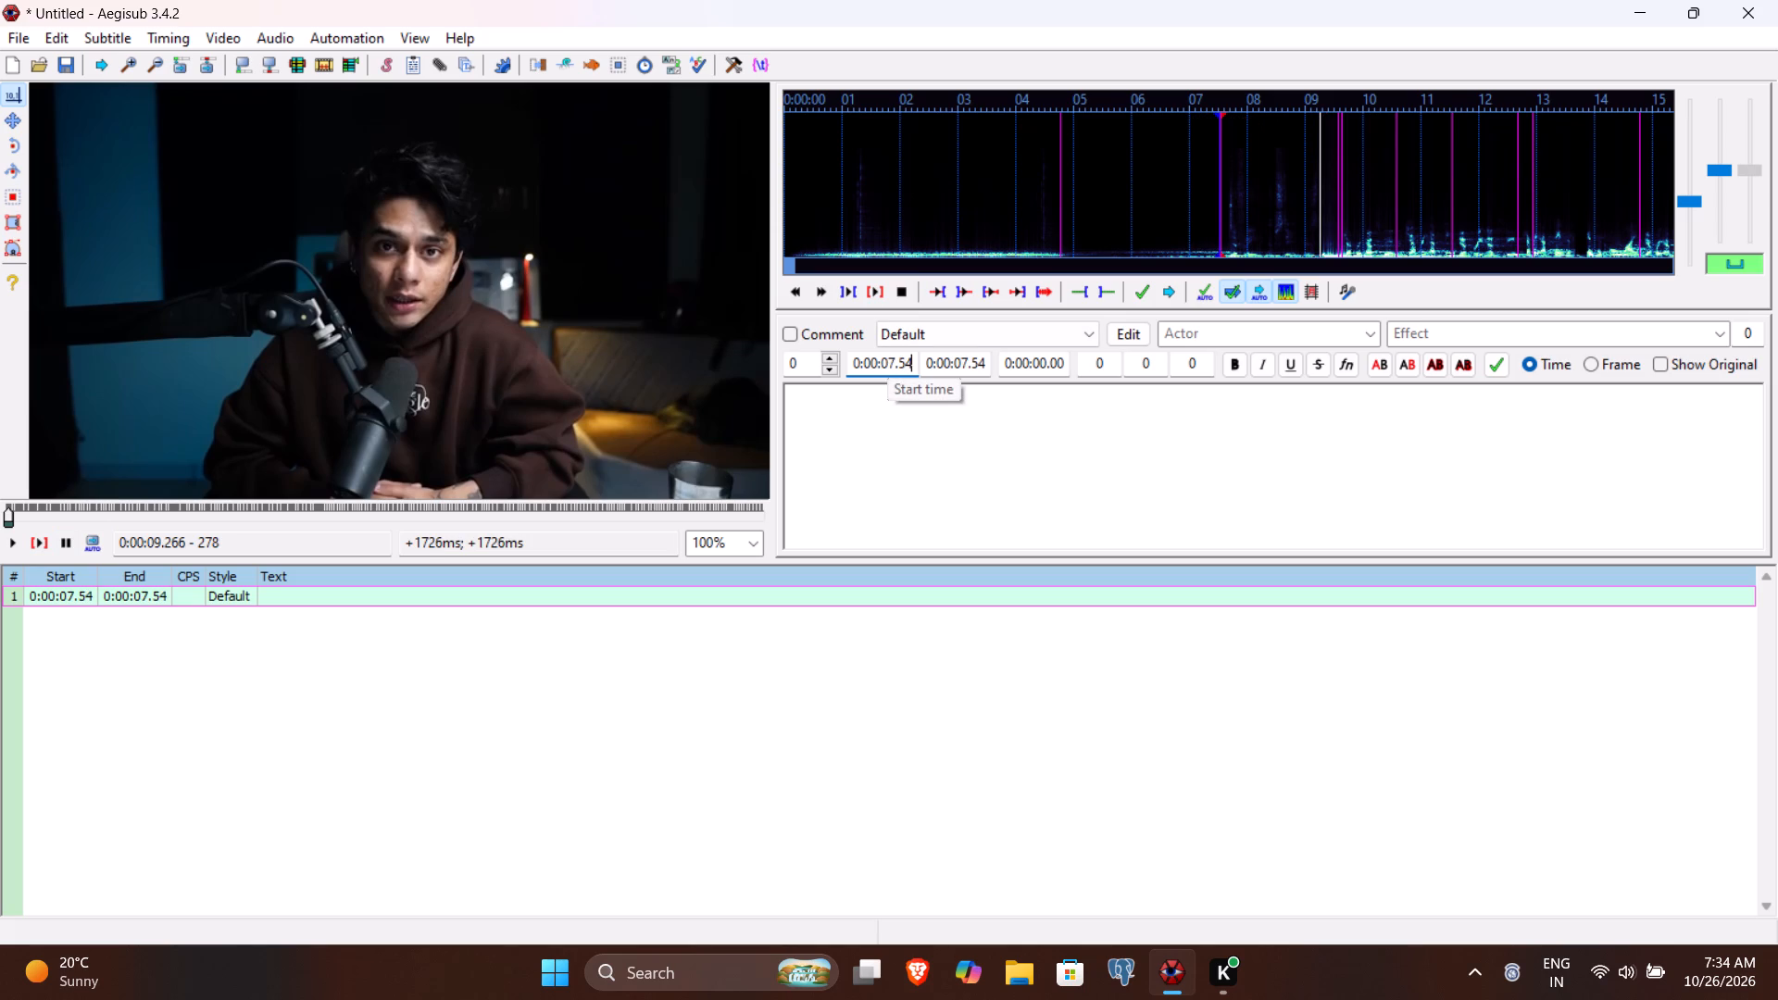
{"action": "left_click", "coordinate": [36, 544]}
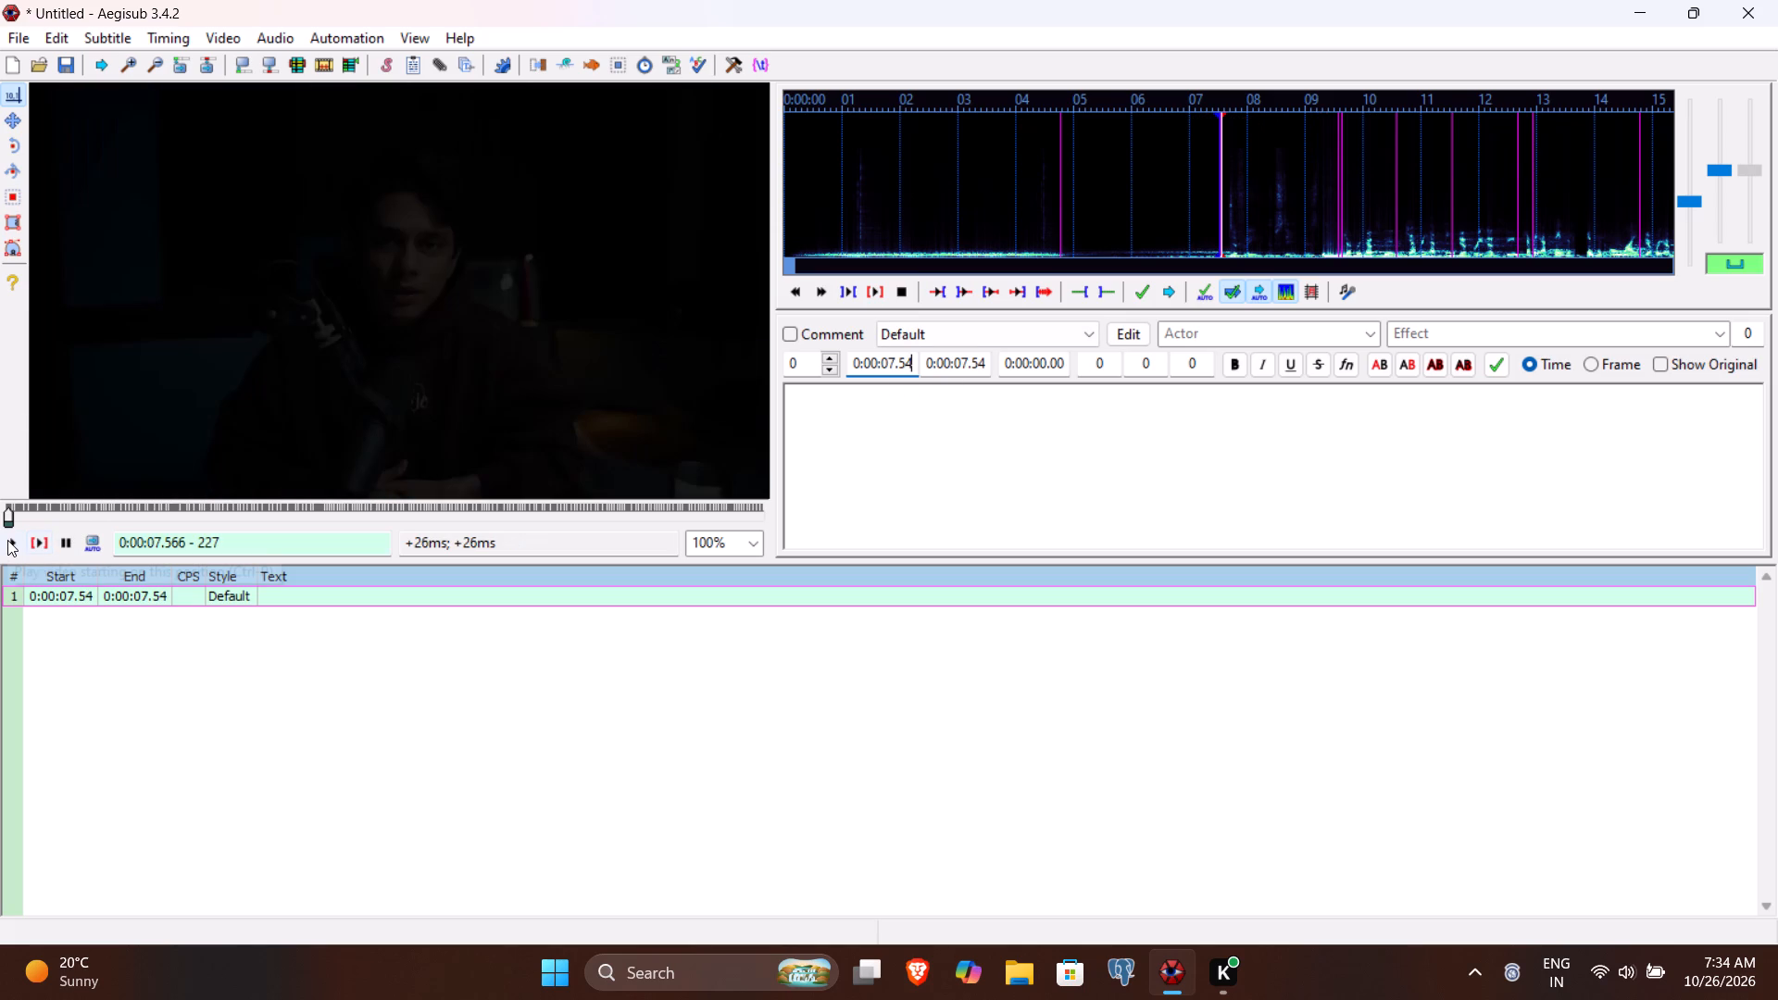
{"action": "left_click", "coordinate": [7, 540]}
{"action": "left_click", "coordinate": [7, 540]}
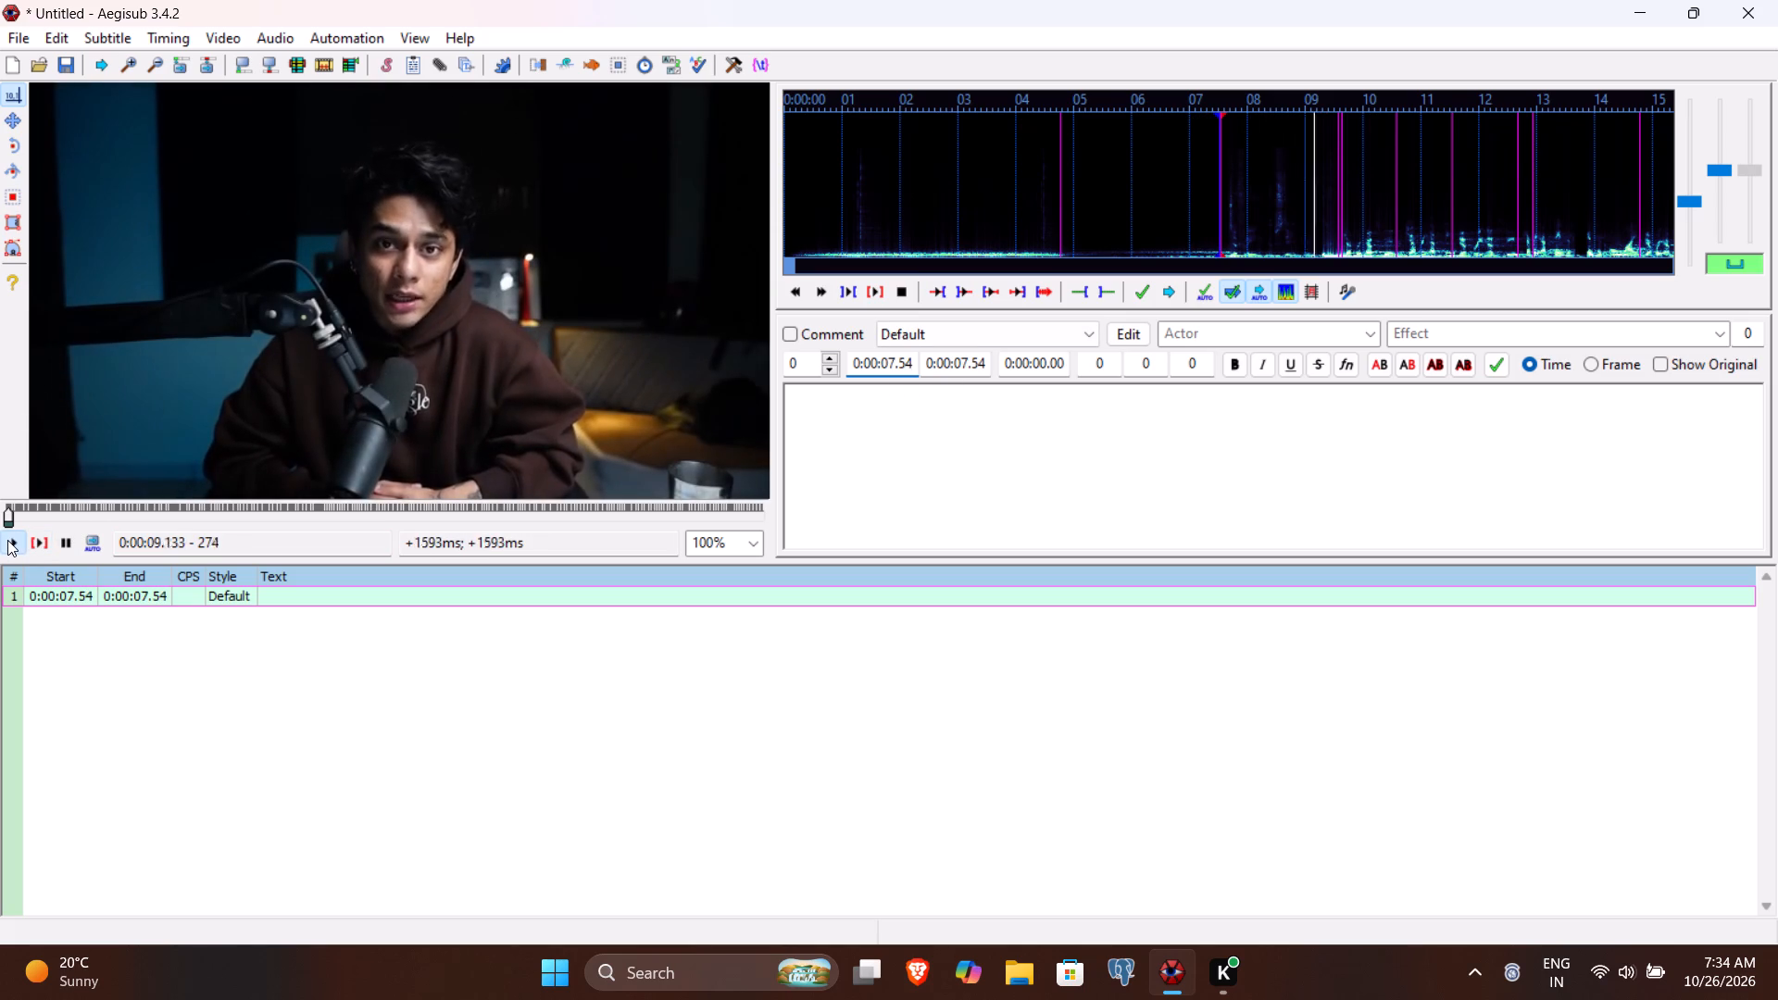
{"action": "left_click", "coordinate": [7, 540]}
{"action": "left_click", "coordinate": [7, 540]}
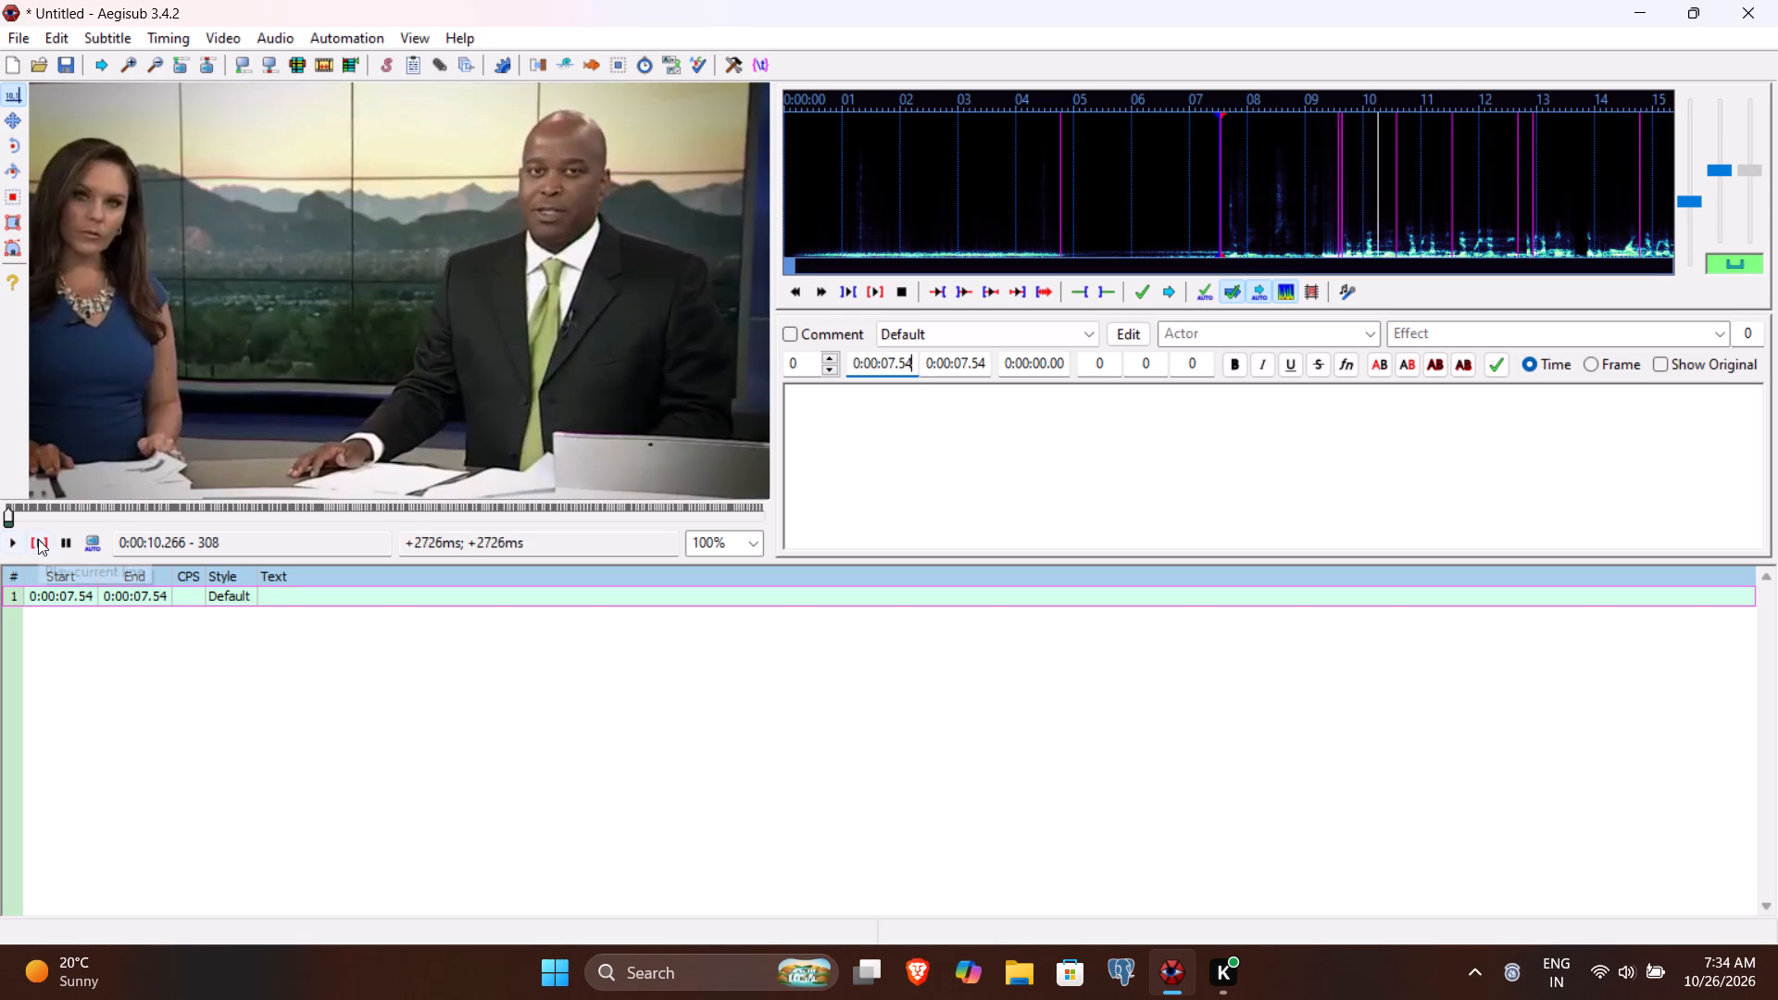
{"action": "left_click", "coordinate": [38, 539]}
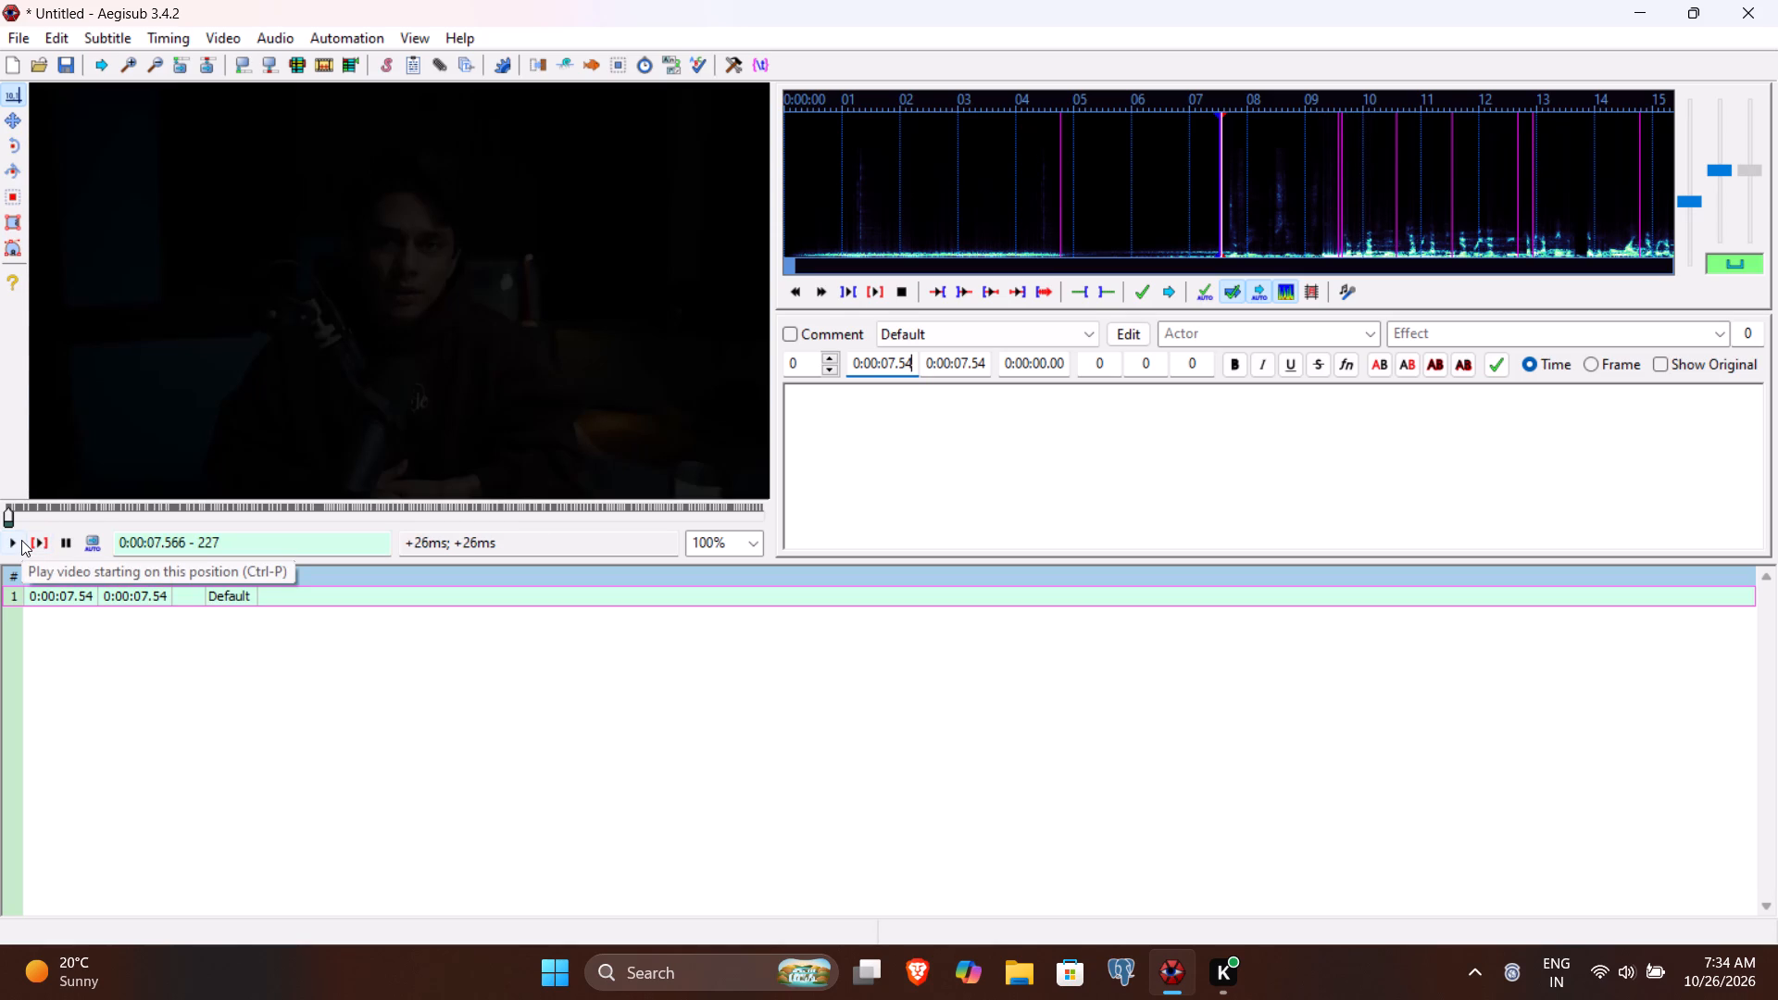
{"action": "left_click", "coordinate": [15, 541]}
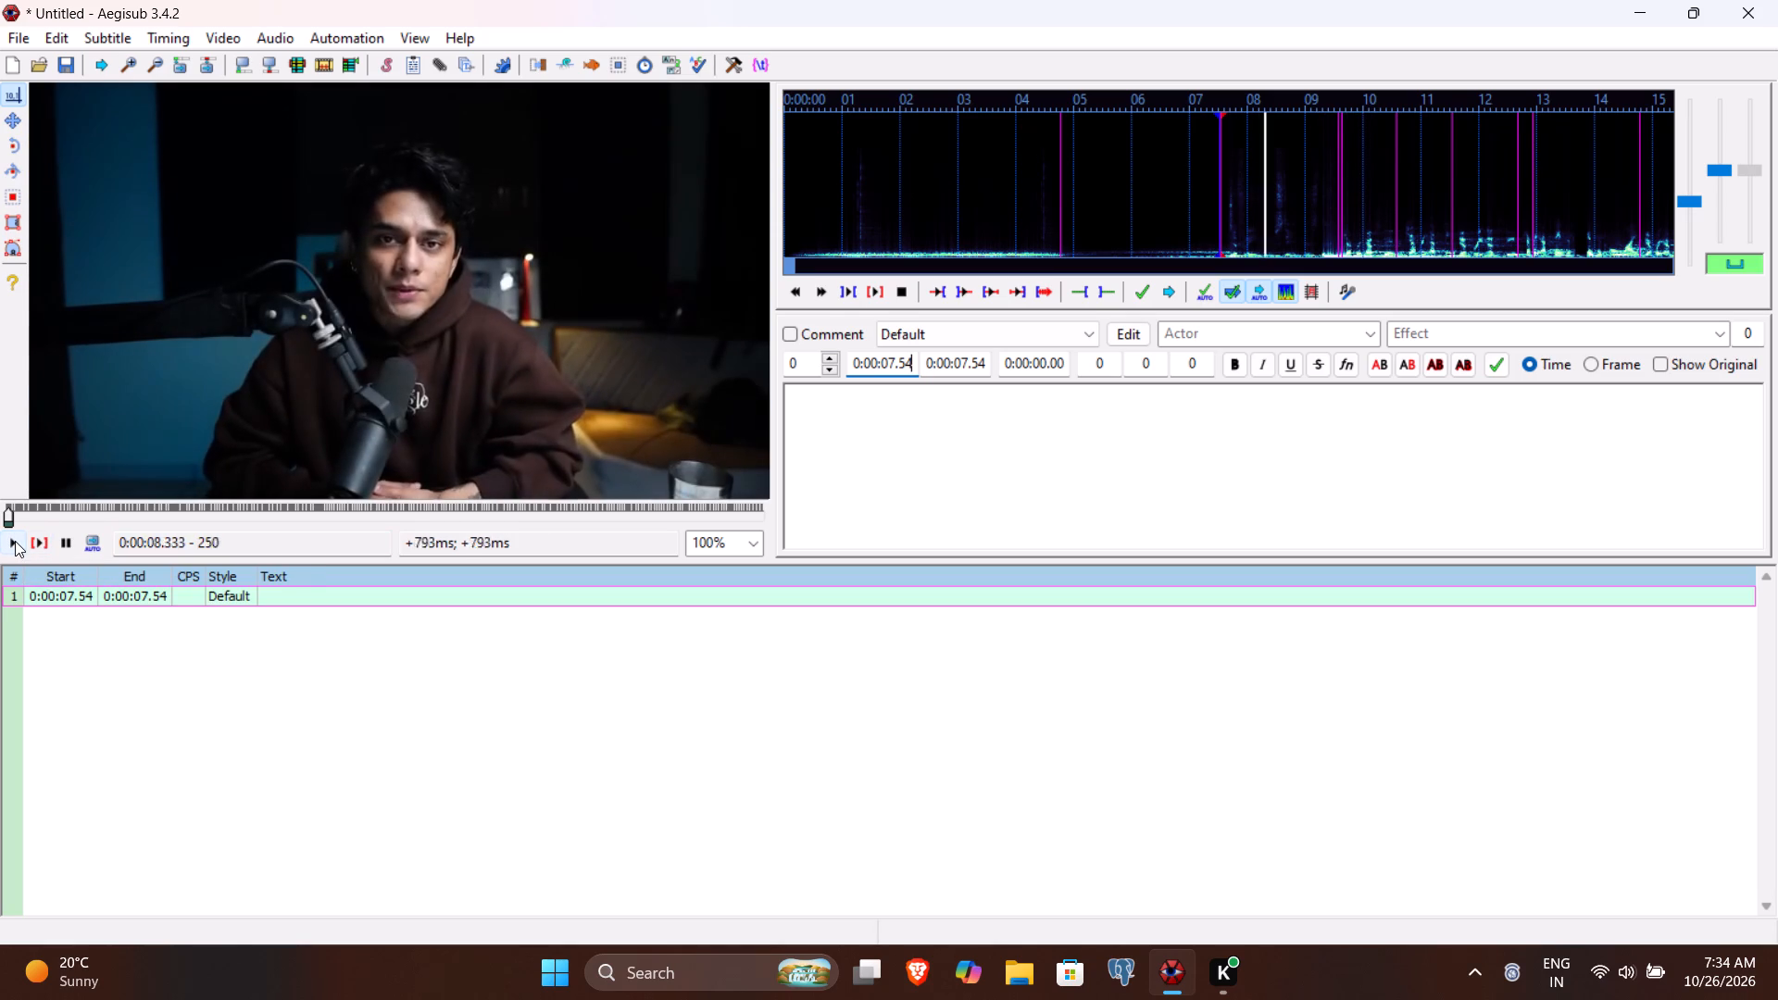
{"action": "left_click", "coordinate": [15, 541]}
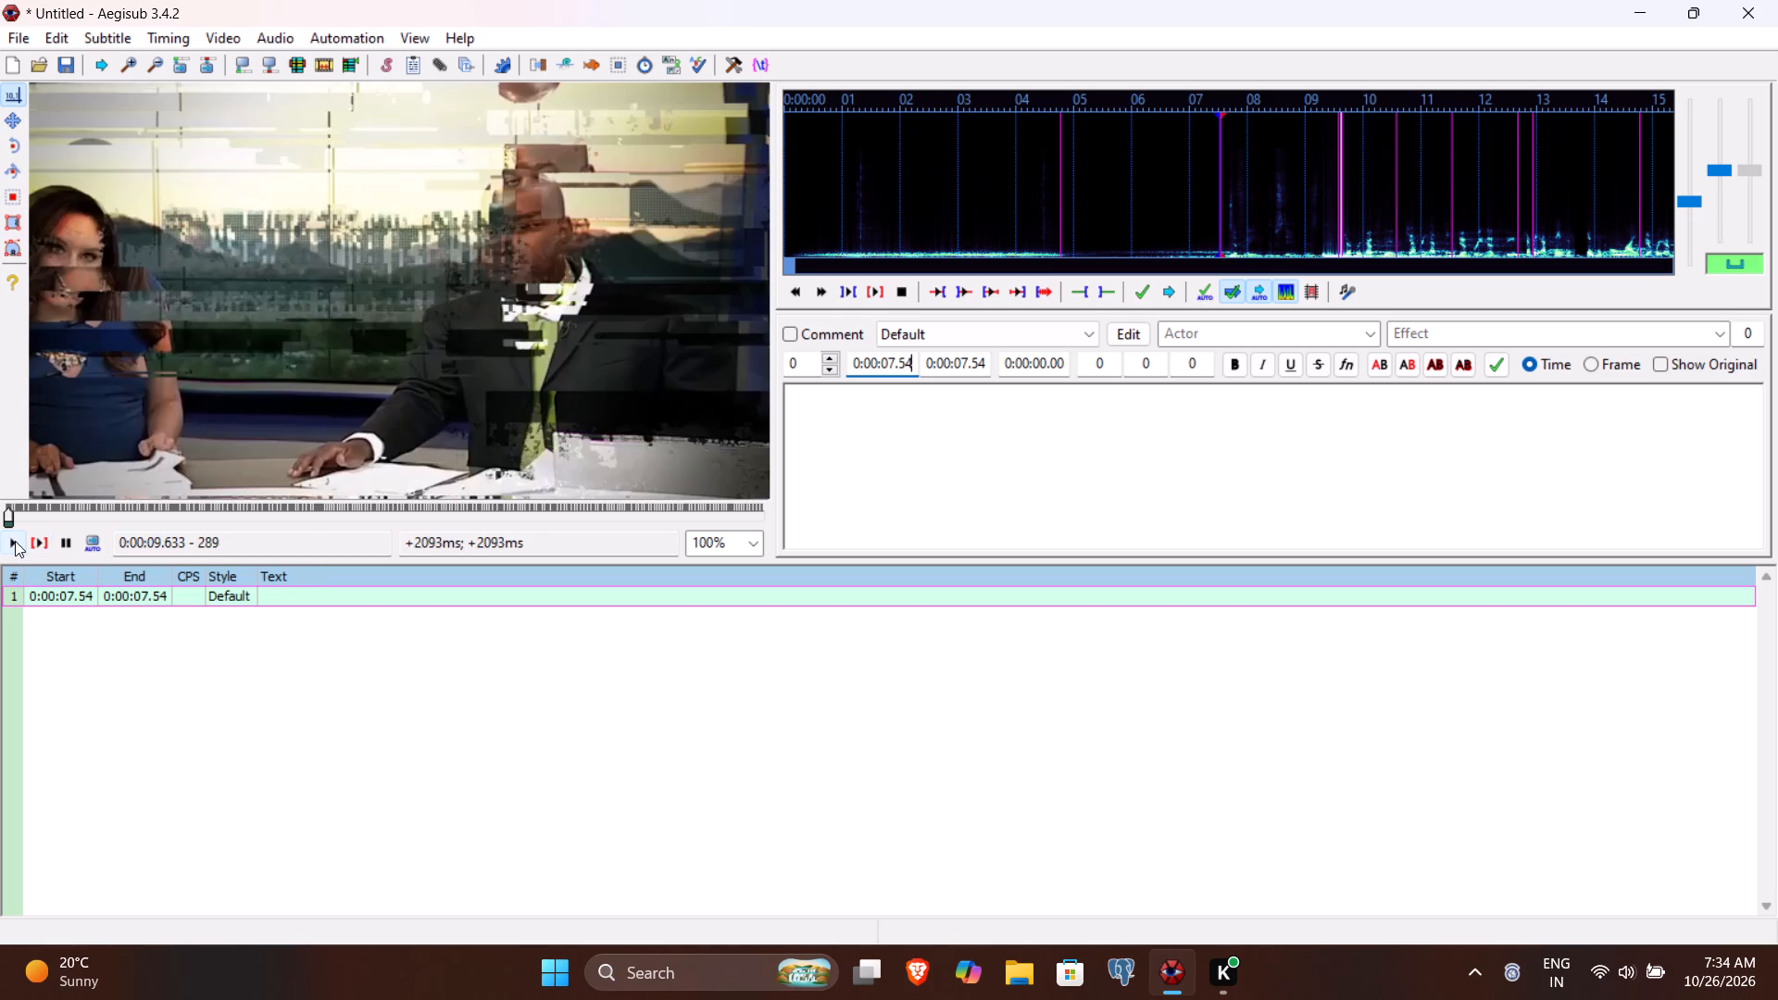
{"action": "left_click", "coordinate": [959, 367]}
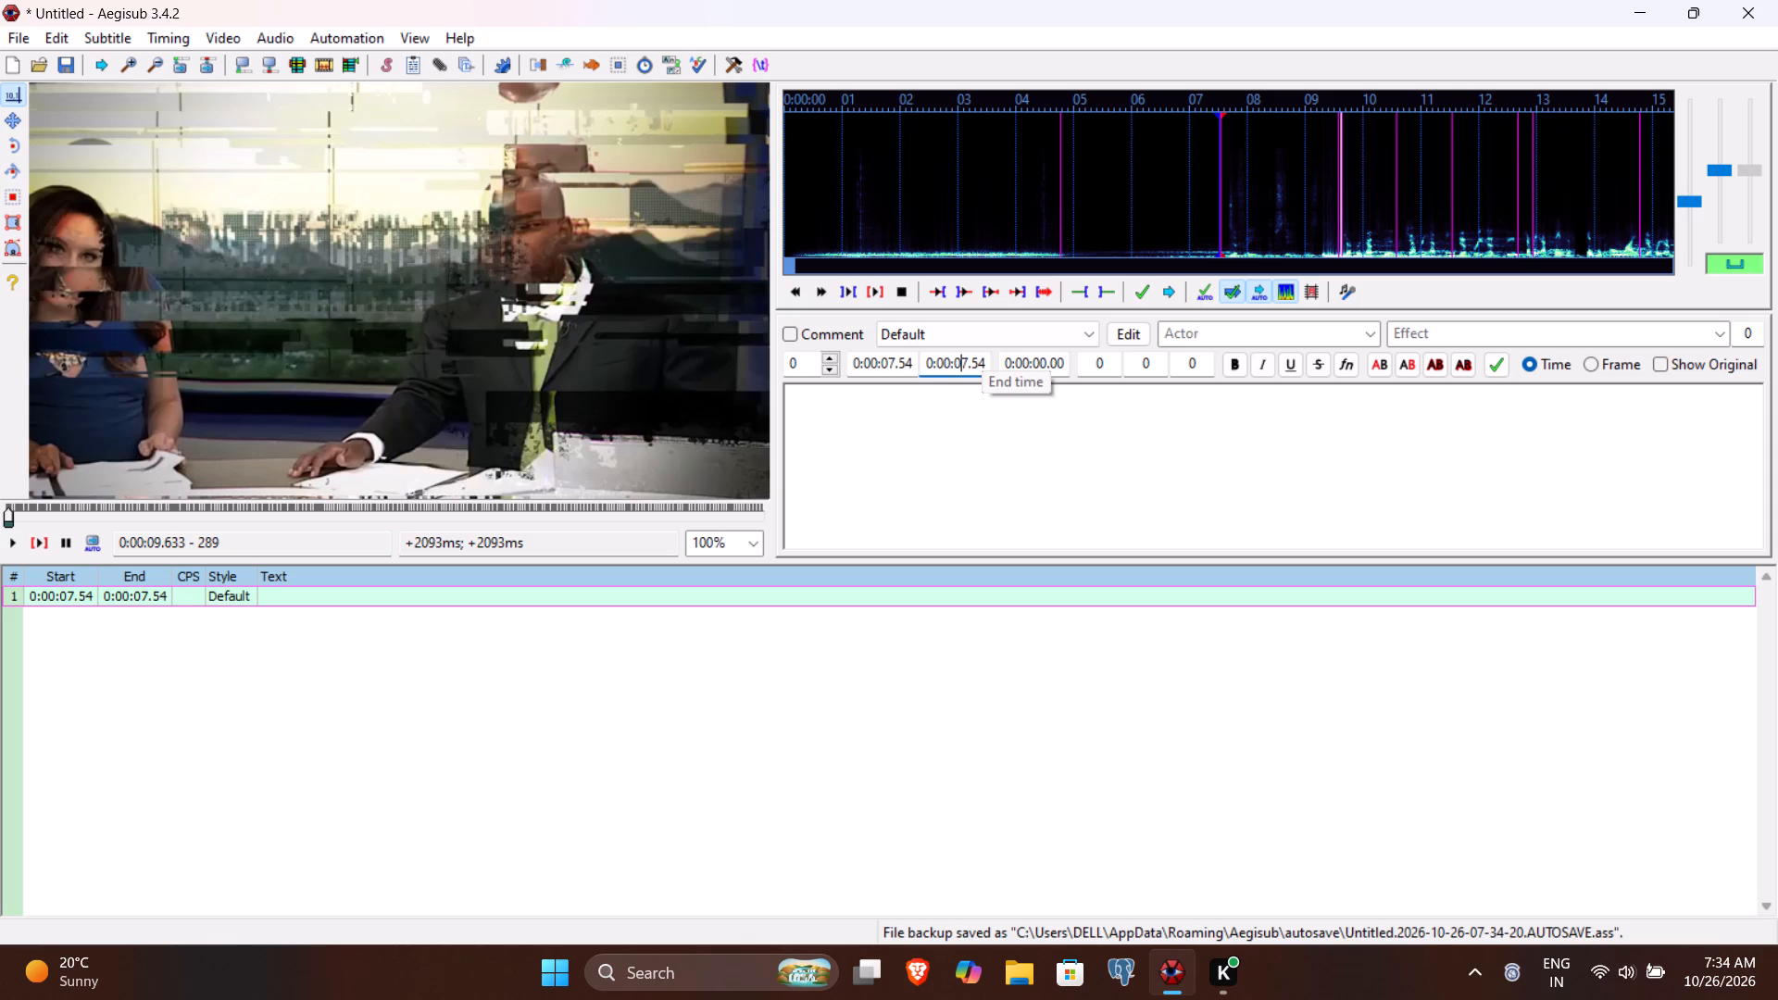
{"action": "type", "text": "963"}
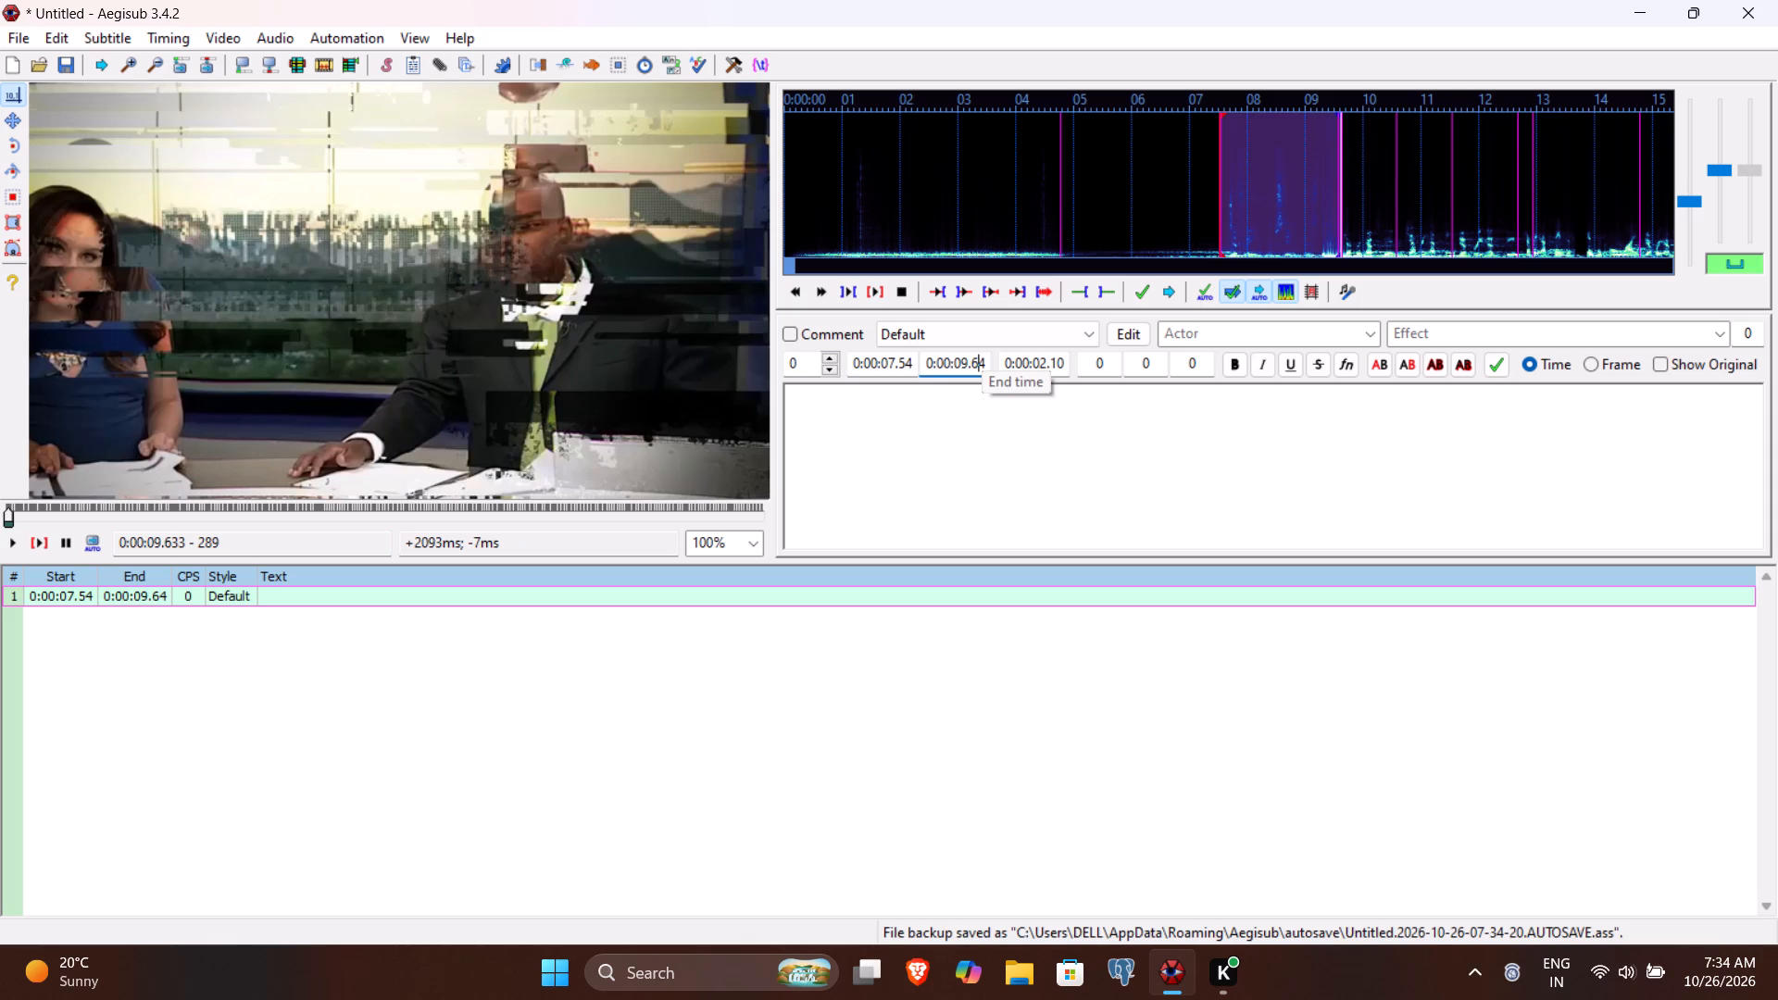
Enter "Jeffrey Epstein is dead." as line 1's text and play the line back.
{"action": "left_click", "coordinate": [935, 423]}
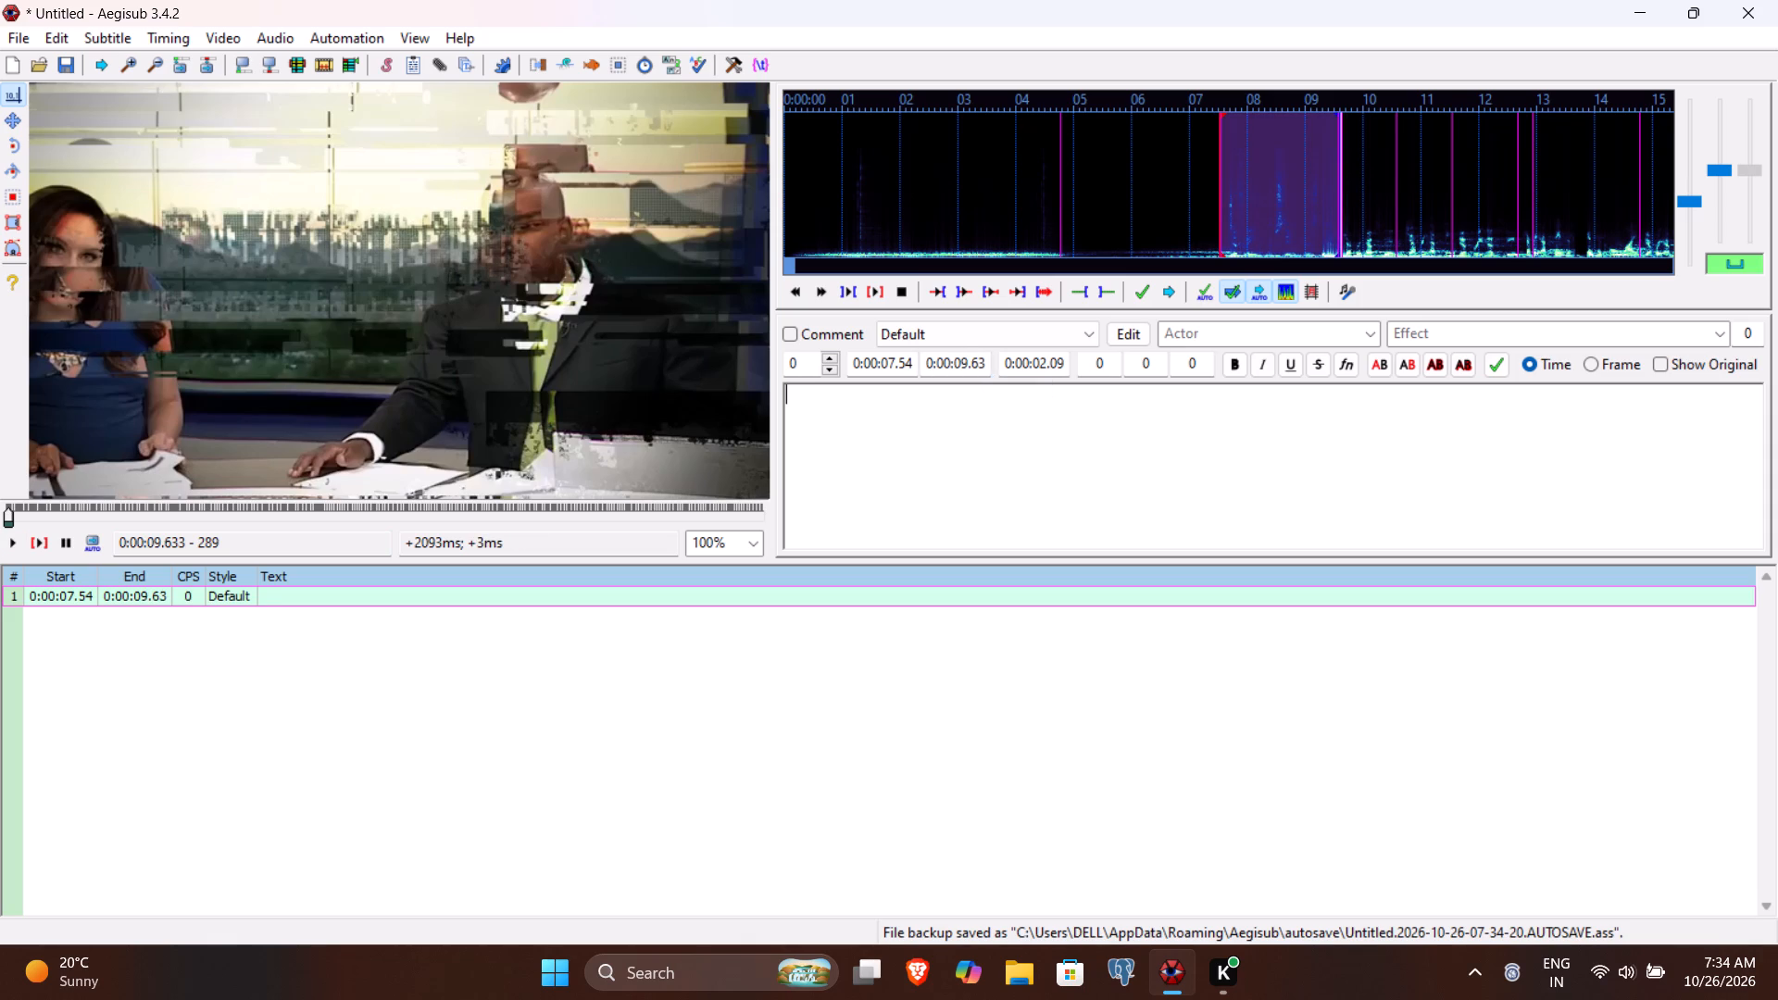
{"action": "type", "text": "Jeffrey Epstein is dead"}
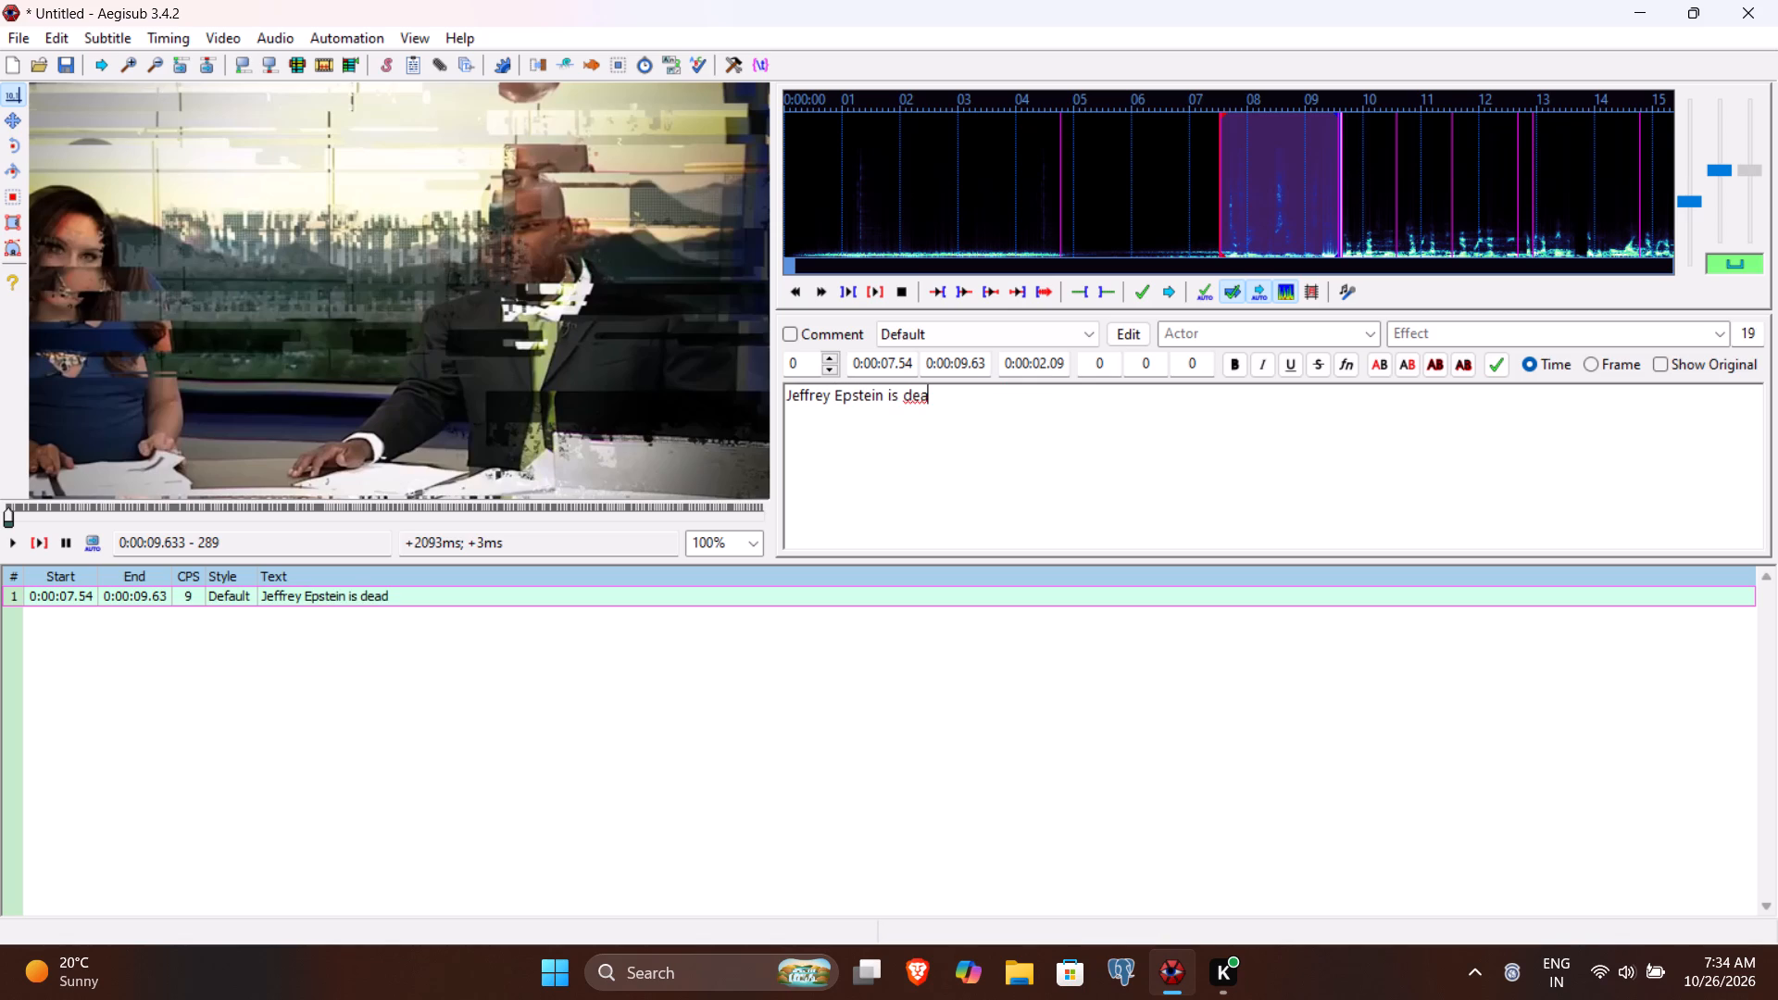
{"action": "key", "text": "period"}
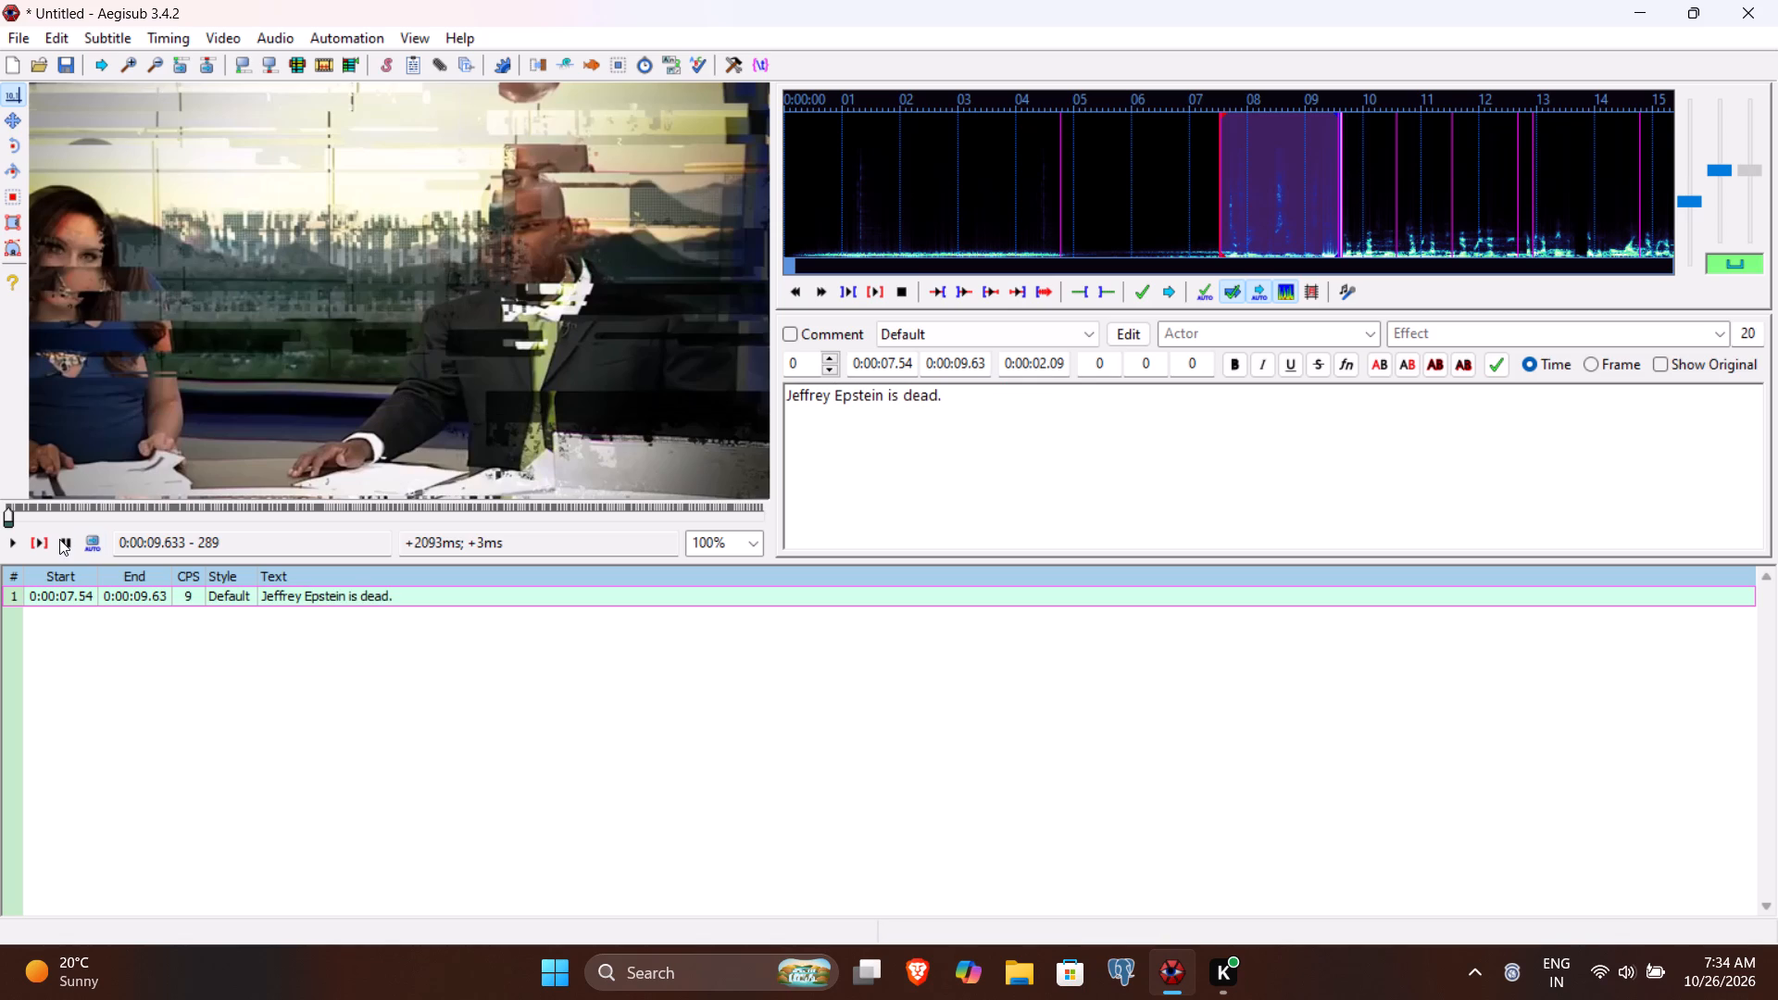
{"action": "left_click", "coordinate": [39, 544]}
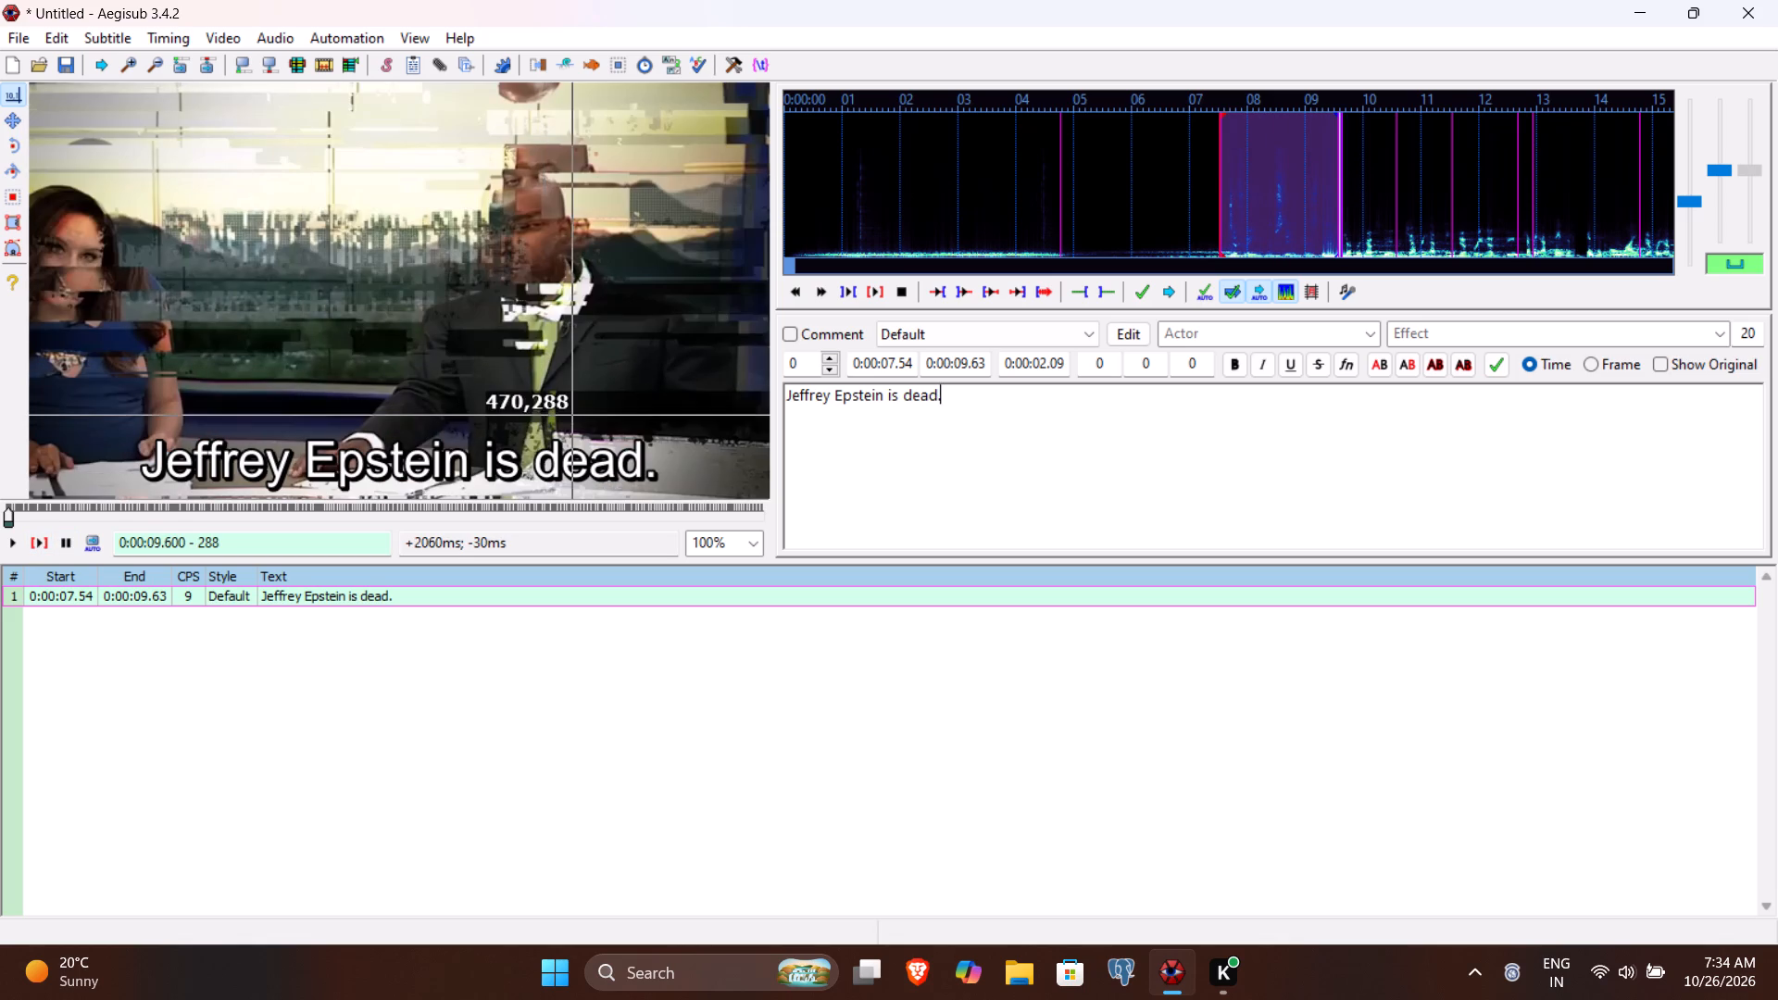
Set the Default style's font size to 18.
{"action": "left_click", "coordinate": [1129, 328]}
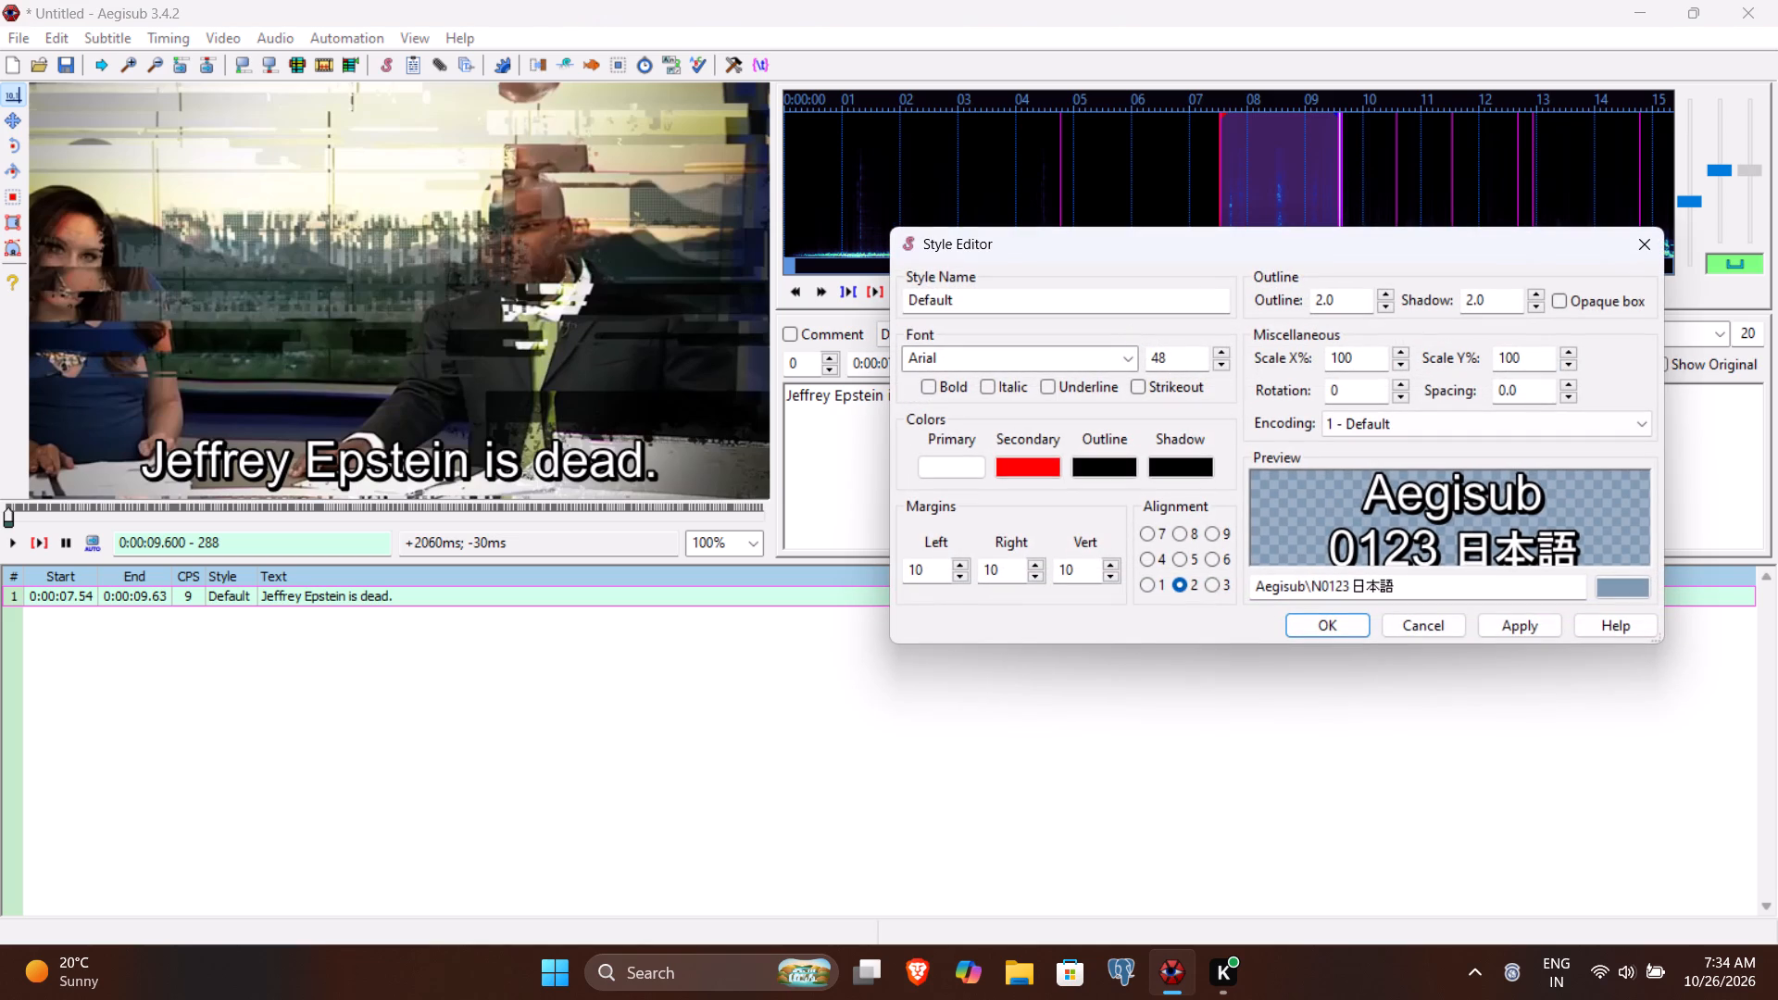
{"action": "double_click", "coordinate": [1171, 356]}
{"action": "type", "text": "18"}
{"action": "key", "text": "Return"}
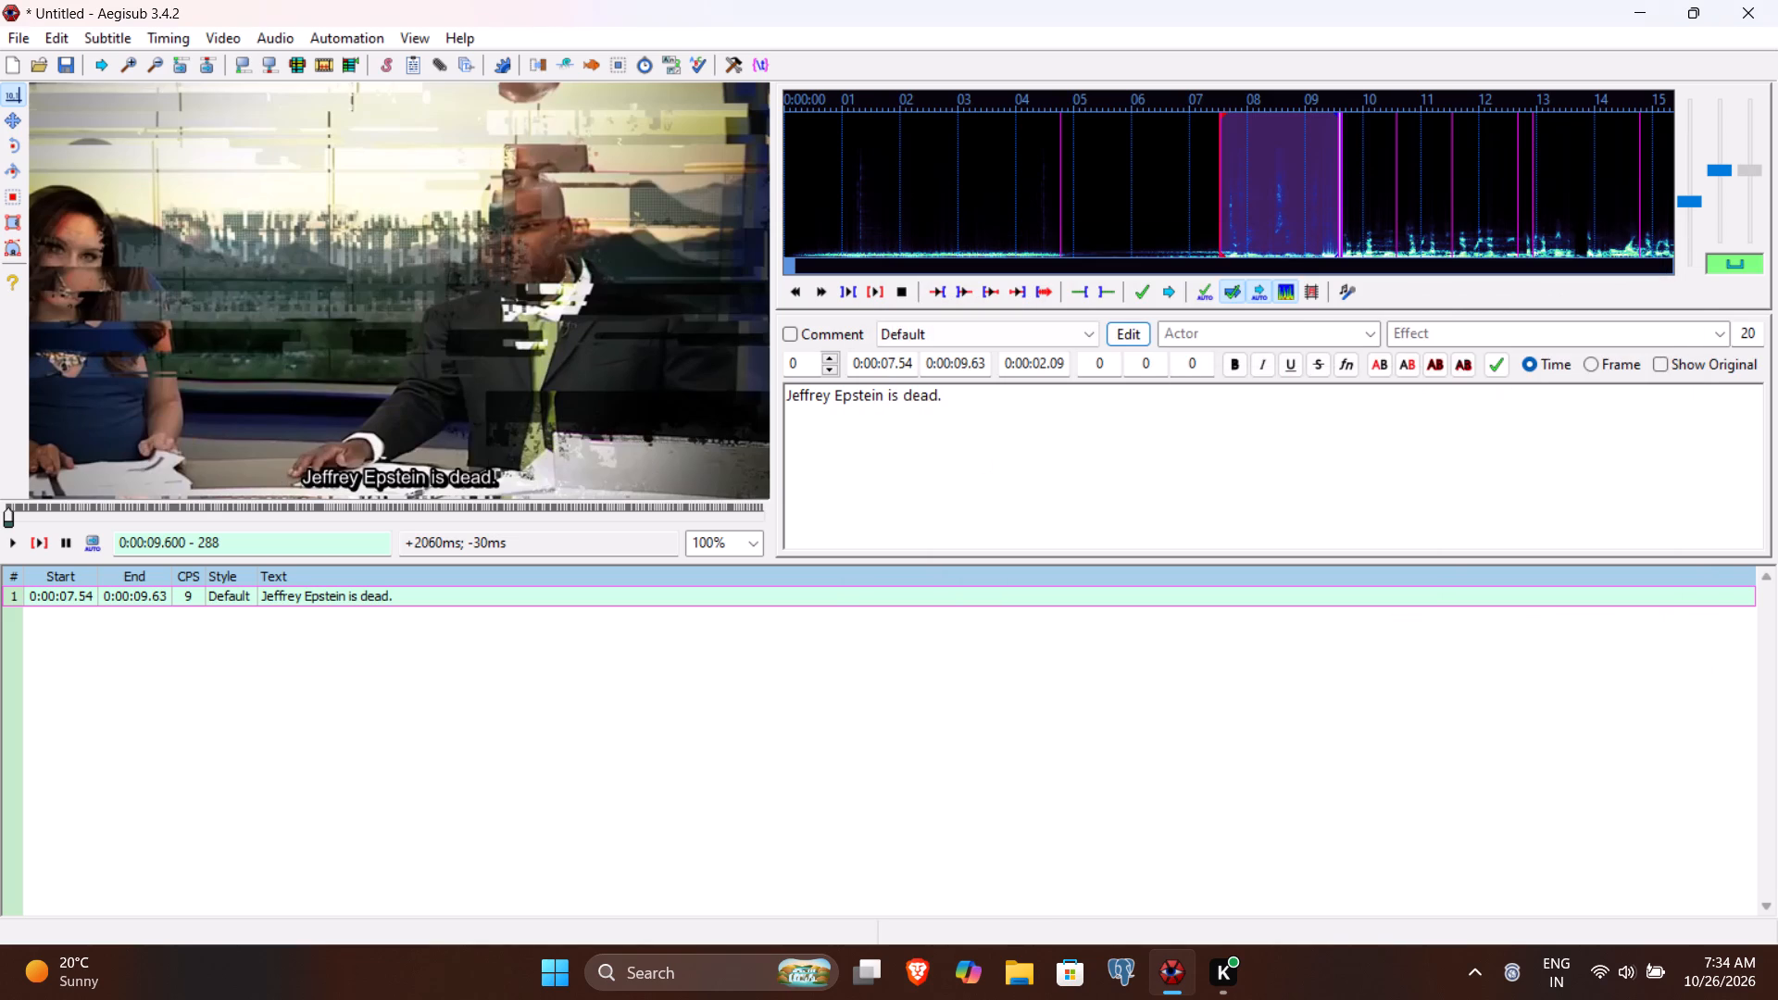
Commit line 1 to start line 2.
{"action": "left_click", "coordinate": [1149, 416]}
{"action": "key", "text": "Return"}
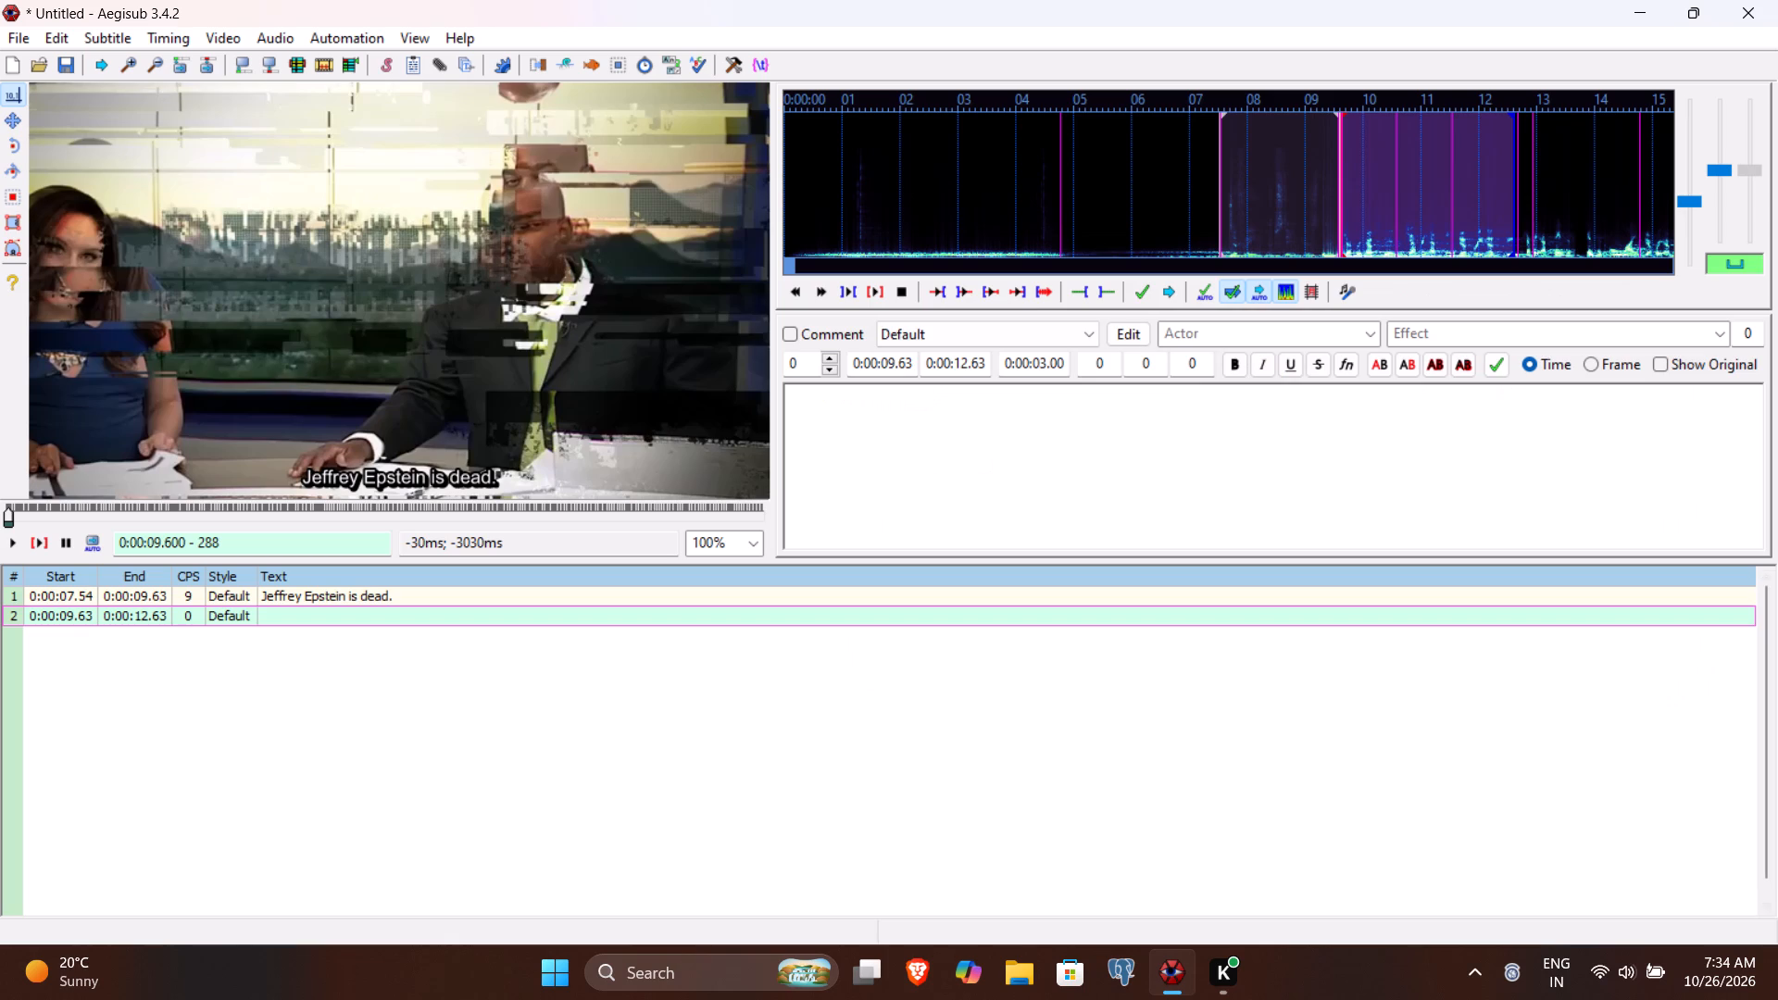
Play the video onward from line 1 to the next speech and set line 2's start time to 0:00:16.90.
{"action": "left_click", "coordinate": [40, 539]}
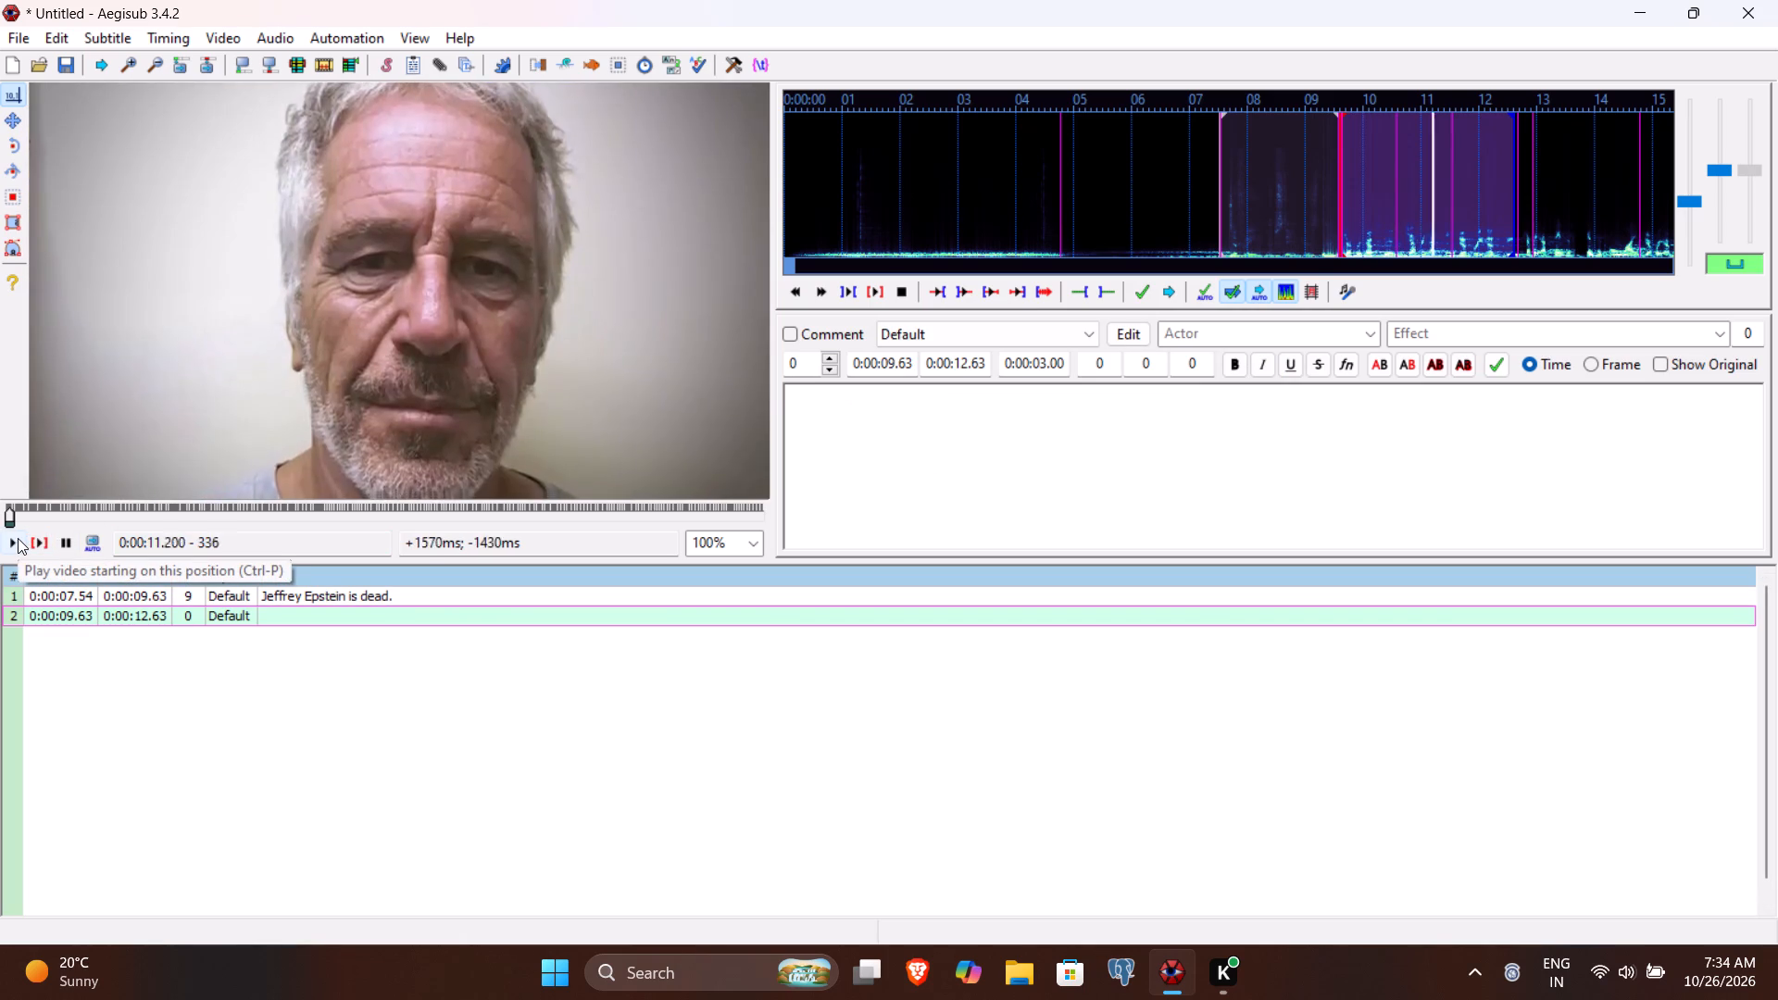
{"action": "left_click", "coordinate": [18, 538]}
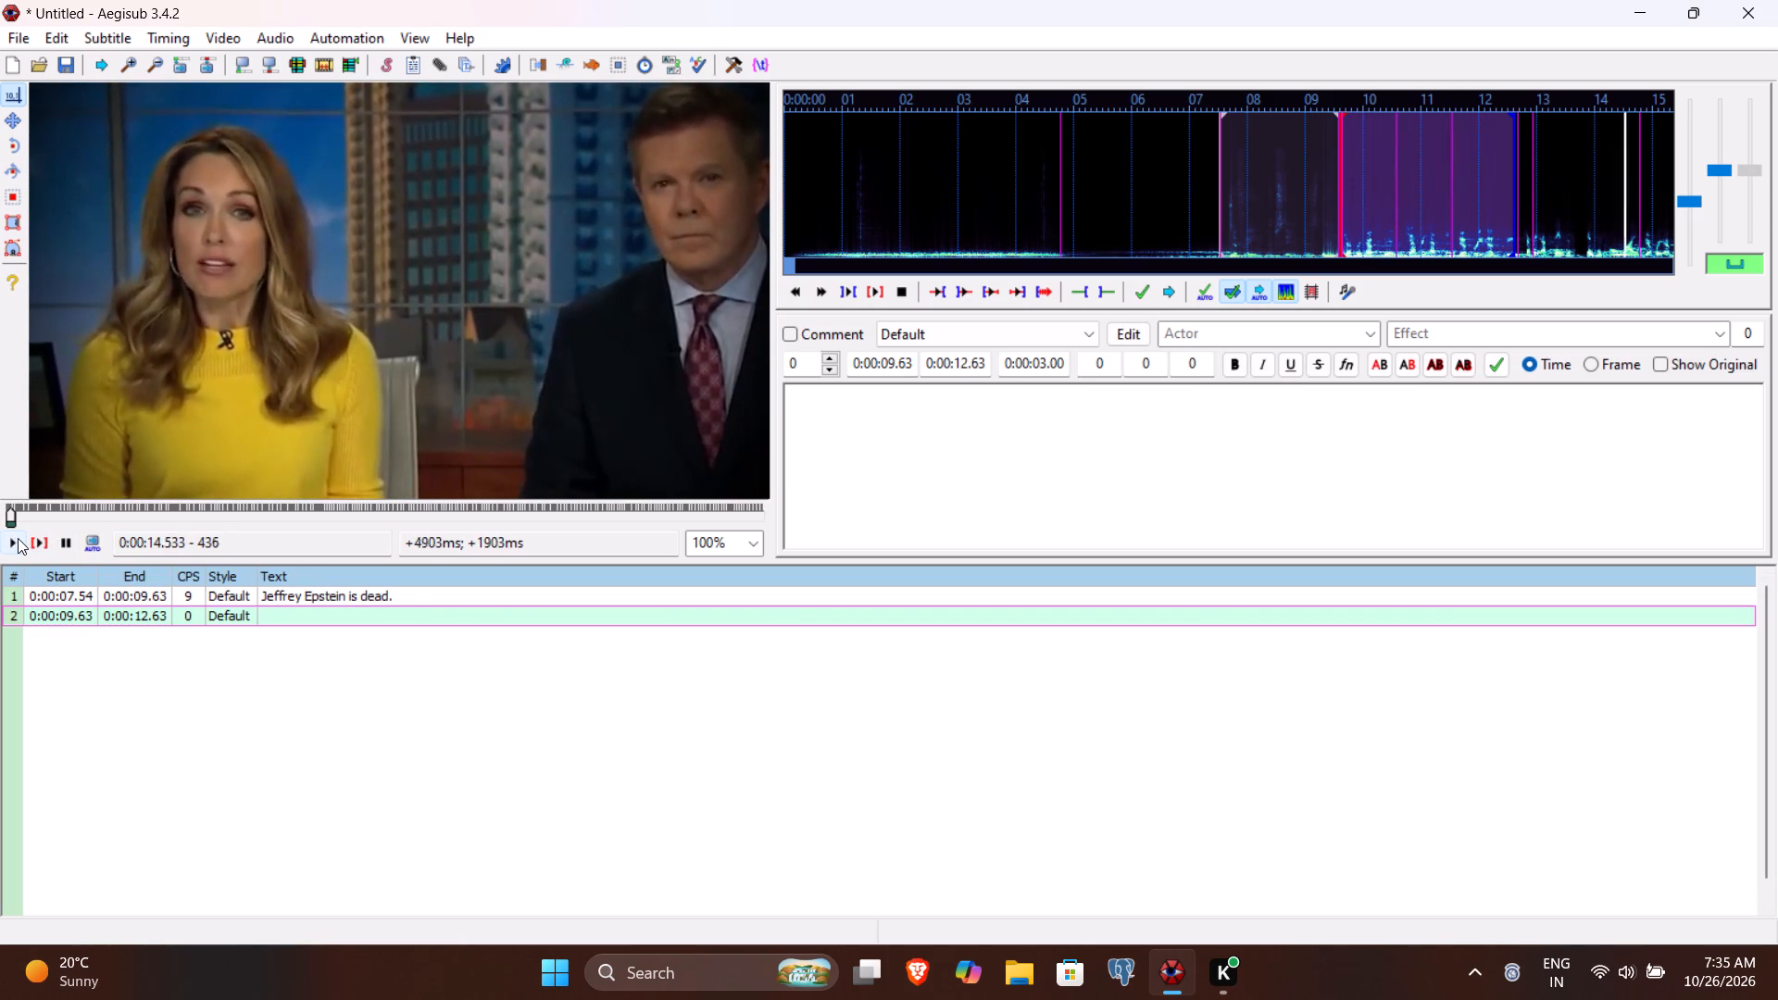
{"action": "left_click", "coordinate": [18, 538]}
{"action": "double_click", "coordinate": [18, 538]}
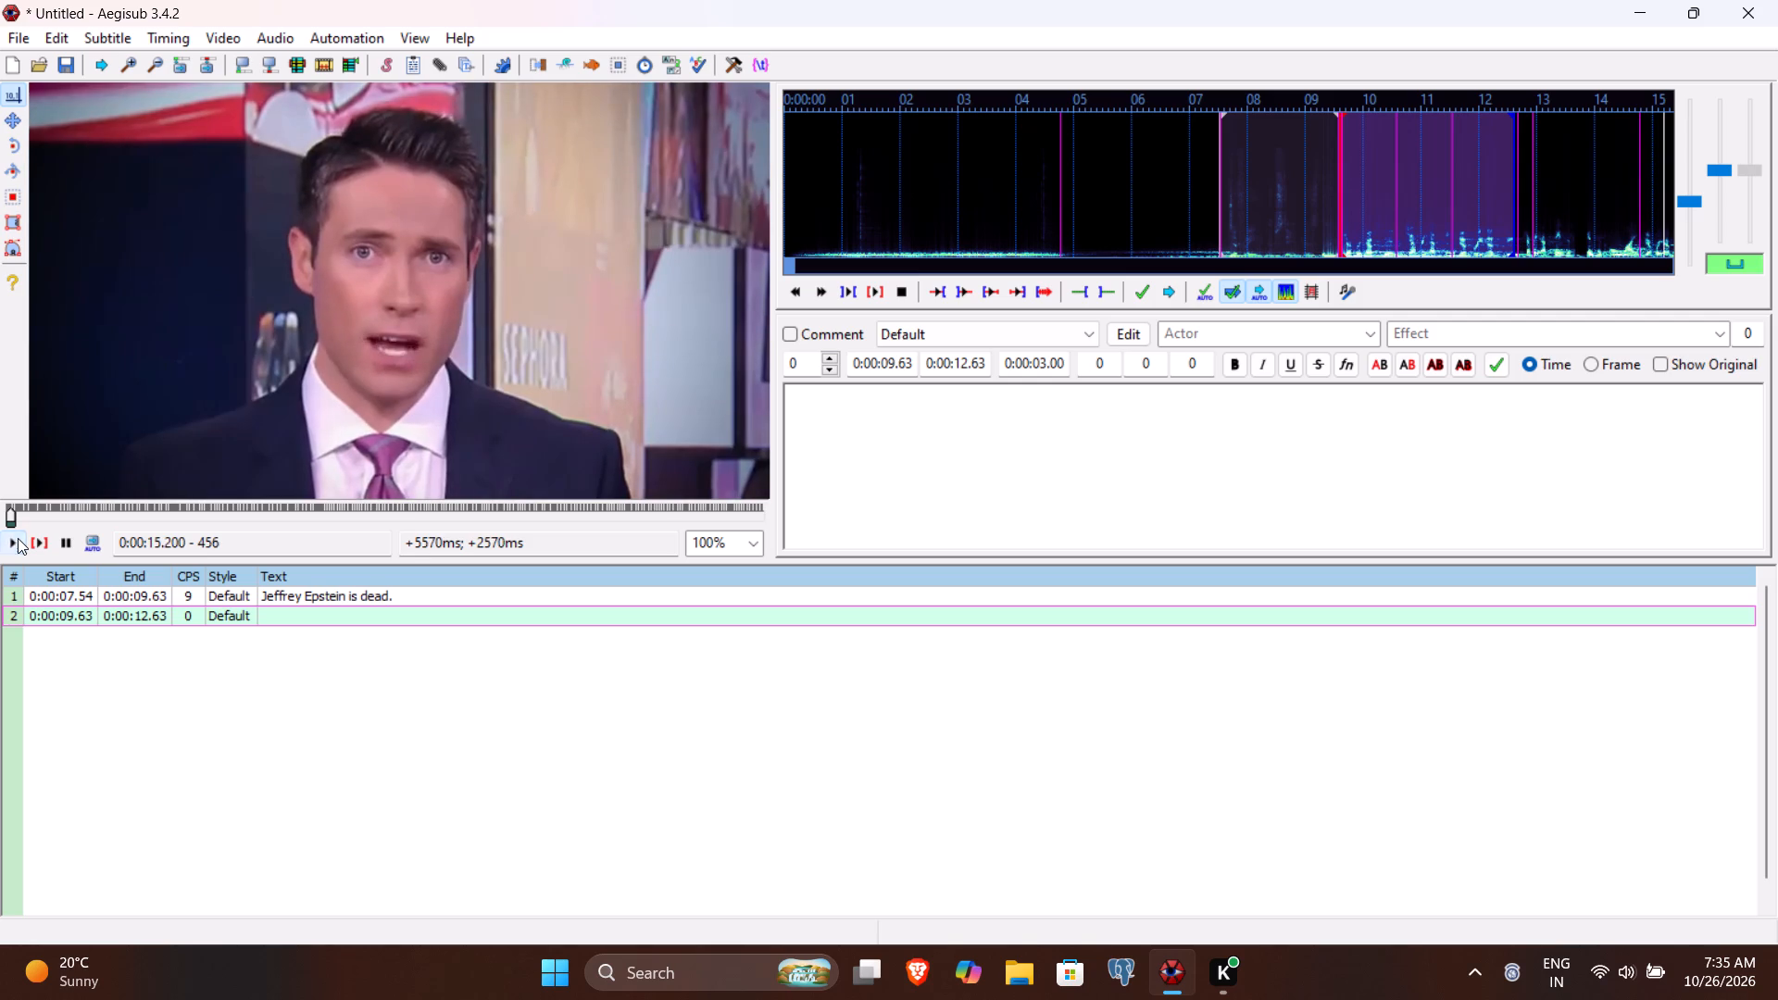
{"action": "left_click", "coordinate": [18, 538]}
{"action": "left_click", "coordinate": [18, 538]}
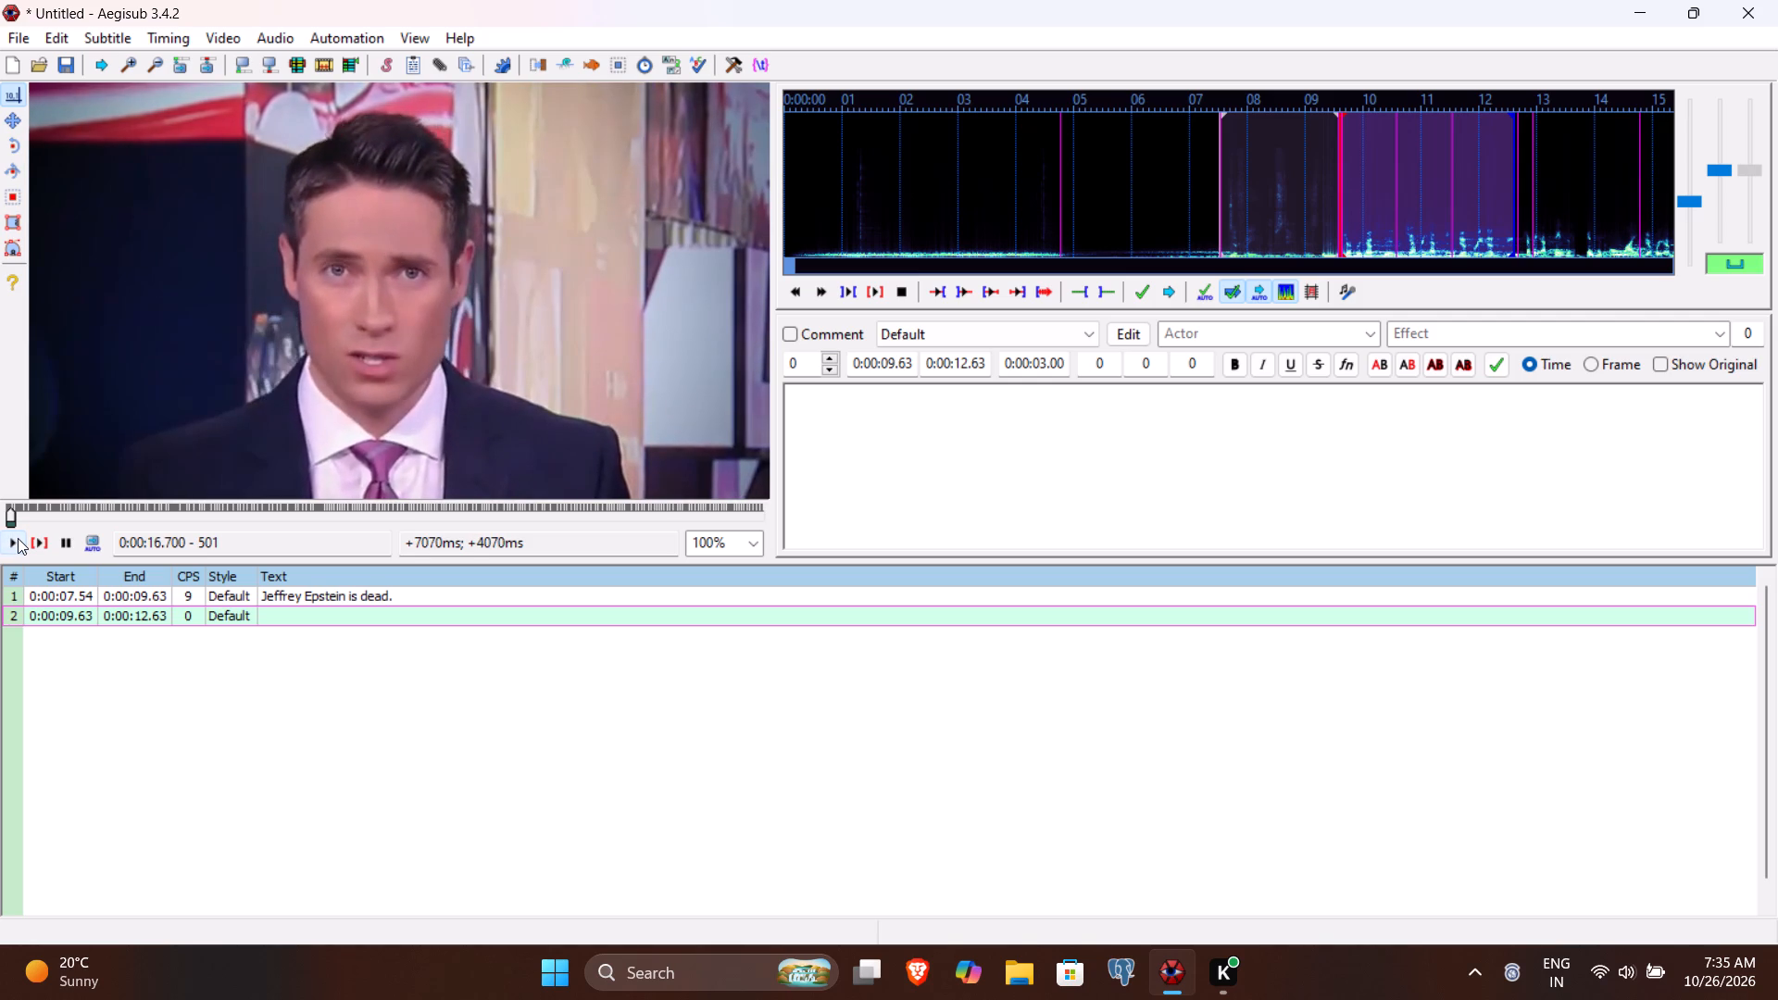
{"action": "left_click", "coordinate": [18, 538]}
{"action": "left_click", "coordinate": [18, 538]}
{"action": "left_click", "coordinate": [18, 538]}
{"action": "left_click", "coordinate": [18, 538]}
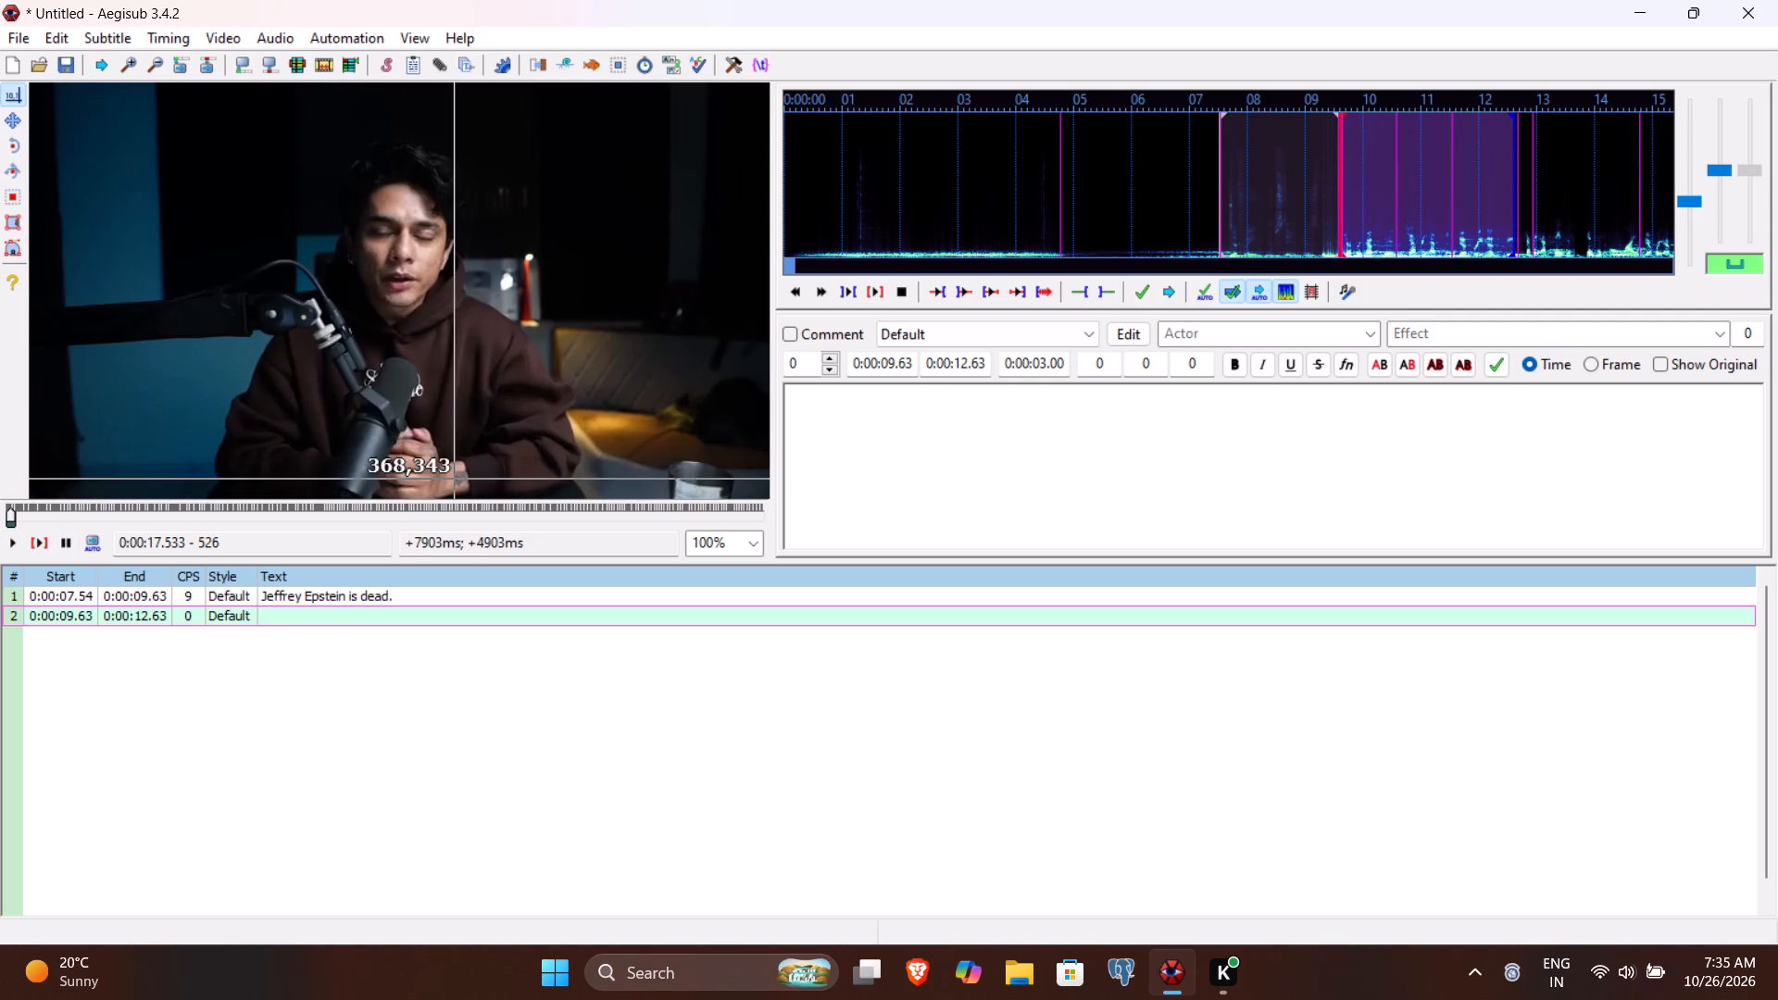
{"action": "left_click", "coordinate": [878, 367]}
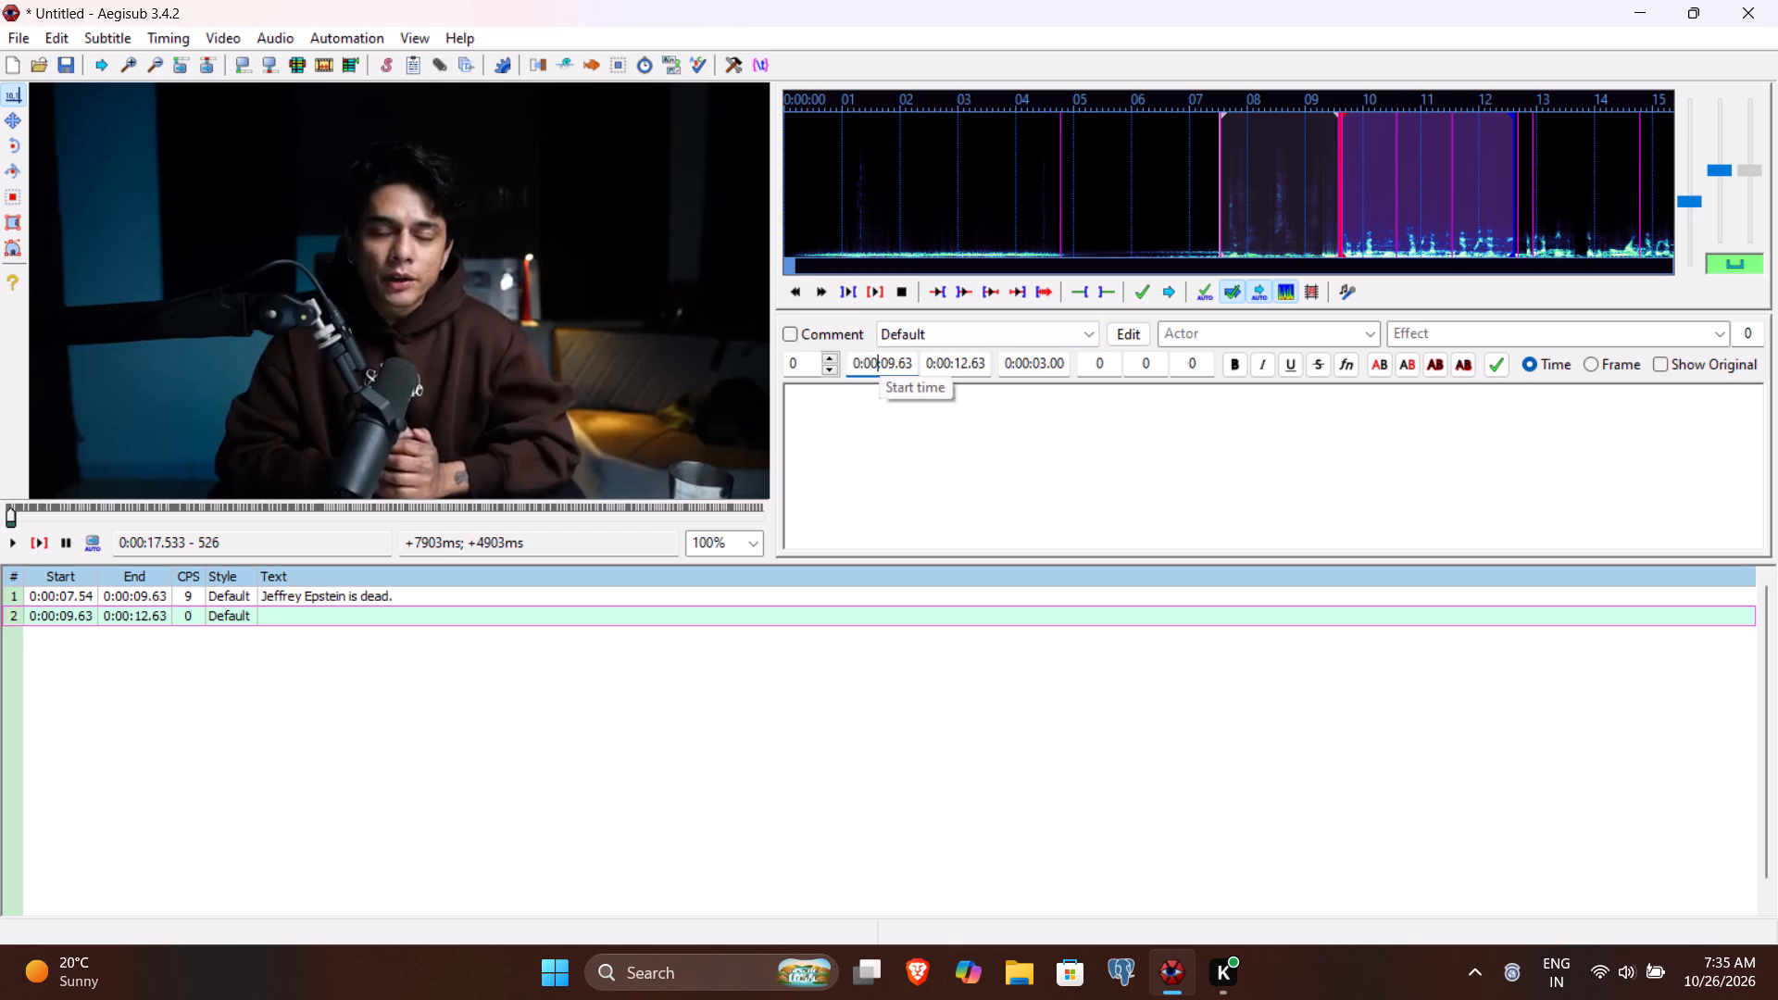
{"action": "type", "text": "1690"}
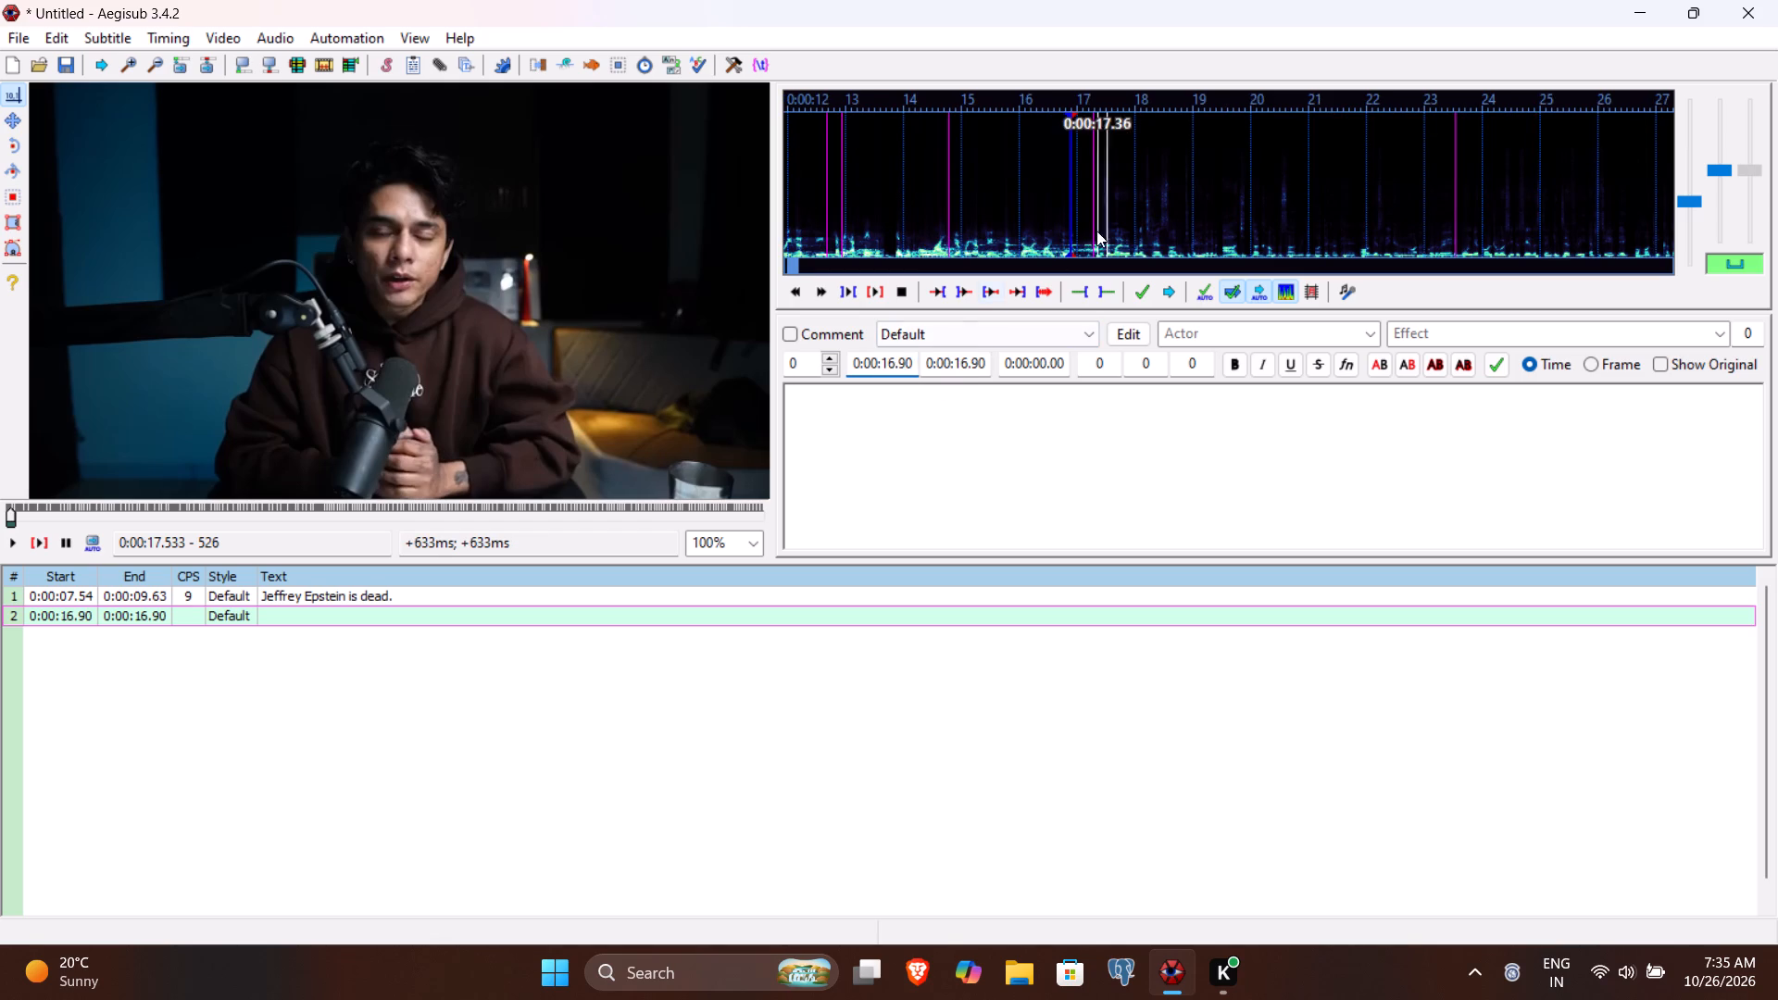
Play from line 2's start to check its timing and set the start time to 0:00:17.28.
{"action": "left_click", "coordinate": [34, 544]}
{"action": "double_click", "coordinate": [7, 544]}
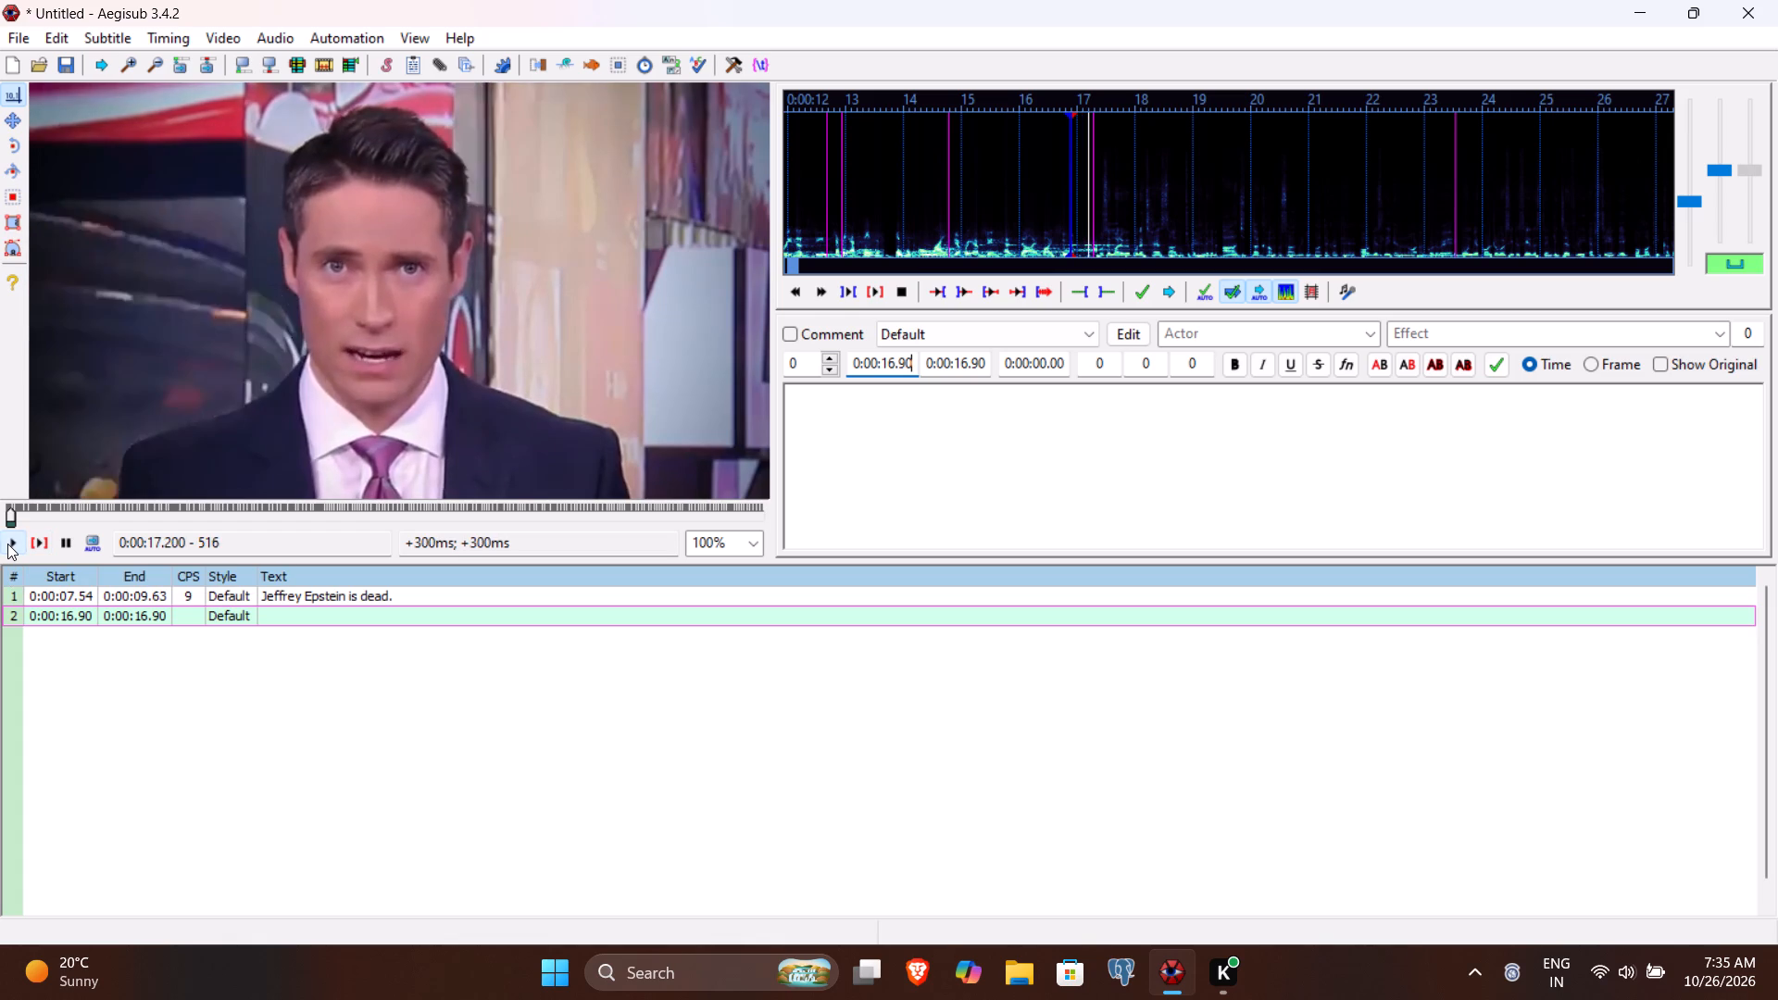
{"action": "double_click", "coordinate": [7, 544]}
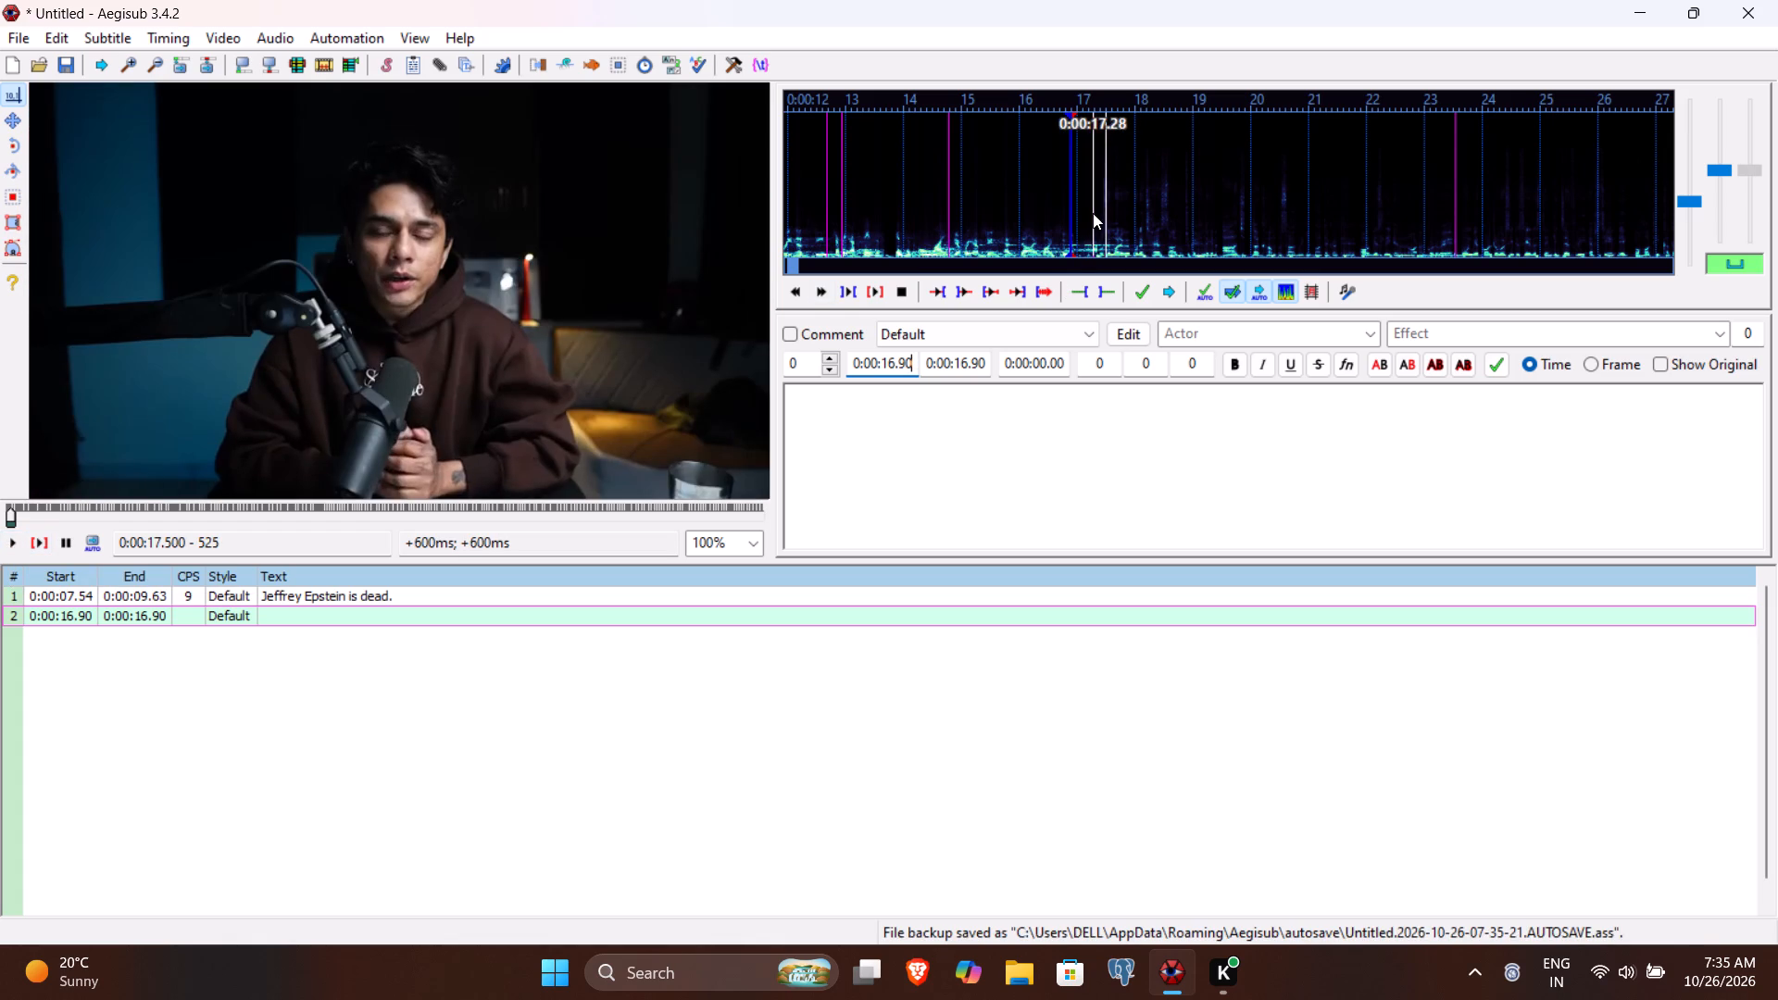
{"action": "left_click", "coordinate": [884, 356]}
{"action": "type", "text": "728"}
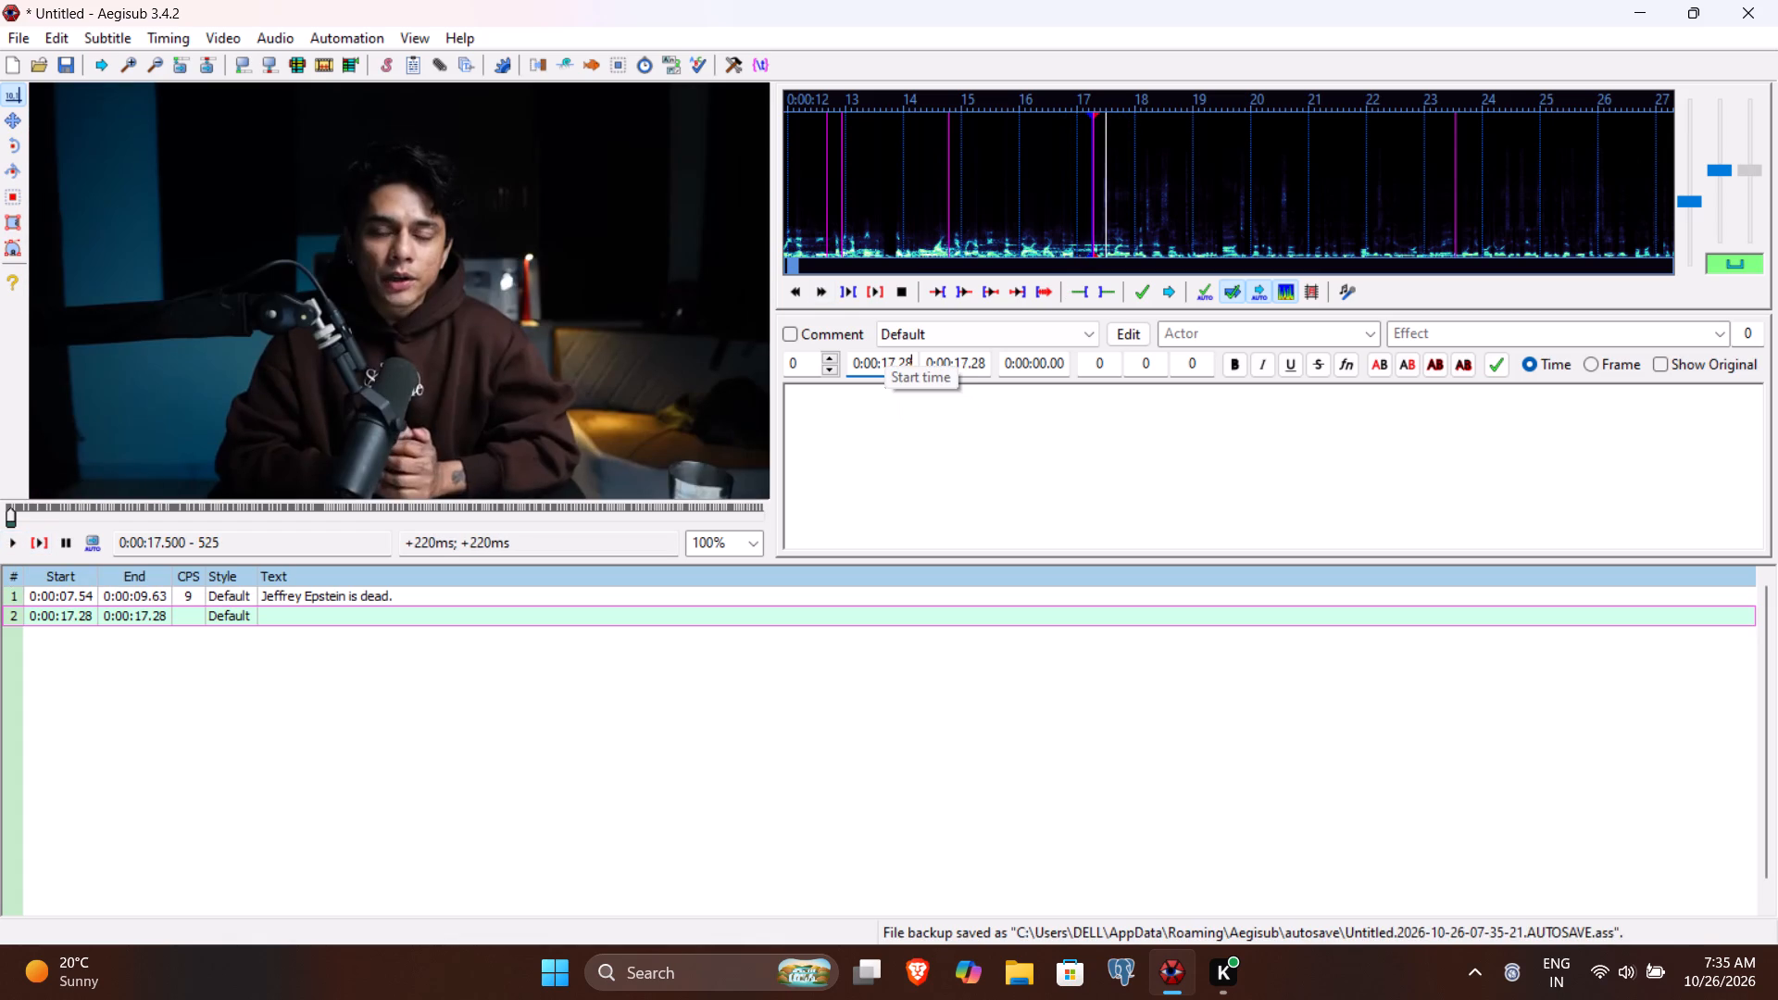
Play the speech from line 2's start and set the line's end time to 0:00:21.83.
{"action": "left_click", "coordinate": [44, 546]}
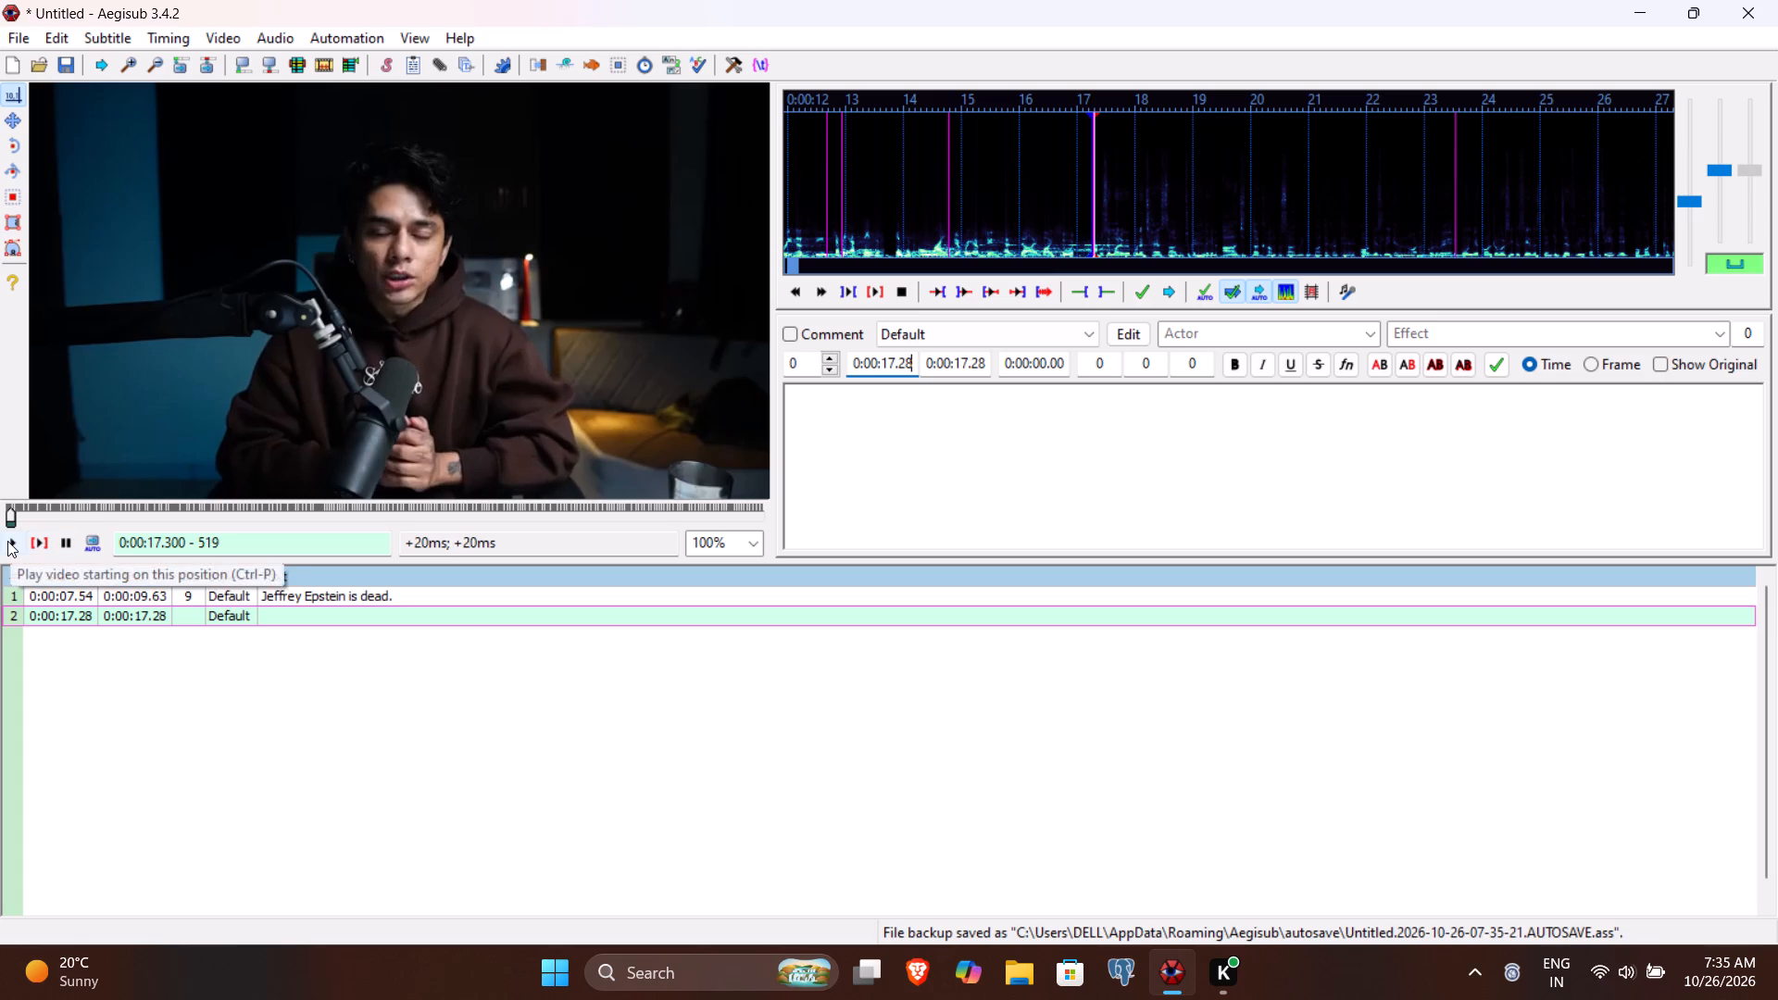
{"action": "left_click", "coordinate": [7, 541]}
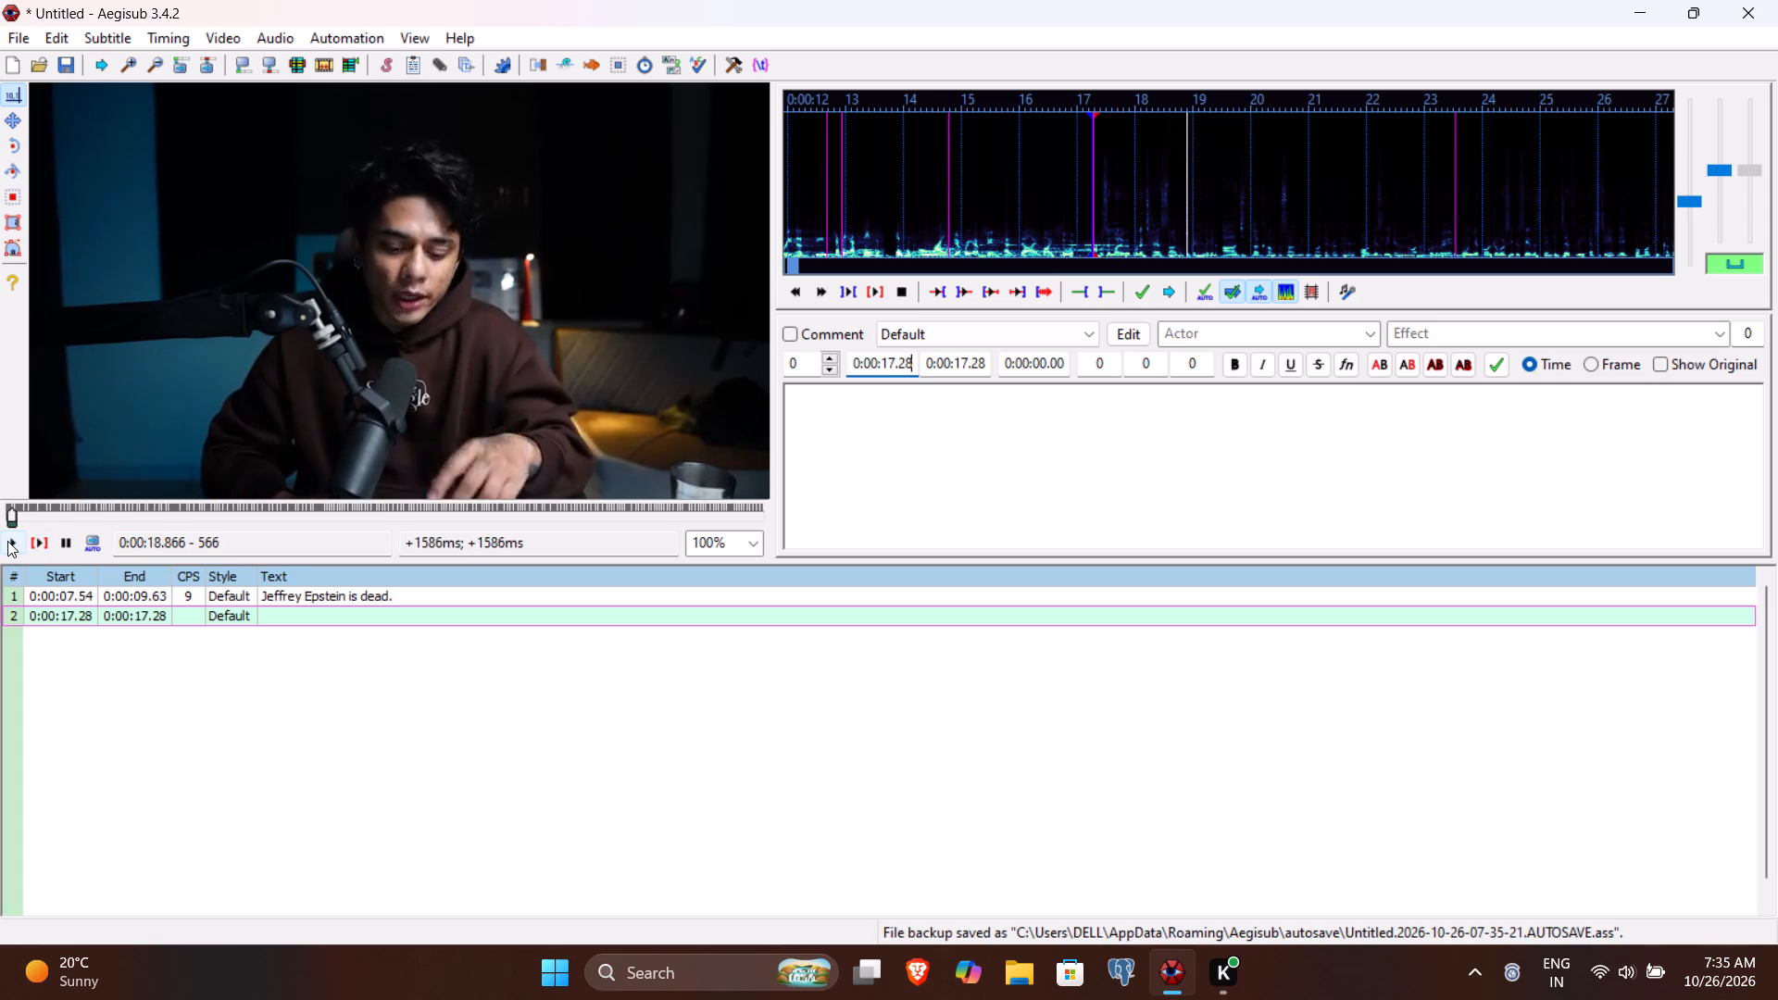
{"action": "left_click", "coordinate": [7, 541]}
{"action": "left_click", "coordinate": [7, 541]}
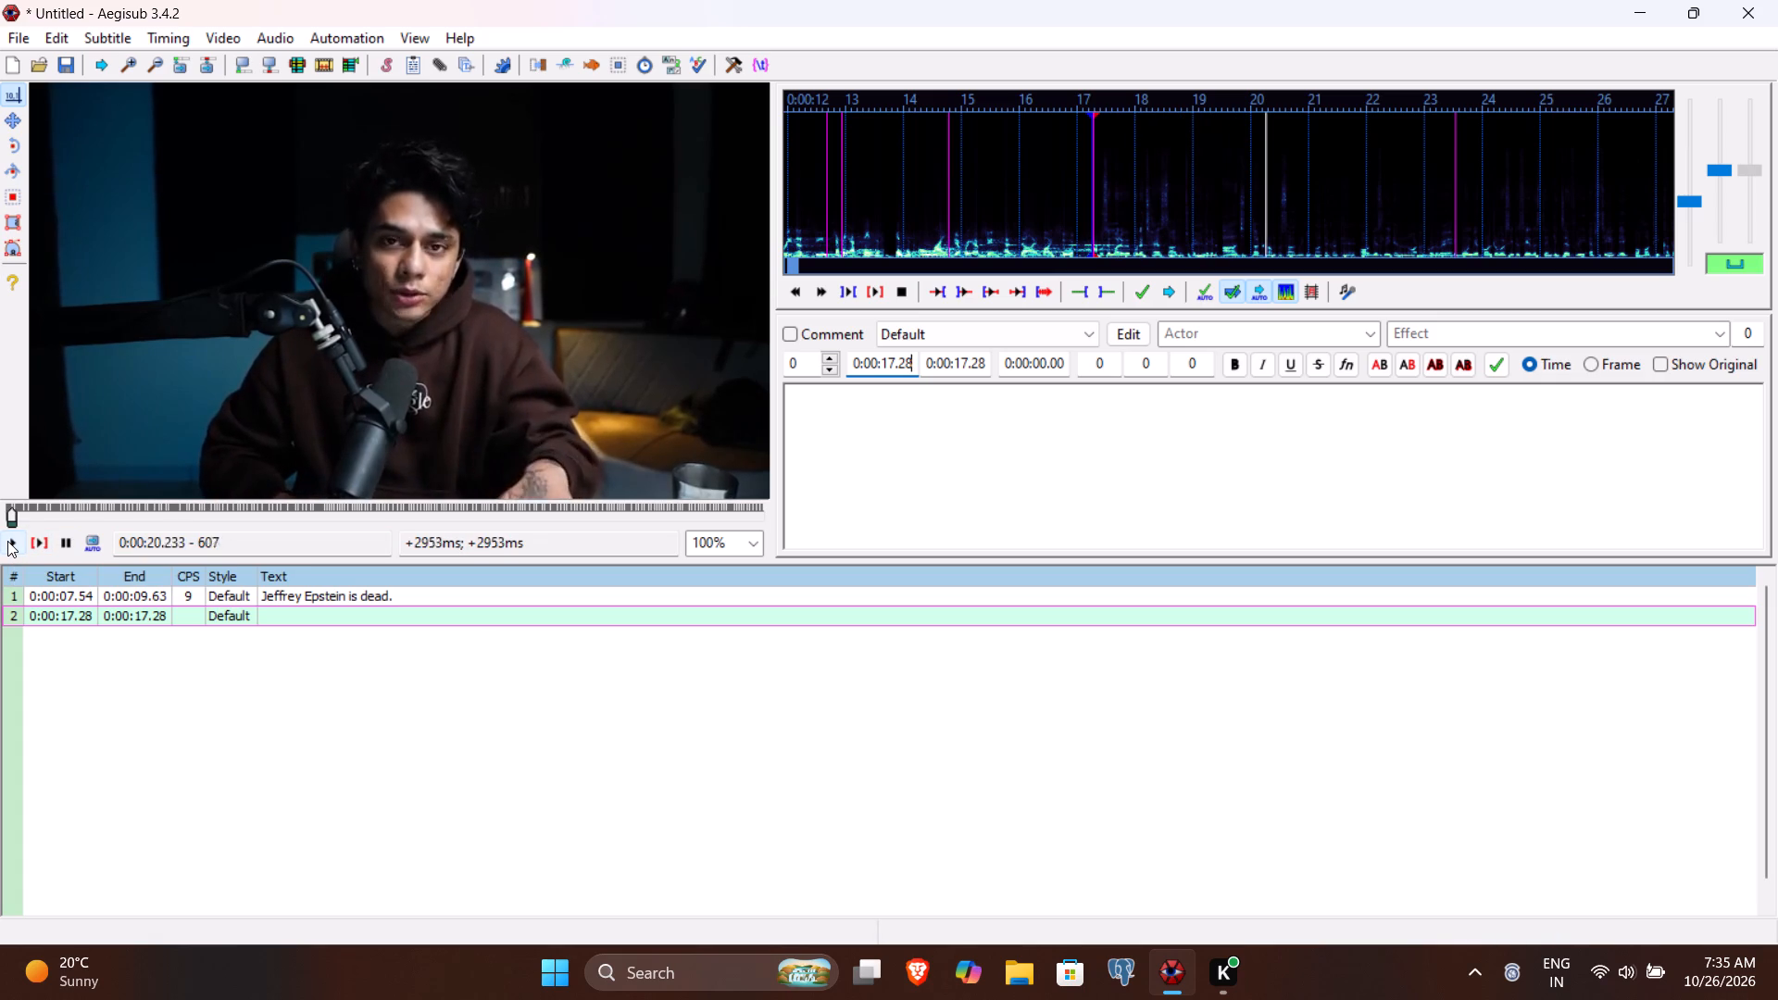
{"action": "left_click", "coordinate": [7, 541]}
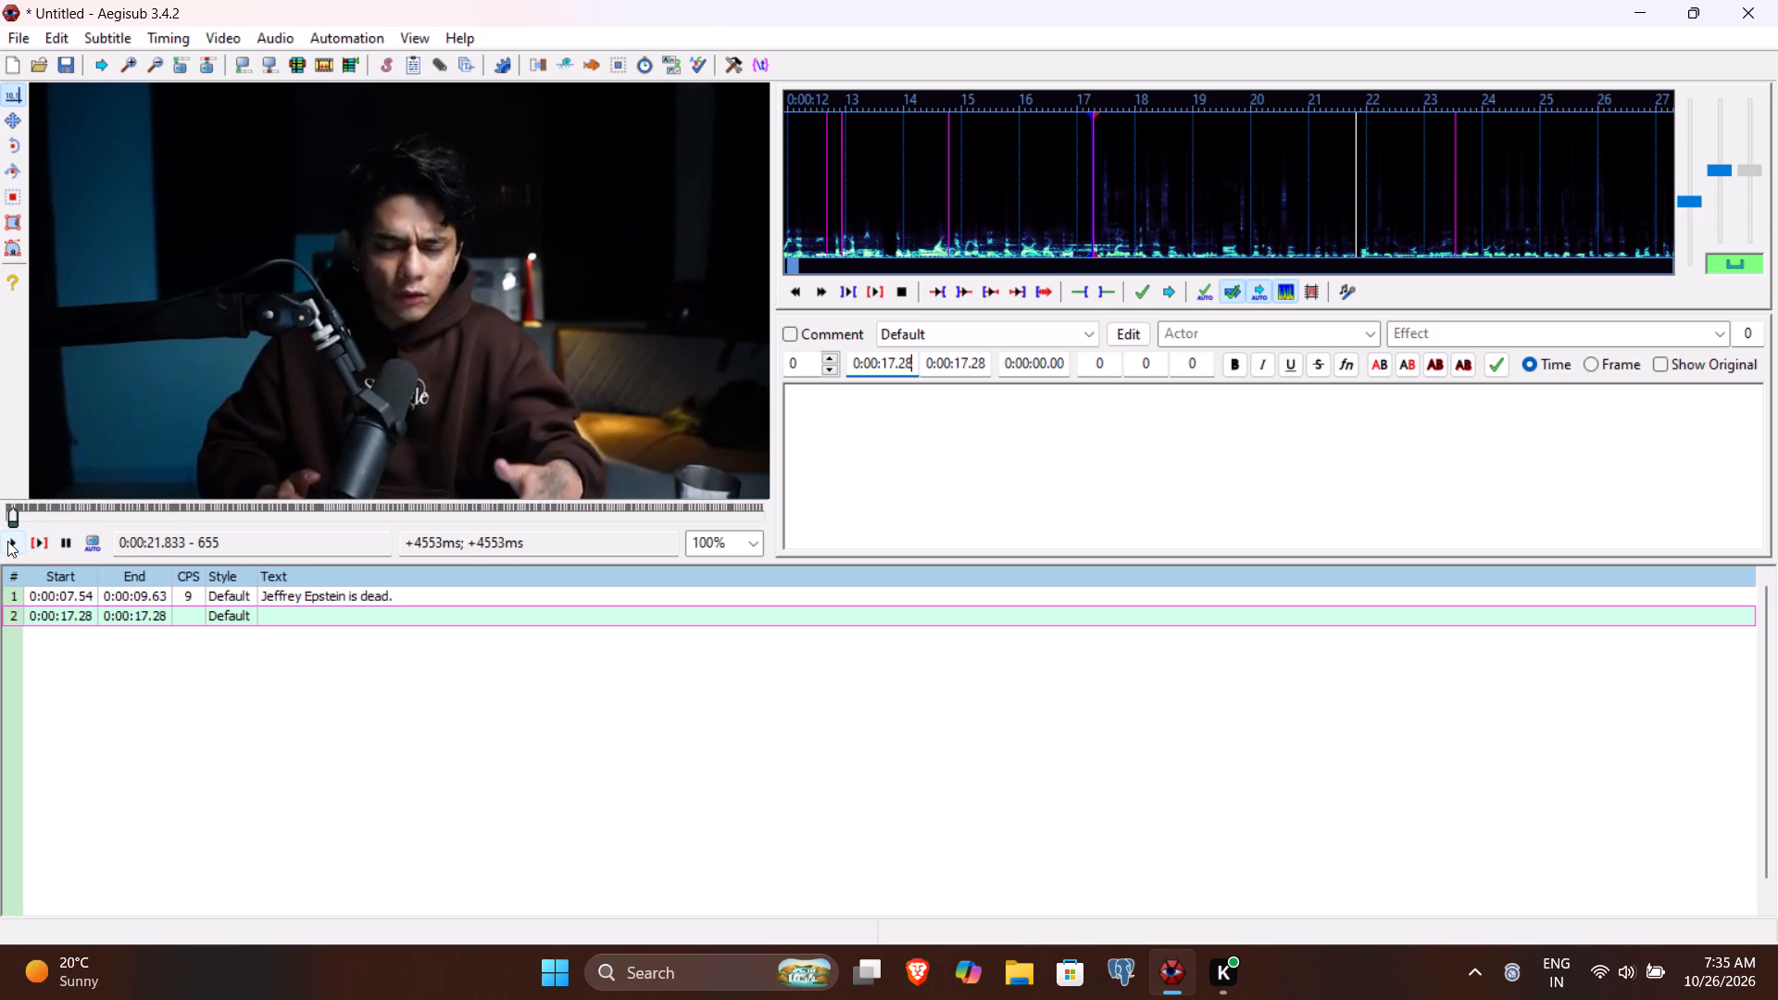
{"action": "left_click", "coordinate": [958, 366]}
{"action": "key", "text": "BackSpace"}
{"action": "type", "text": "218"}
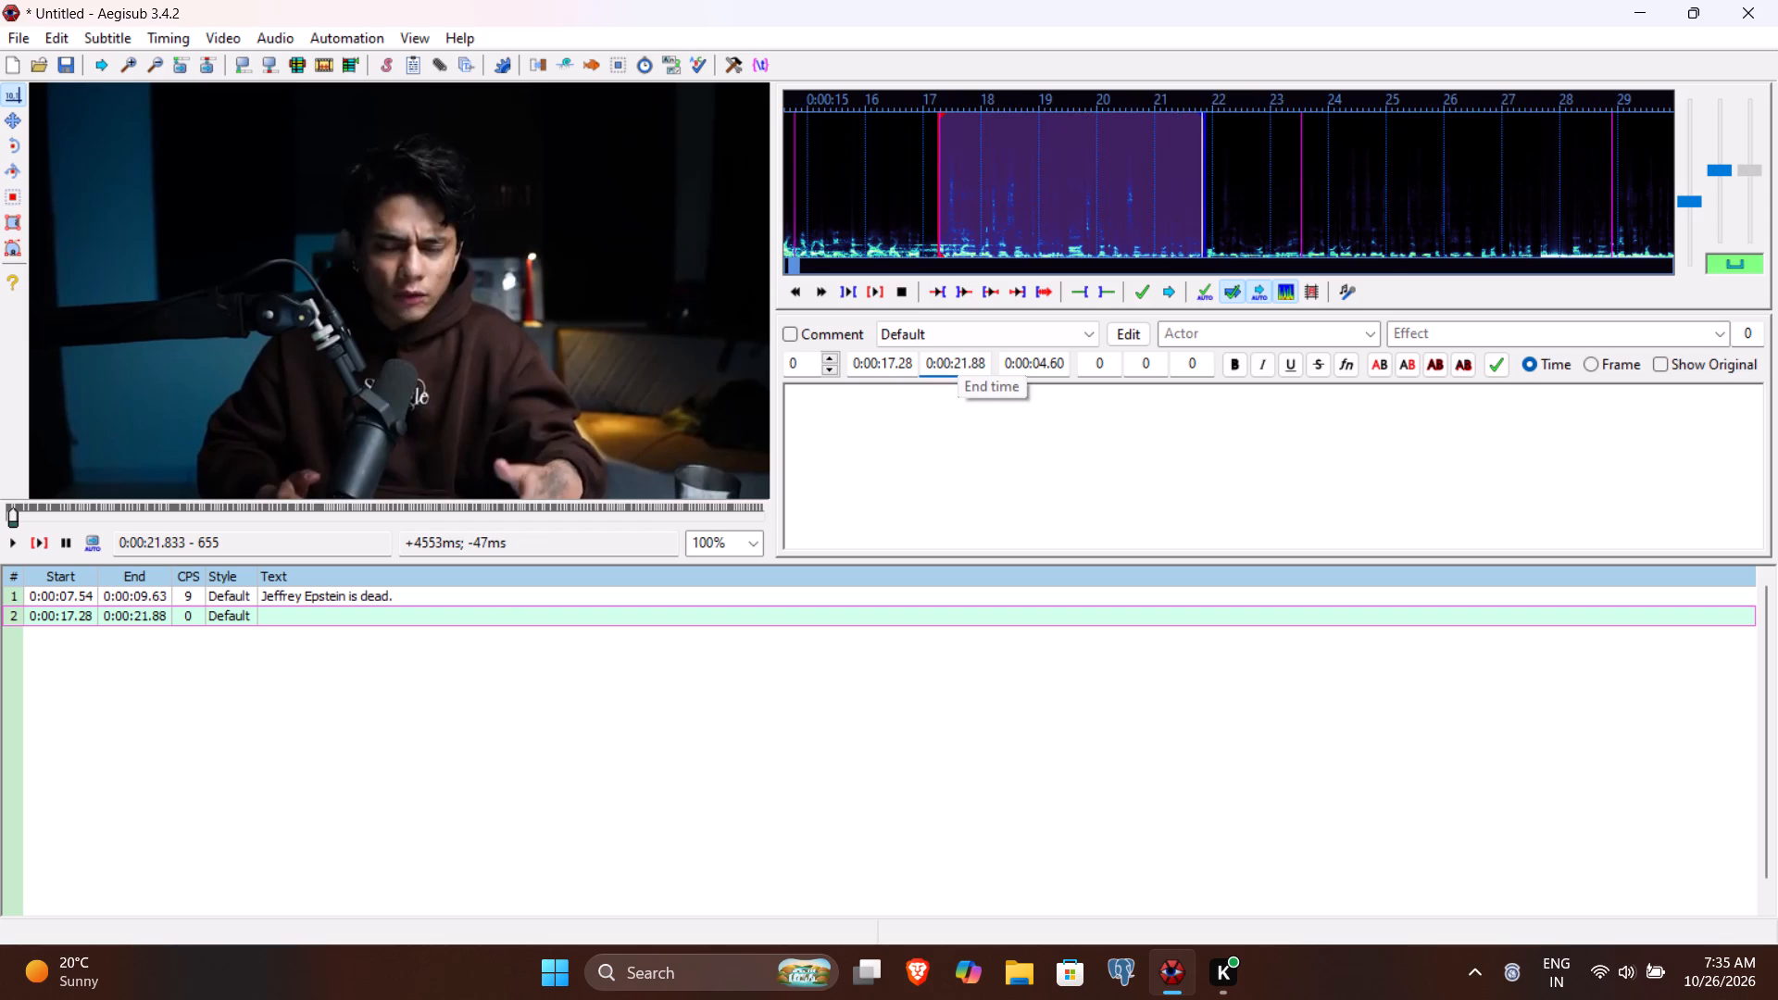
{"action": "key", "text": "BackSpace"}
{"action": "type", "text": "83"}
Enter "It's been 6 years since he died but we still talk about him till this day." as line 2's text, play it back and commit it.
{"action": "left_click", "coordinate": [950, 464]}
{"action": "type", "text": "It's been"}
{"action": "key", "text": "space"}
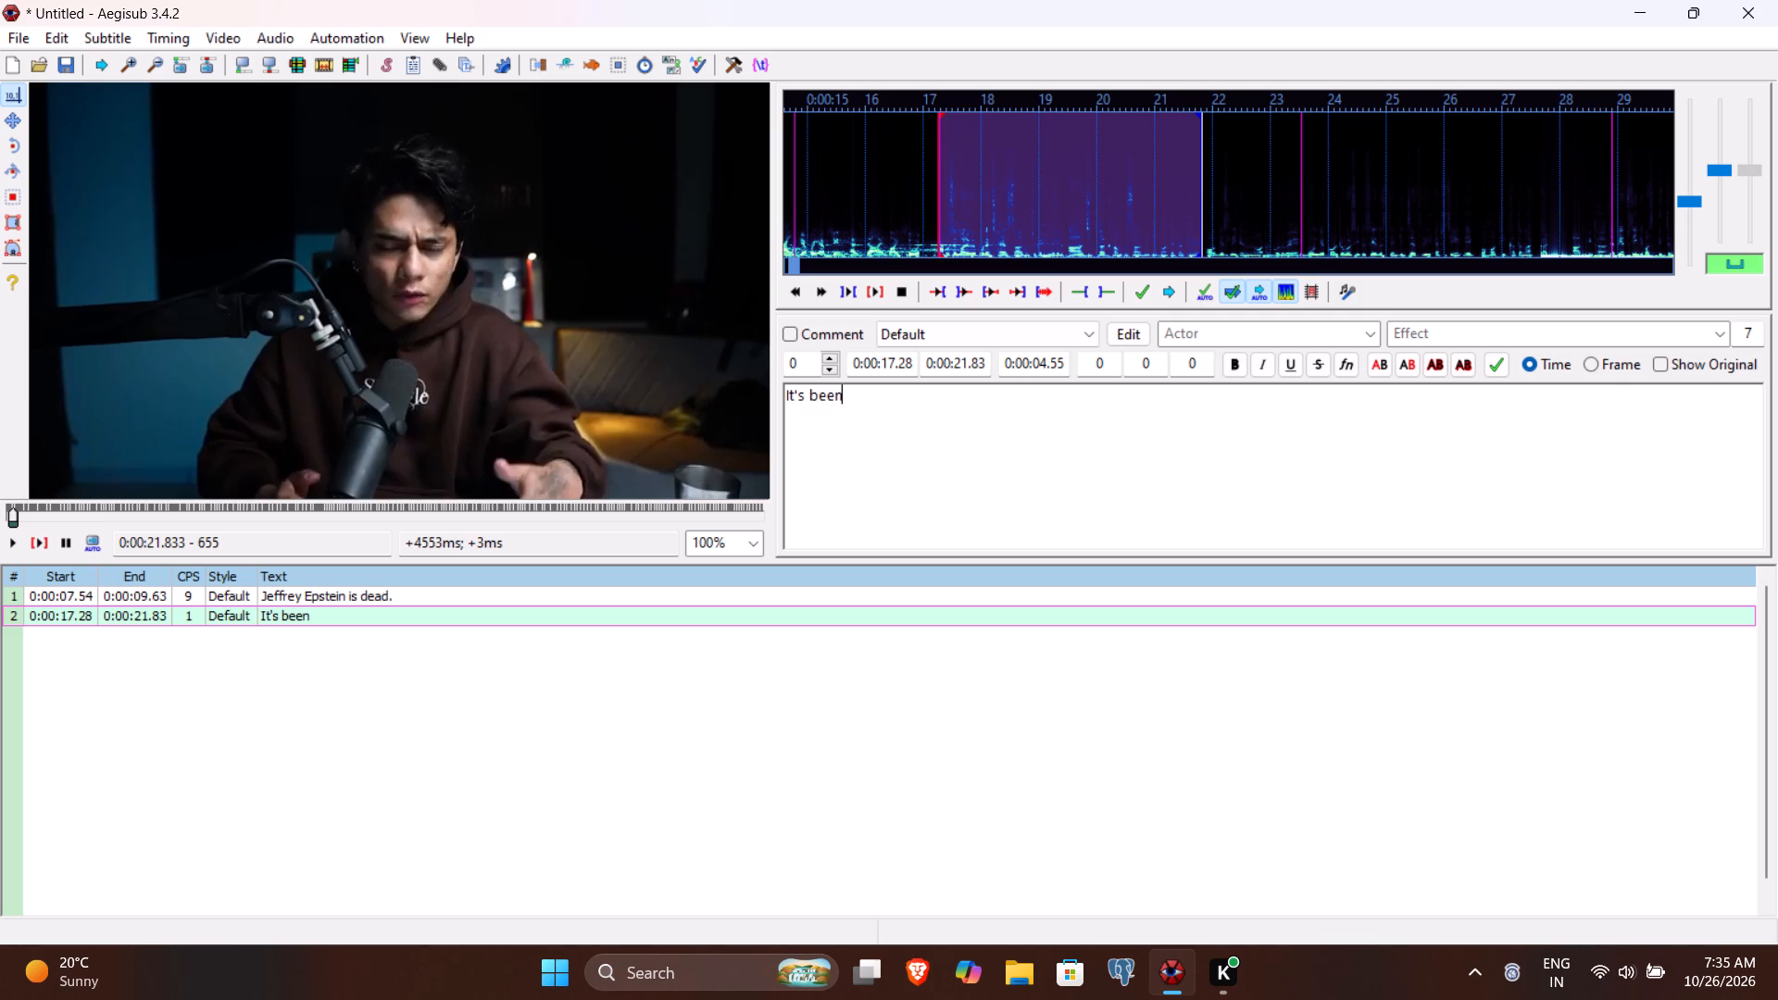
{"action": "type", "text": "6 years since he died but we w"}
{"action": "key", "text": "BackSpace"}
{"action": "type", "text": "still talk about him tot"}
{"action": "key", "text": "space"}
{"action": "key", "text": "BackSpace"}
{"action": "key", "text": "BackSpace"}
{"action": "key", "text": "space"}
{"action": "type", "text": "t"}
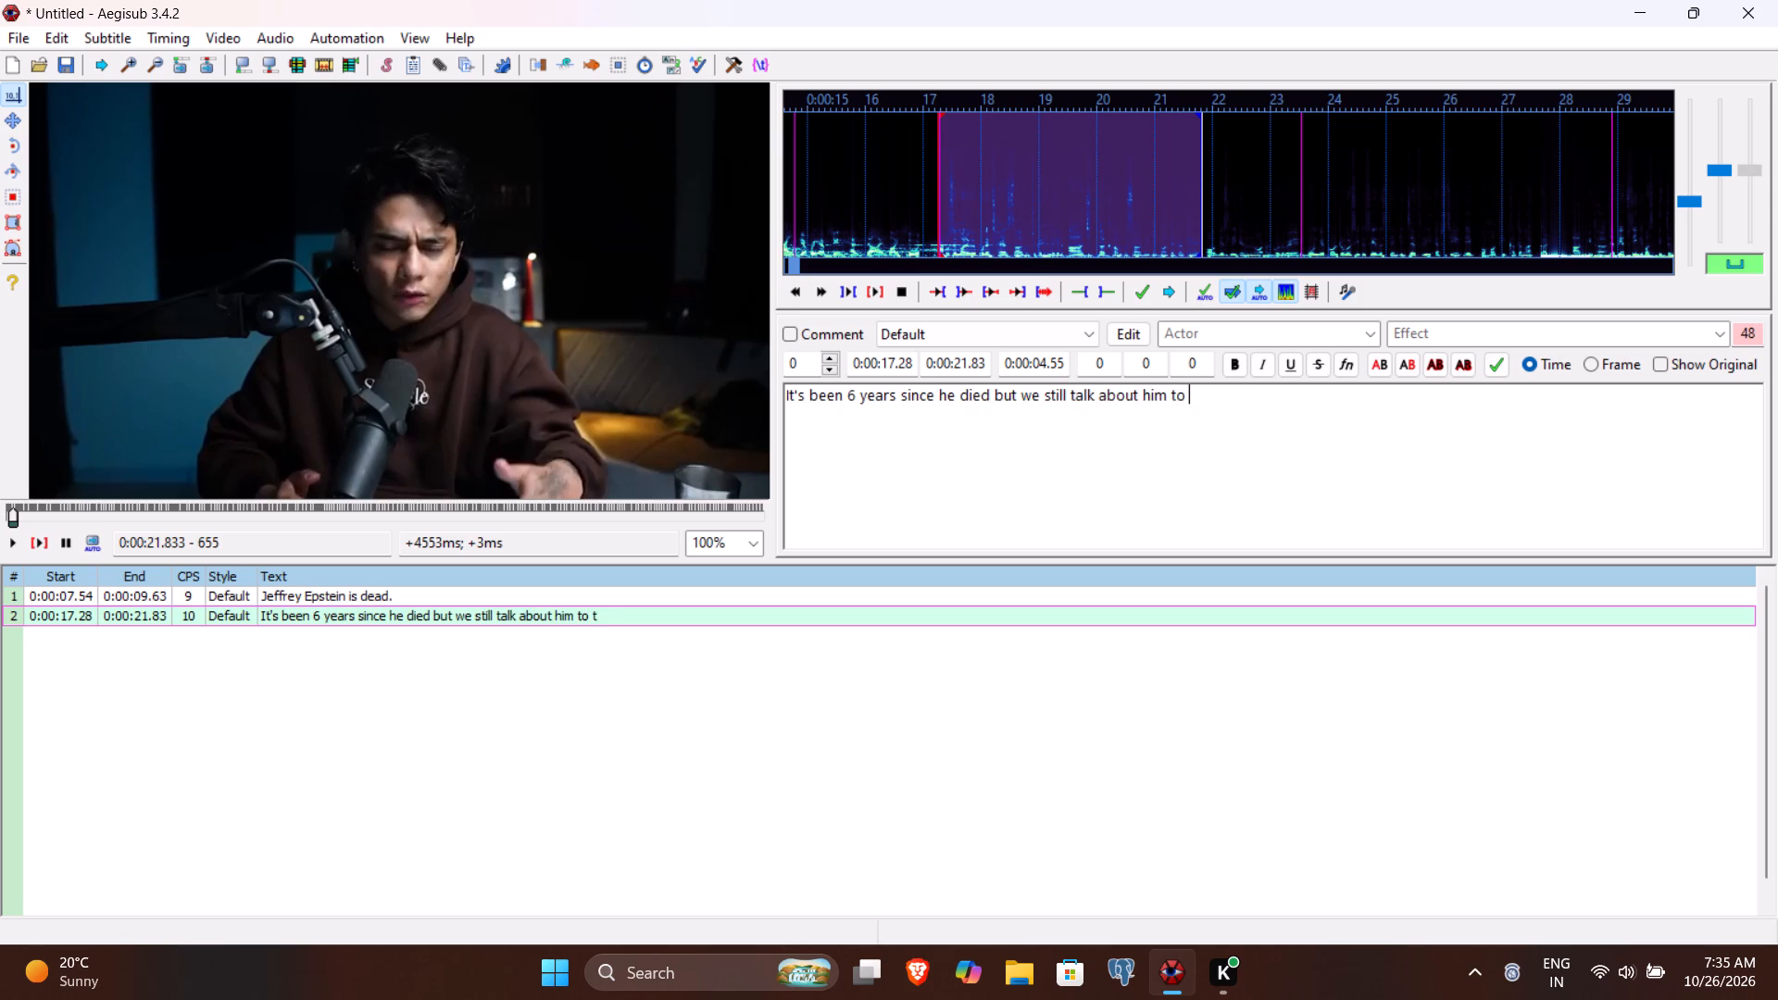
{"action": "key", "text": "BackSpace"}
{"action": "key", "text": "BackSpace"}
{"action": "key", "text": "BackSpace"}
{"action": "type", "text": "ill this day"}
{"action": "key", "text": "period"}
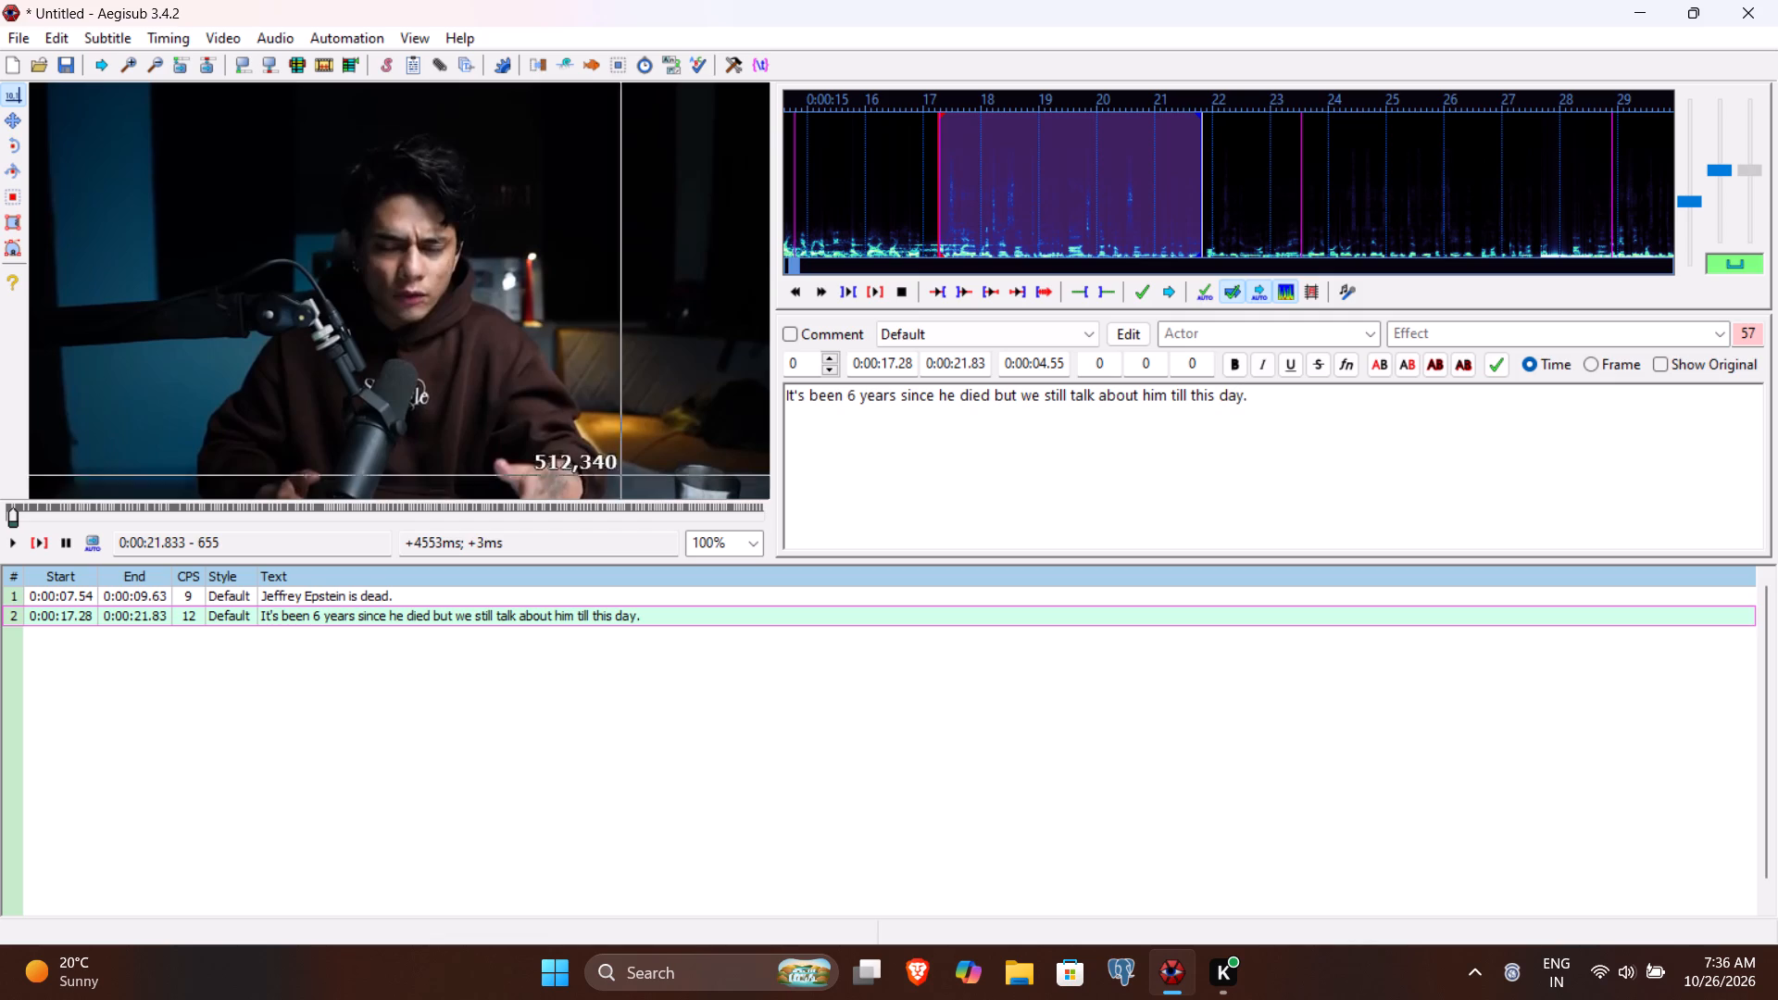
{"action": "left_click", "coordinate": [33, 541]}
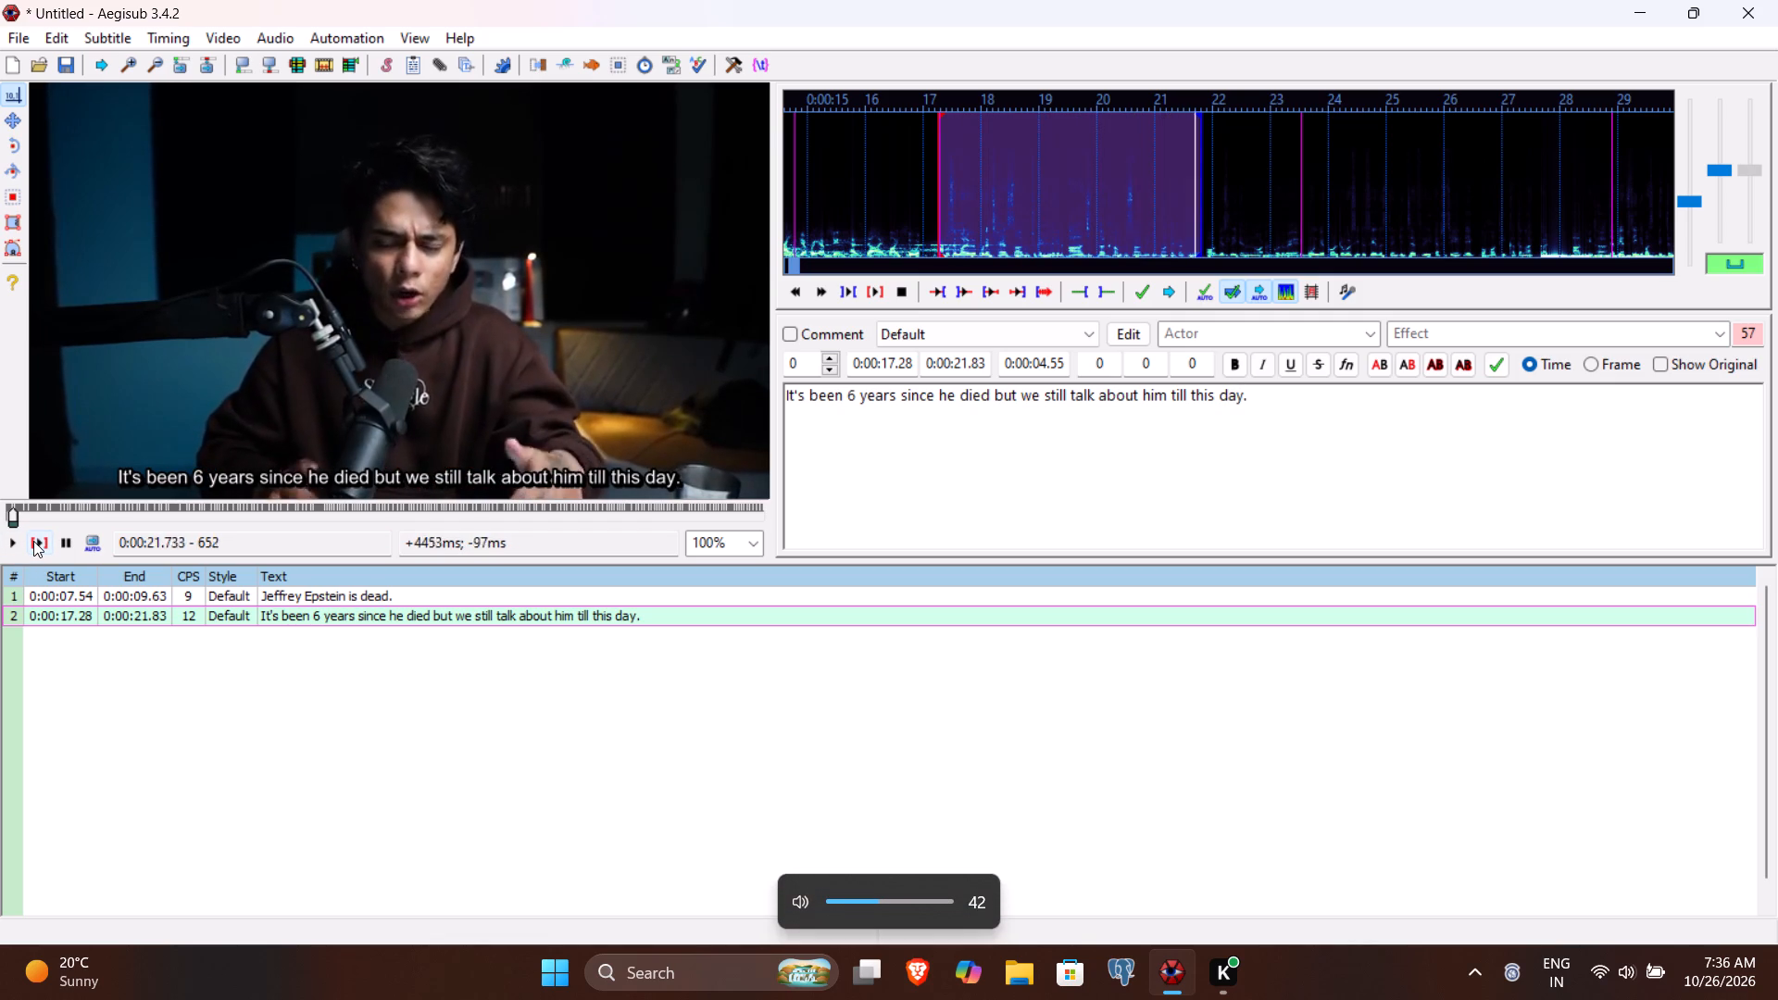
{"action": "key", "text": "Return"}
Play the speech following line 2 and set line 3's end time to 0:00:23.53.
{"action": "left_click", "coordinate": [33, 541]}
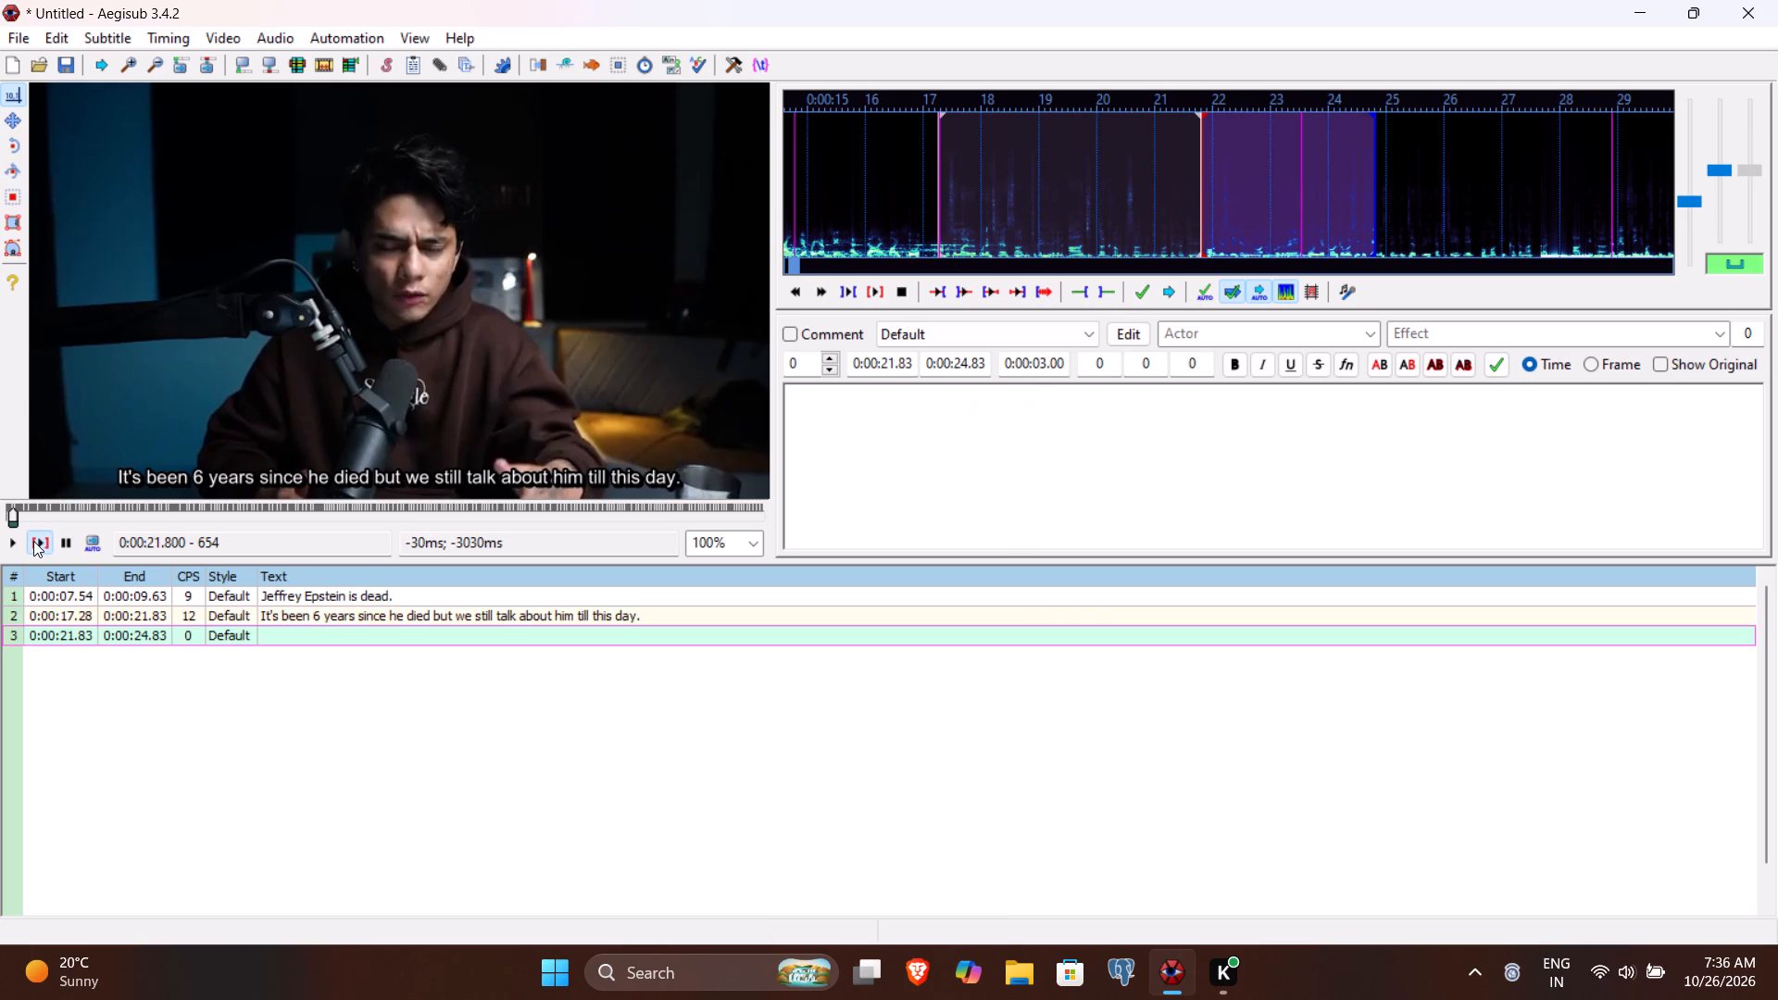
{"action": "left_click", "coordinate": [9, 539]}
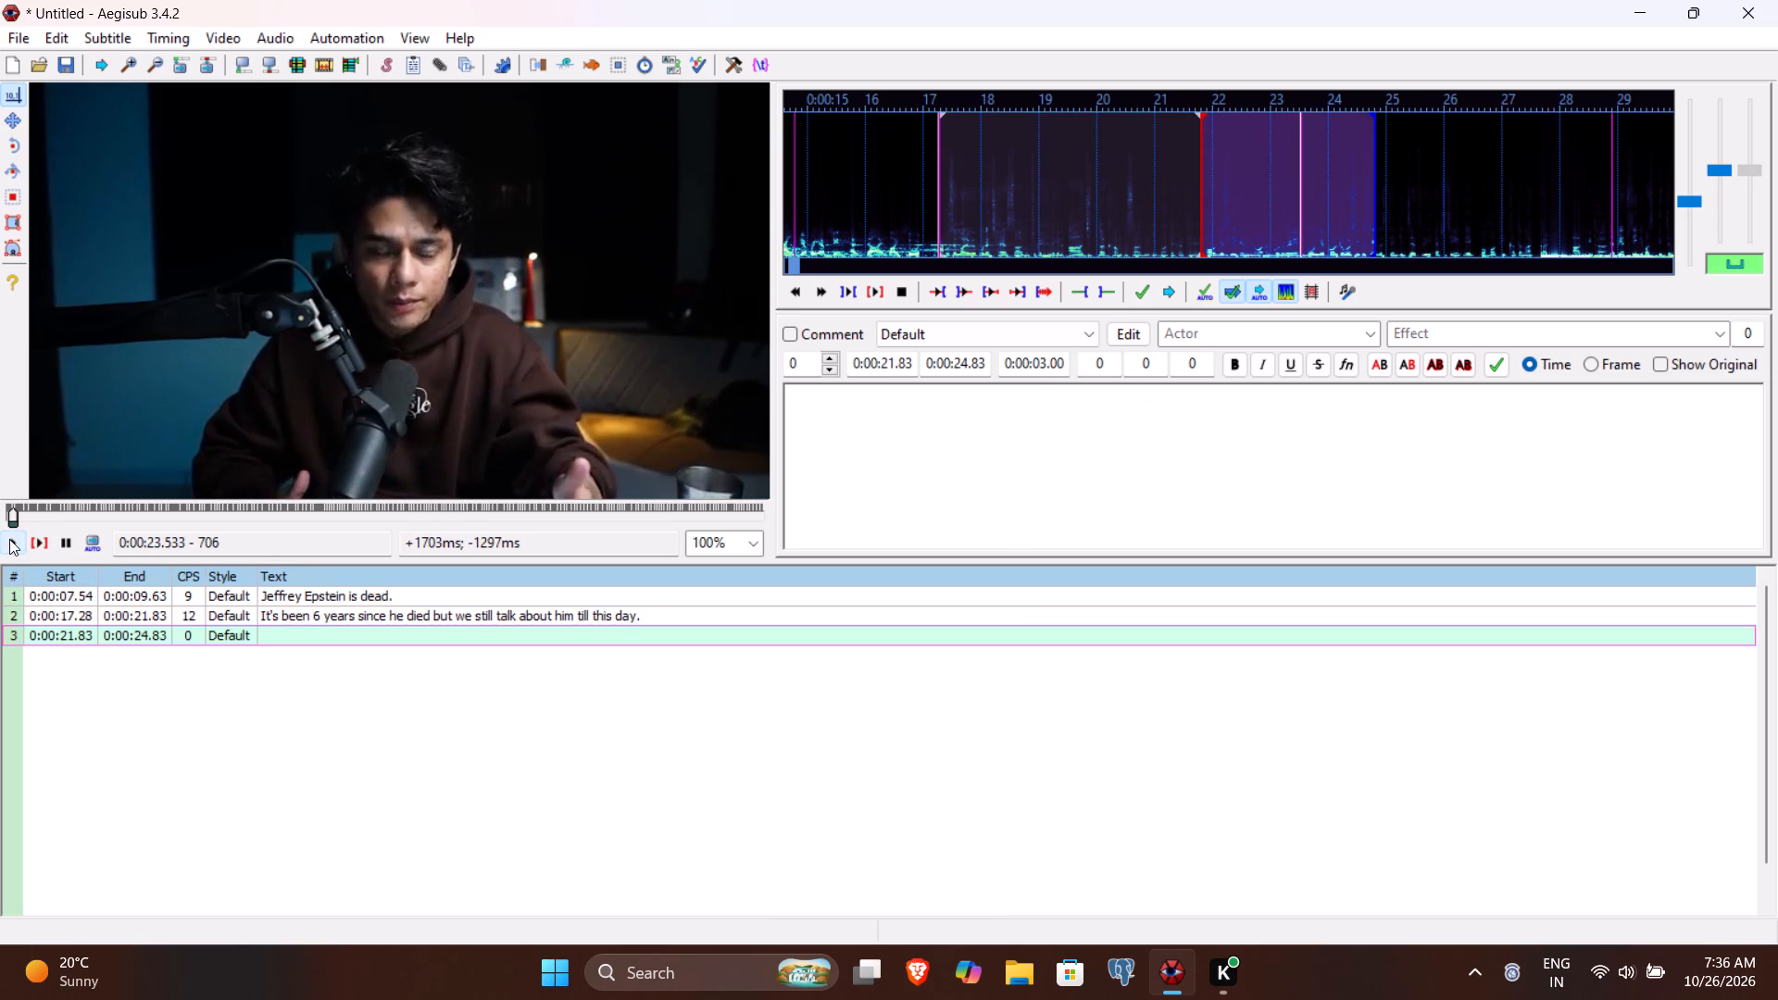
{"action": "left_click", "coordinate": [957, 363]}
{"action": "type", "text": "23"}
{"action": "type", "text": "53"}
Enter "Obviously not in a good way." as line 3's text and commit it to start line 4.
{"action": "left_click", "coordinate": [953, 424]}
{"action": "type", "text": "Obvio"}
{"action": "type", "text": "us"}
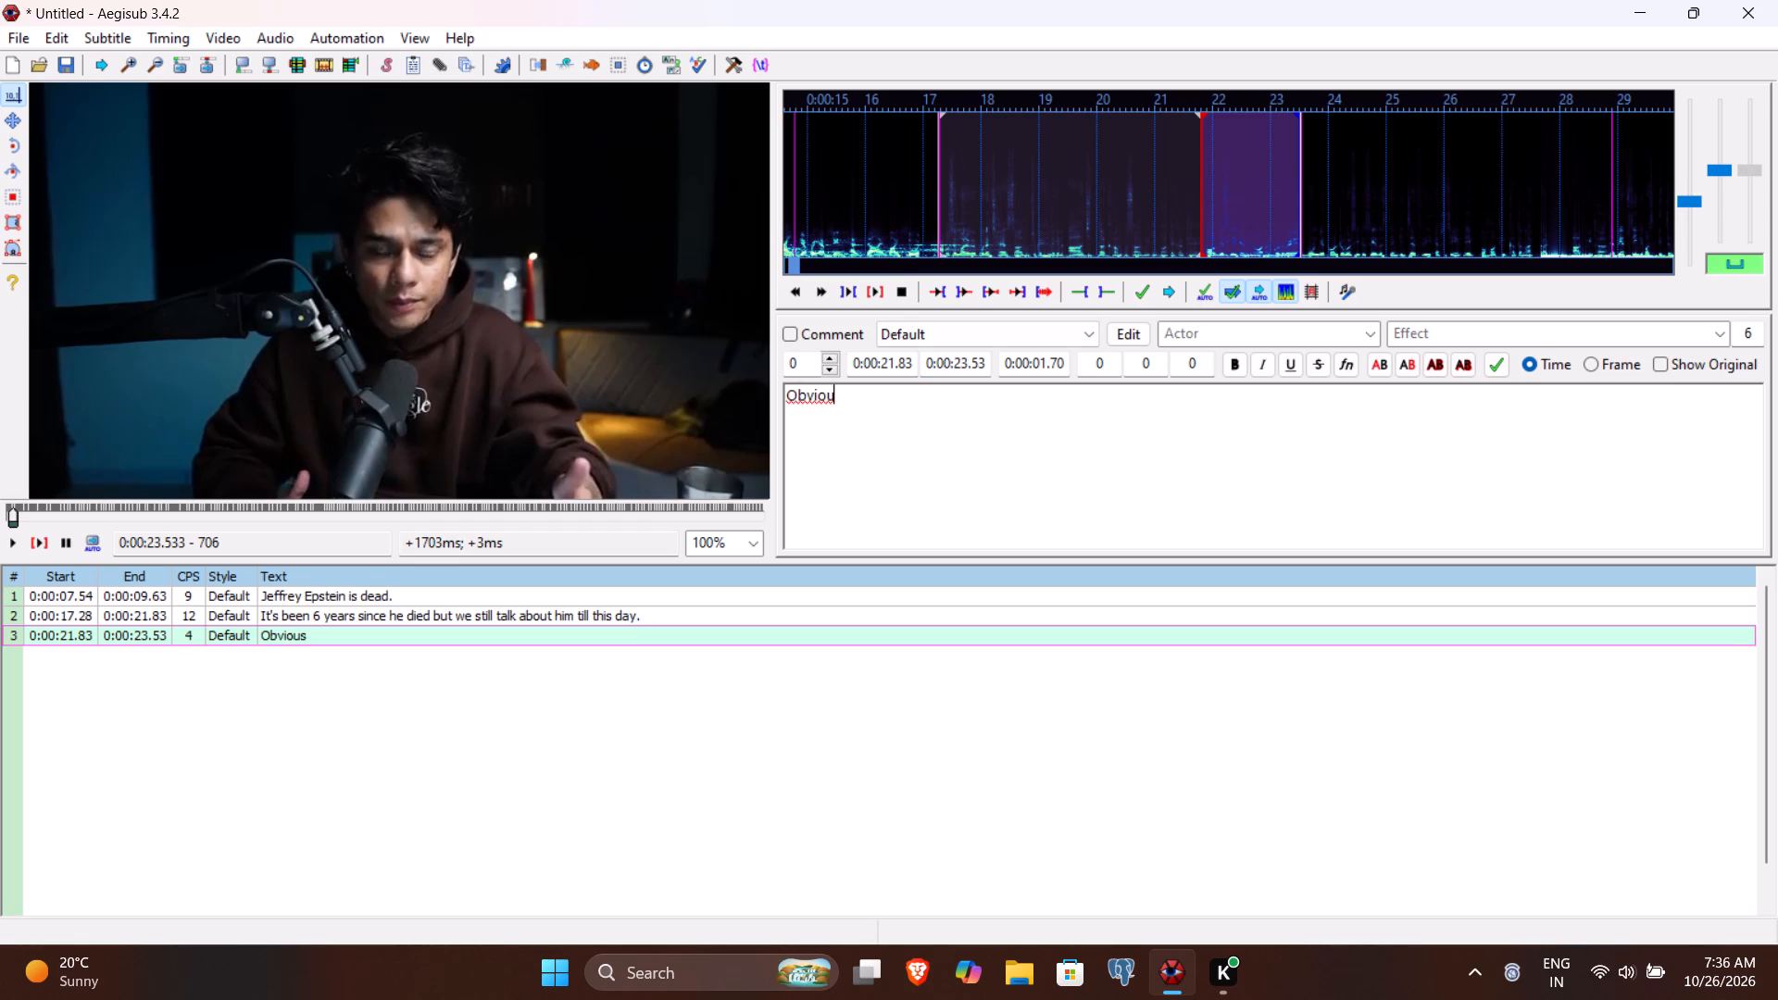
{"action": "type", "text": "ly not in a o"}
{"action": "key", "text": "BackSpace"}
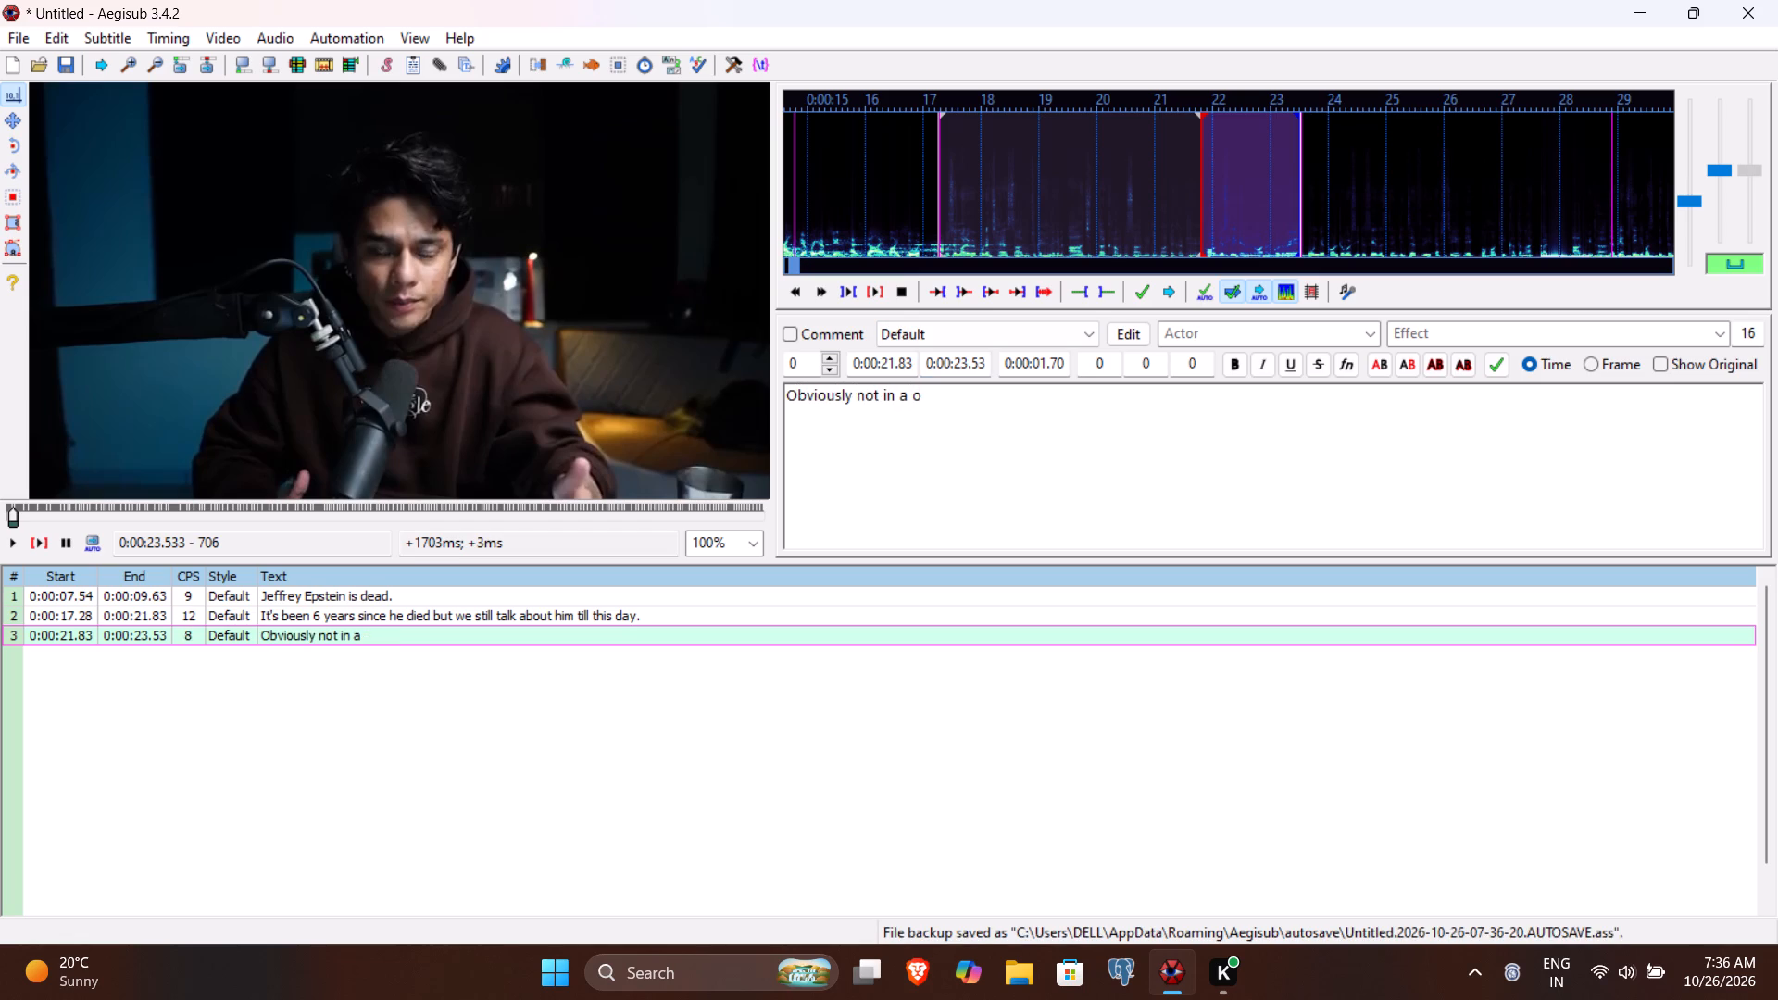
{"action": "type", "text": "good way."}
{"action": "key", "text": "Return"}
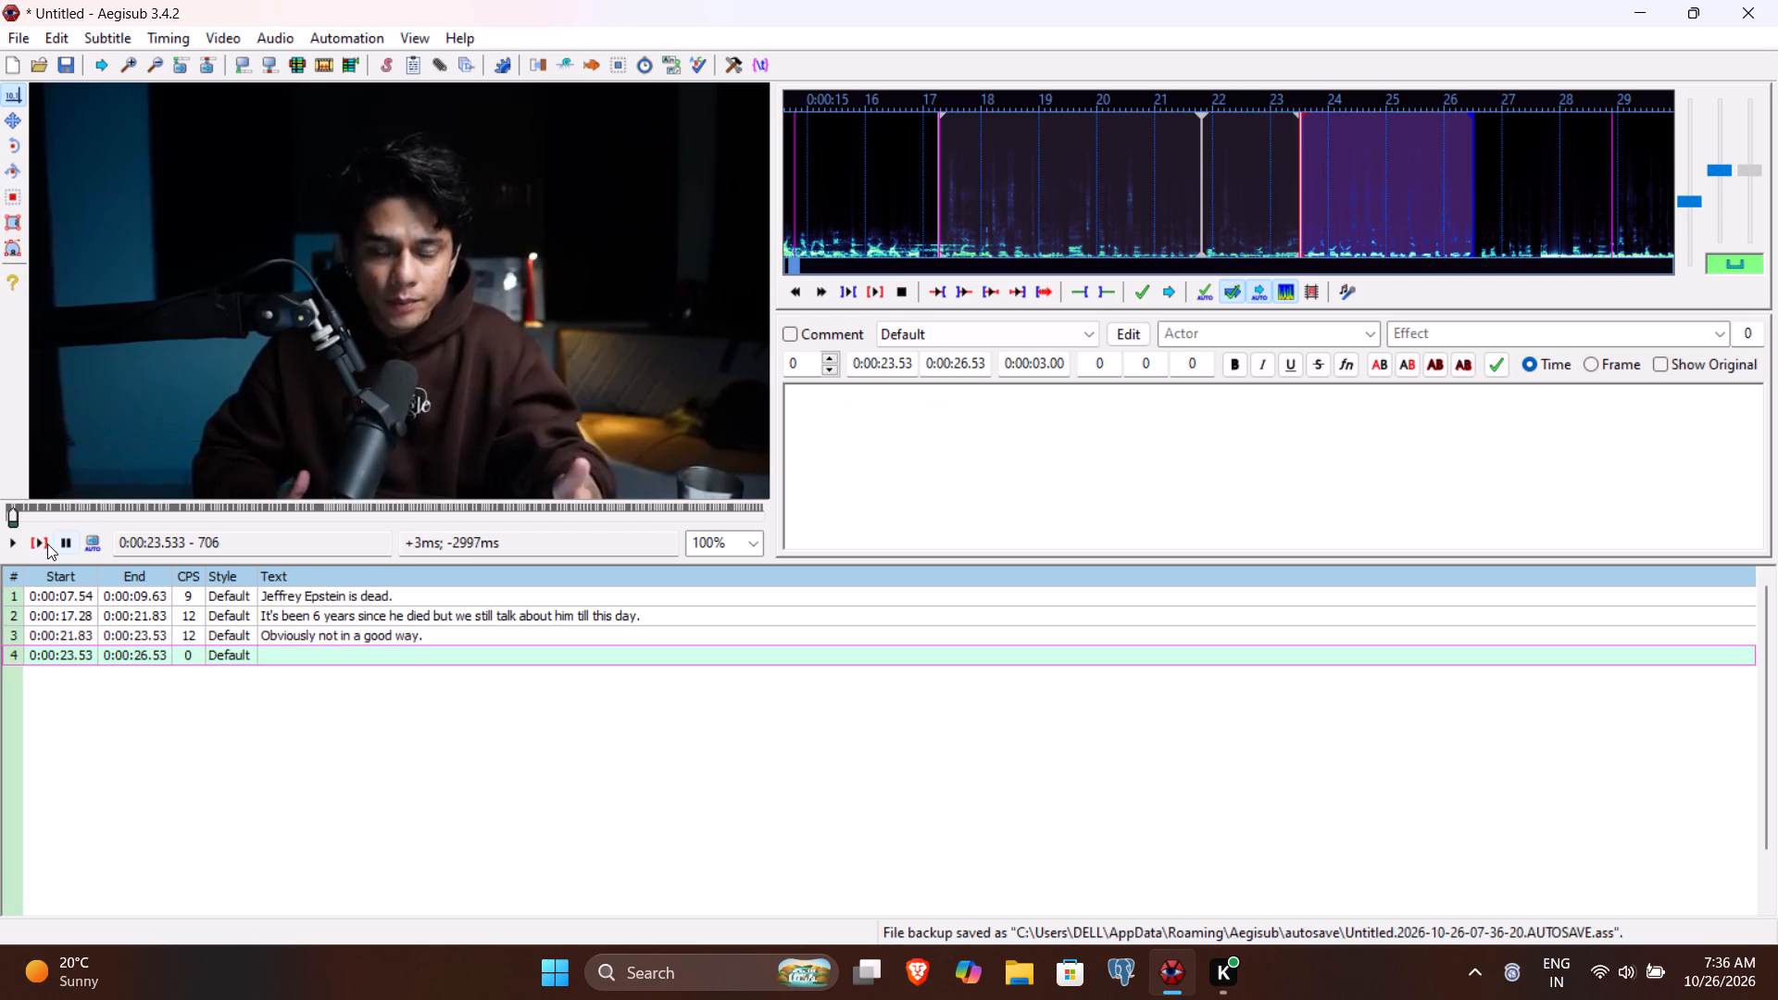
Play the speech from line 4's start and set the line's end time to 0:00:28.86.
{"action": "left_click", "coordinate": [42, 540]}
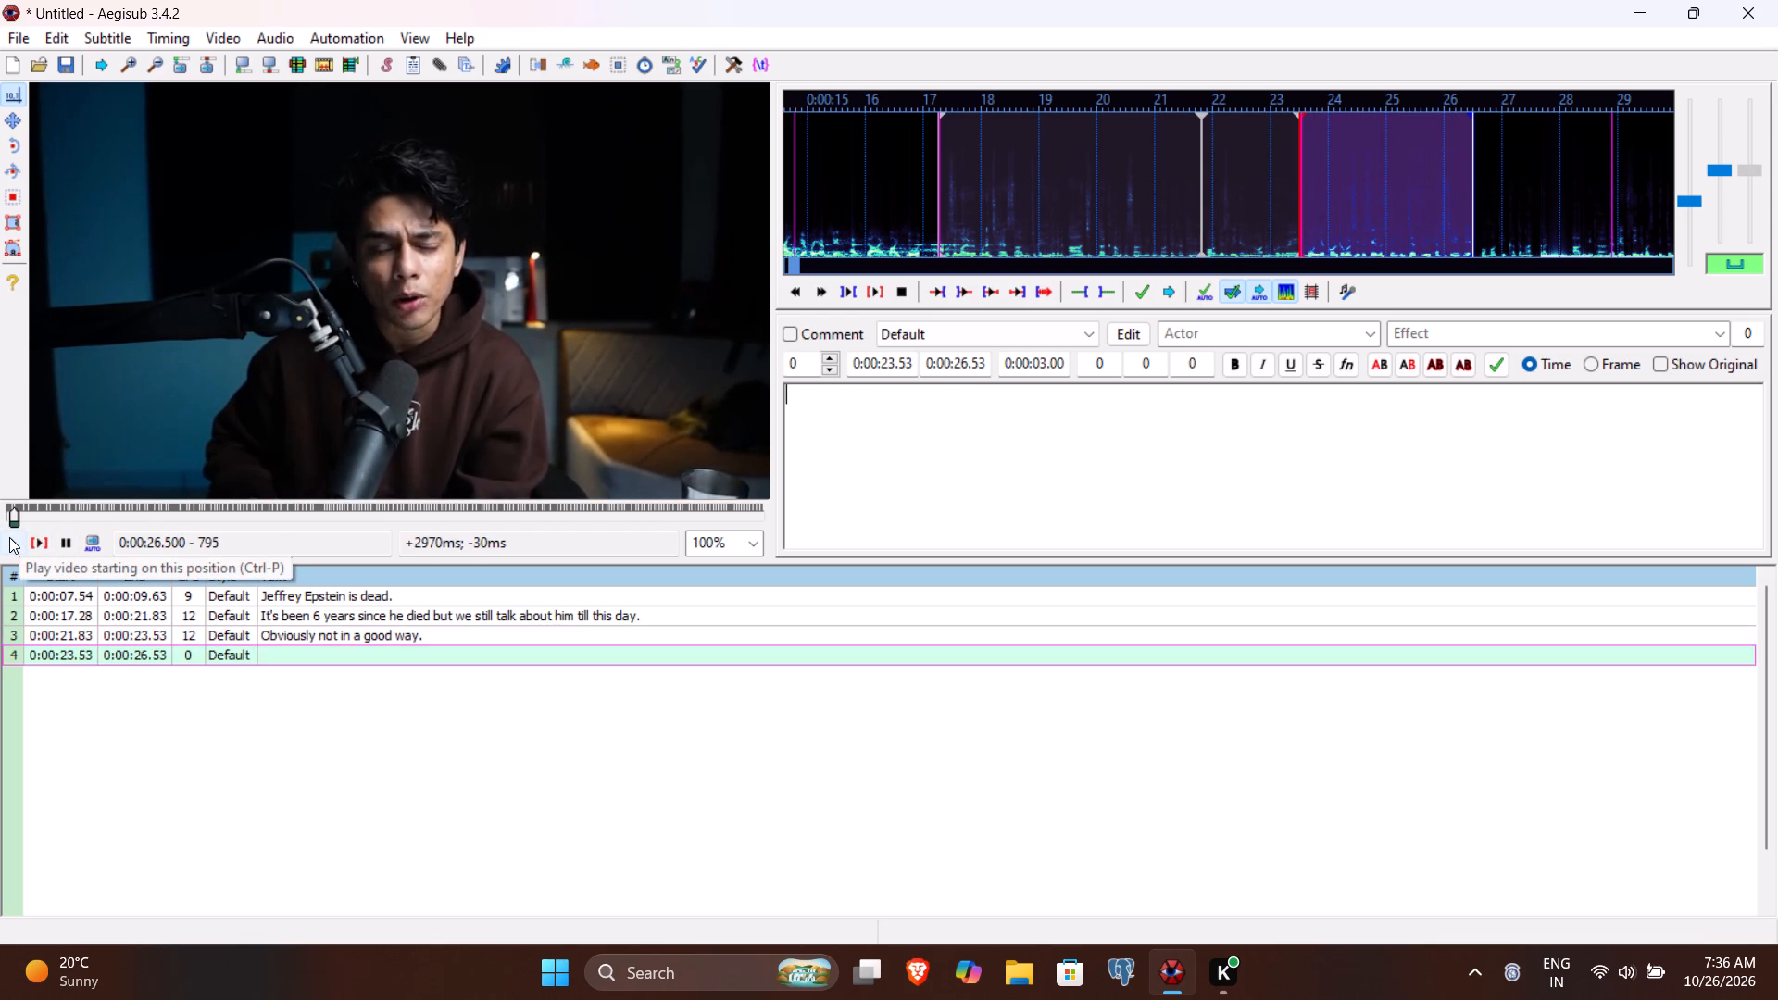
{"action": "left_click", "coordinate": [9, 537]}
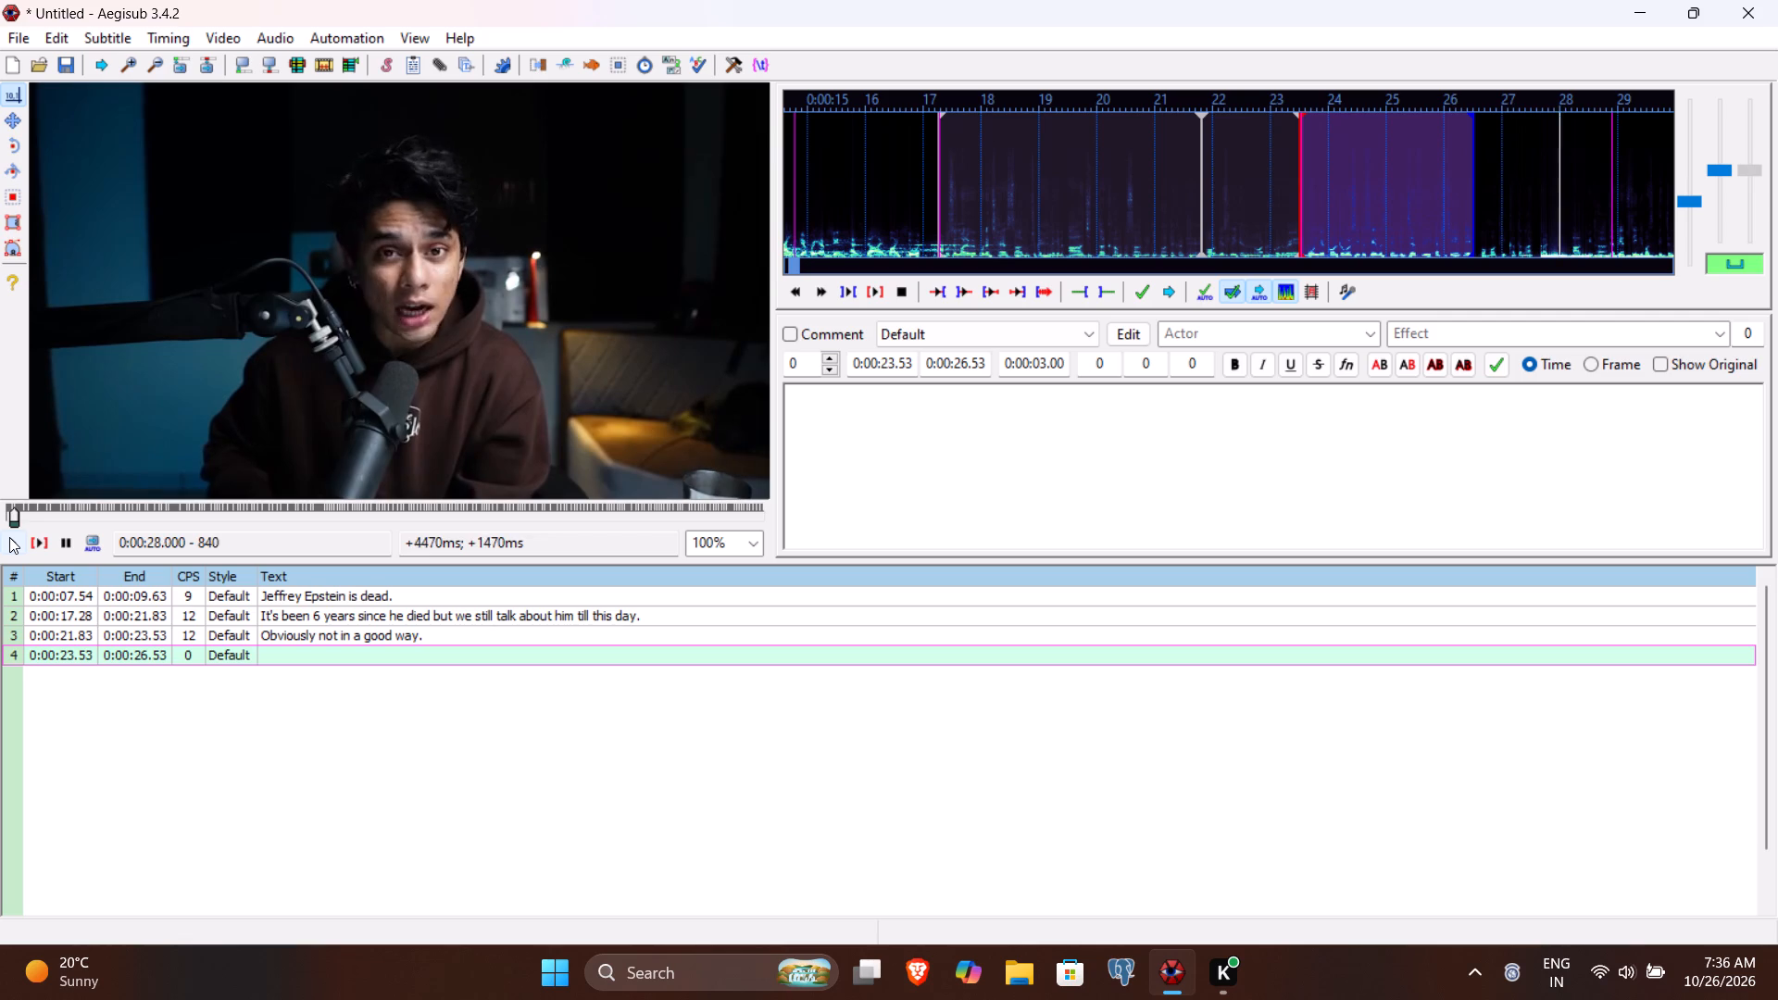
{"action": "left_click", "coordinate": [9, 537]}
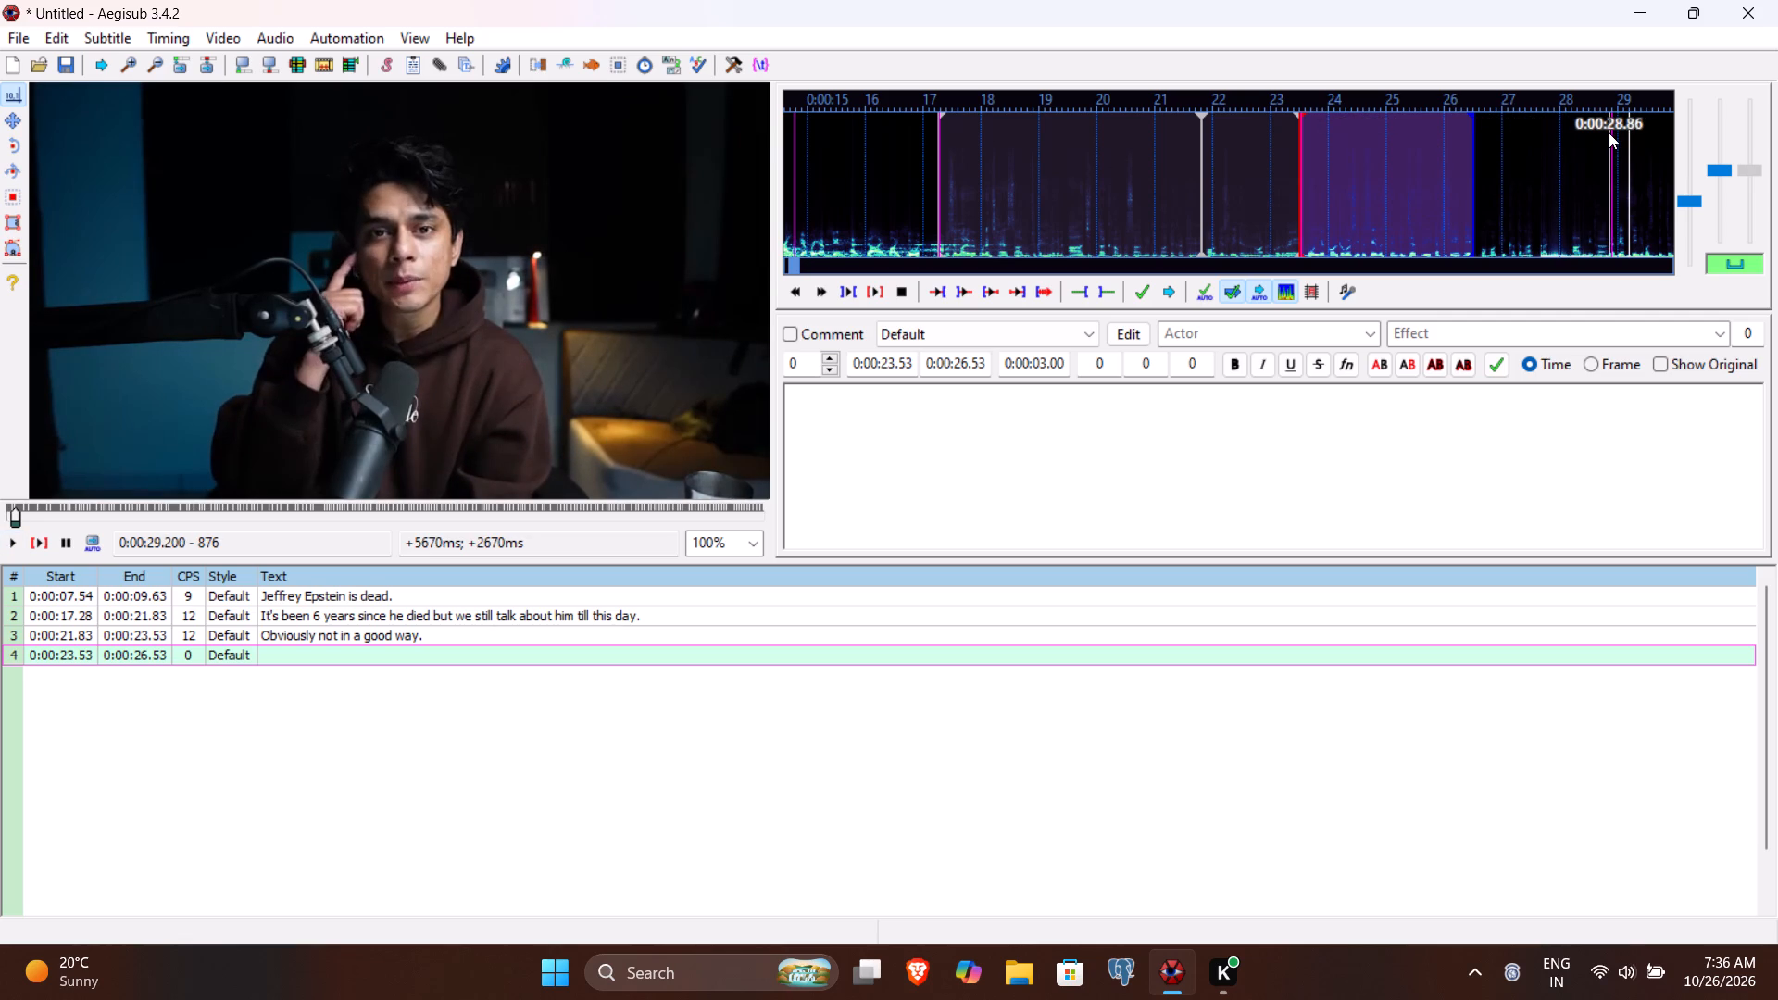
{"action": "left_click", "coordinate": [966, 367]}
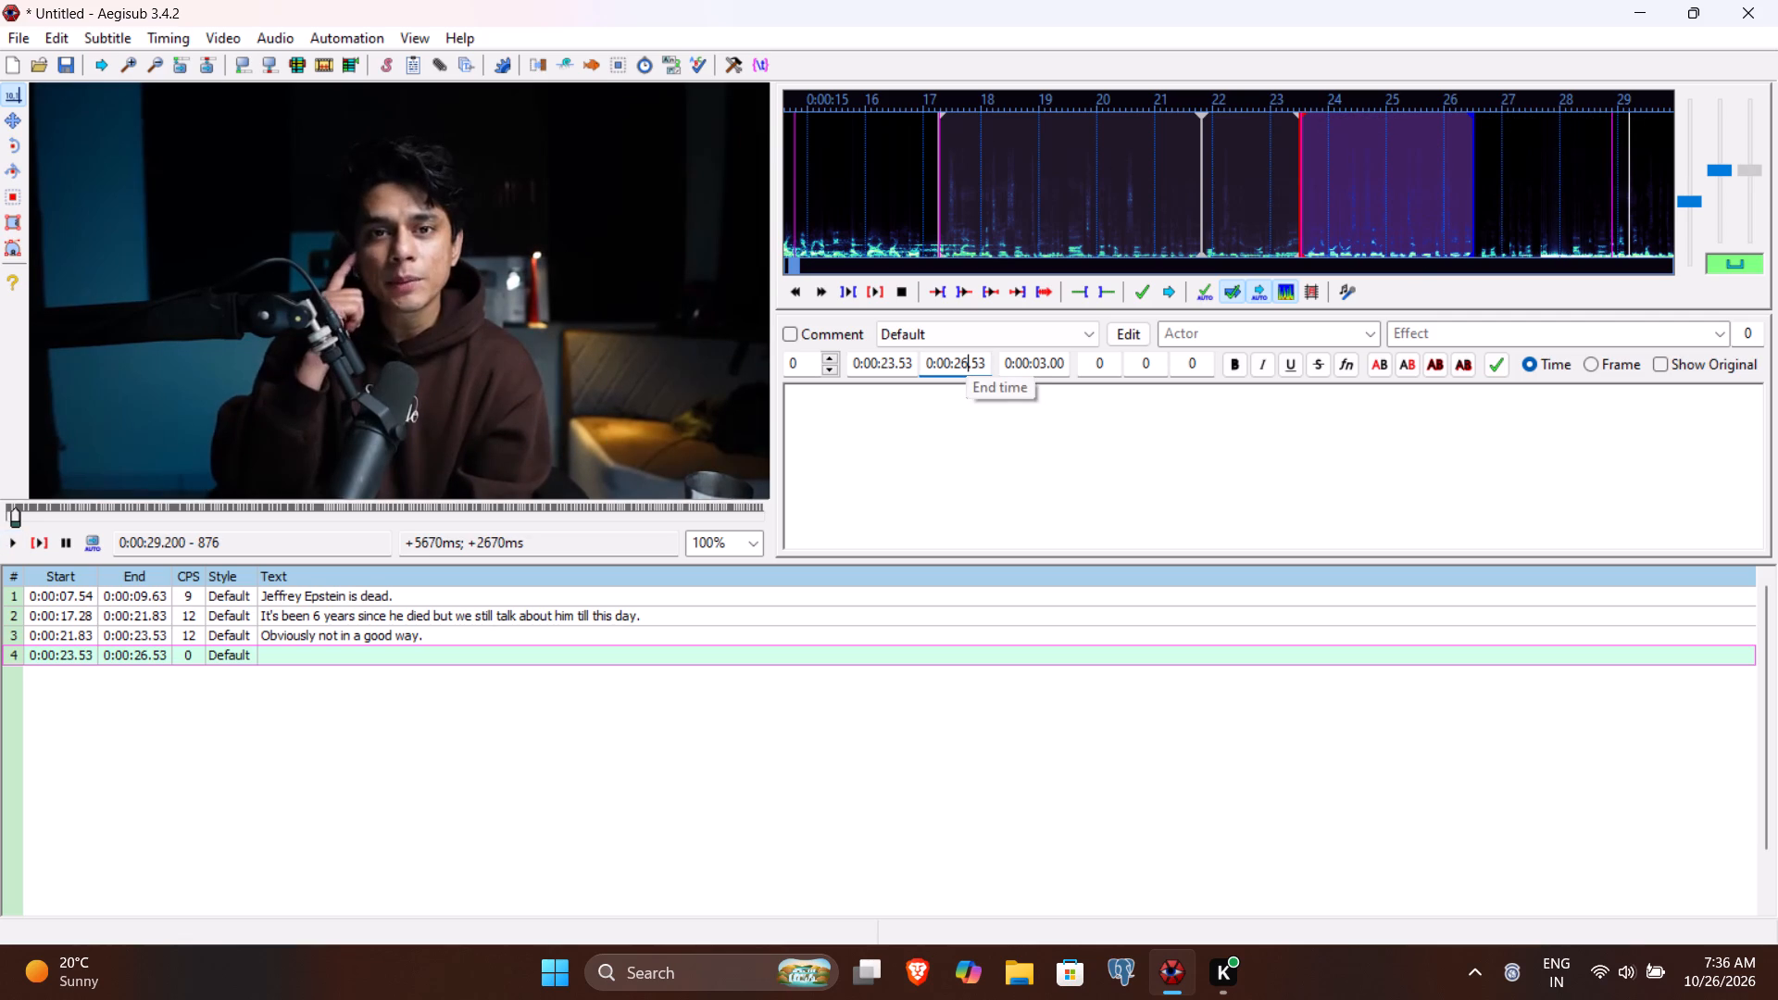
{"action": "key", "text": "BackSpace"}
{"action": "type", "text": "886"}
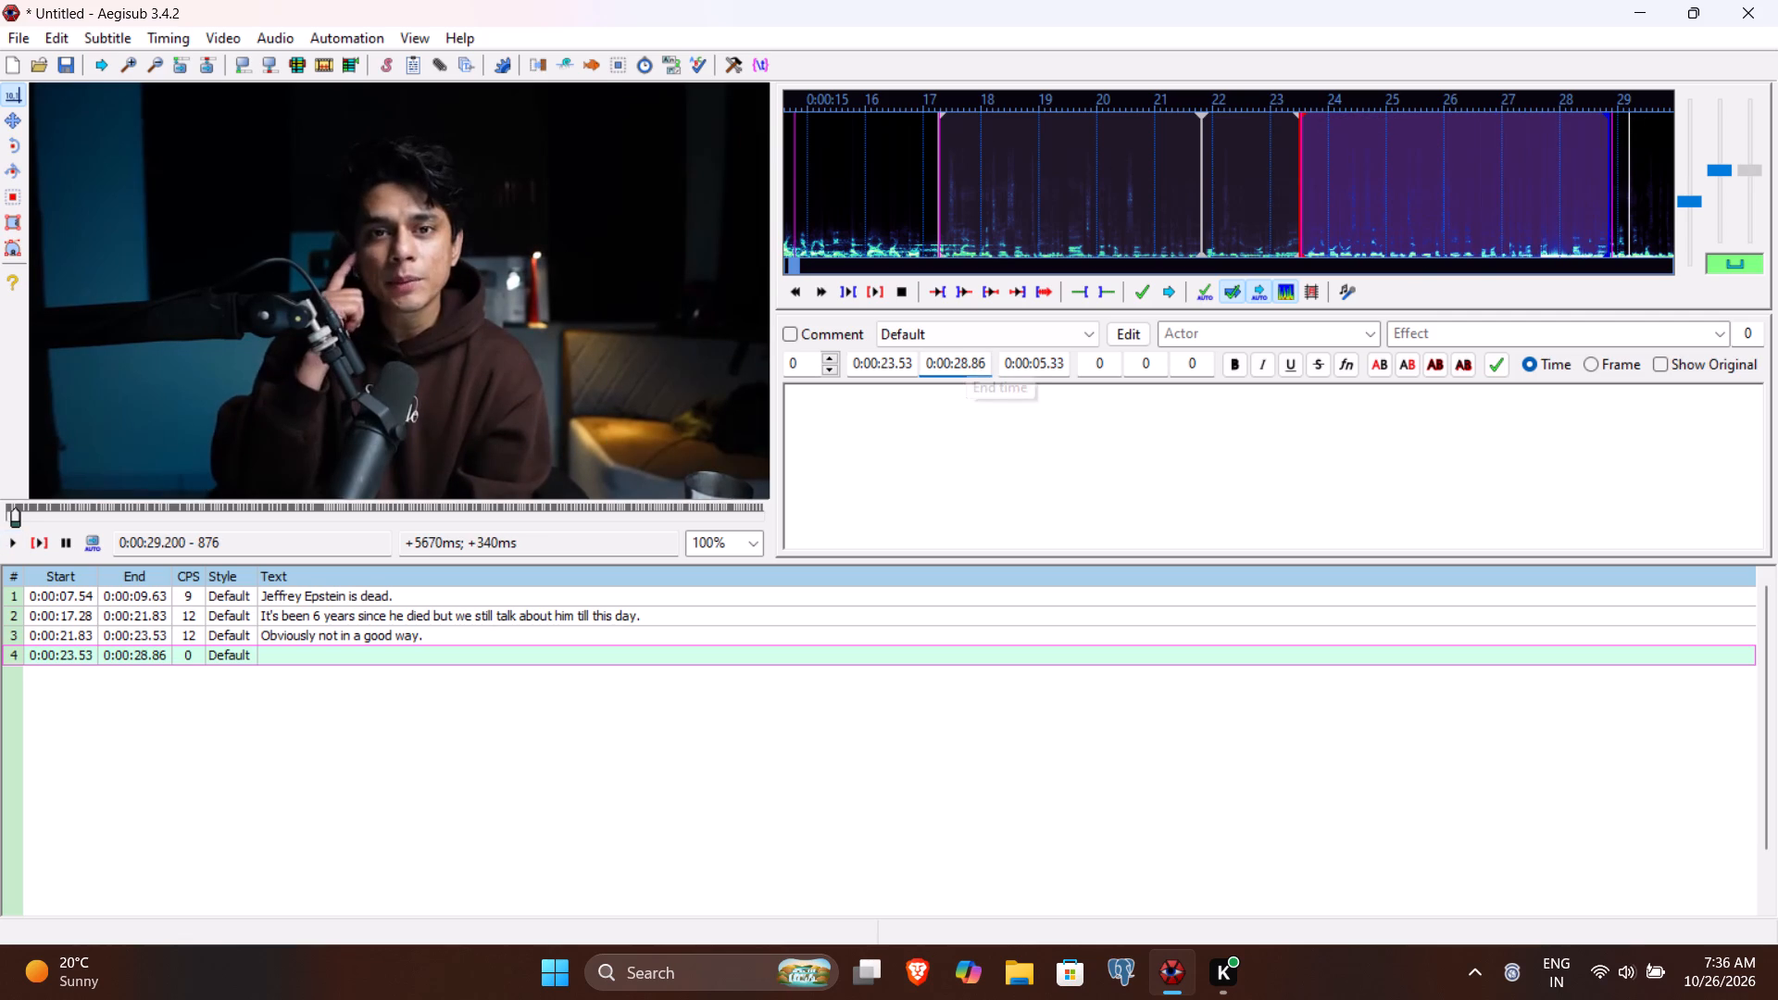
Enter "It won't be controversial to say that Jeffrey Epstein was a cultist." as line 4's text, play it back and commit it.
{"action": "left_click", "coordinate": [923, 483]}
{"action": "type", "text": "Je"}
{"action": "key", "text": "BackSpace"}
{"action": "key", "text": "BackSpace"}
{"action": "type", "text": "It won't be a"}
{"action": "key", "text": "BackSpace"}
{"action": "type", "text": "controvee"}
{"action": "key", "text": "BackSpace"}
{"action": "type", "text": "rso"}
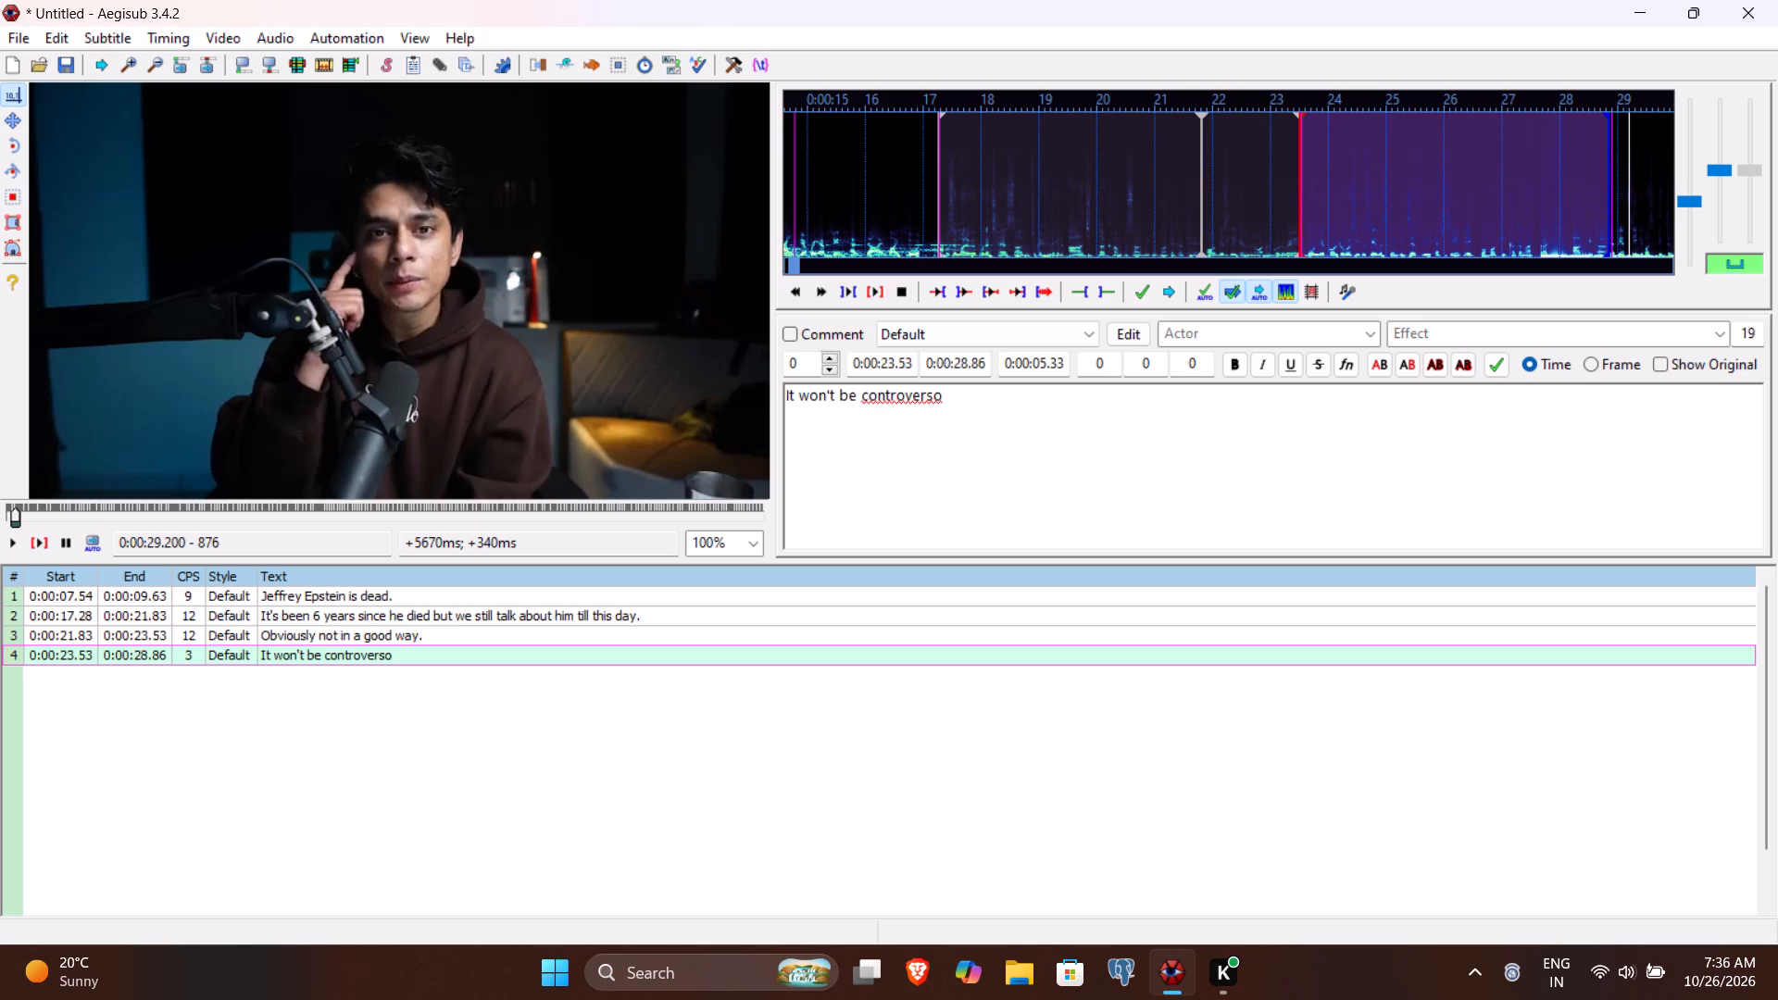
{"action": "key", "text": "BackSpace"}
{"action": "type", "text": "ial to say that Jeffry"}
{"action": "key", "text": "BackSpace"}
{"action": "type", "text": "ey Epstein was a cult"}
{"action": "key", "text": "space"}
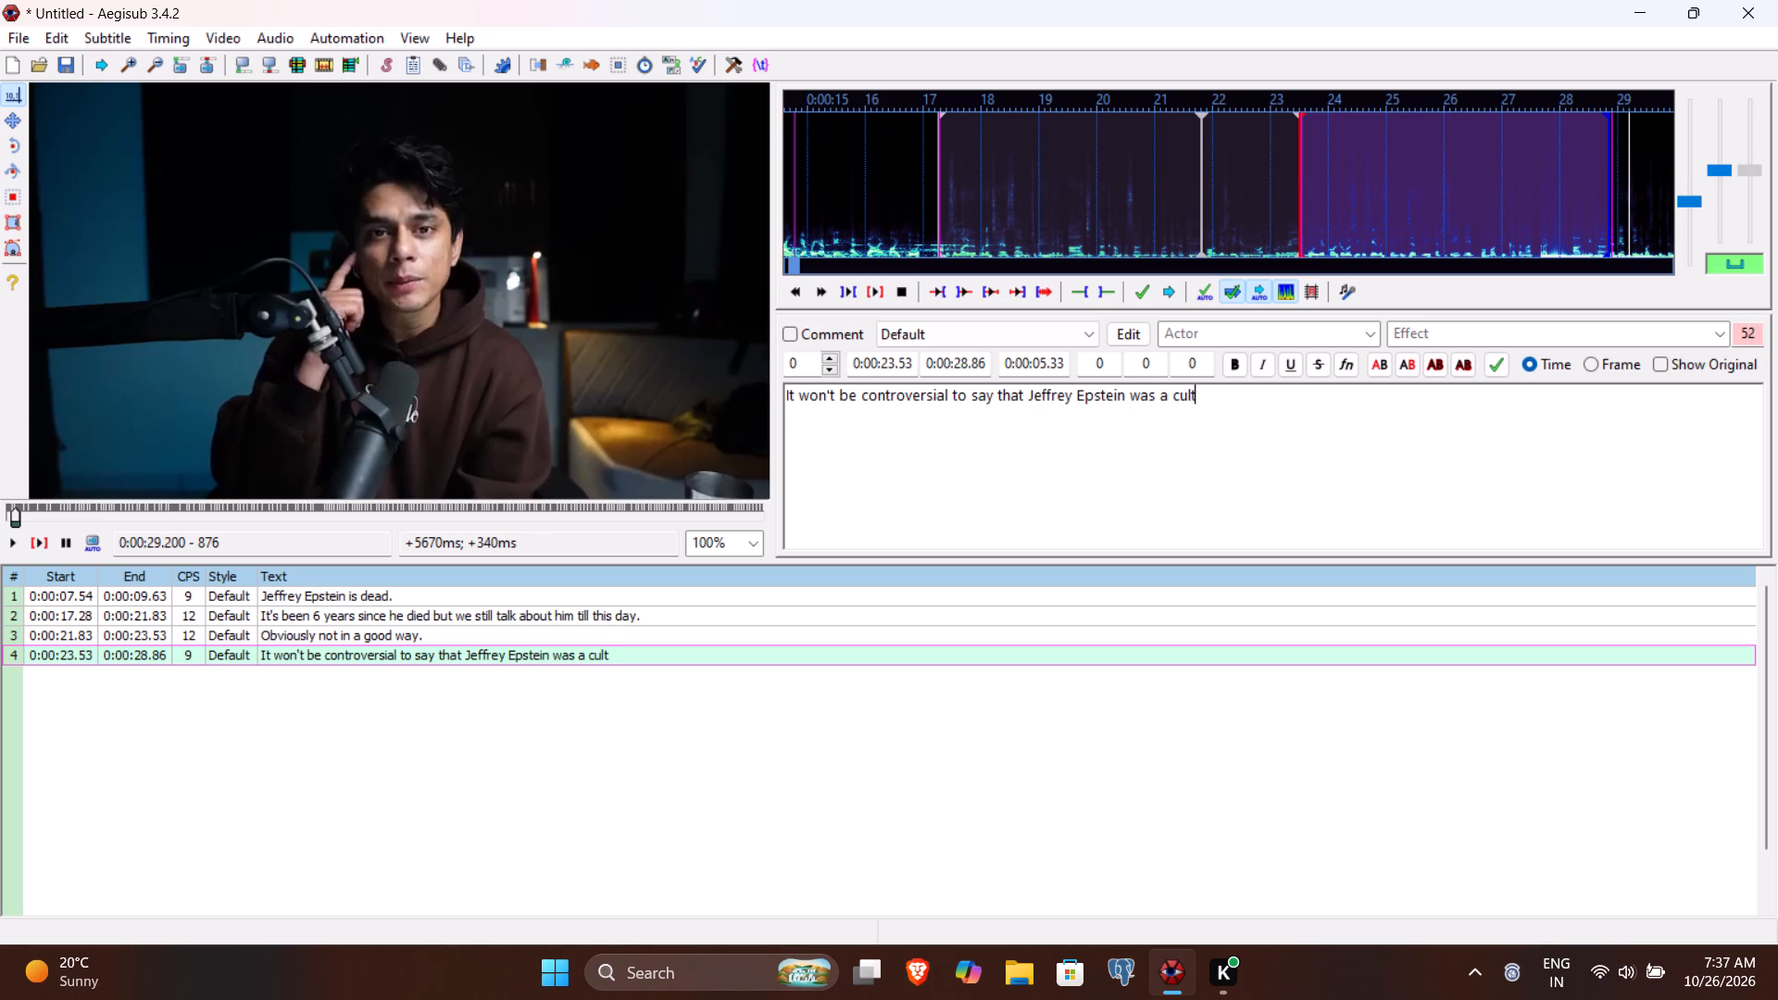
{"action": "key", "text": "BackSpace"}
{"action": "type", "text": "ist"}
{"action": "key", "text": "period"}
{"action": "left_click", "coordinate": [35, 537]}
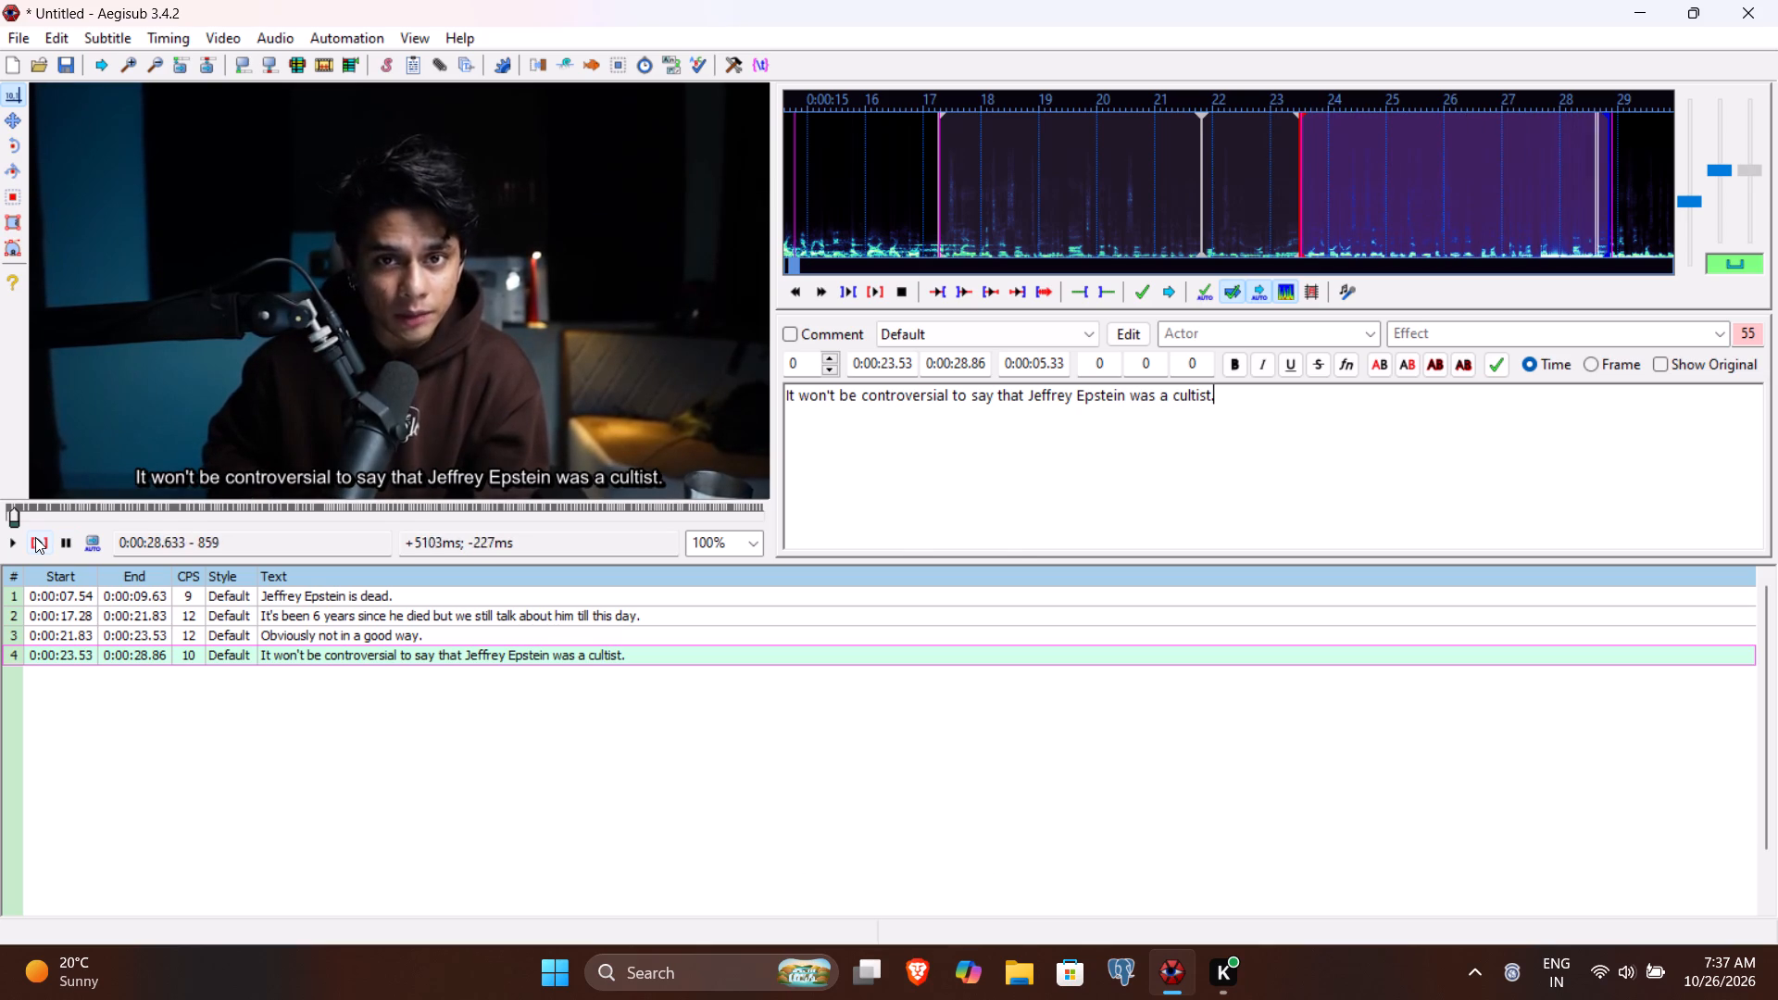
{"action": "key", "text": "Return"}
Play the speech from line 5's start and set the line's end time to 0:00:32.26.
{"action": "left_click", "coordinate": [35, 537]}
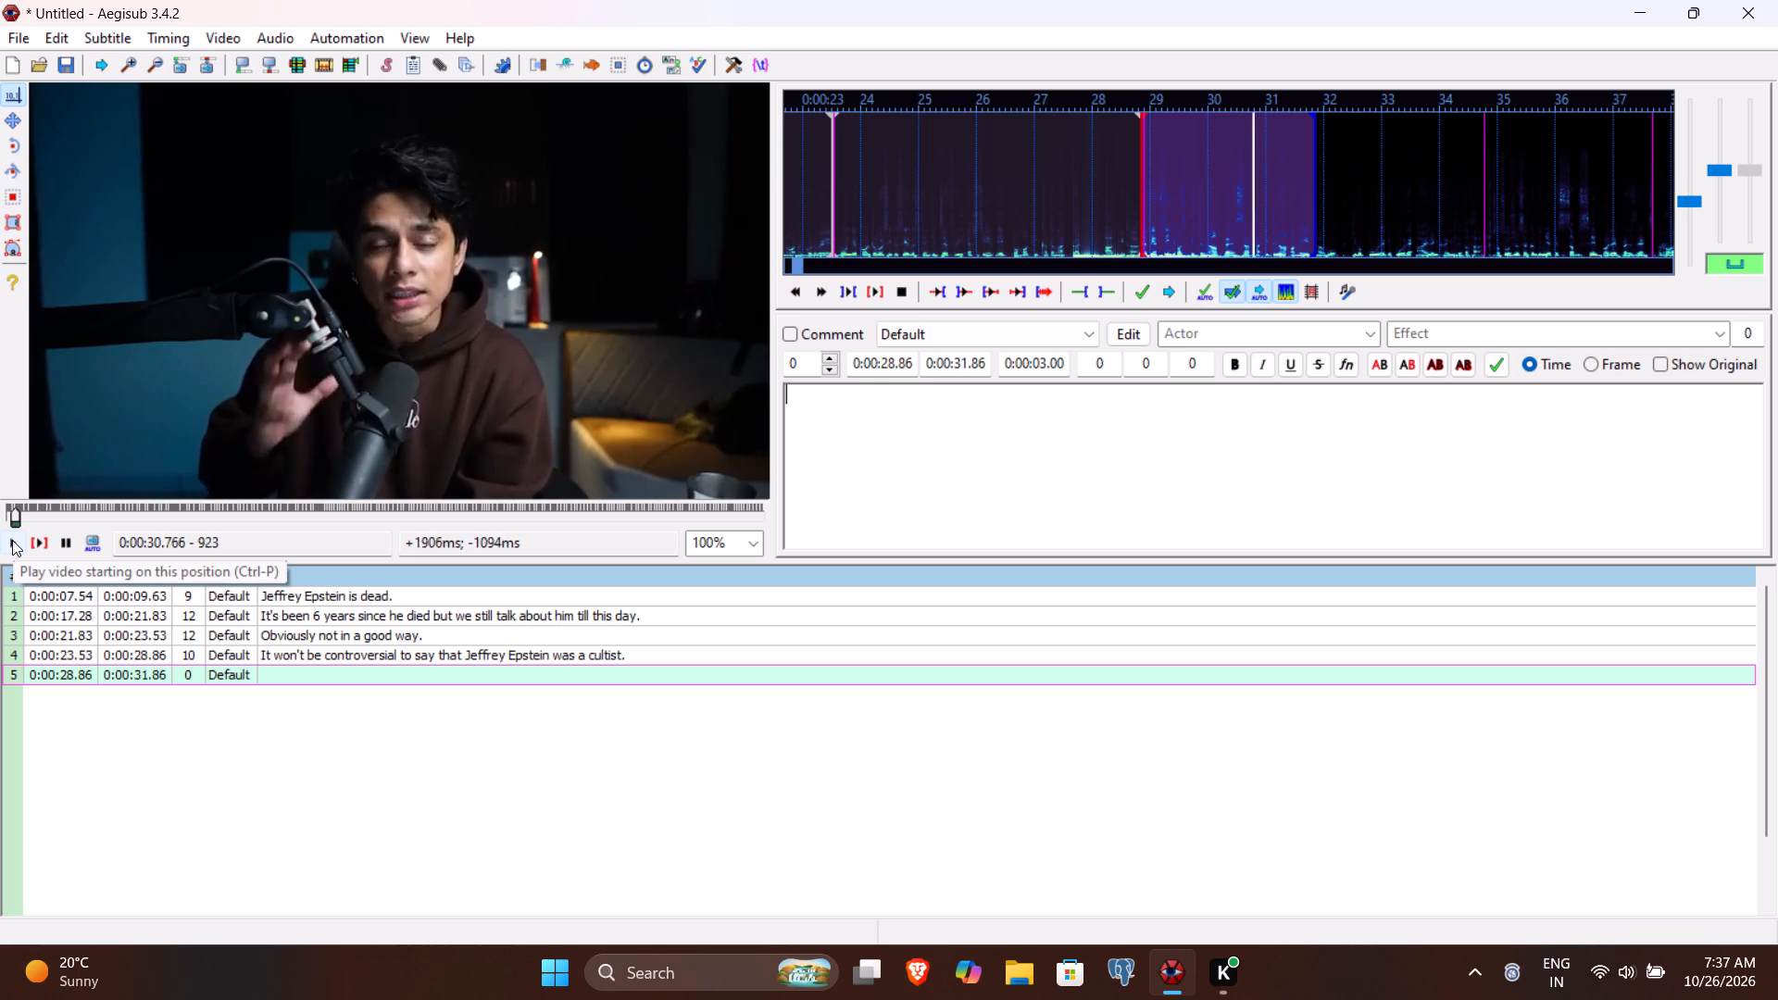
{"action": "left_click", "coordinate": [12, 540]}
{"action": "left_click", "coordinate": [12, 540]}
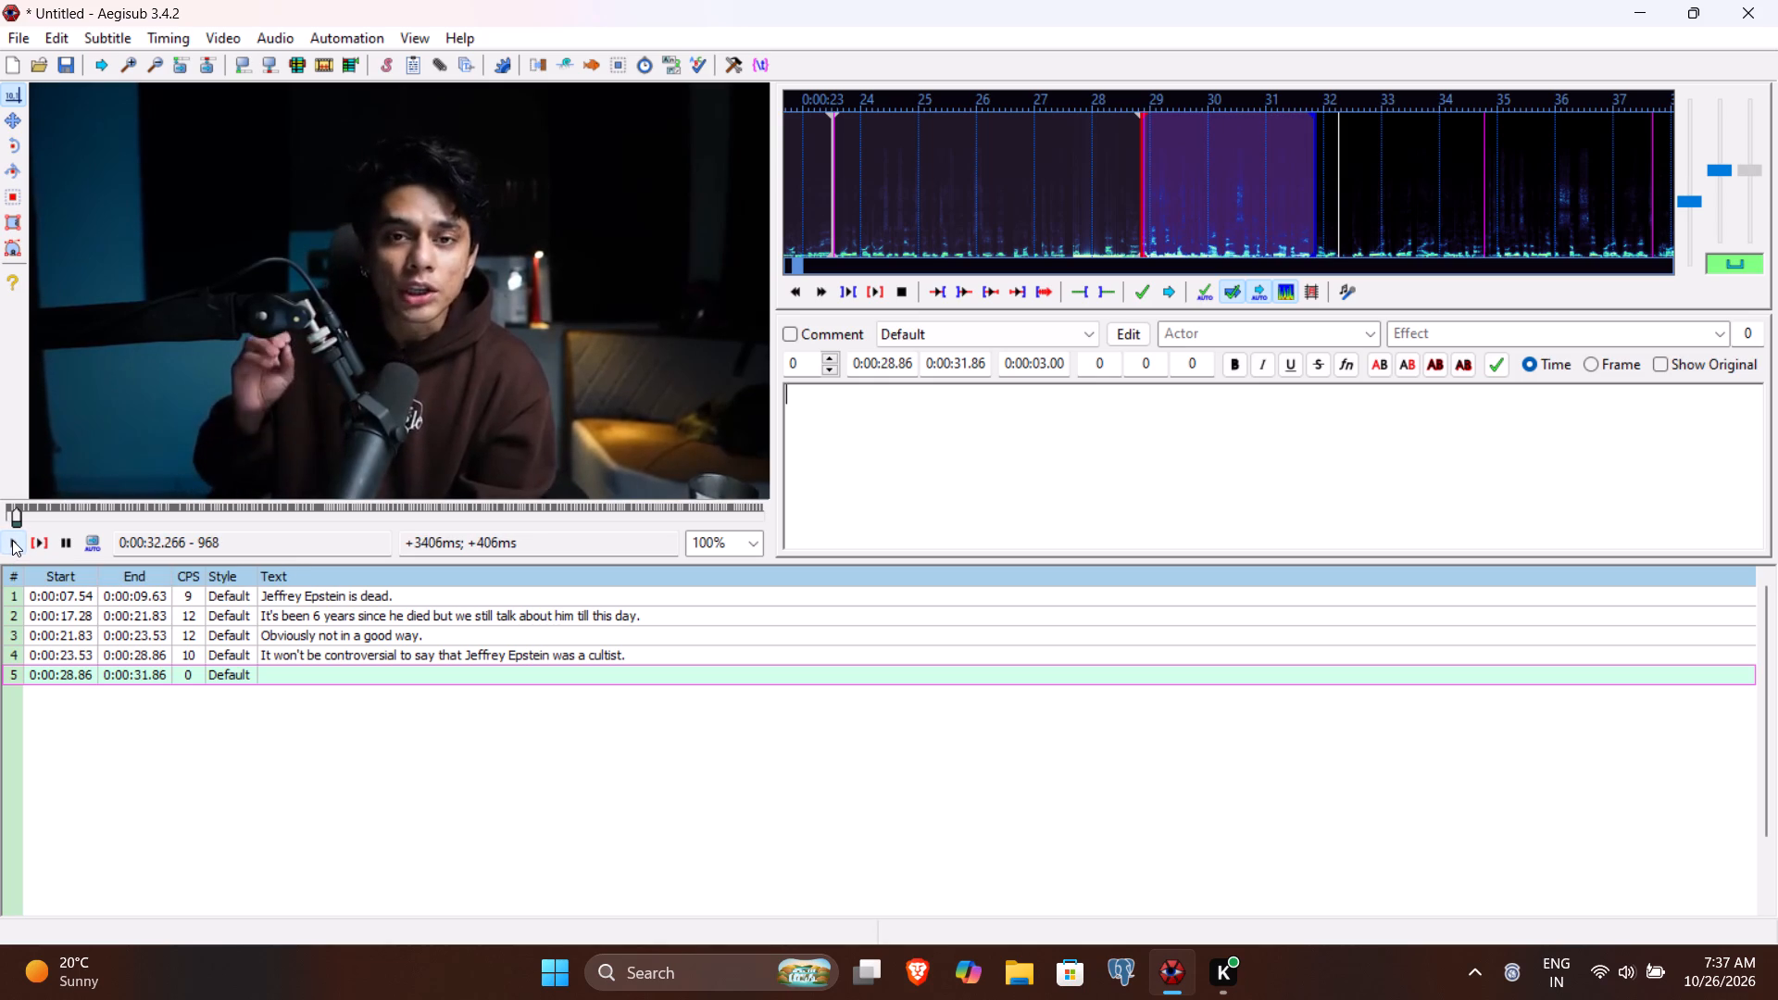
{"action": "left_click", "coordinate": [960, 367]}
{"action": "type", "text": "226"}
Enter "Jeffrey Epstein had so much money, he was so rich" as line 5's text and commit it to start line 6.
{"action": "left_click", "coordinate": [964, 405]}
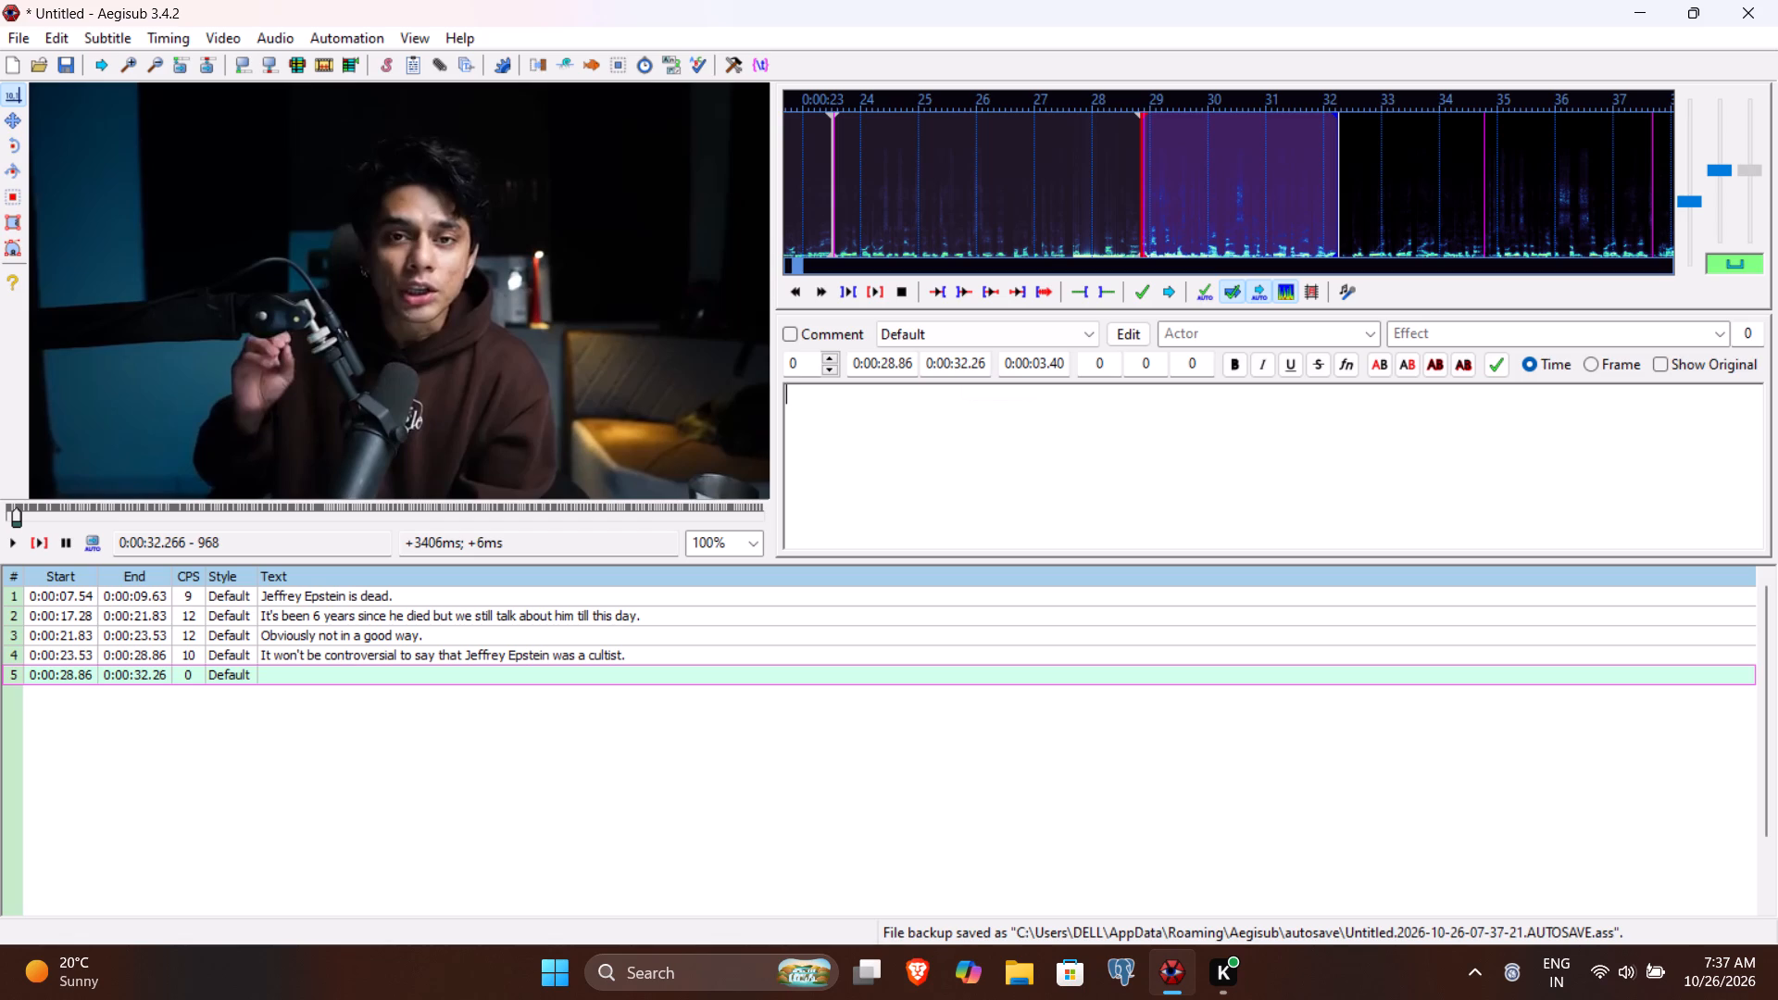
{"action": "type", "text": "Jeffrey Epstein had so much money, he s"}
{"action": "key", "text": "BackSpace"}
{"action": "type", "text": "wa"}
{"action": "key", "text": "space"}
{"action": "key", "text": "BackSpace"}
{"action": "type", "text": "s so rich"}
{"action": "key", "text": "Return"}
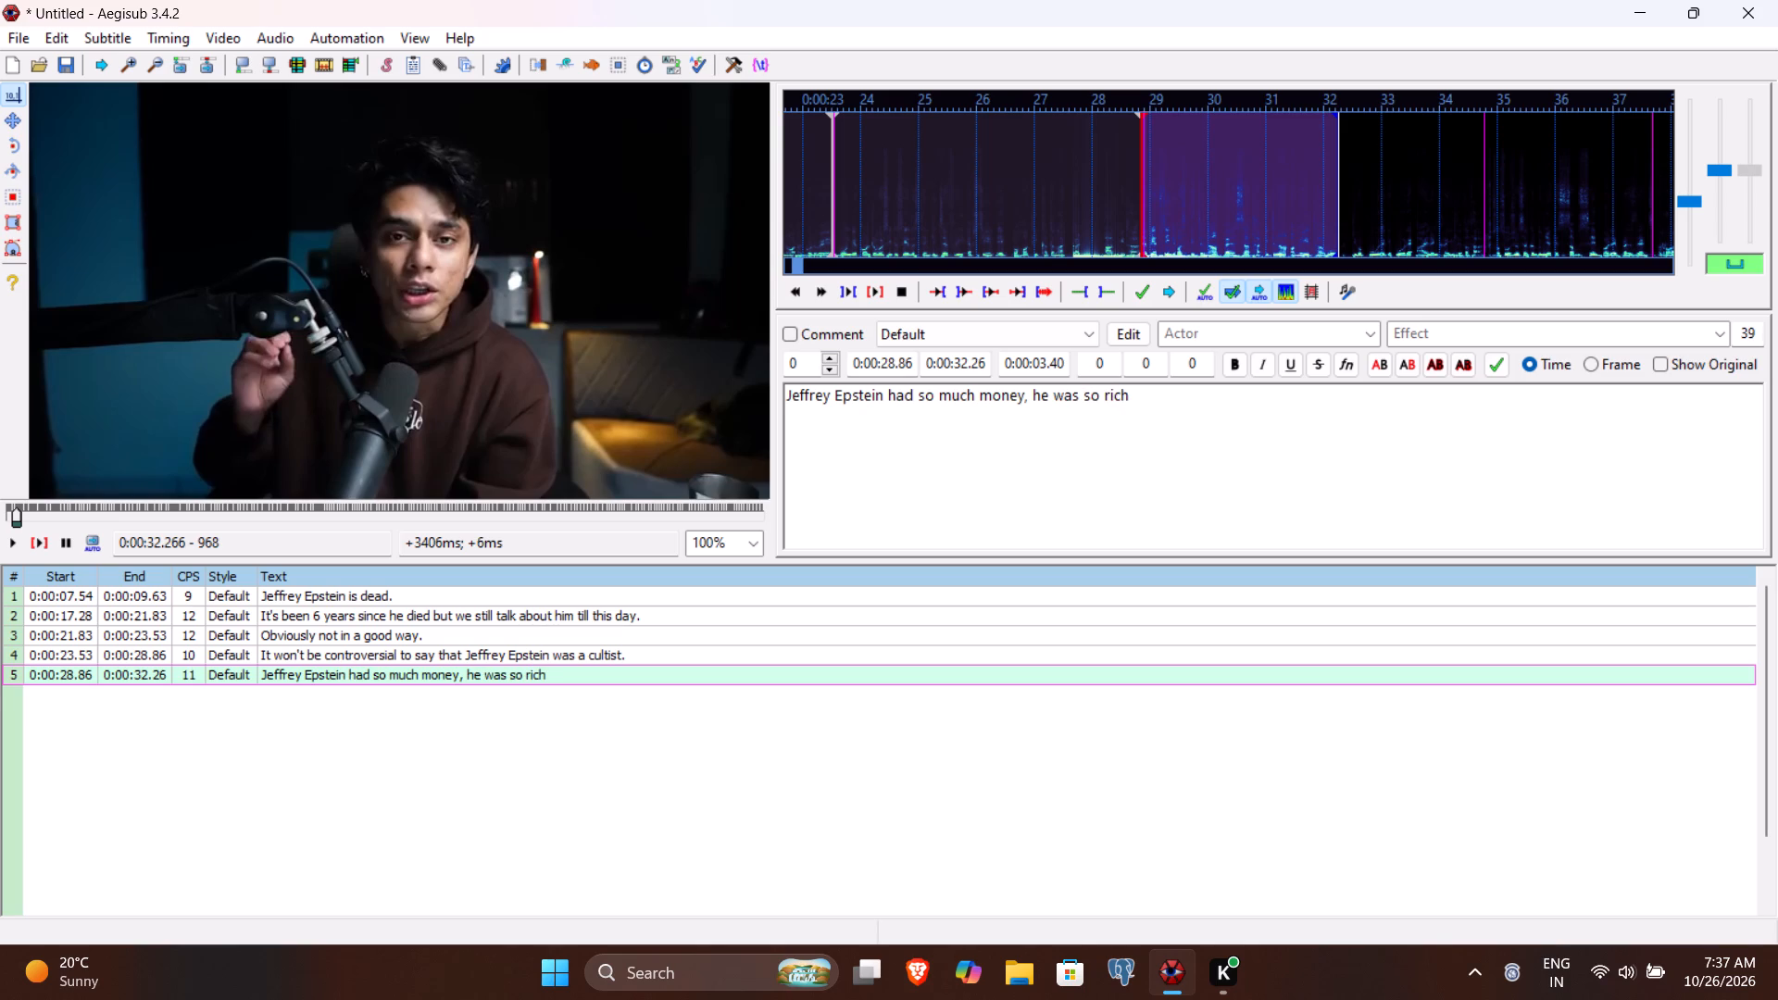
Play the speech from line 6's start and set the line's end time to 0:00:34.83.
{"action": "left_click", "coordinate": [31, 540]}
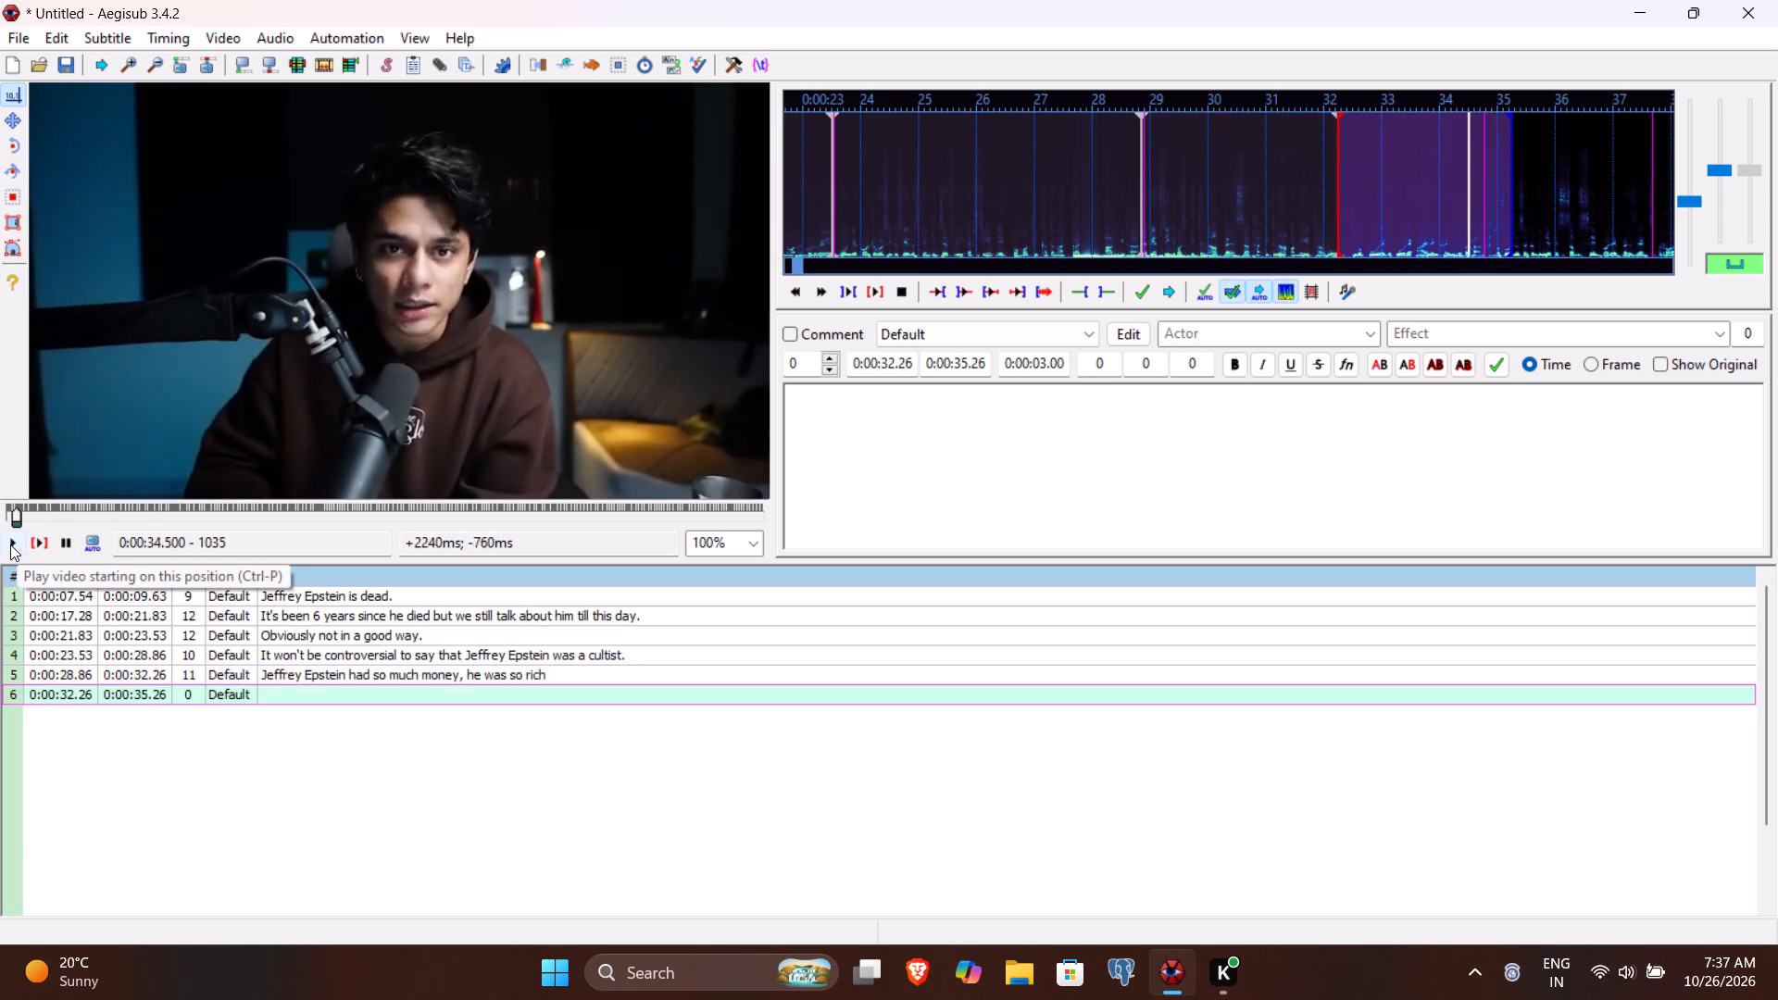
{"action": "left_click", "coordinate": [10, 544]}
{"action": "left_click", "coordinate": [961, 364]}
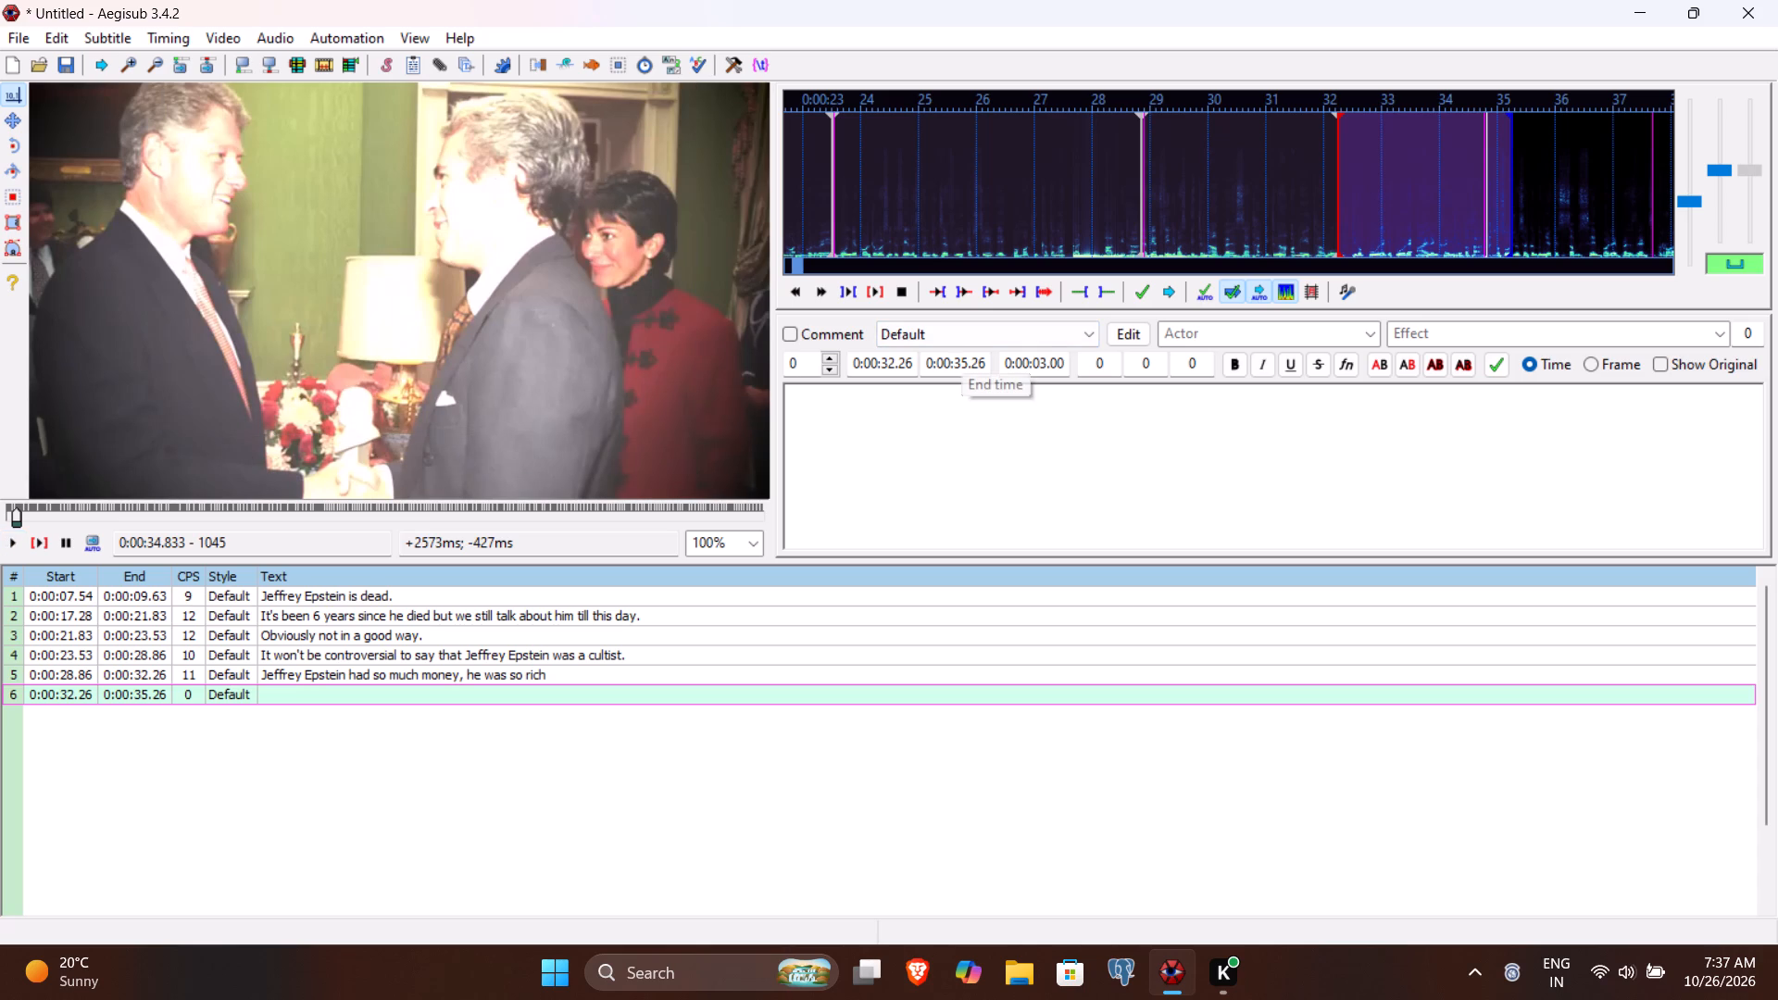
{"action": "key", "text": "4"}
{"action": "type", "text": "83"}
Enter "that he used to buy entire island." as line 6's text and commit it to start line 7.
{"action": "left_click", "coordinate": [940, 457]}
{"action": "type", "text": "th"}
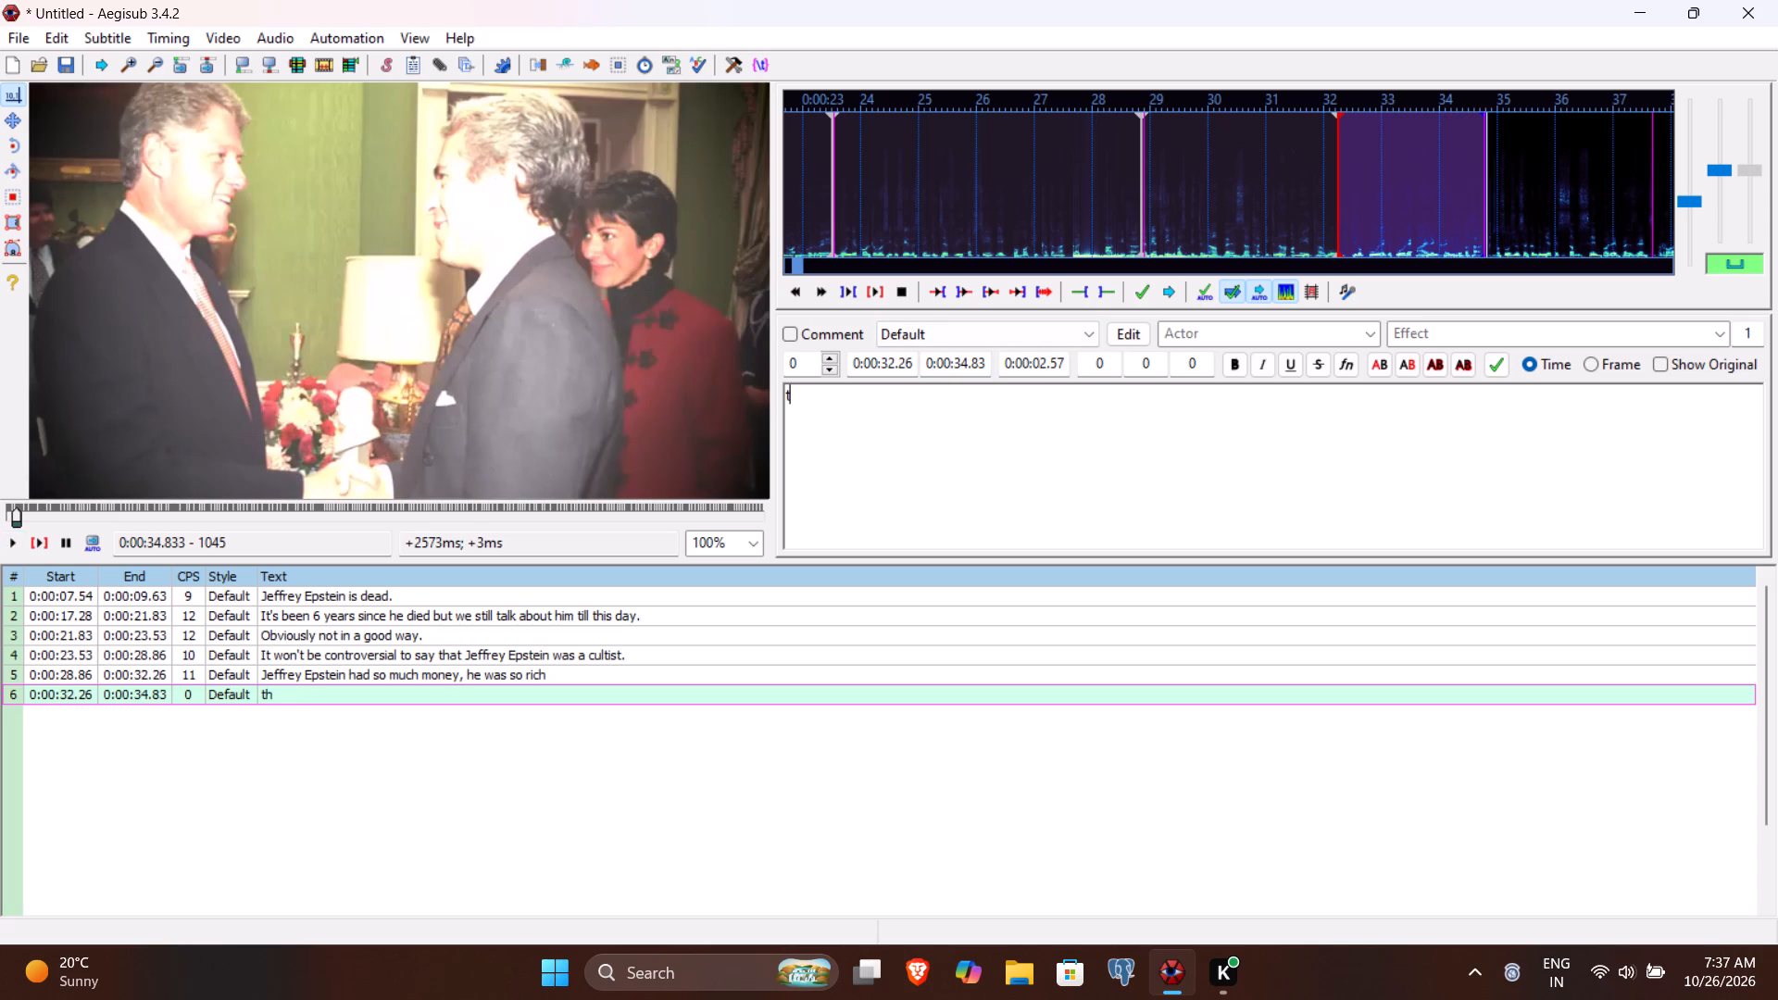
{"action": "type", "text": "at he used to who"}
{"action": "key", "text": "BackSpace"}
{"action": "key", "text": "BackSpace"}
{"action": "key", "text": "BackSpace"}
{"action": "type", "text": "buy entire island."}
{"action": "key", "text": "Return"}
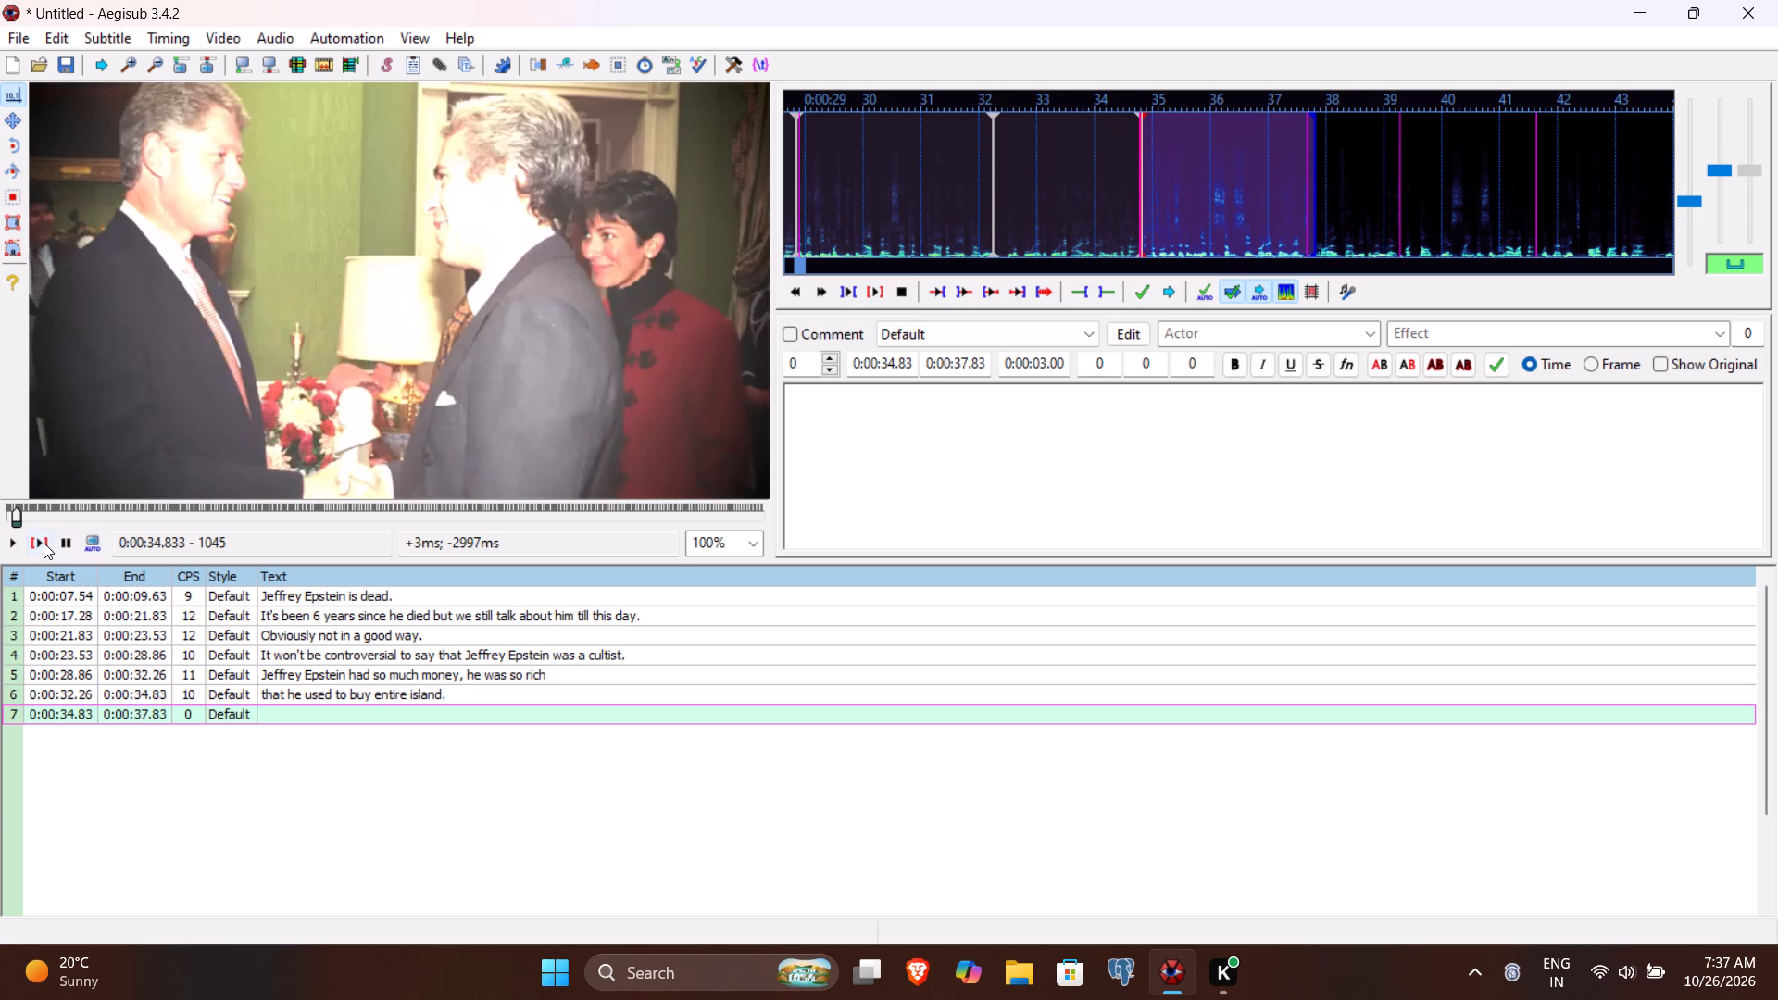
Listen to line 7's speech, enter "His social circle consists of biggest presidents of the world" as its text and commit it.
{"action": "left_click", "coordinate": [44, 543]}
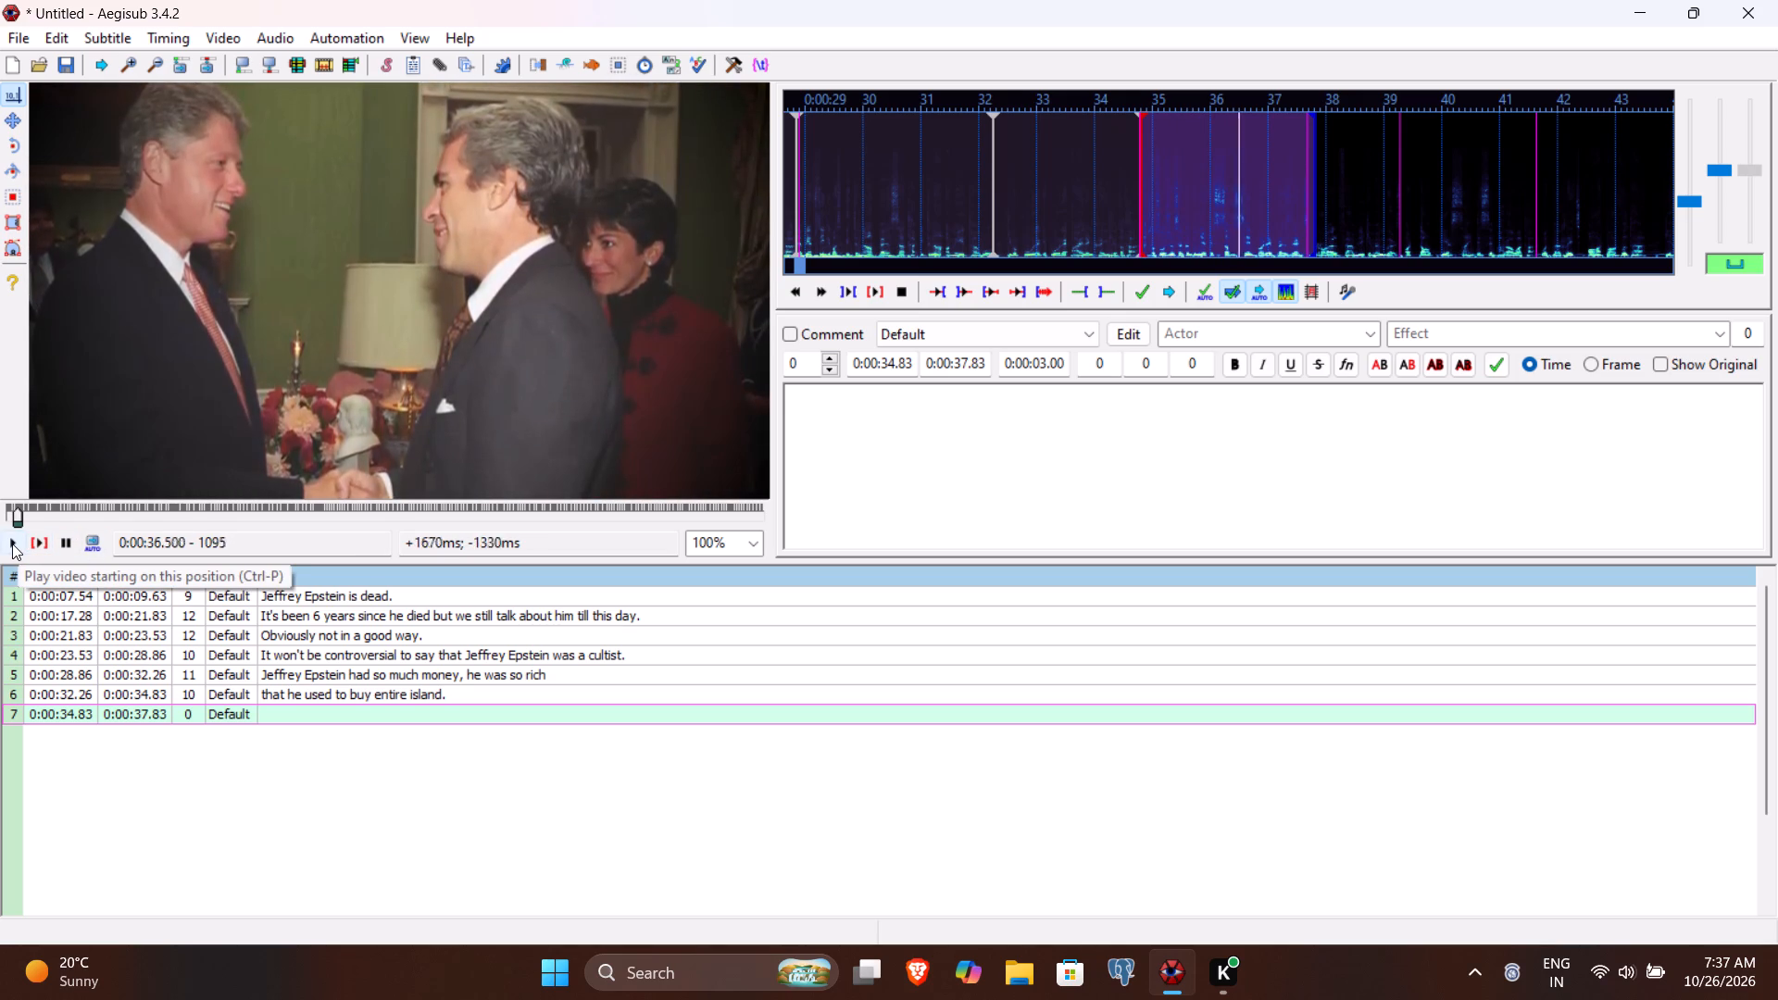
{"action": "left_click", "coordinate": [12, 544]}
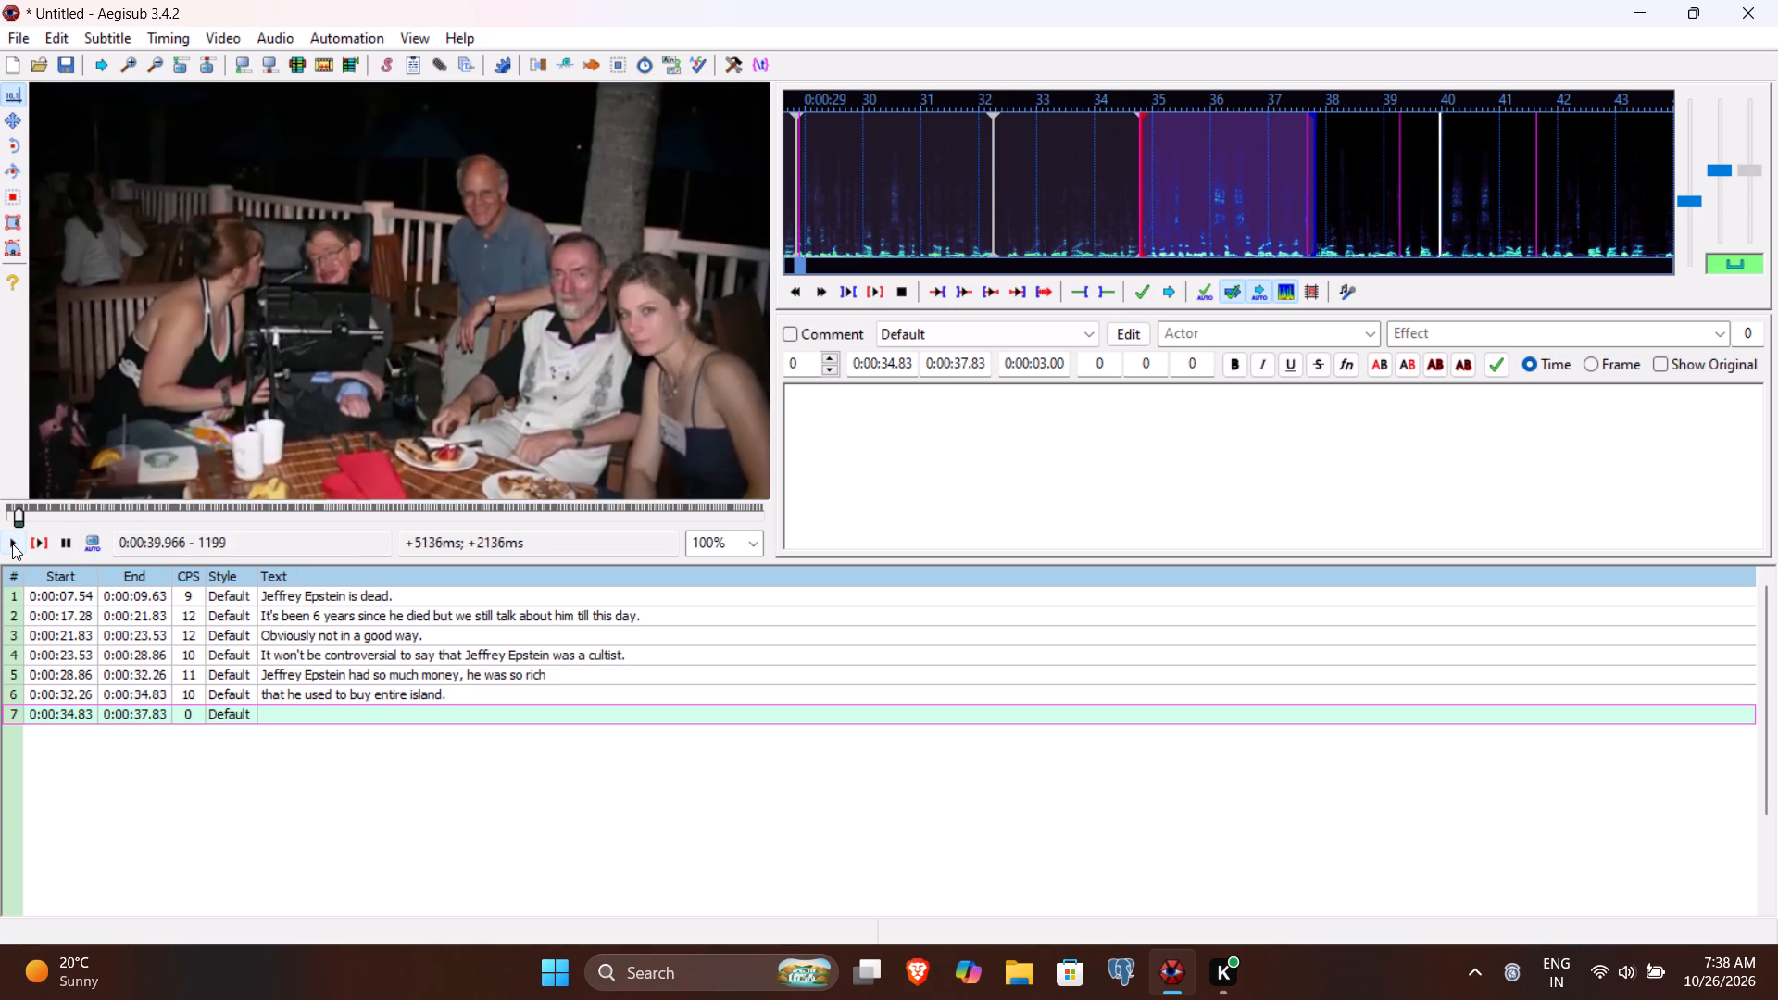
{"action": "left_click", "coordinate": [31, 543]}
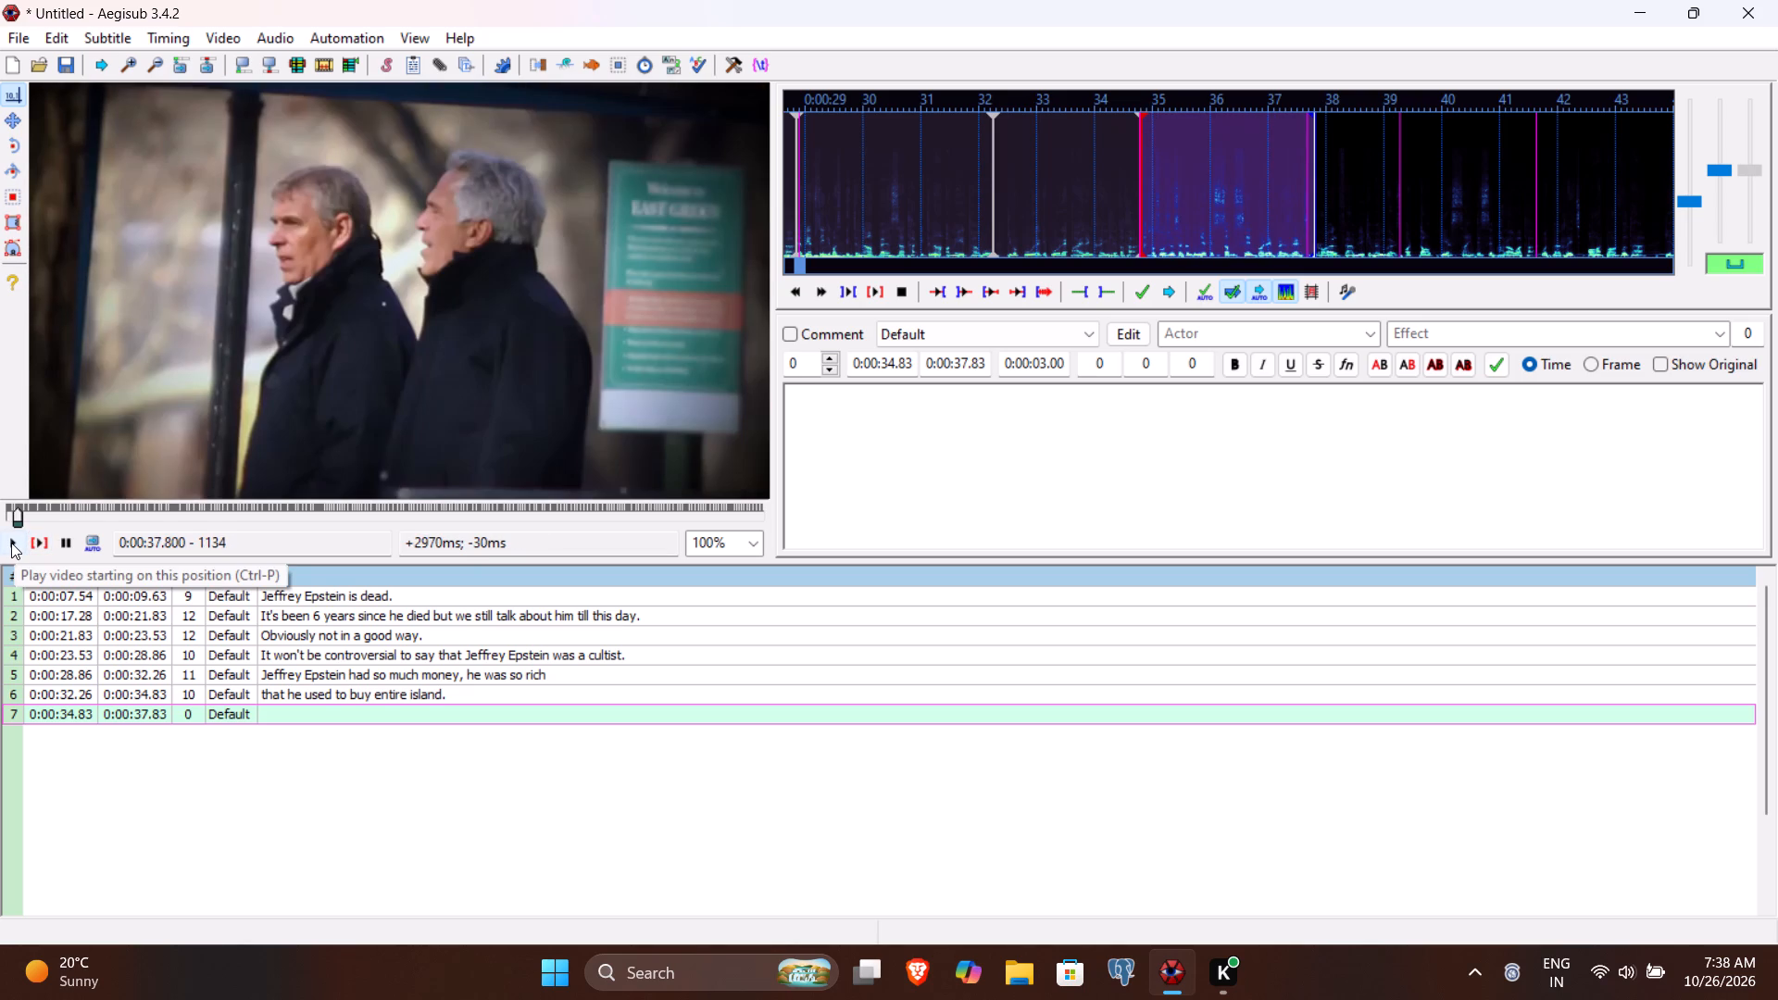
{"action": "type", "text": "His social s"}
{"action": "key", "text": "BackSpace"}
{"action": "type", "text": "circle consists of"}
{"action": "key", "text": "space"}
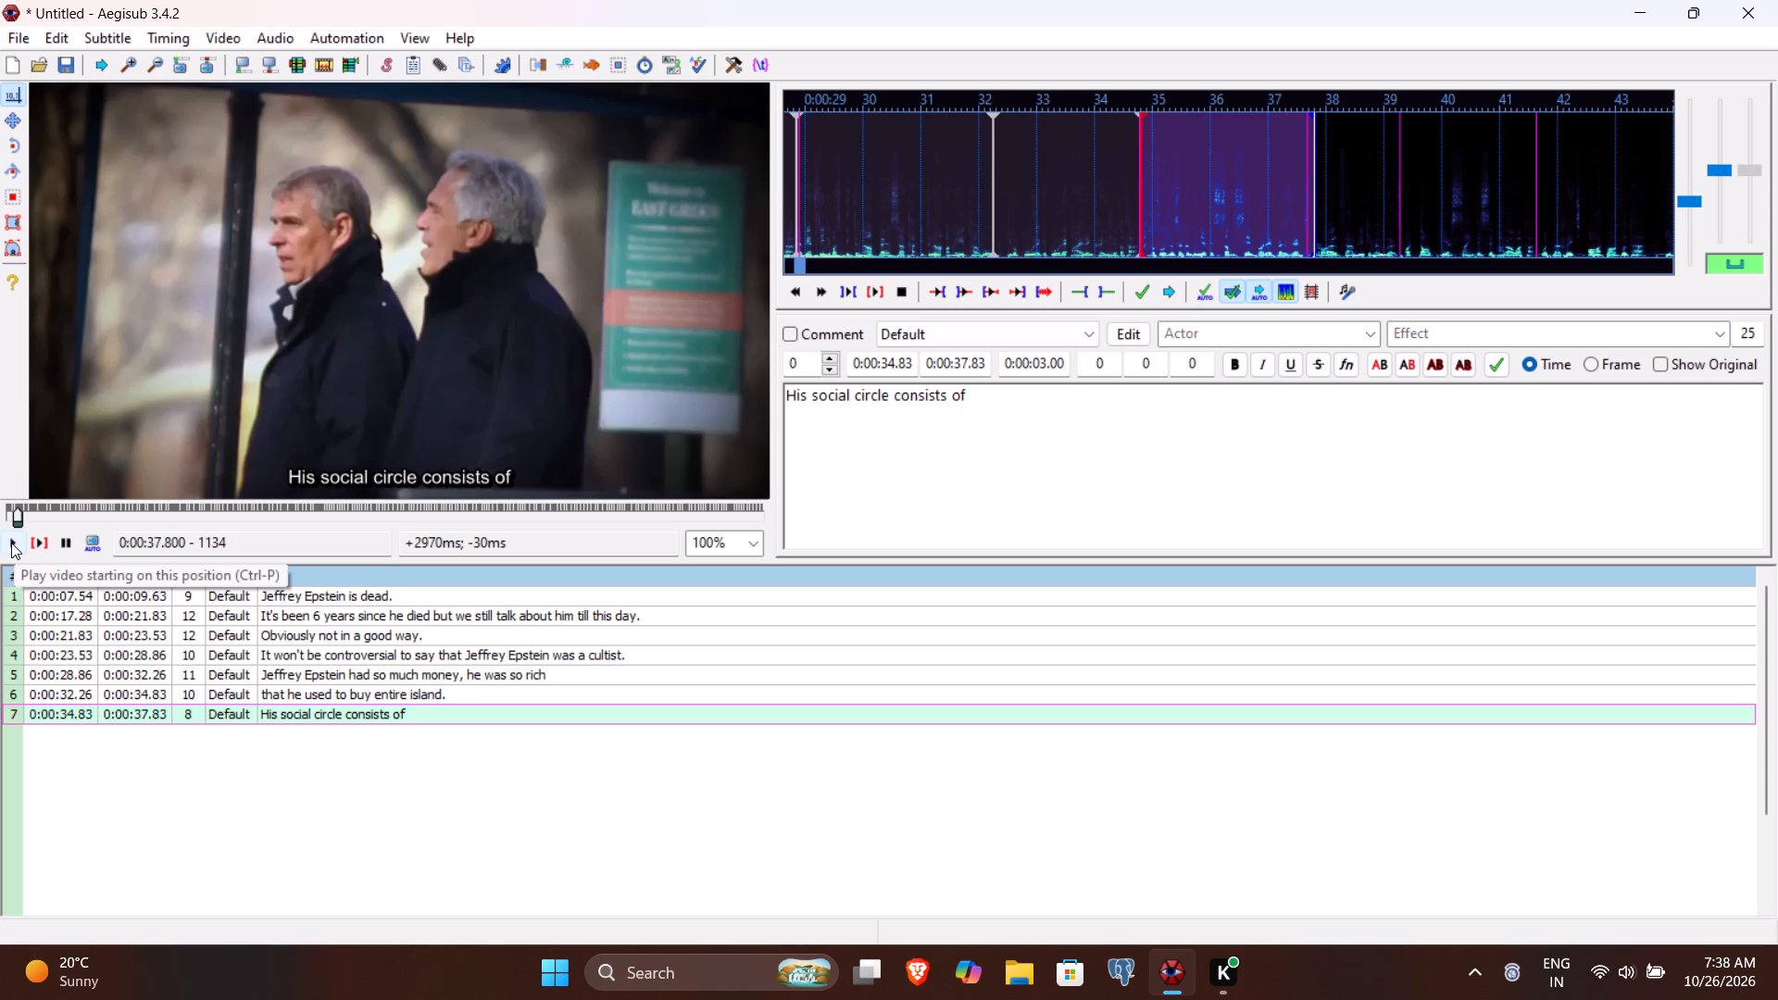
{"action": "type", "text": "biggest presidents of the wh"}
{"action": "key", "text": "BackSpace"}
{"action": "type", "text": "orld"}
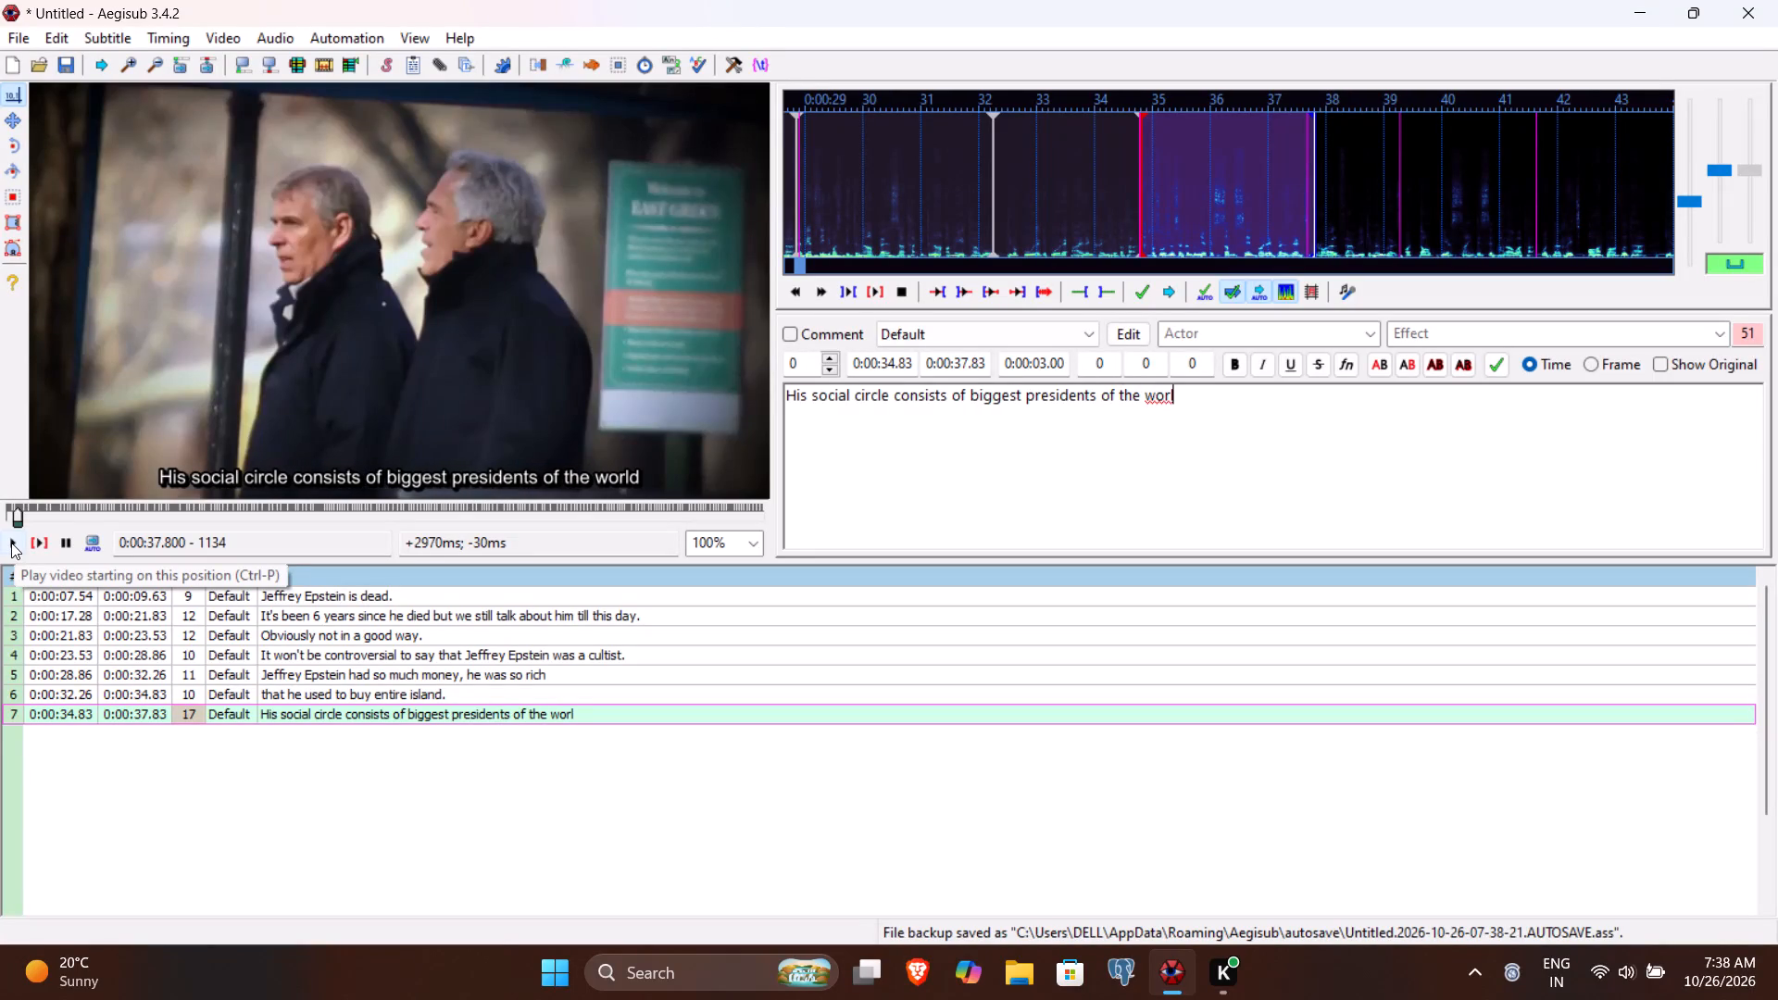
{"action": "left_click", "coordinate": [41, 534]}
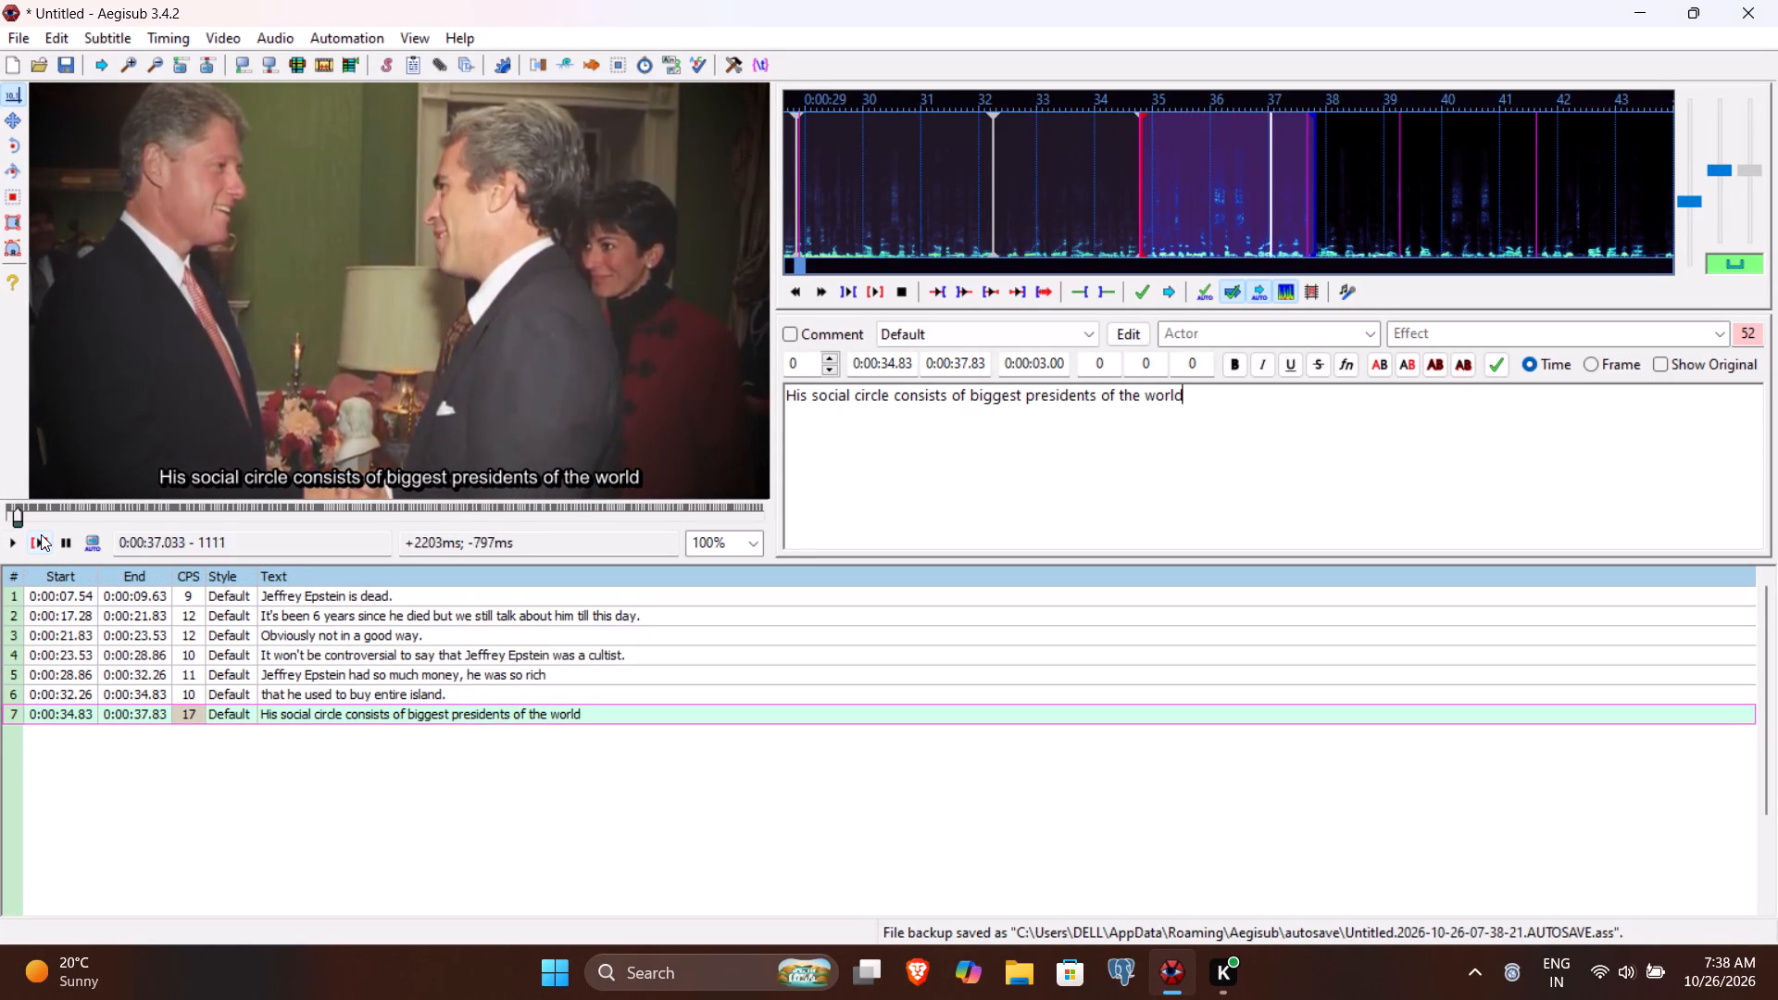
{"action": "key", "text": "Return"}
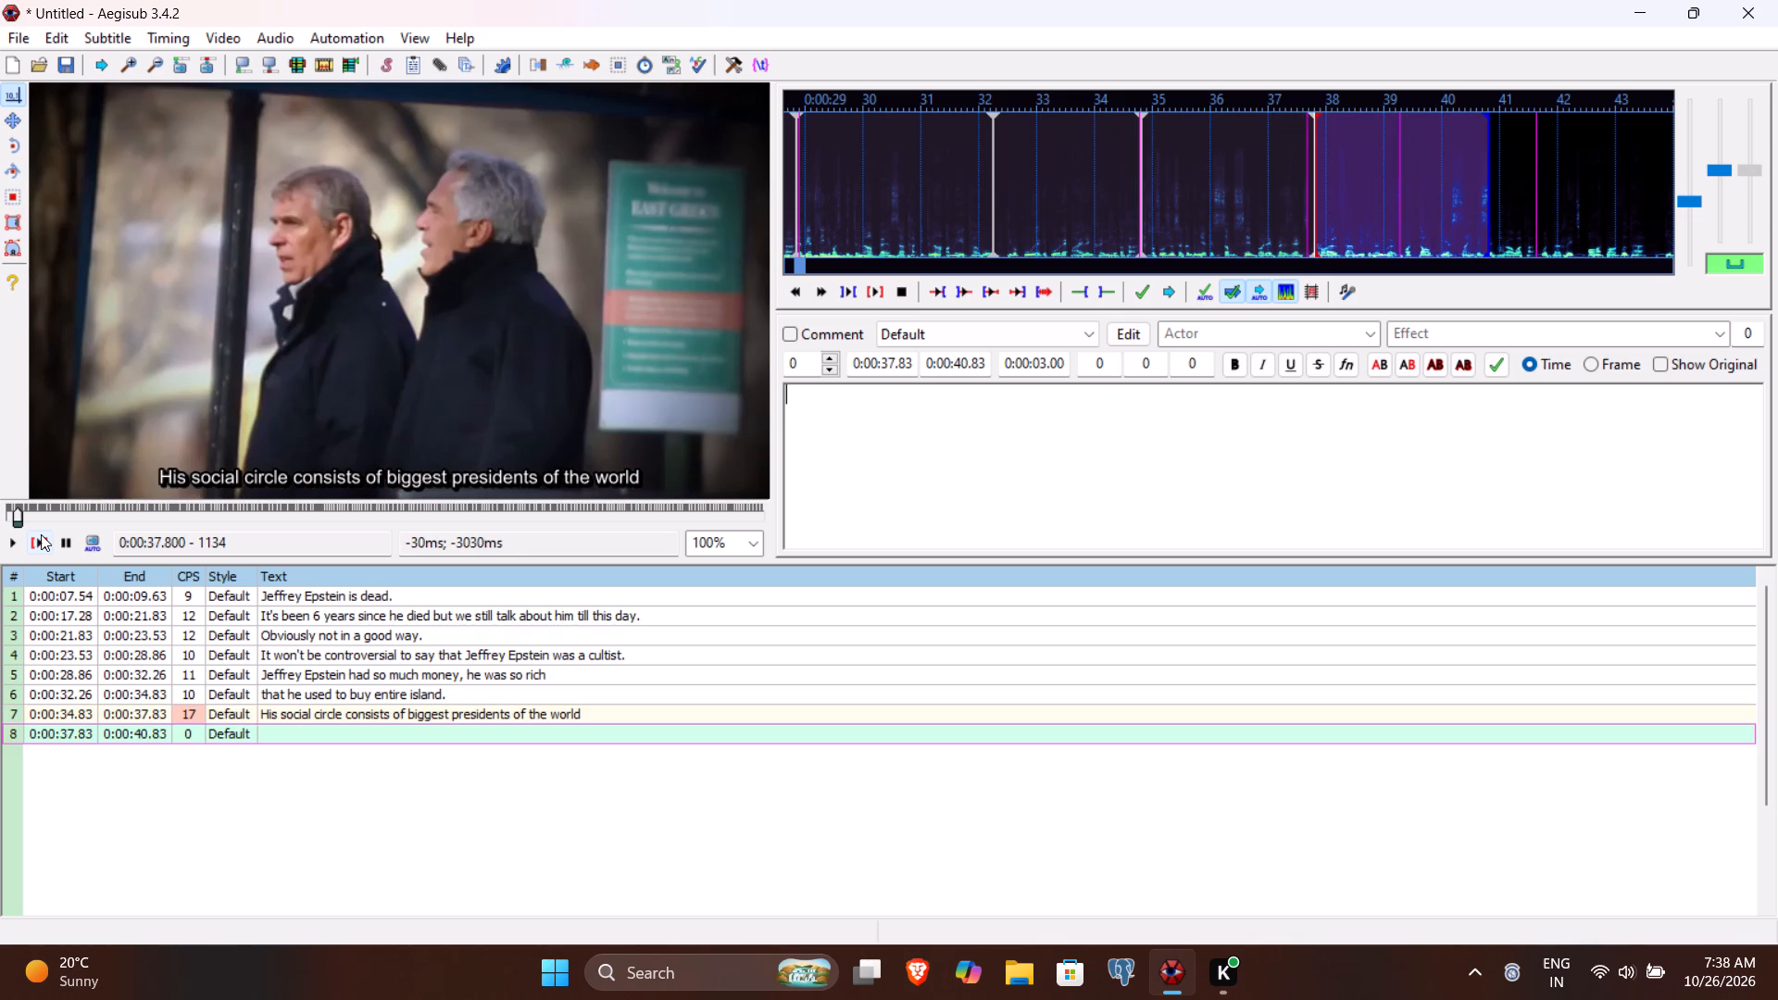
Play the speech from line 8's start and set the line's end time to 0:00:39.26.
{"action": "left_click", "coordinate": [41, 534]}
{"action": "left_click", "coordinate": [22, 538]}
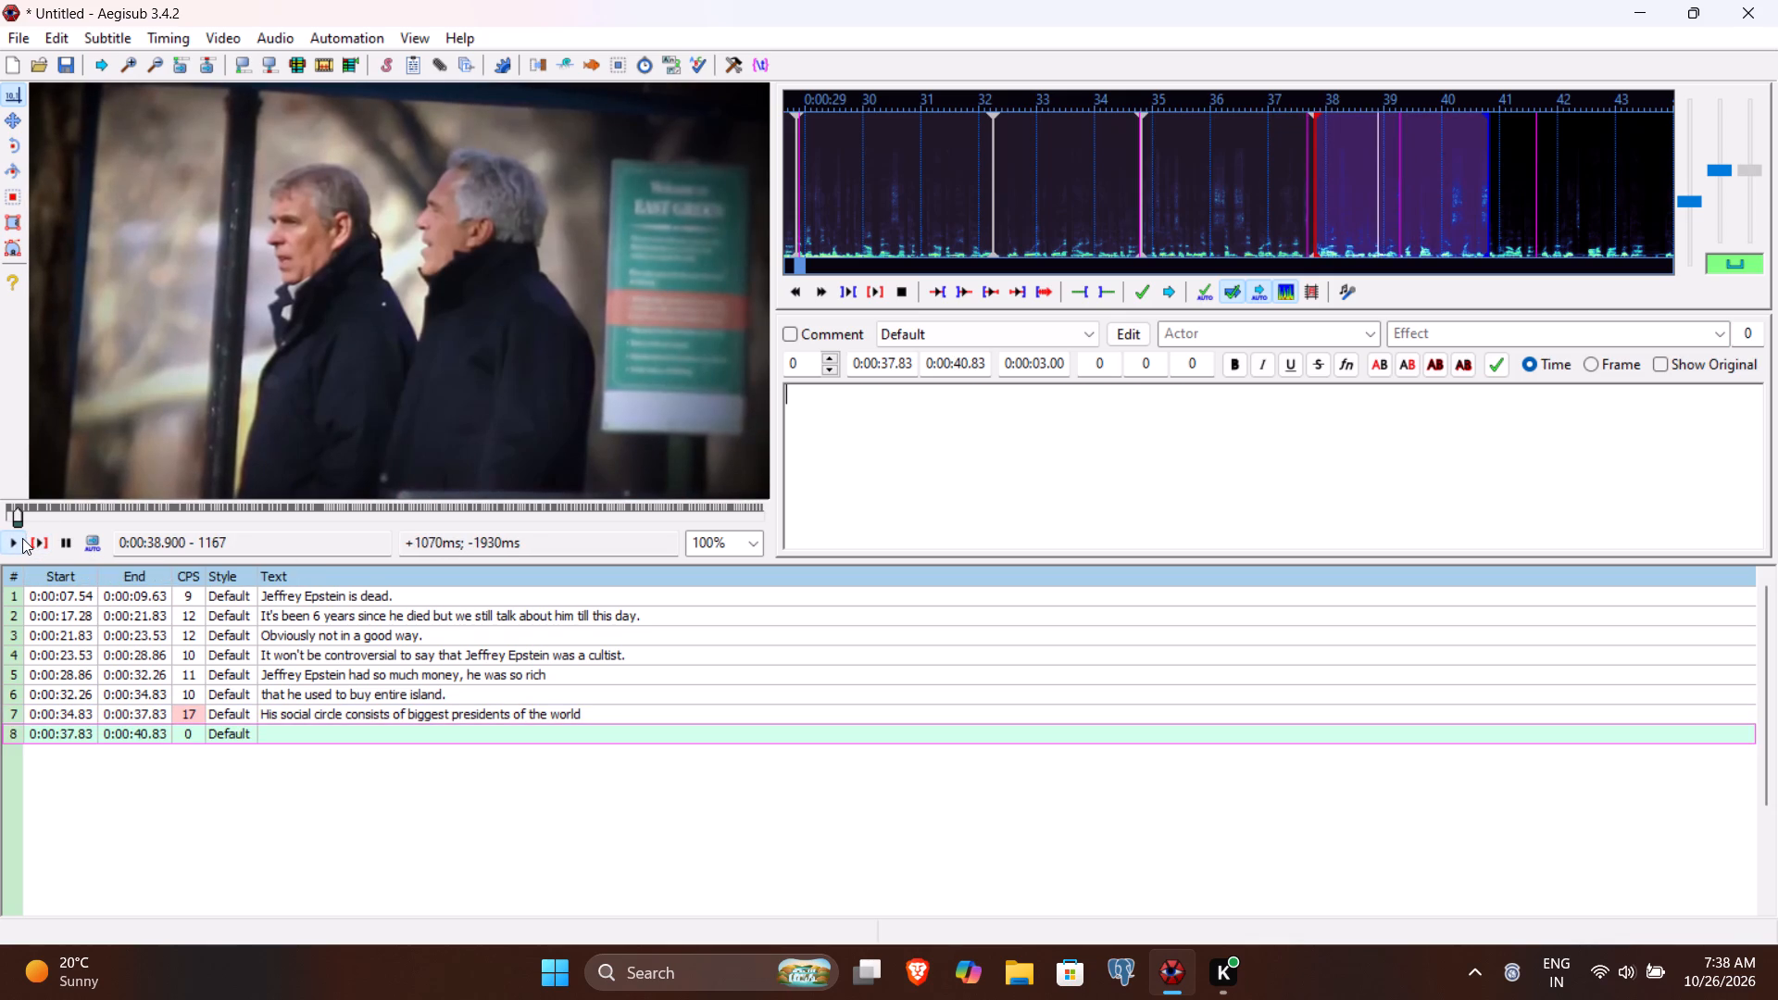
{"action": "double_click", "coordinate": [22, 538]}
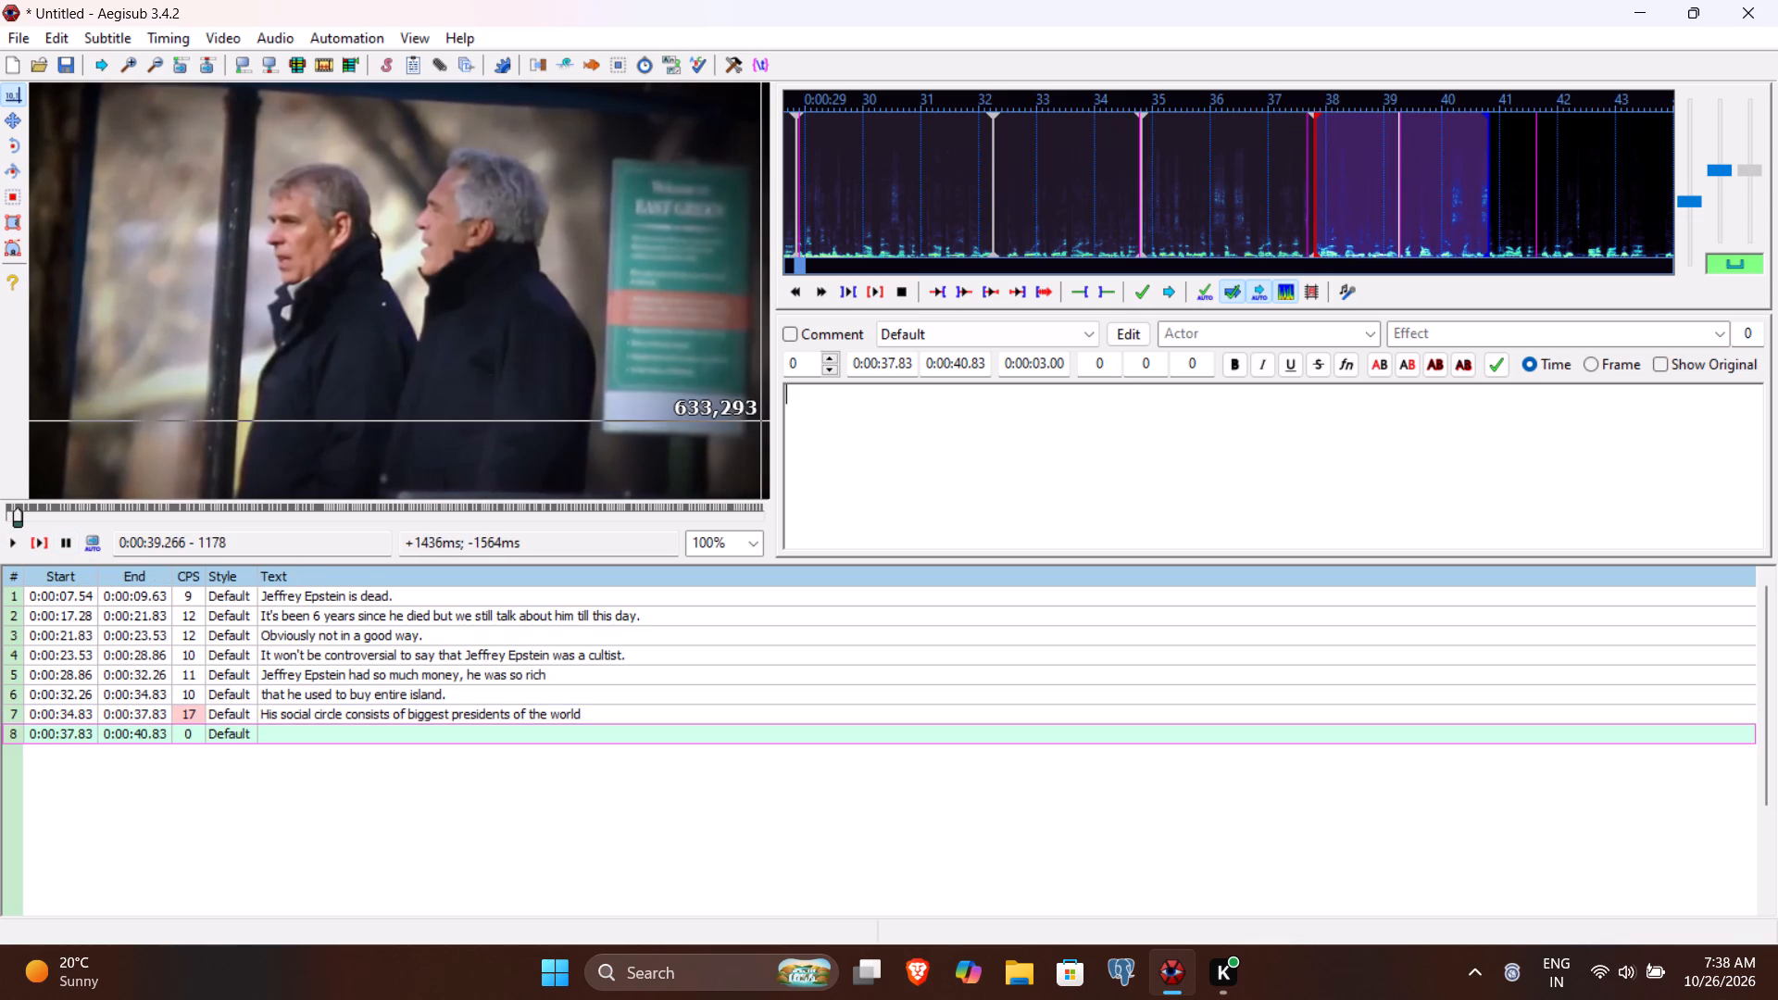
{"action": "left_click", "coordinate": [953, 369]}
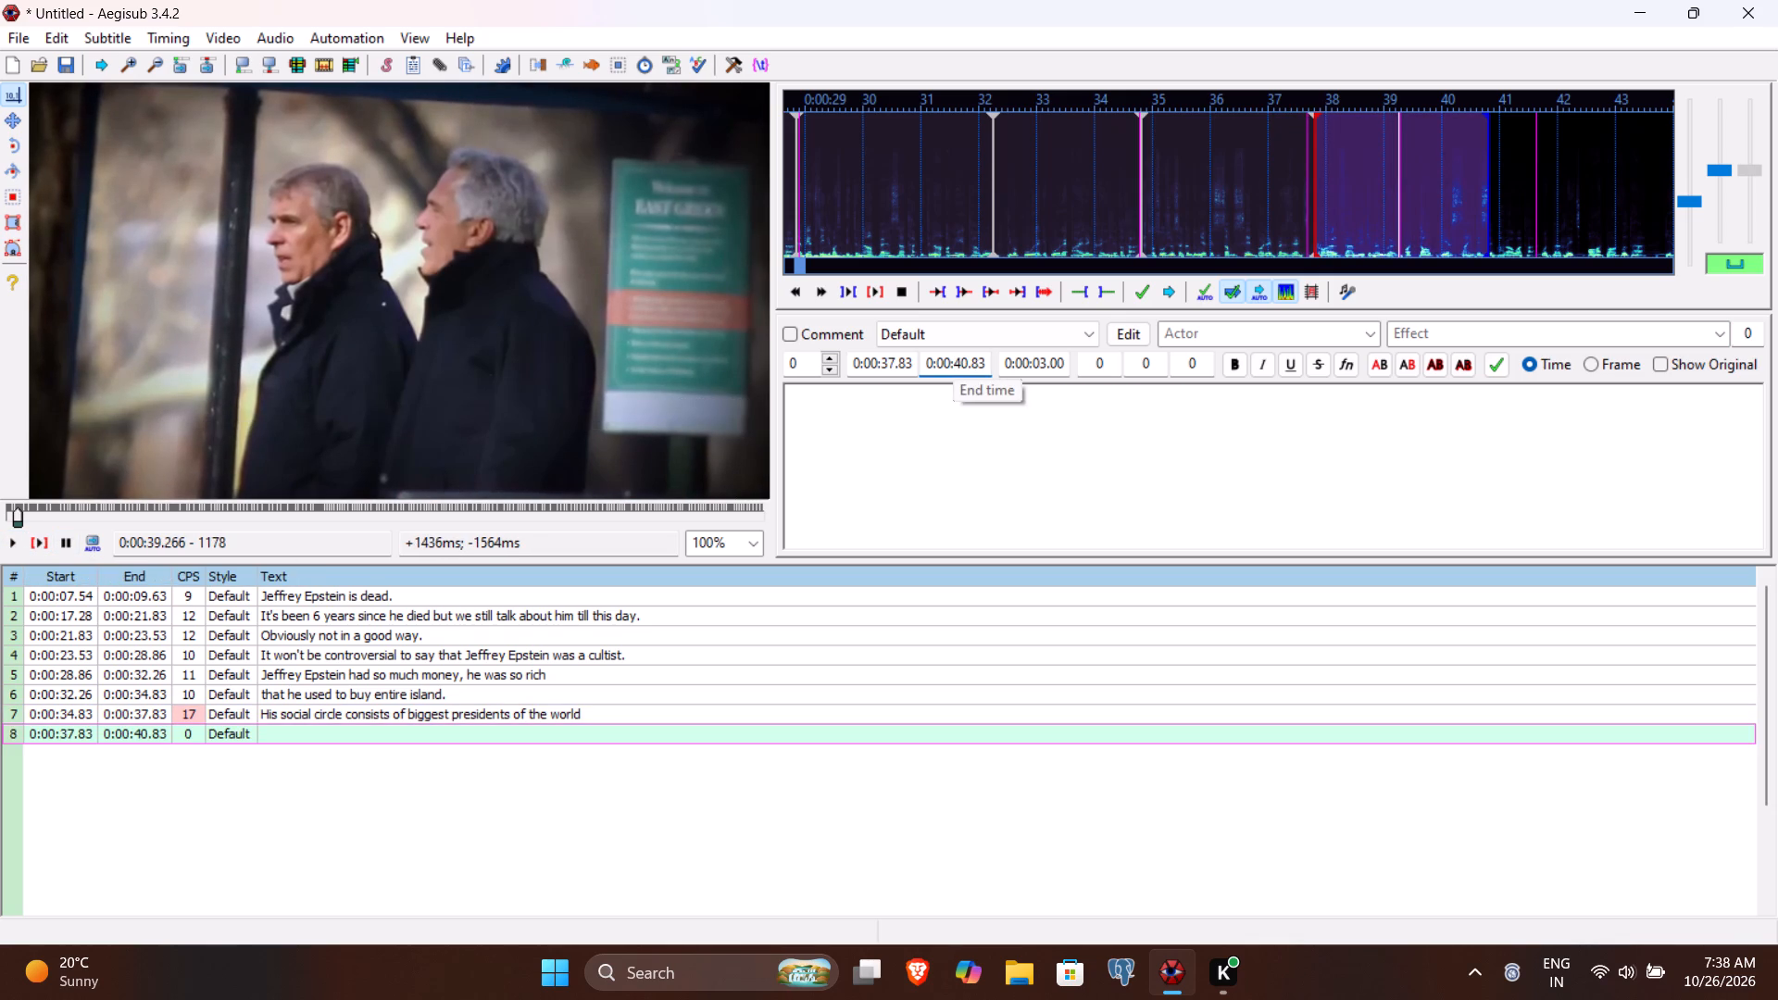
{"action": "type", "text": "39"}
{"action": "type", "text": "26"}
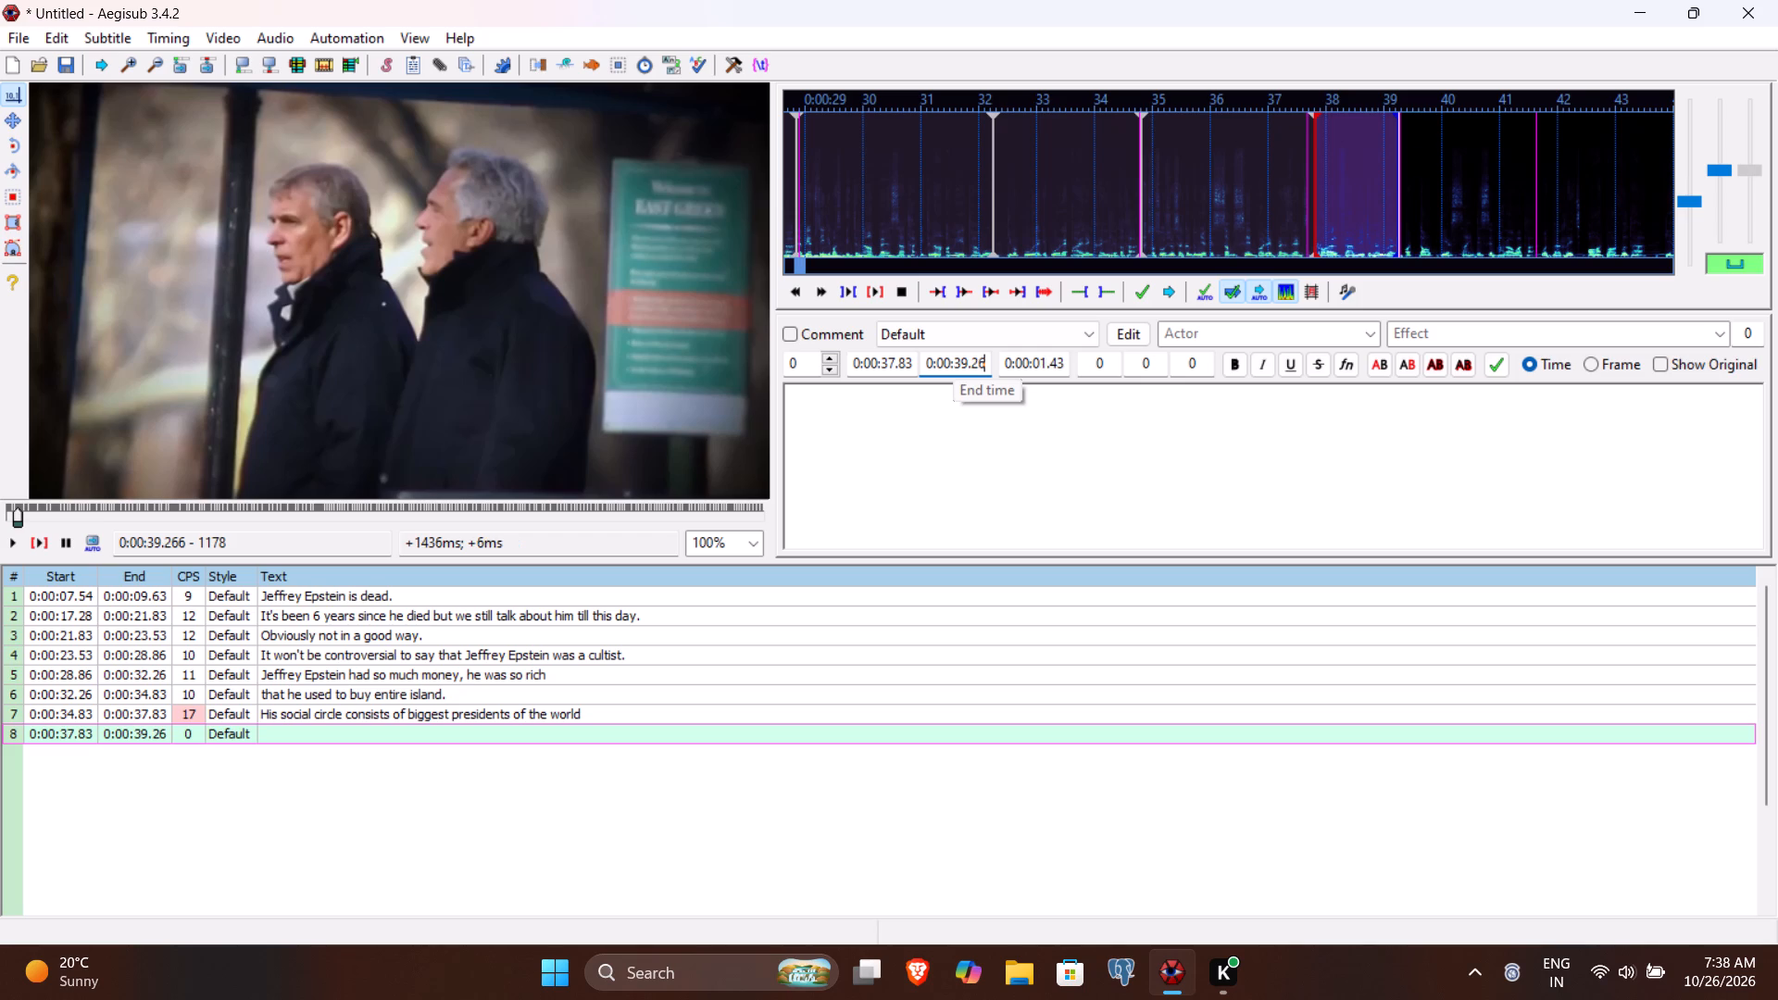
Enter "member of royal families" as line 8's text and commit it to start line 9.
{"action": "left_click", "coordinate": [910, 481]}
{"action": "type", "text": "memeb"}
{"action": "key", "text": "BackSpace"}
{"action": "key", "text": "BackSpace"}
{"action": "type", "text": "ber of royal families"}
{"action": "key", "text": "Return"}
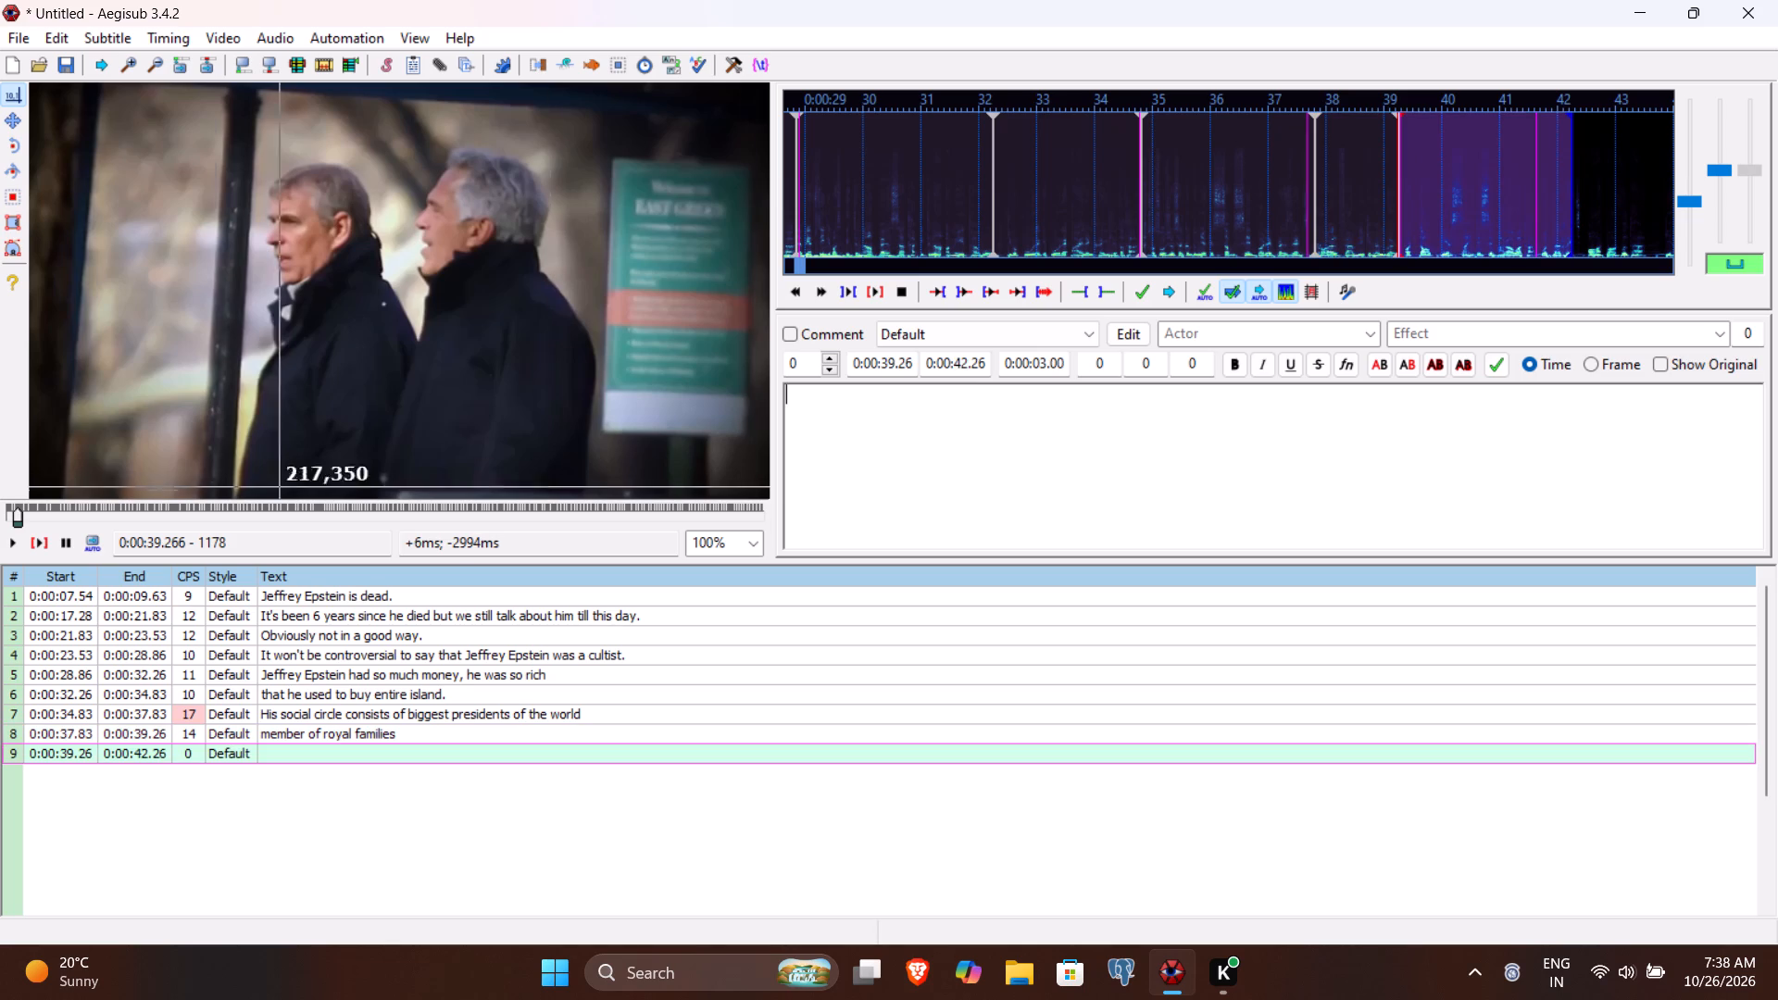
Play the speech from line 9's start and set the line's end time to 0:00:41.53.
{"action": "left_click", "coordinate": [22, 544]}
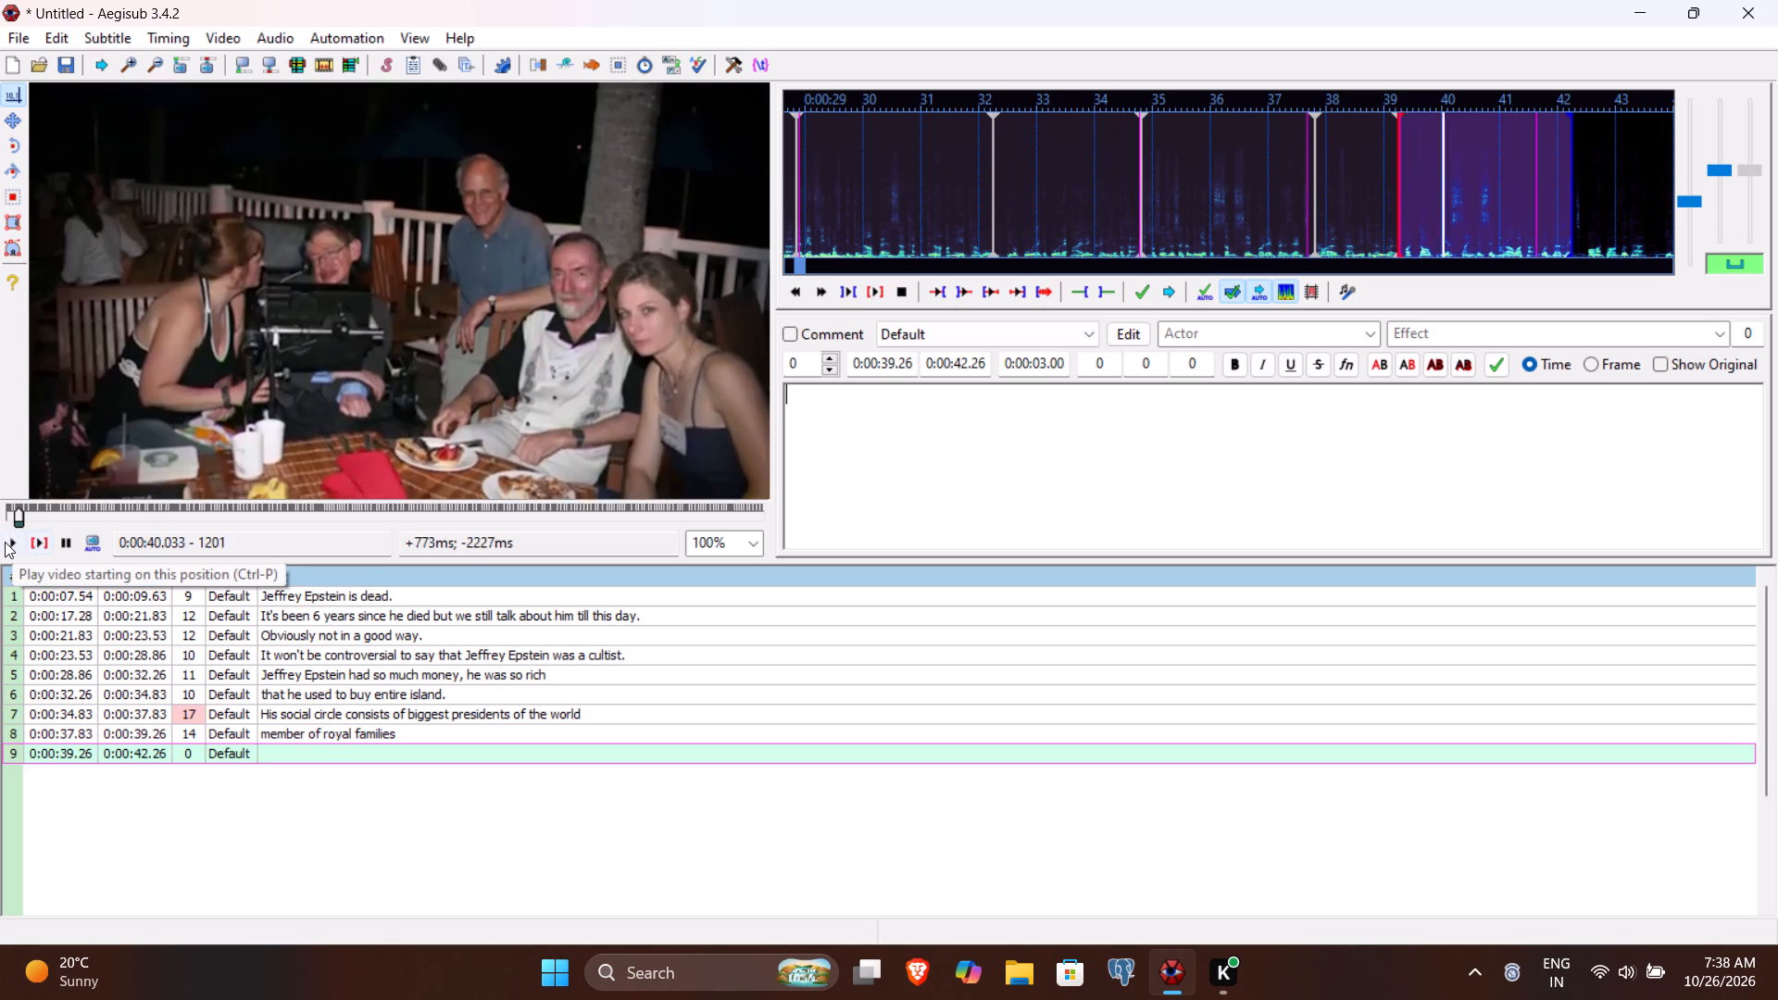
{"action": "left_click", "coordinate": [3, 542]}
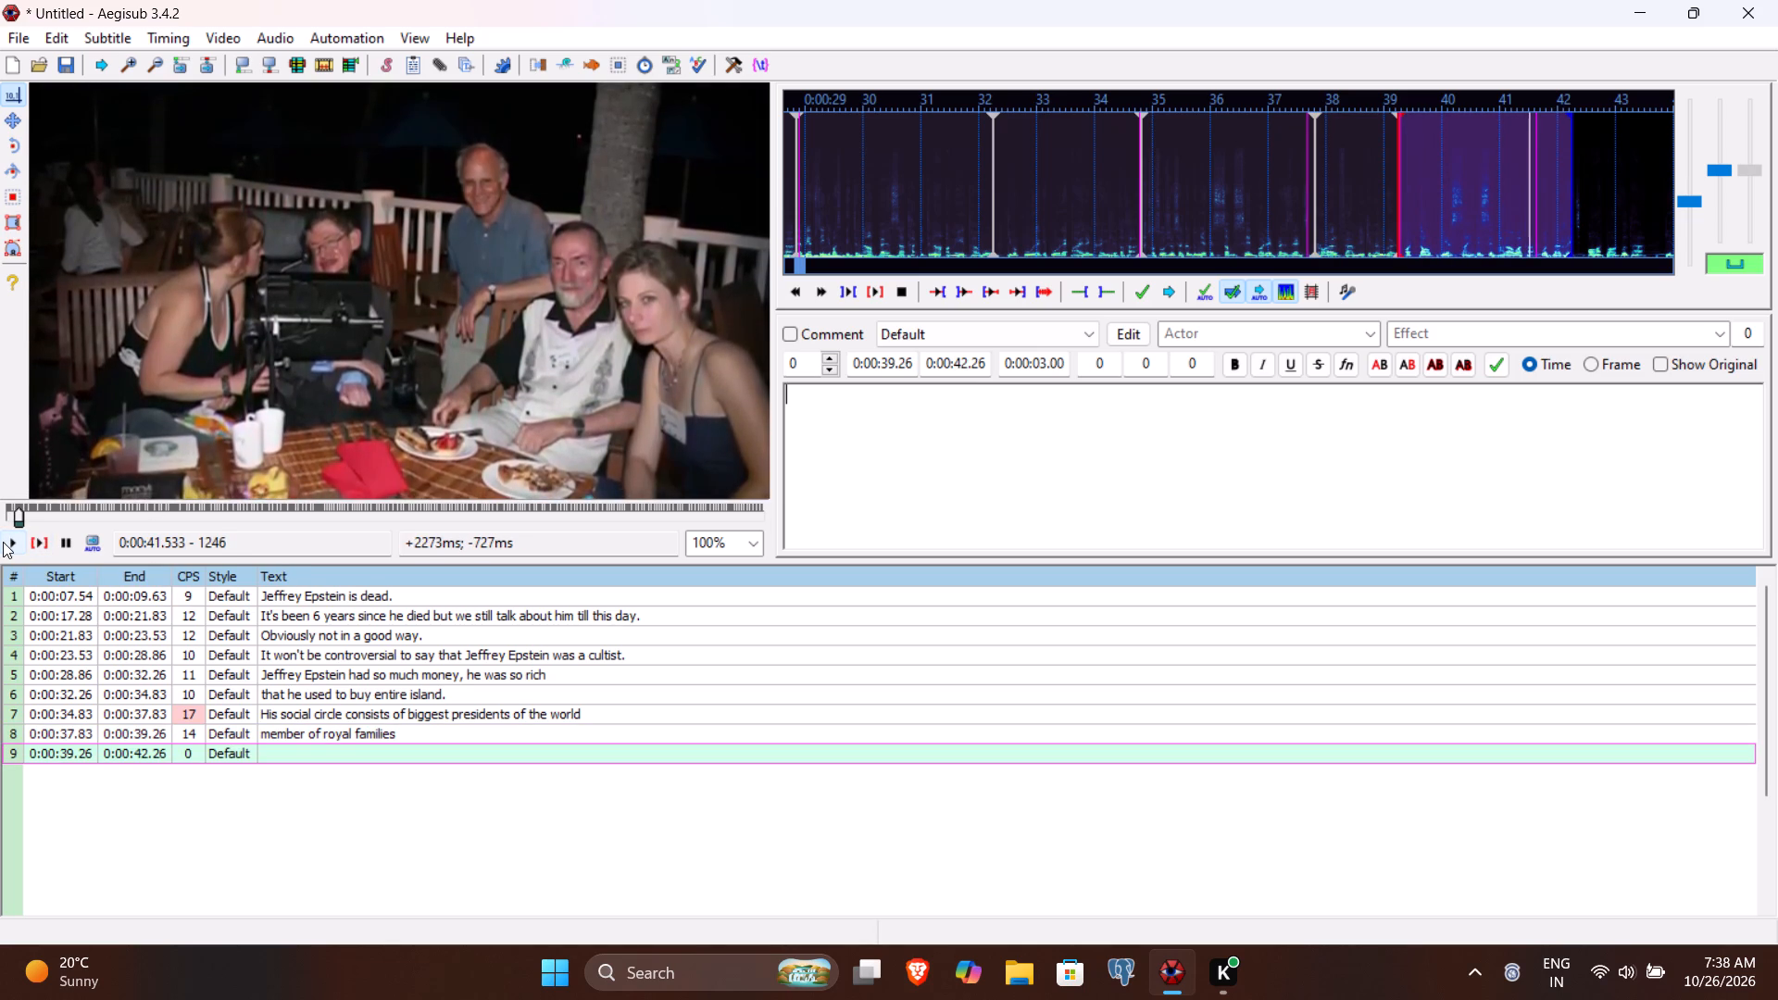
{"action": "left_click", "coordinate": [964, 369]}
{"action": "key", "text": "BackSpace"}
{"action": "key", "text": "1"}
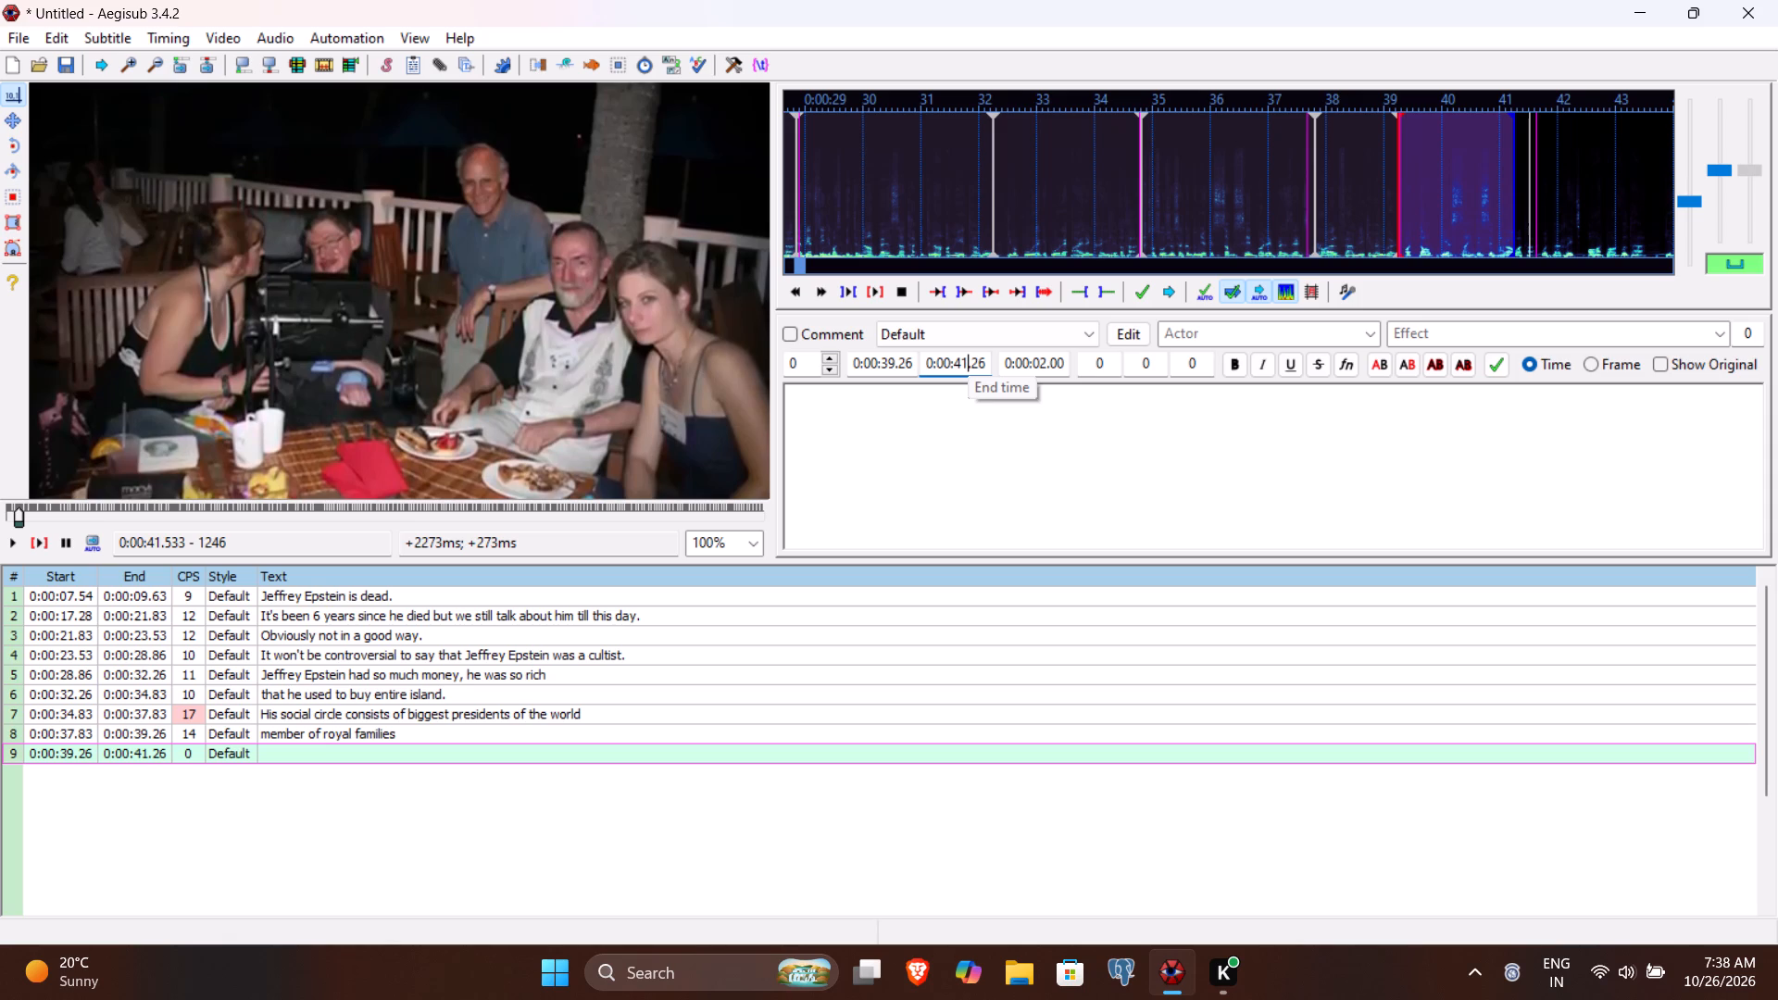
{"action": "type", "text": "53"}
Enter "and biggest of scientists." as line 9's text and commit it to start line 10.
{"action": "left_click", "coordinate": [940, 444]}
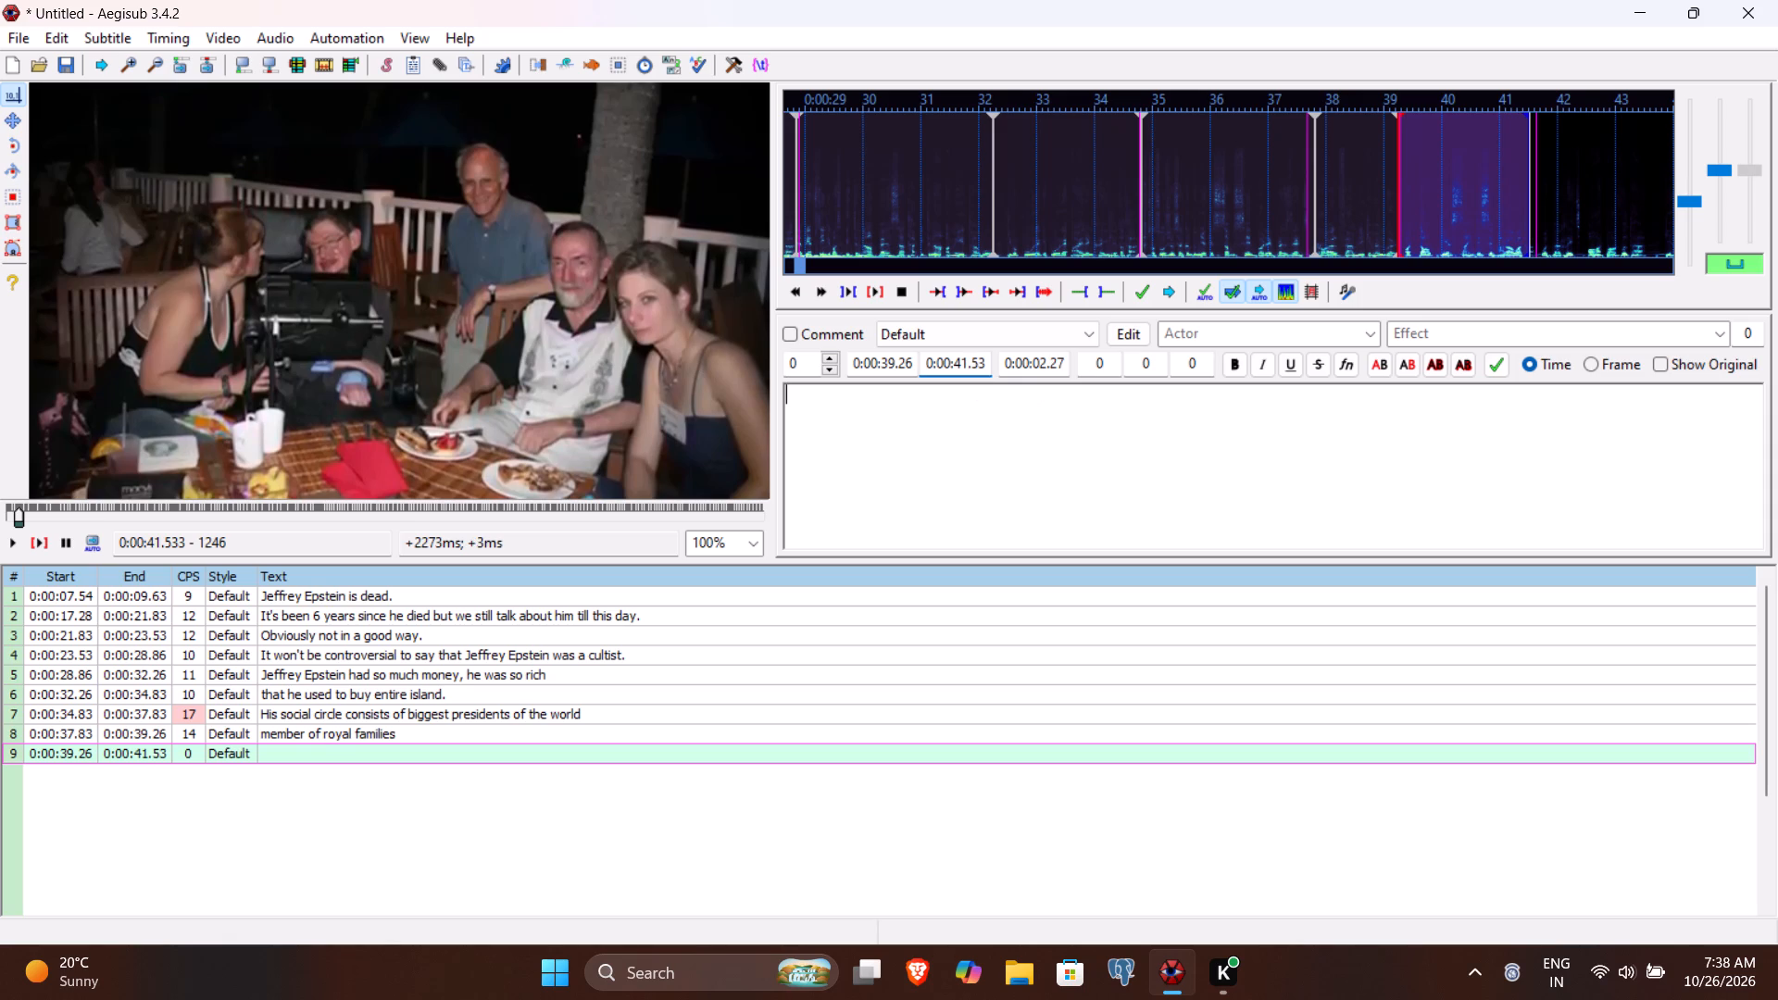
{"action": "type", "text": "anf"}
{"action": "key", "text": "BackSpace"}
{"action": "type", "text": "d"}
{"action": "key", "text": "space"}
{"action": "type", "text": "biggest of scientiest"}
{"action": "key", "text": "s"}
{"action": "key", "text": "BackSpace"}
{"action": "key", "text": "BackSpace"}
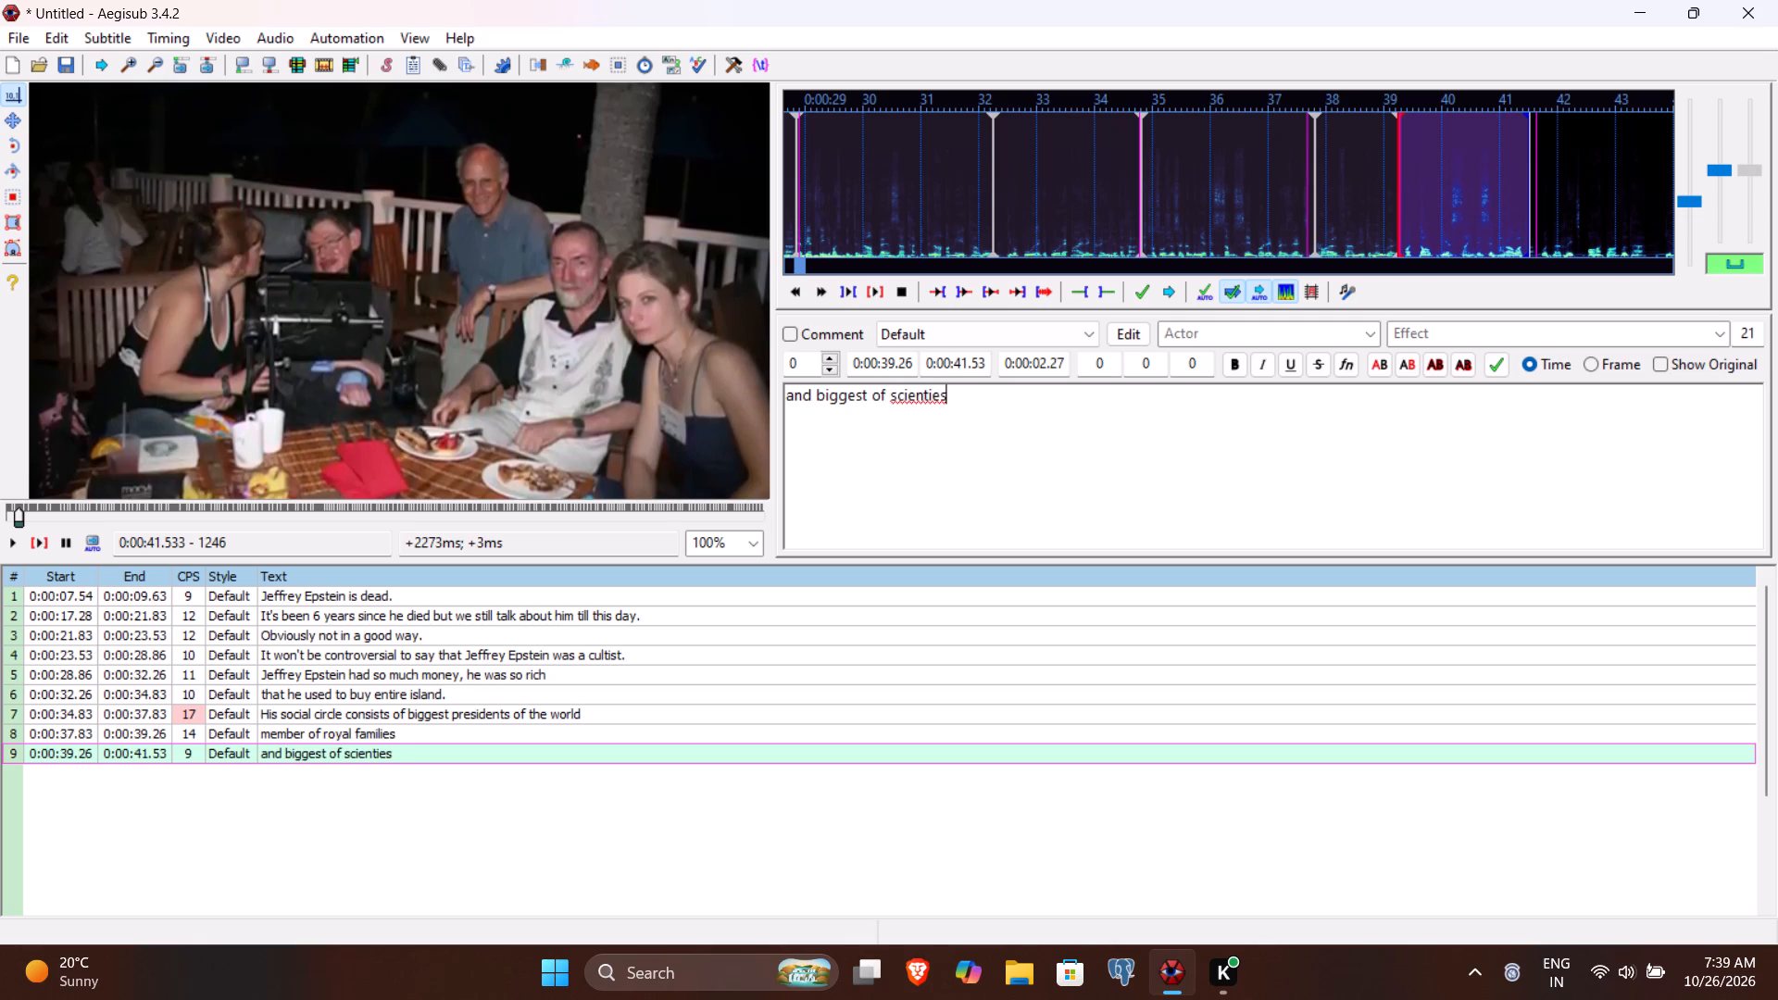
{"action": "key", "text": "BackSpace"}
{"action": "key", "text": "BackSpace"}
{"action": "type", "text": "sts"}
{"action": "key", "text": "period"}
{"action": "key", "text": "Return"}
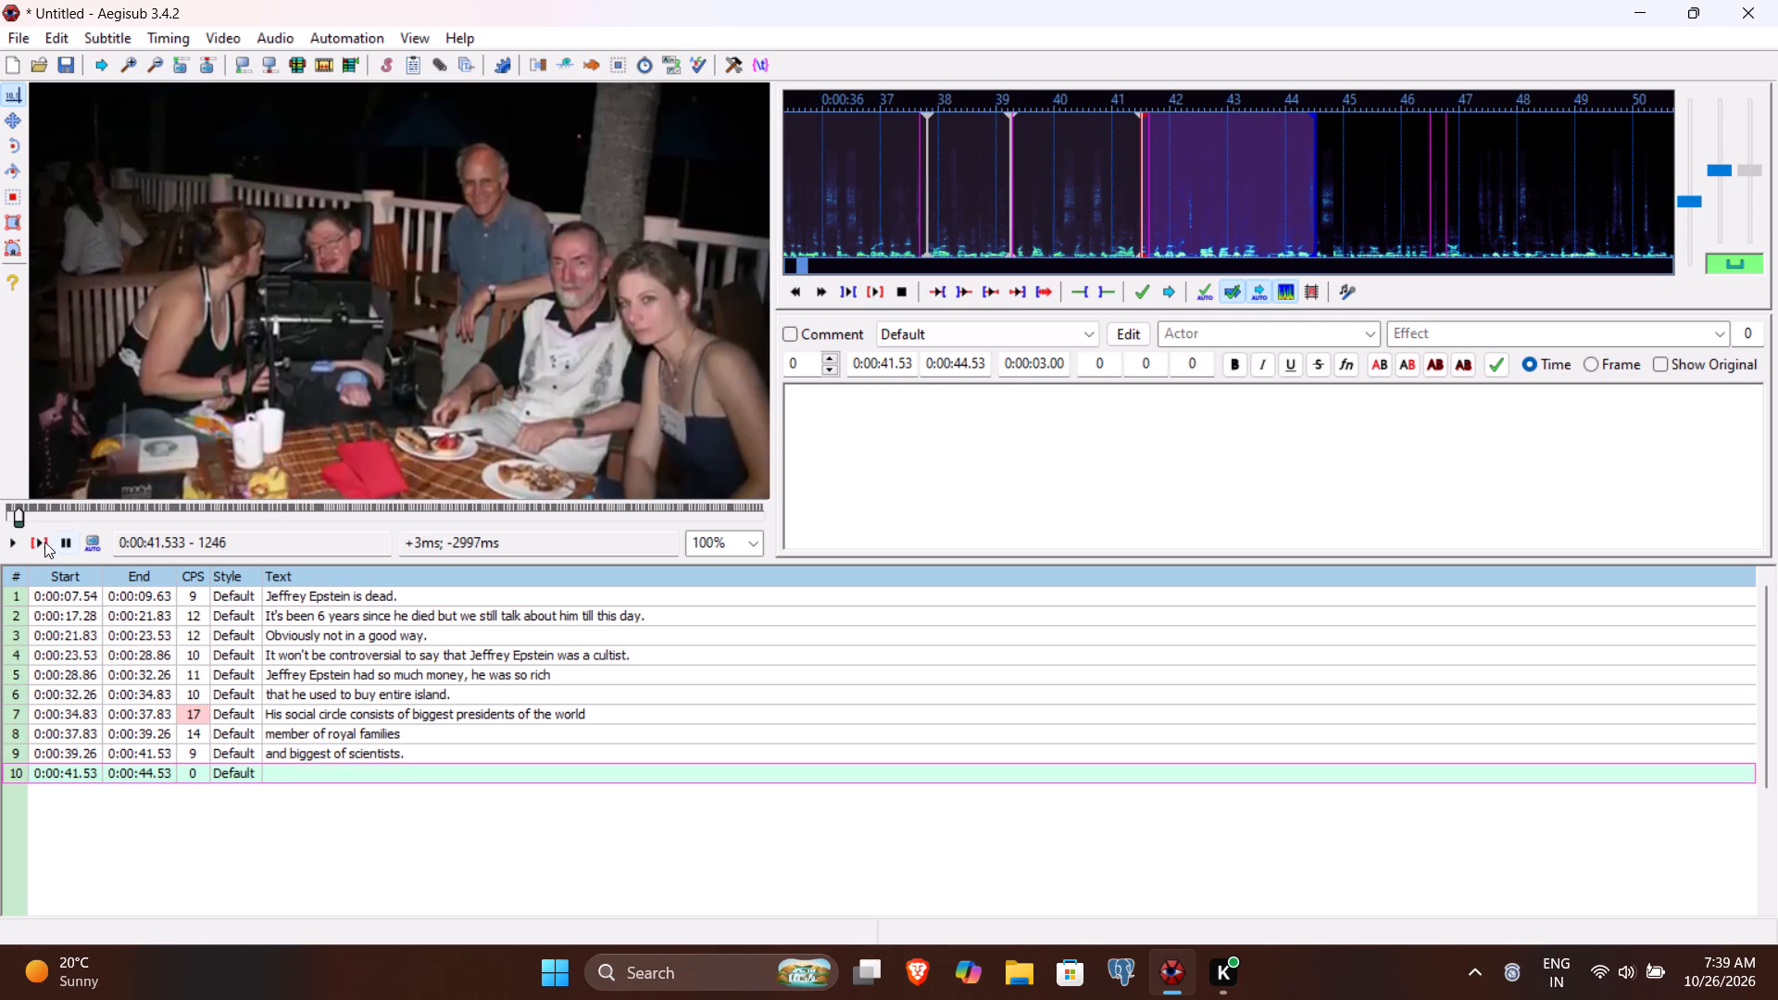
Play the speech from line 10's start and set the line's end time to 0:00:46.56.
{"action": "left_click", "coordinate": [31, 549]}
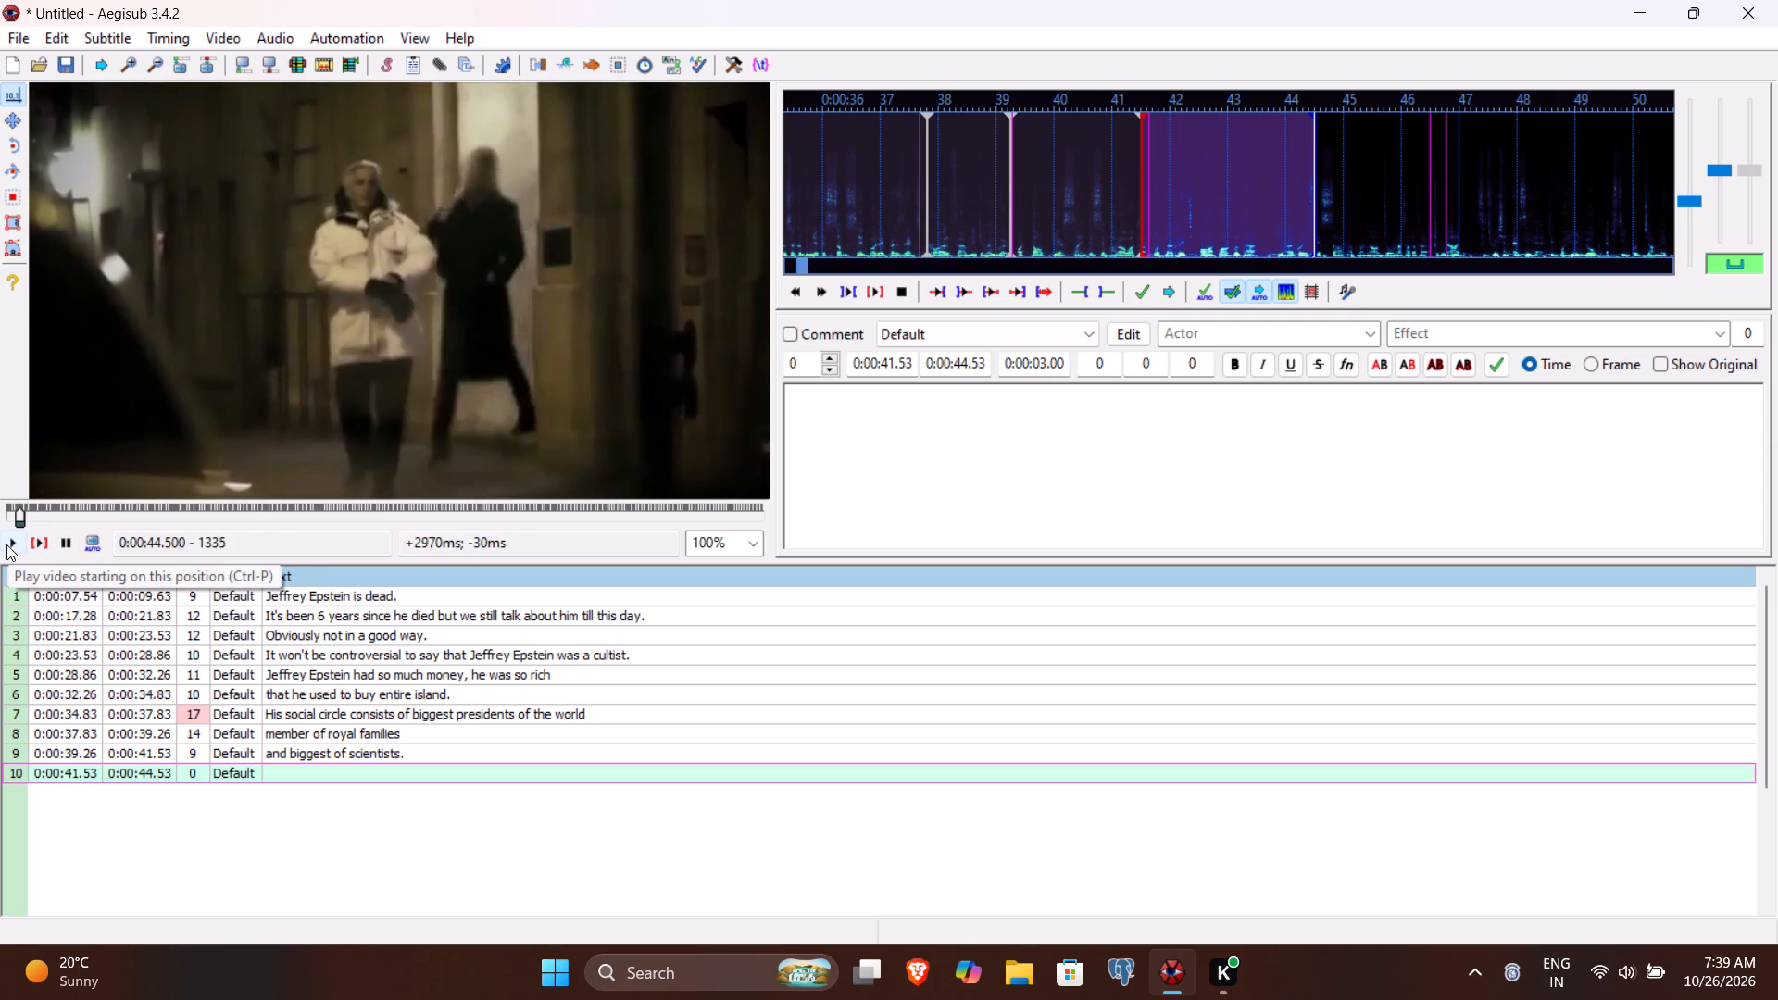
{"action": "left_click", "coordinate": [6, 544]}
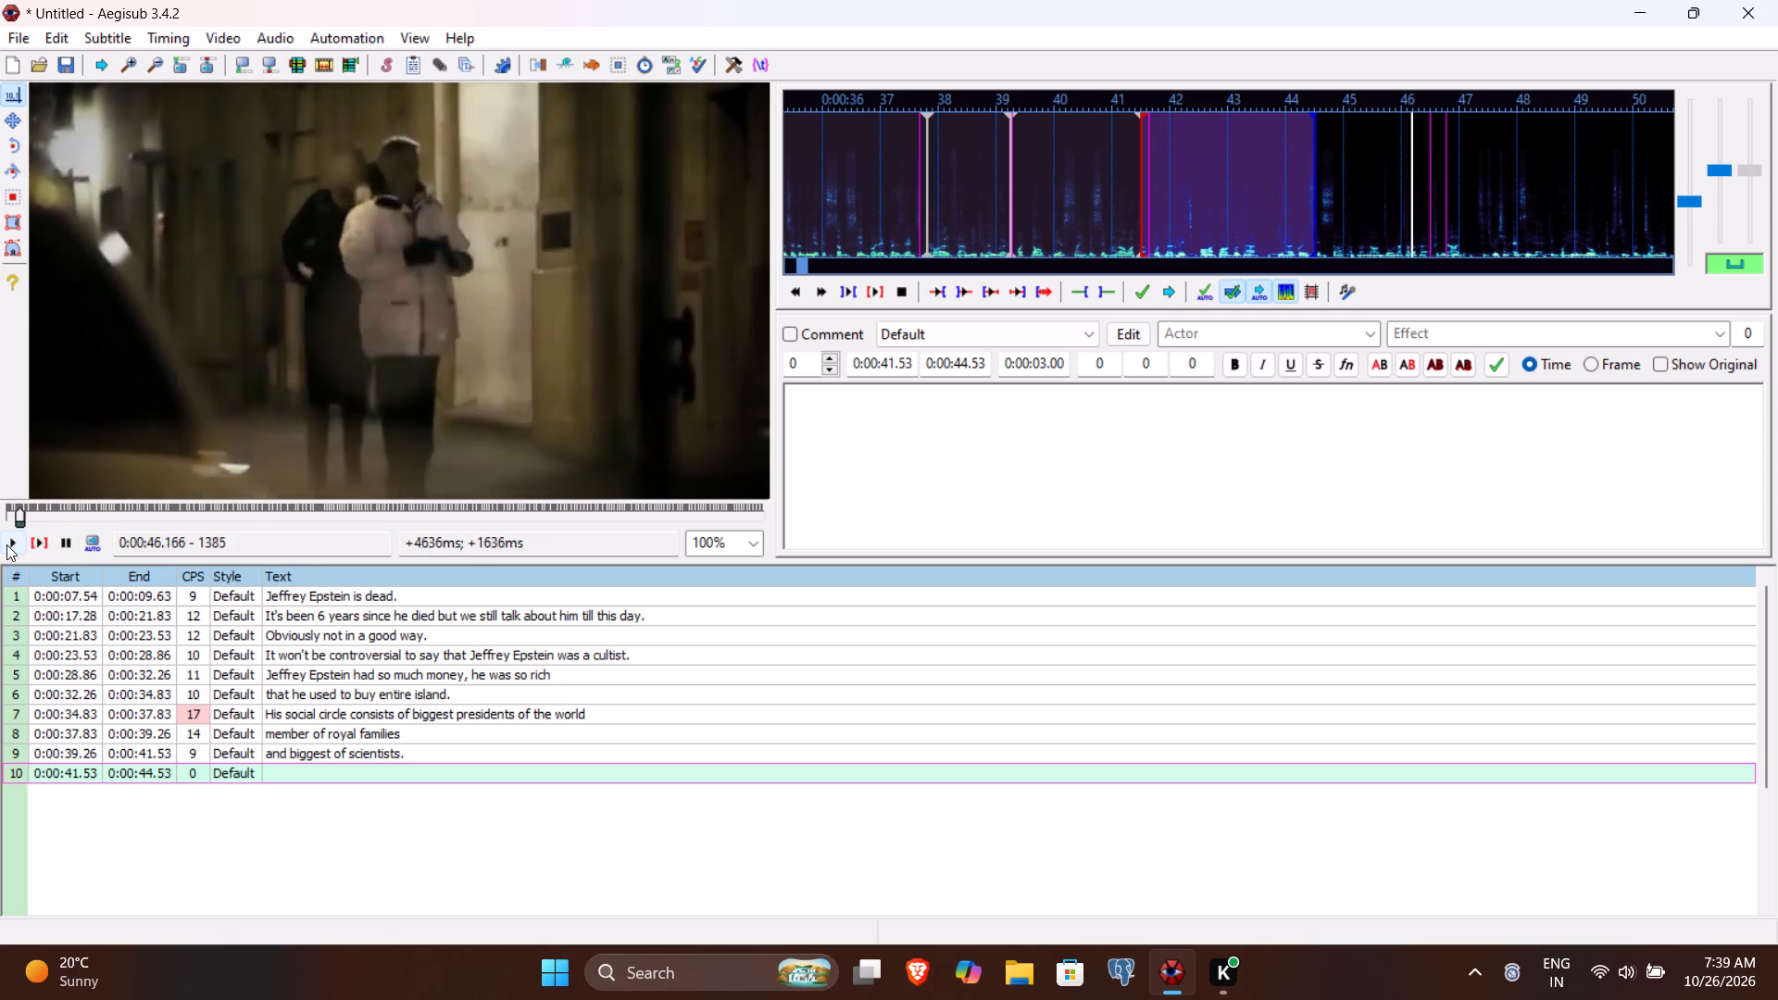
{"action": "left_click", "coordinate": [6, 544]}
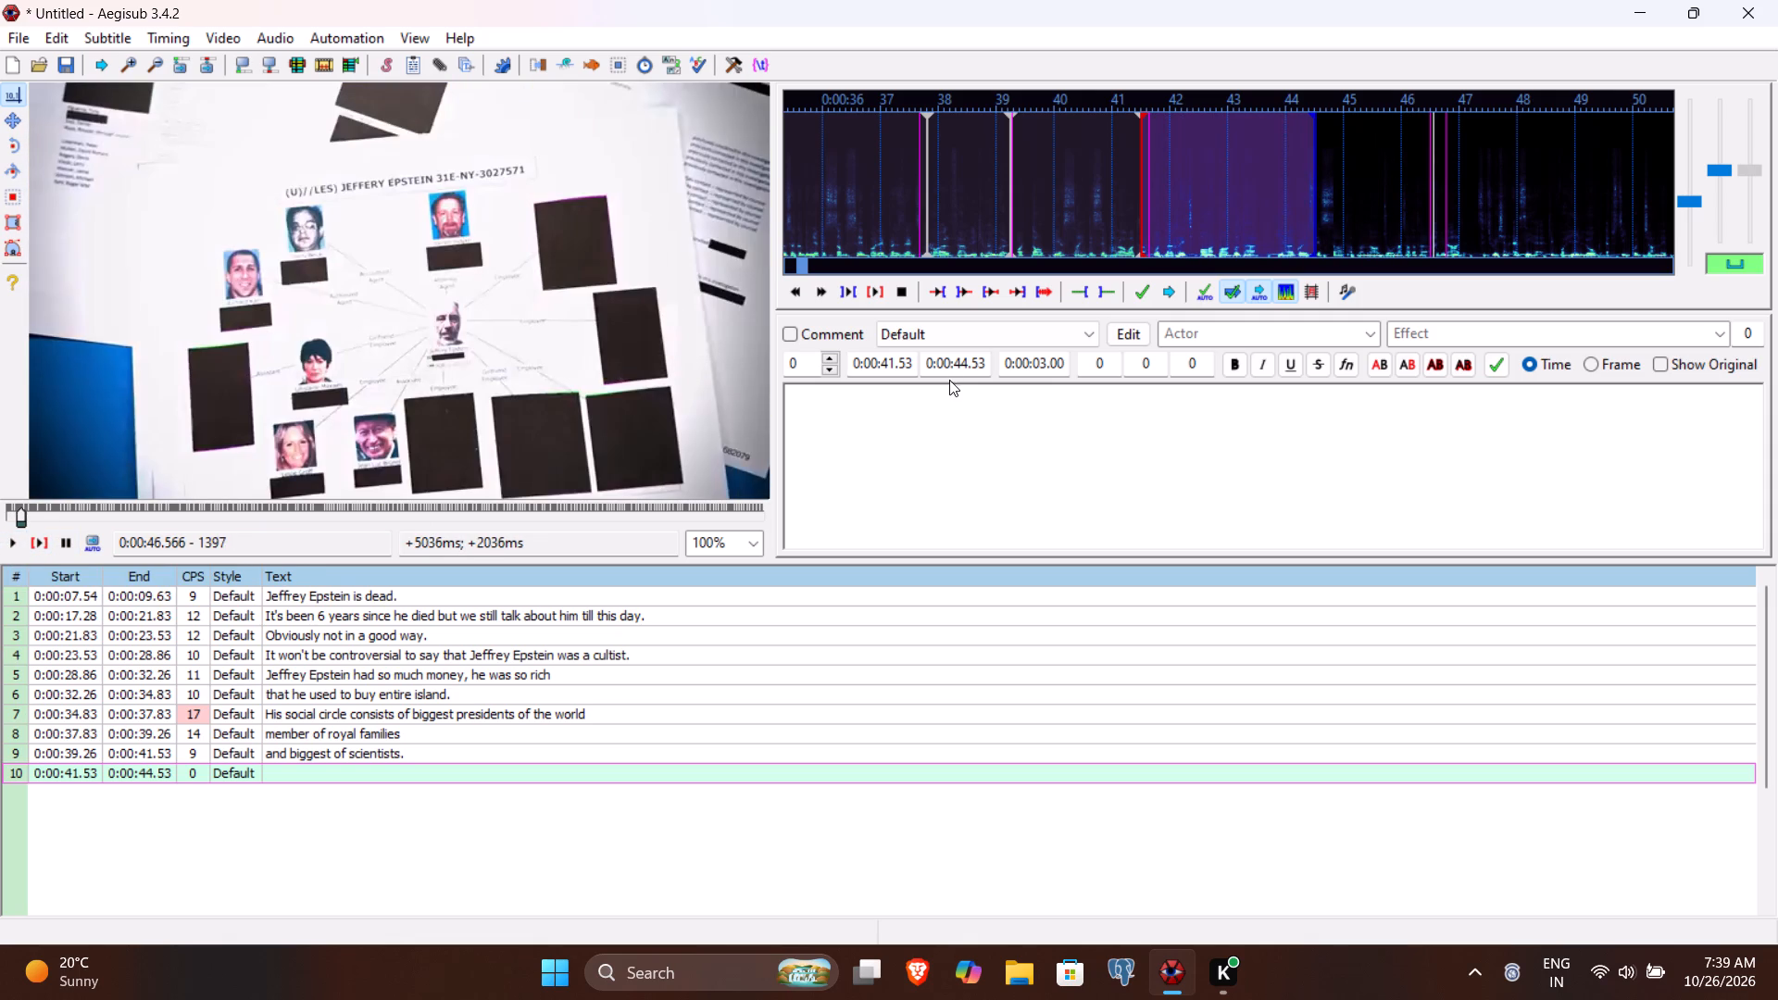
{"action": "left_click", "coordinate": [962, 362]}
{"action": "key", "text": "6"}
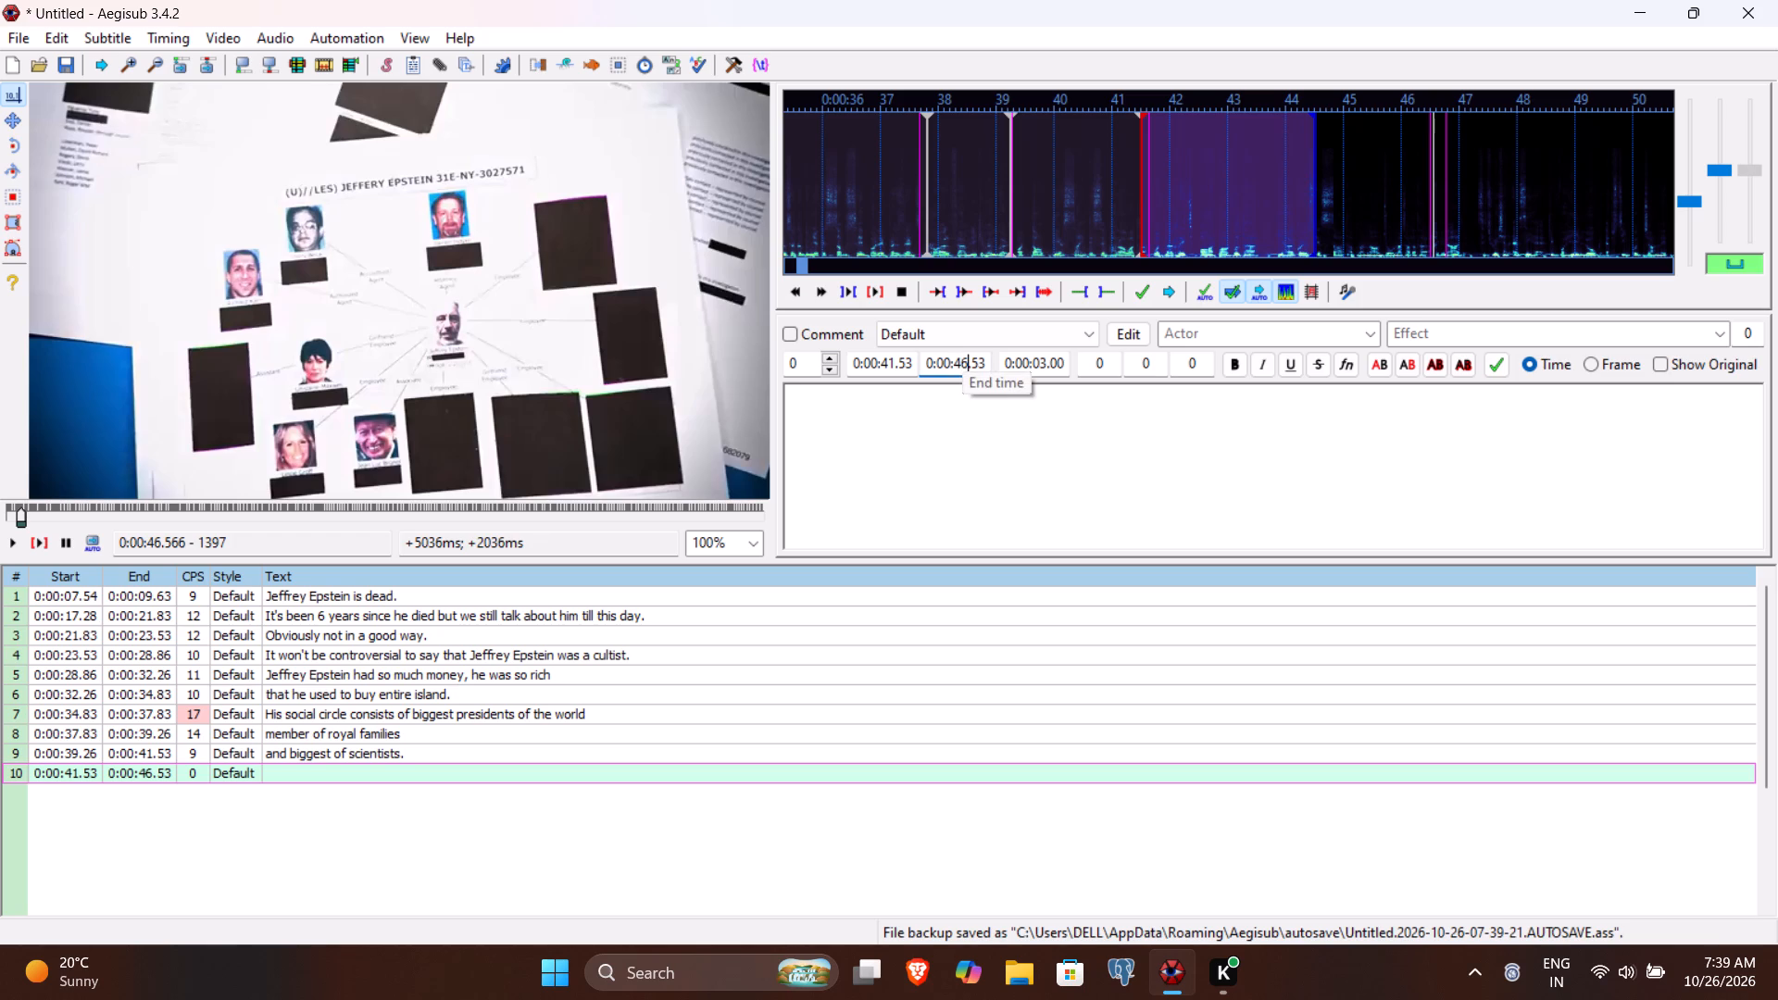
{"action": "type", "text": "56"}
Enter "He was so rich that everyone wanted to associate their names with him." as line 10's text and commit it.
{"action": "left_click", "coordinate": [940, 451]}
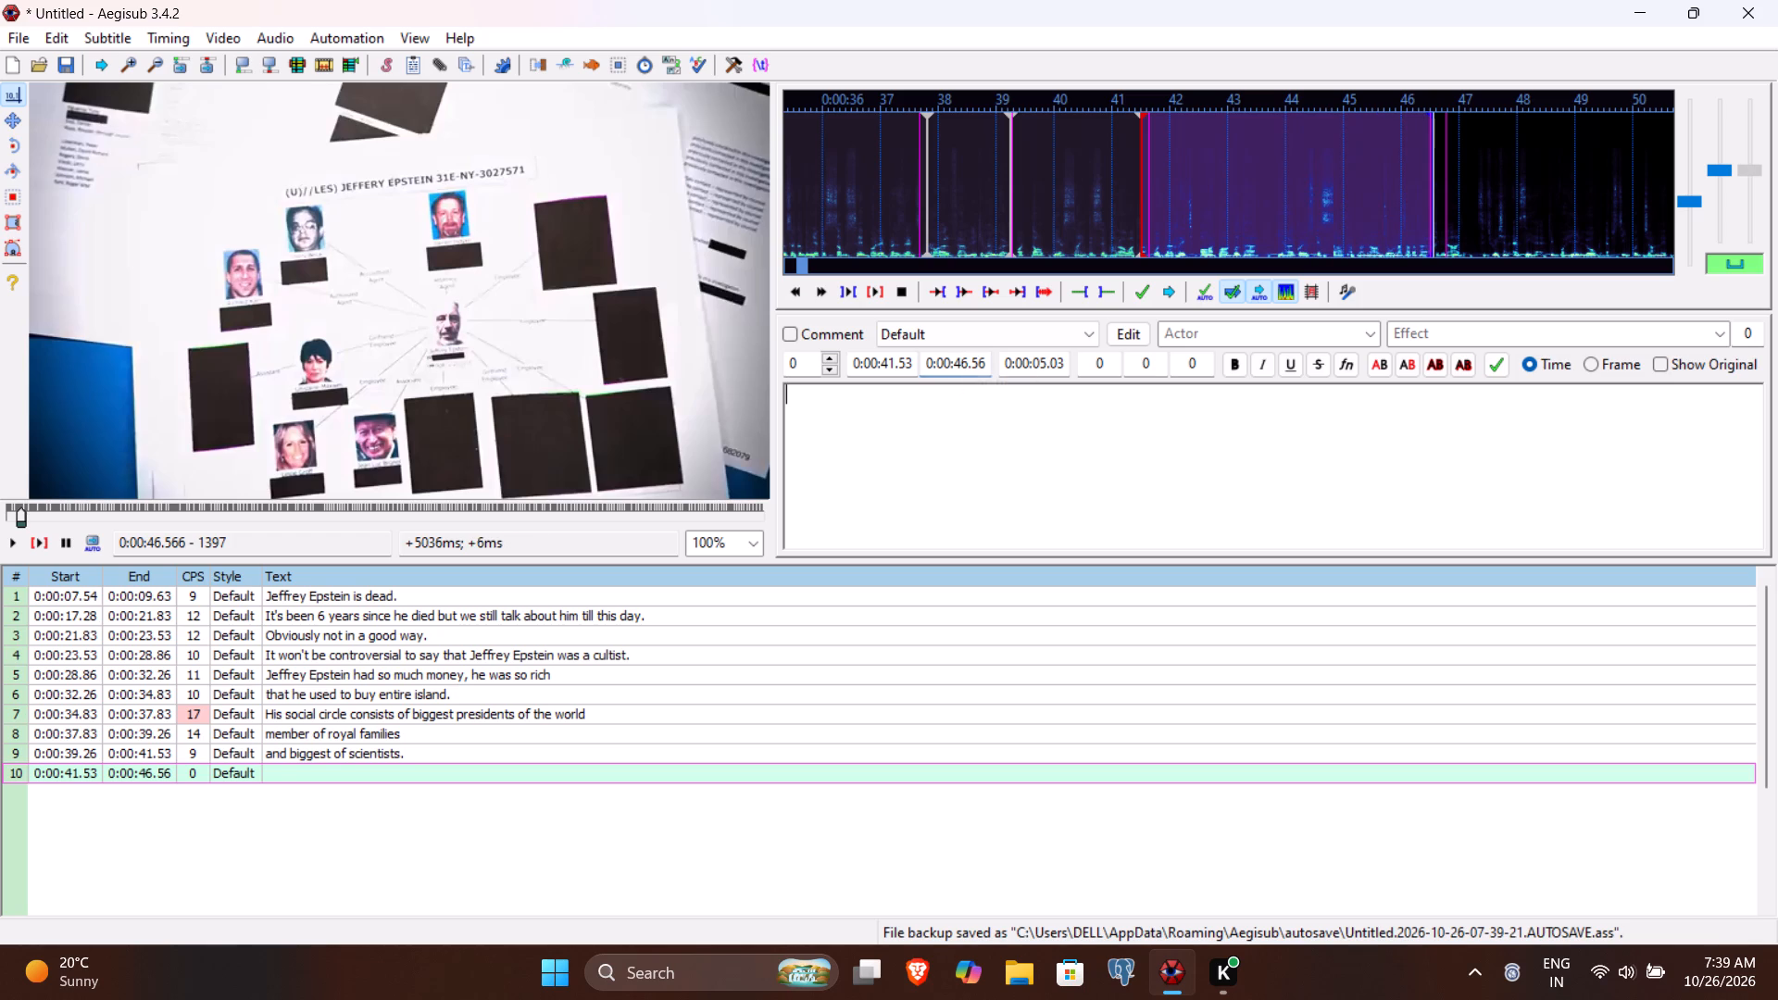
{"action": "type", "text": "He was so rich that everyone wante"}
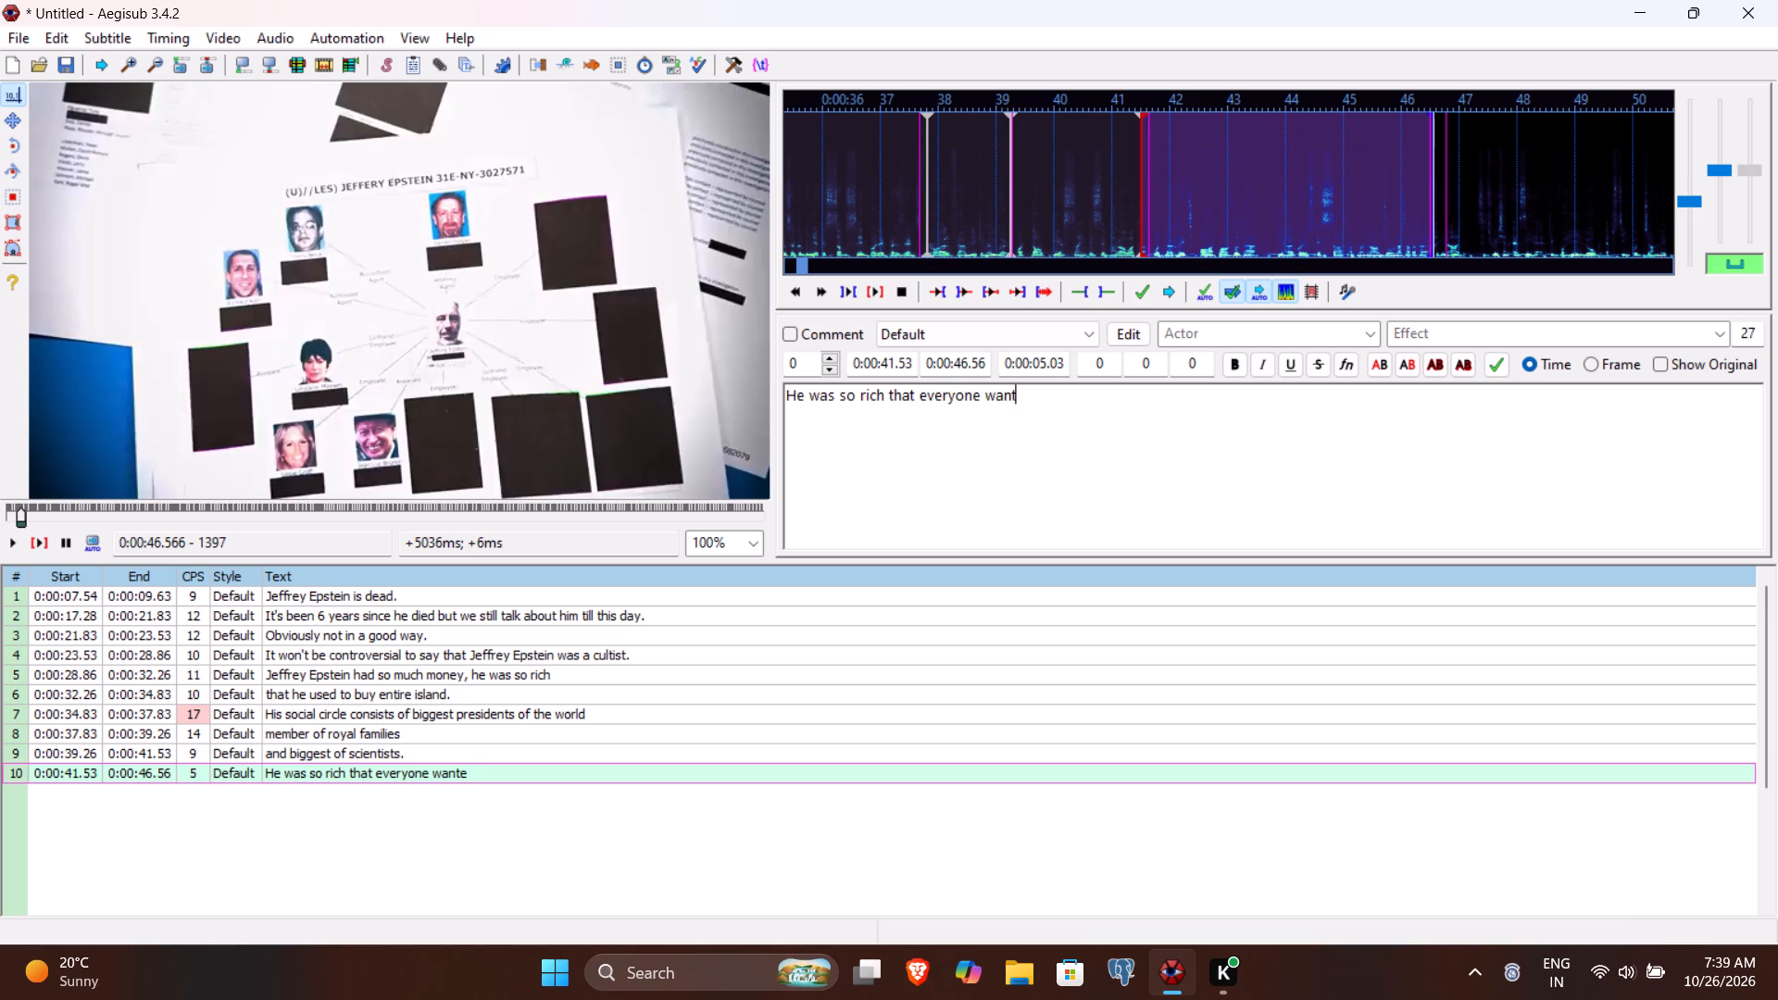
{"action": "type", "text": "d"}
{"action": "key", "text": "space"}
{"action": "type", "text": "to associate their nae"}
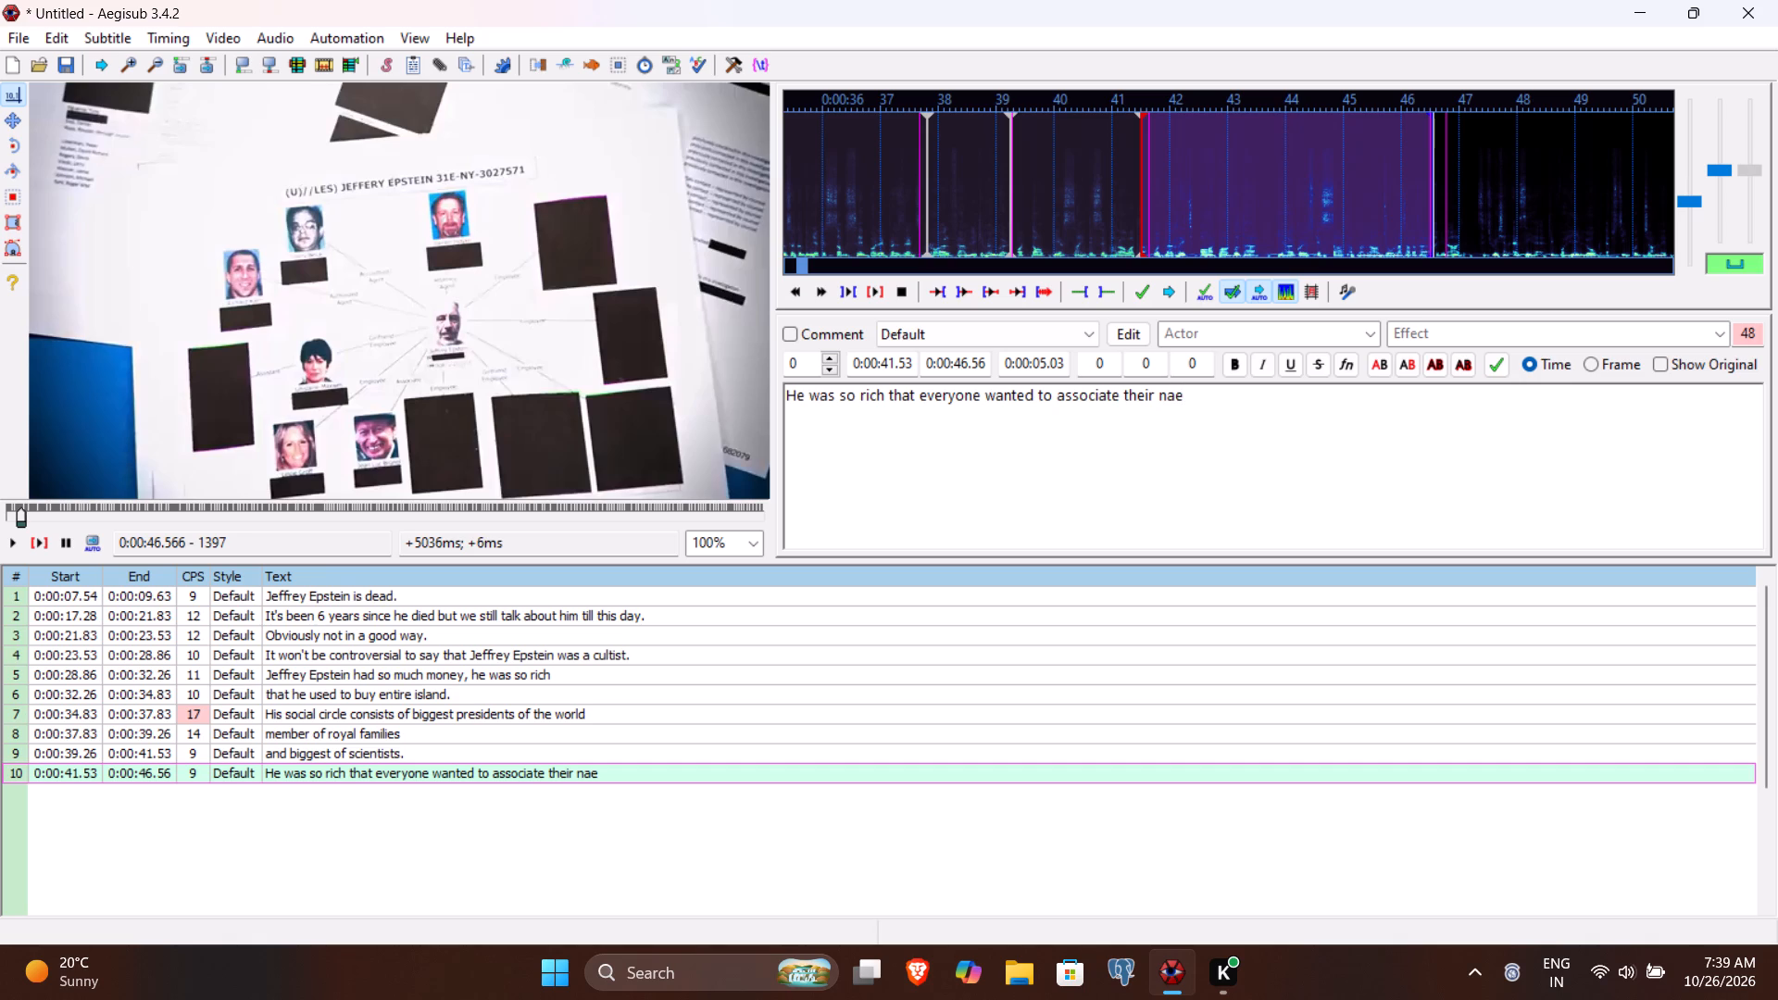
{"action": "key", "text": "BackSpace"}
{"action": "type", "text": "mes with him."}
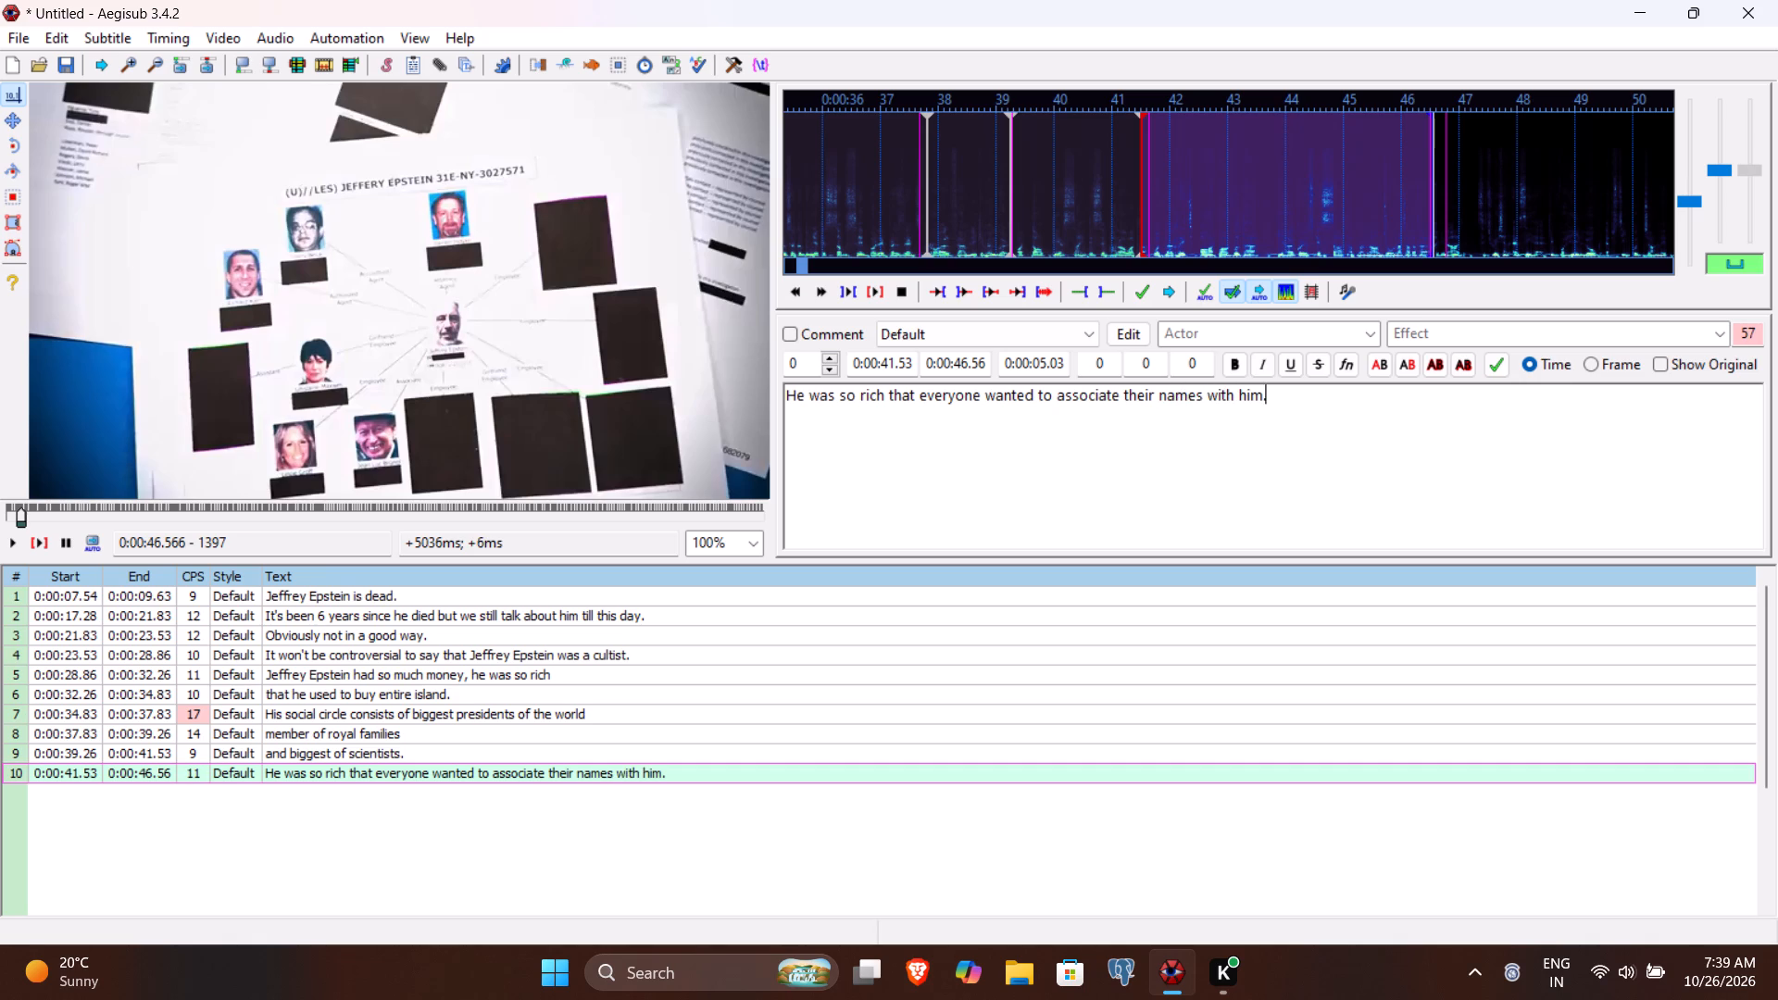
{"action": "key", "text": "Return"}
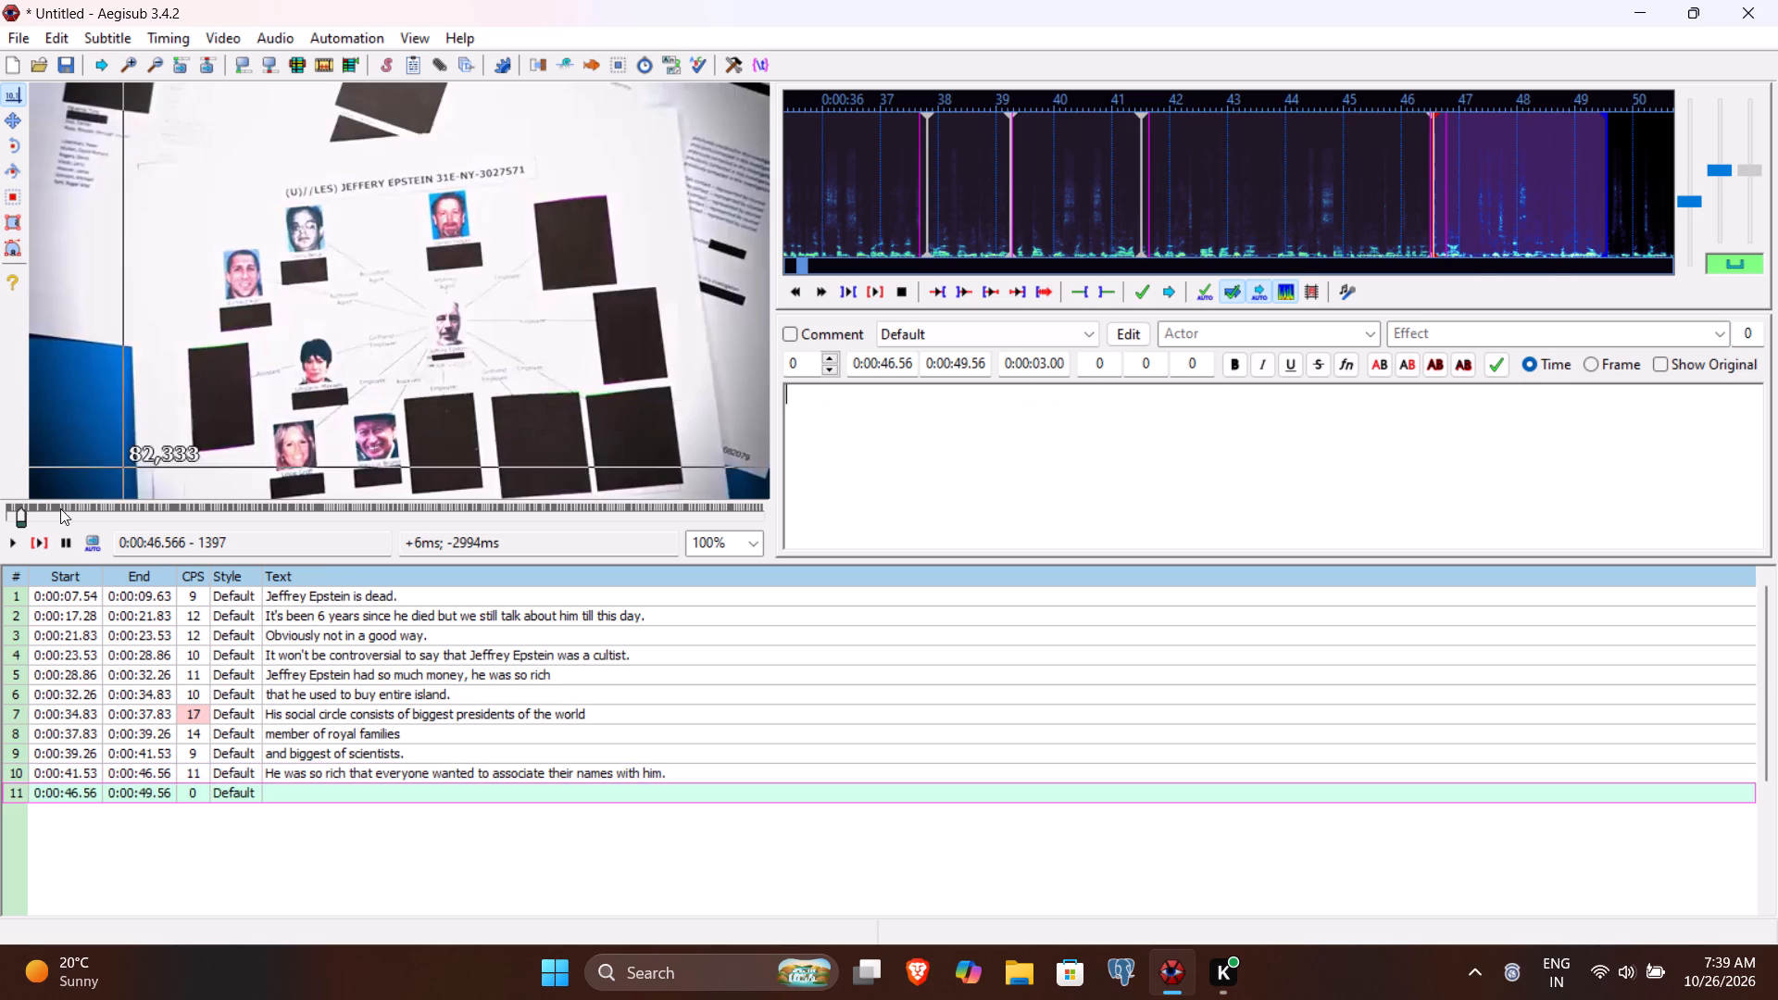
Play the speech from line 11's start and set the line's end time to 0:00:52.13.
{"action": "left_click", "coordinate": [44, 540]}
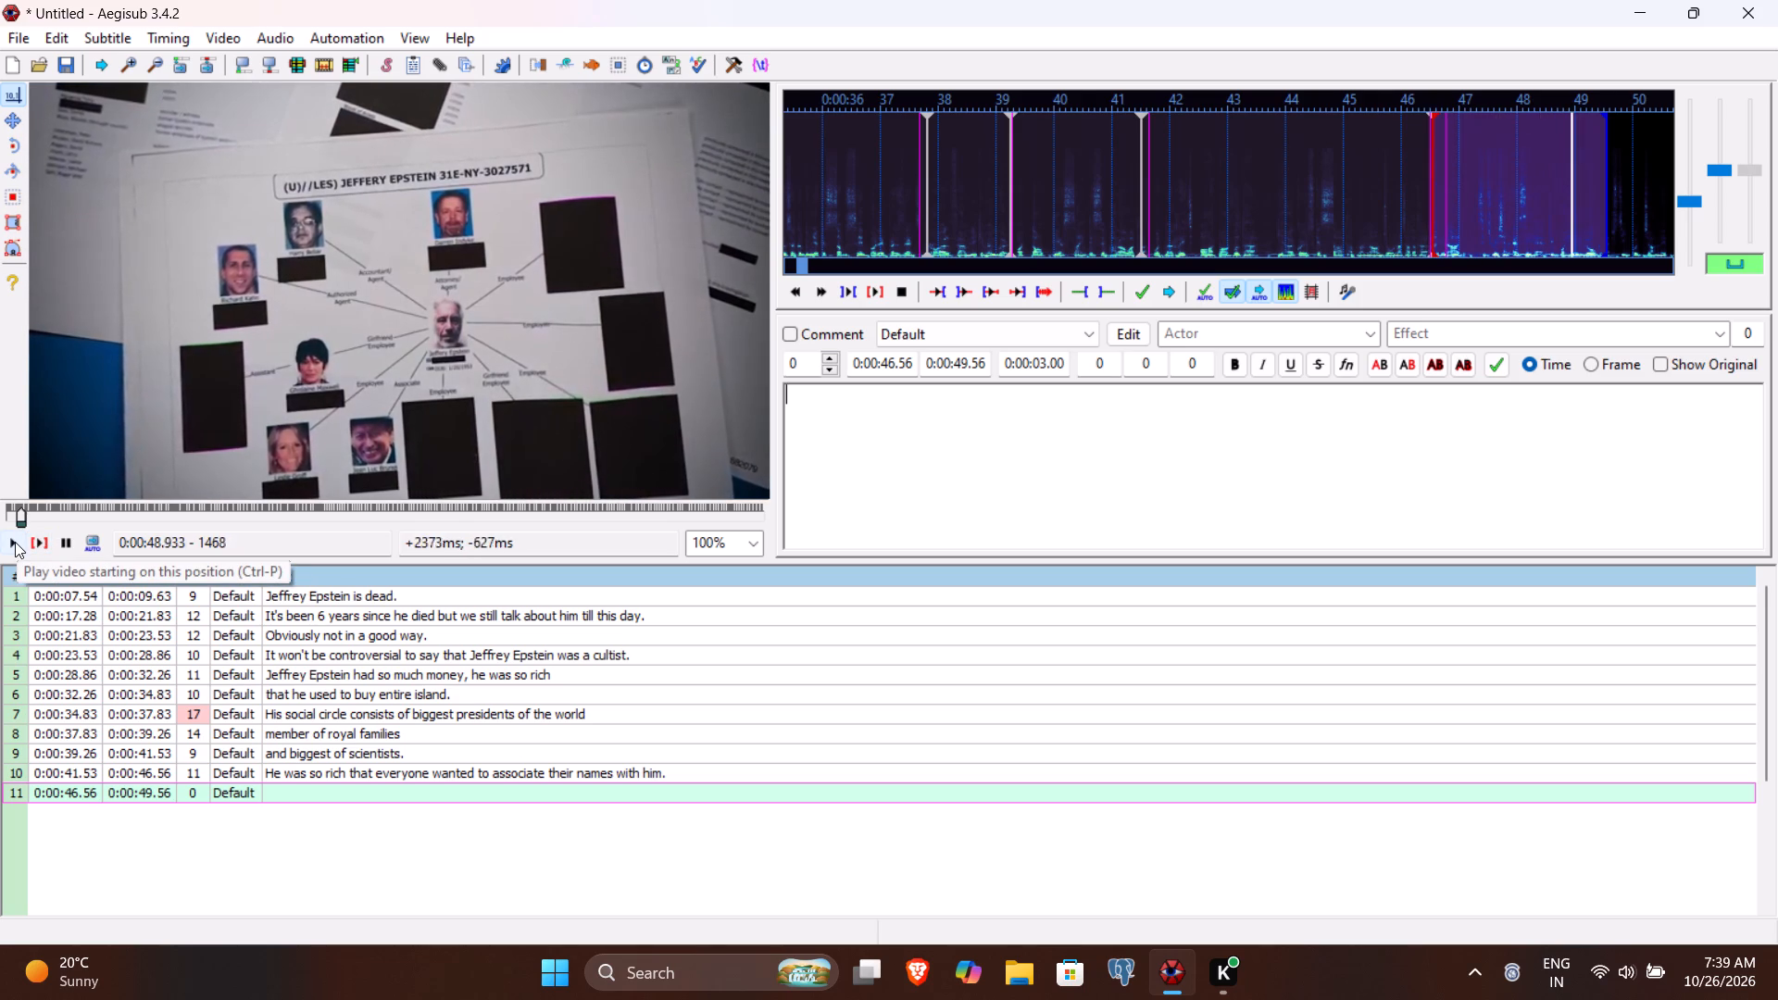
{"action": "left_click", "coordinate": [15, 542]}
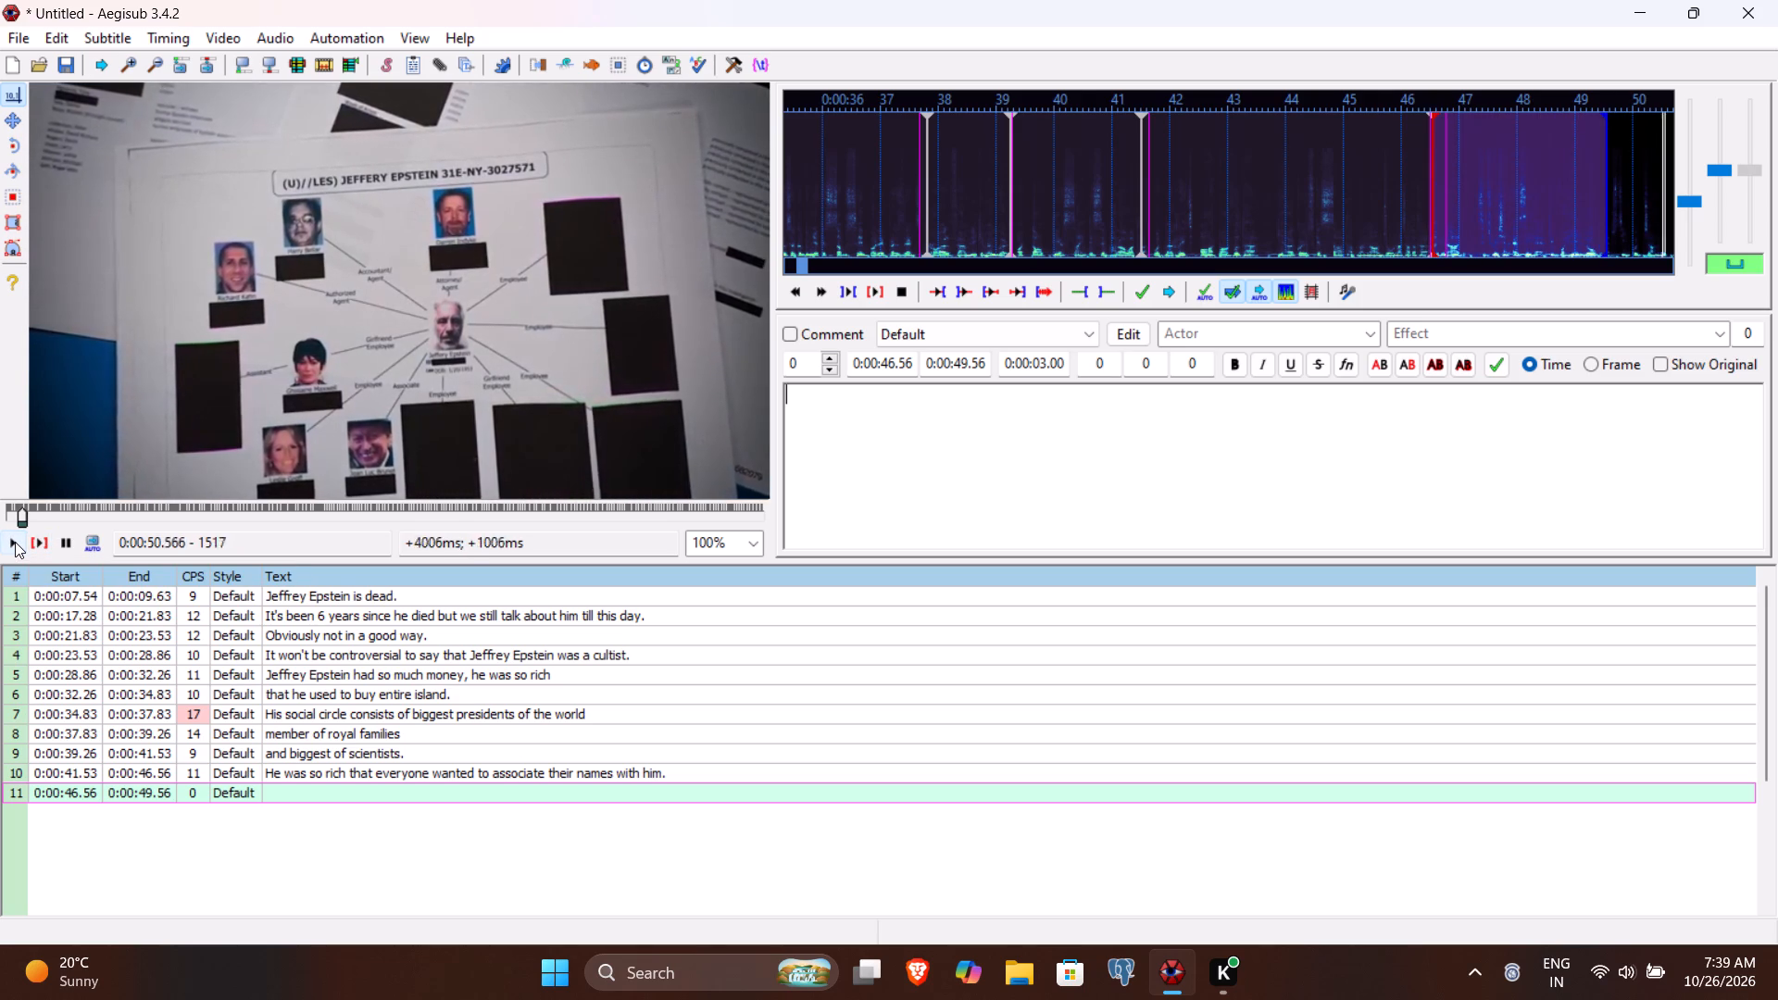
{"action": "left_click", "coordinate": [15, 542]}
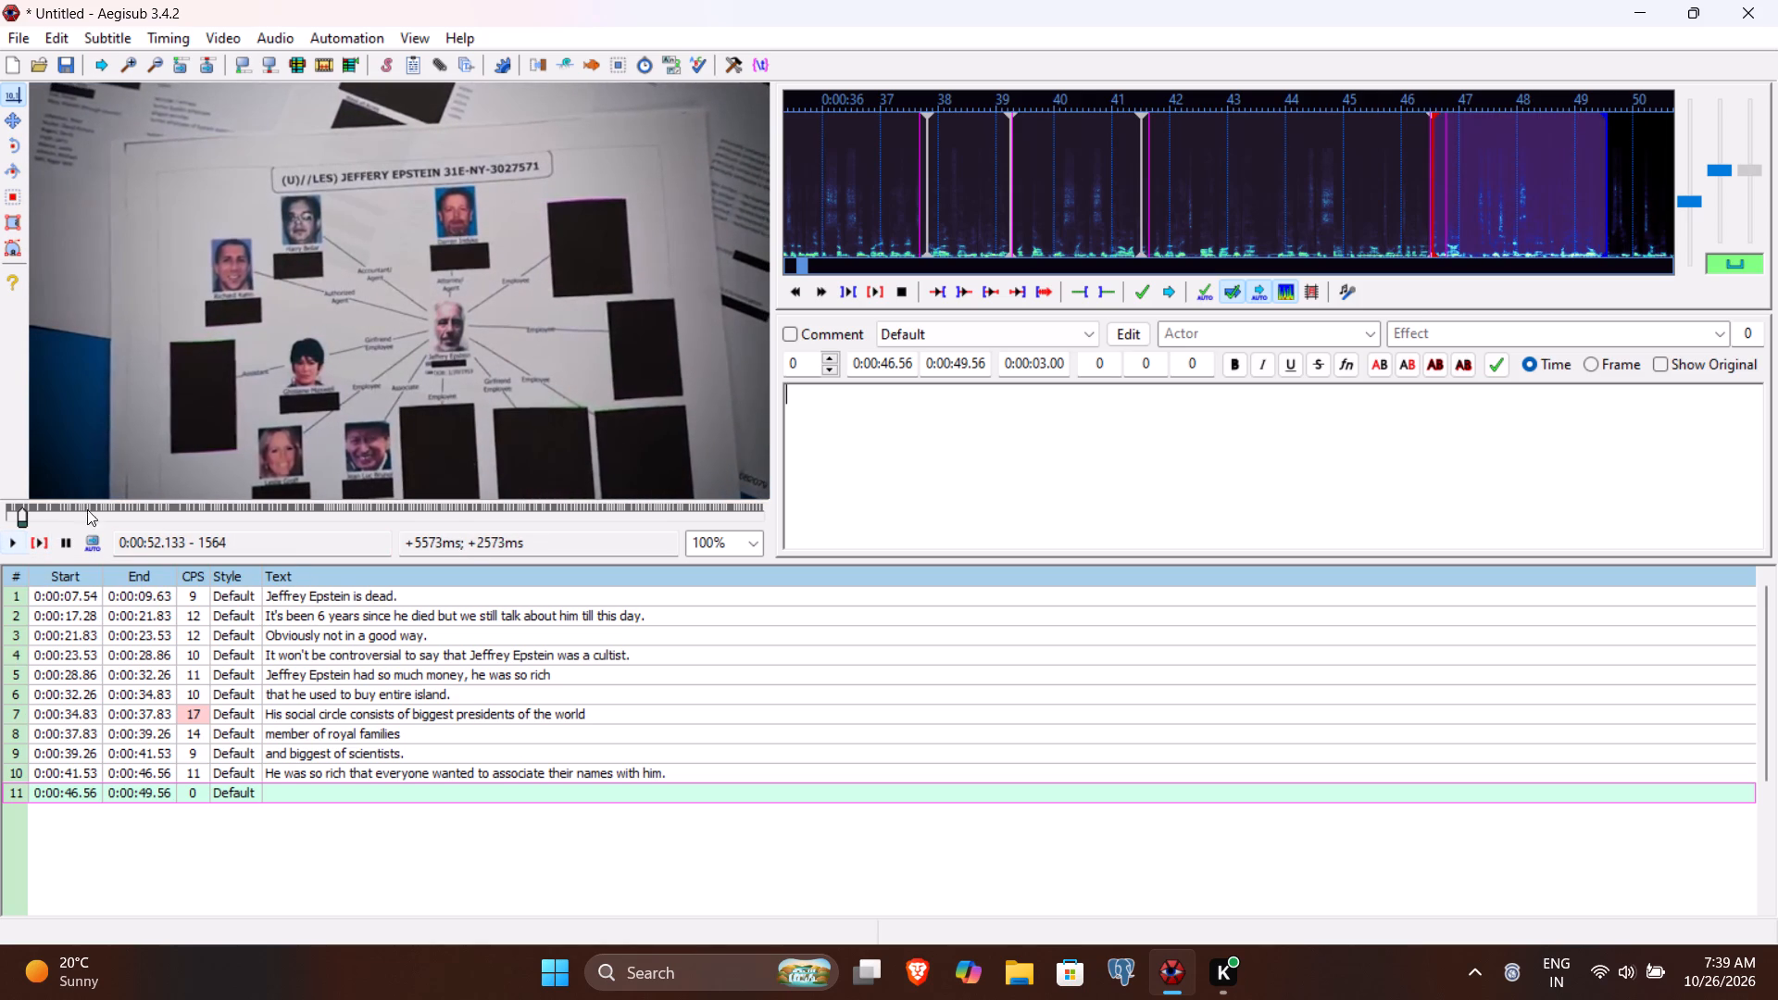
{"action": "left_click", "coordinate": [953, 361]}
{"action": "type", "text": "5213"}
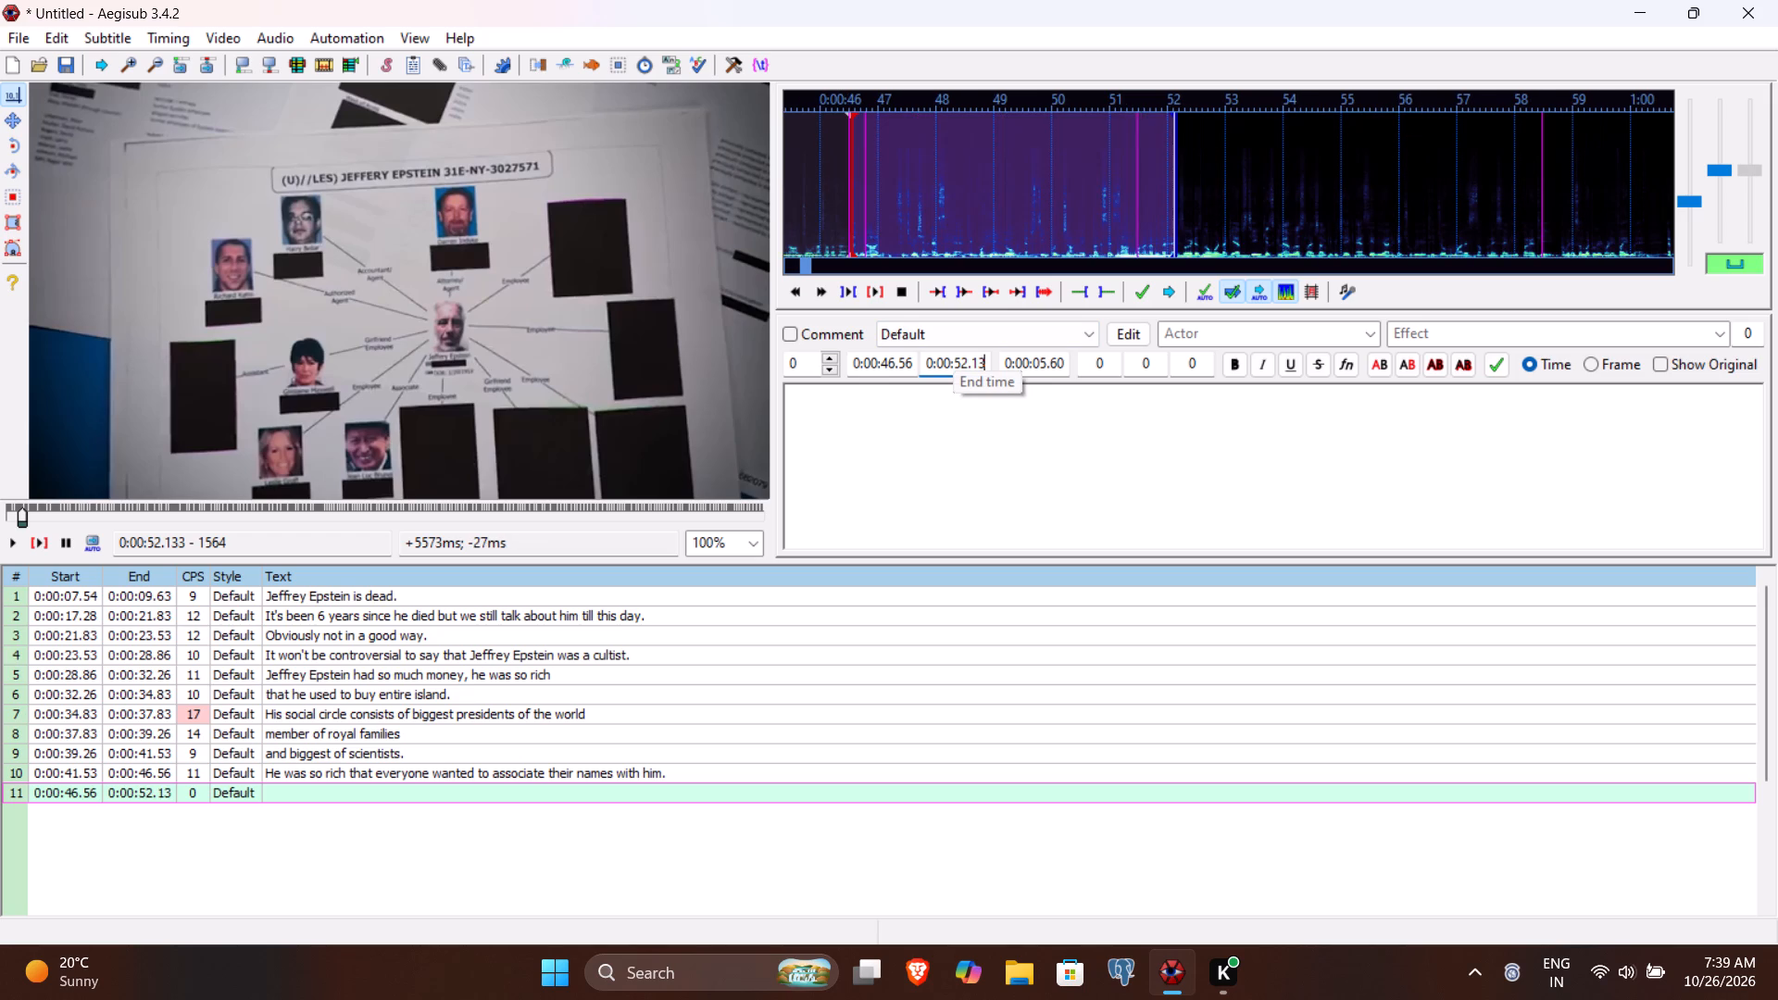
Enter "But today the condition is such that people even deny having any connections with him." as line 11's text and commit it.
{"action": "left_click", "coordinate": [933, 440]}
{"action": "type", "text": "But today the condition is such th"}
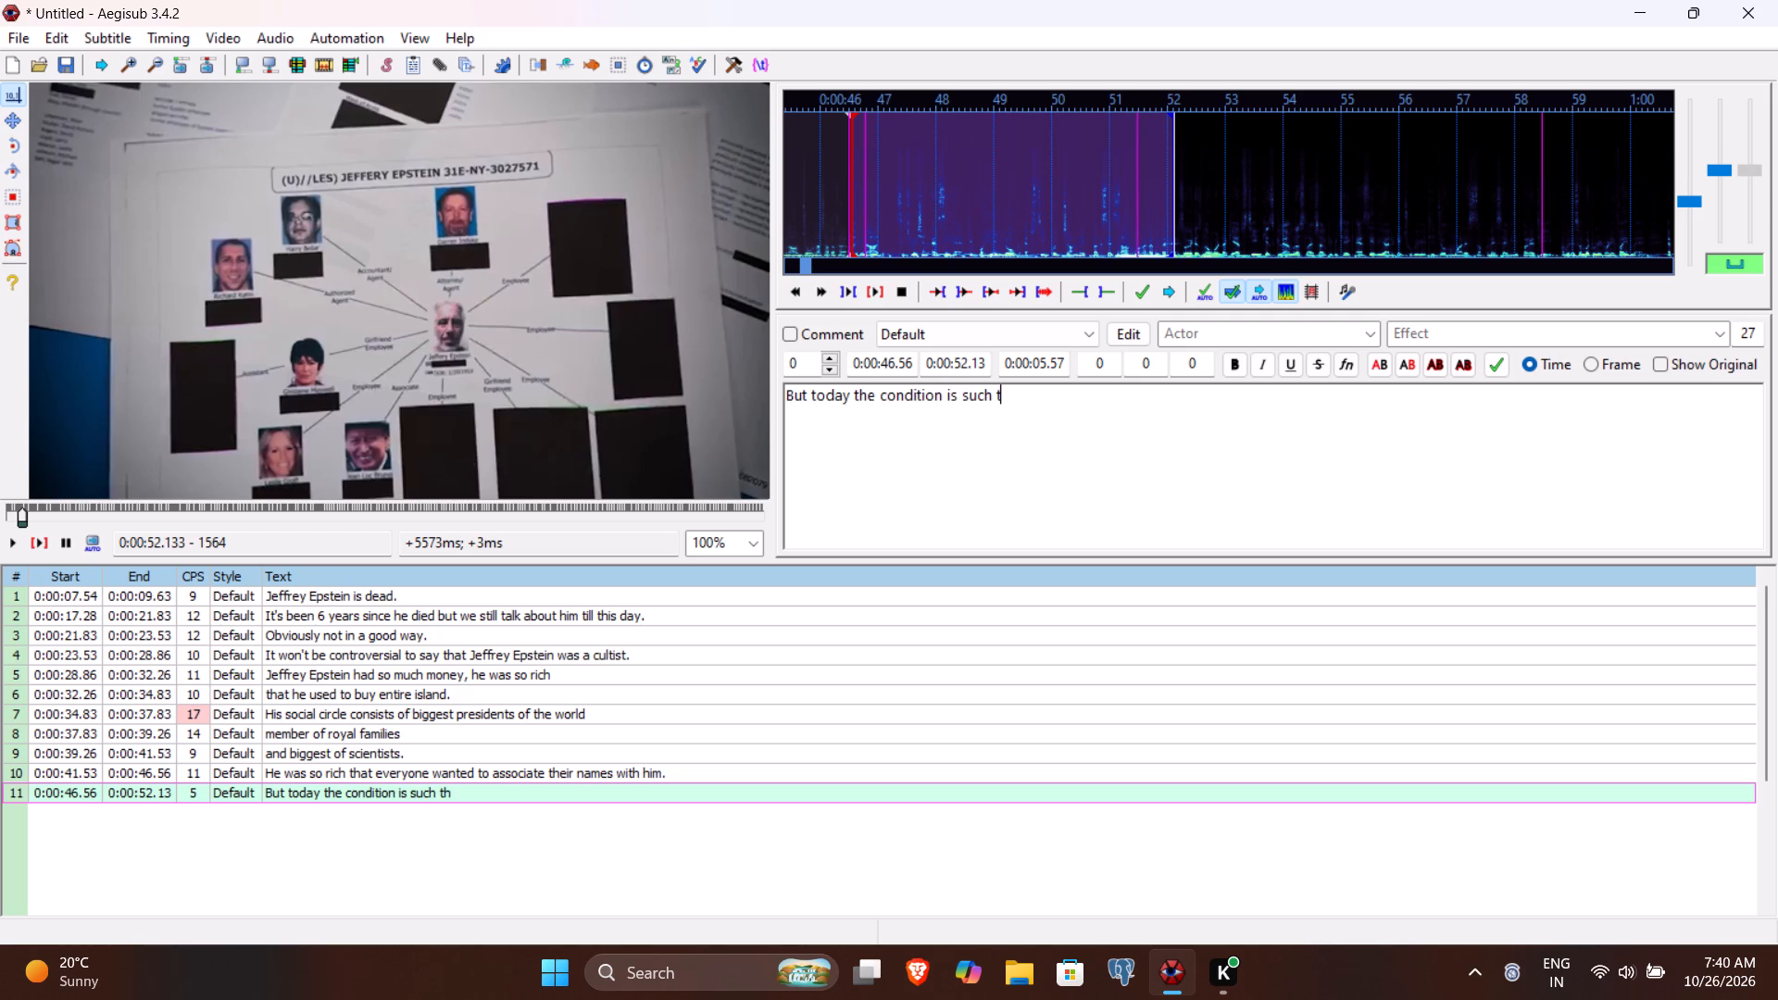
{"action": "type", "text": "at people even deny having any connections t"}
{"action": "key", "text": "BackSpace"}
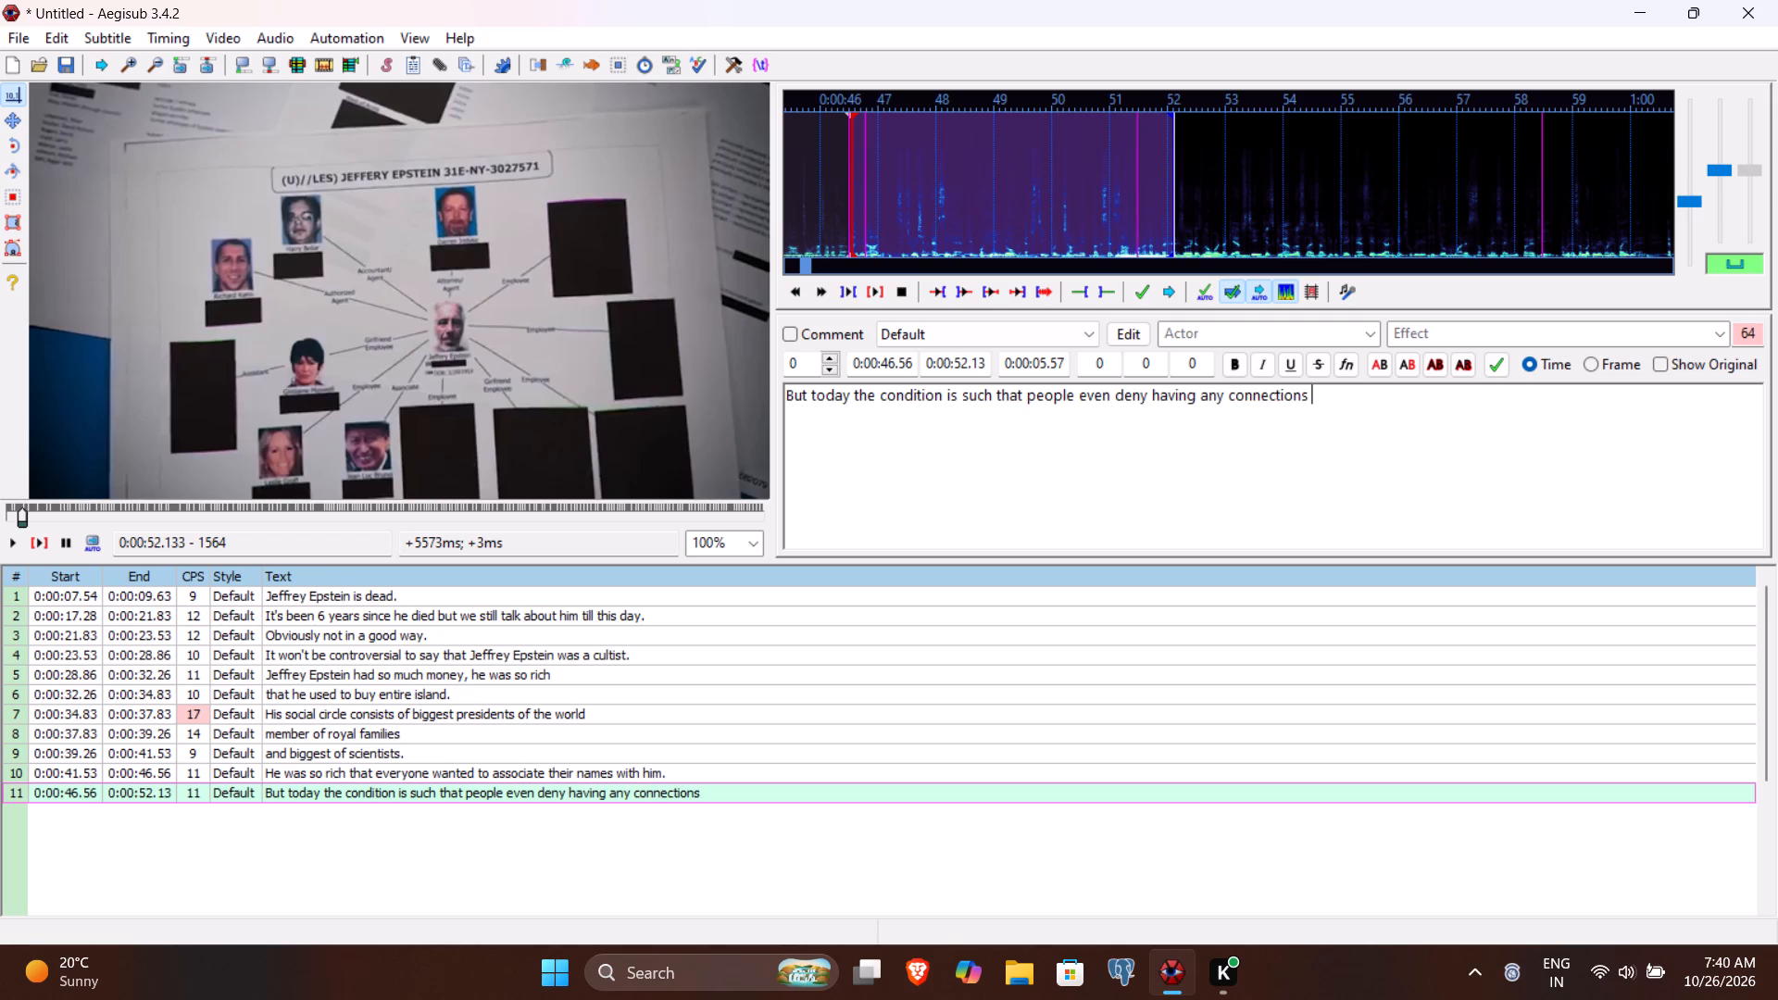
{"action": "type", "text": "with hi,"}
{"action": "key", "text": "BackSpace"}
{"action": "type", "text": "m."}
{"action": "key", "text": "Return"}
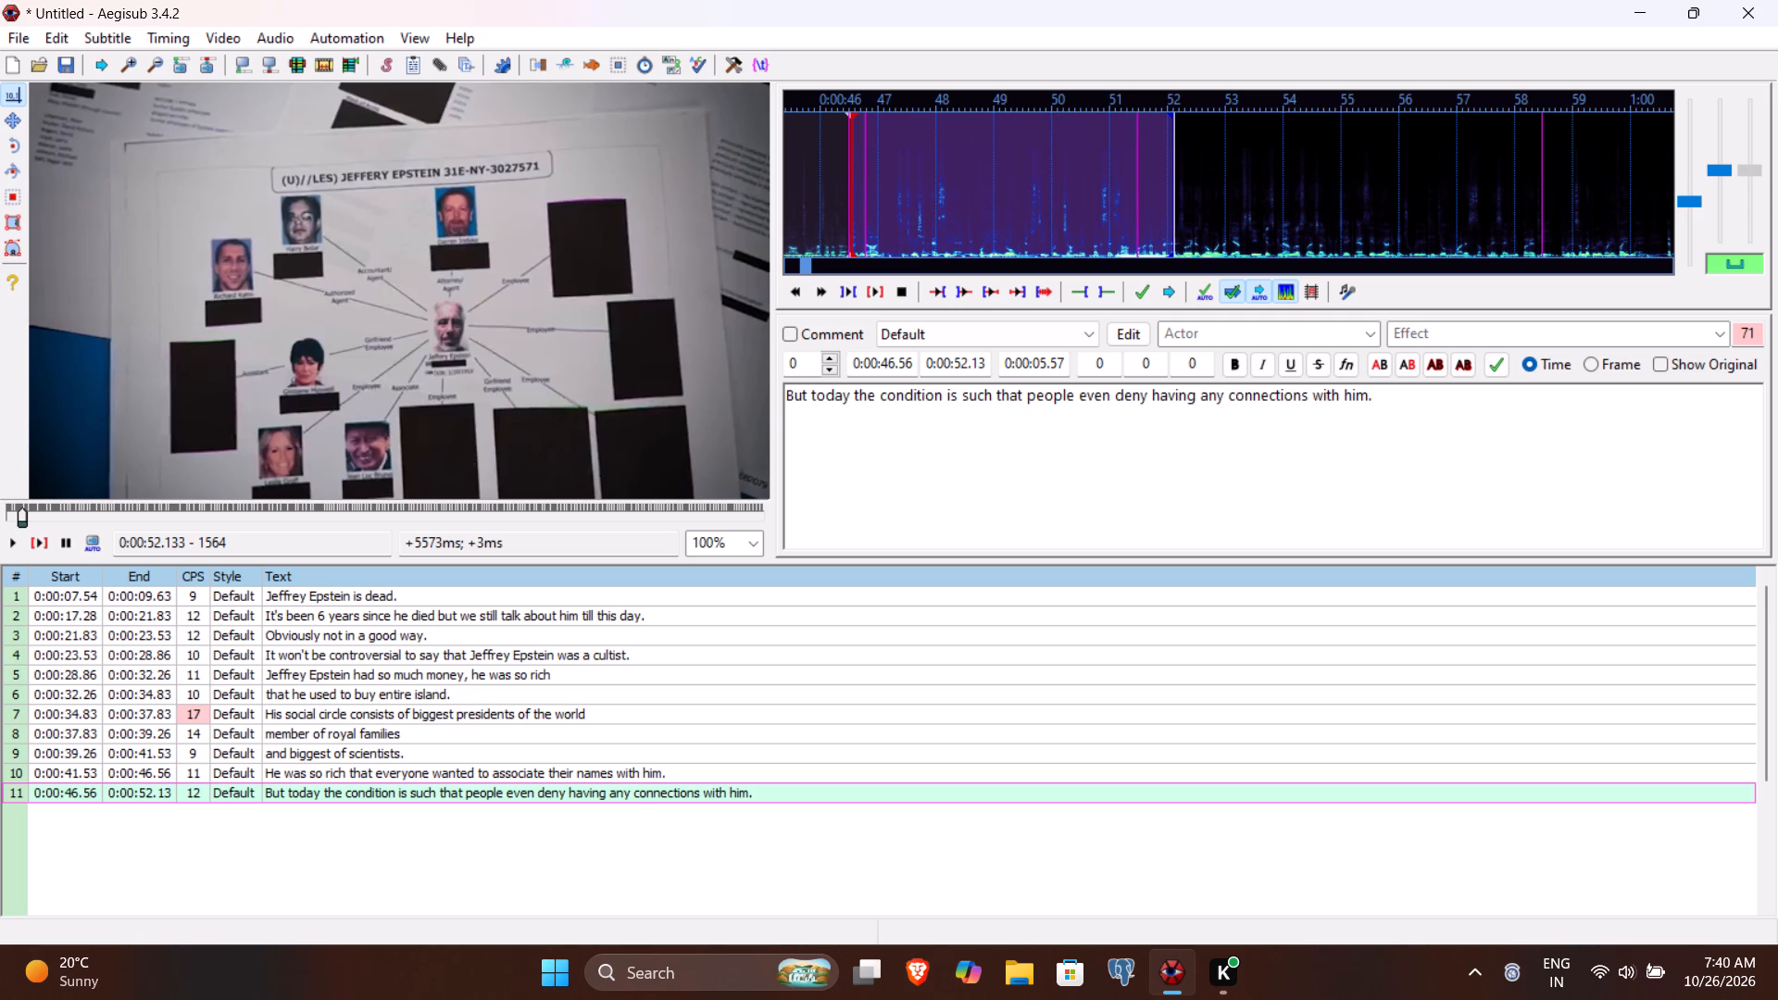
Save the subtitles as "Other Jeffrey" in Advanced Substation Alpha (.ass) format in the Video material folder.
{"action": "key", "text": "ctrl+s"}
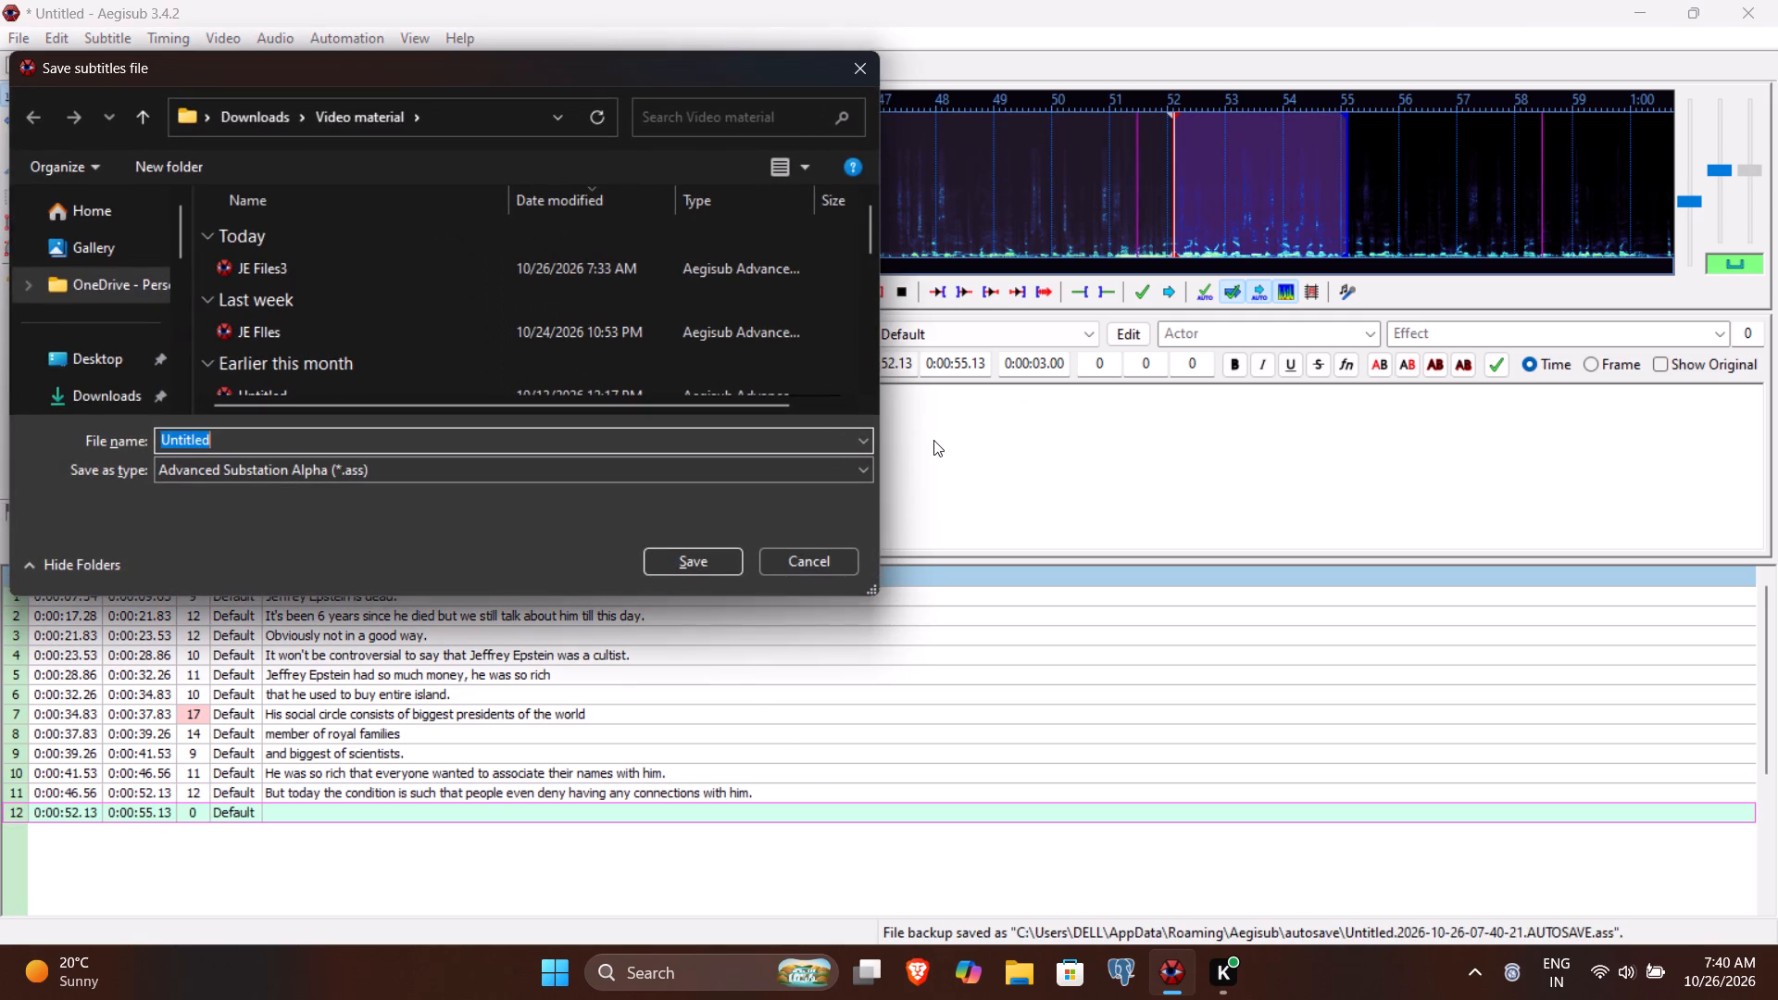
{"action": "type", "text": "Other jeff"}
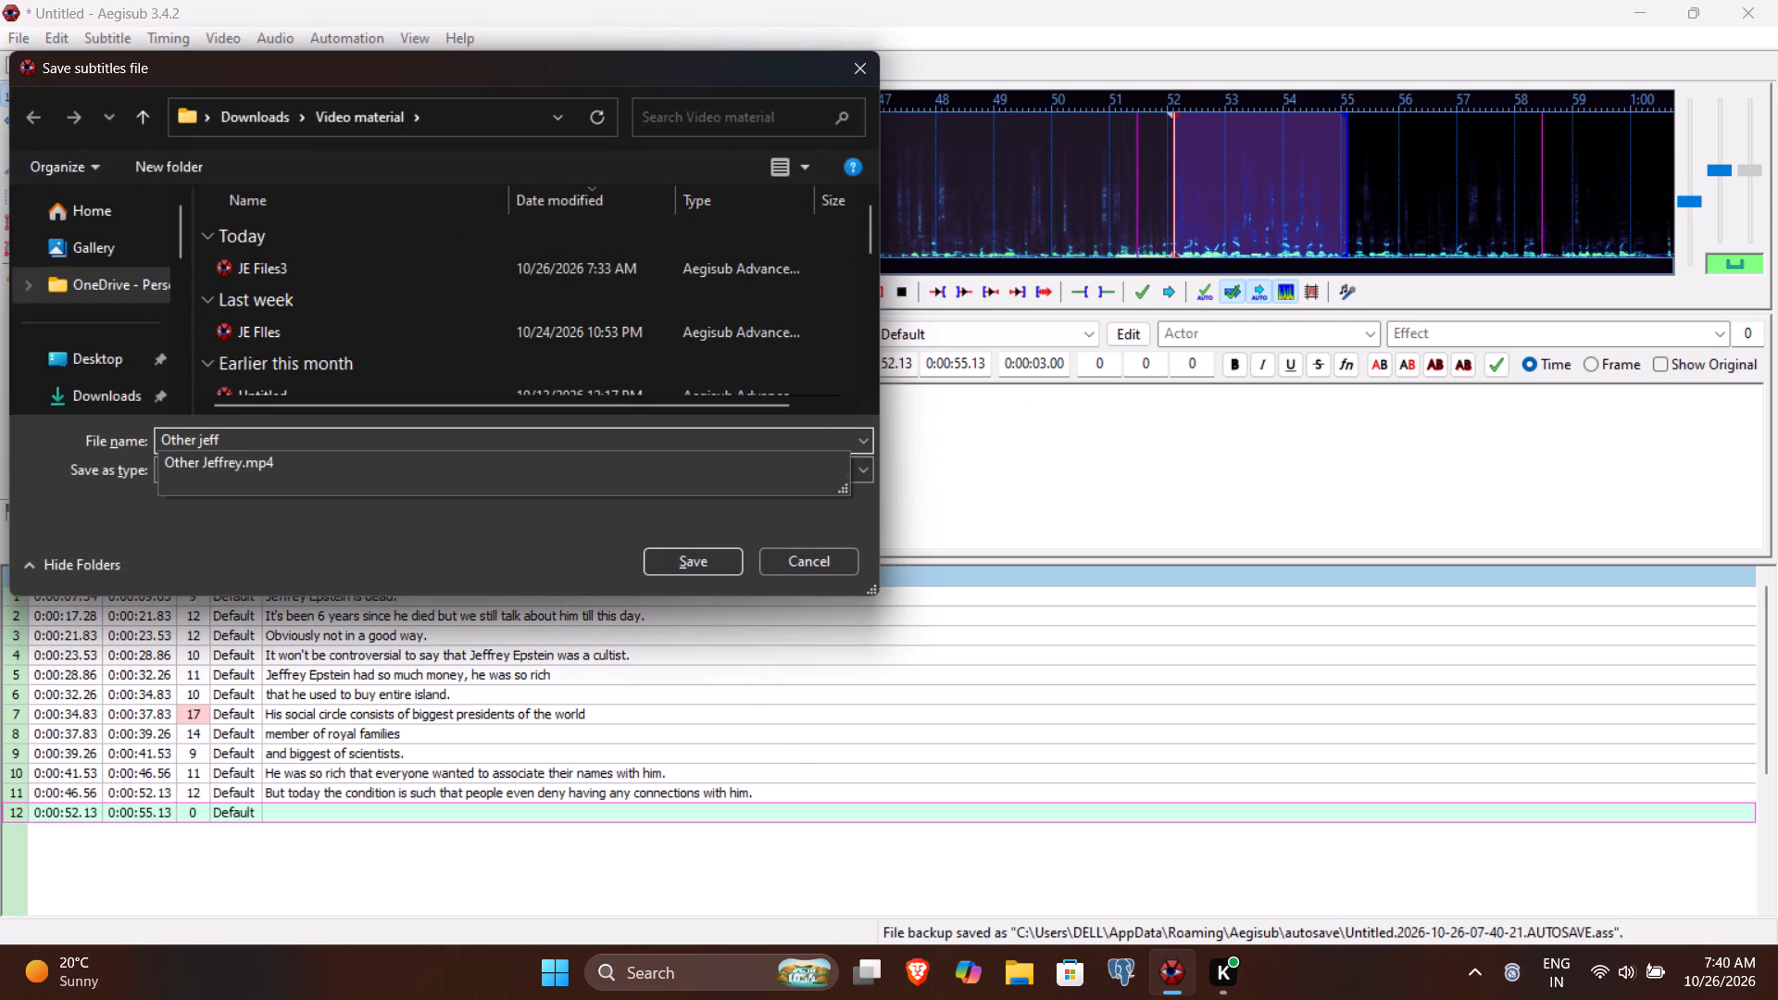
{"action": "key", "text": "BackSpace"}
{"action": "key", "text": "BackSpace"}
{"action": "key", "text": "BackSpace"}
{"action": "key", "text": "BackSpace"}
{"action": "type", "text": "Jree"}
{"action": "key", "text": "BackSpace"}
{"action": "key", "text": "BackSpace"}
{"action": "key", "text": "BackSpace"}
{"action": "type", "text": "effrey"}
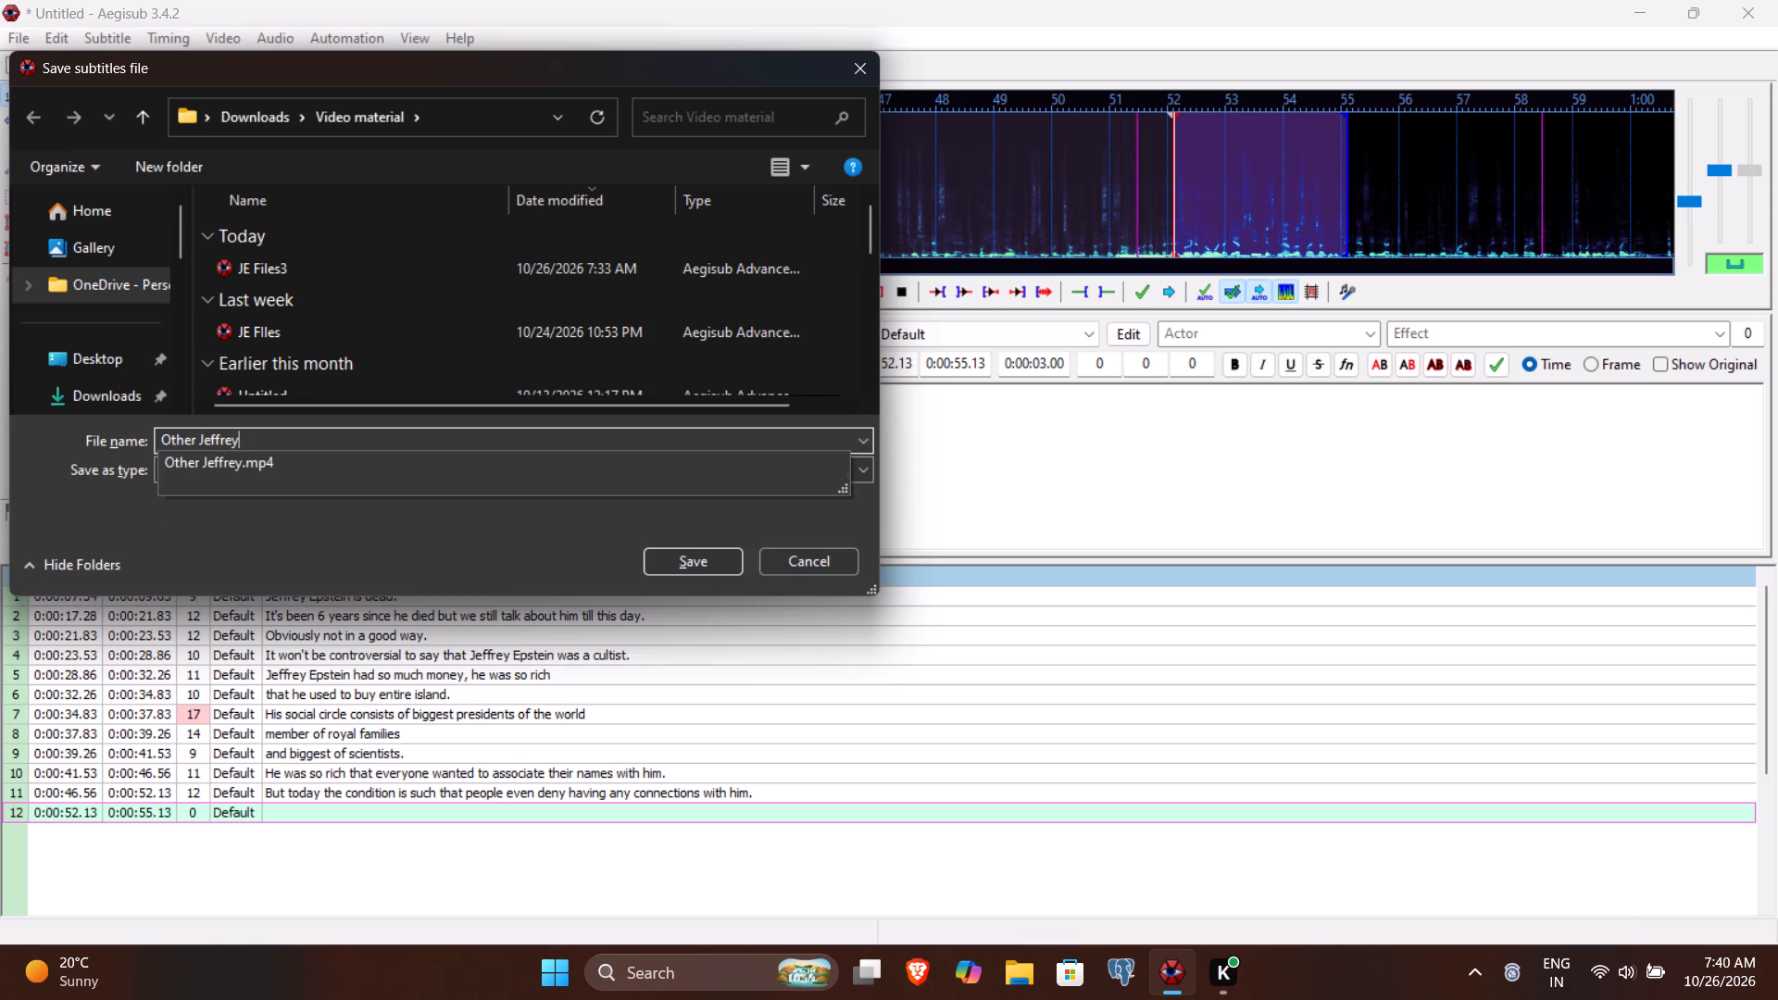
{"action": "key", "text": "Return"}
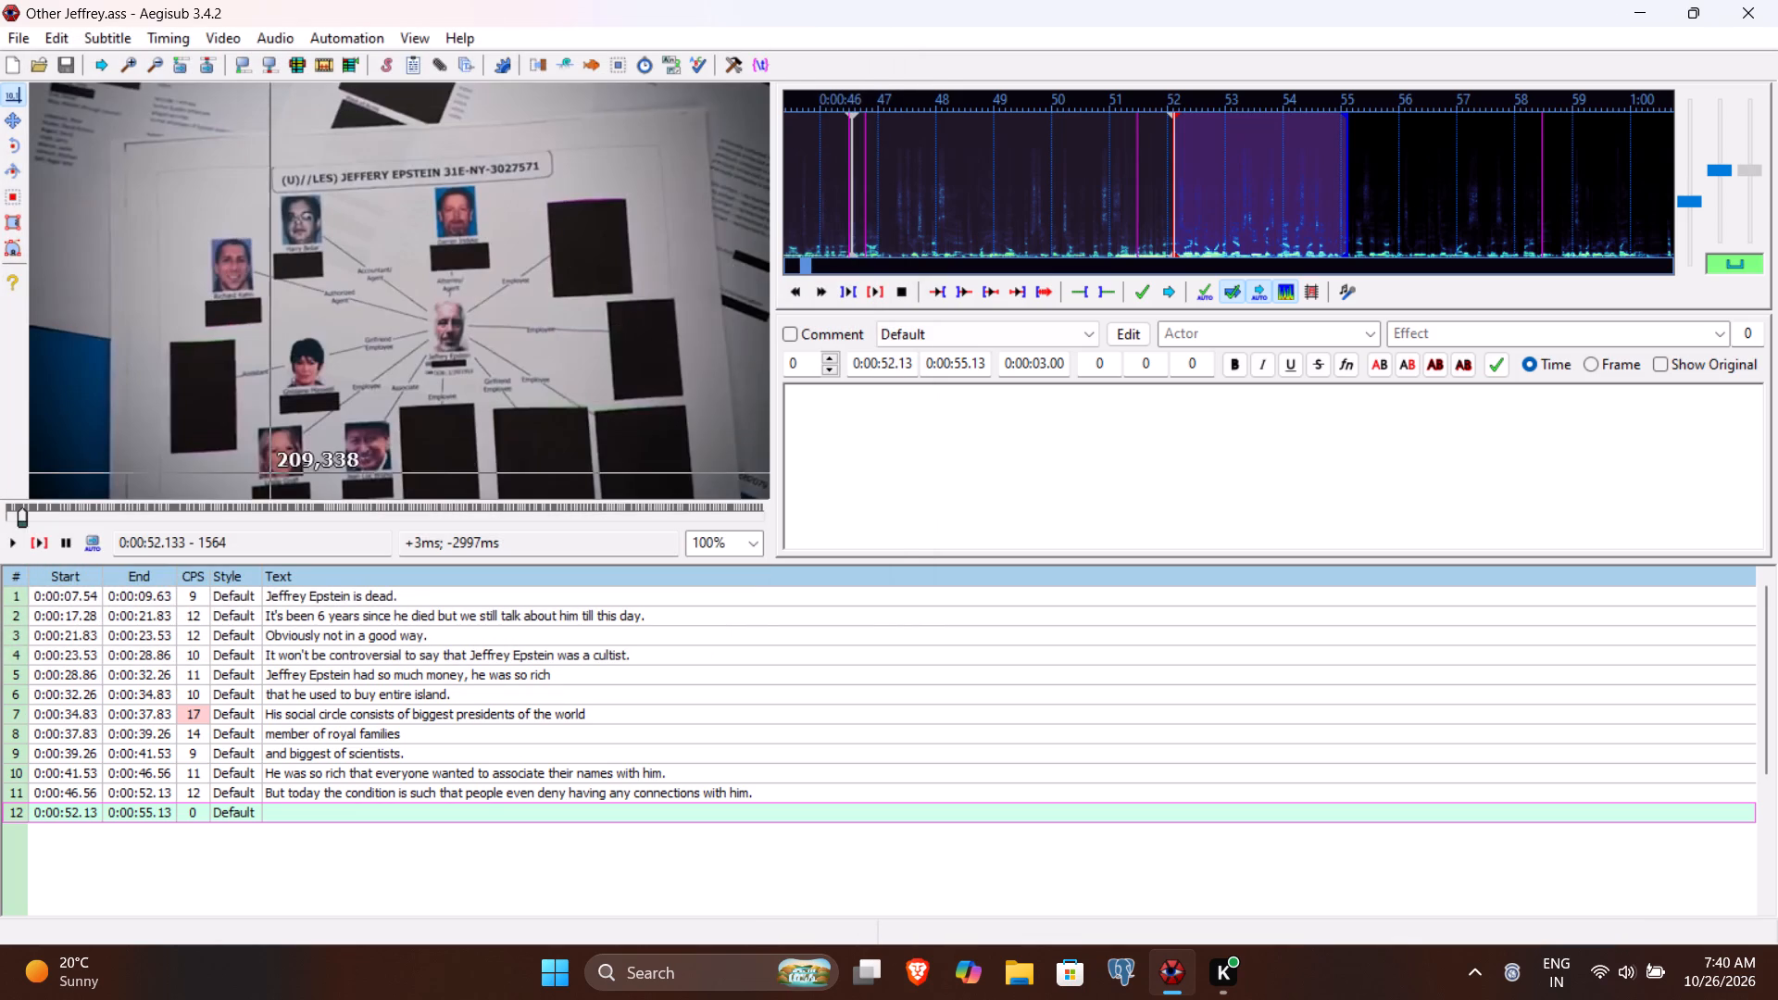
Play the speech from line 12's start and set the line's end time to 0:00:58.63.
{"action": "left_click", "coordinate": [33, 539]}
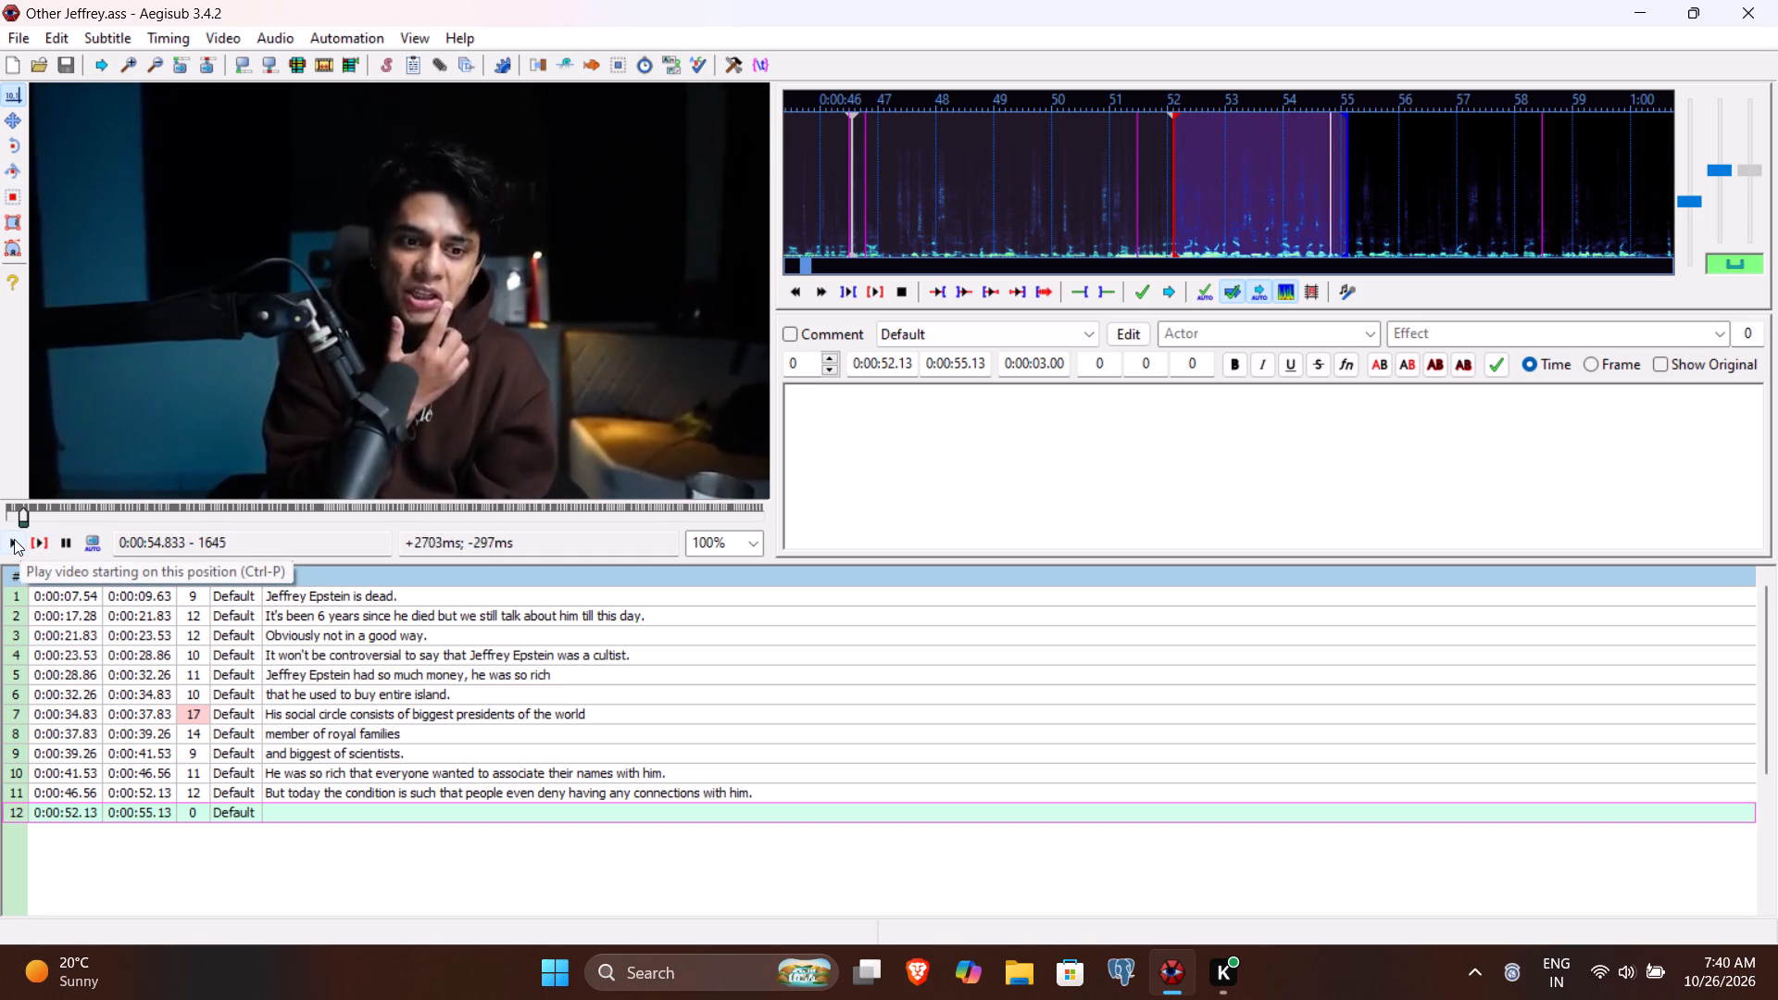
{"action": "left_click", "coordinate": [14, 539]}
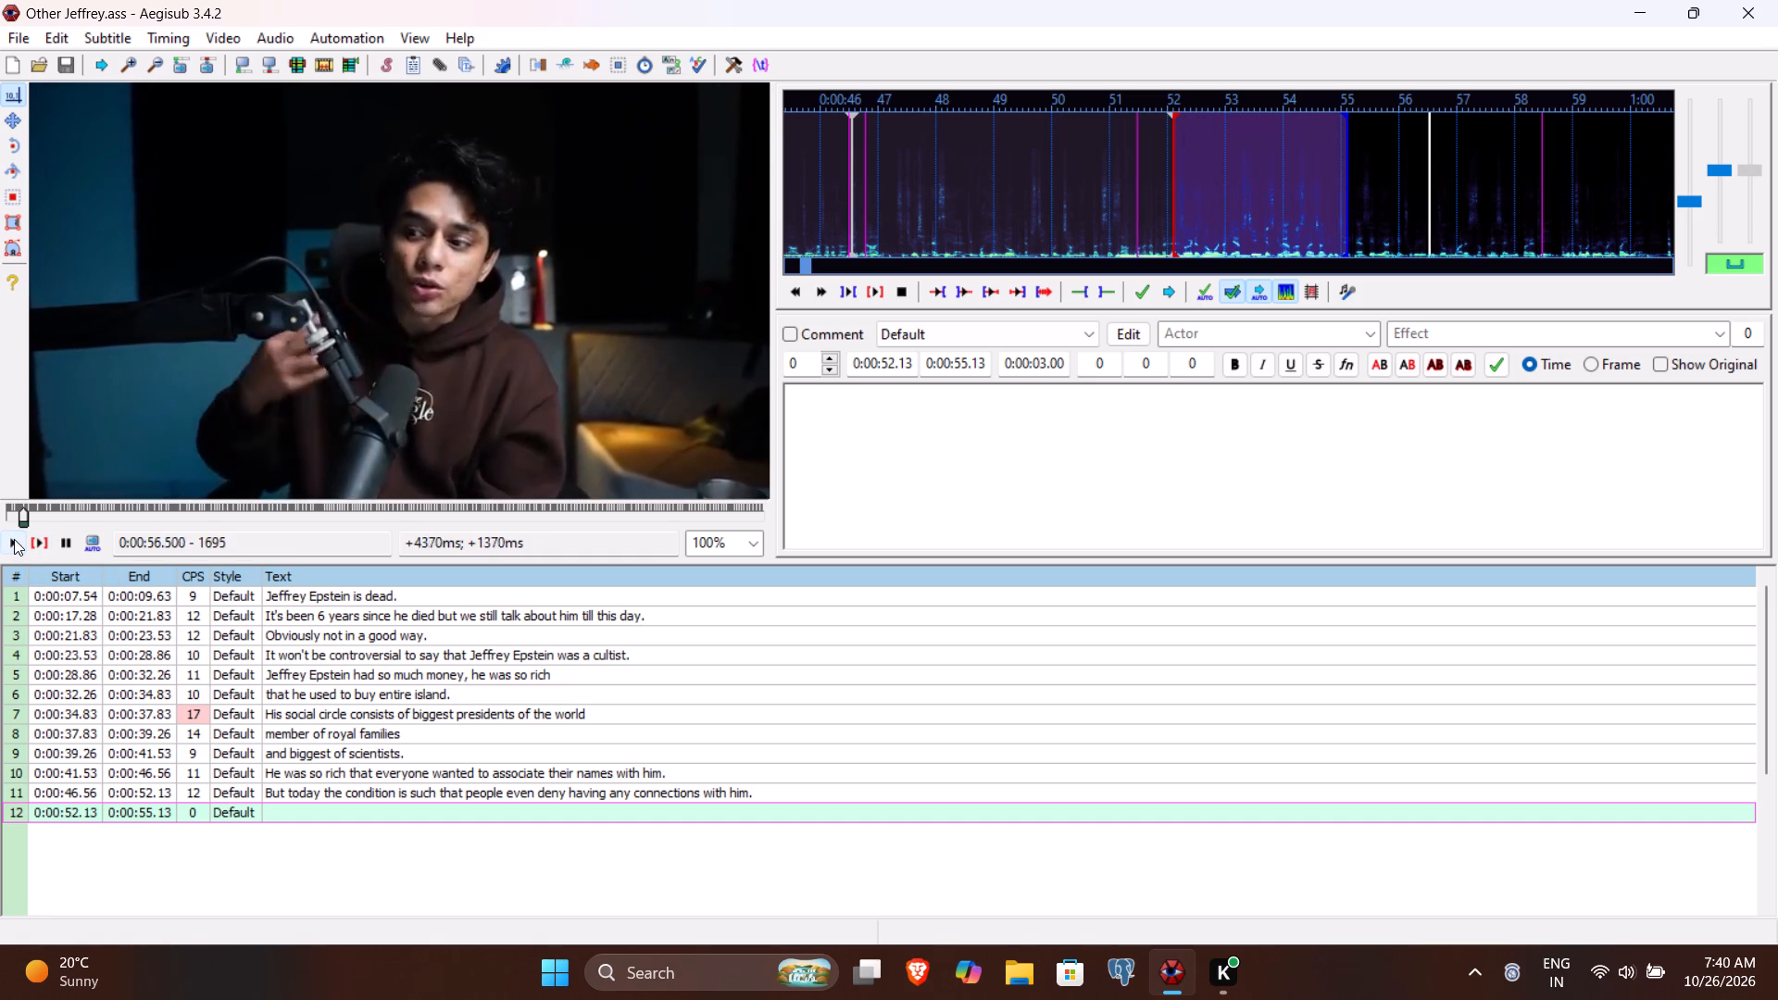
{"action": "left_click", "coordinate": [14, 539]}
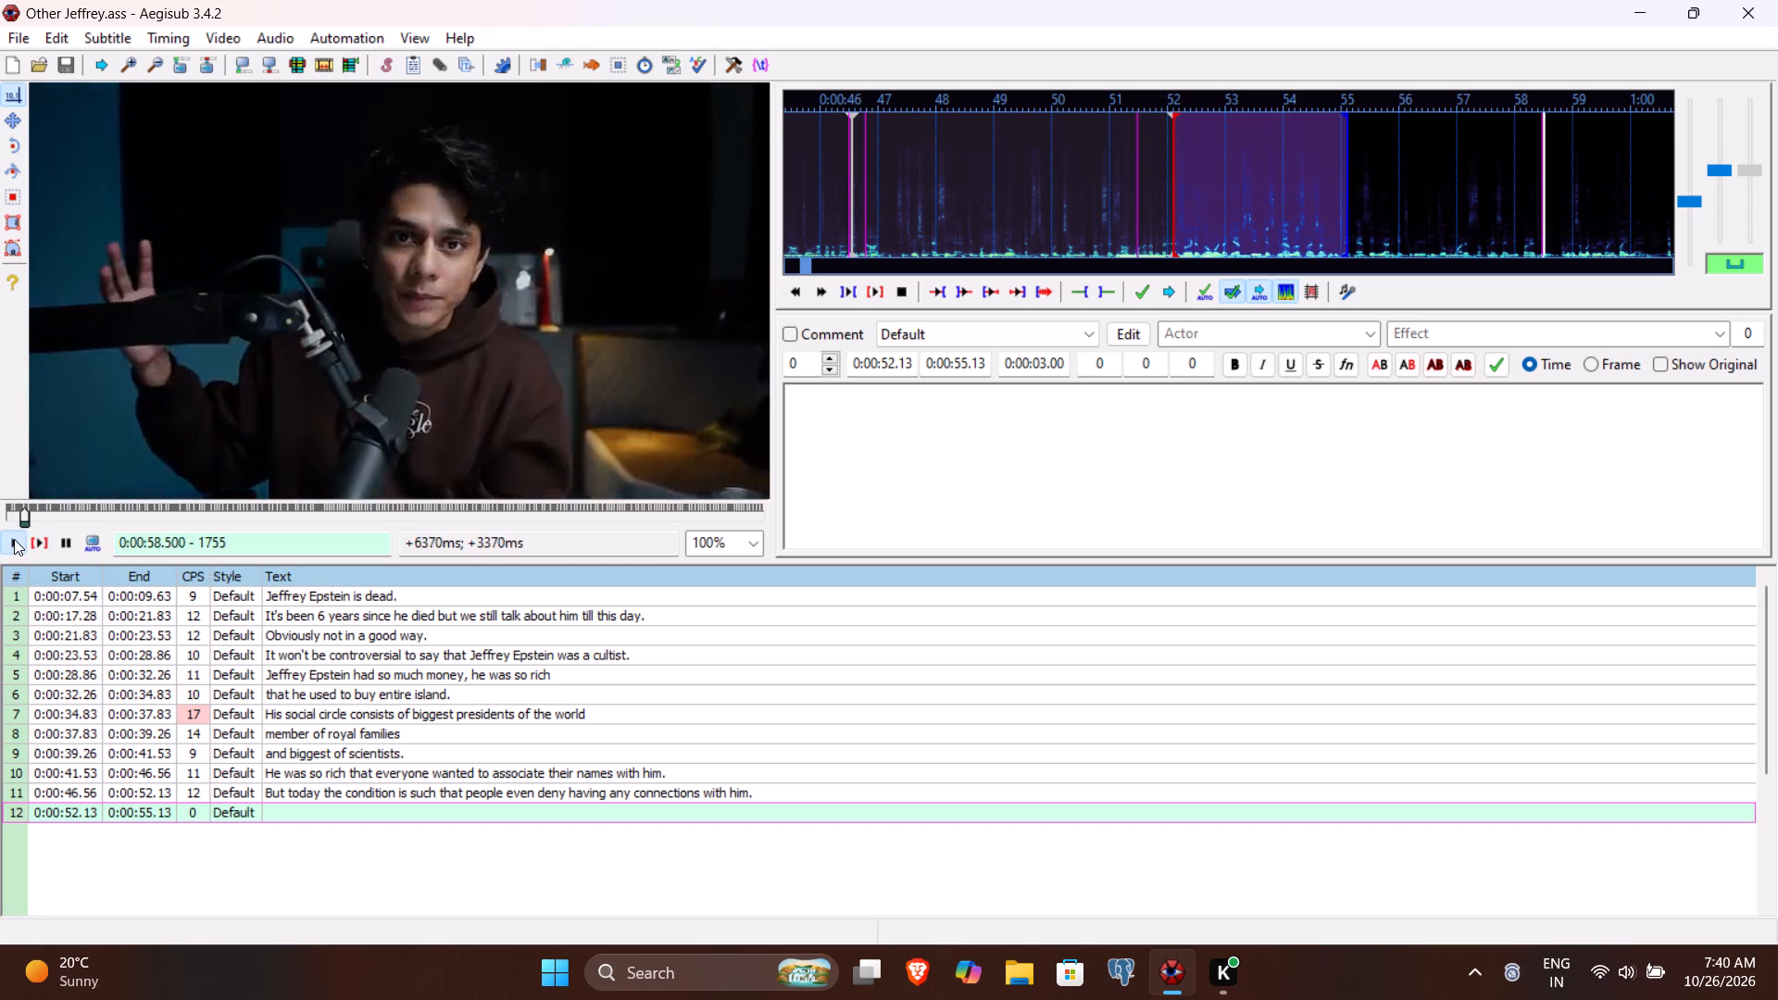
{"action": "left_click", "coordinate": [957, 367]}
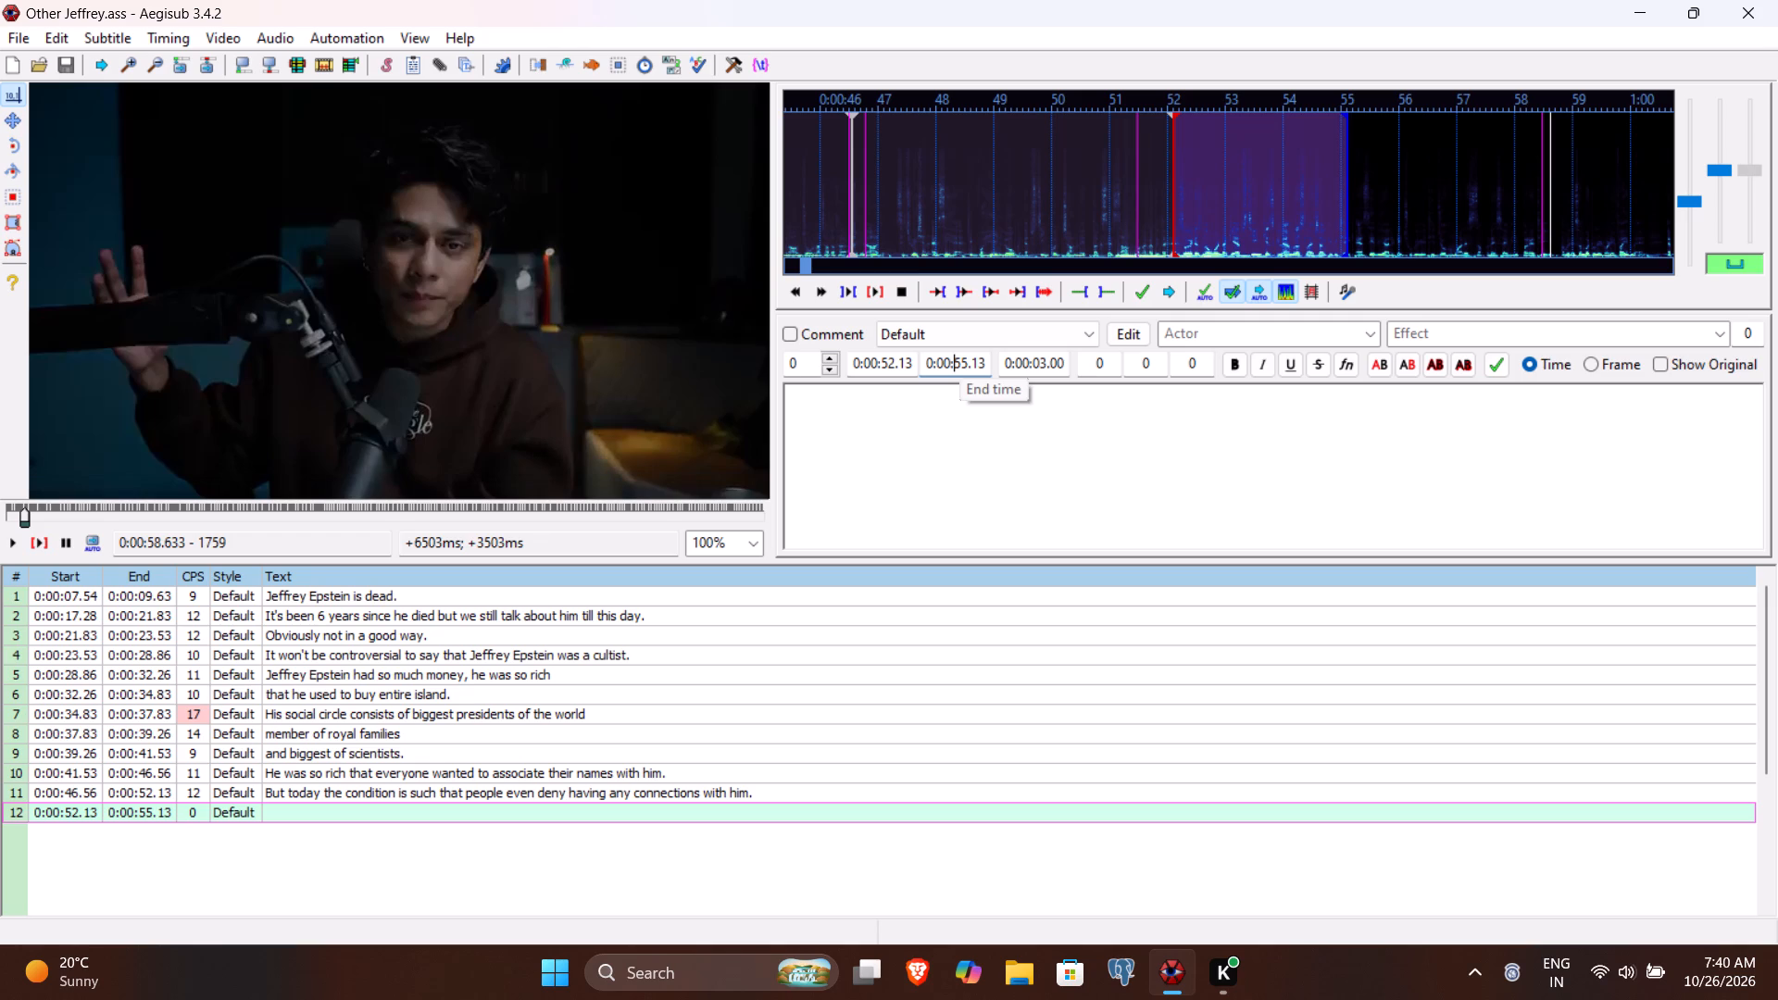
{"action": "type", "text": "5863"}
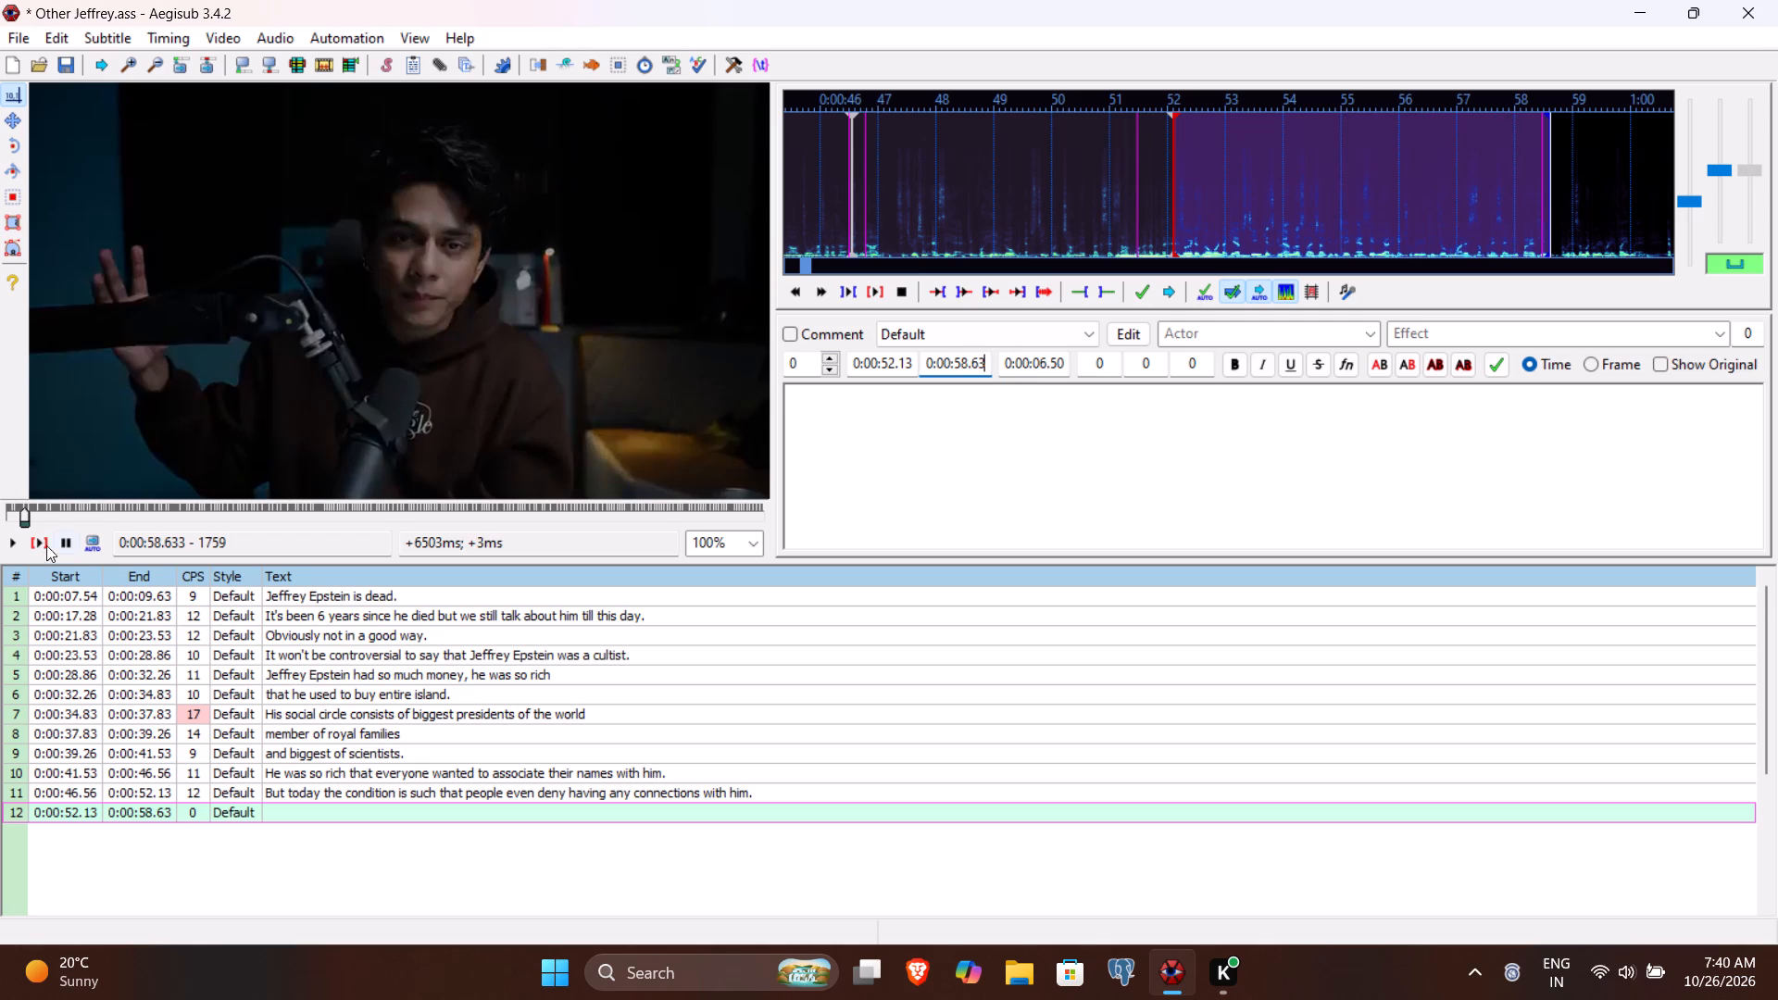
Enter "It is no wonder behind Epstein's glamorous life there was a life beyond our imagination." as line 12's text and commit it.
{"action": "left_click", "coordinate": [37, 544]}
{"action": "left_click", "coordinate": [883, 472]}
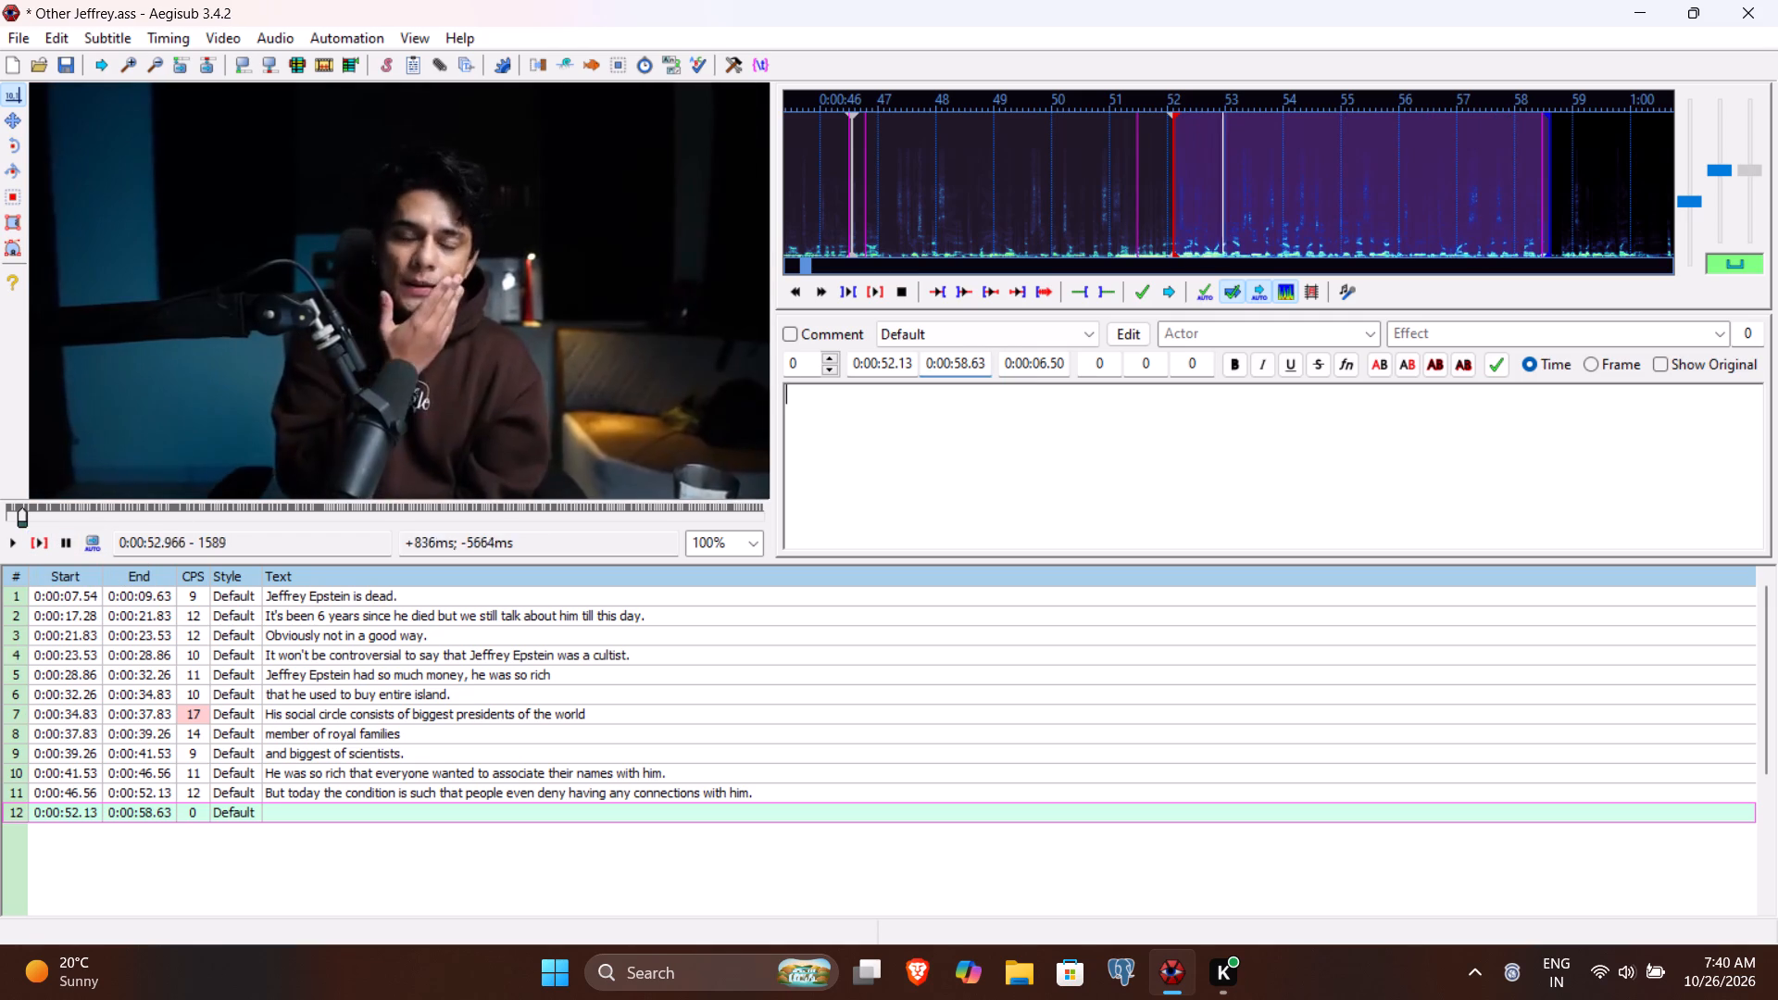
{"action": "type", "text": "It is no wonder bei"}
{"action": "key", "text": "BackSpace"}
{"action": "type", "text": "hind E[st"}
{"action": "key", "text": "BackSpace"}
{"action": "key", "text": "BackSpace"}
{"action": "key", "text": "BackSpace"}
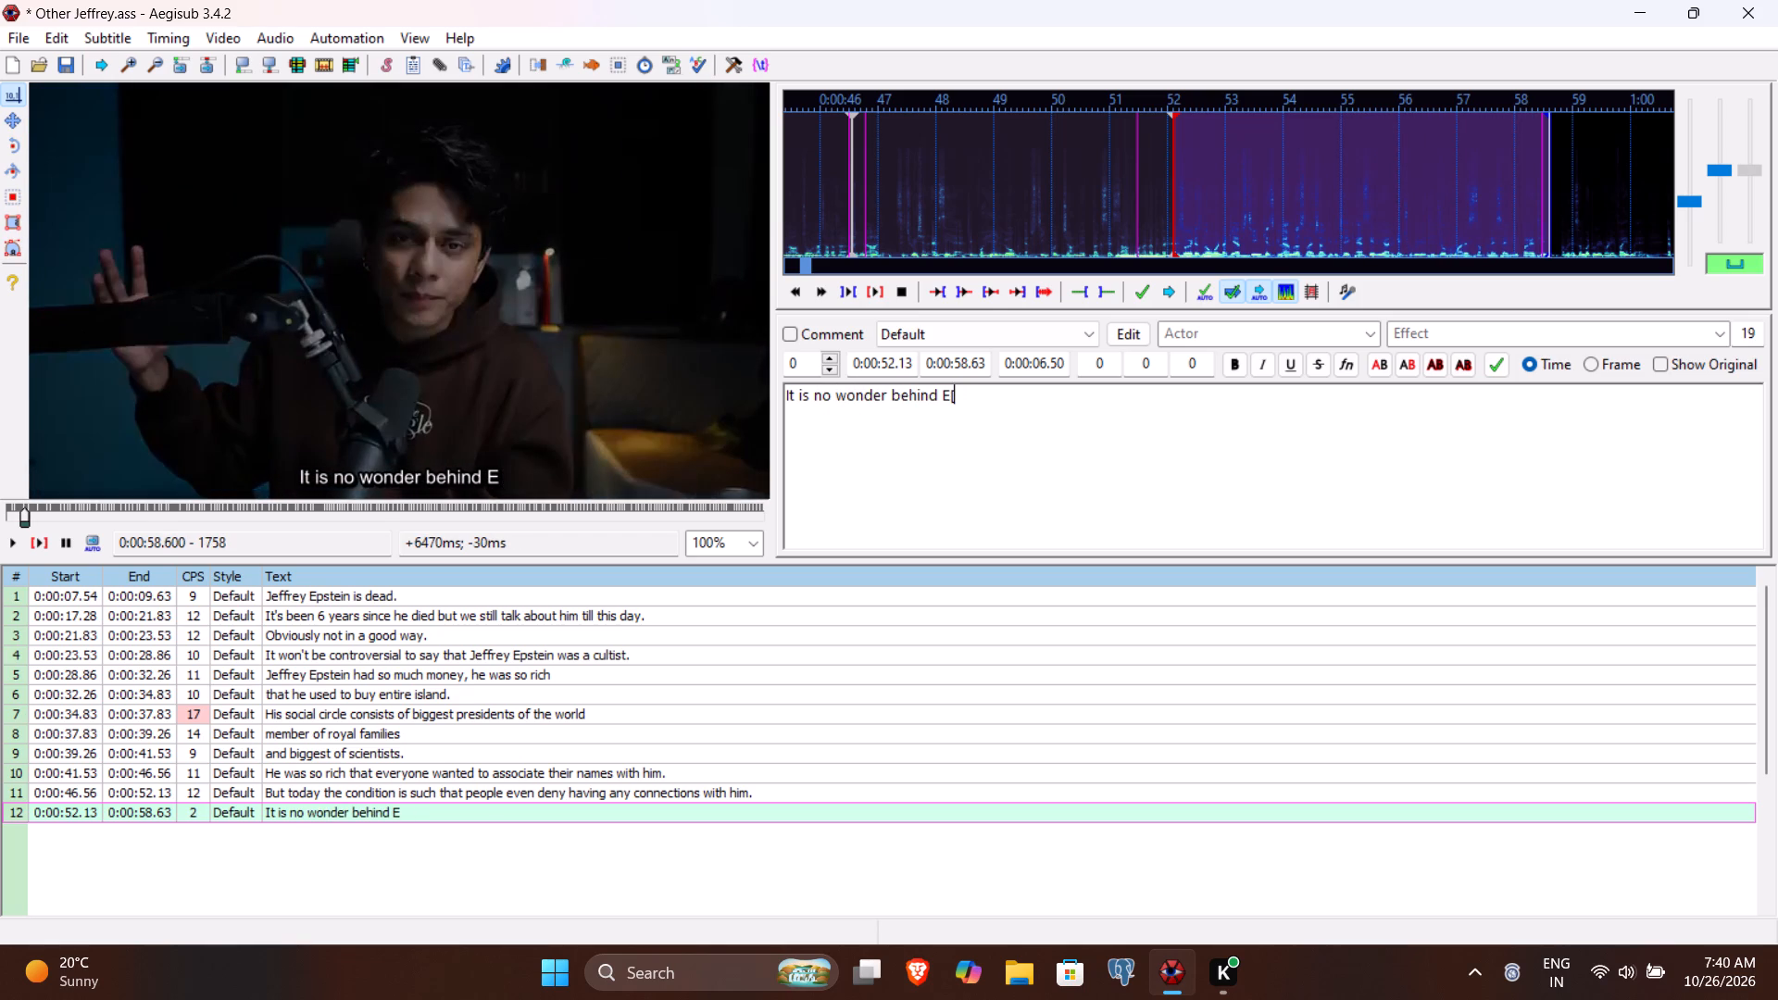
{"action": "type", "text": "pstein's"}
{"action": "key", "text": "space"}
{"action": "type", "text": "glamoruo"}
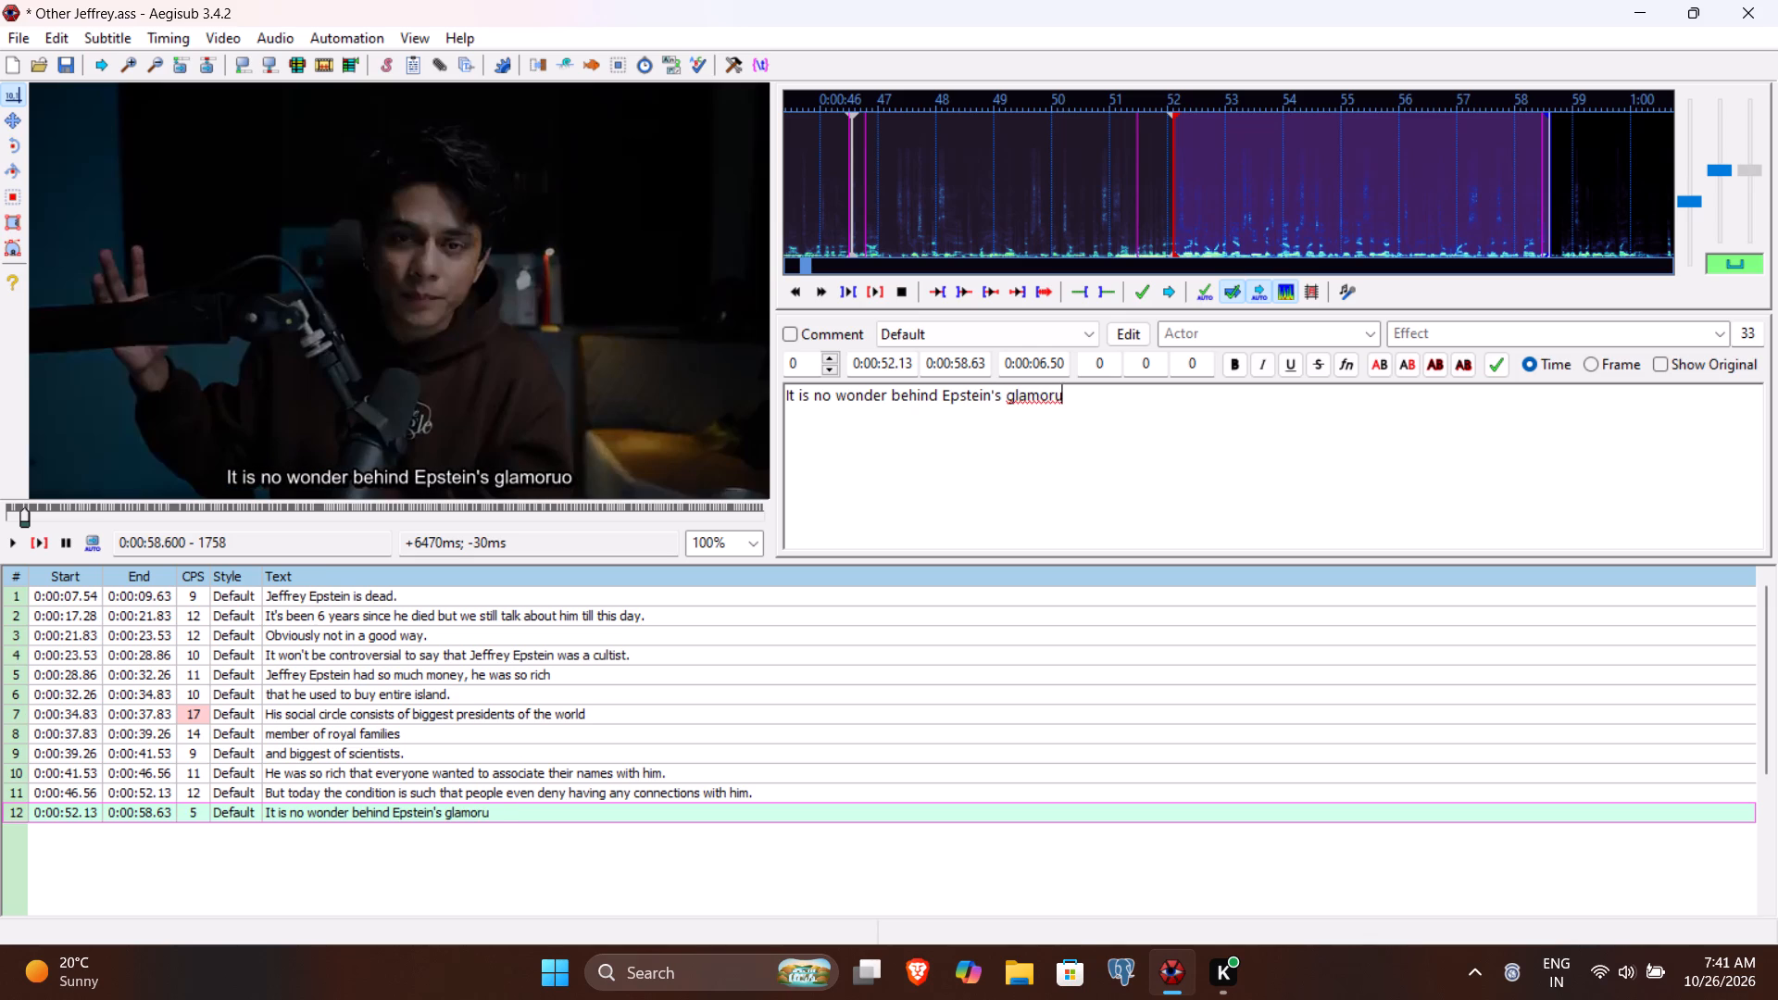
{"action": "key", "text": "BackSpace"}
{"action": "key", "text": "BackSpace"}
{"action": "type", "text": "ous life there was a liffe"}
{"action": "key", "text": "space"}
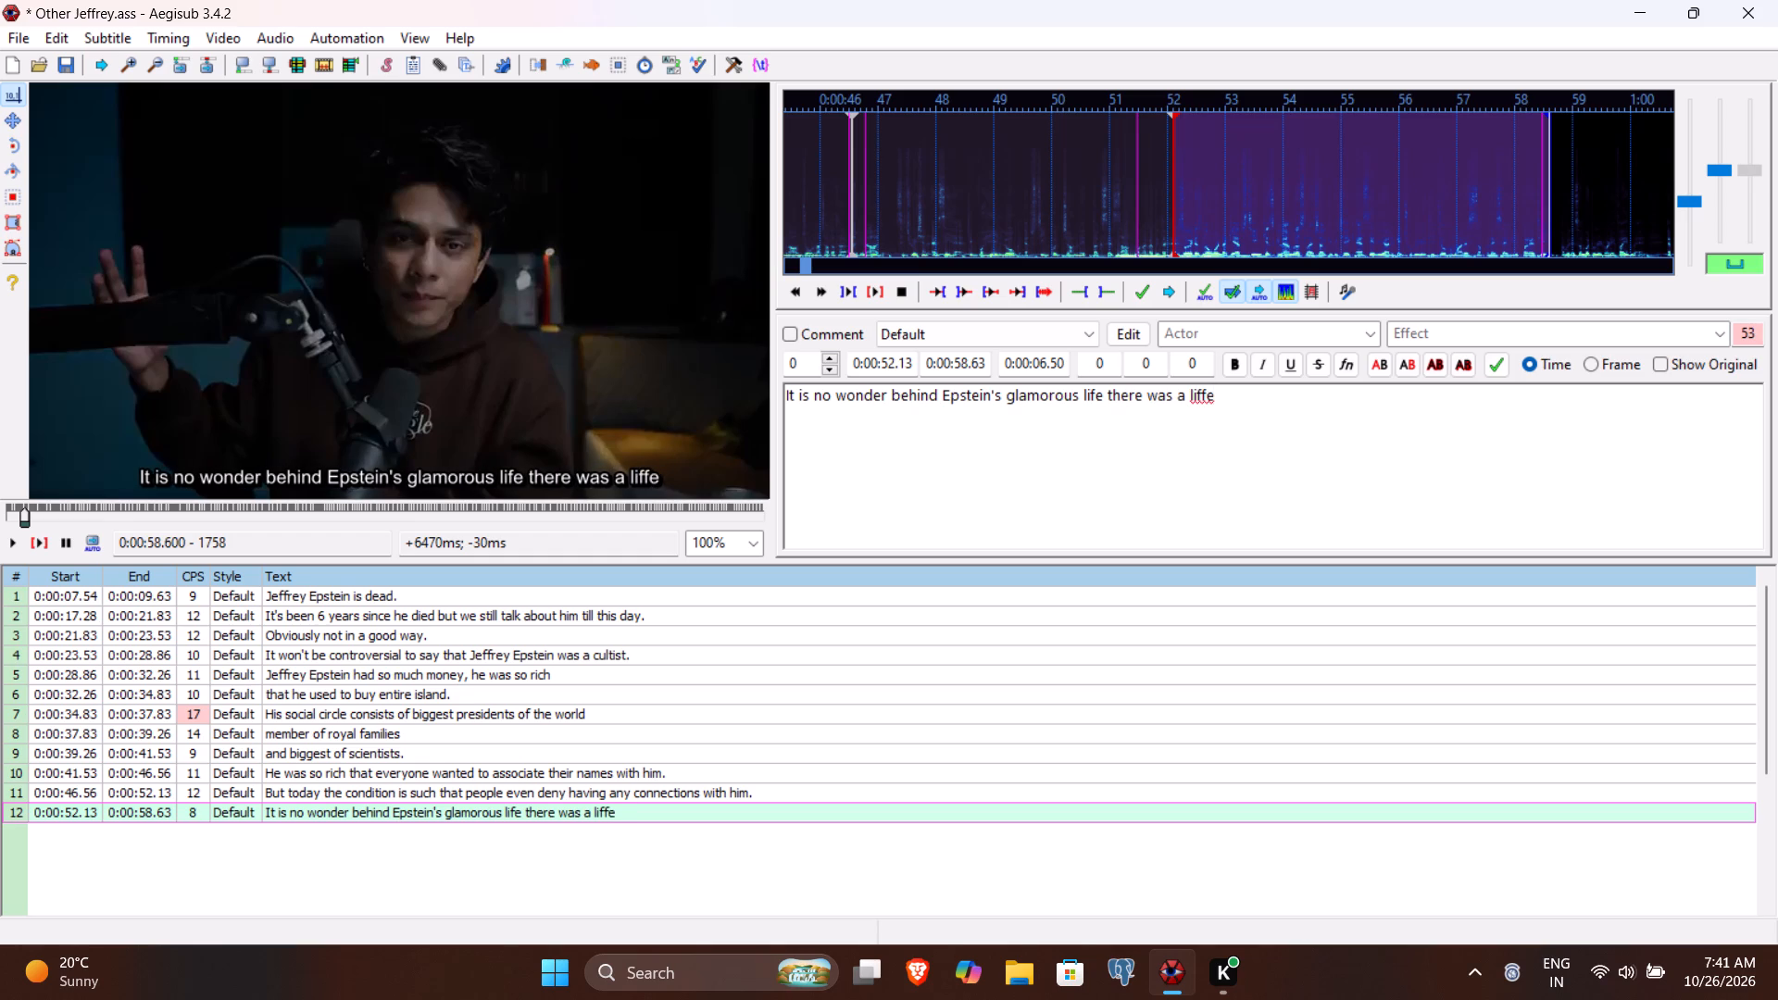
{"action": "key", "text": "BackSpace"}
{"action": "key", "text": "BackSpace"}
{"action": "key", "text": "BackSpace"}
{"action": "type", "text": "e beyong"}
{"action": "key", "text": "BackSpace"}
{"action": "type", "text": "d ao"}
{"action": "key", "text": "BackSpace"}
{"action": "key", "text": "BackSpace"}
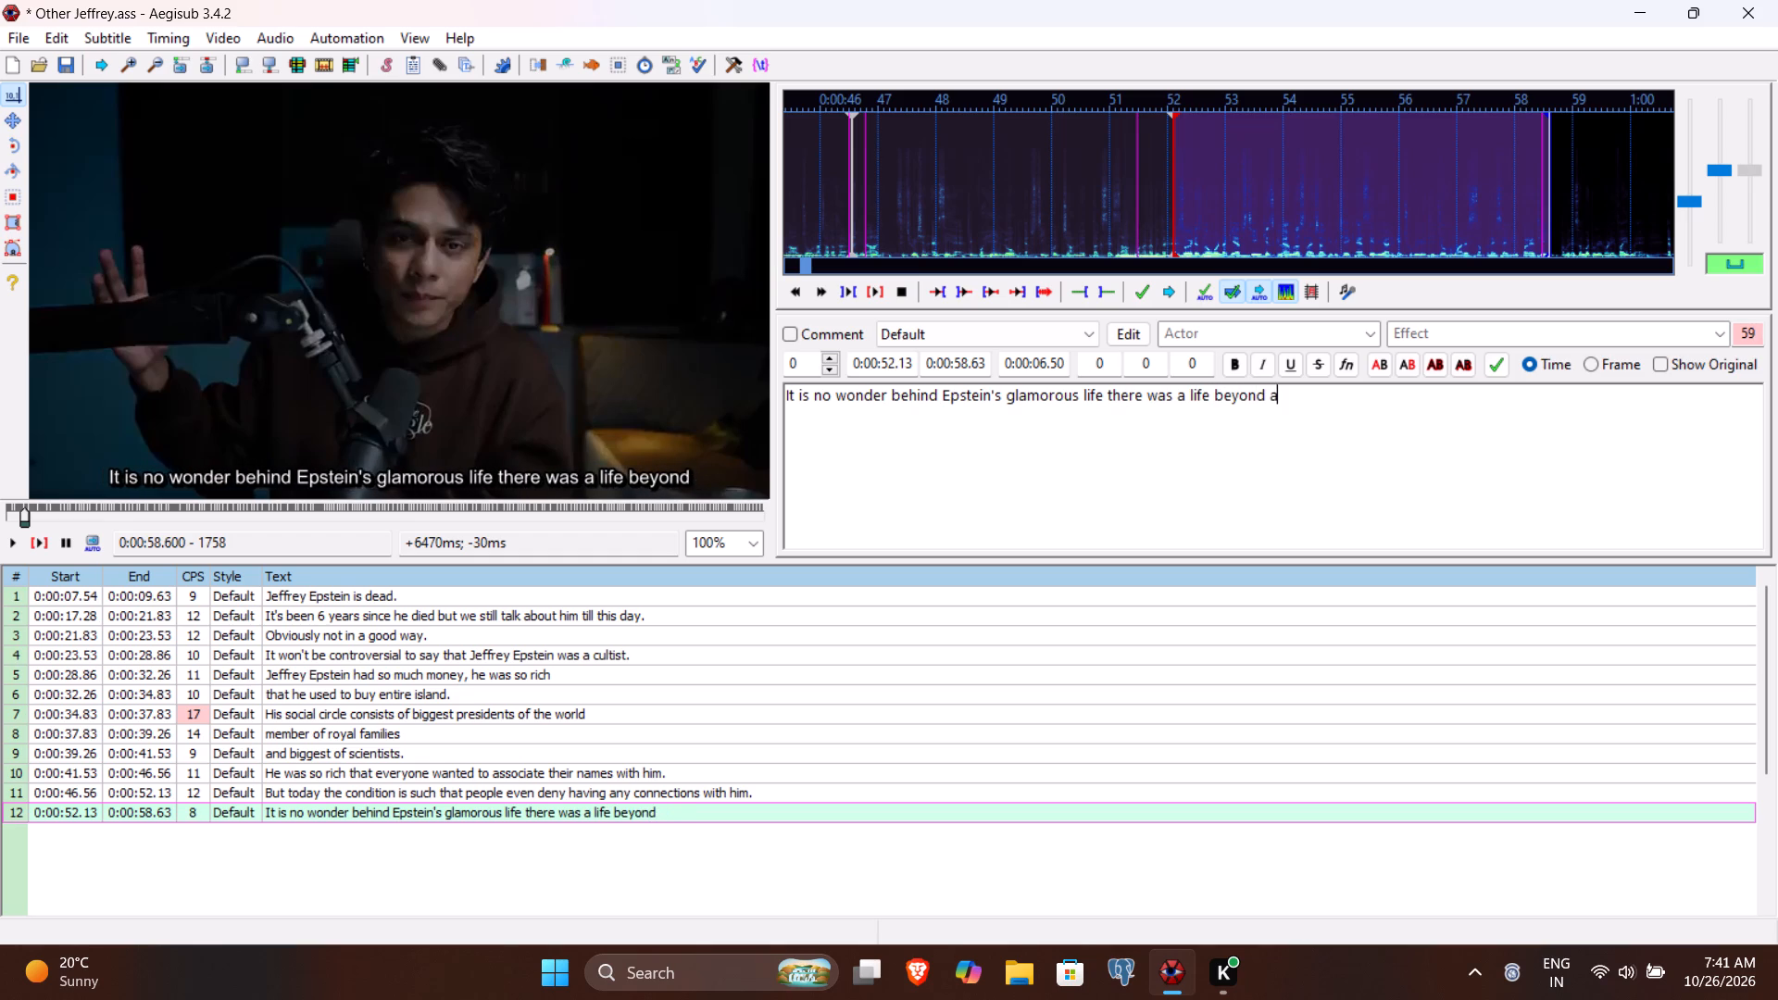
{"action": "type", "text": "our imagii"}
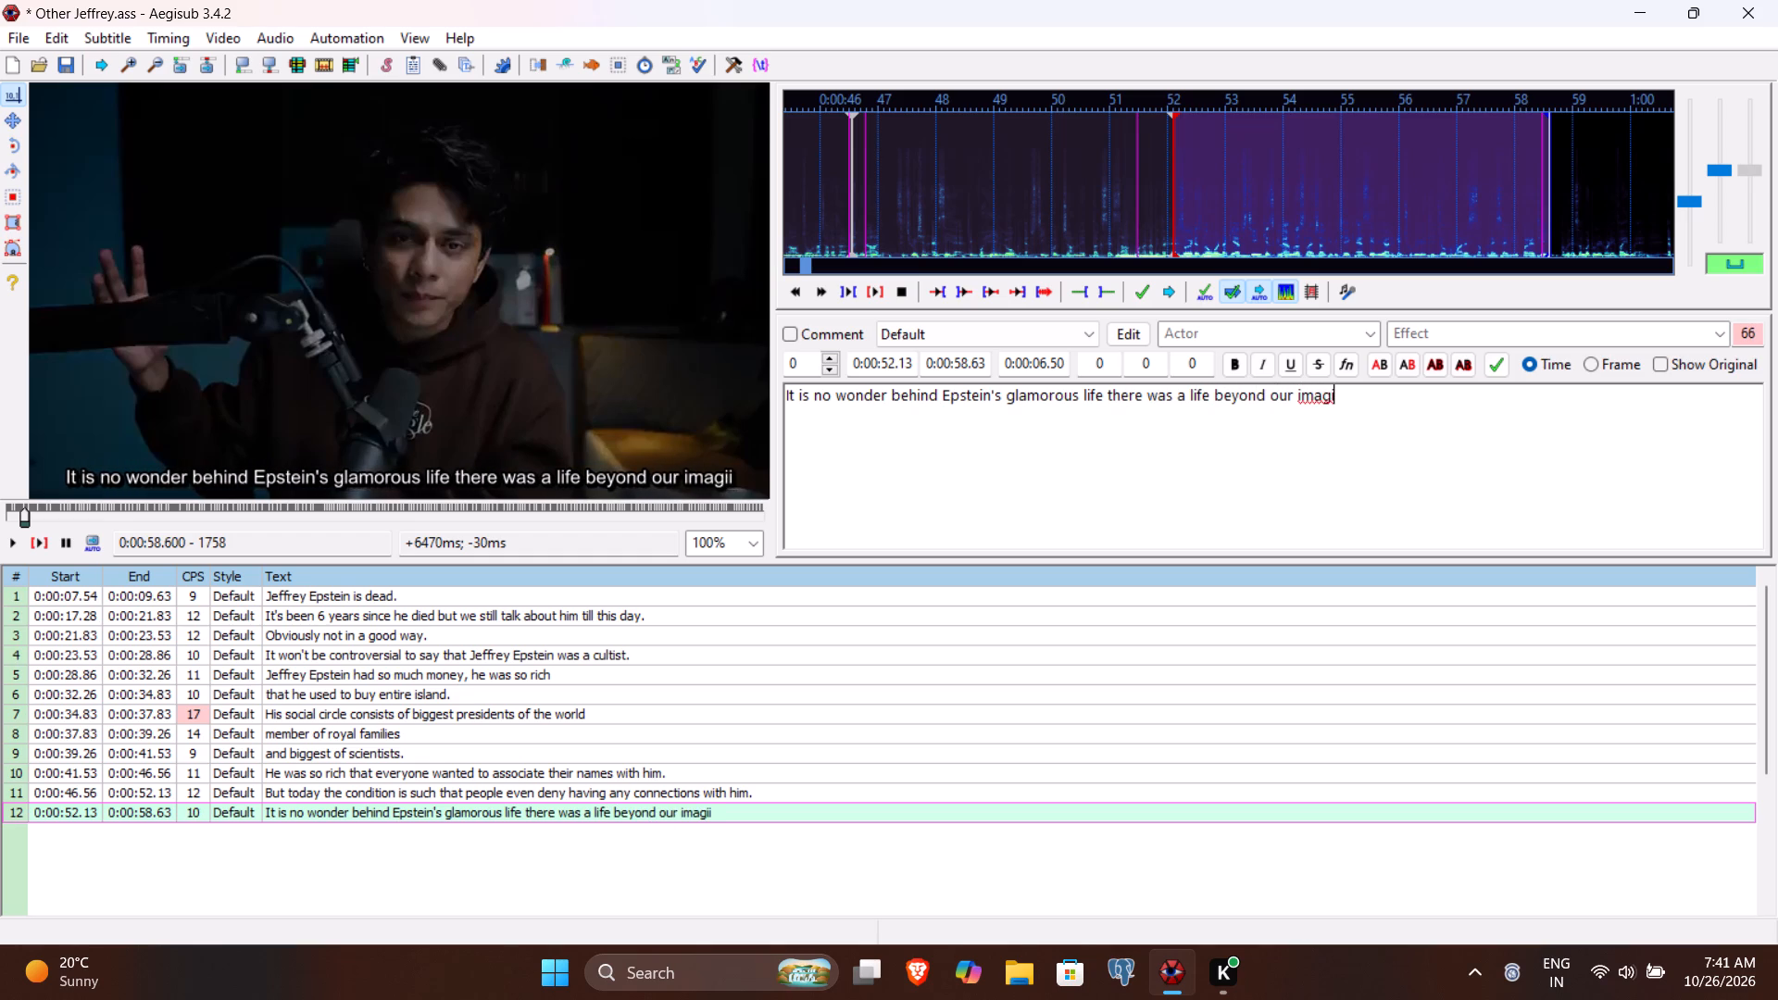
{"action": "key", "text": "BackSpace"}
{"action": "type", "text": "nationo"}
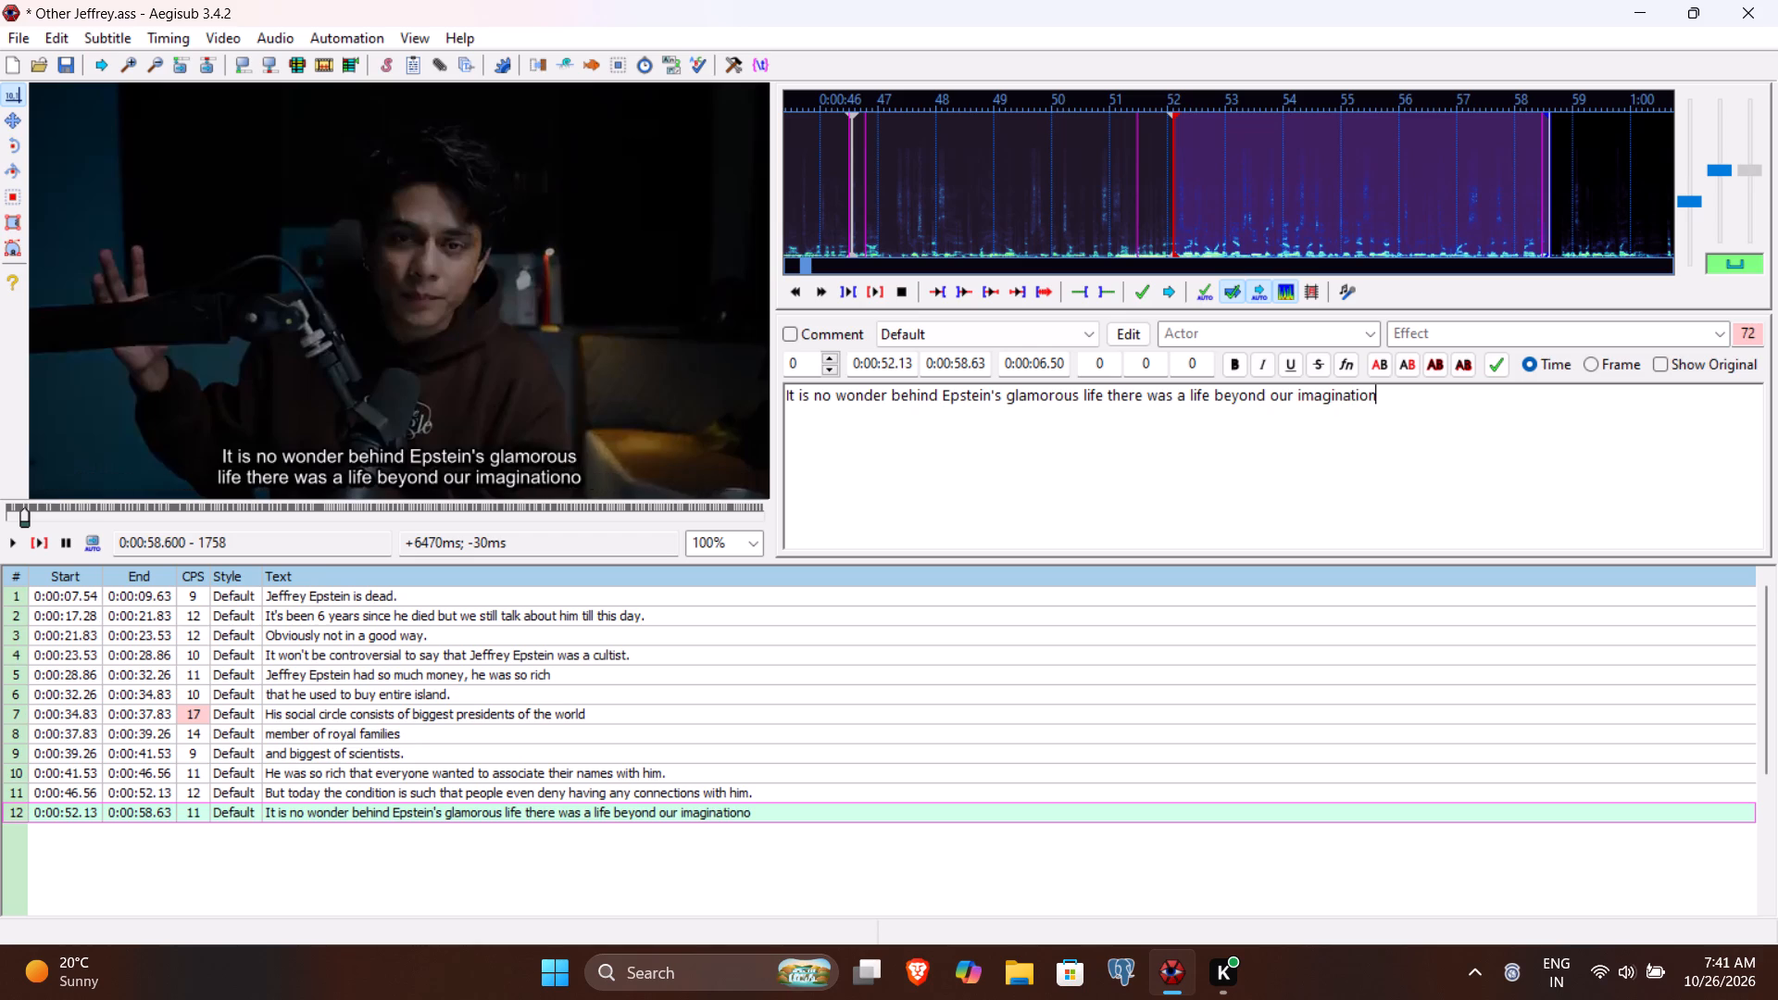
{"action": "key", "text": "BackSpace"}
{"action": "key", "text": "period"}
{"action": "key", "text": "Return"}
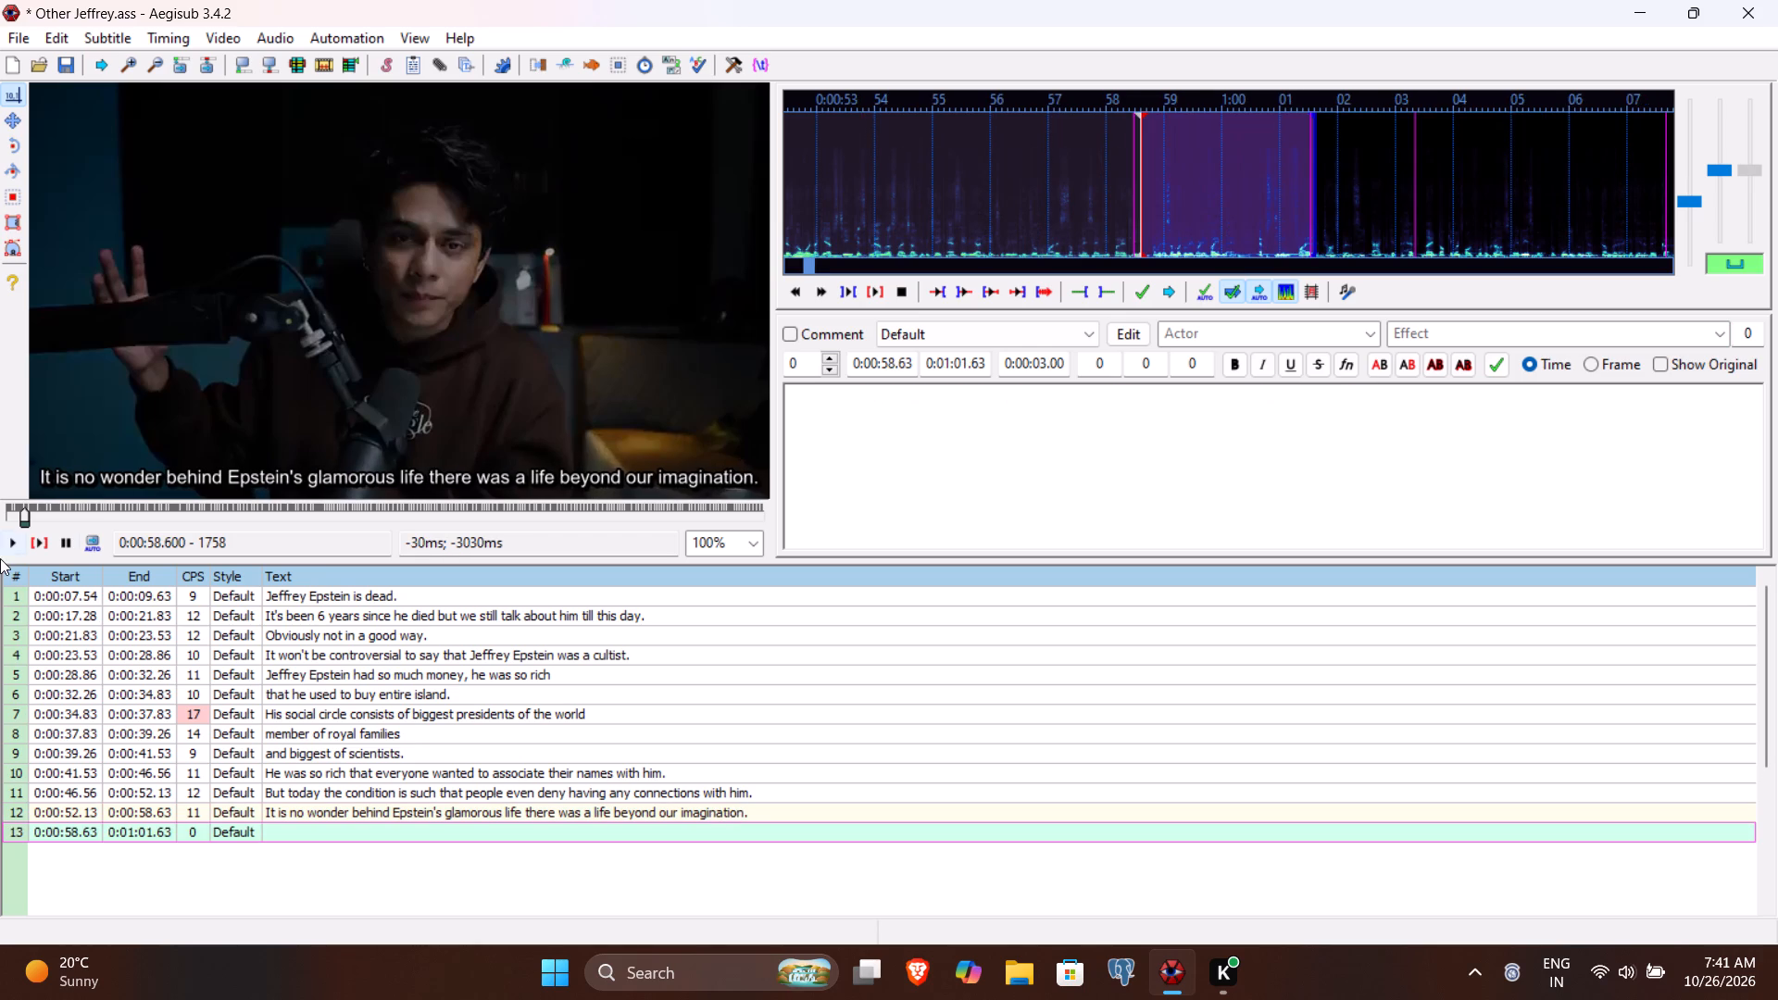
Play the speech from line 13's start and set the line's end time to 0:01:05.63.
{"action": "left_click", "coordinate": [51, 534]}
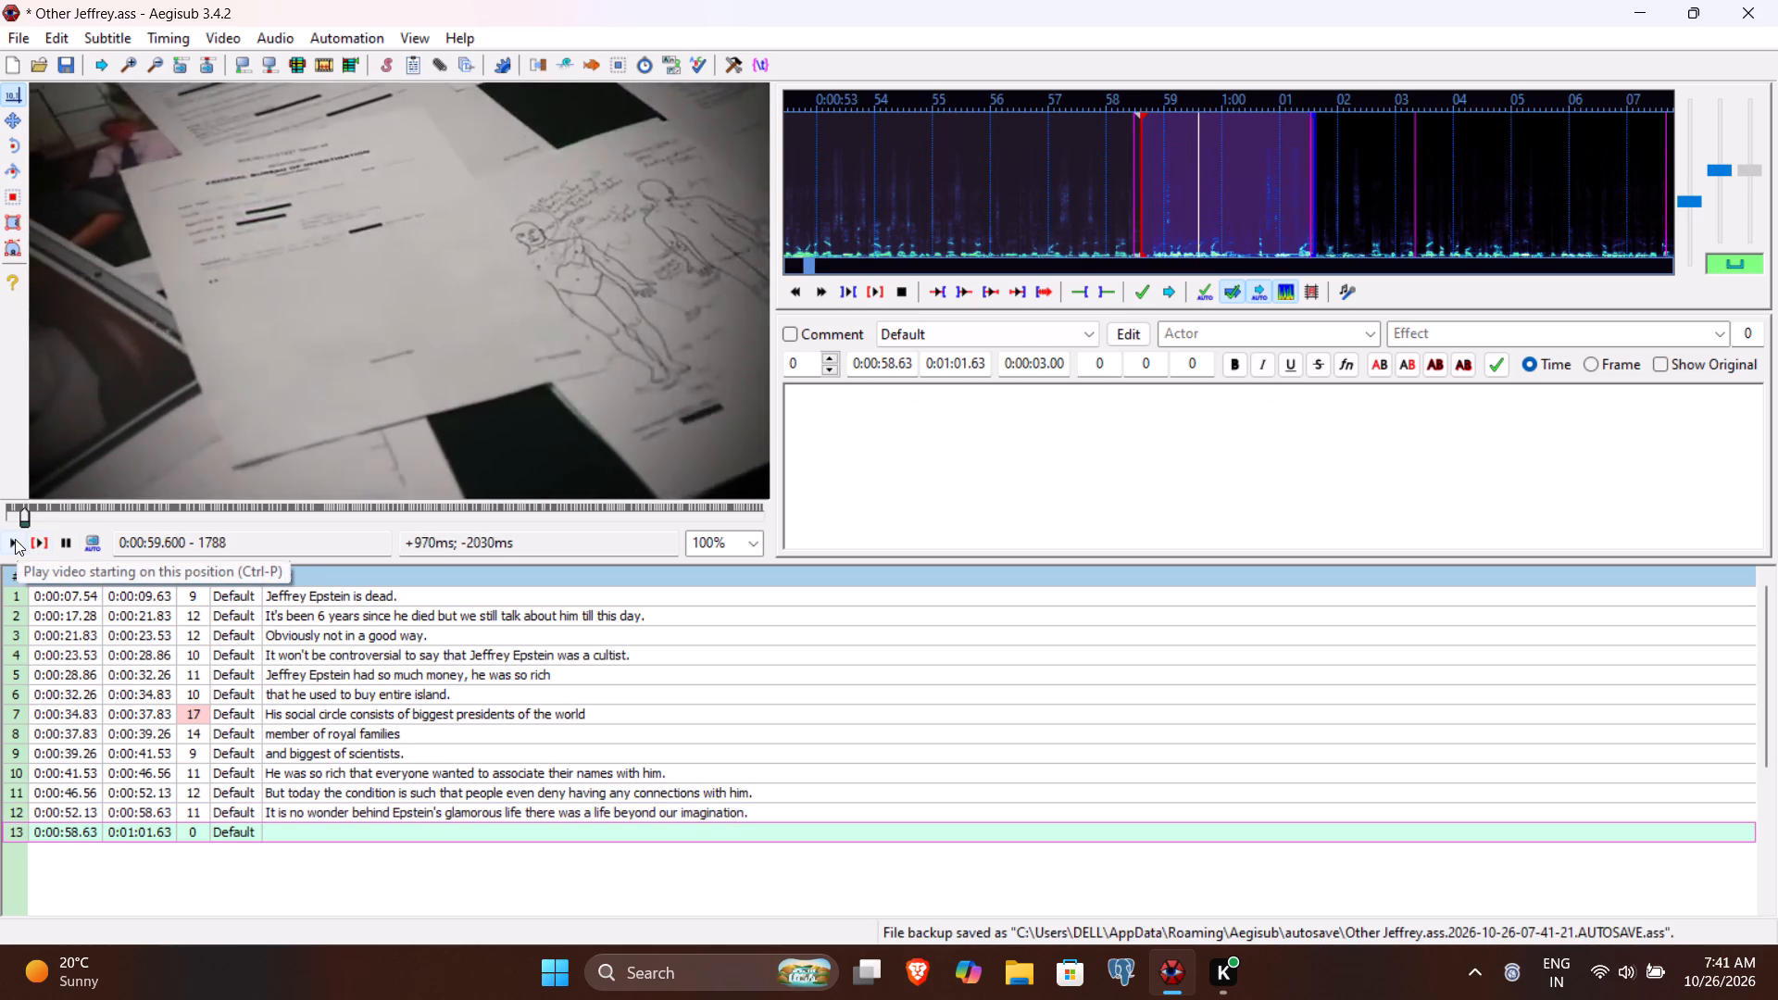
{"action": "left_click", "coordinate": [15, 539]}
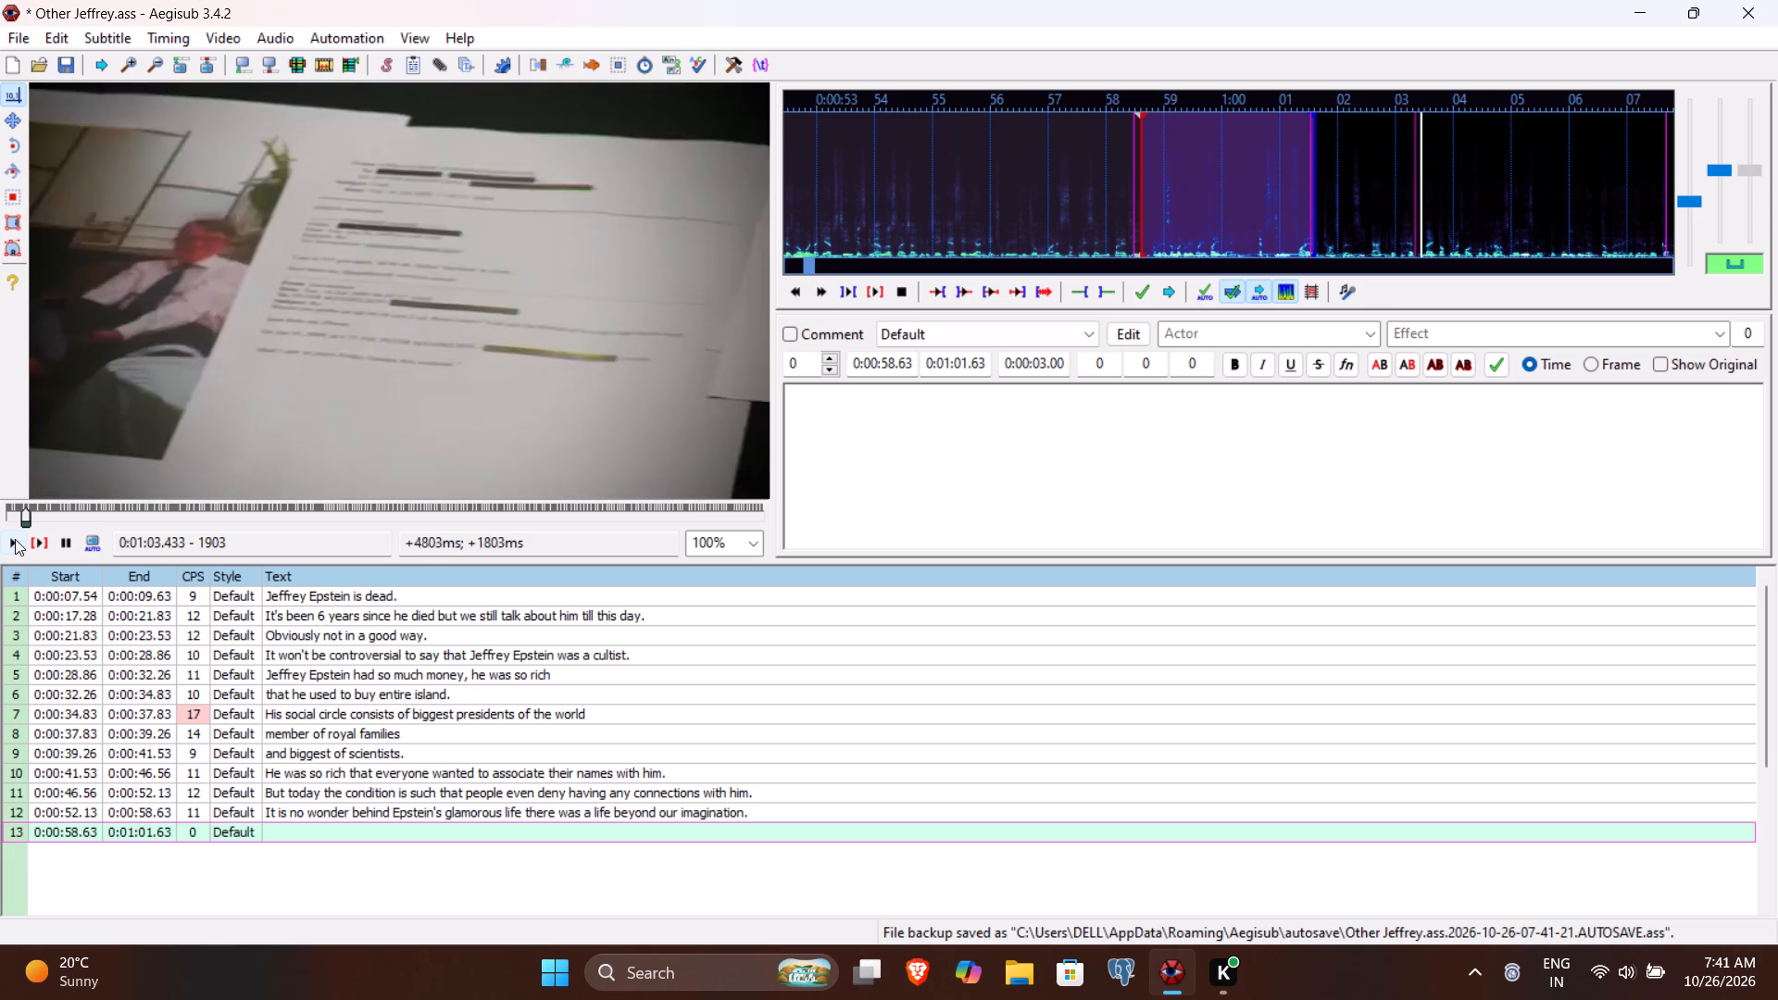
{"action": "left_click", "coordinate": [15, 539]}
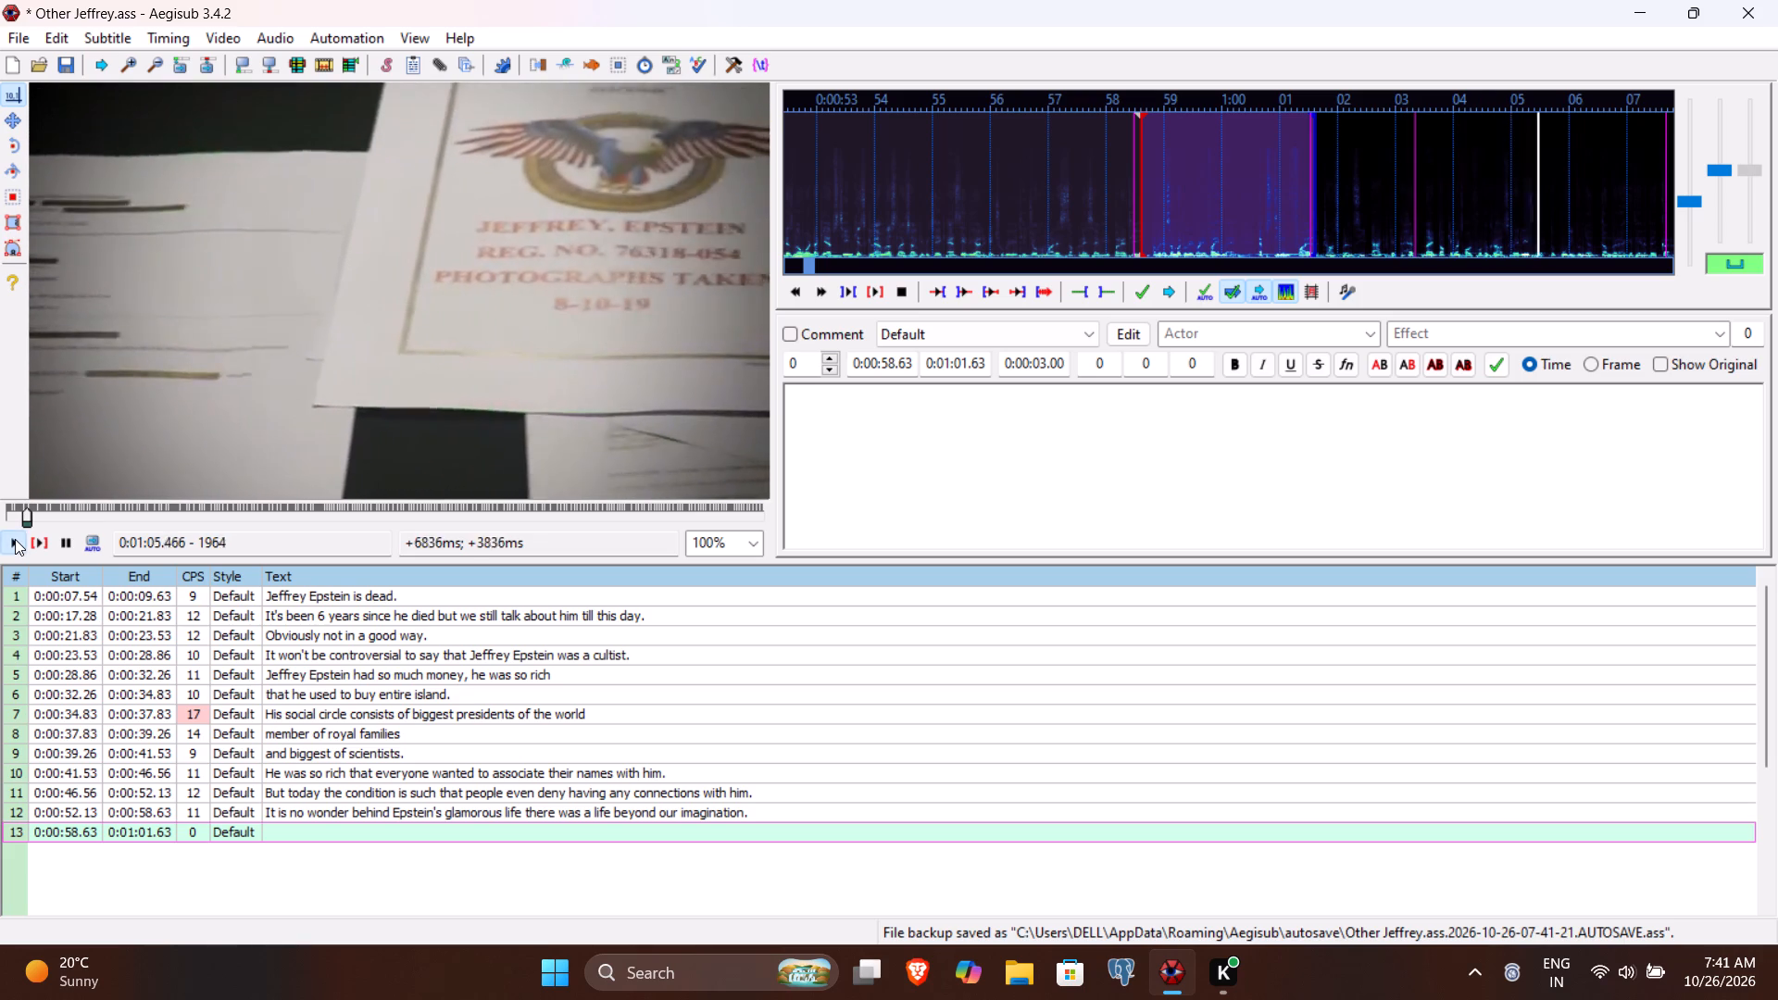
{"action": "left_click", "coordinate": [963, 363]}
{"action": "key", "text": "5"}
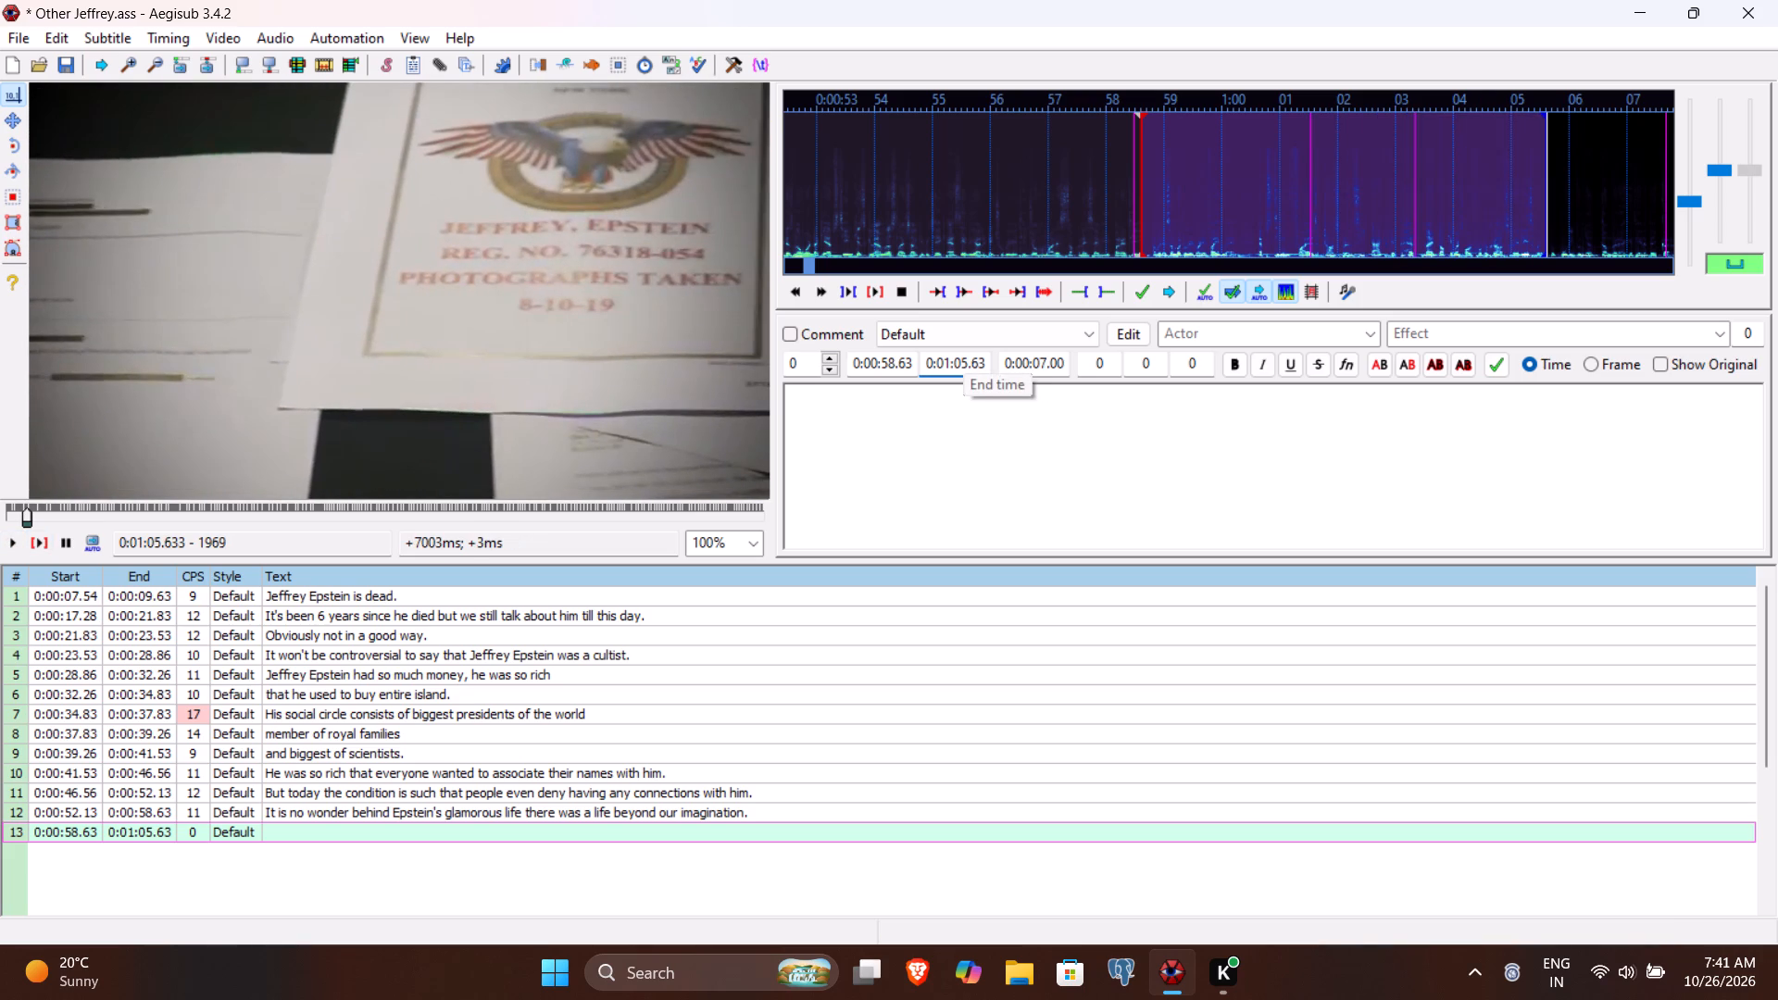
{"action": "type", "text": "63"}
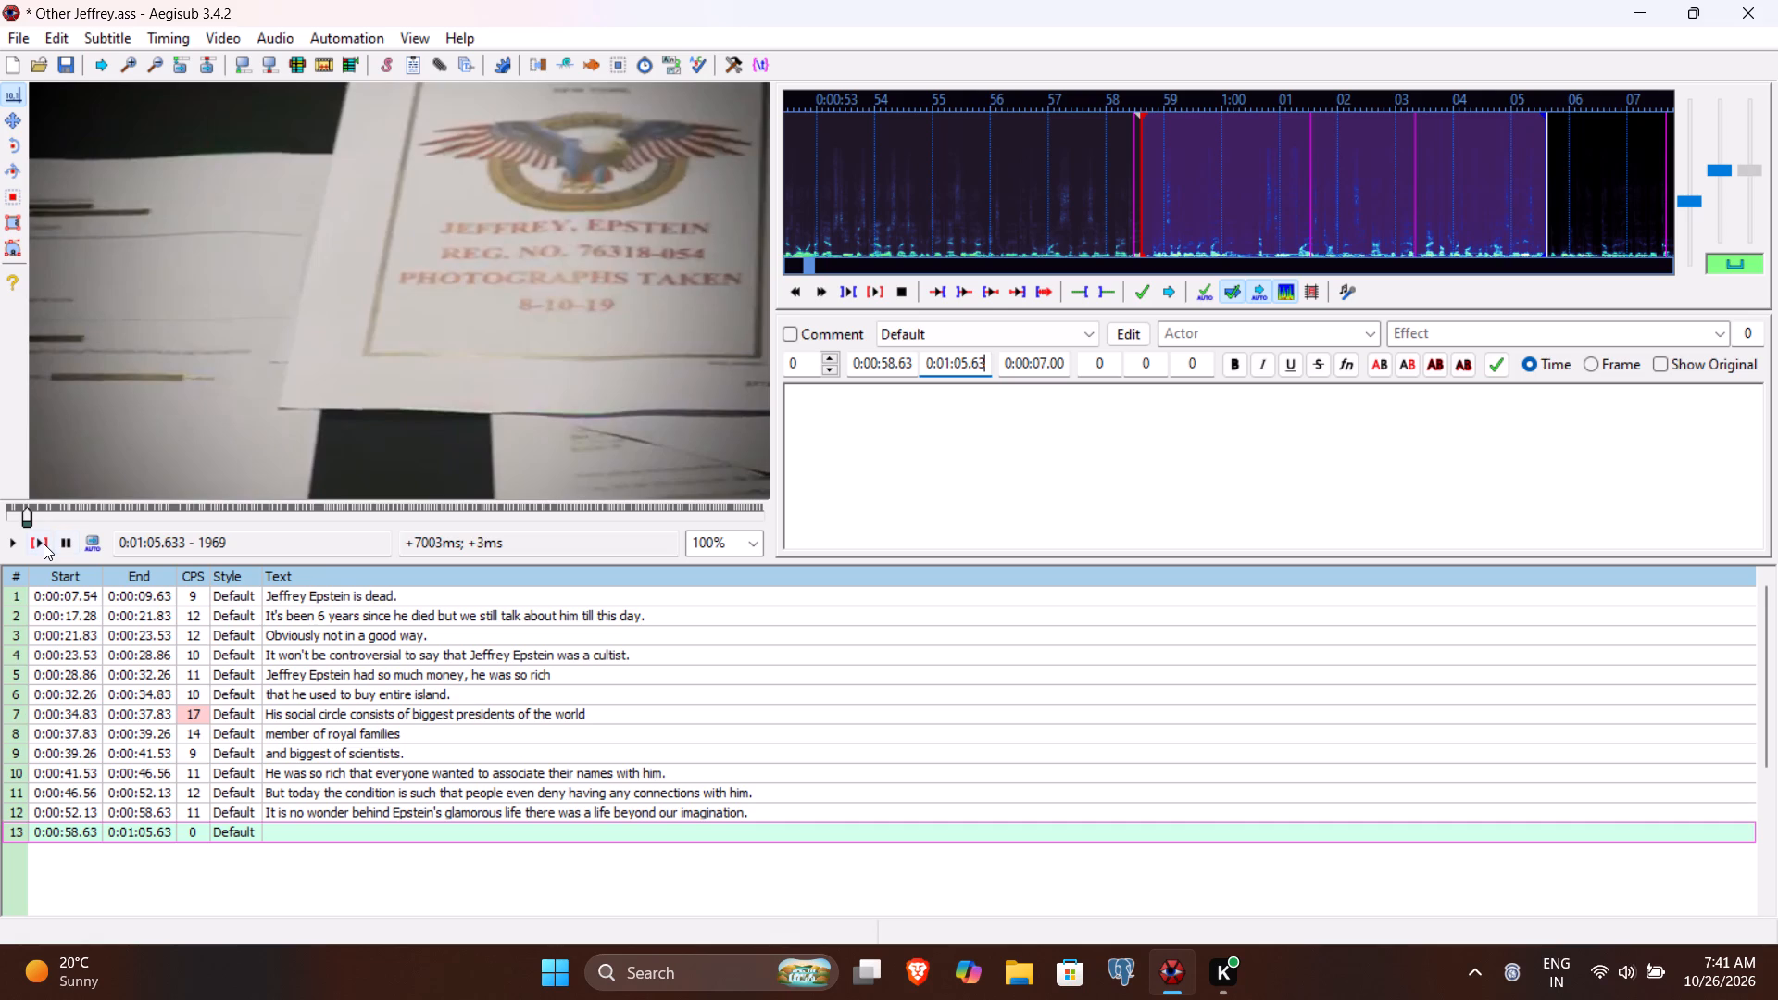
Replay line 13 and enter its text as "In Dec 2025, according to Act Jeffrey Epstein file release, new documents were released.".
{"action": "left_click", "coordinate": [44, 544]}
{"action": "left_click", "coordinate": [874, 504]}
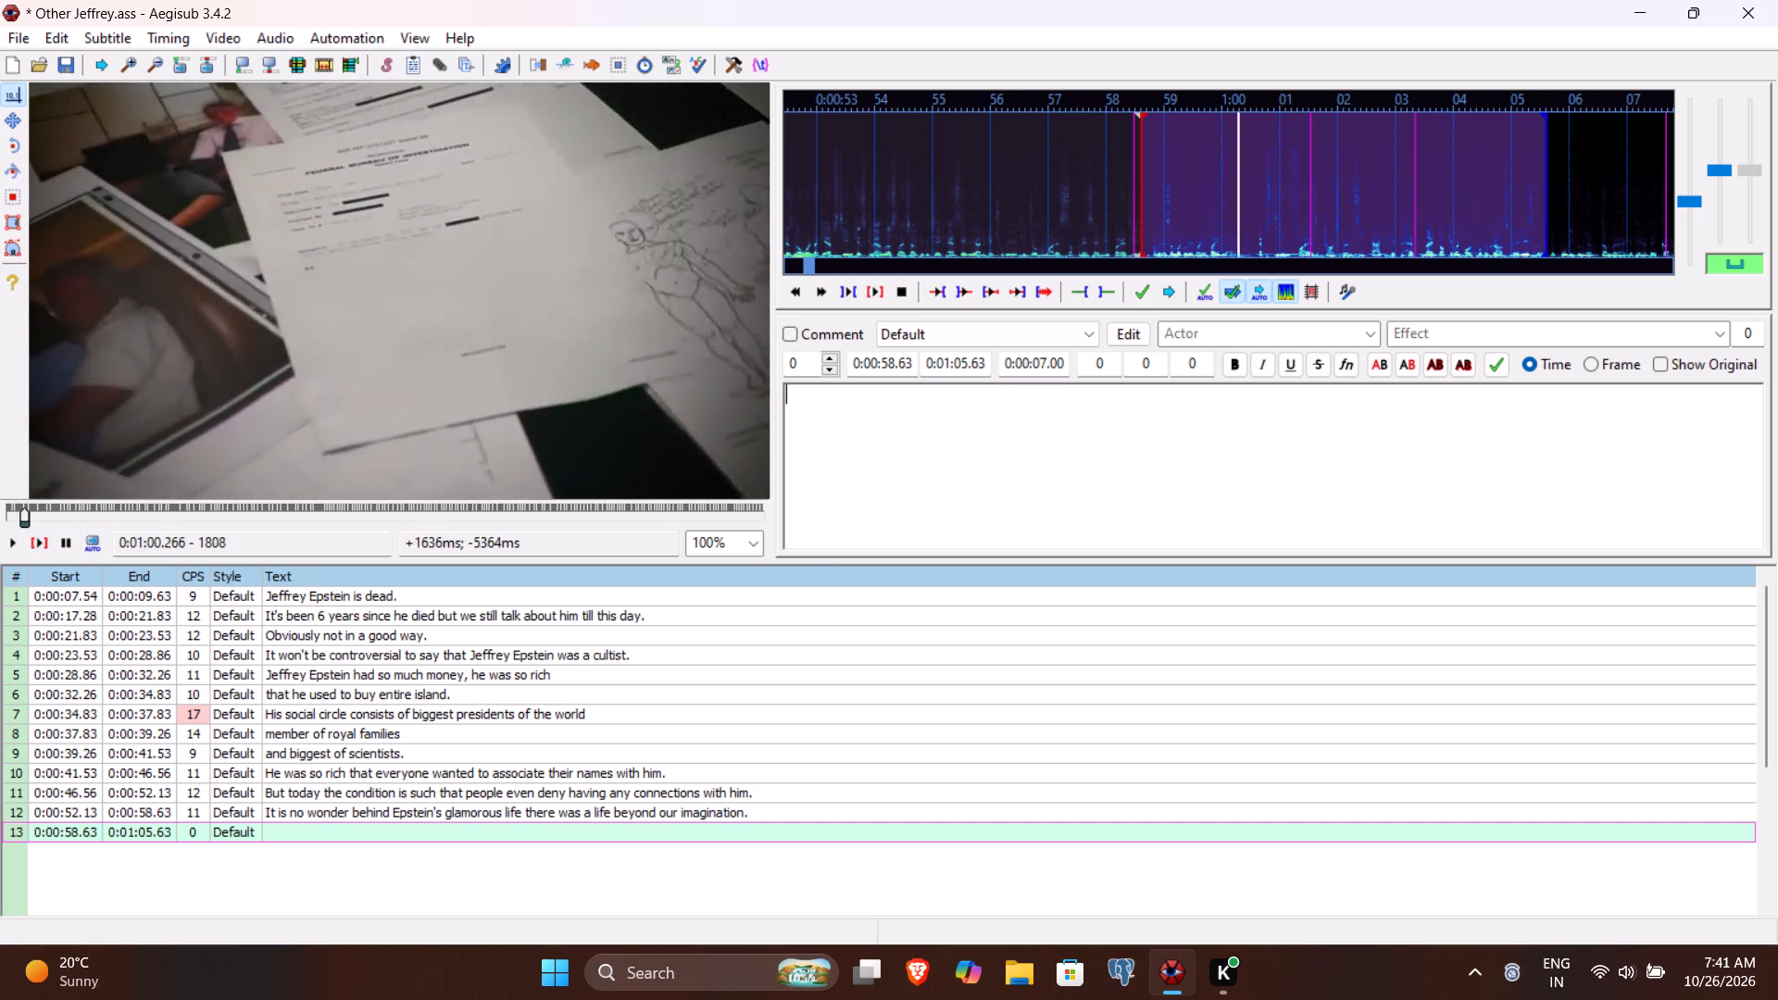
{"action": "type", "text": "In"}
{"action": "key", "text": "space"}
{"action": "type", "text": "Dec 2025"}
{"action": "type", "text": ", according to ACt"}
{"action": "key", "text": "BackSpace"}
{"action": "key", "text": "BackSpace"}
{"action": "type", "text": "ct"}
{"action": "key", "text": "space"}
{"action": "type", "text": "Jeffrey EPs"}
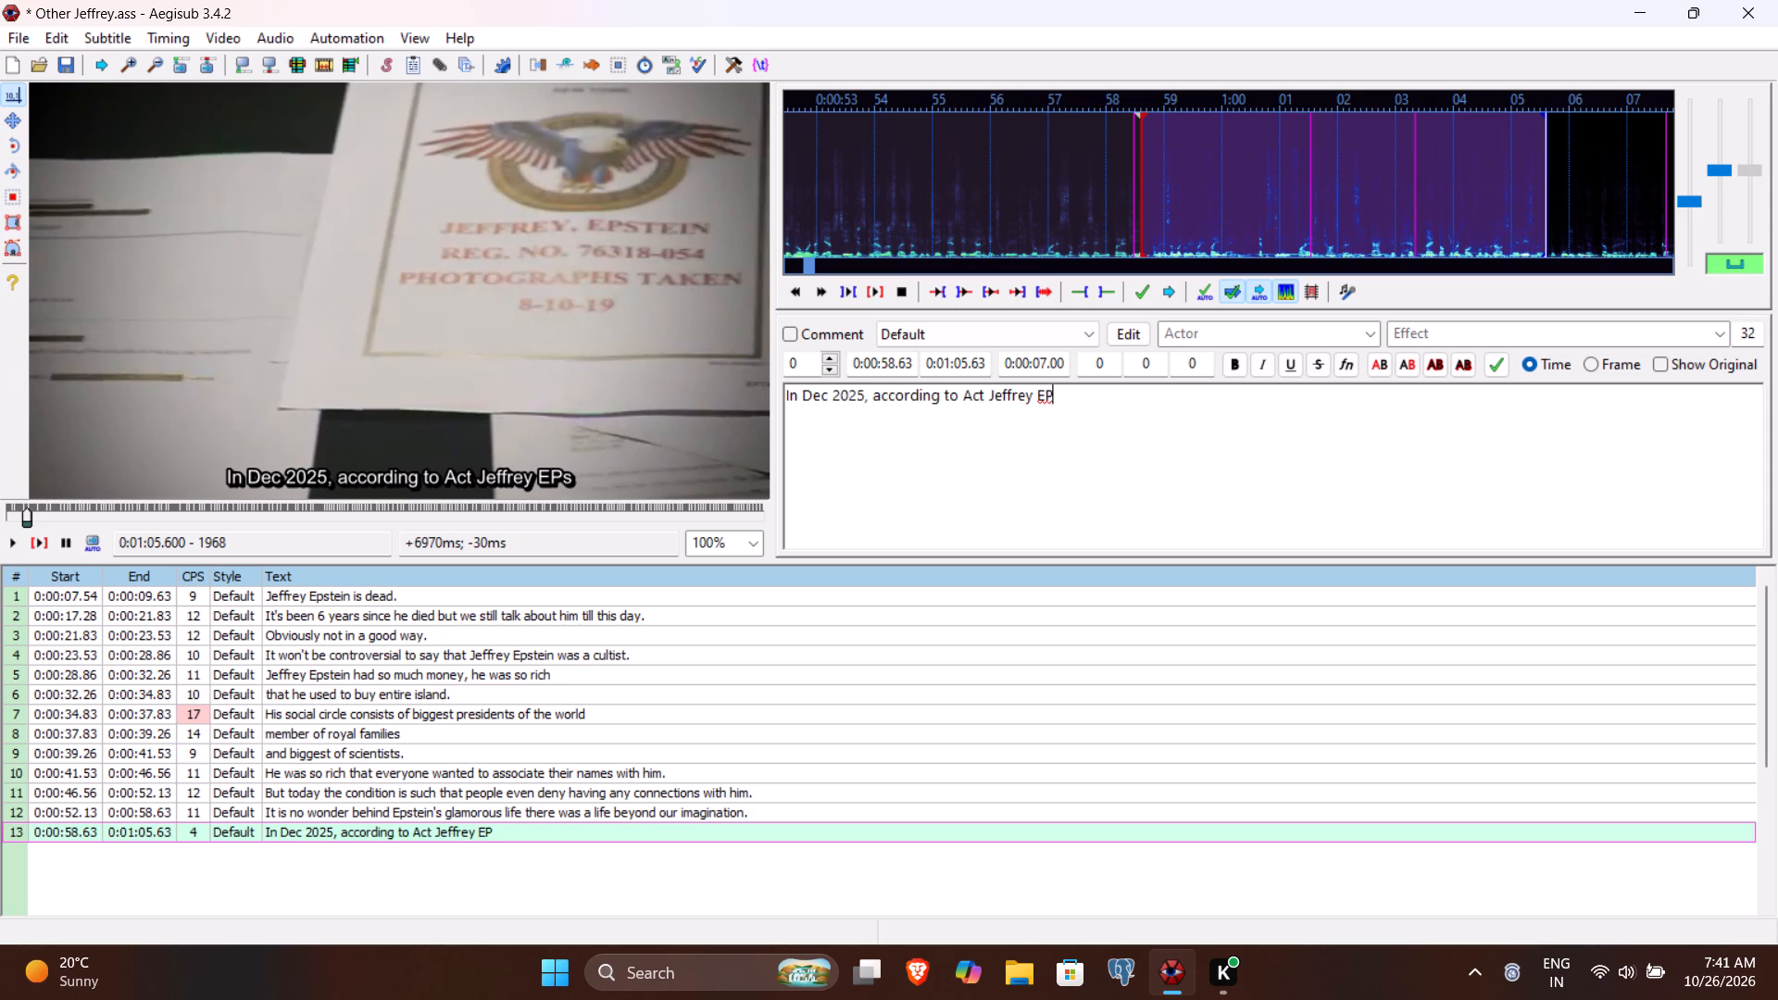
{"action": "key", "text": "BackSpace"}
{"action": "key", "text": "BackSpace"}
{"action": "type", "text": "pstein file release, new documen"}
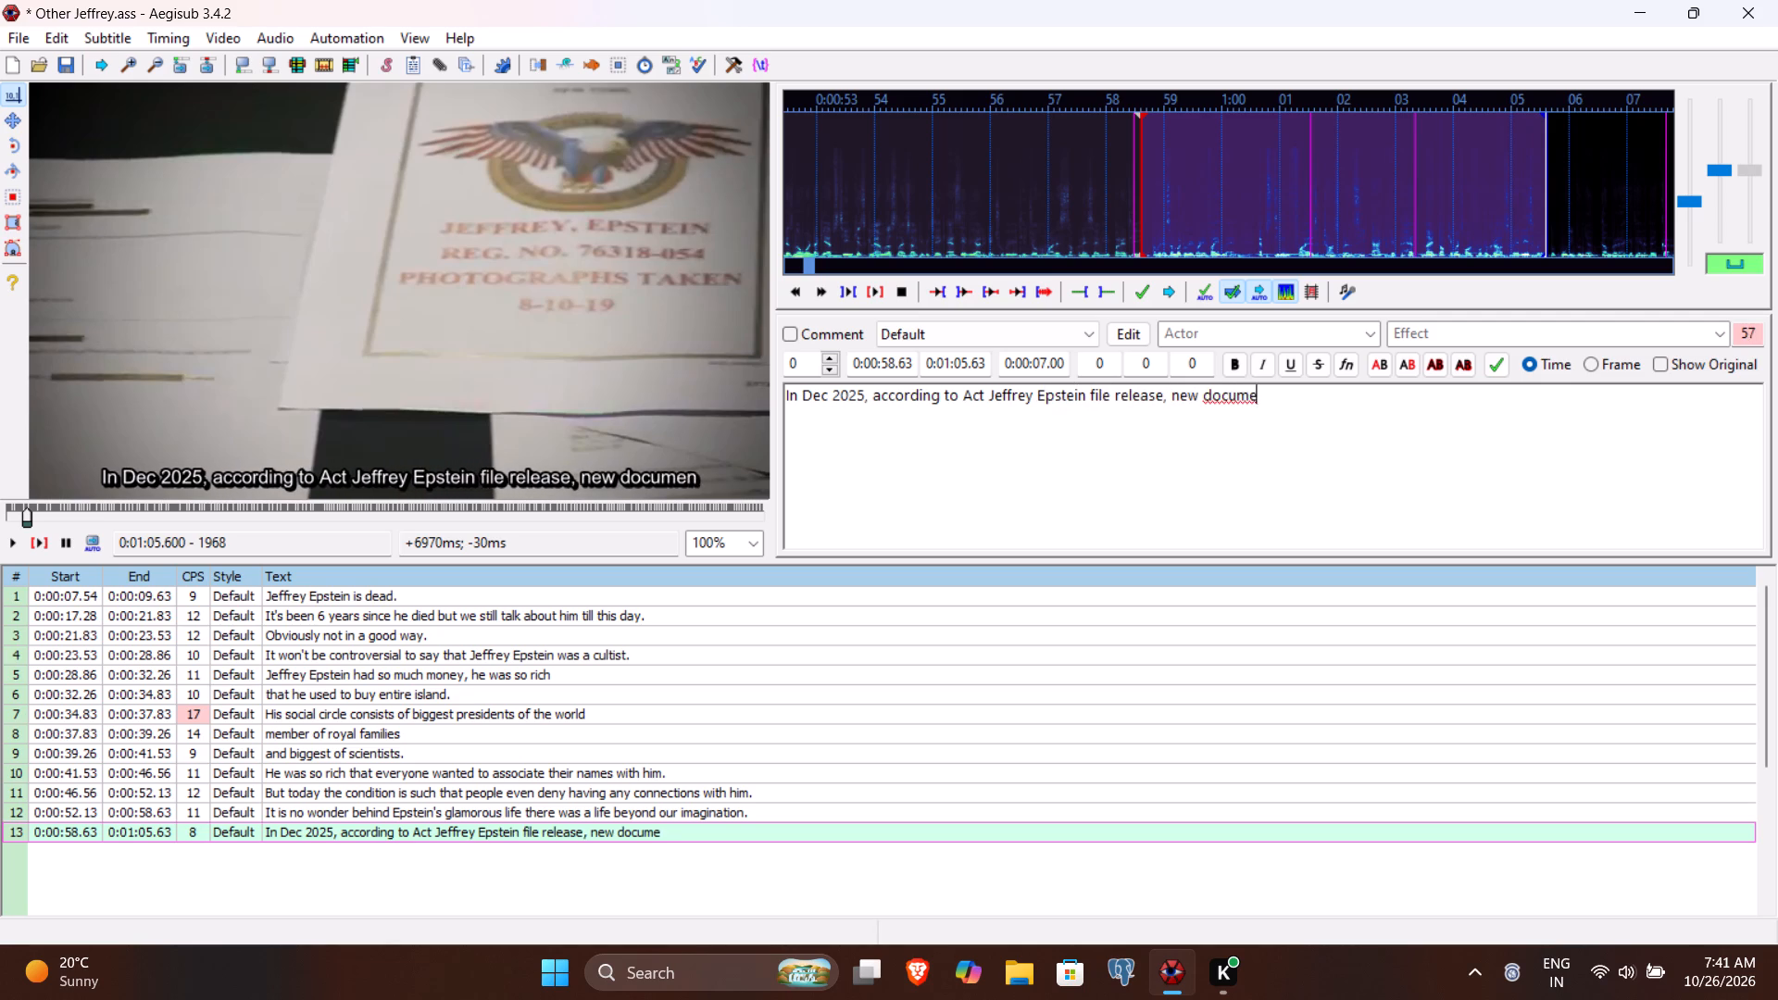
{"action": "type", "text": "ts were released"}
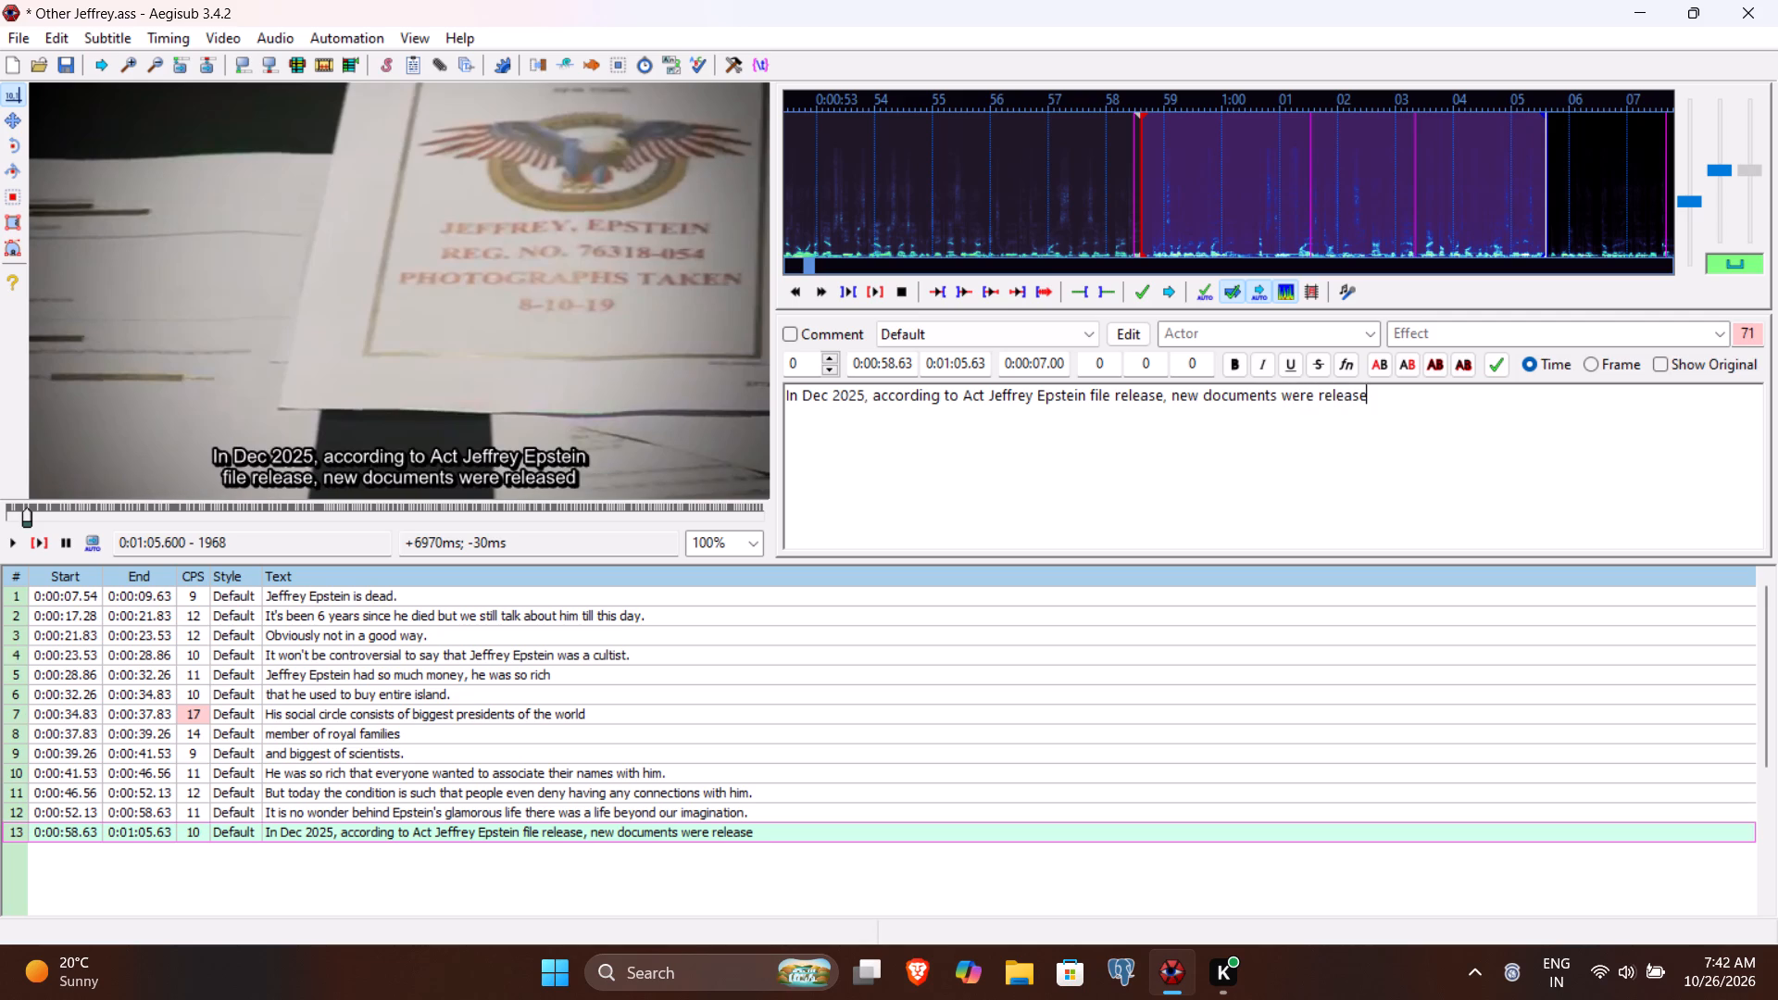
{"action": "key", "text": "period"}
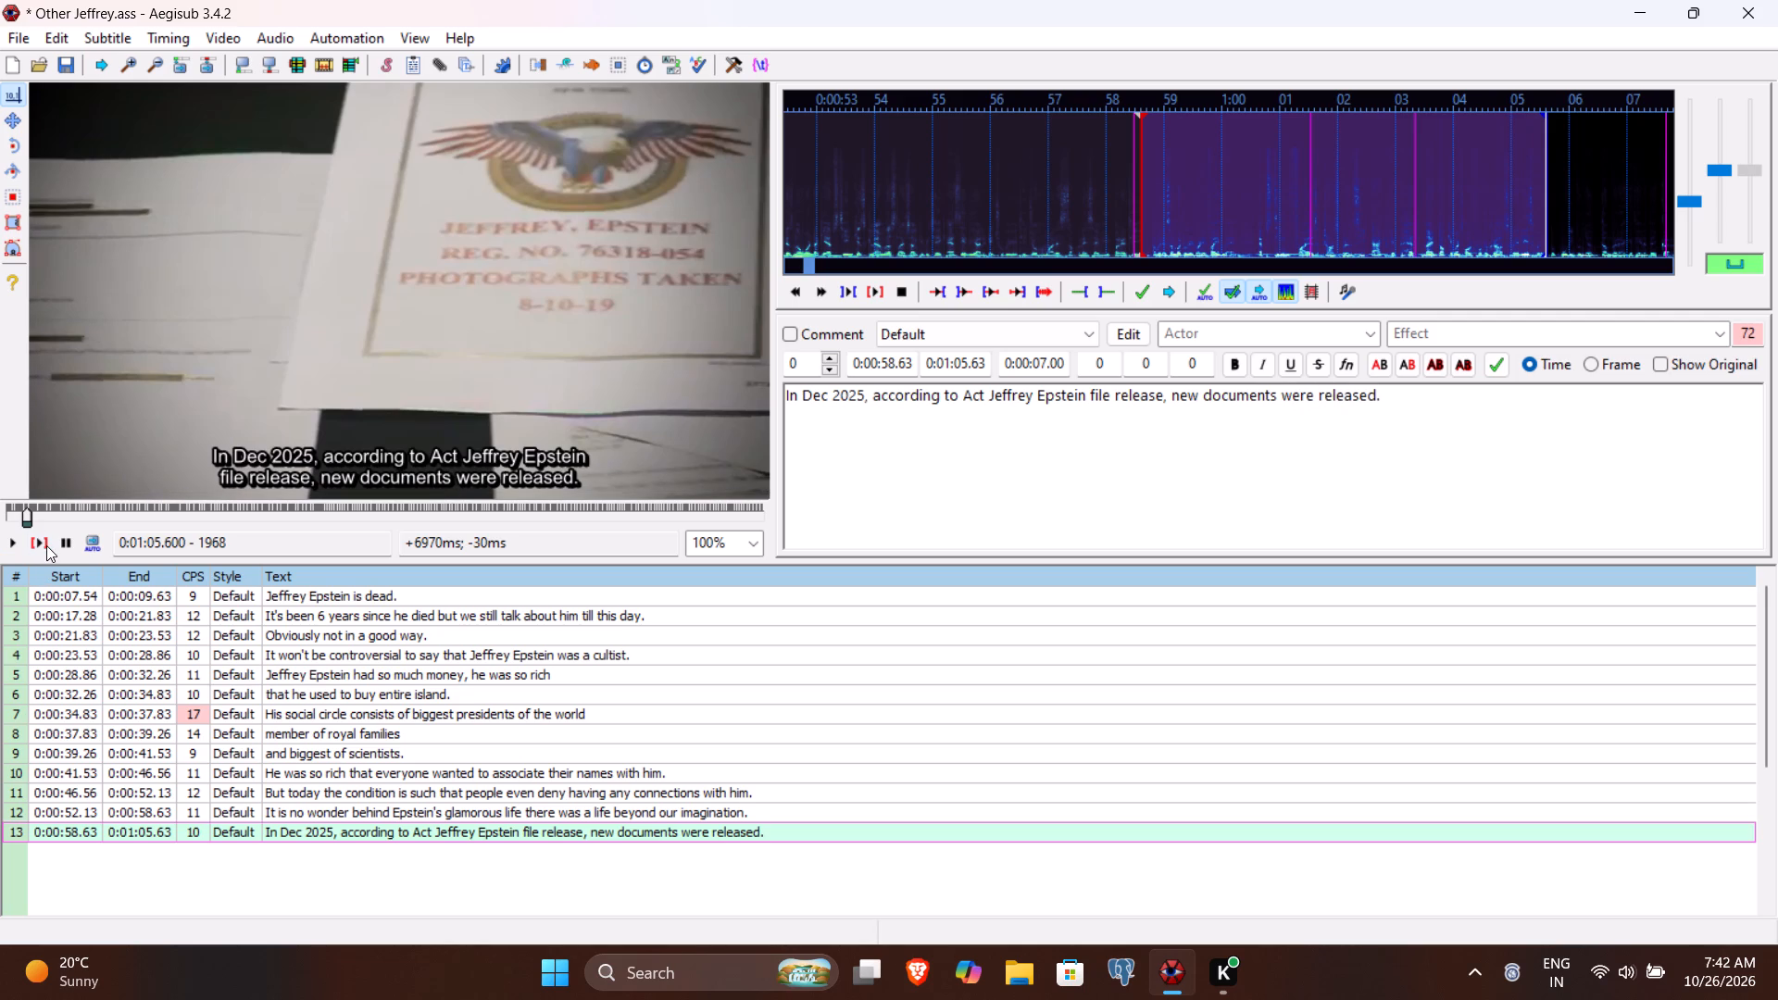
Replay line 13, replace "Act Jeffrey Epstein file release," with "Epstein Files Transparency Act" in its text, and commit the line.
{"action": "left_click", "coordinate": [44, 544]}
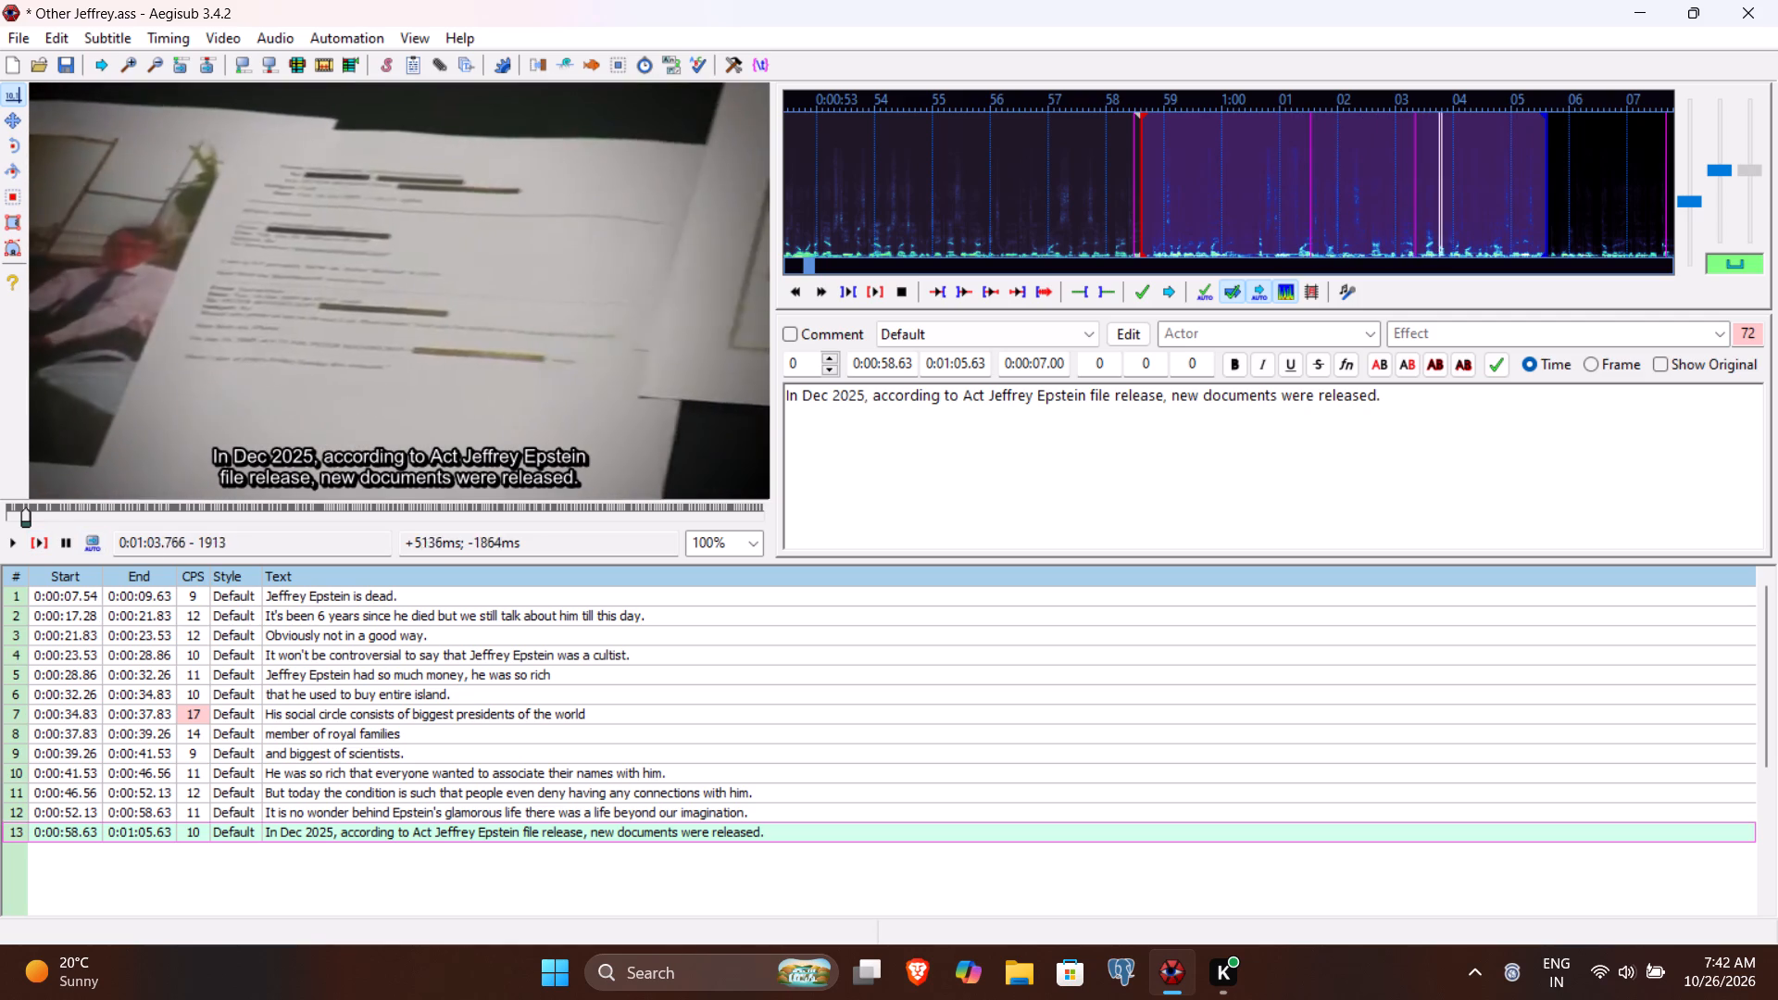
{"action": "left_click_drag", "start_coordinate": [960, 400], "coordinate": [1083, 392]}
{"action": "type", "text": "Epstein"}
{"action": "key", "text": "space"}
{"action": "type", "text": "FIles"}
{"action": "key", "text": "space"}
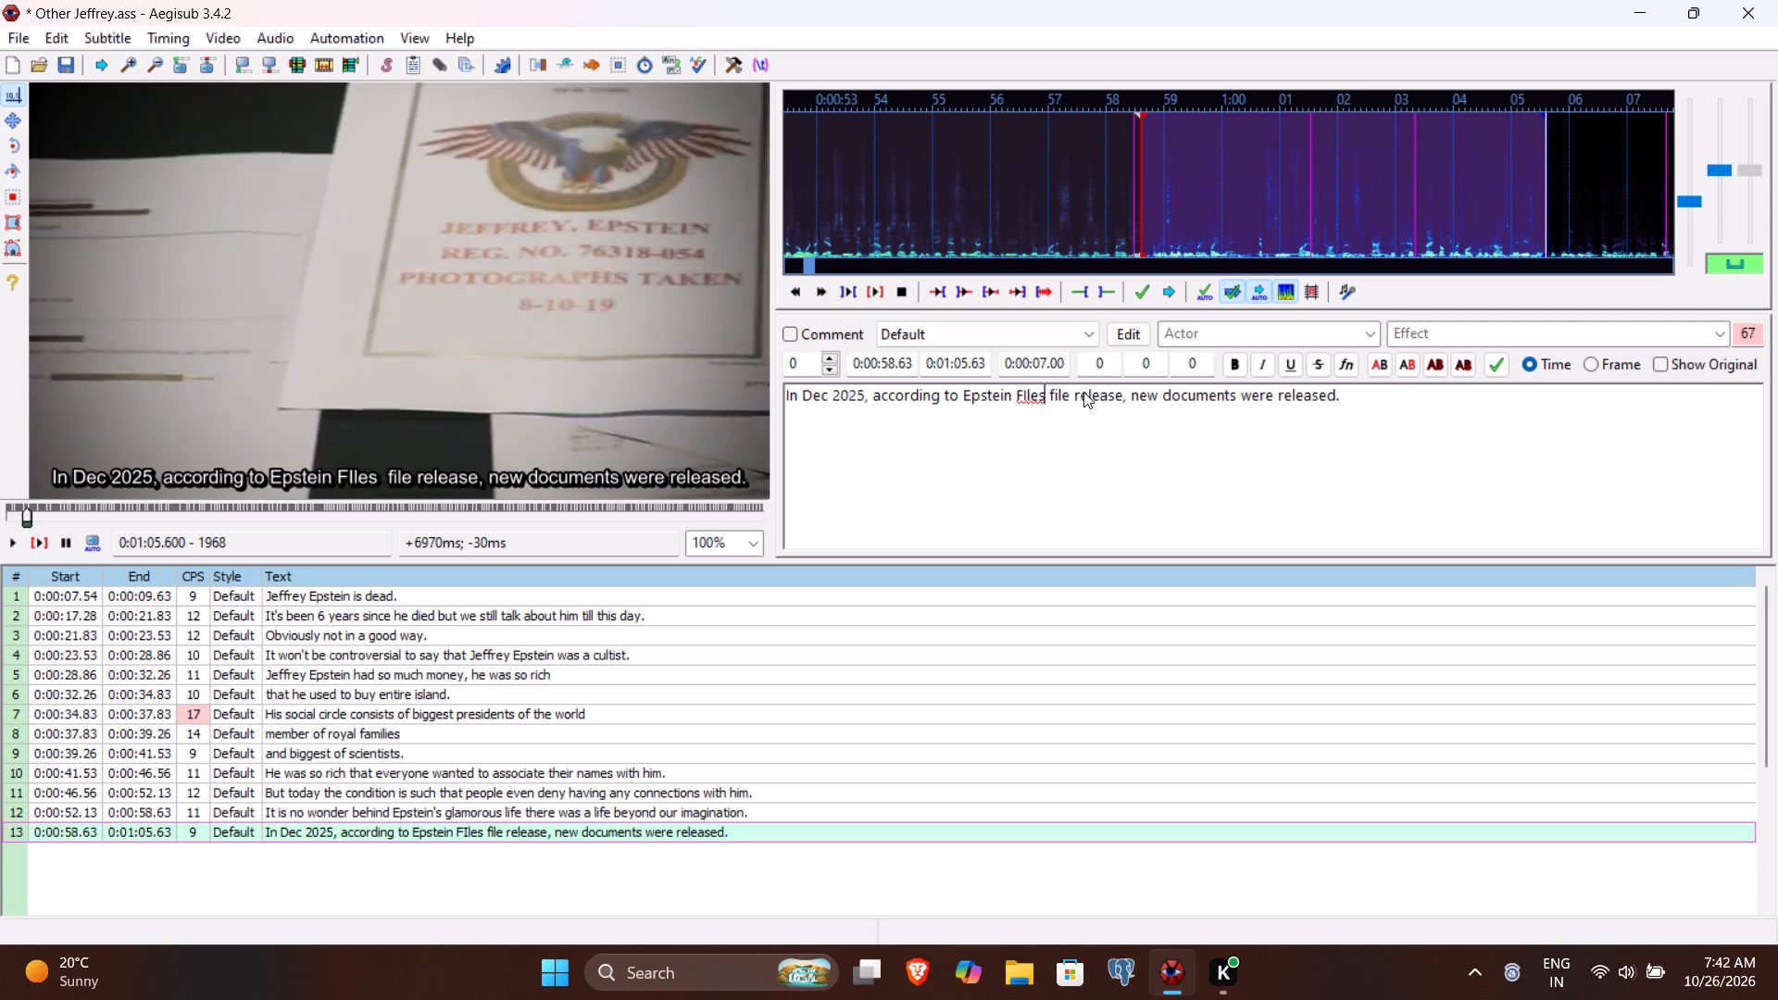
{"action": "key", "text": "BackSpace"}
{"action": "key", "text": "BackSpace"}
{"action": "key", "text": "BackSpace"}
{"action": "key", "text": "BackSpace"}
{"action": "key", "text": "BackSpace"}
{"action": "type", "text": "iles Trans"}
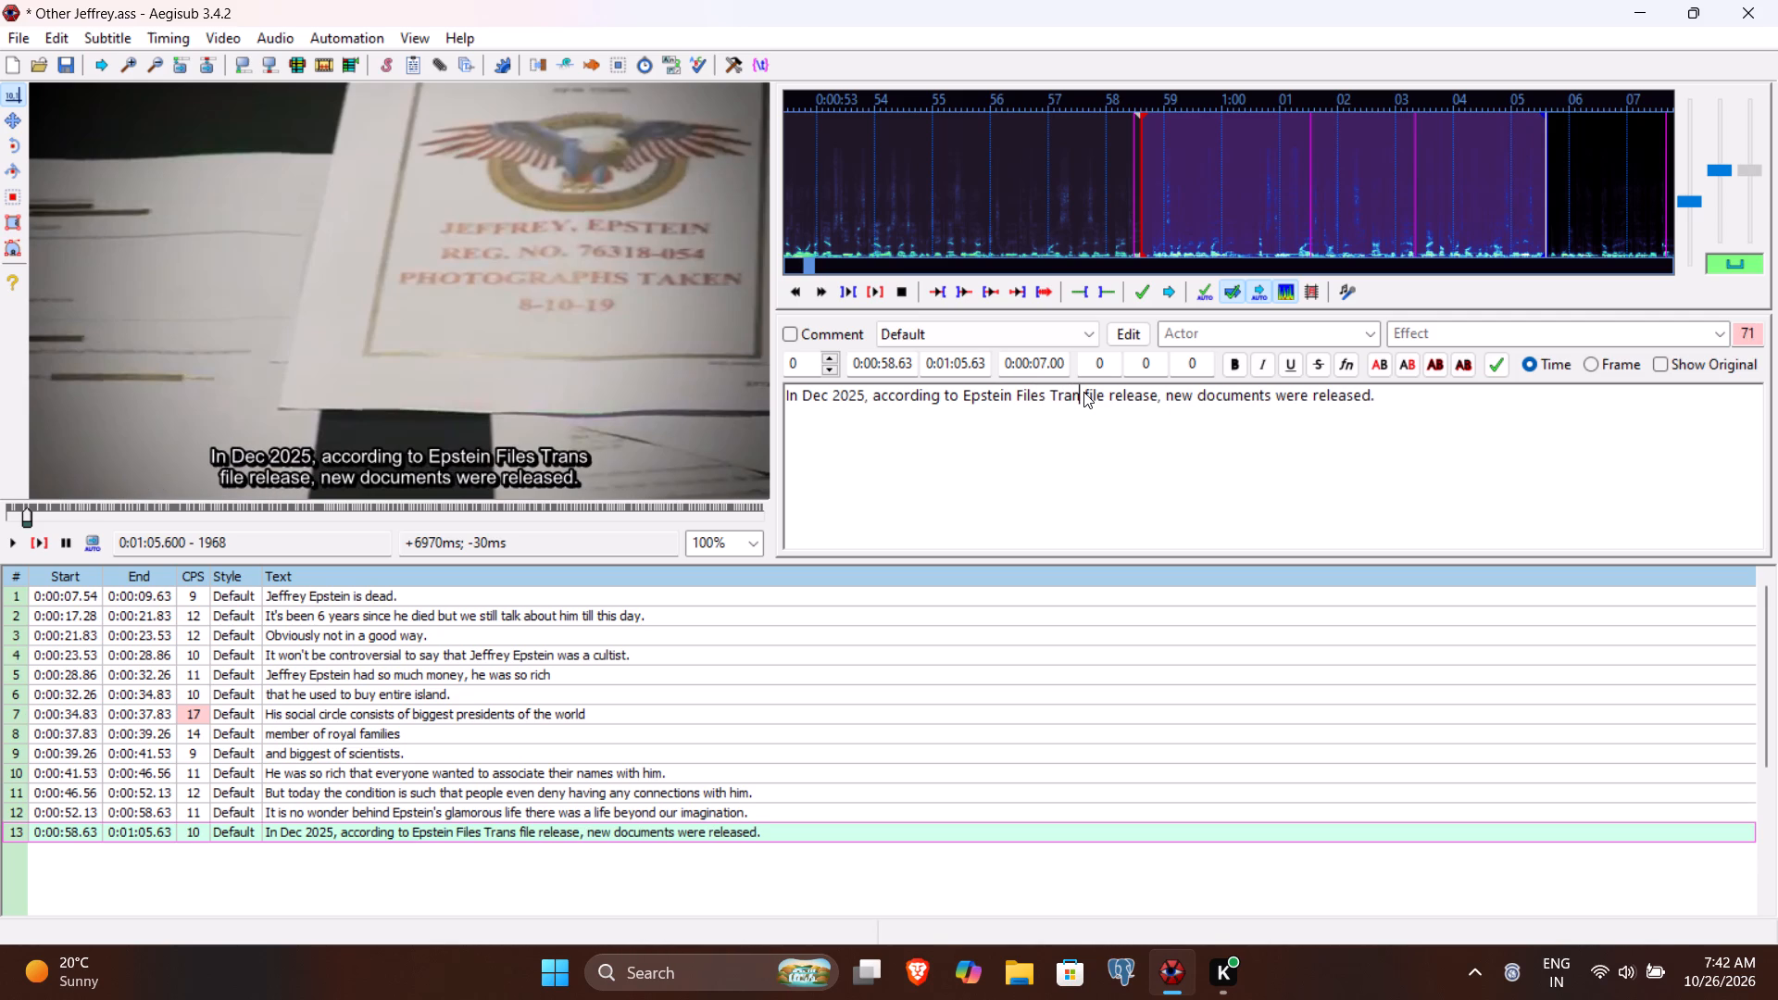
{"action": "type", "text": "parency ac"}
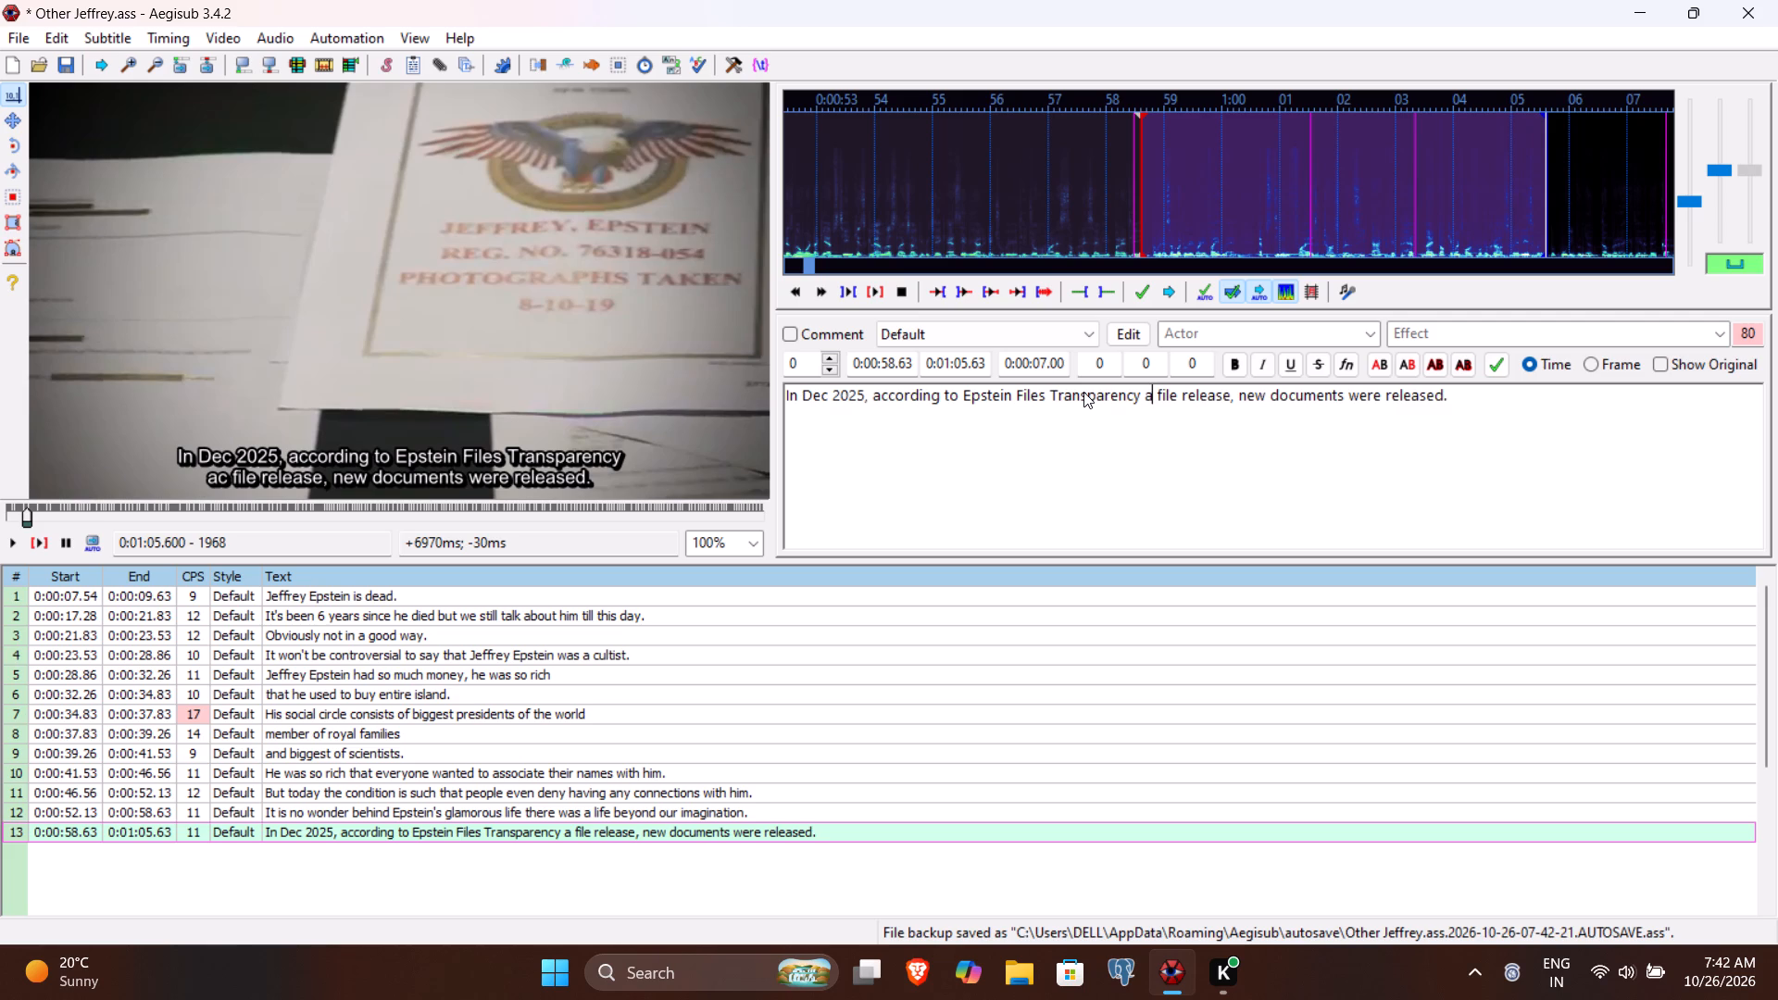
{"action": "key", "text": "BackSpace"}
{"action": "key", "text": "shift+BackSpace"}
{"action": "type", "text": "AC"}
{"action": "key", "text": "BackSpace"}
{"action": "key", "text": "c"}
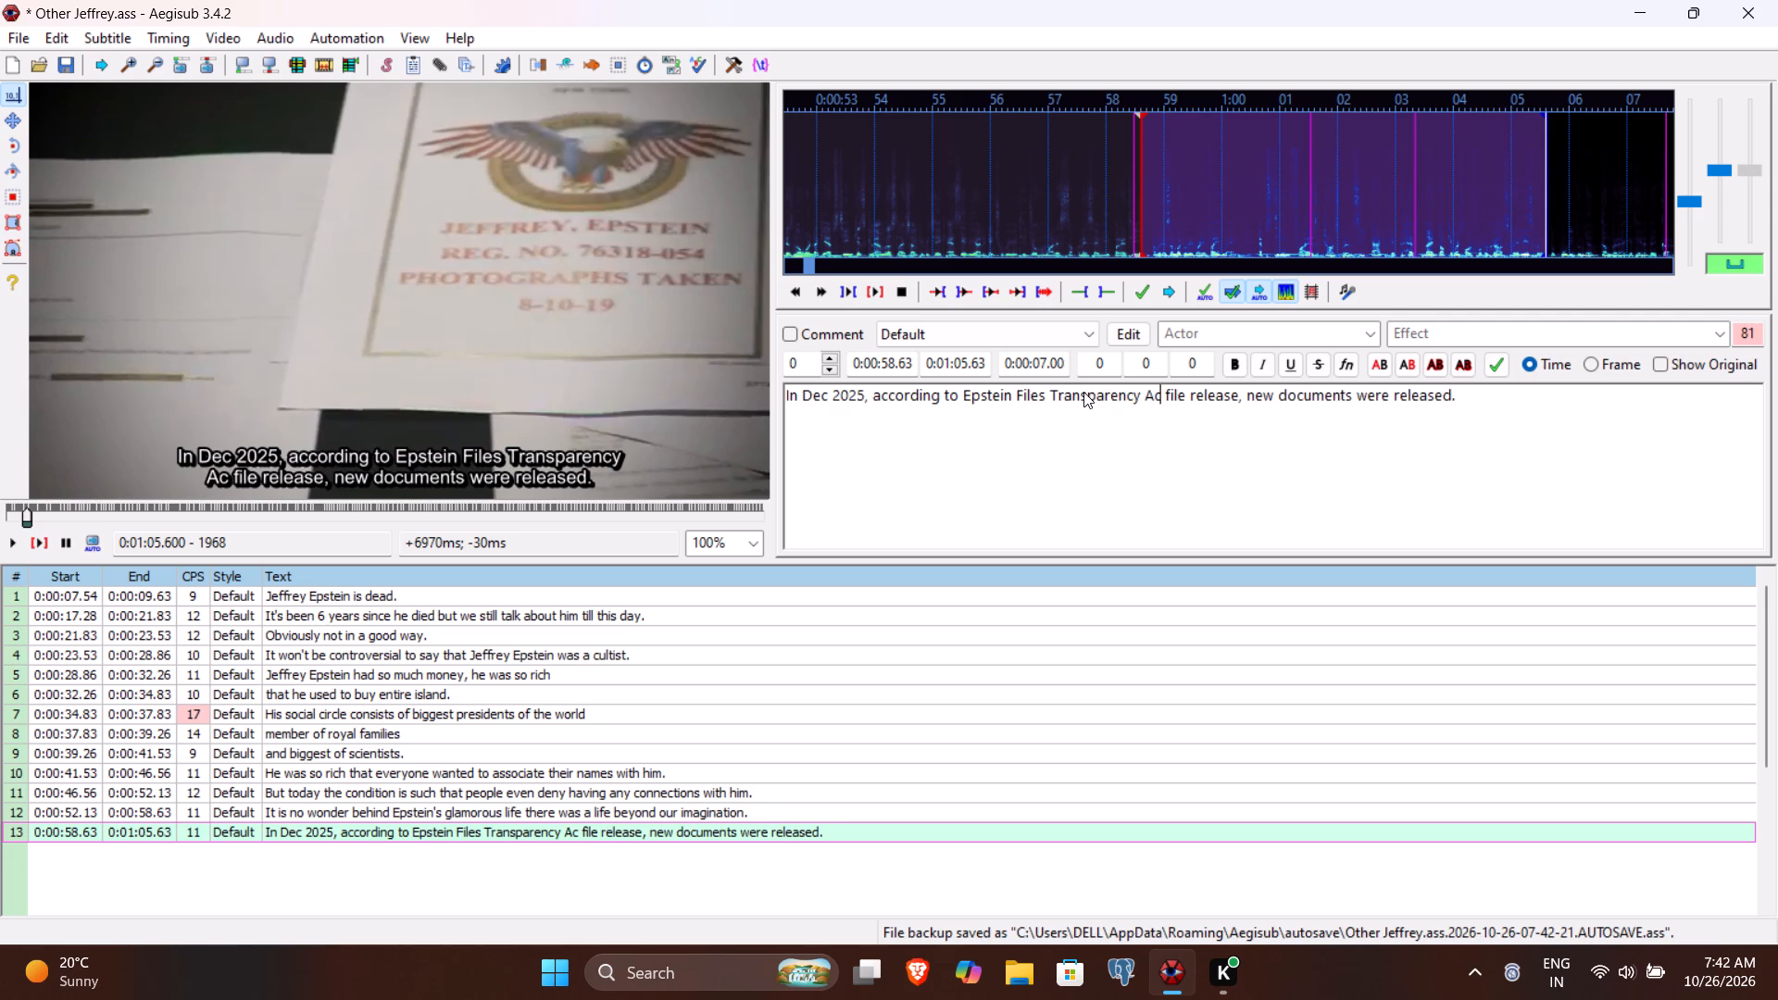
{"action": "key", "text": "t"}
{"action": "key", "text": "Delete"}
{"action": "key", "text": "Delete"}
{"action": "key", "text": "Delete"}
{"action": "key", "text": "Delete"}
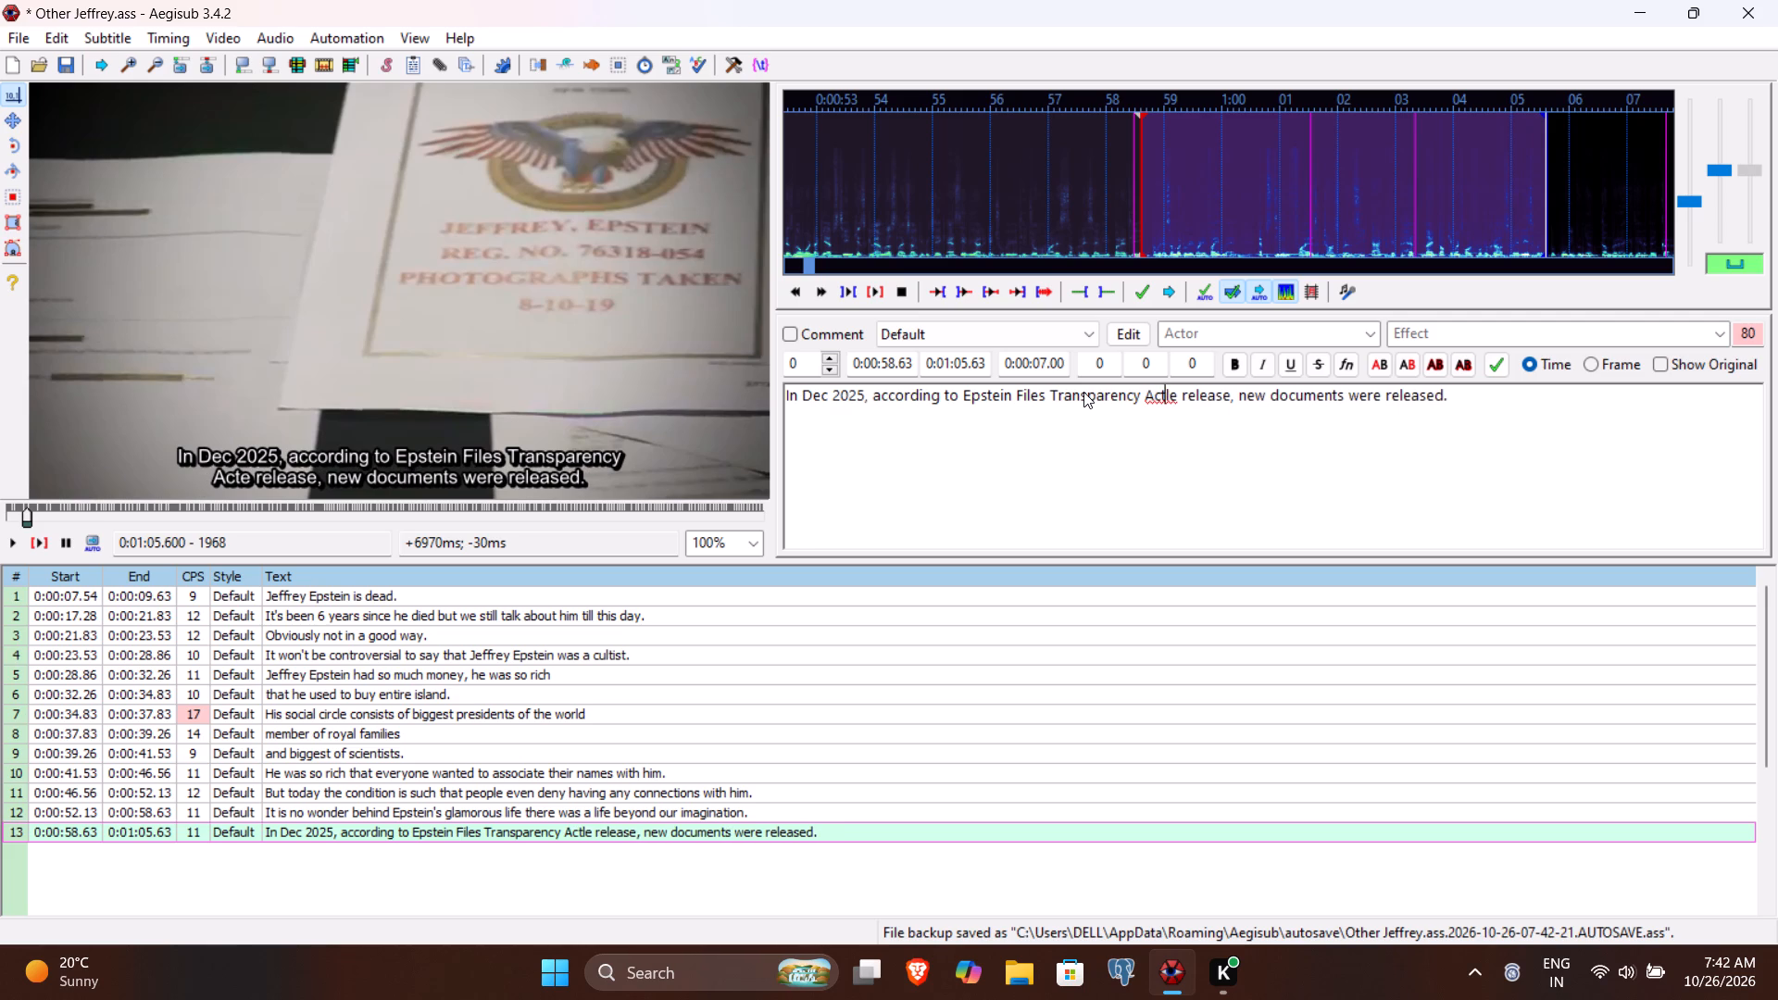
{"action": "key", "text": "Delete"}
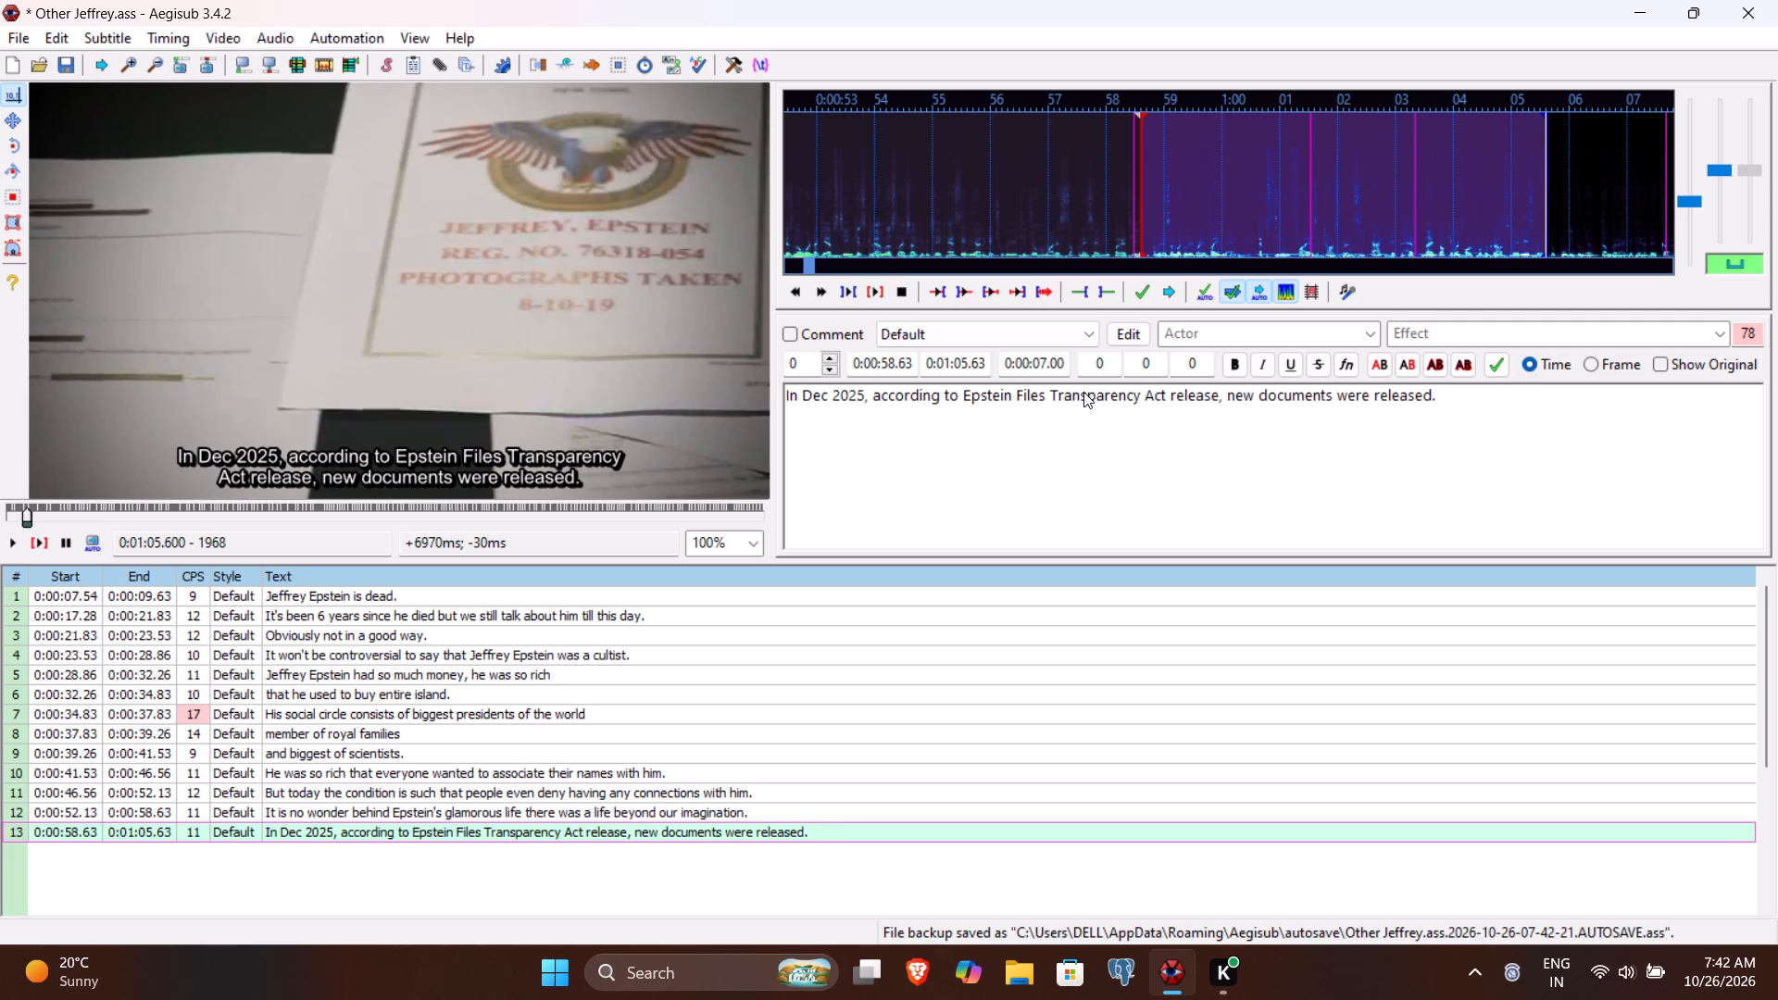
{"action": "key", "text": "Delete"}
{"action": "key", "text": "Delete"}
{"action": "key", "text": "Delete"}
{"action": "key", "text": "Delete"}
{"action": "key", "text": "Delete"}
{"action": "key", "text": "Delete"}
{"action": "key", "text": "Delete"}
{"action": "key", "text": "Delete"}
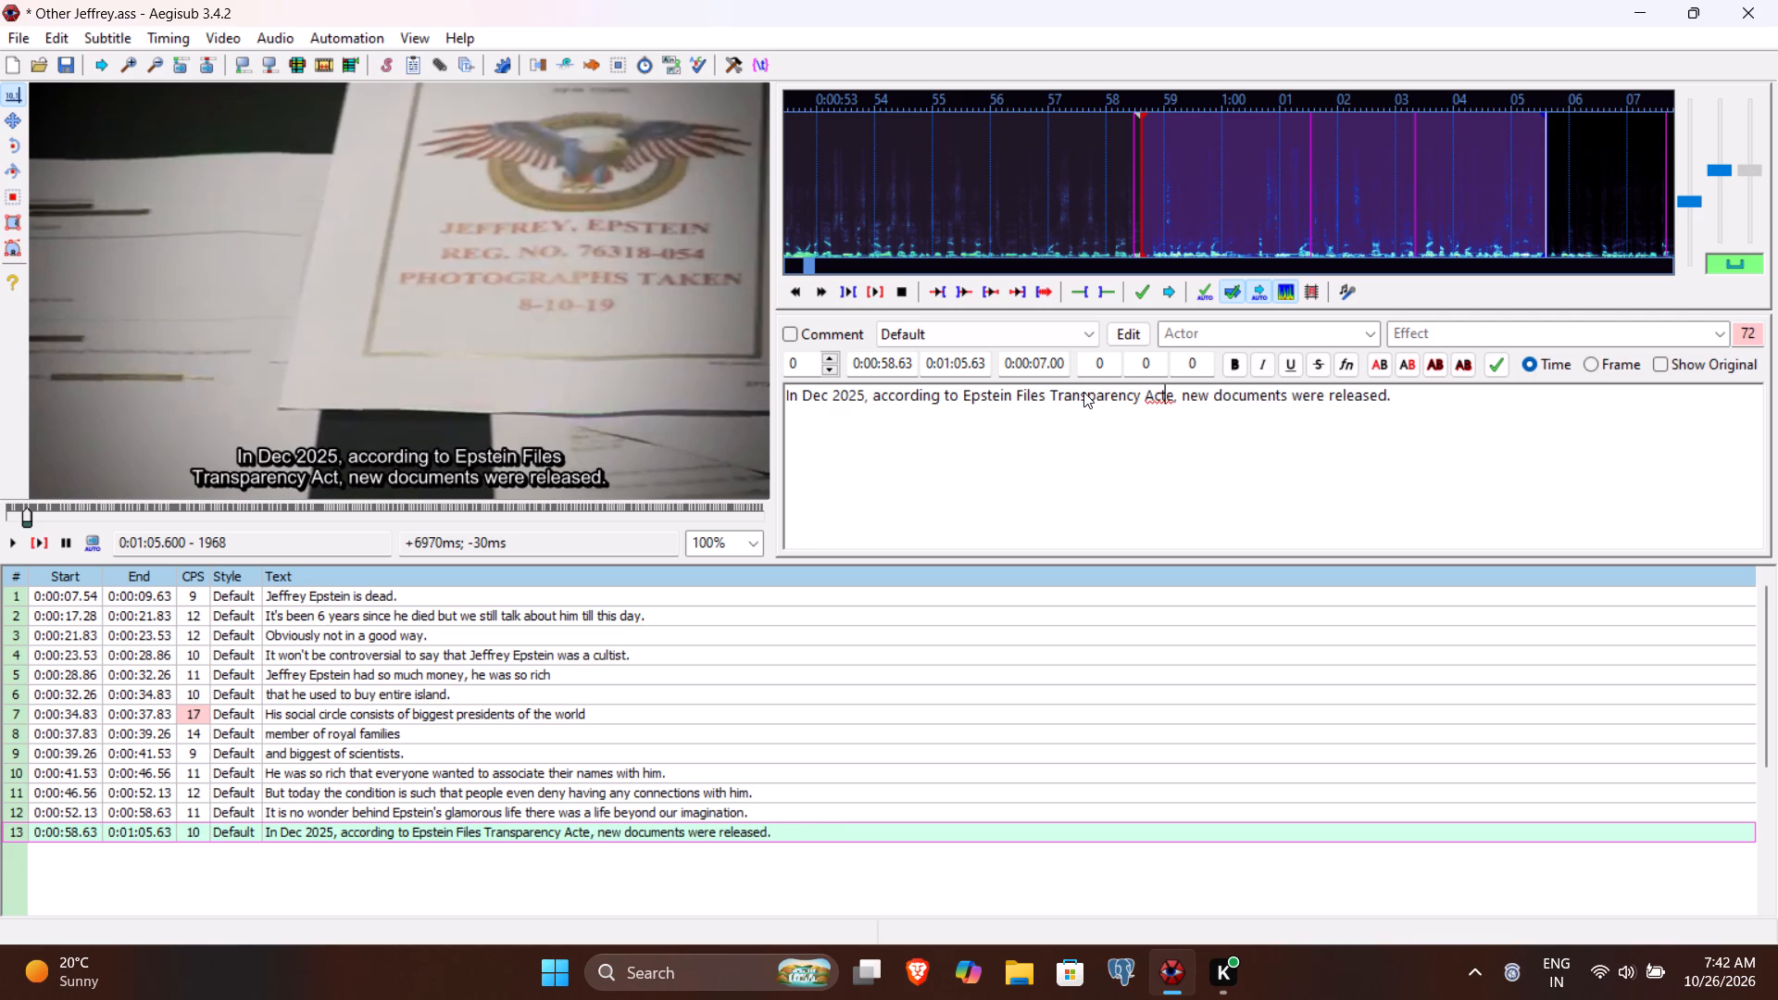
{"action": "key", "text": "Delete"}
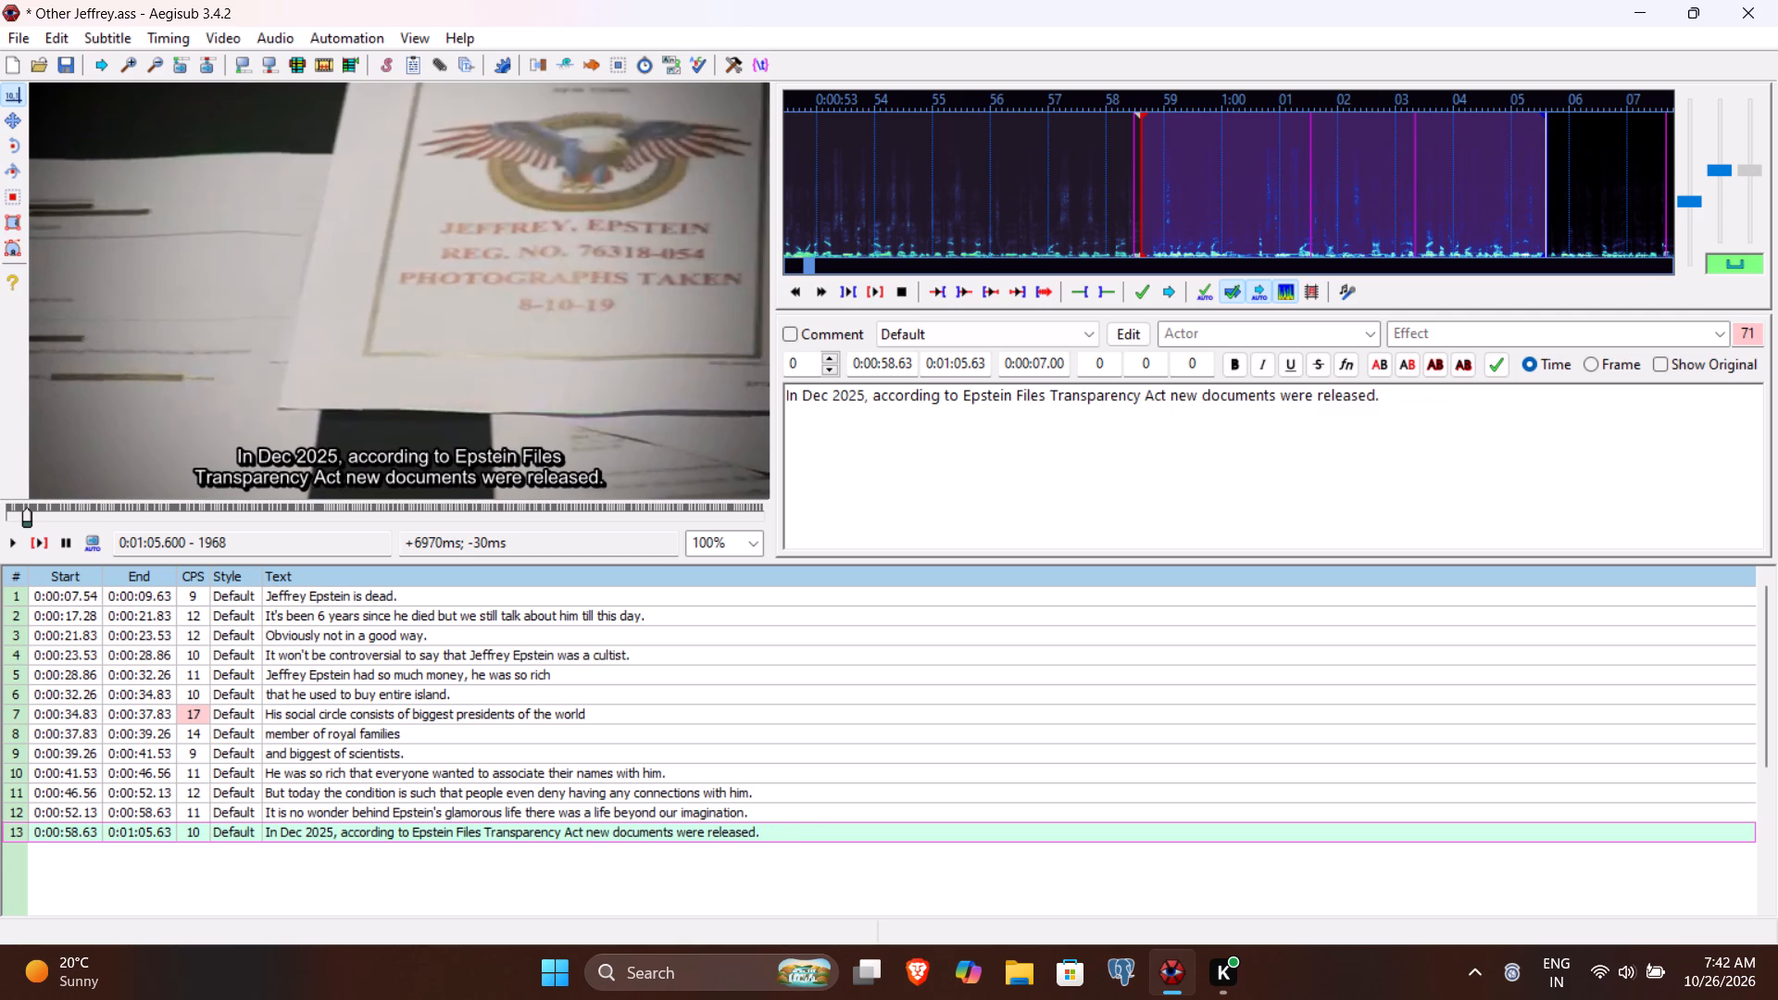
{"action": "key", "text": "Return"}
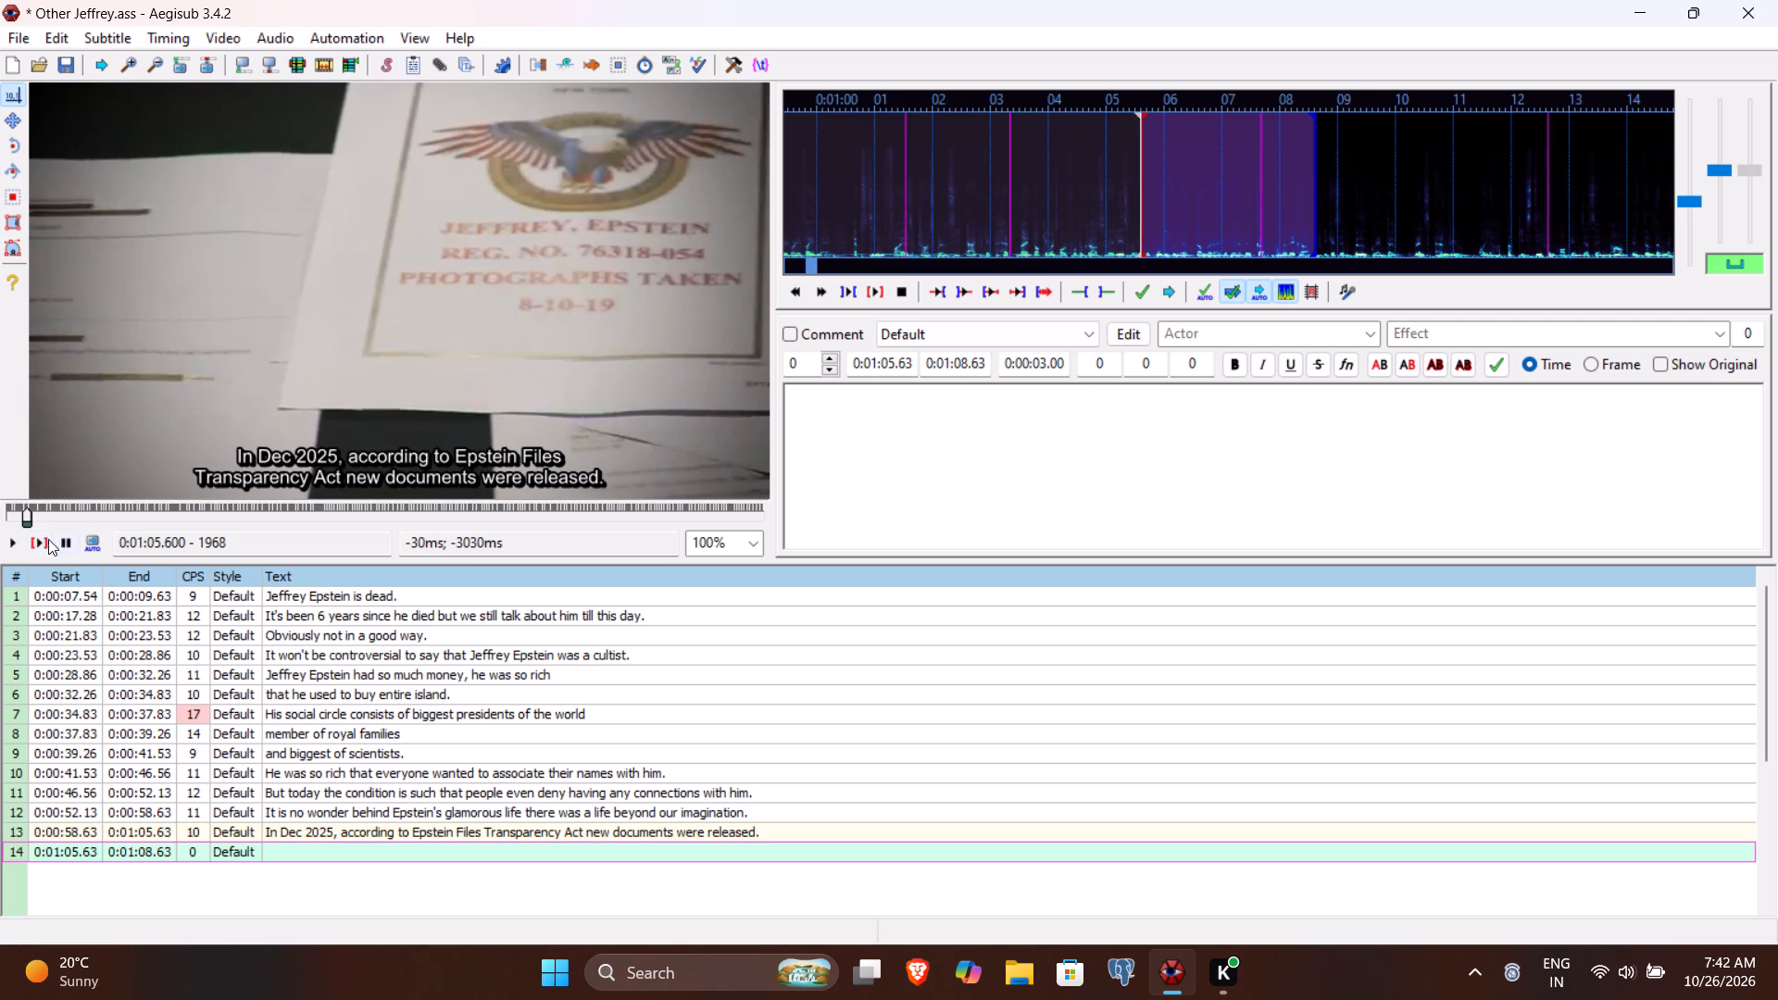
Play the speech of line 14 and set the line's end time to 0:01:07.70.
{"action": "left_click", "coordinate": [42, 541]}
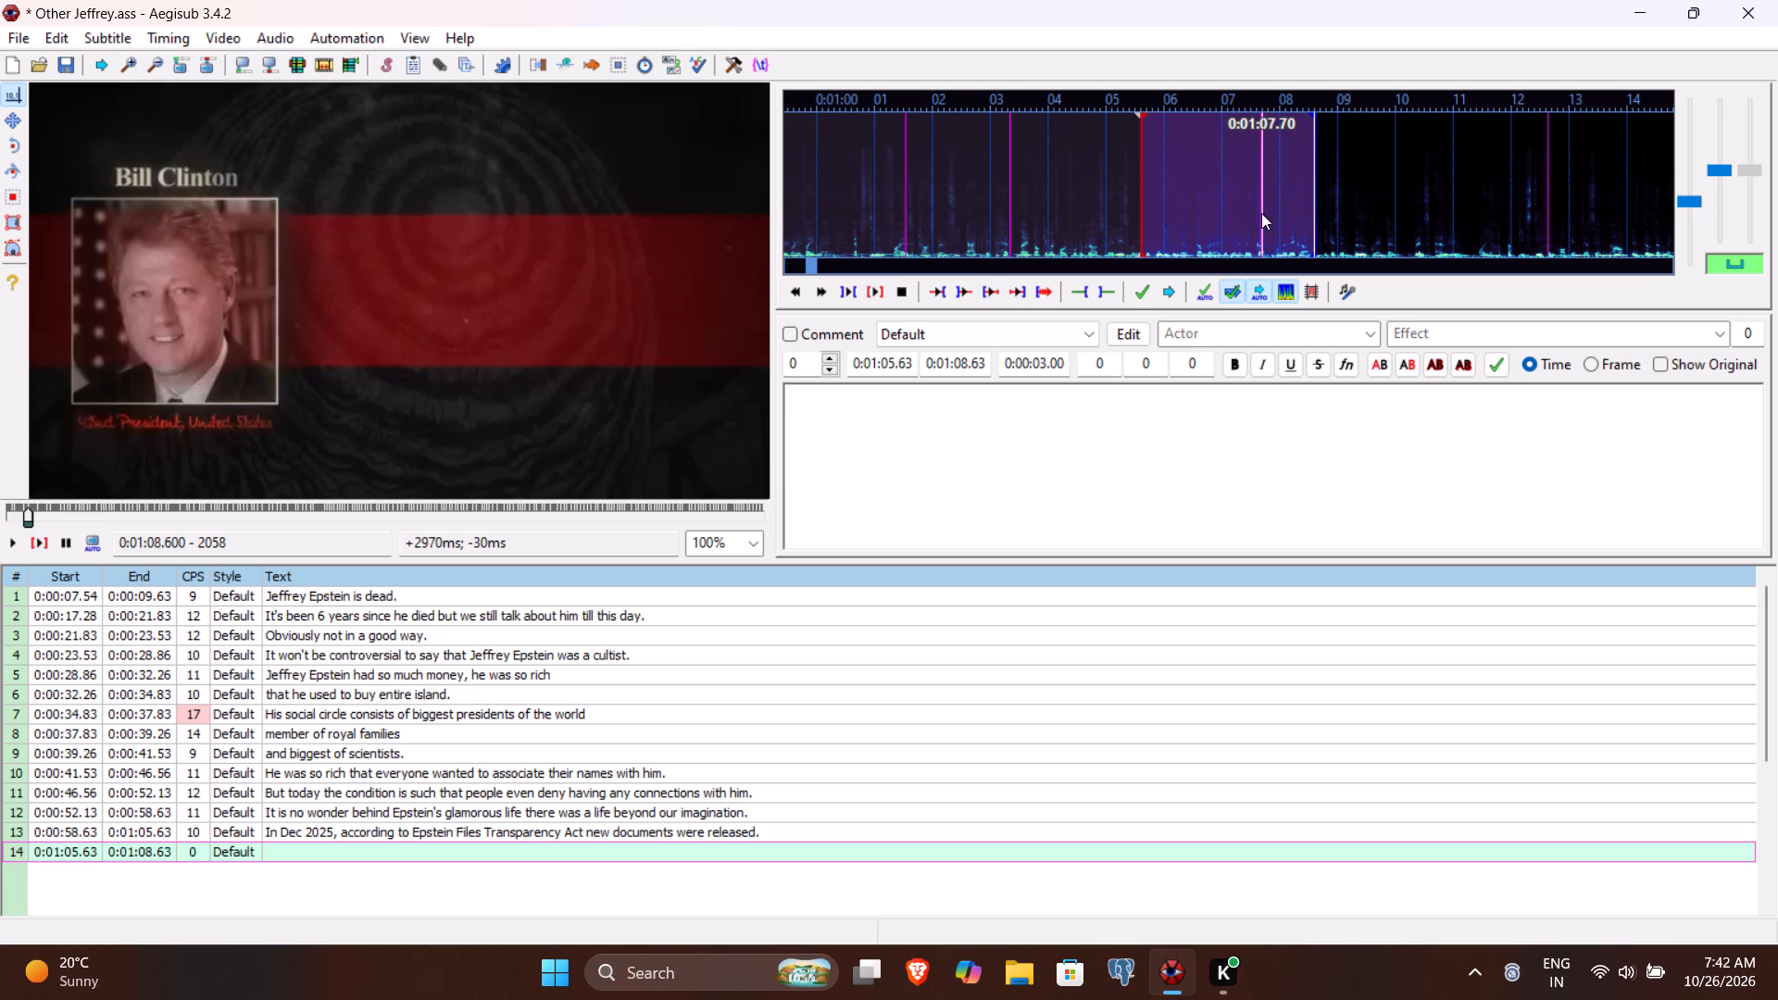
{"action": "left_click", "coordinate": [959, 367]}
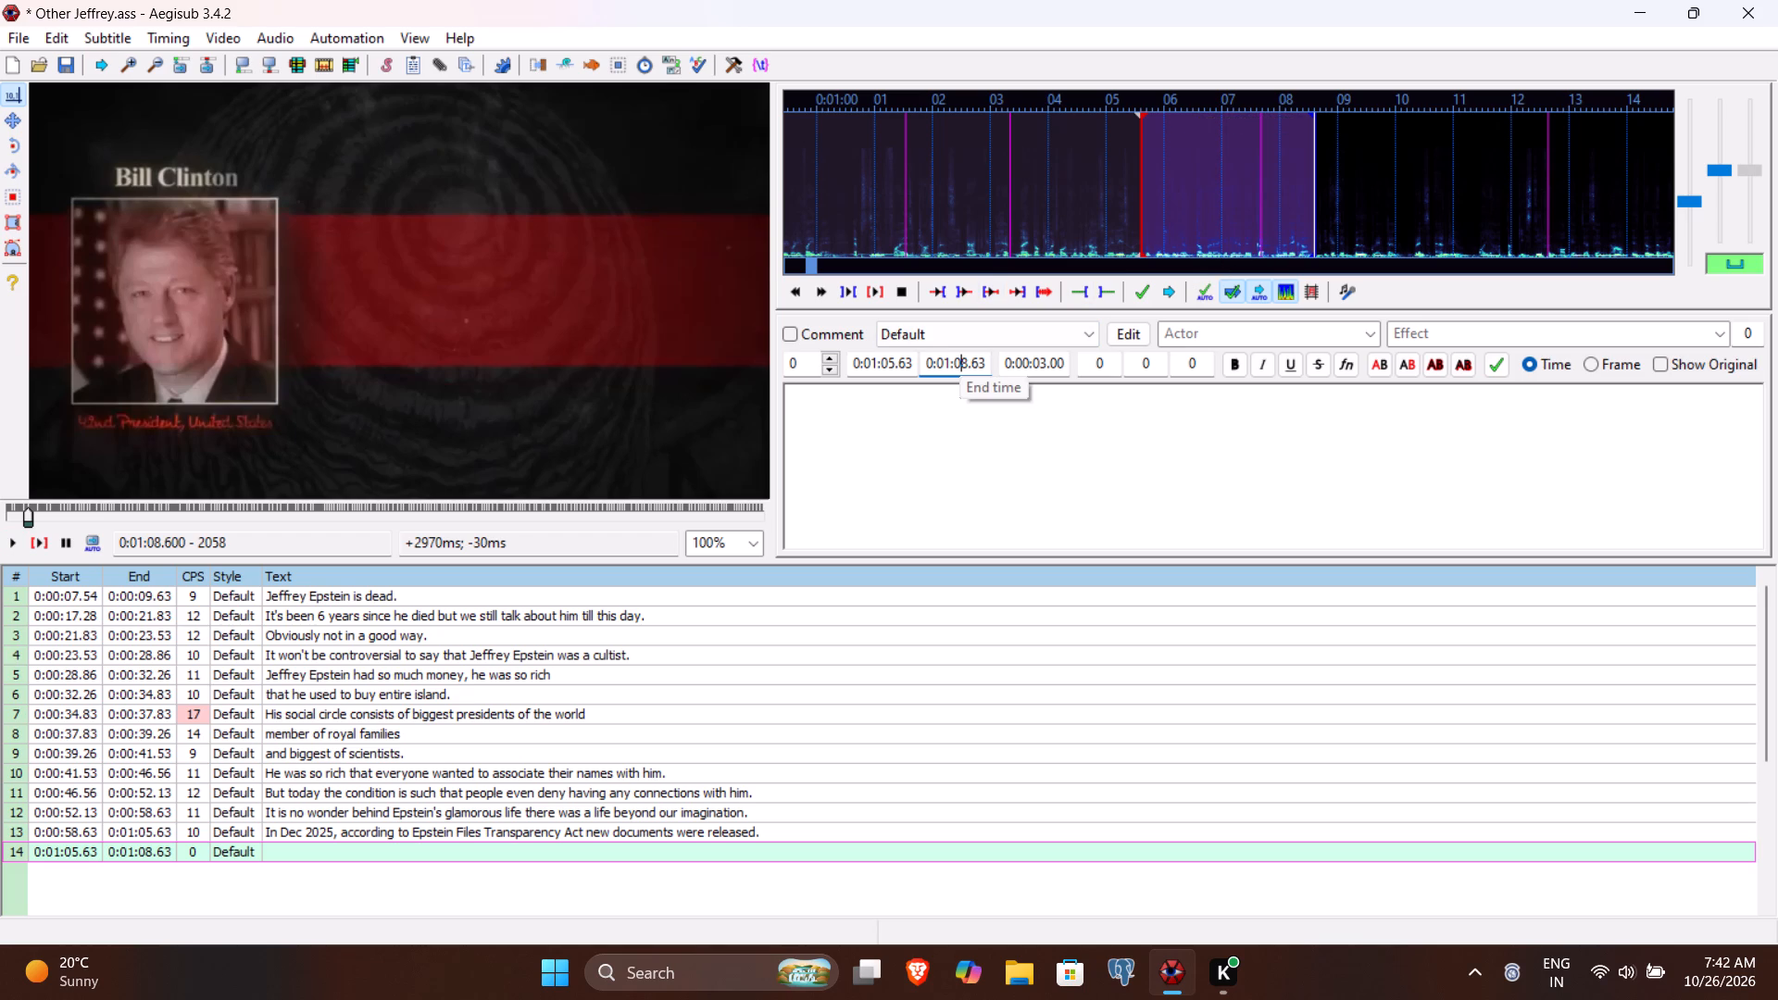
{"action": "type", "text": "770"}
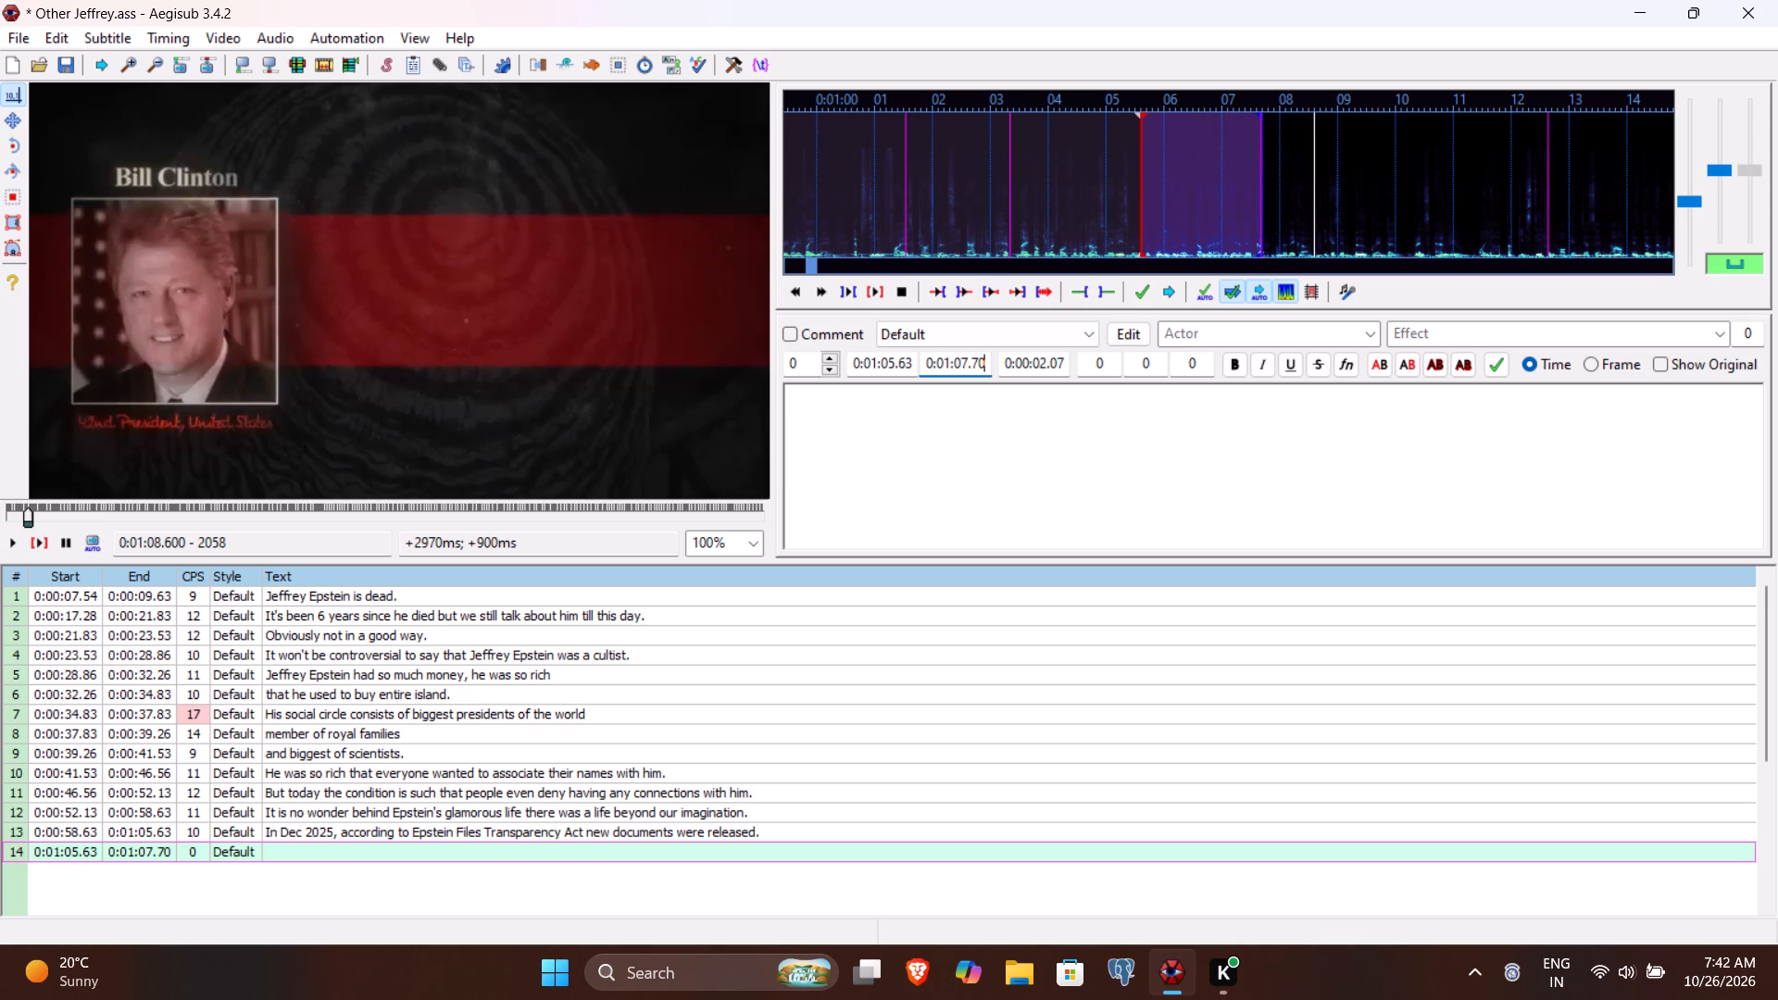
Enter "Whole world was shocked to see them." as line 14's text and commit it.
{"action": "left_click", "coordinate": [921, 453]}
{"action": "type", "text": "Whole world"}
{"action": "key", "text": "space"}
{"action": "type", "text": "was s"}
{"action": "type", "text": "oc"}
{"action": "key", "text": "BackSpace"}
{"action": "key", "text": "BackSpace"}
{"action": "type", "text": "hocked o"}
{"action": "key", "text": "BackSpace"}
{"action": "type", "text": "to see thm"}
{"action": "key", "text": "BackSpace"}
{"action": "type", "text": "em."}
{"action": "key", "text": "Return"}
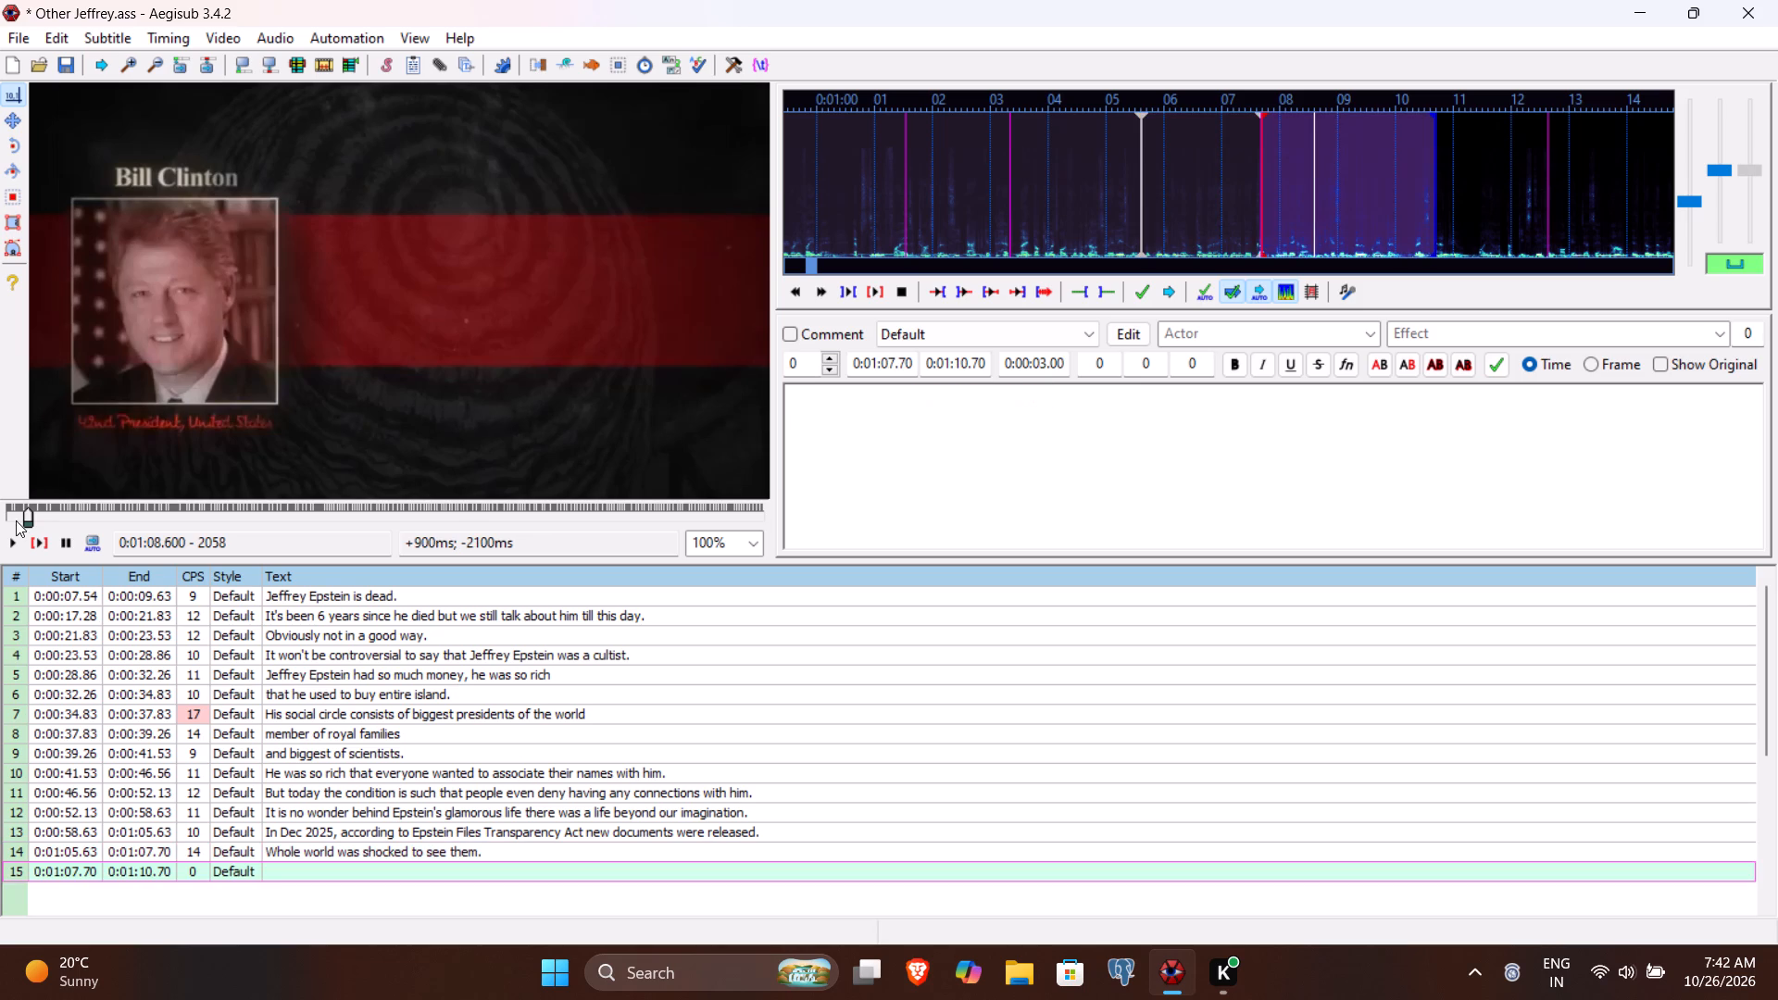
Play the speech of line 15 and set the line's end time to 0:01:10.20.
{"action": "left_click", "coordinate": [45, 545]}
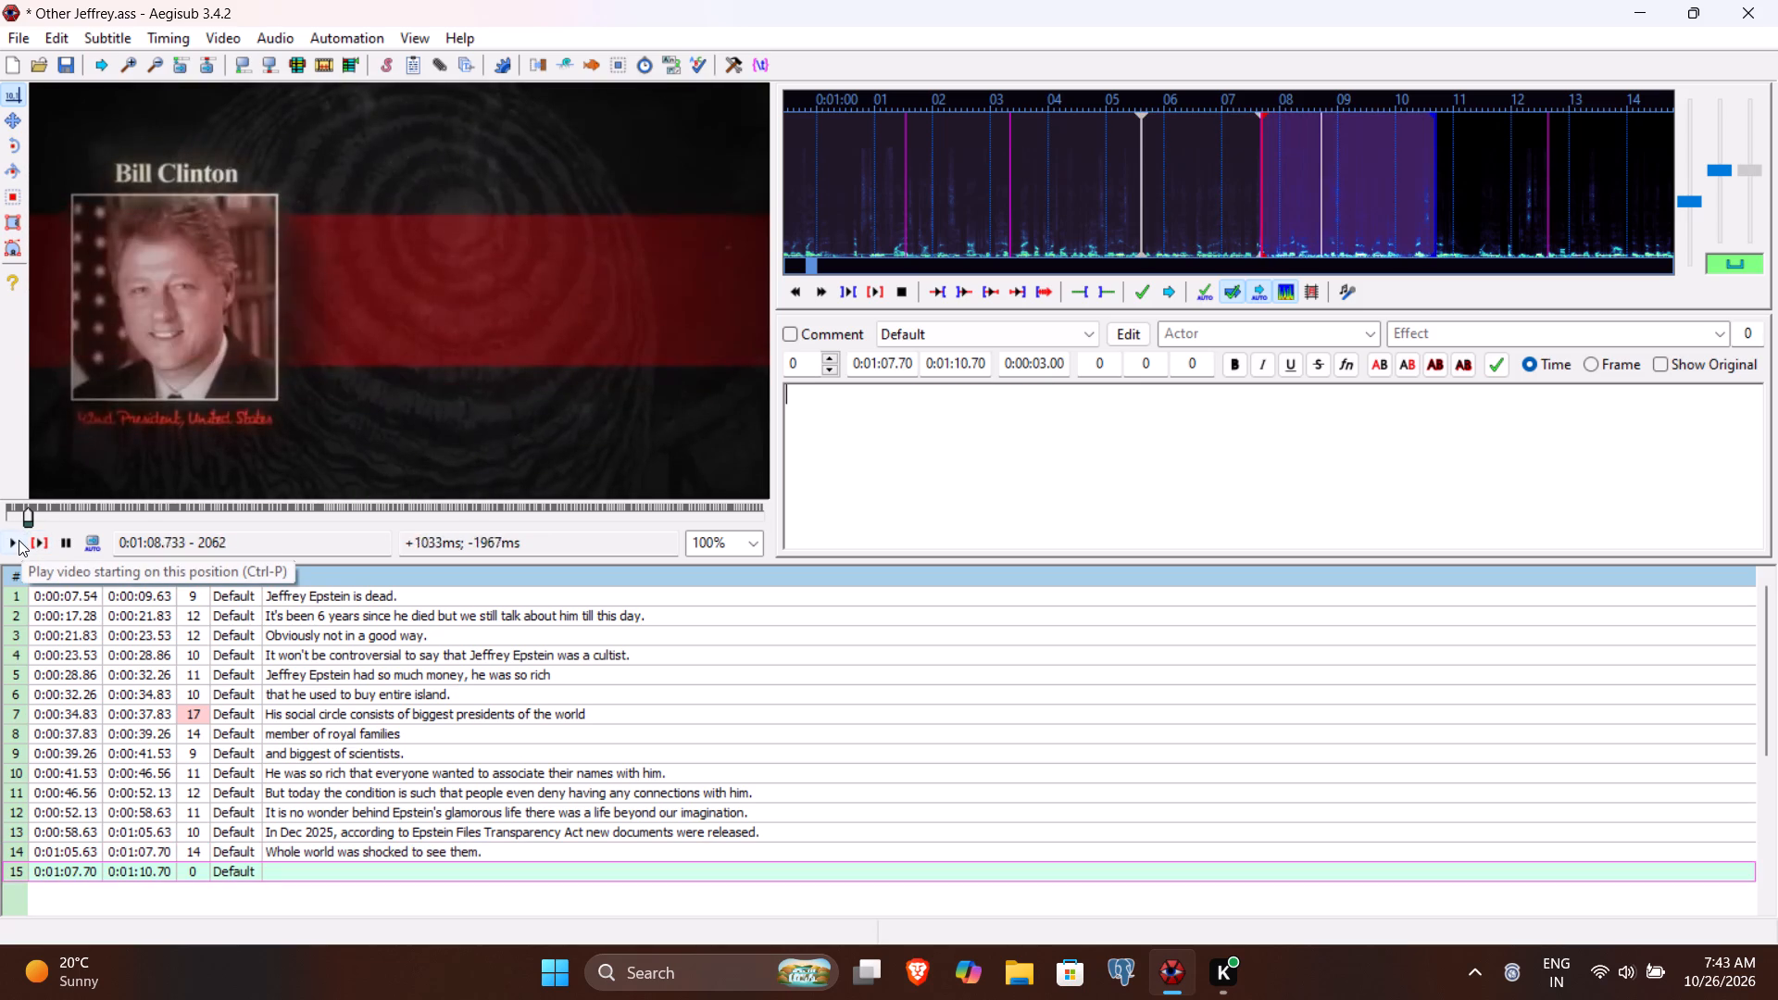
{"action": "left_click", "coordinate": [19, 540]}
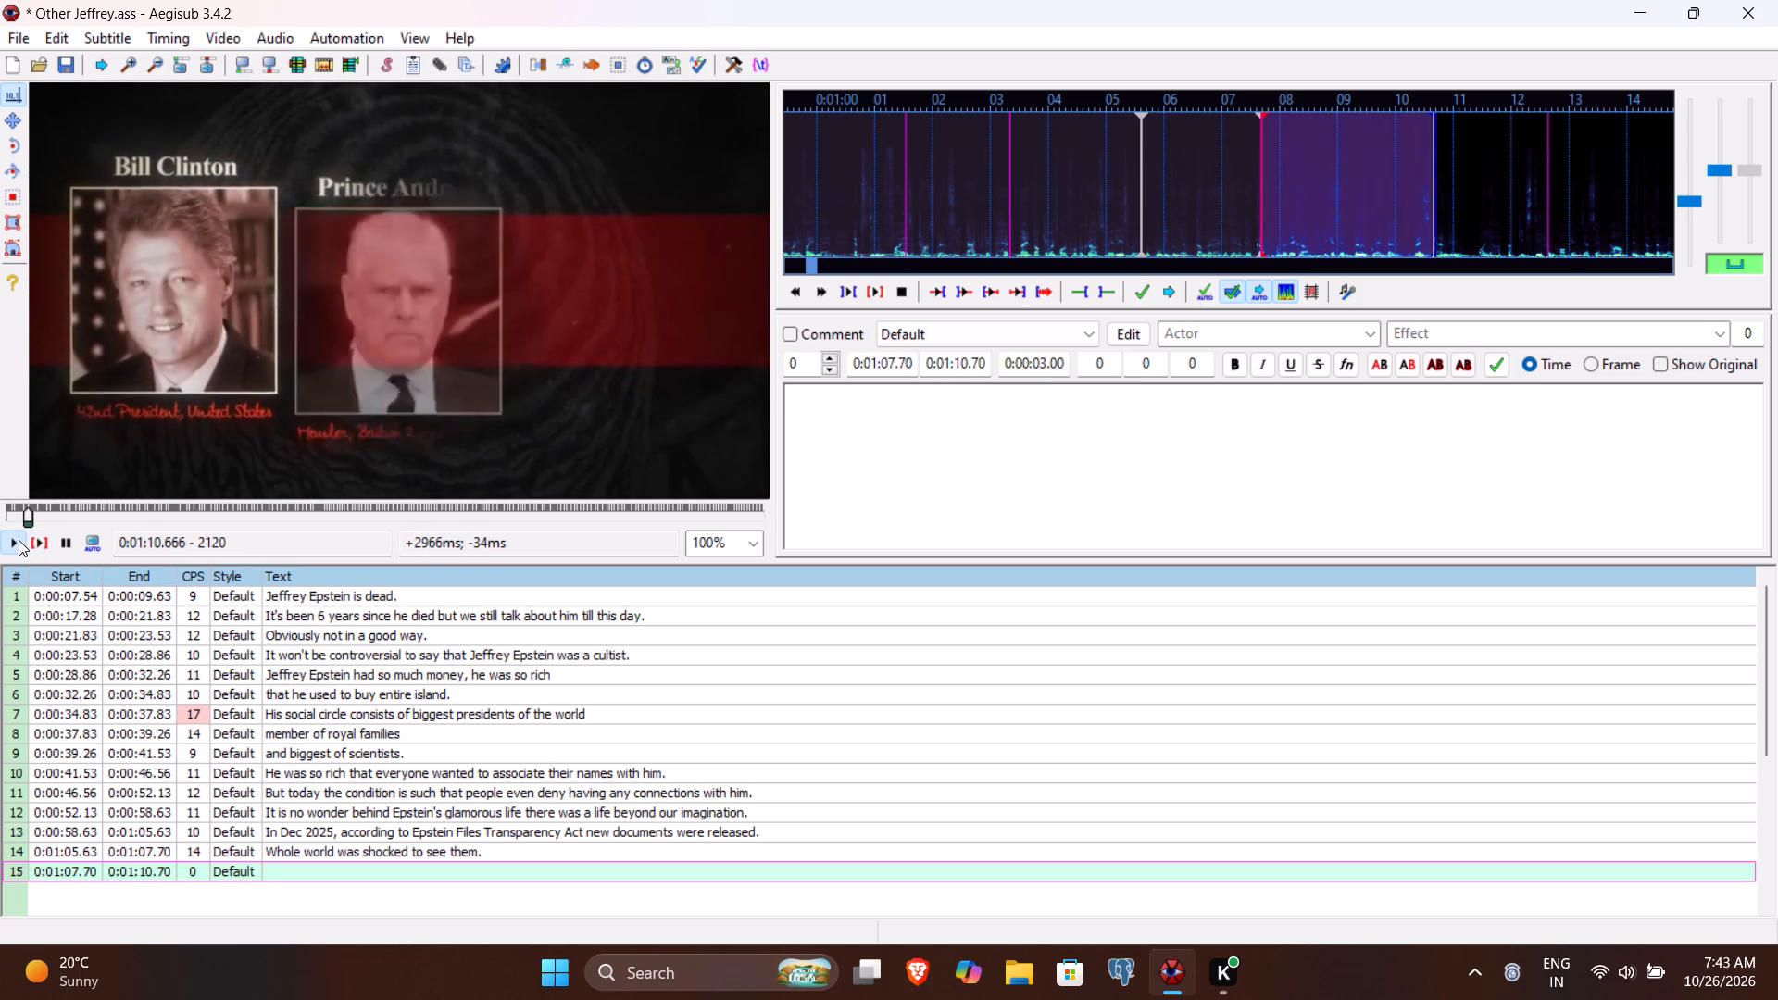
{"action": "left_click", "coordinate": [19, 540]}
{"action": "left_click", "coordinate": [38, 540]}
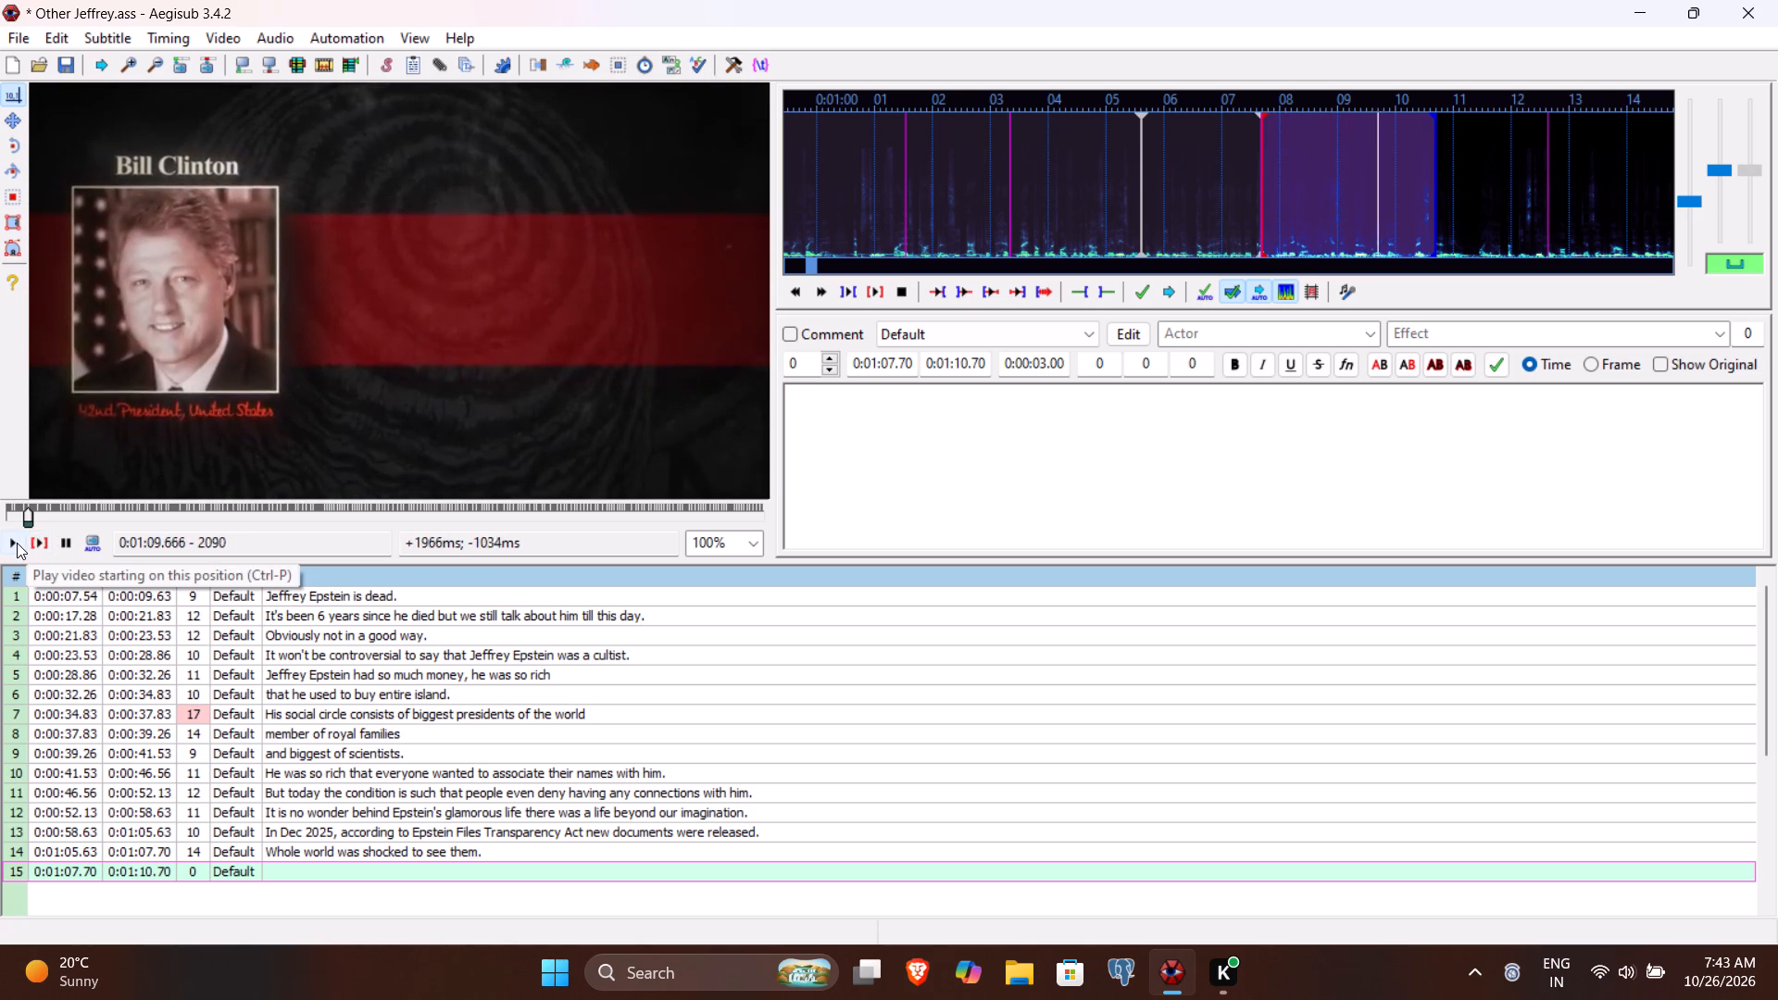
{"action": "left_click", "coordinate": [17, 543]}
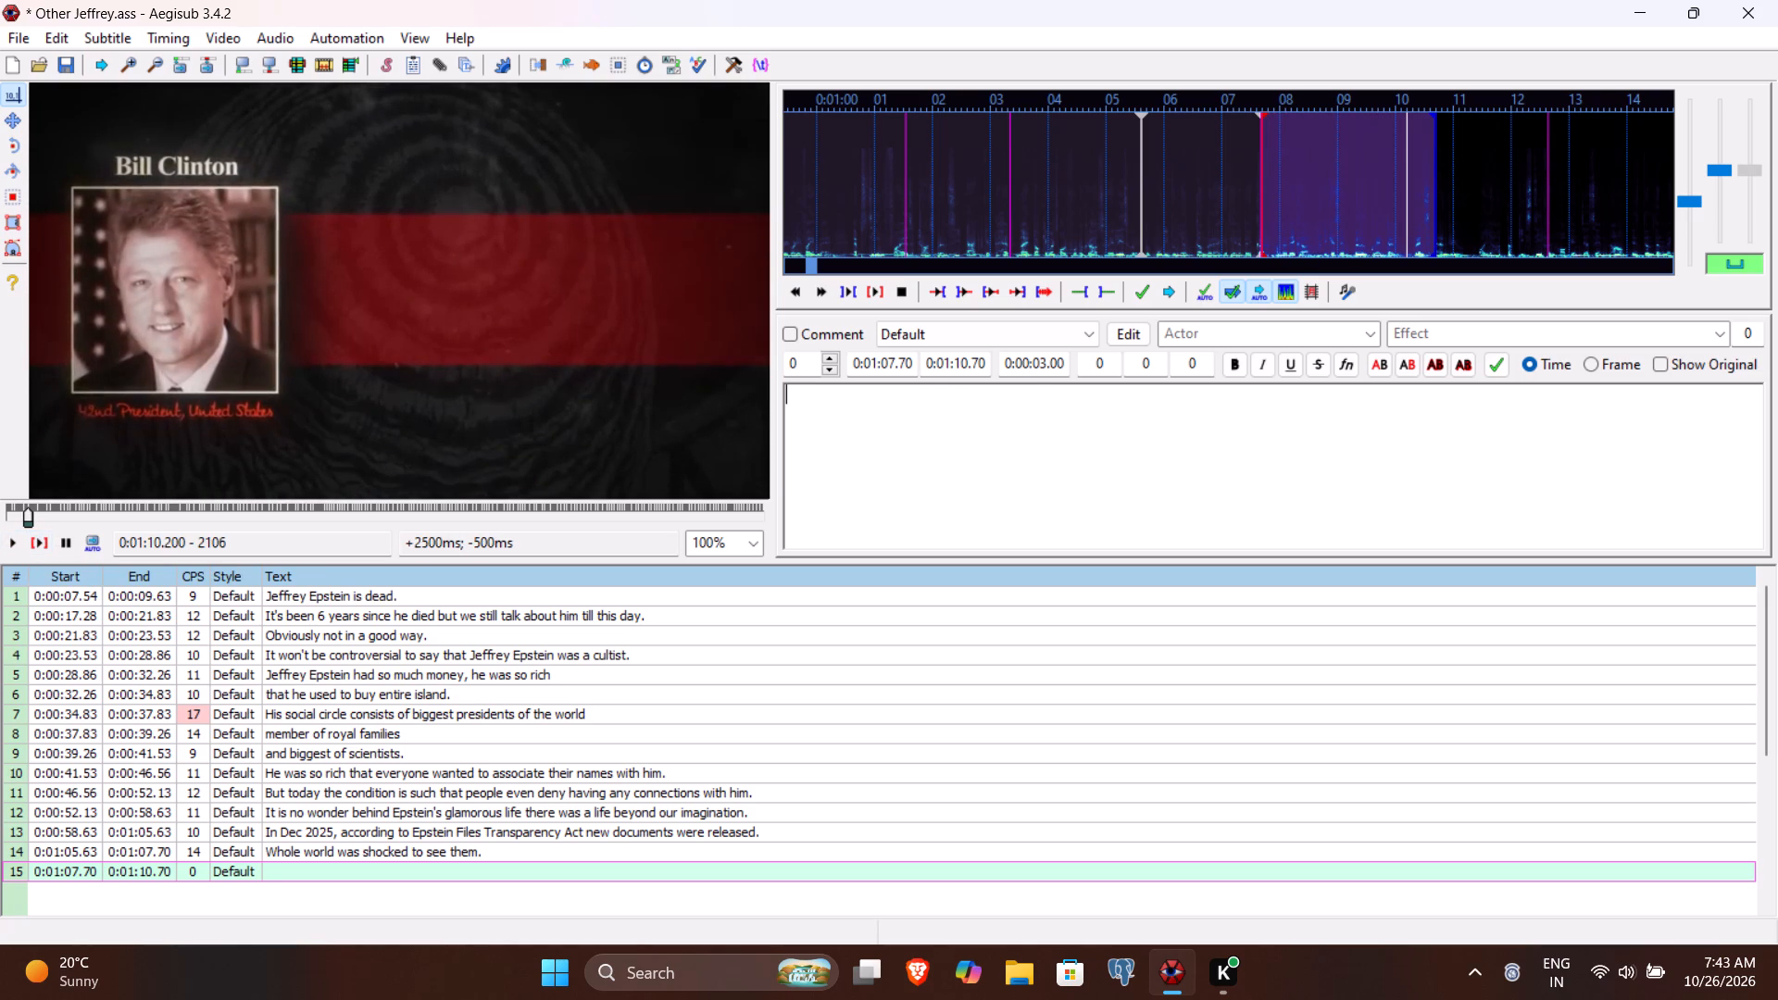
{"action": "left_click", "coordinate": [969, 363]}
{"action": "type", "text": "20"}
Enter "We saw how Bill Clinton," as line 15's text and commit it.
{"action": "left_click", "coordinate": [950, 464]}
{"action": "type", "text": "We saw how Bill Clinto"}
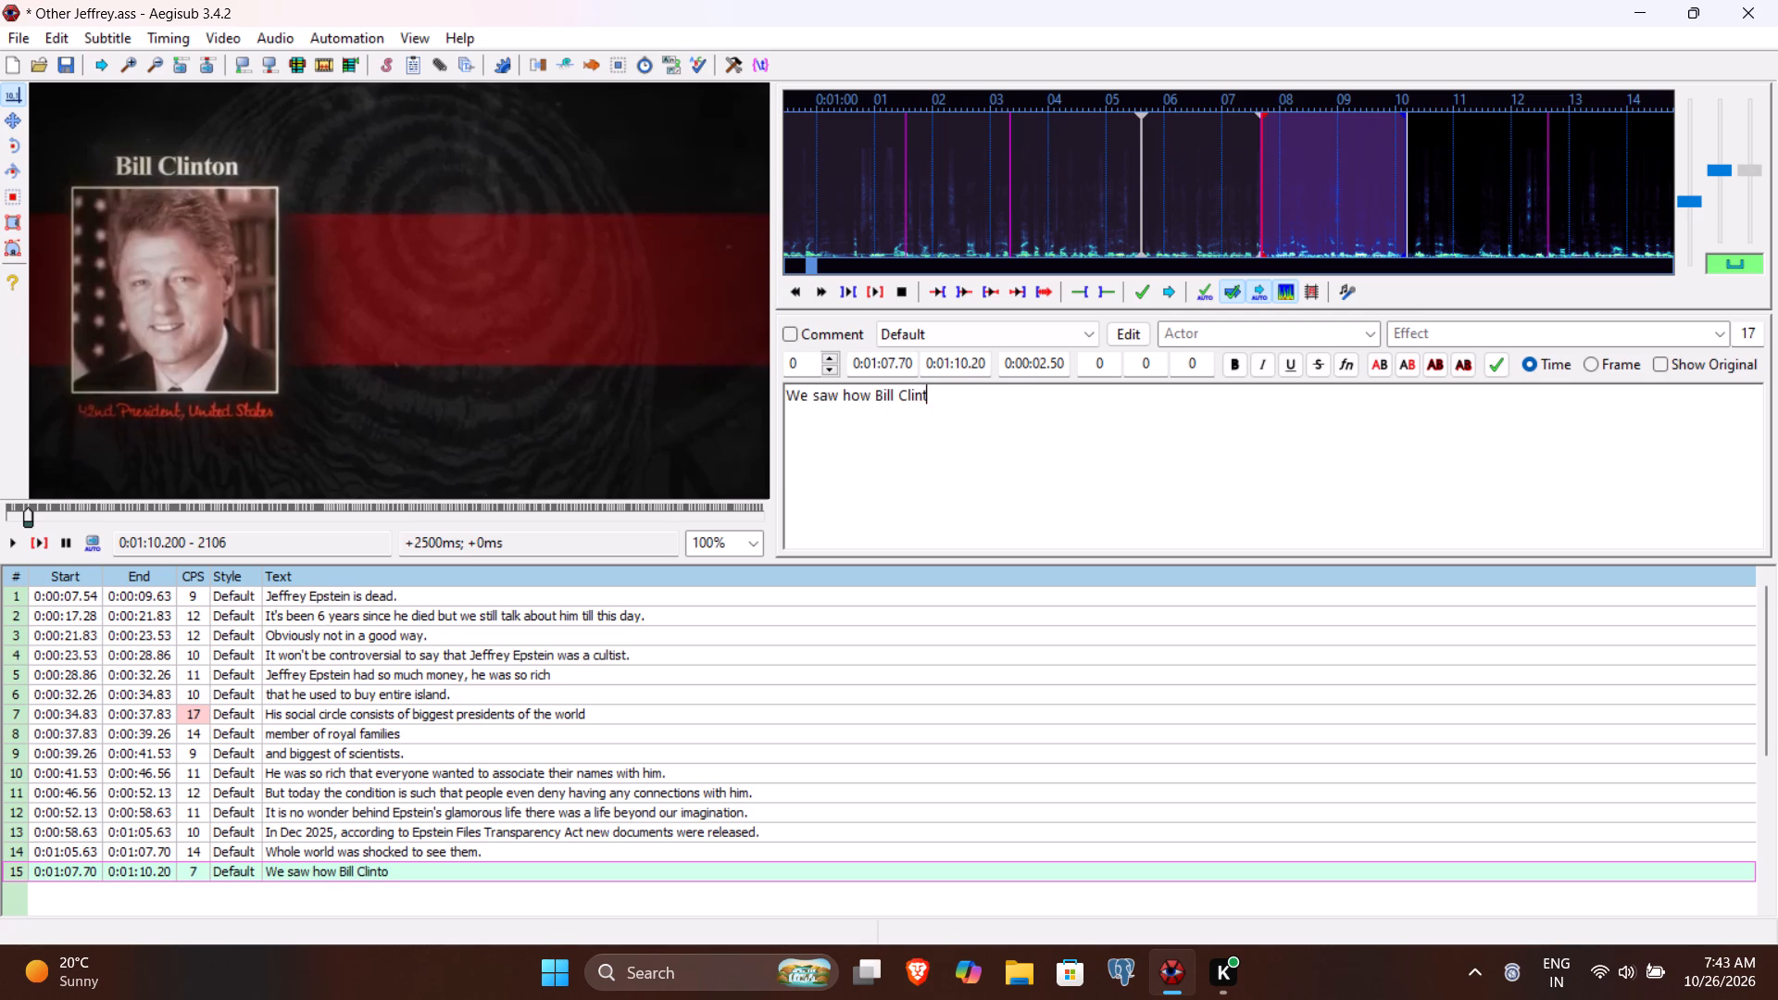
{"action": "key", "text": "m"}
{"action": "key", "text": "BackSpace"}
{"action": "type", "text": "n,"}
{"action": "key", "text": "Return"}
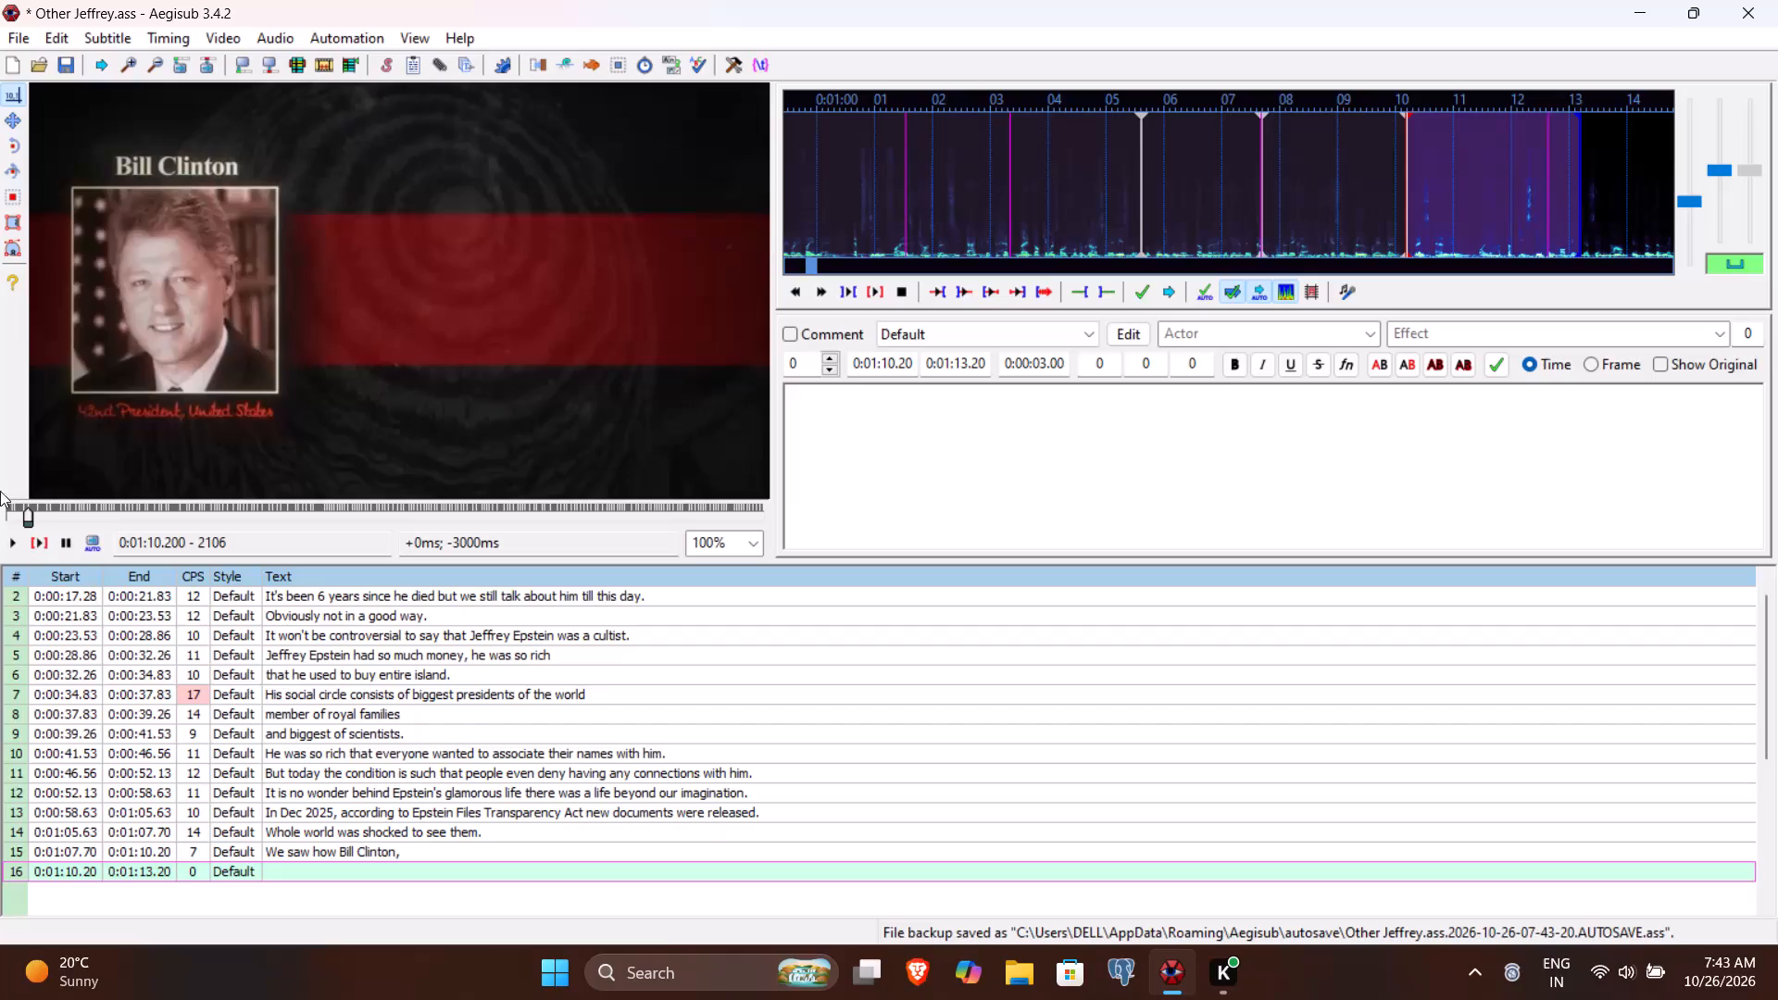
Play the speech of line 16 and set the line's end time to 0:01:11.23.
{"action": "left_click", "coordinate": [44, 545]}
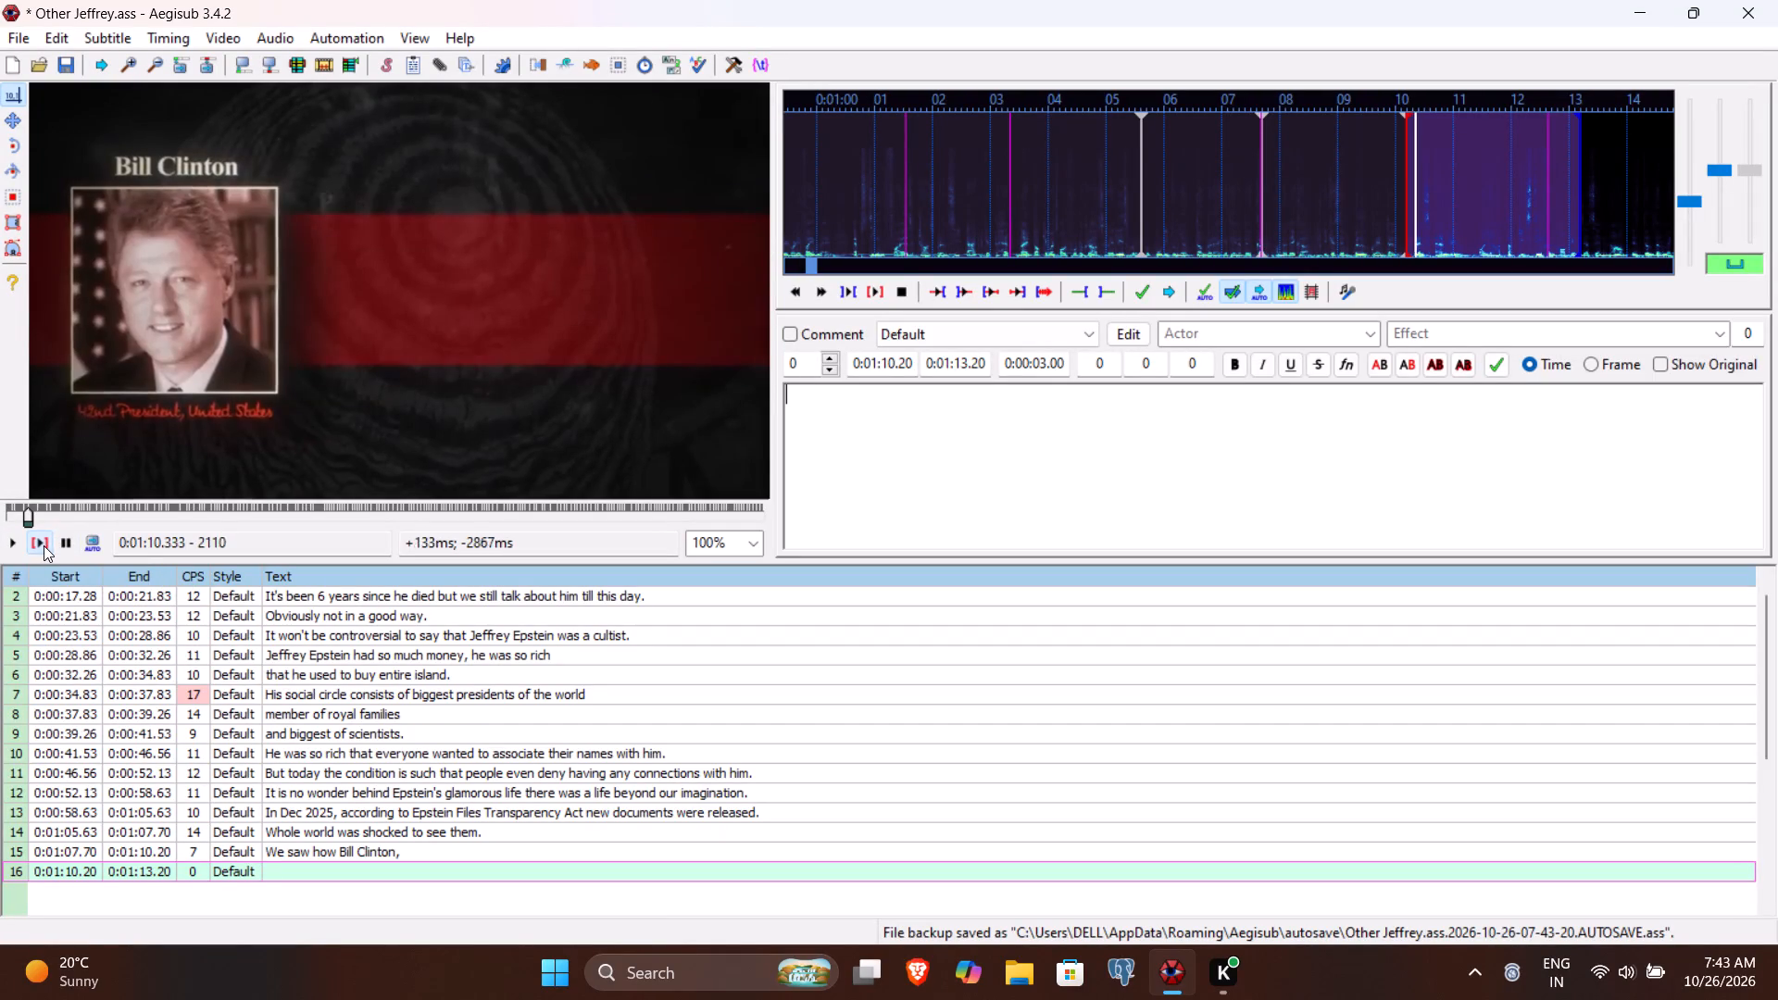
{"action": "left_click", "coordinate": [0, 544]}
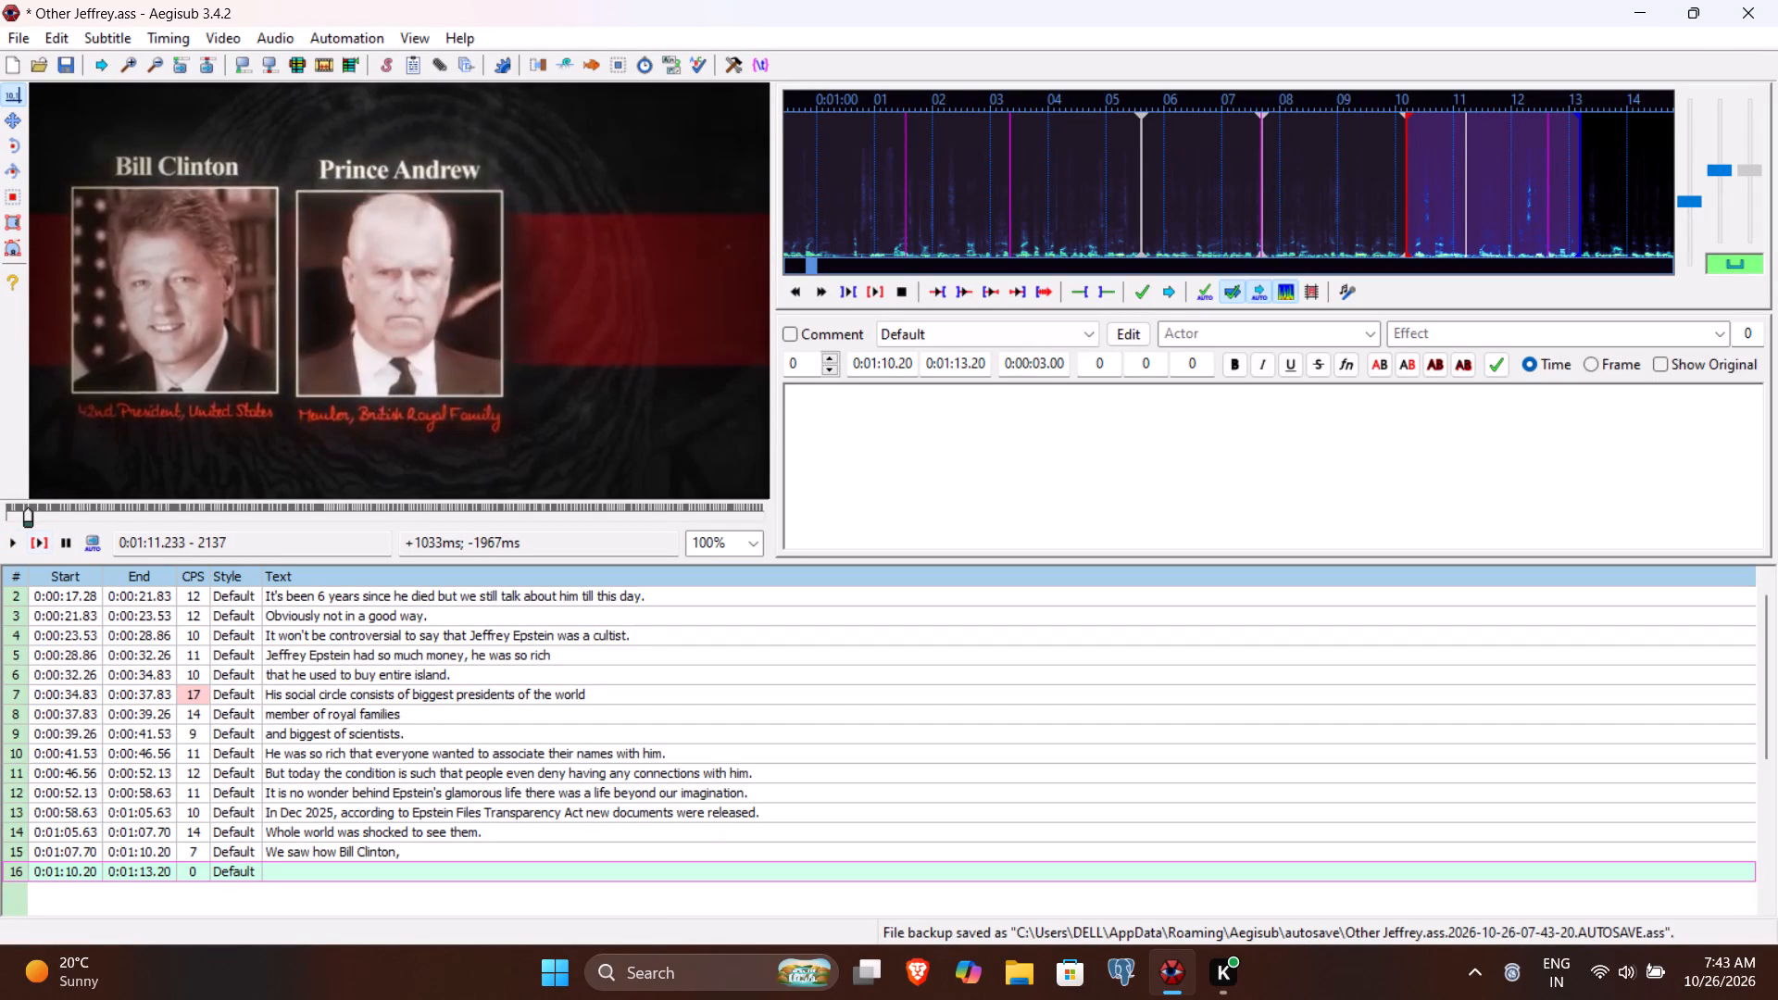
{"action": "left_click", "coordinate": [960, 365]}
{"action": "type", "text": "123"}
Enter "Prince Andrew," as line 16's text and commit it.
{"action": "left_click", "coordinate": [890, 484]}
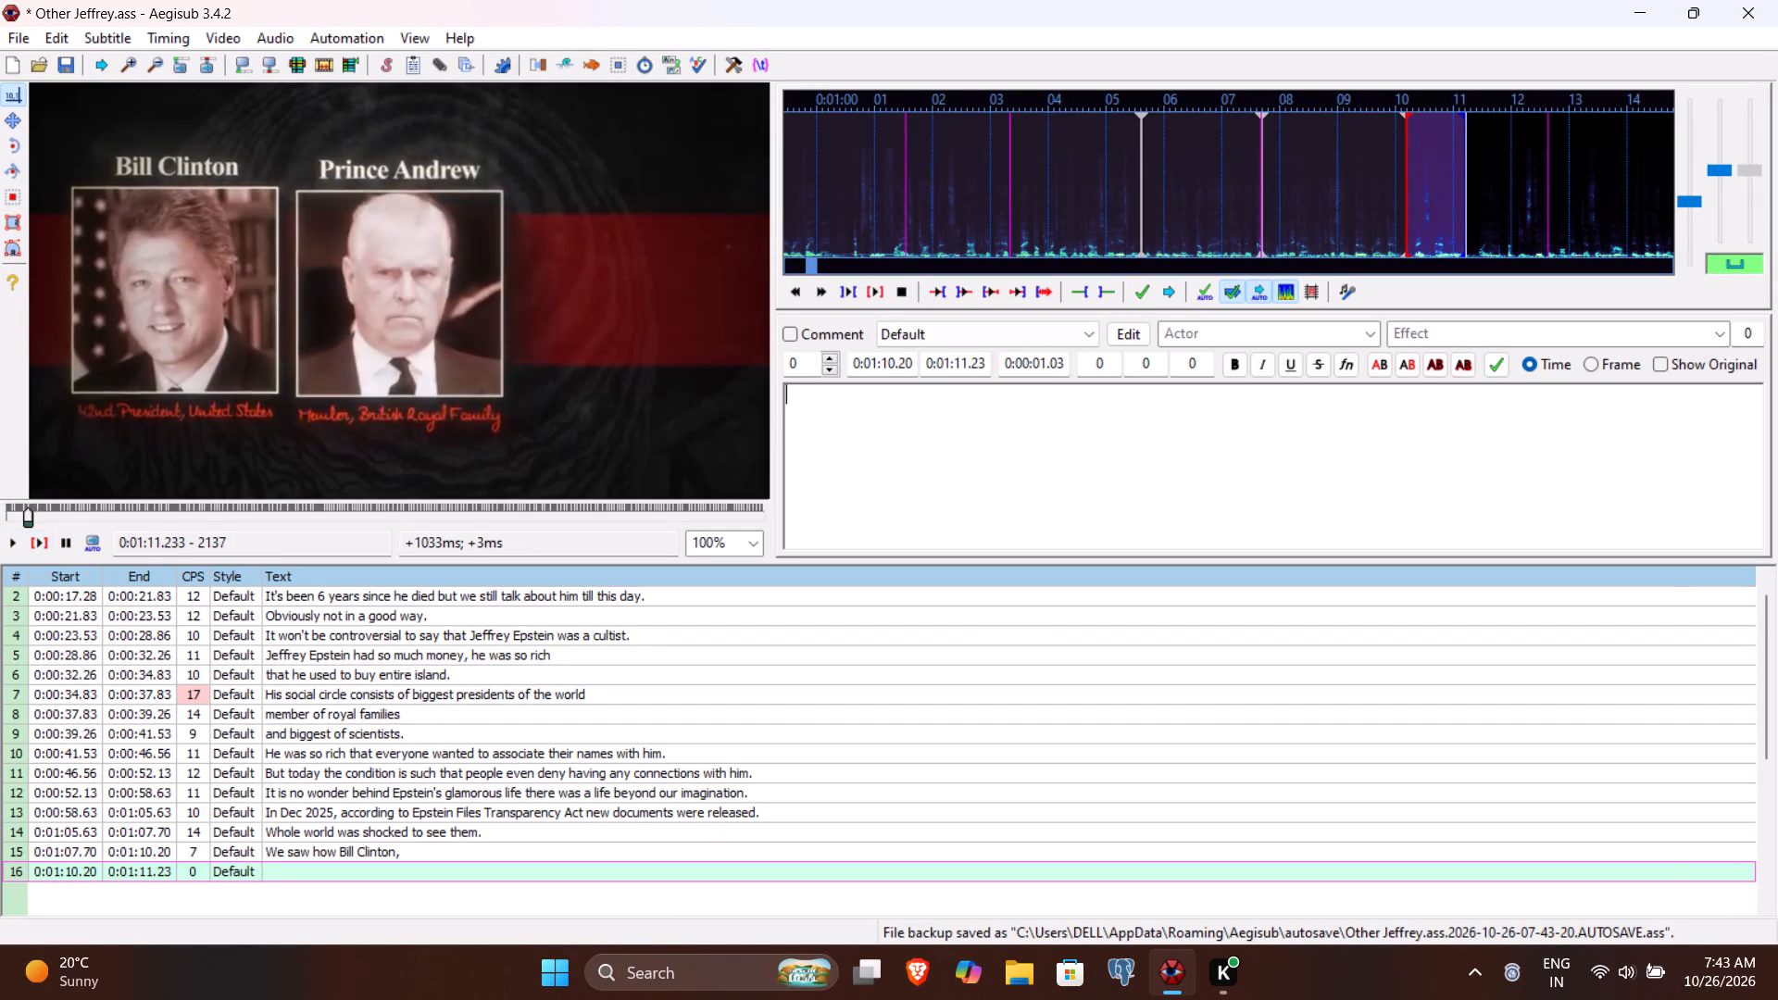
{"action": "type", "text": "Prince Andree"}
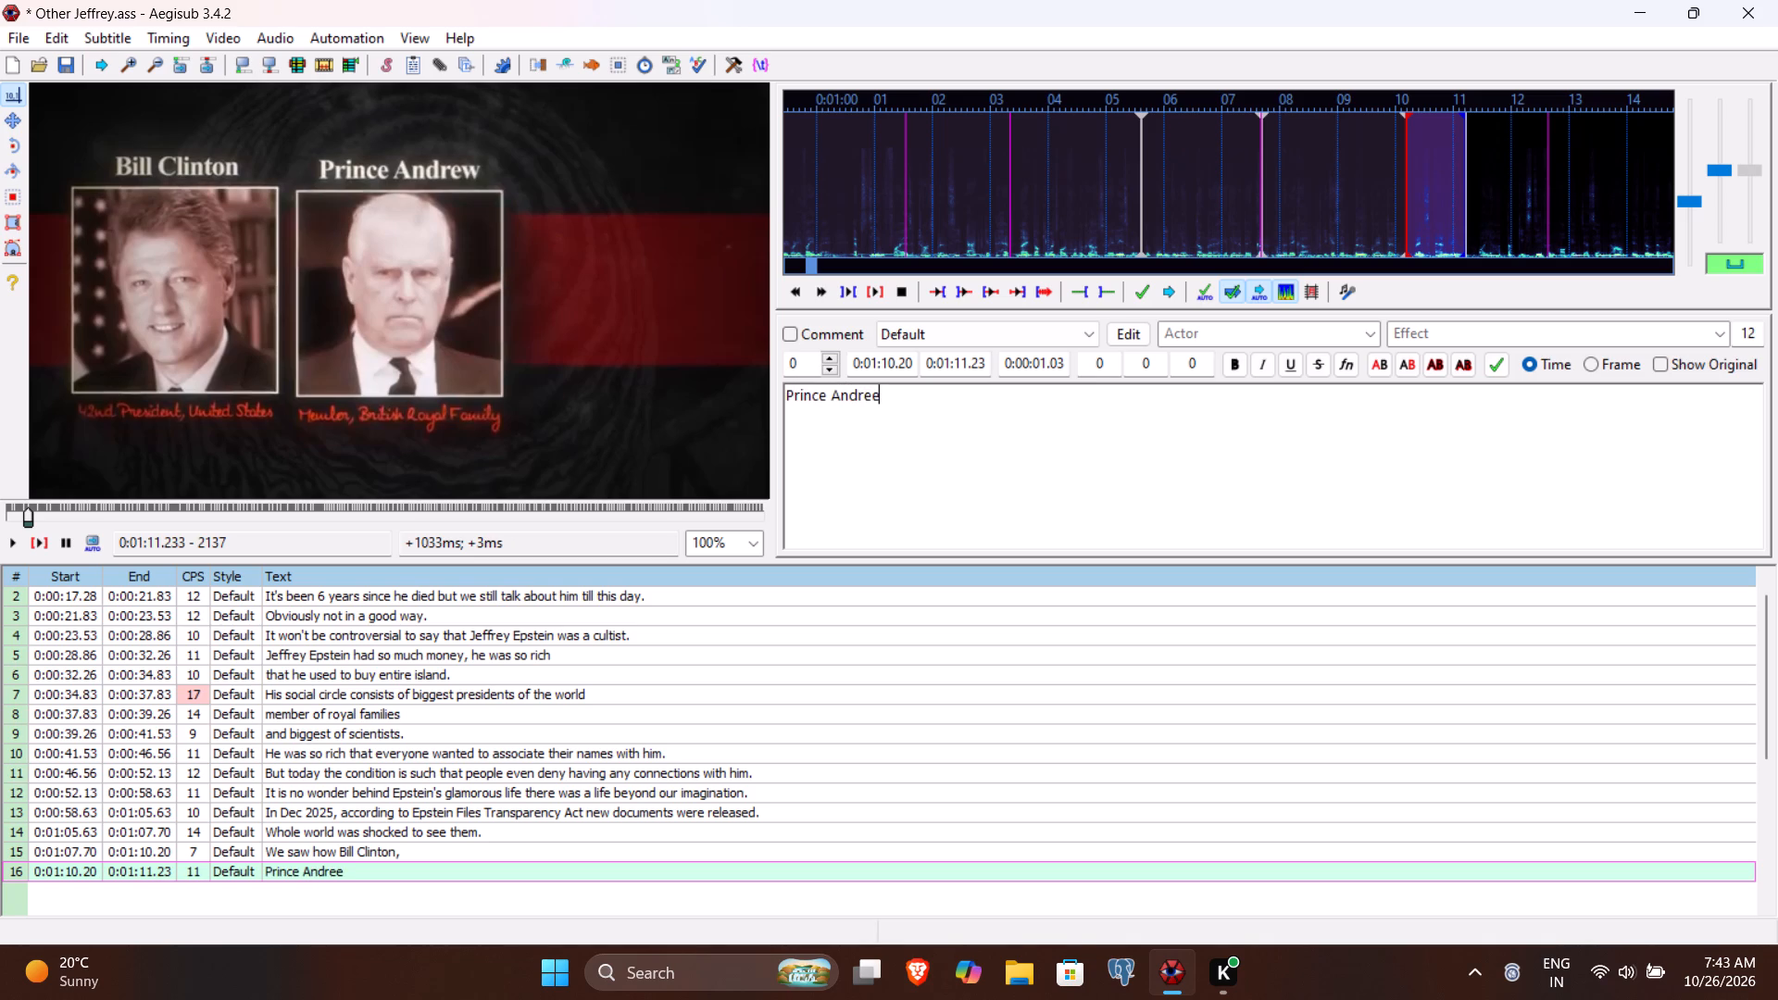
{"action": "key", "text": "BackSpace"}
{"action": "key", "text": "w"}
{"action": "key", "text": "comma"}
{"action": "key", "text": "Return"}
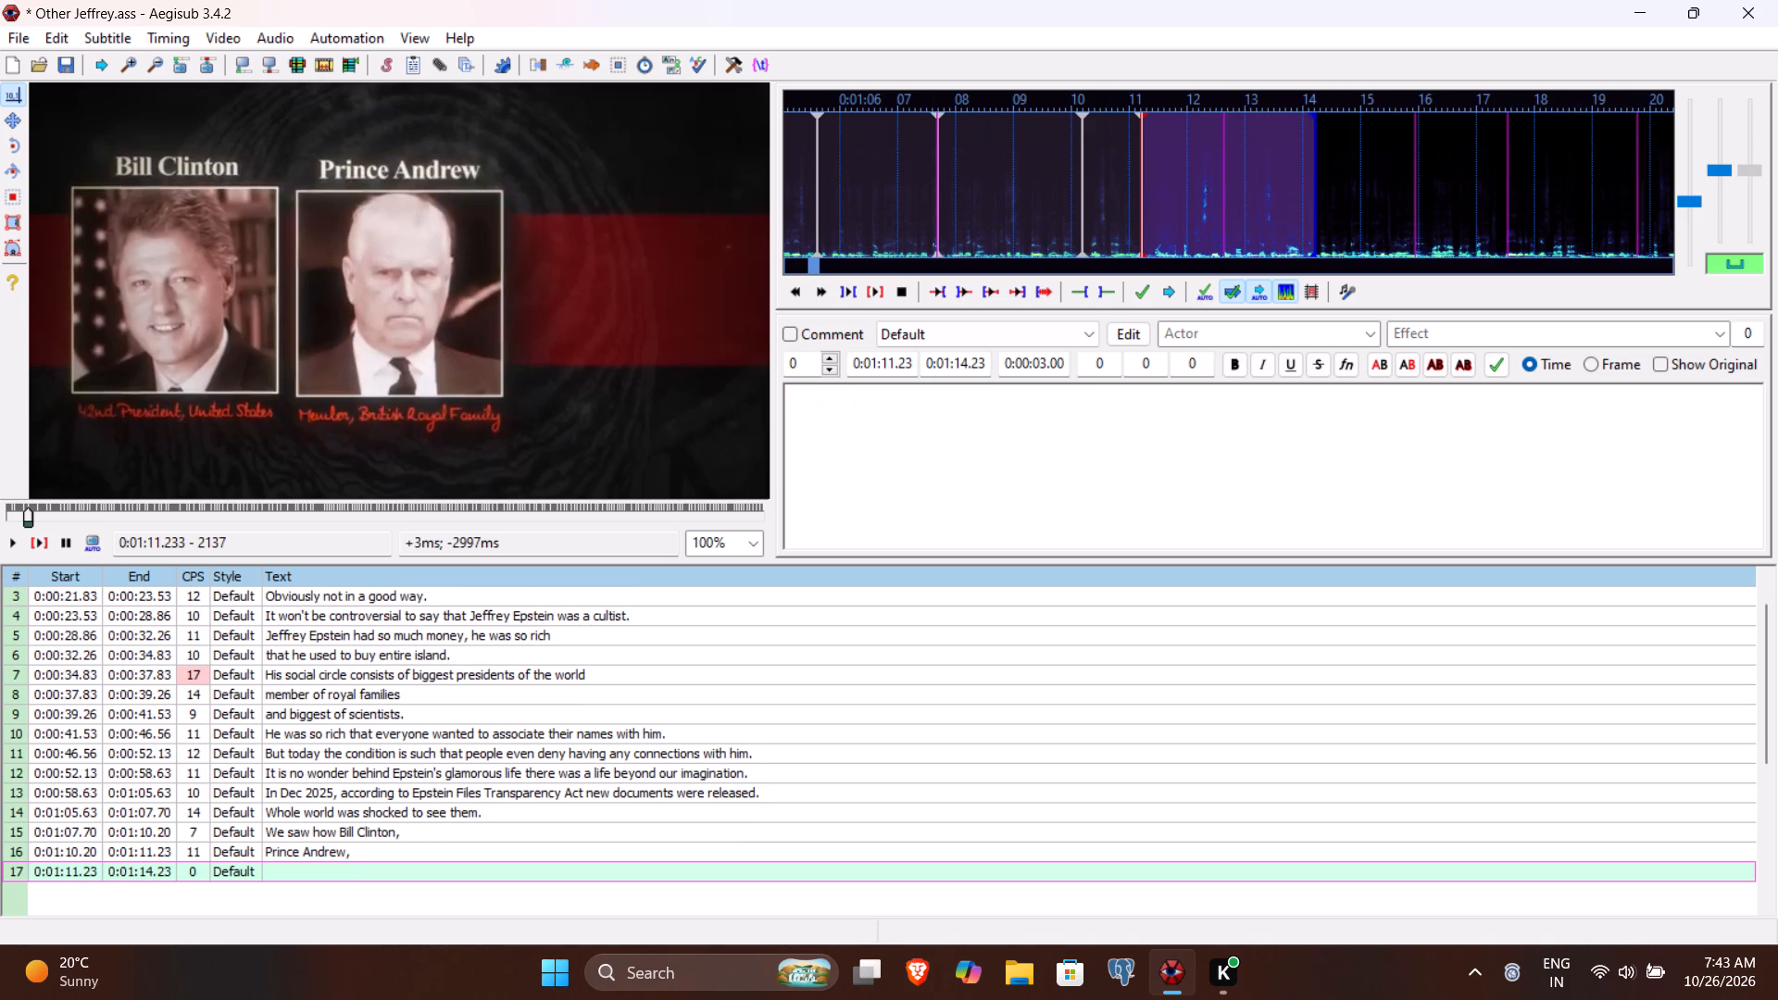
Play the speech of line 17 and set the line's end time to 0:01:16.23.
{"action": "left_click", "coordinate": [36, 545]}
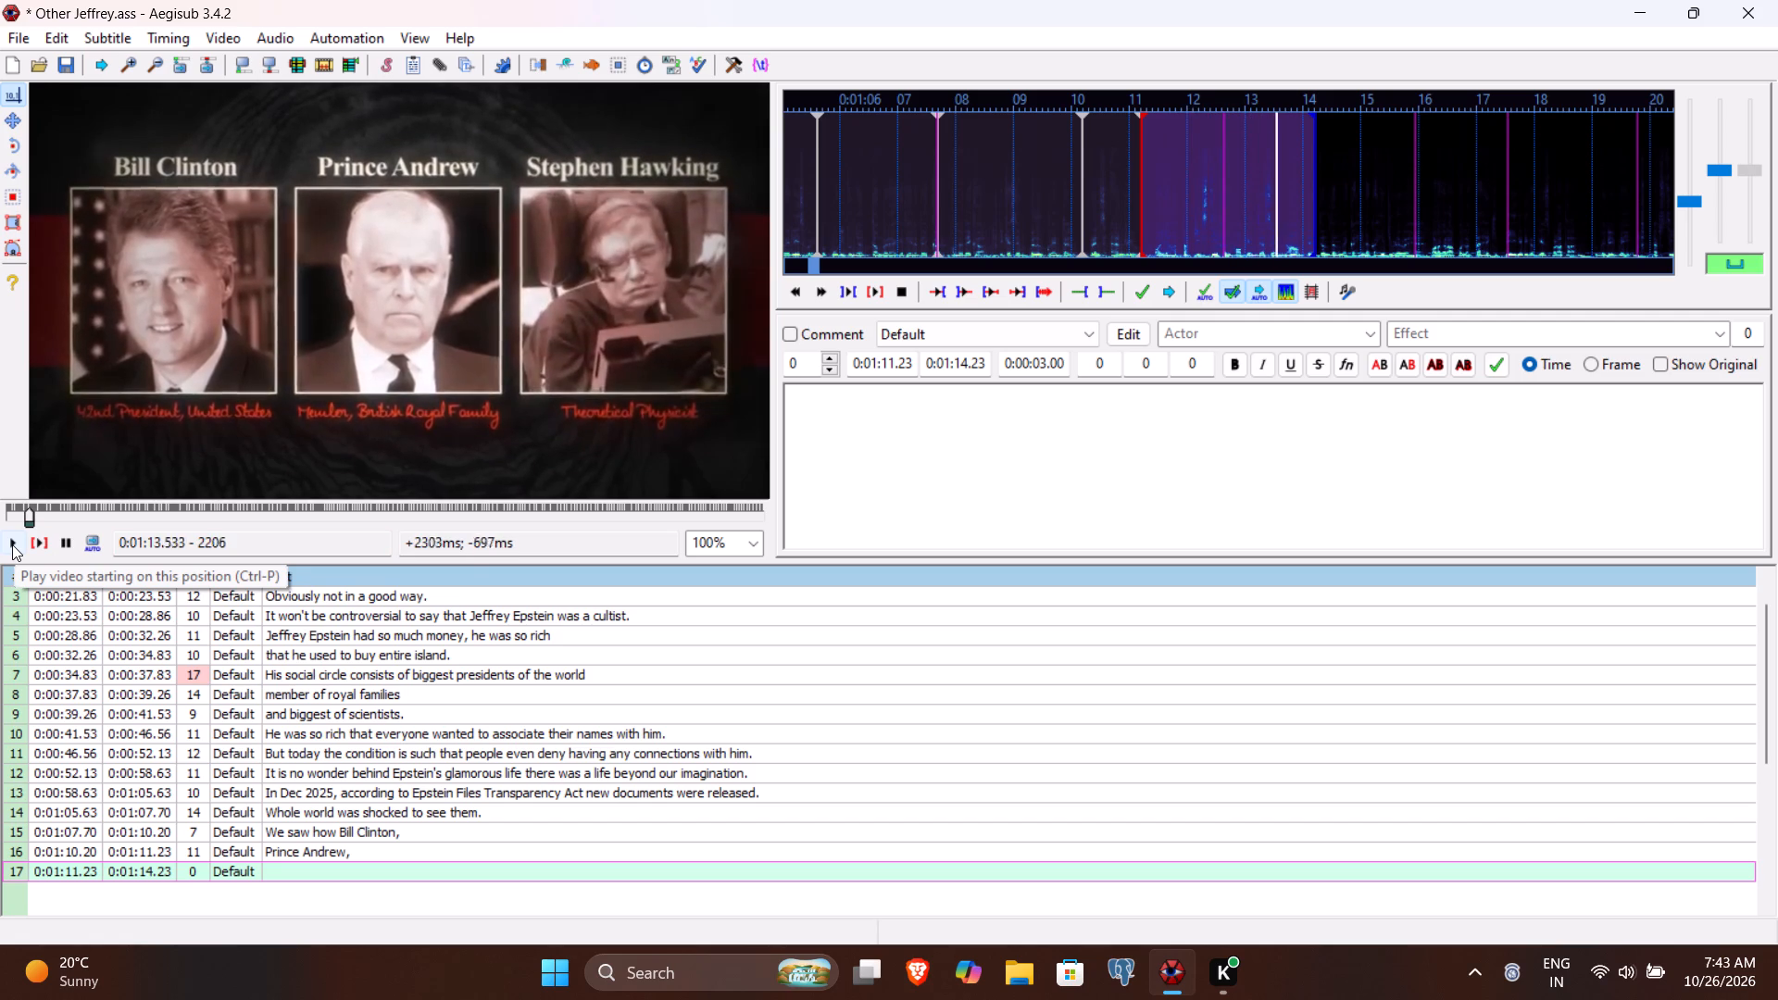
{"action": "left_click", "coordinate": [12, 544]}
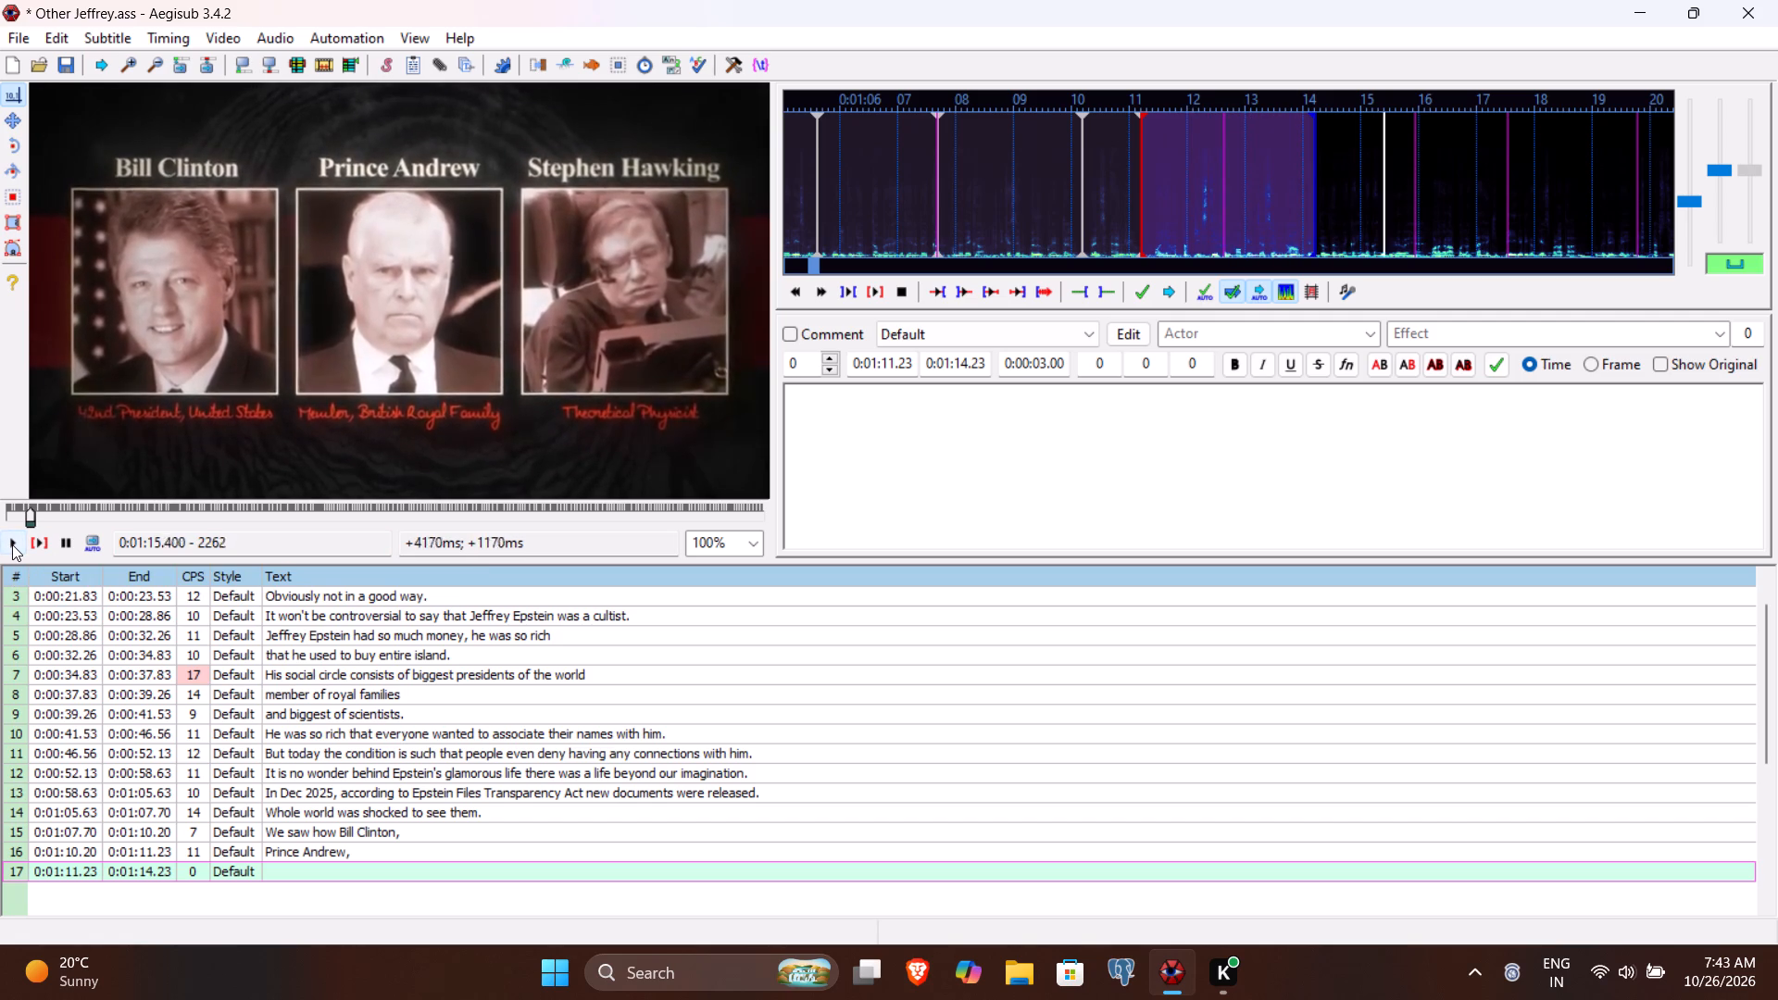
{"action": "left_click", "coordinate": [12, 544]}
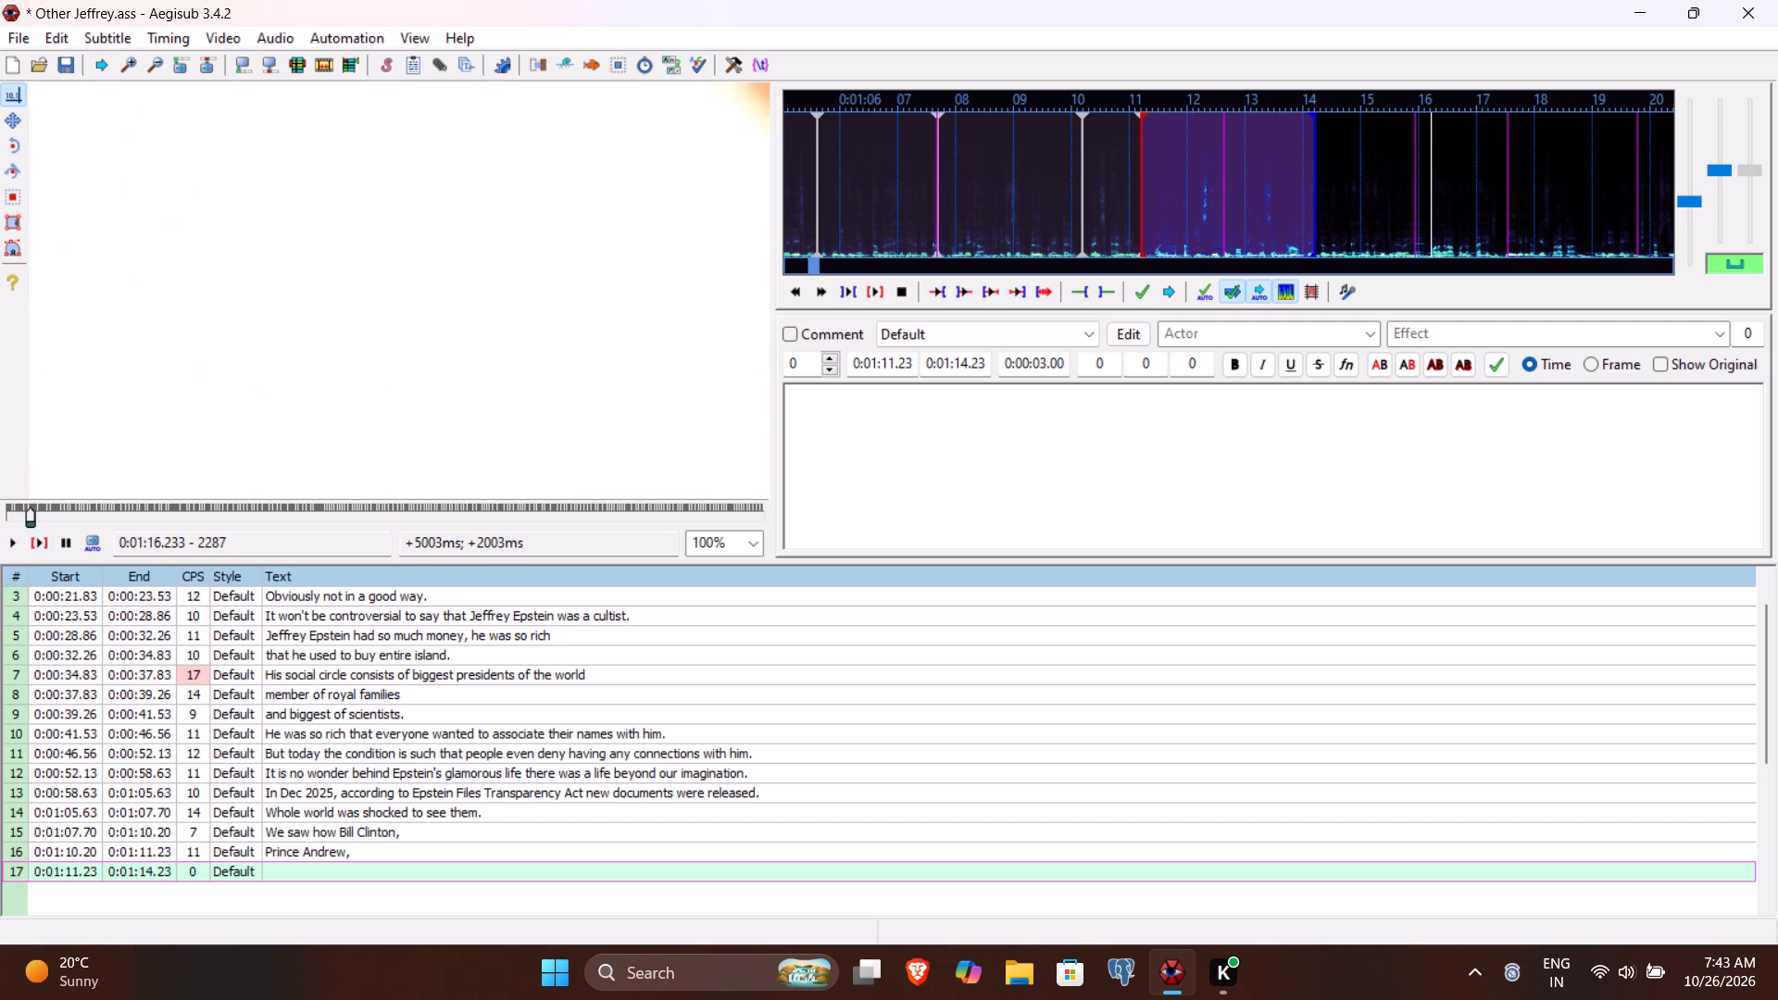
{"action": "left_click", "coordinate": [960, 360]}
{"action": "key", "text": "6"}
{"action": "type", "text": "23"}
Enter "and even people like Stephen Hawking are linked to this swamp." as line 17's text, replaying the line to check the wording, and commit it.
{"action": "left_click", "coordinate": [927, 439]}
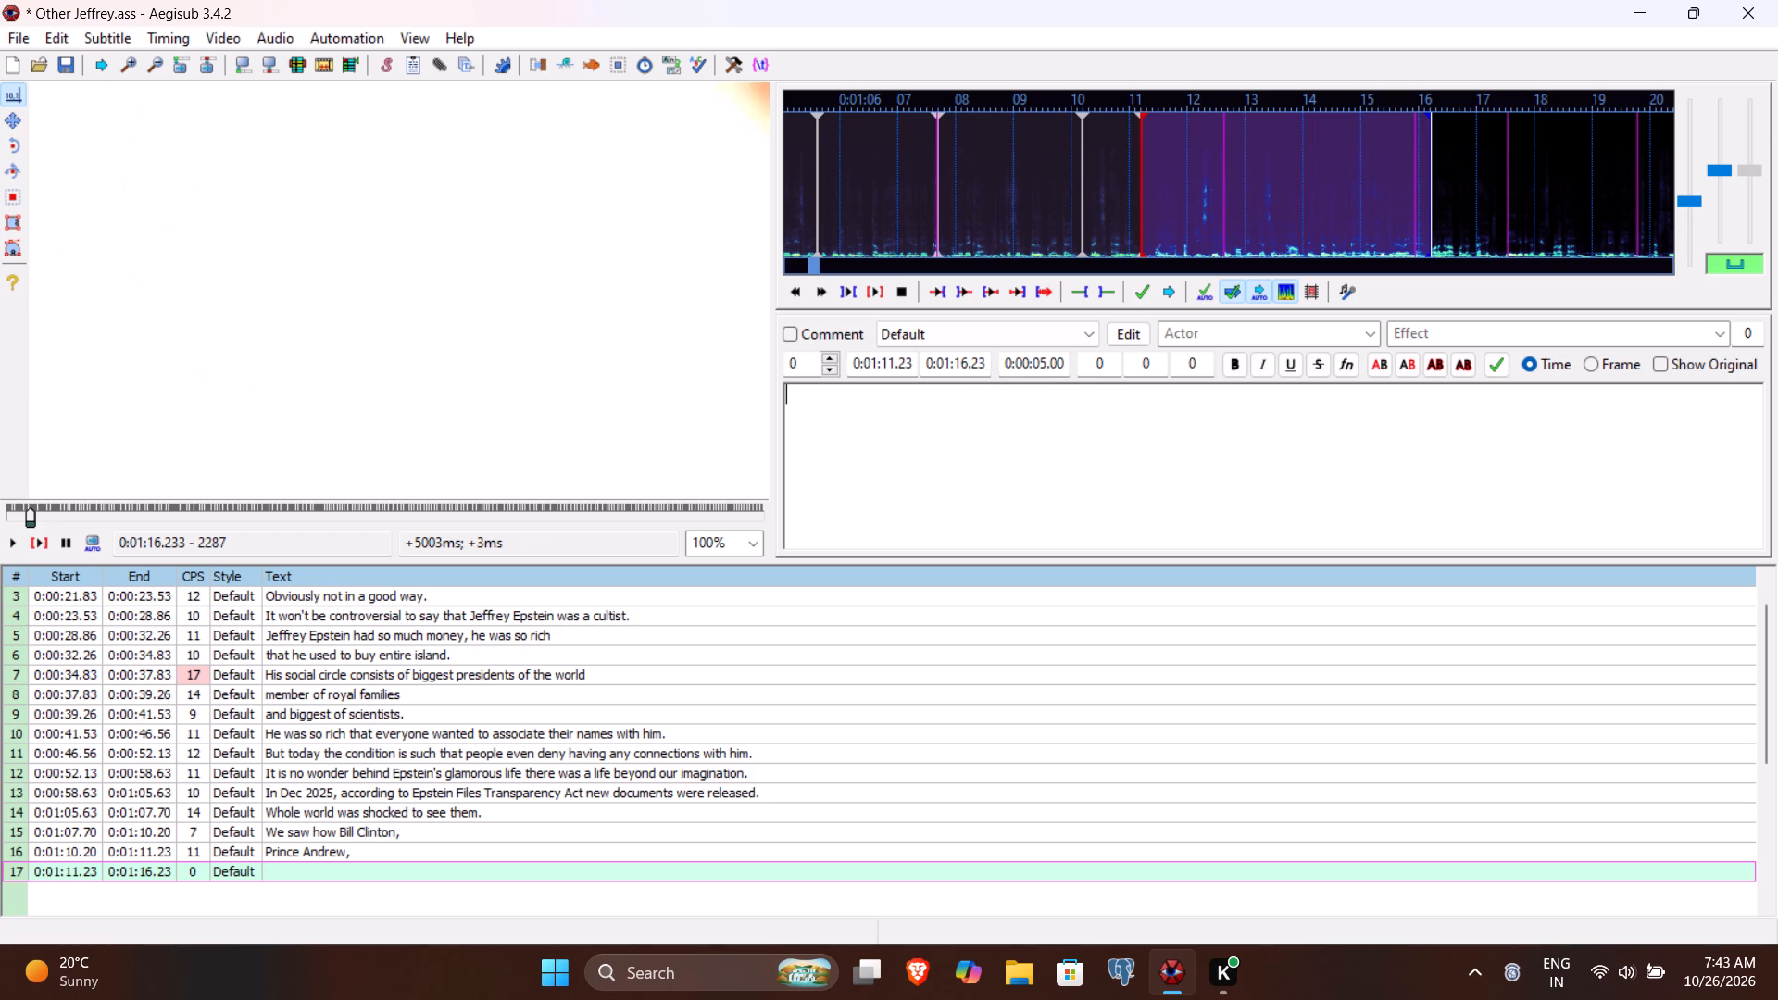
{"action": "type", "text": "and ve"}
{"action": "key", "text": "BackSpace"}
{"action": "key", "text": "BackSpace"}
{"action": "type", "text": "evne"}
{"action": "key", "text": "BackSpace"}
{"action": "key", "text": "BackSpace"}
{"action": "type", "text": "en people like"}
{"action": "key", "text": "space"}
{"action": "type", "text": "Stephen h"}
{"action": "key", "text": "BackSpace"}
{"action": "type", "text": "Hawking are linked to"}
{"action": "key", "text": "space"}
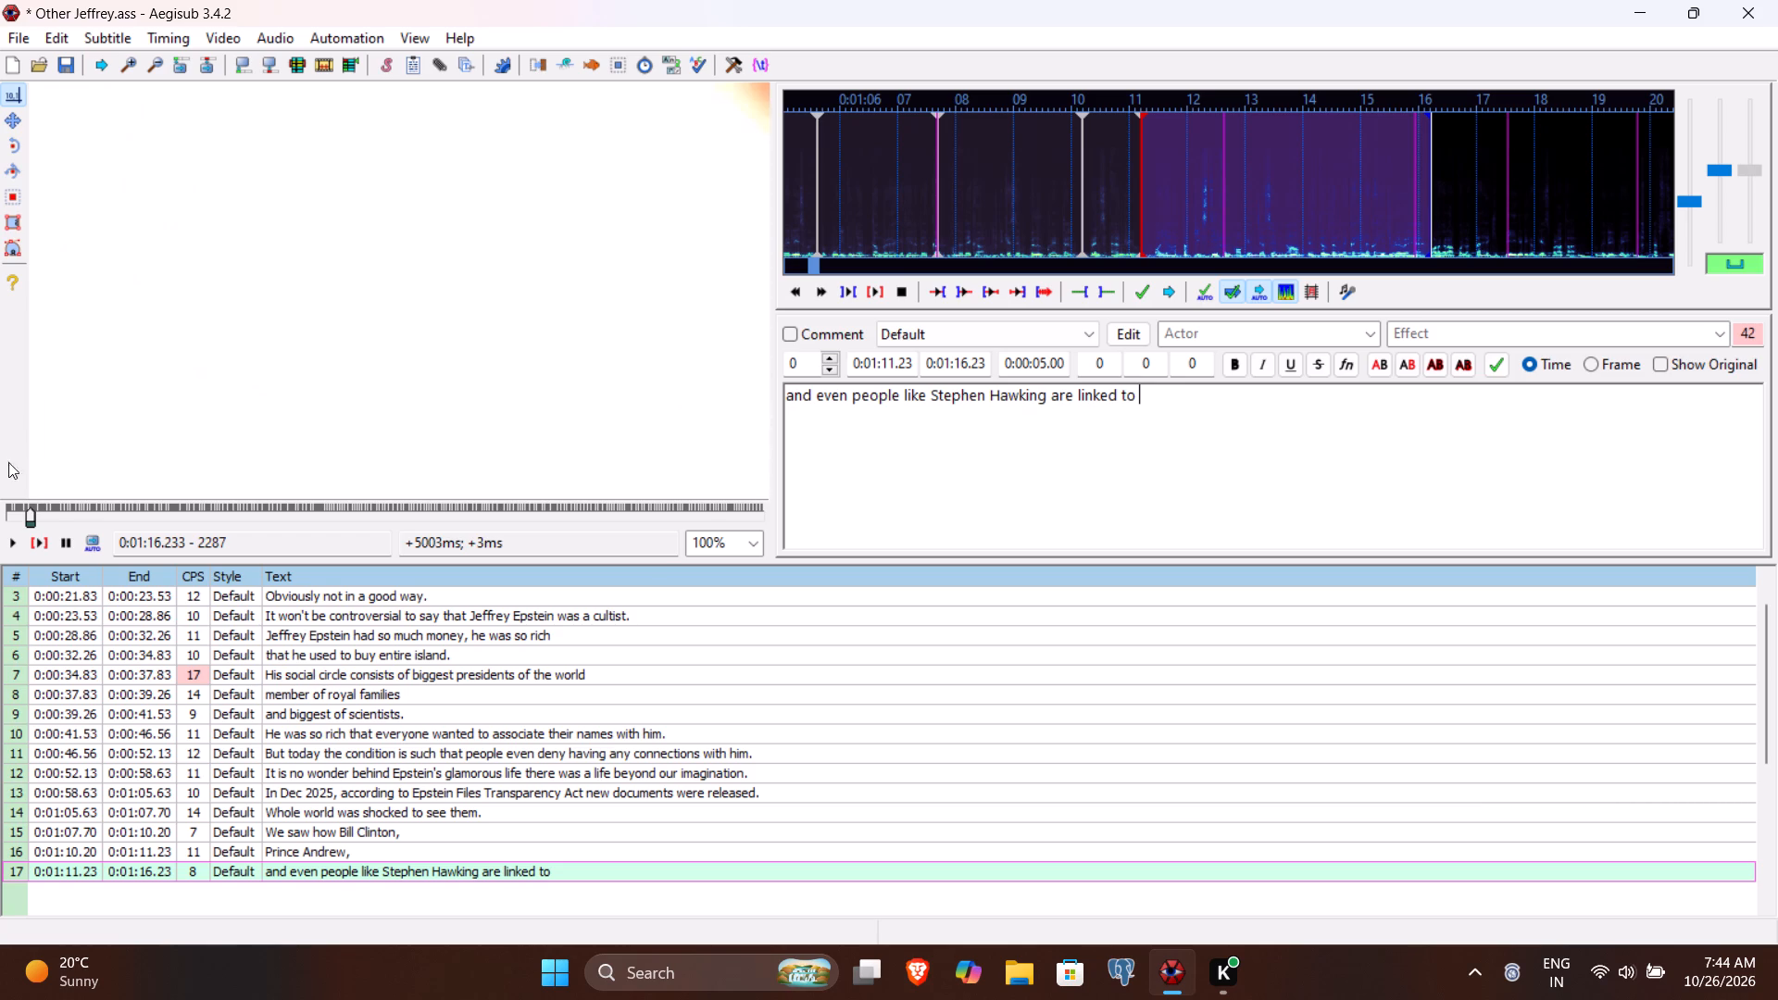
{"action": "left_click", "coordinate": [43, 535]}
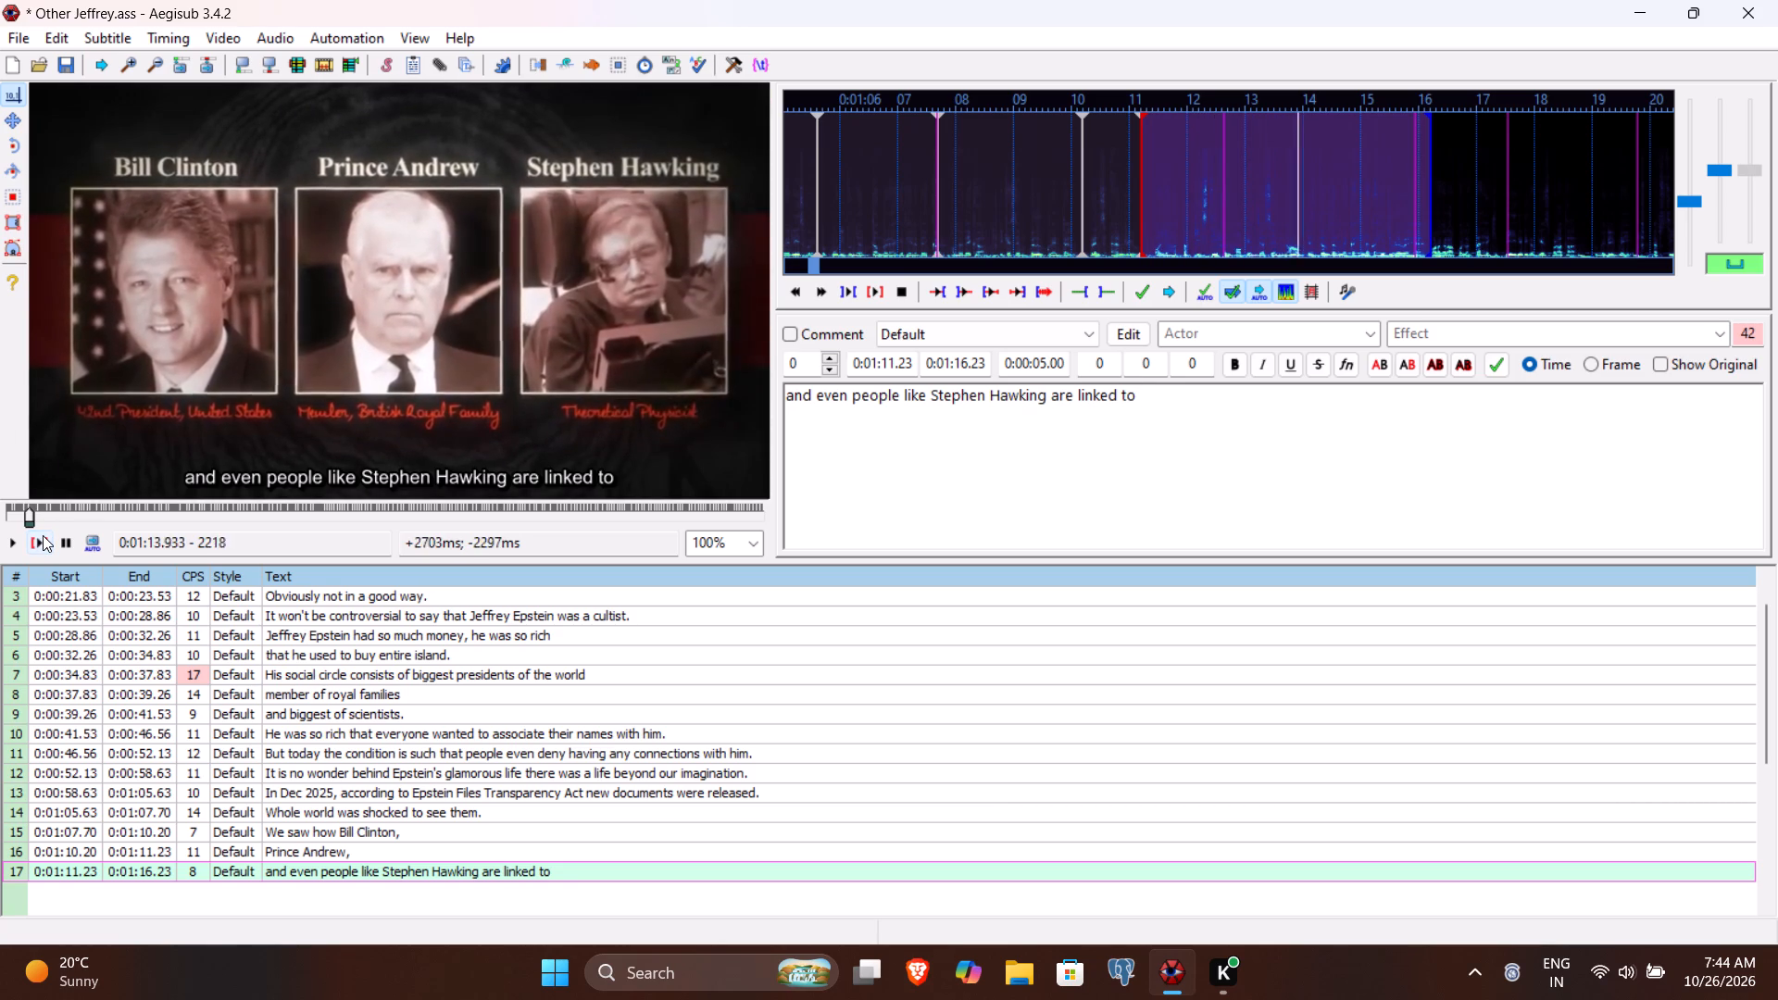
{"action": "type", "text": "this swamp"}
{"action": "key", "text": "period"}
{"action": "key", "text": "Return"}
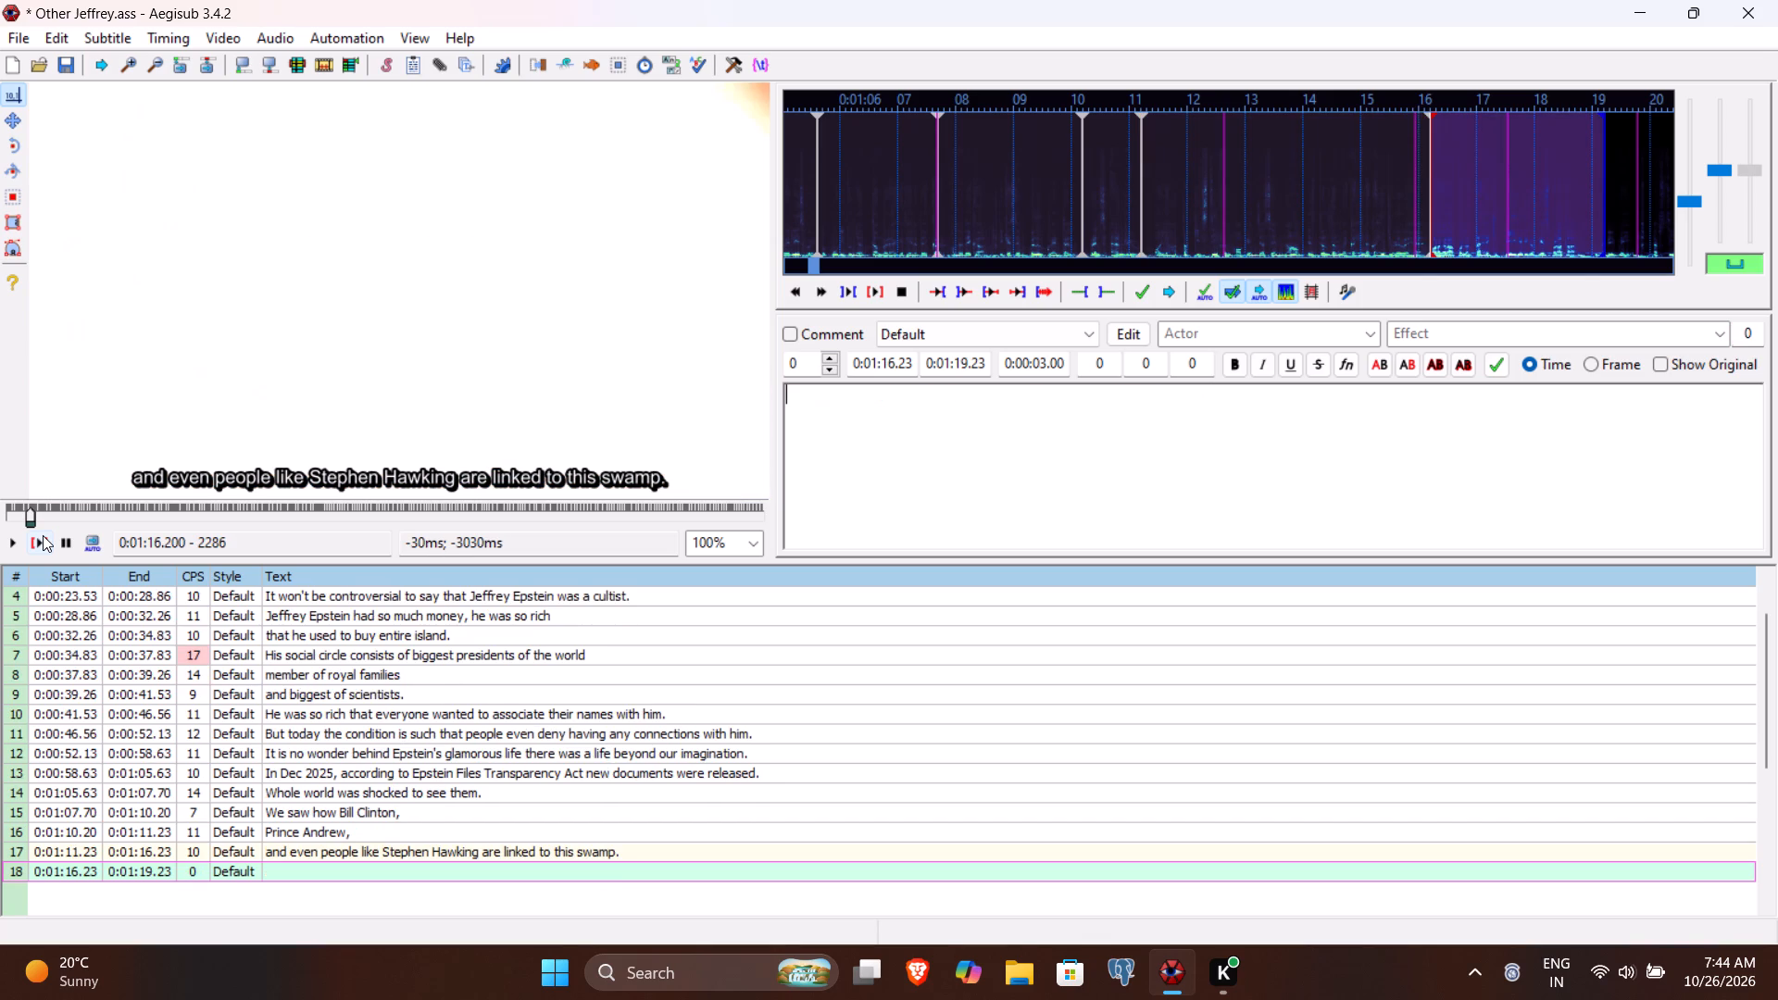
Play line 18, enter its text as "And if you think the case of P Diddy was huge", and commit it.
{"action": "left_click", "coordinate": [43, 535]}
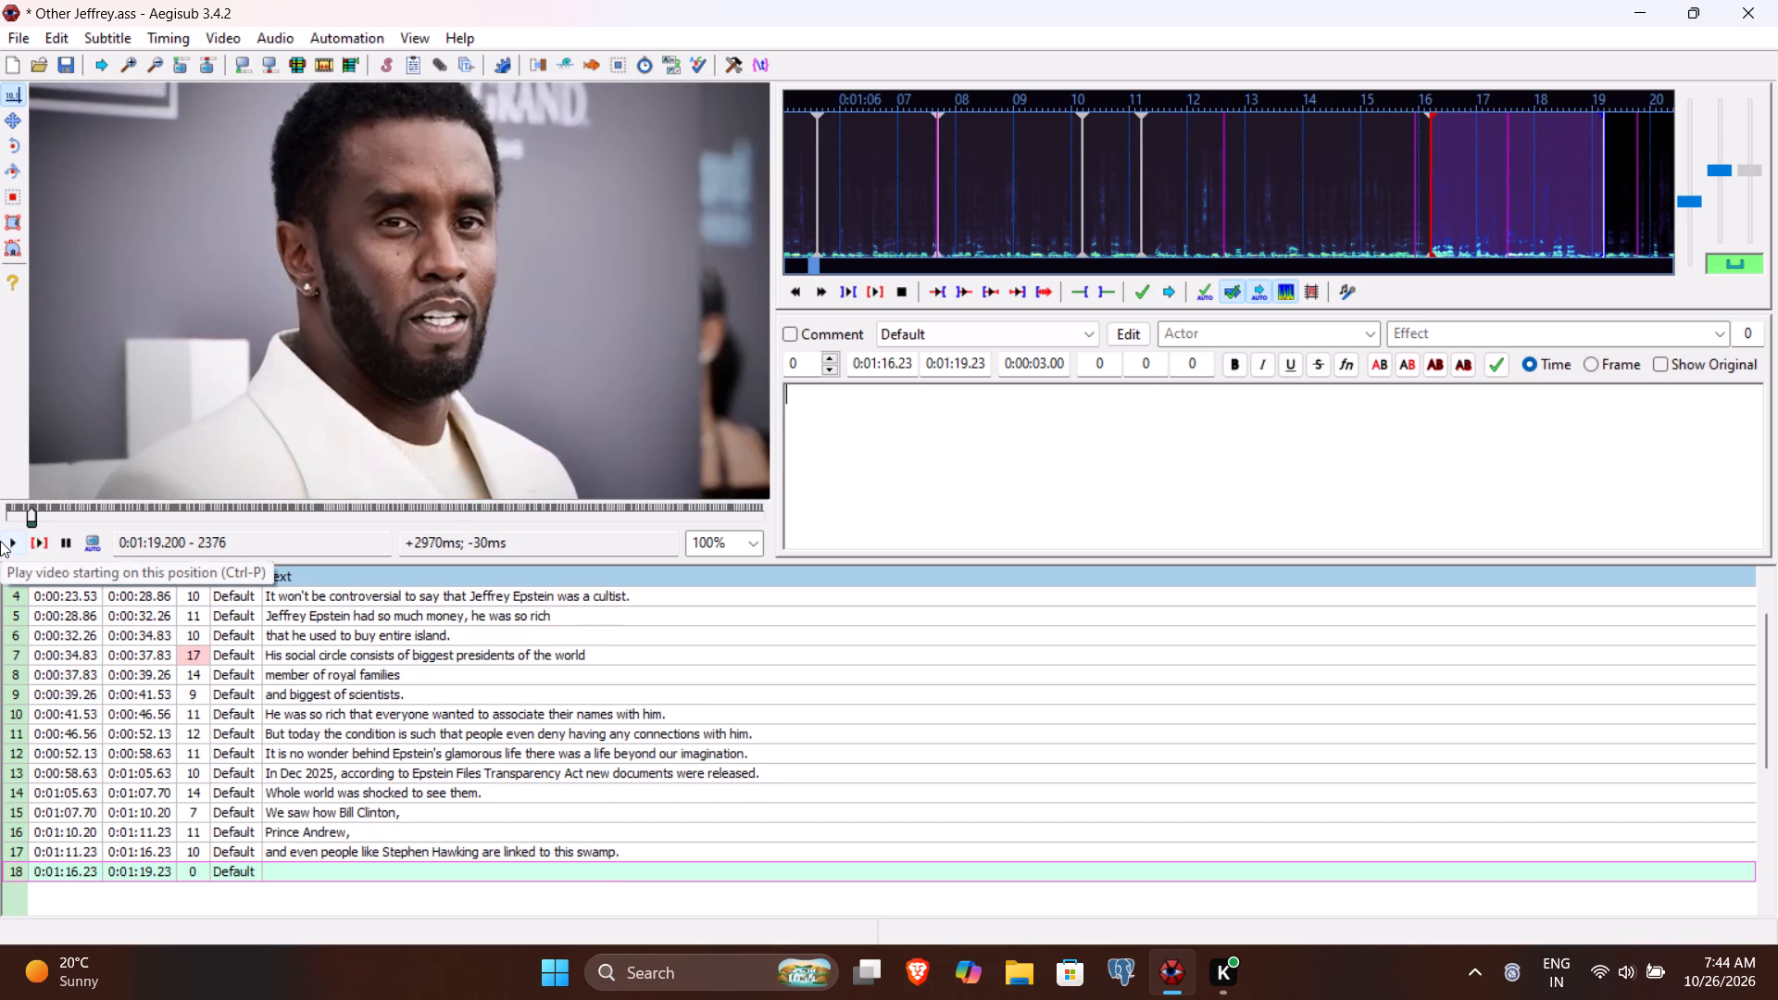
{"action": "type", "text": "ANd"}
{"action": "key", "text": "BackSpace"}
{"action": "key", "text": "BackSpace"}
{"action": "type", "text": "nd if you think the case of P"}
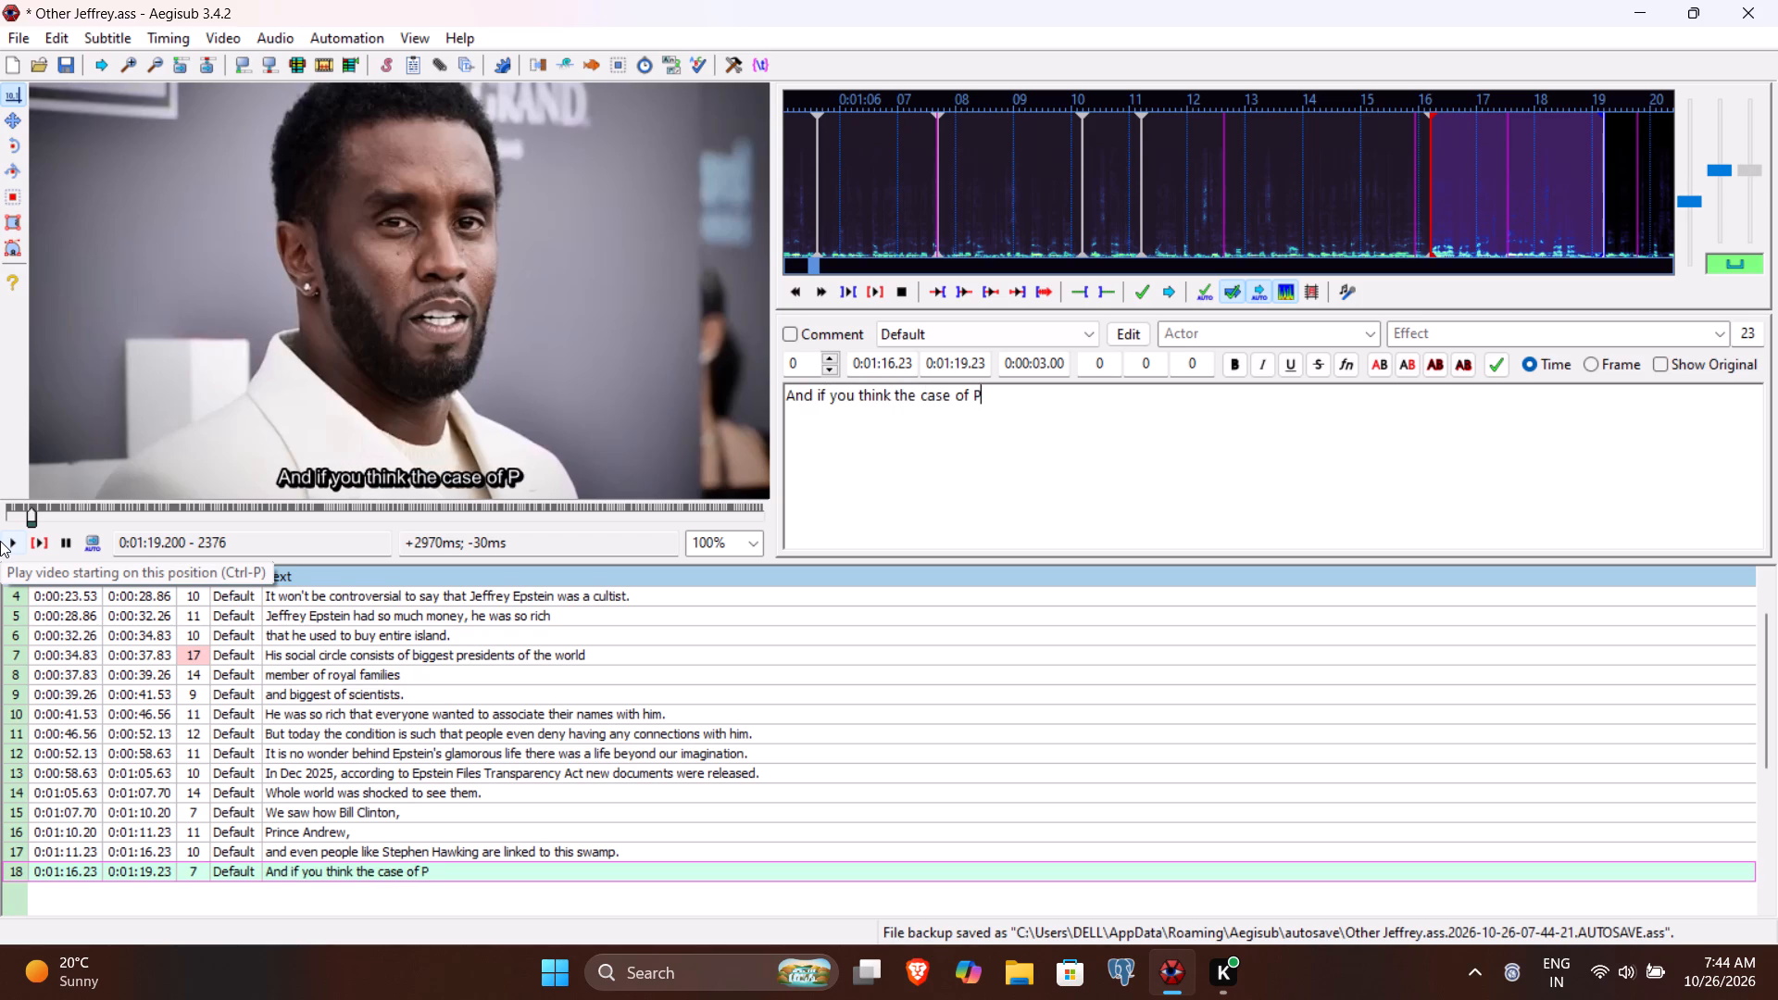
{"action": "key", "text": "space"}
{"action": "type", "text": "Diddy was"}
{"action": "key", "text": "space"}
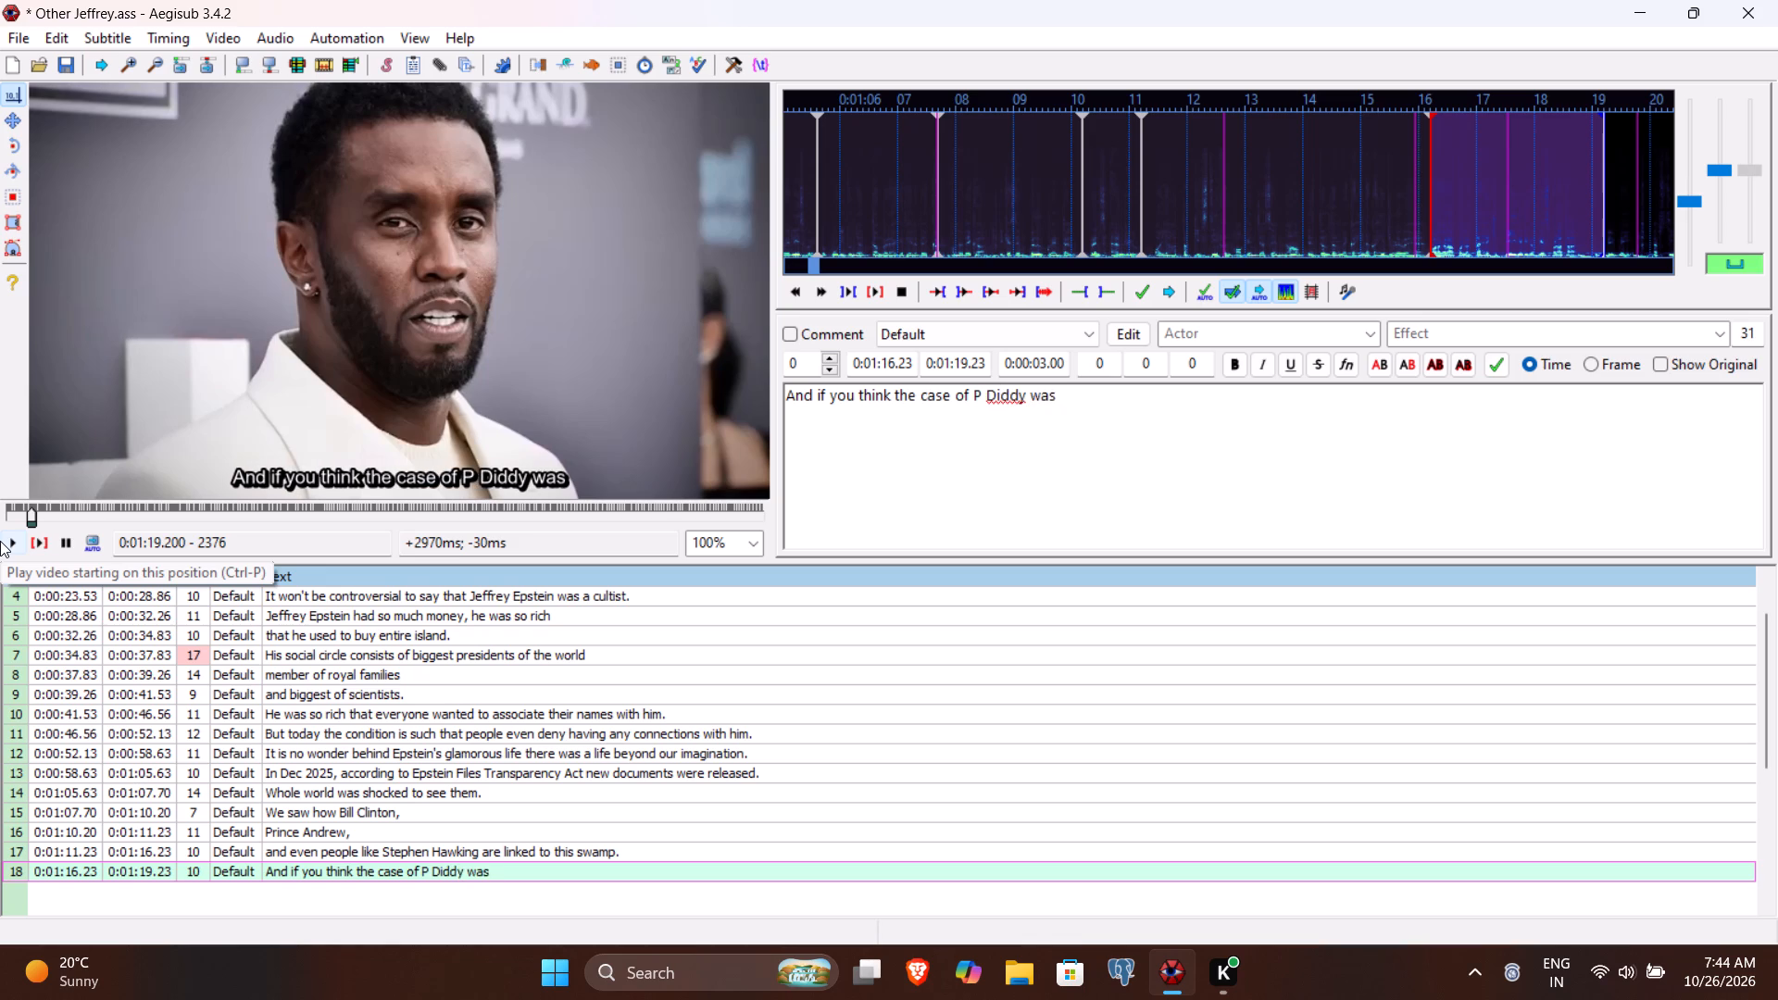
{"action": "type", "text": "huf"}
{"action": "key", "text": "BackSpace"}
{"action": "type", "text": "ge"}
{"action": "key", "text": "Return"}
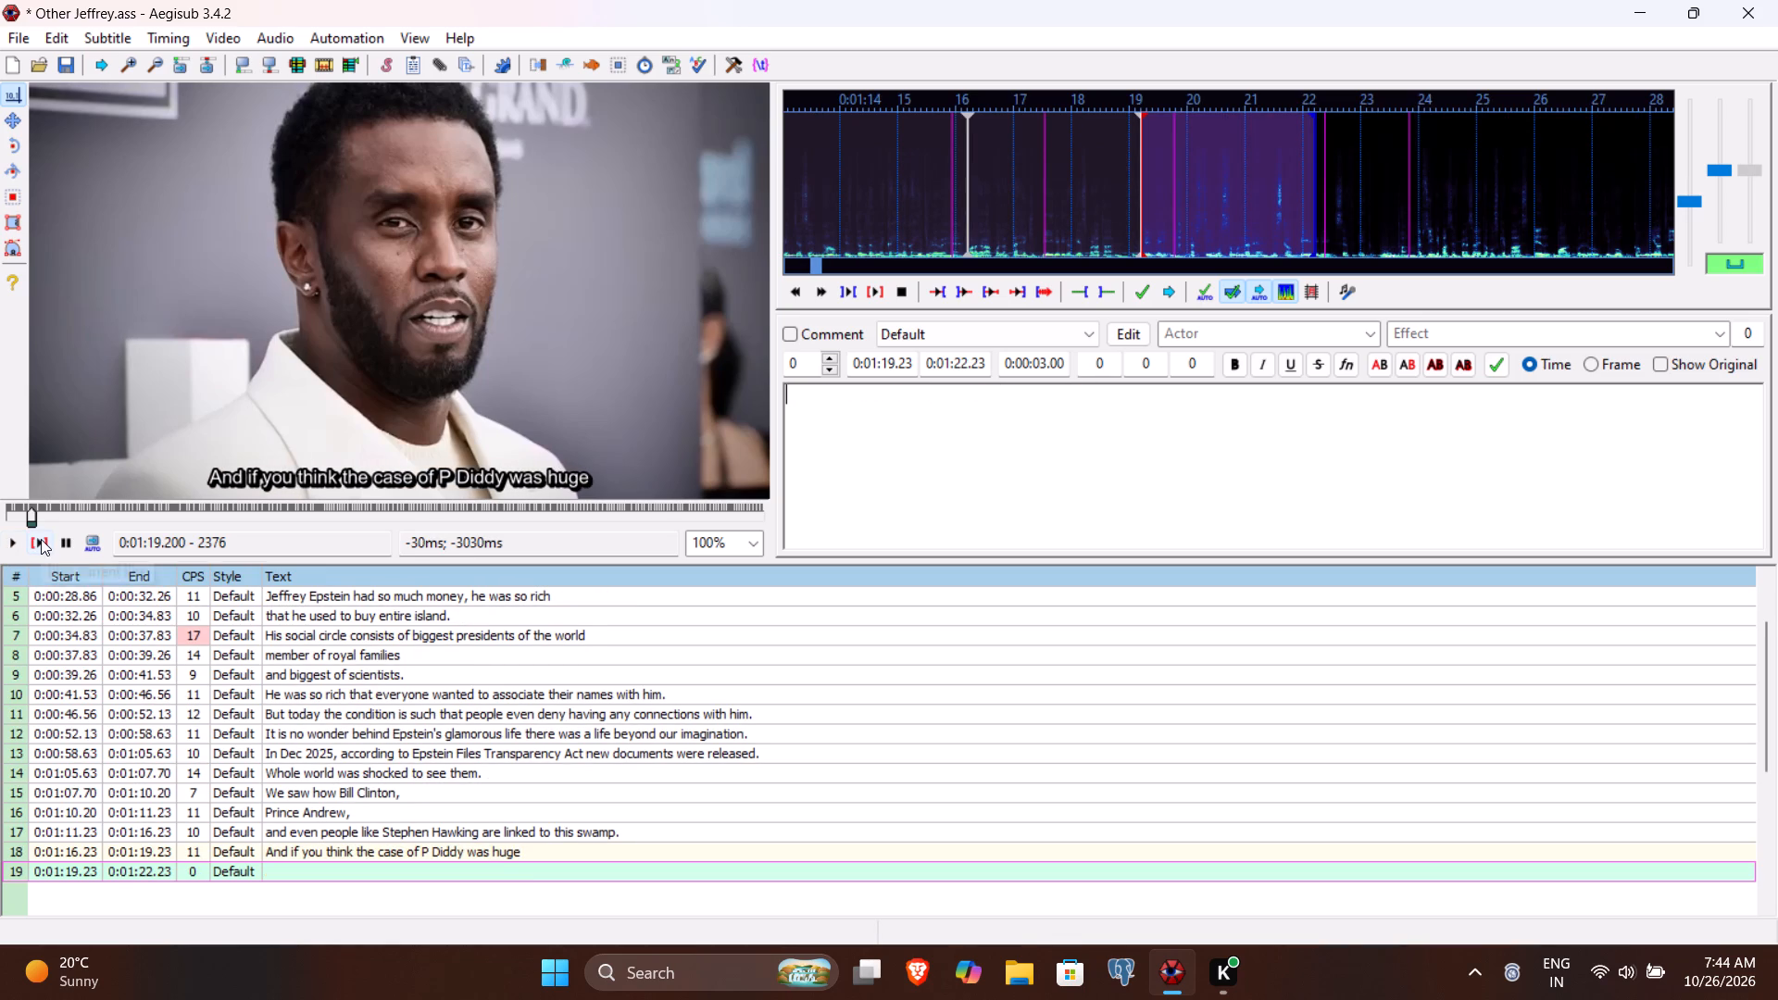
Play the speech of line 19 and set the line's end time to 0:01:23.90.
{"action": "left_click", "coordinate": [41, 539]}
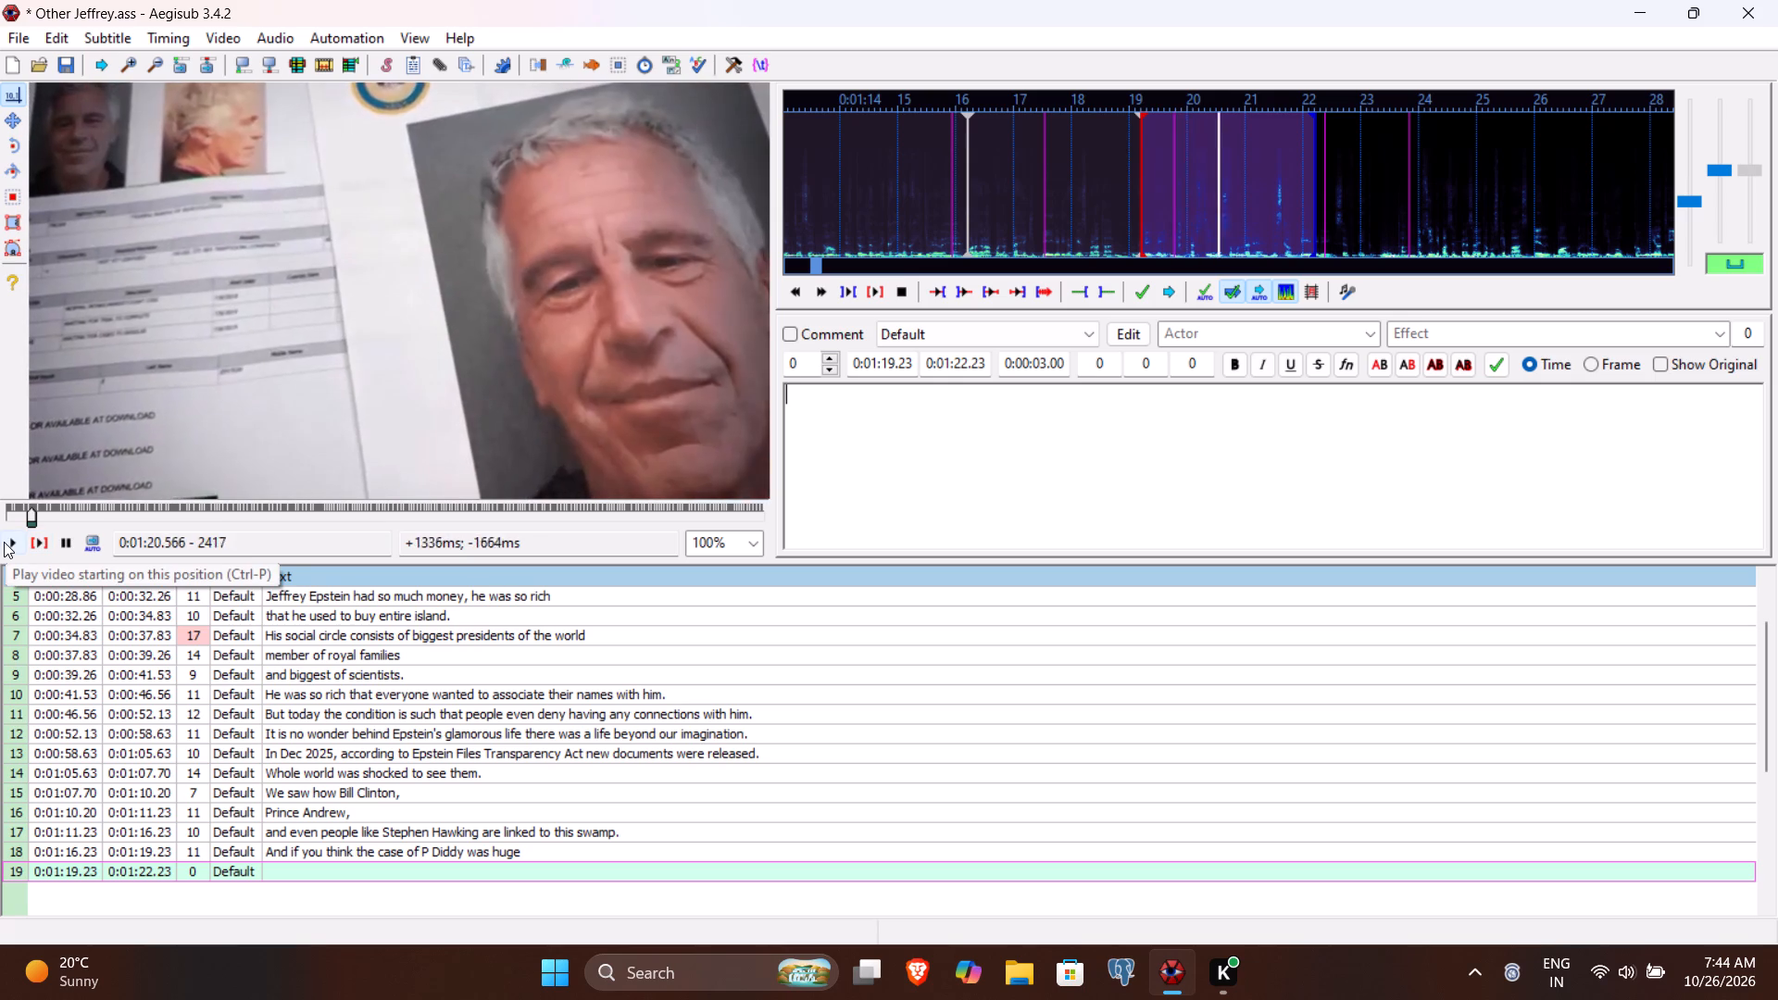
{"action": "left_click", "coordinate": [4, 542]}
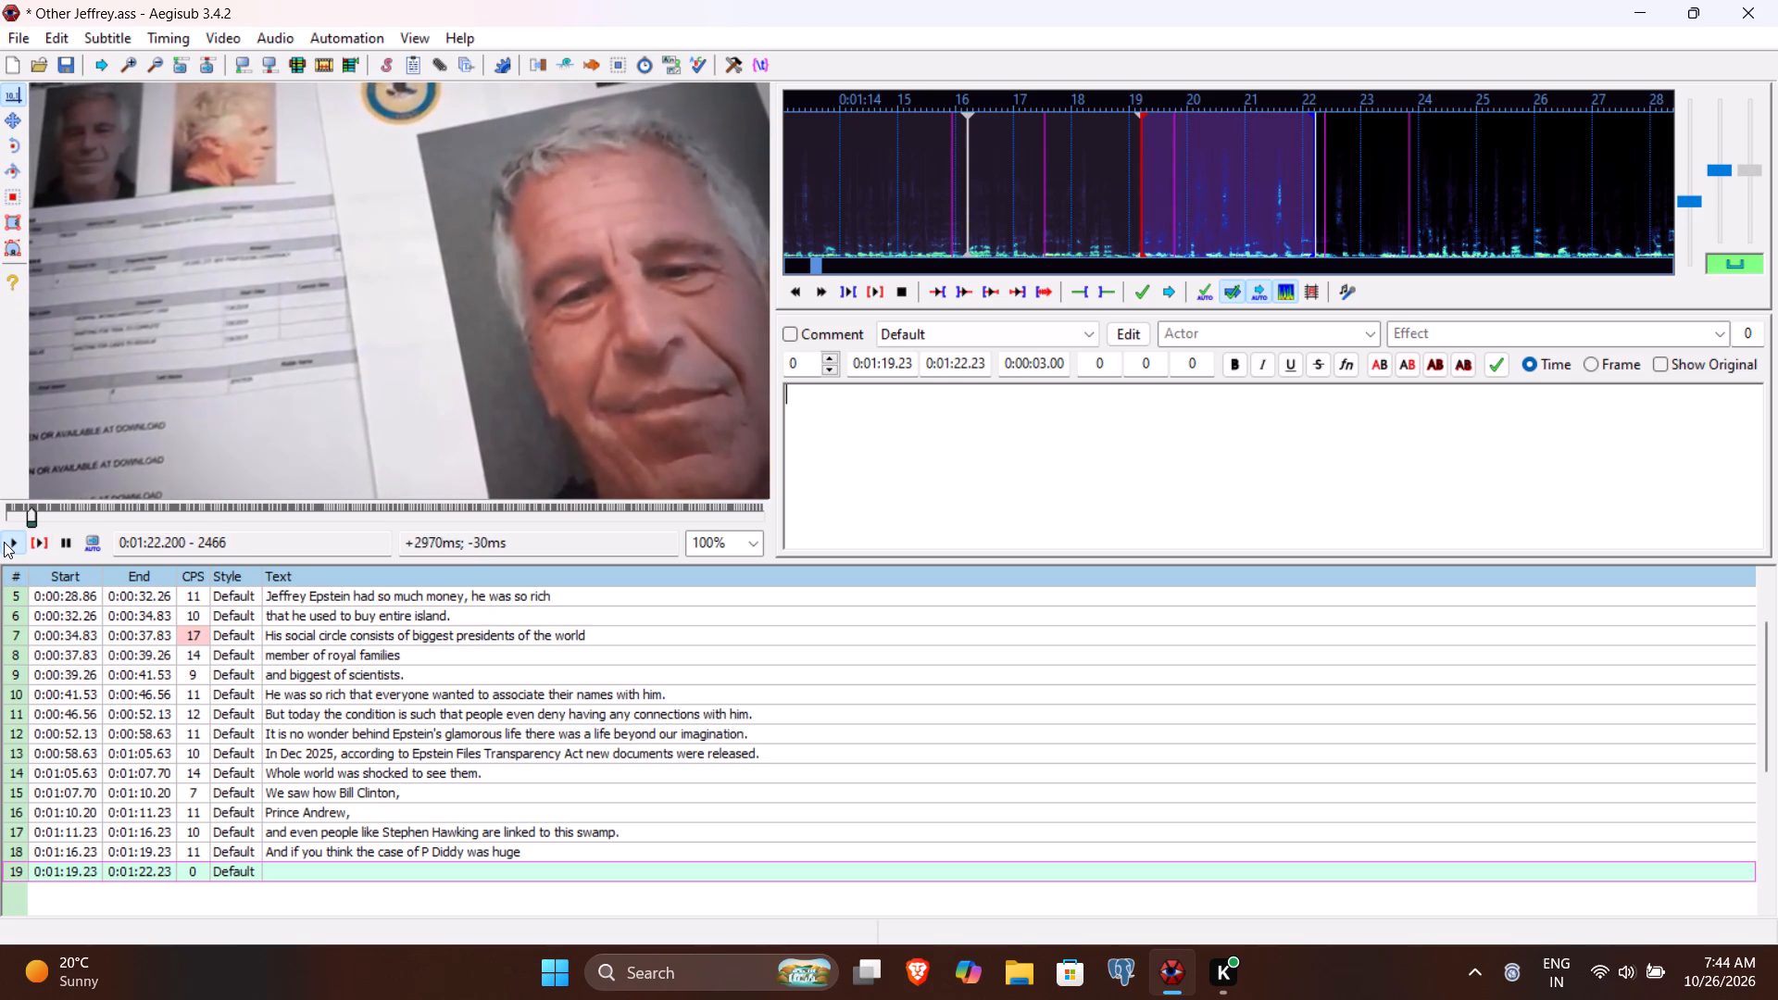
{"action": "left_click", "coordinate": [4, 542]}
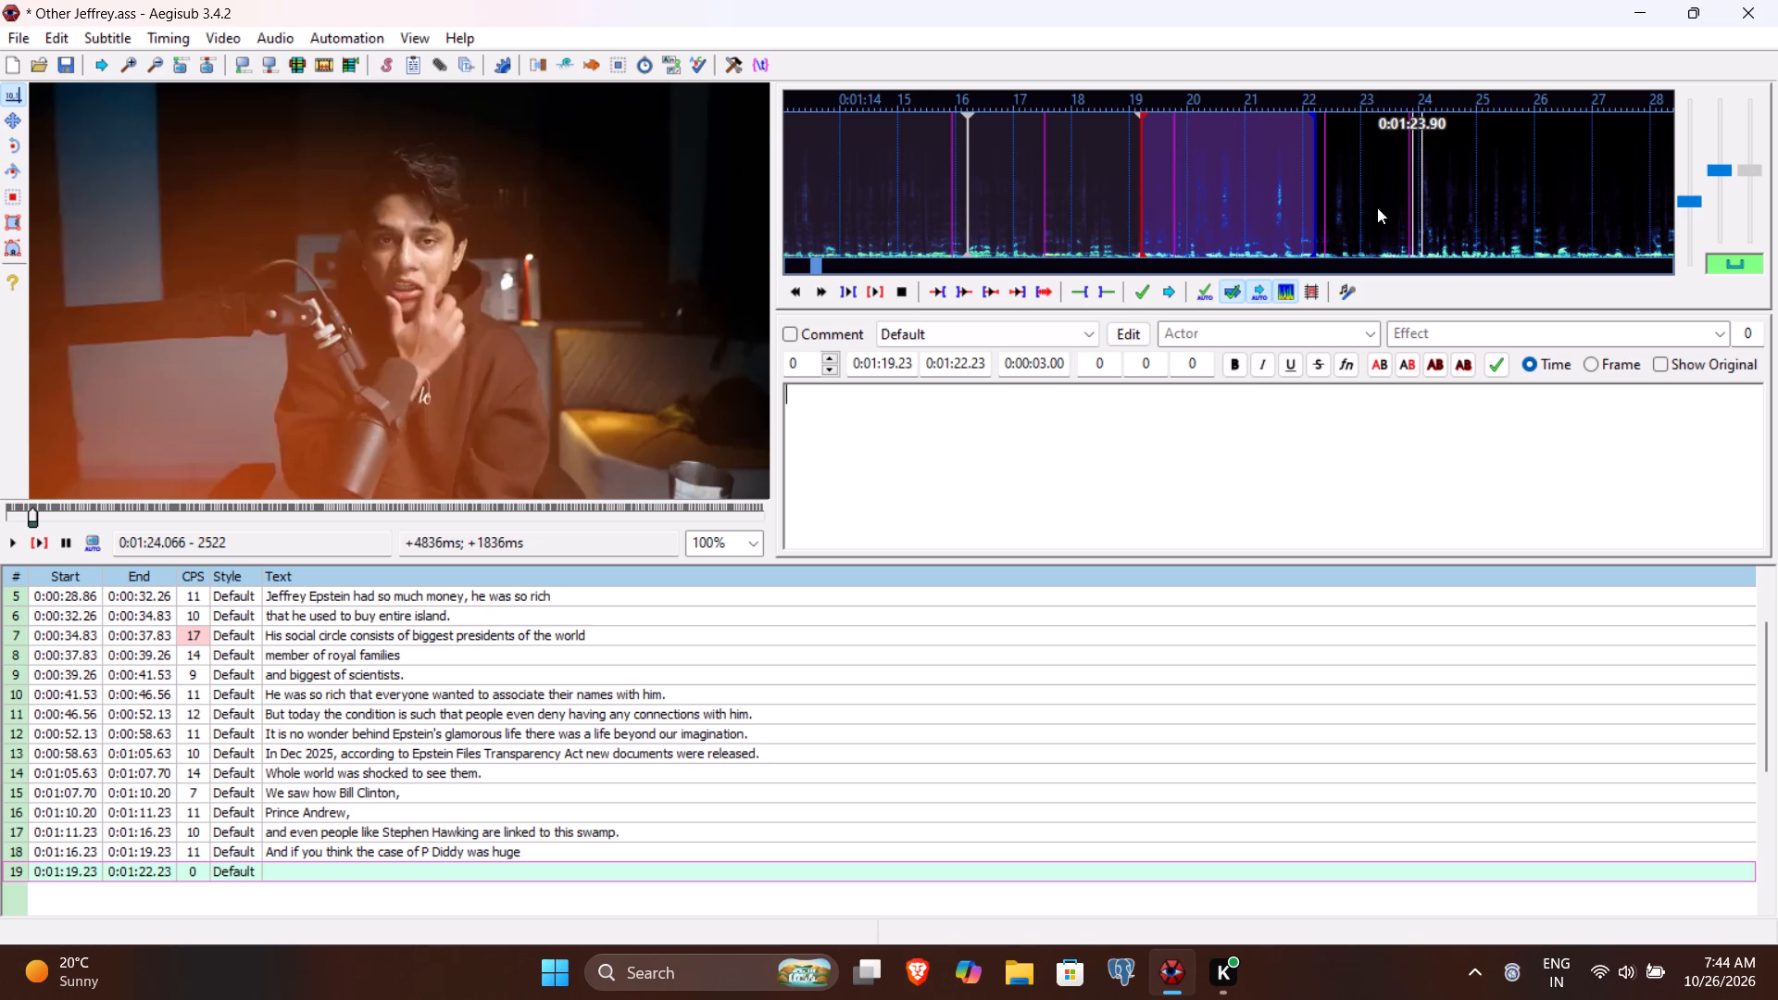
{"action": "left_click", "coordinate": [958, 365]}
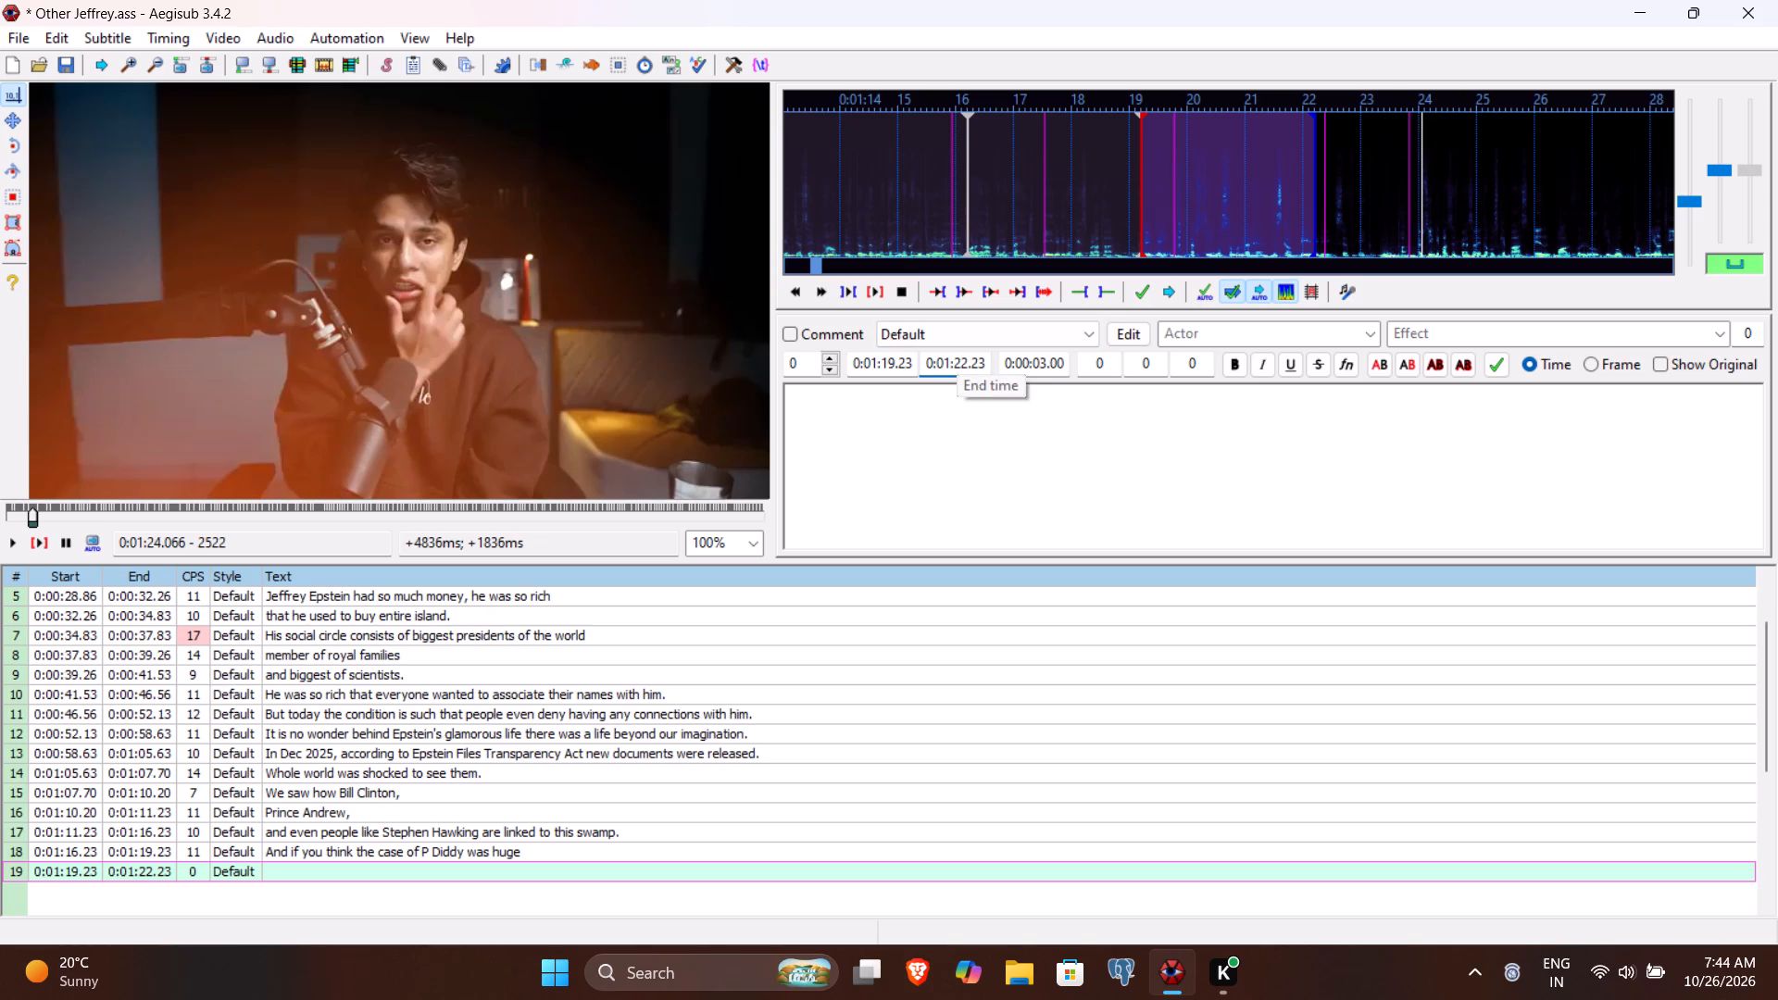
{"action": "type", "text": "390"}
Start line 19's text with "then believe me", replaying the line to hear its wording.
{"action": "left_click", "coordinate": [896, 441]}
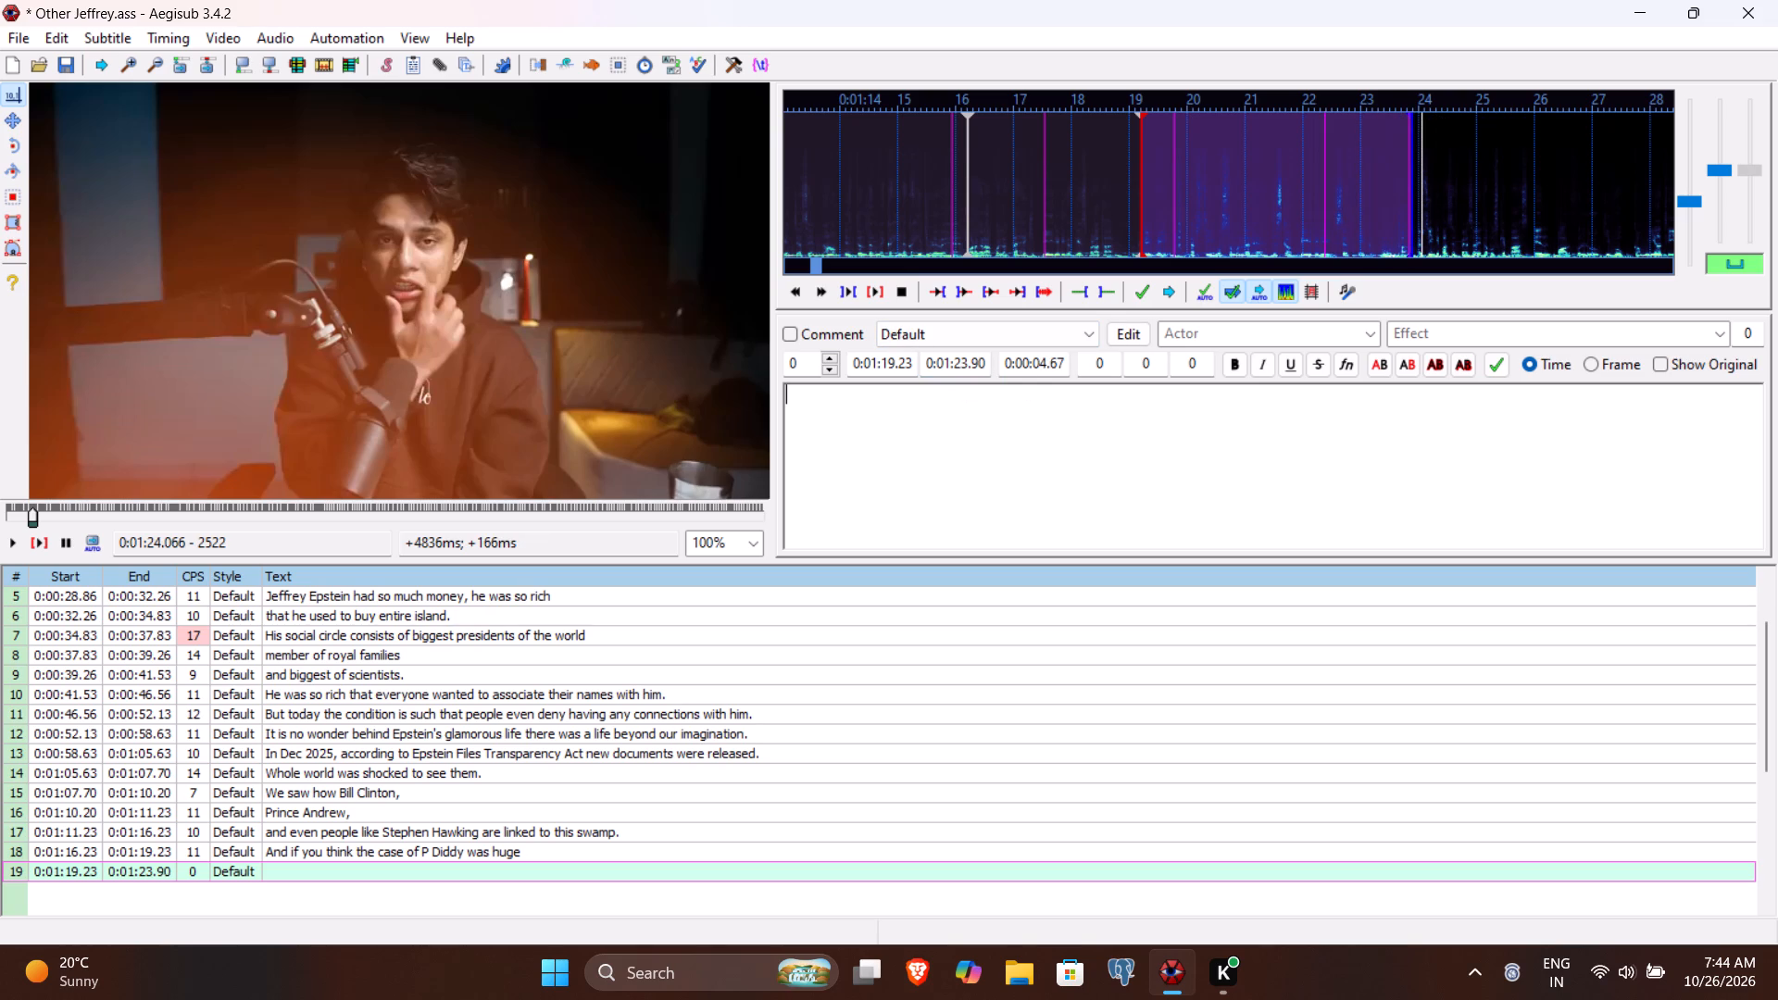
{"action": "type", "text": "then"}
{"action": "key", "text": "space"}
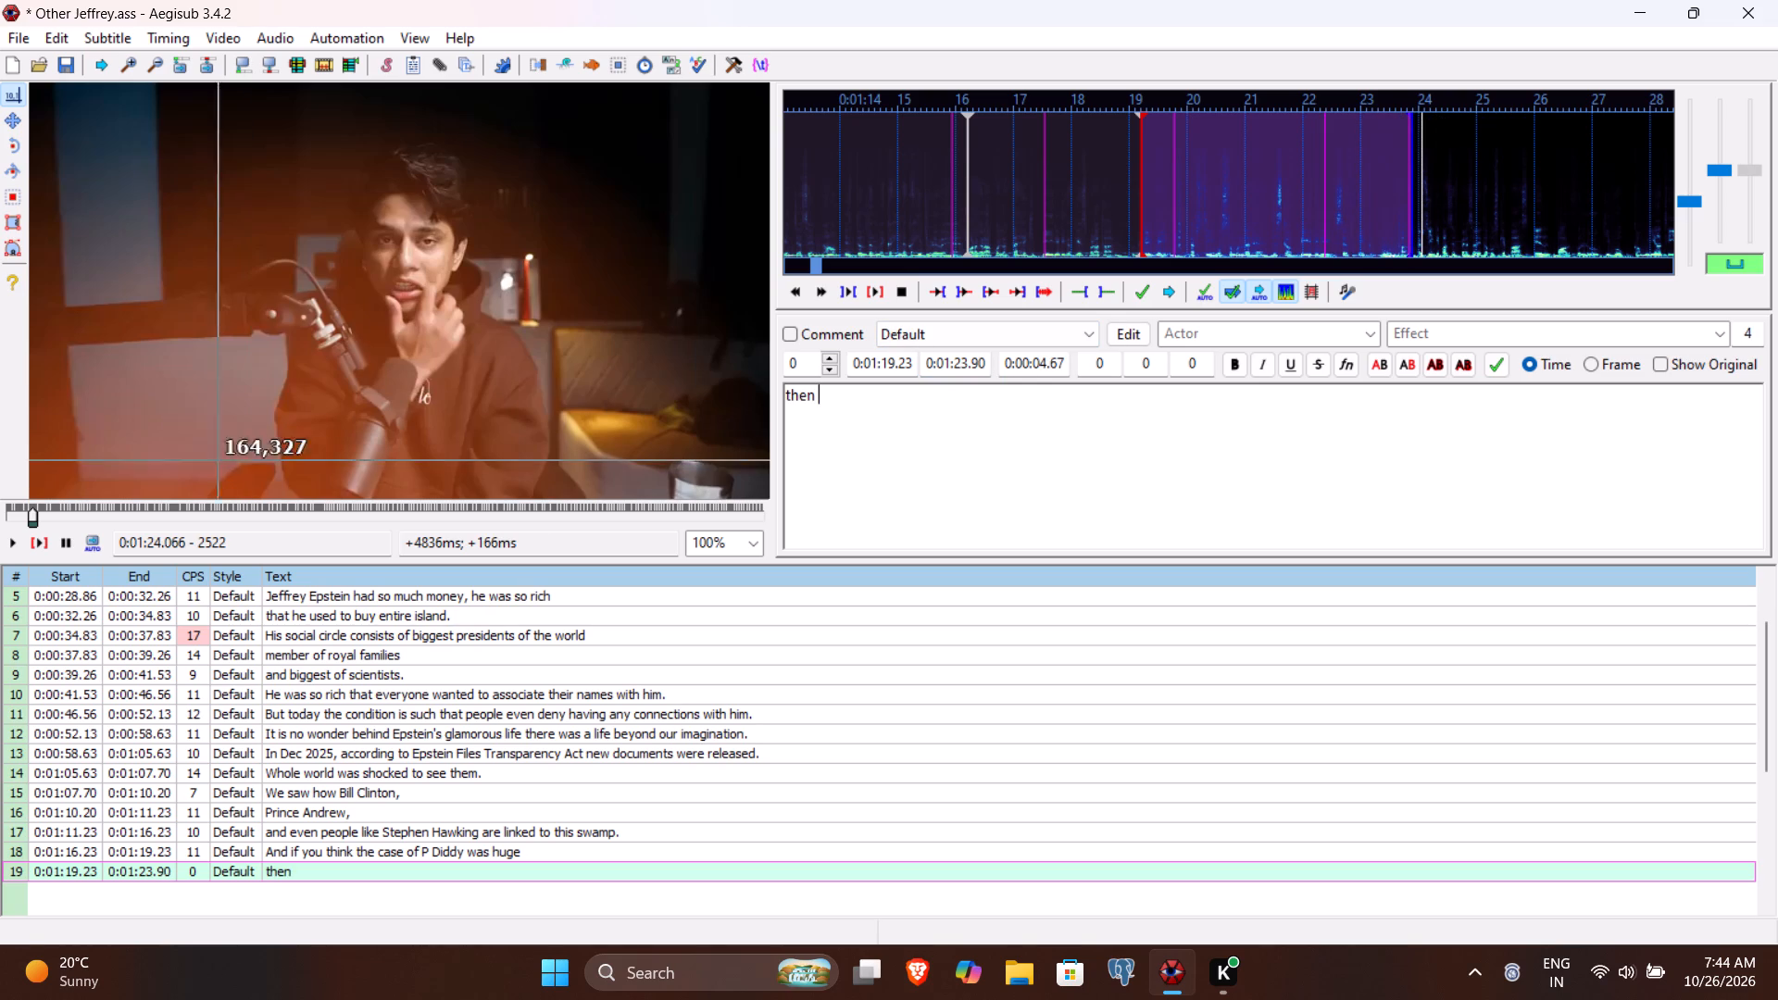
{"action": "left_click", "coordinate": [42, 543]}
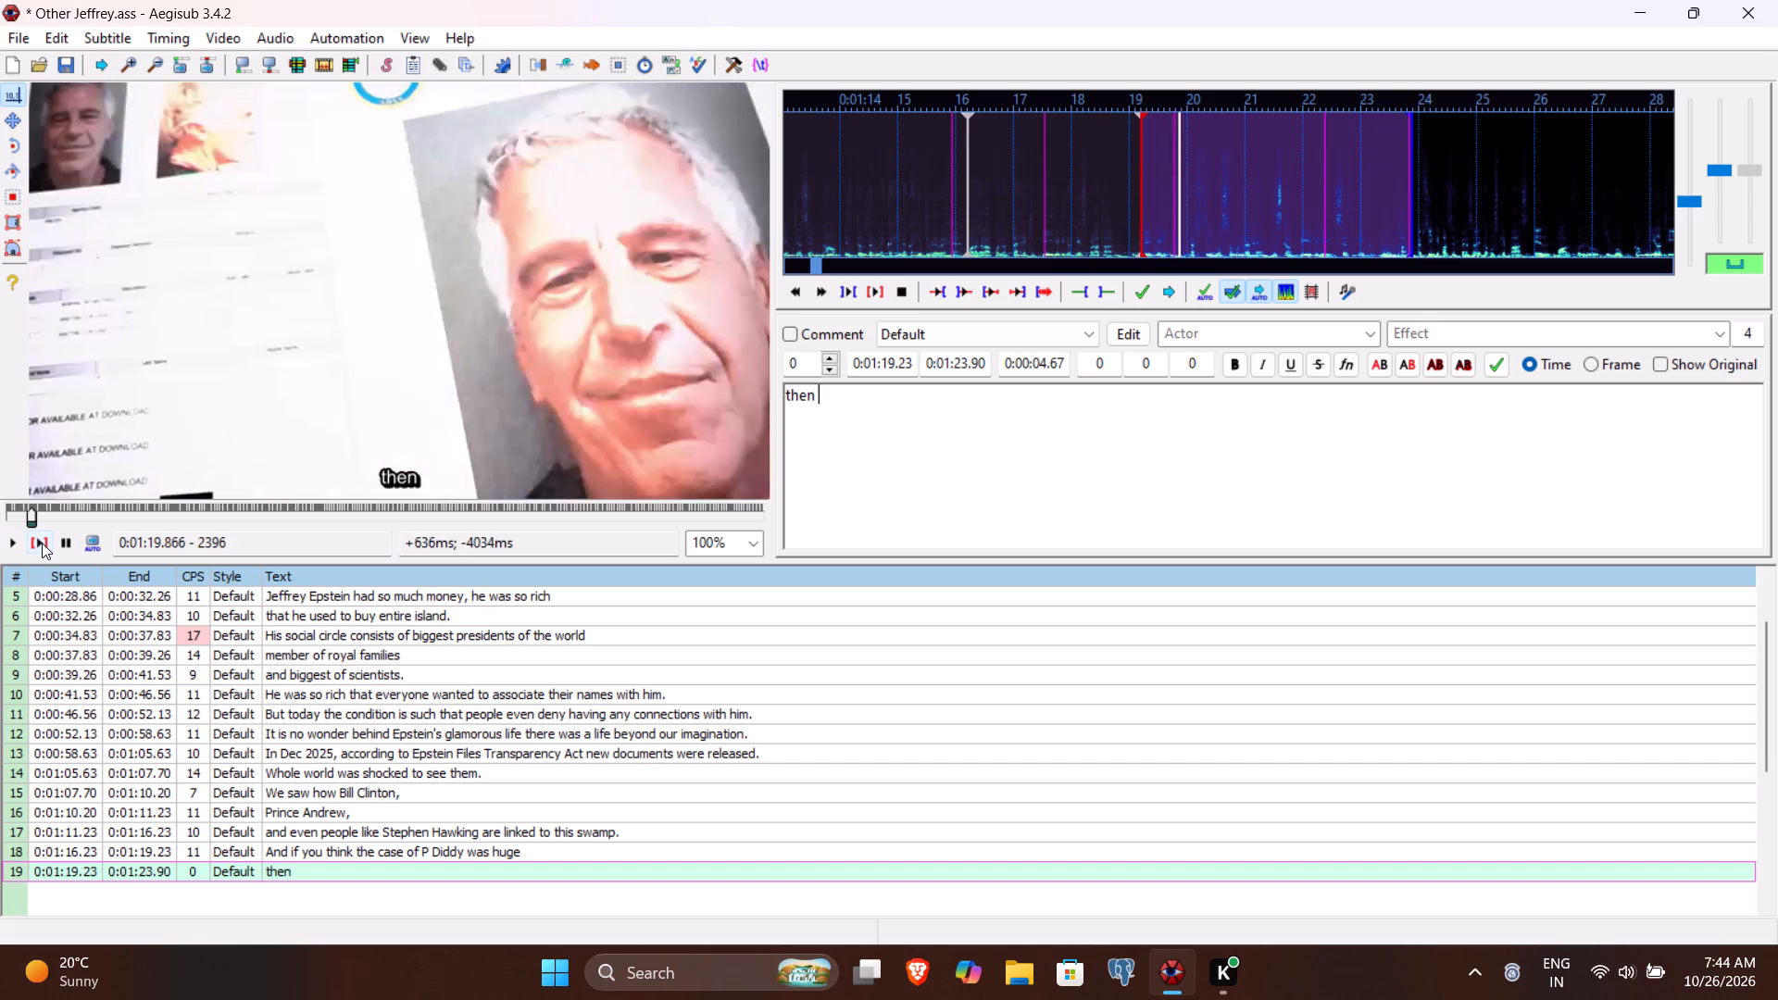
{"action": "type", "text": "beleive"}
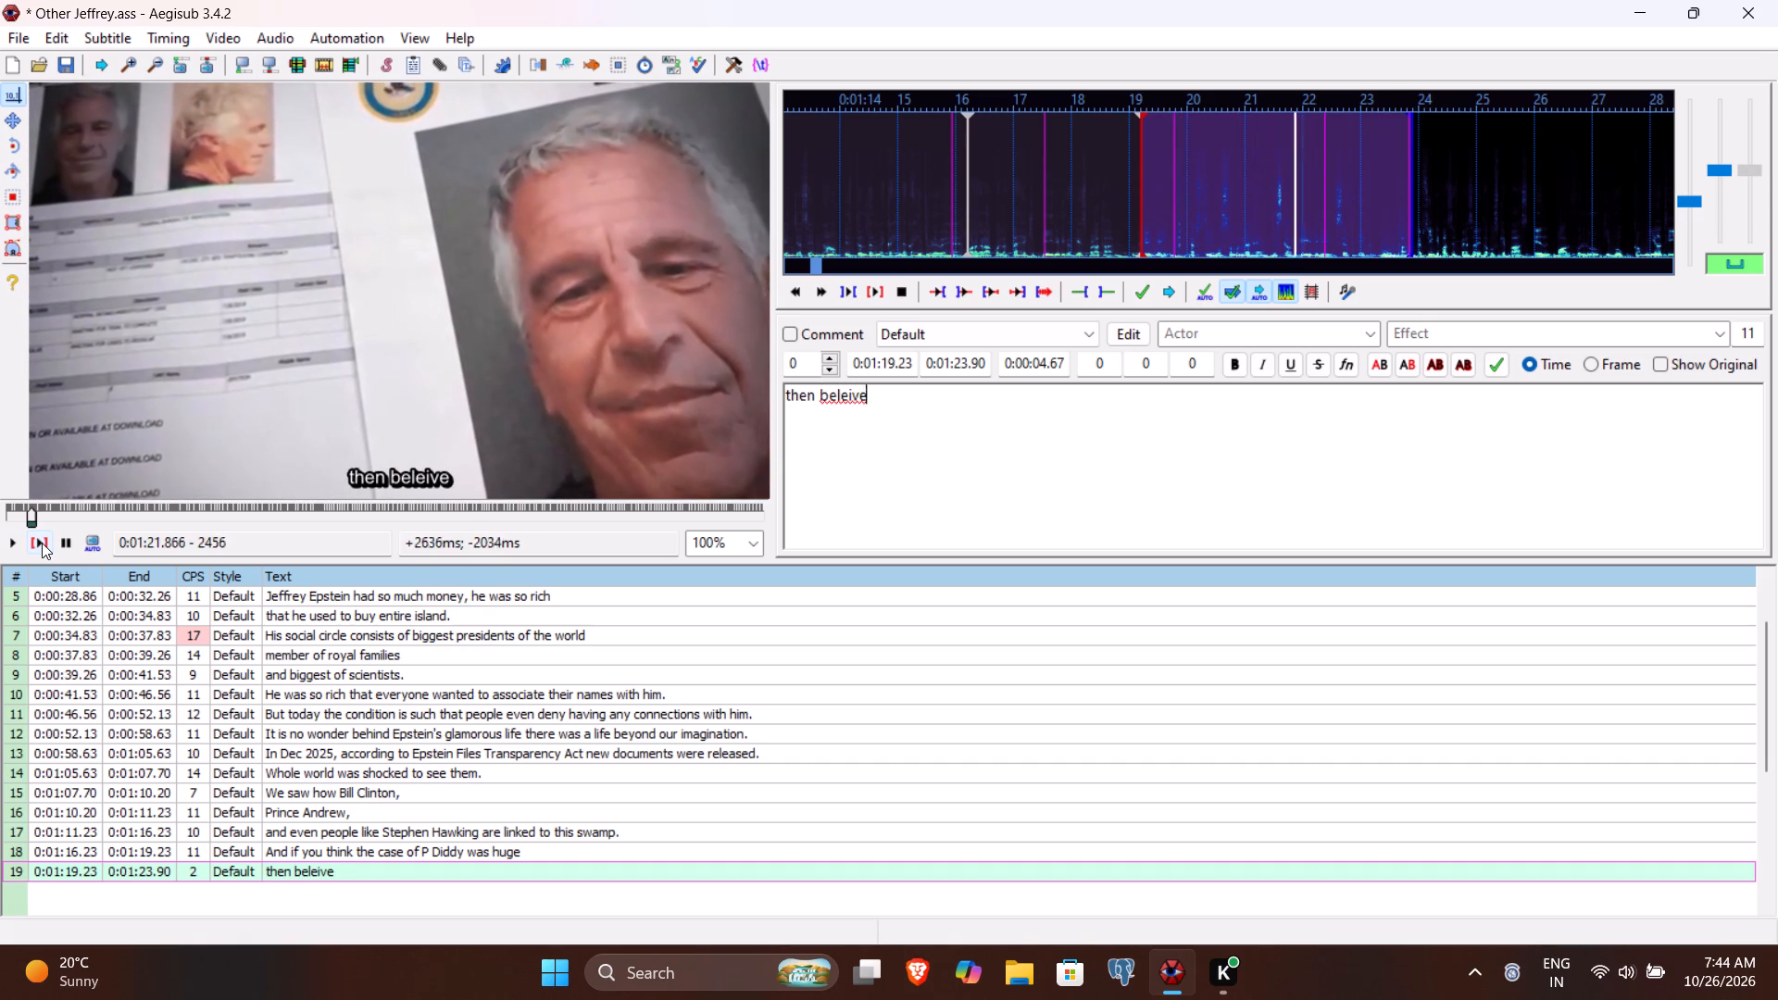
{"action": "key", "text": "space"}
{"action": "key", "text": "BackSpace"}
{"action": "key", "text": "BackSpace"}
{"action": "key", "text": "BackSpace"}
{"action": "key", "text": "BackSpace"}
{"action": "key", "text": "BackSpace"}
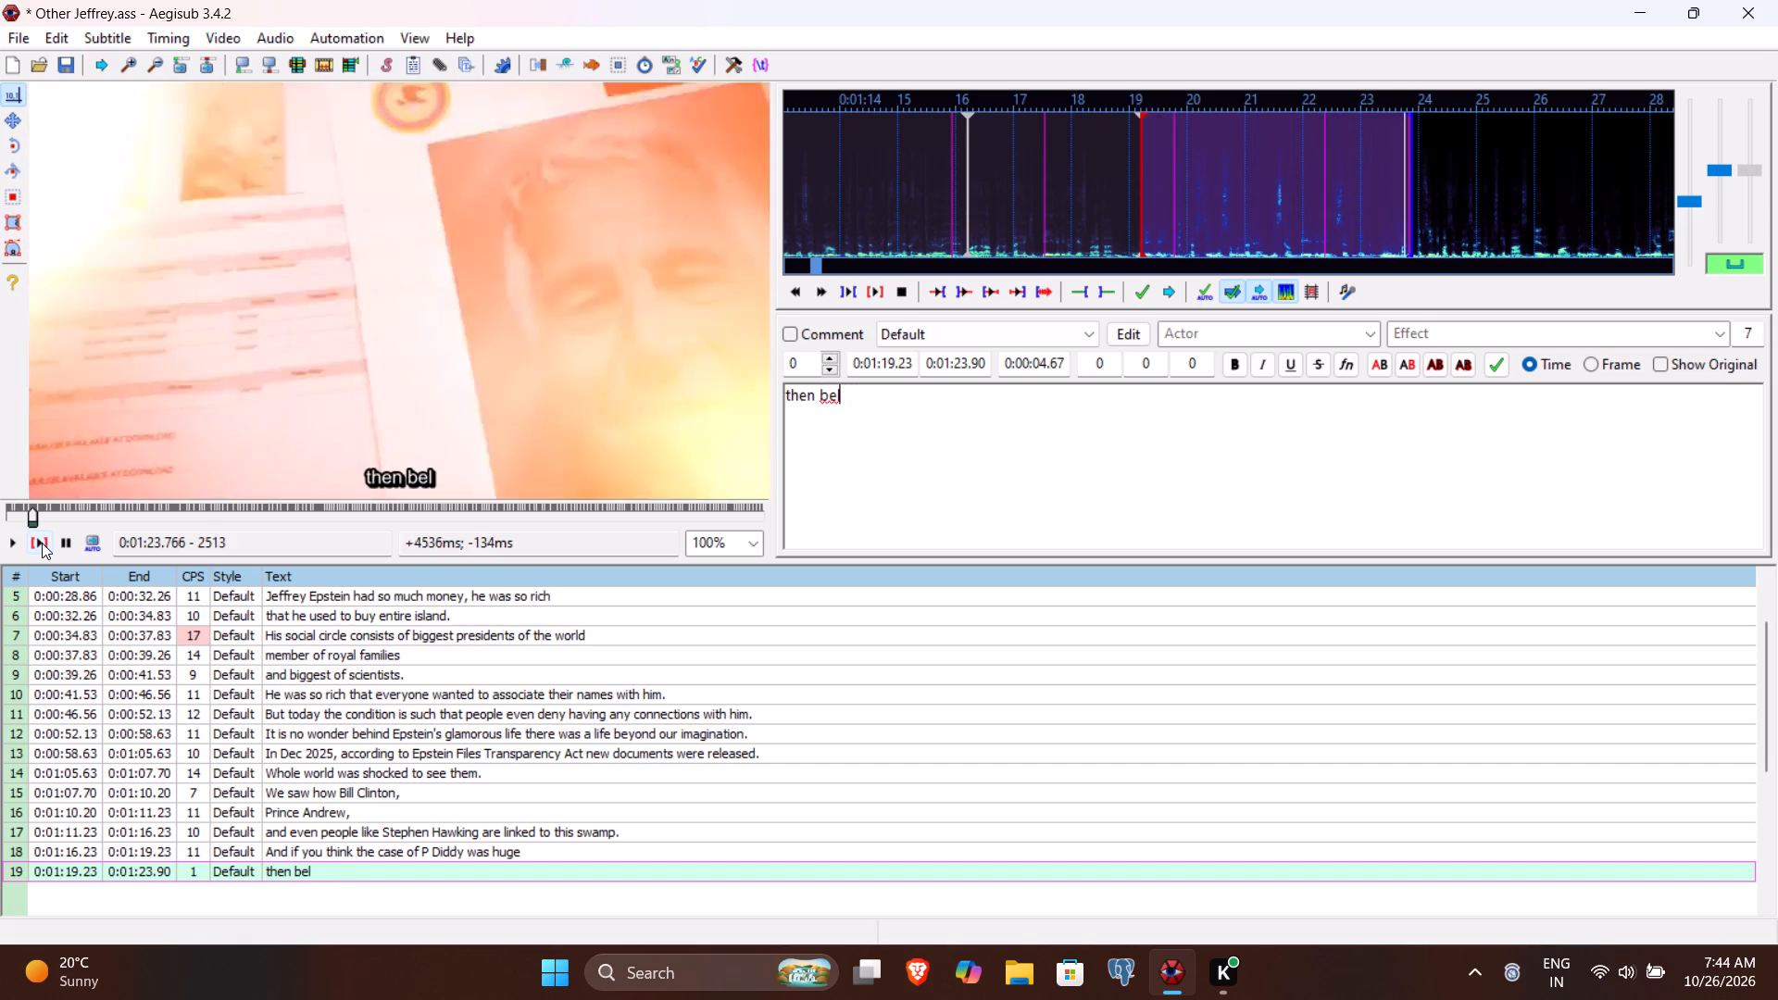
{"action": "type", "text": "ieve me"}
{"action": "key", "text": "space"}
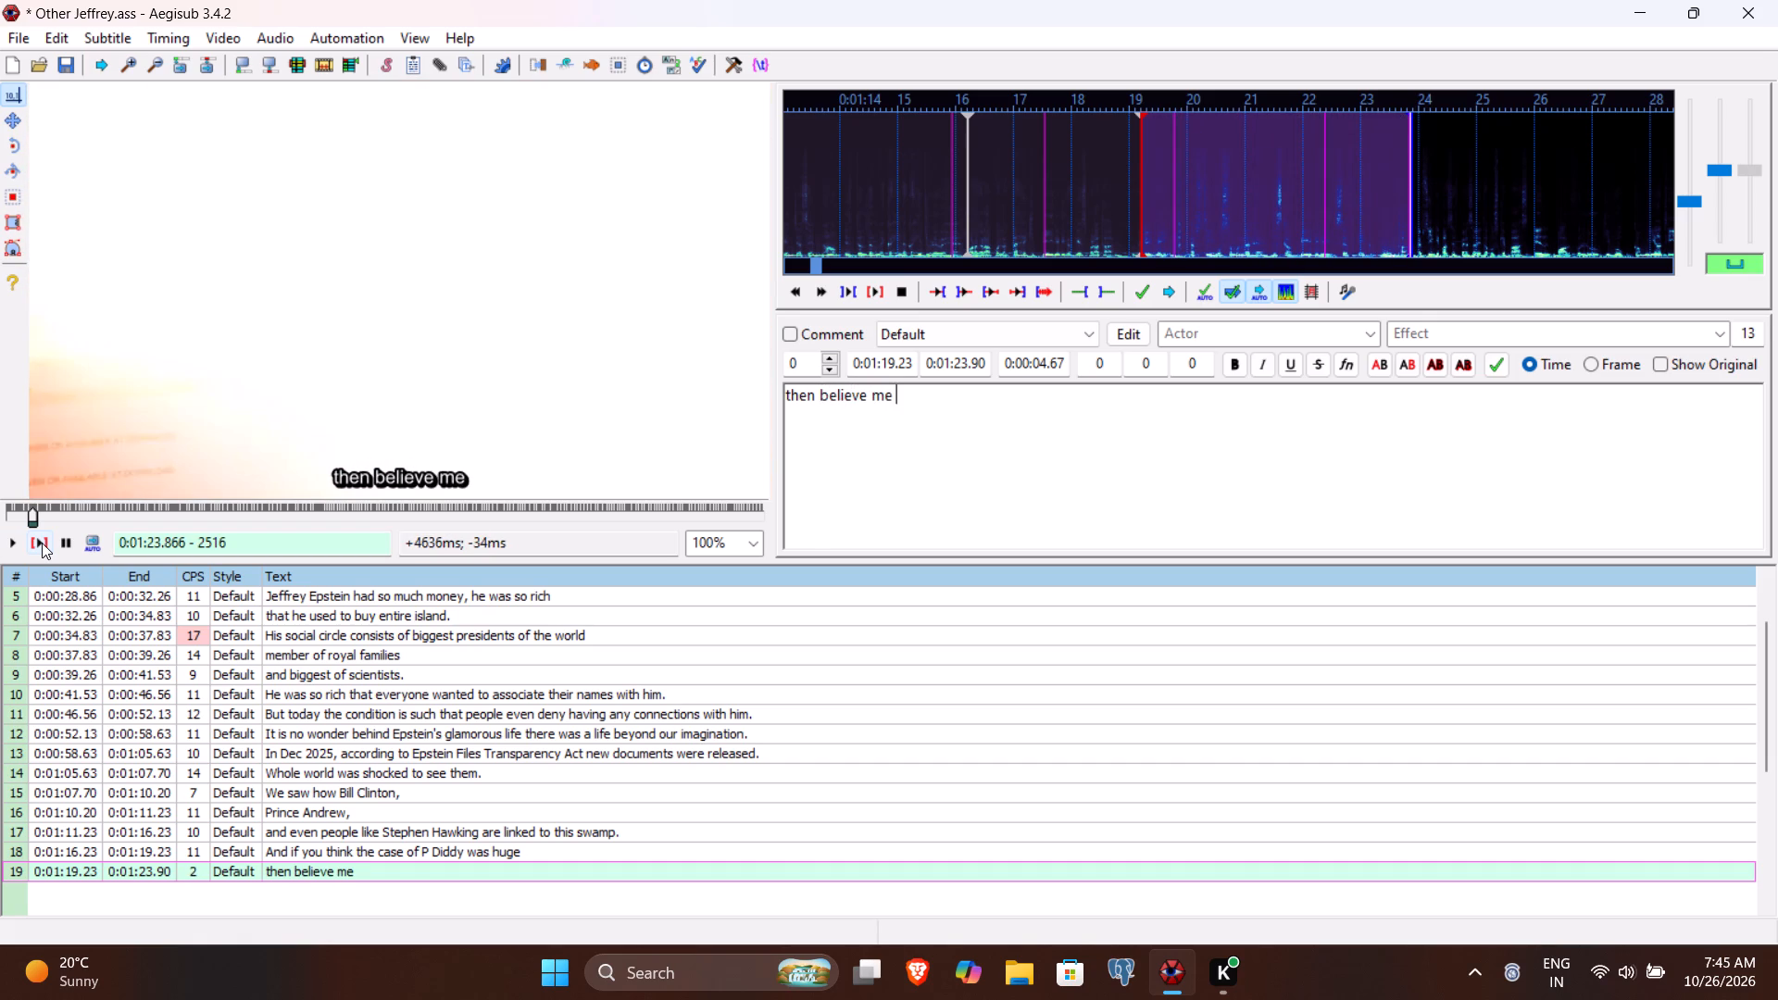
Complete line 19's text with "Epstein file is that sea of which P Diddy was just a drop." and commit it.
{"action": "type", "text": "Epstein F"}
{"action": "key", "text": "BackSpace"}
{"action": "type", "text": "files i"}
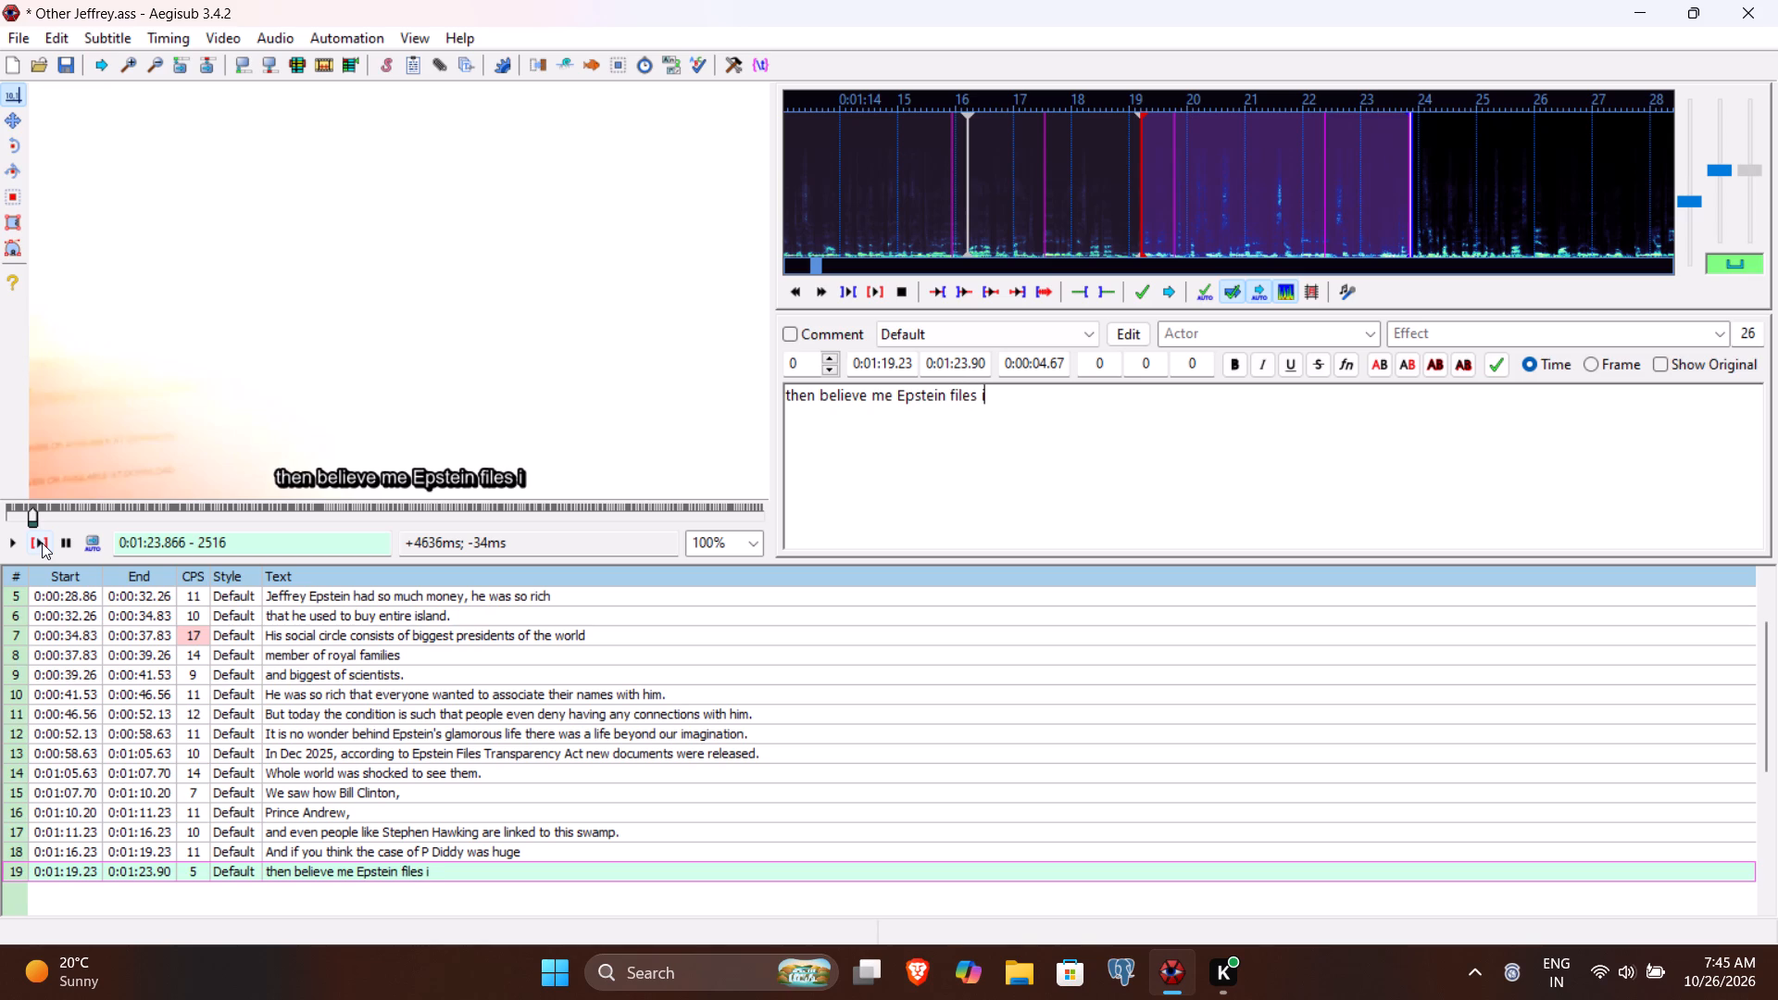
{"action": "key", "text": "BackSpace"}
{"action": "key", "text": "BackSpace"}
{"action": "key", "text": "BackSpace"}
{"action": "key", "text": "space"}
{"action": "type", "text": "is the"}
{"action": "key", "text": "BackSpace"}
{"action": "type", "text": "at seas"}
{"action": "key", "text": "BackSpace"}
{"action": "key", "text": "space"}
{"action": "type", "text": "of which P Diddy was just a drop."}
{"action": "key", "text": "Return"}
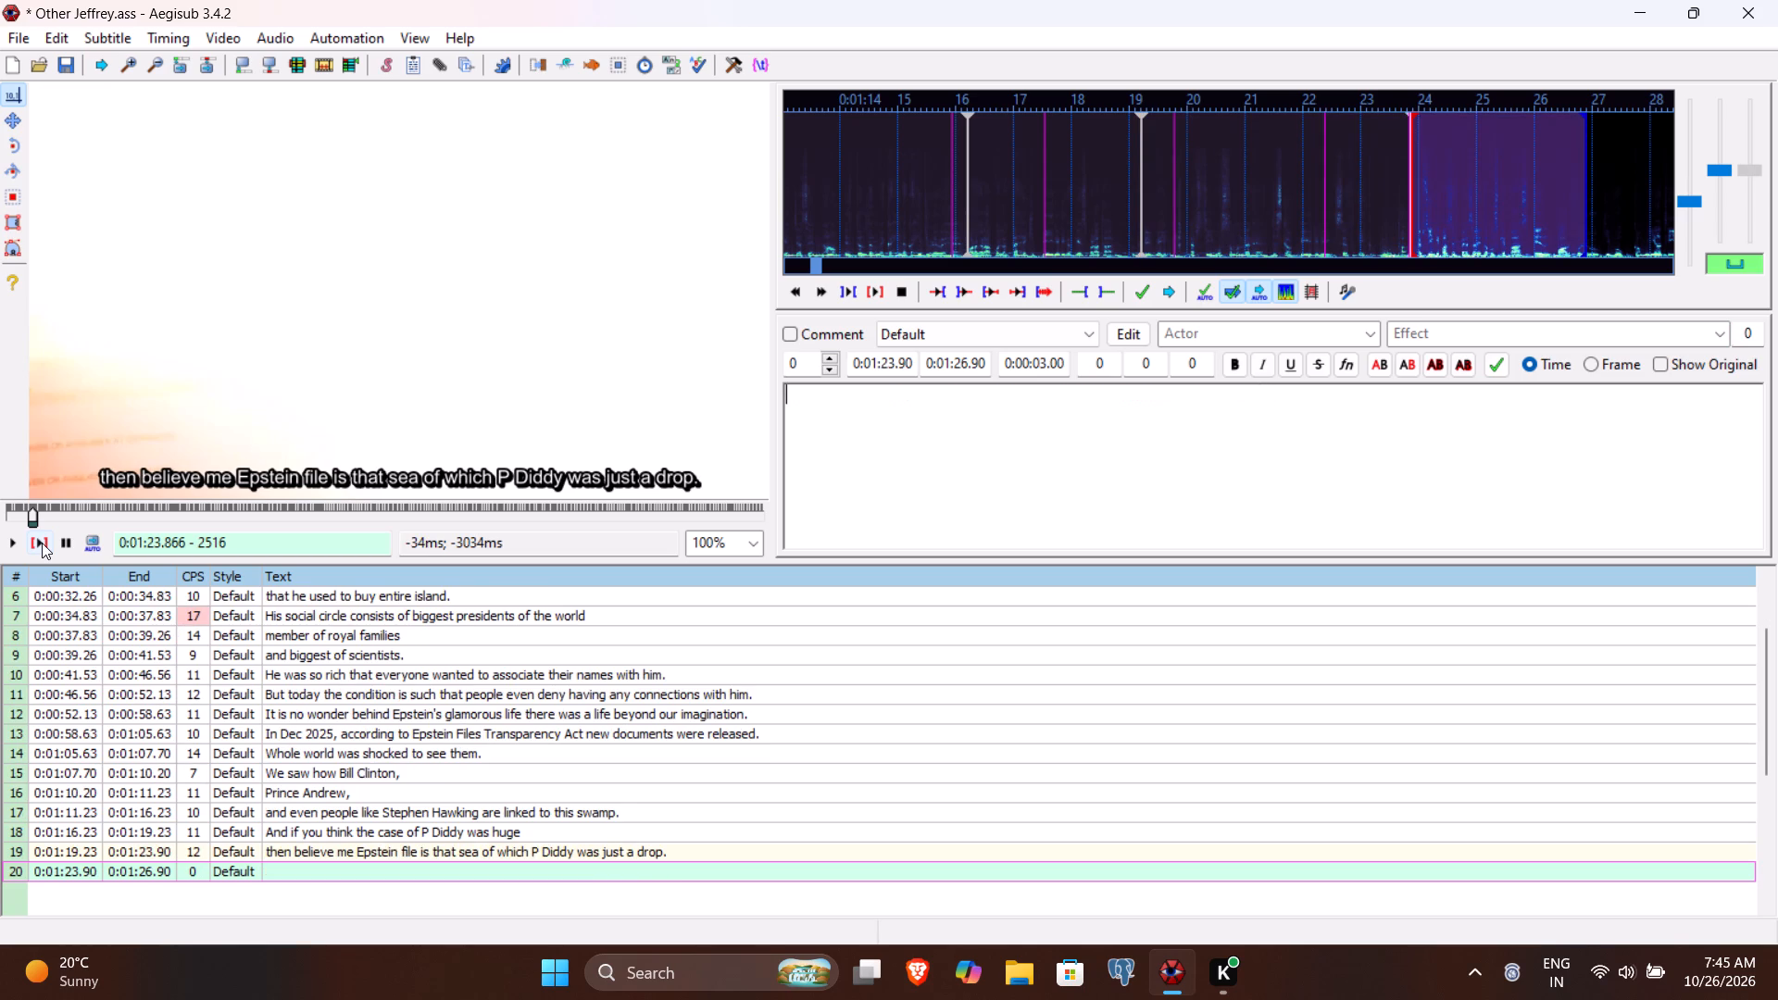
Play the speech of line 20 and set the line's end time to 0:01:25.30.
{"action": "left_click", "coordinate": [42, 543]}
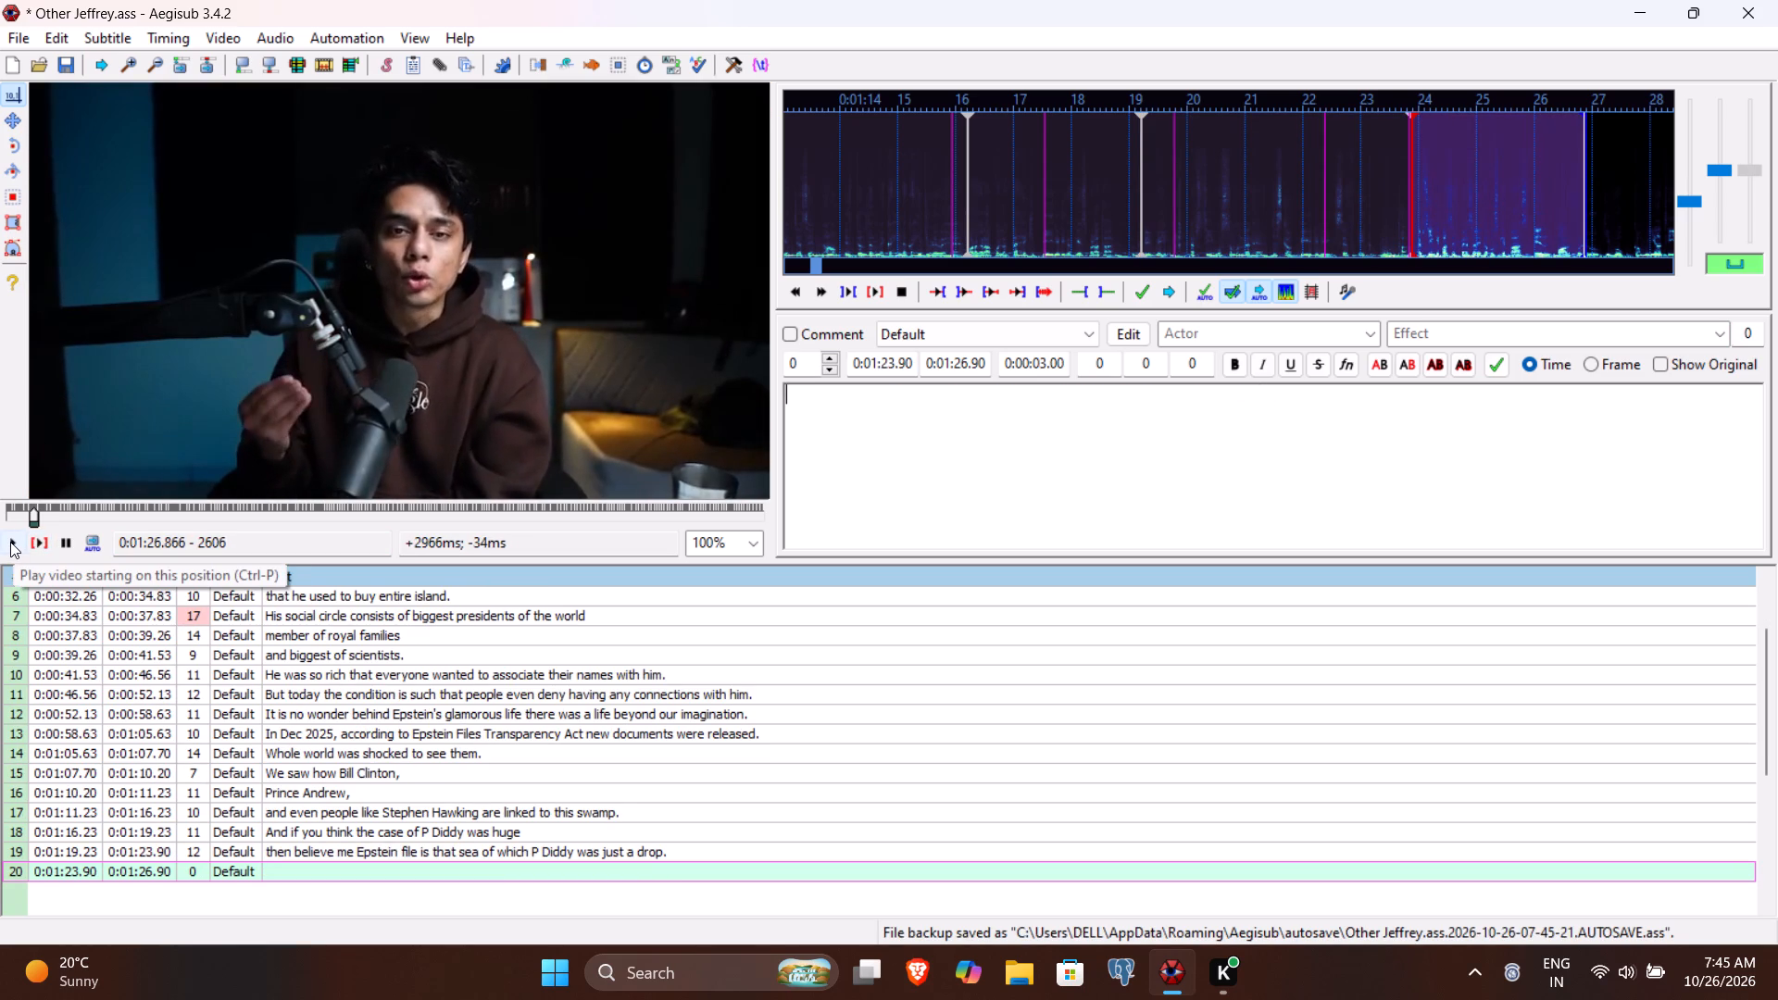
{"action": "left_click", "coordinate": [10, 542]}
{"action": "left_click", "coordinate": [10, 542]}
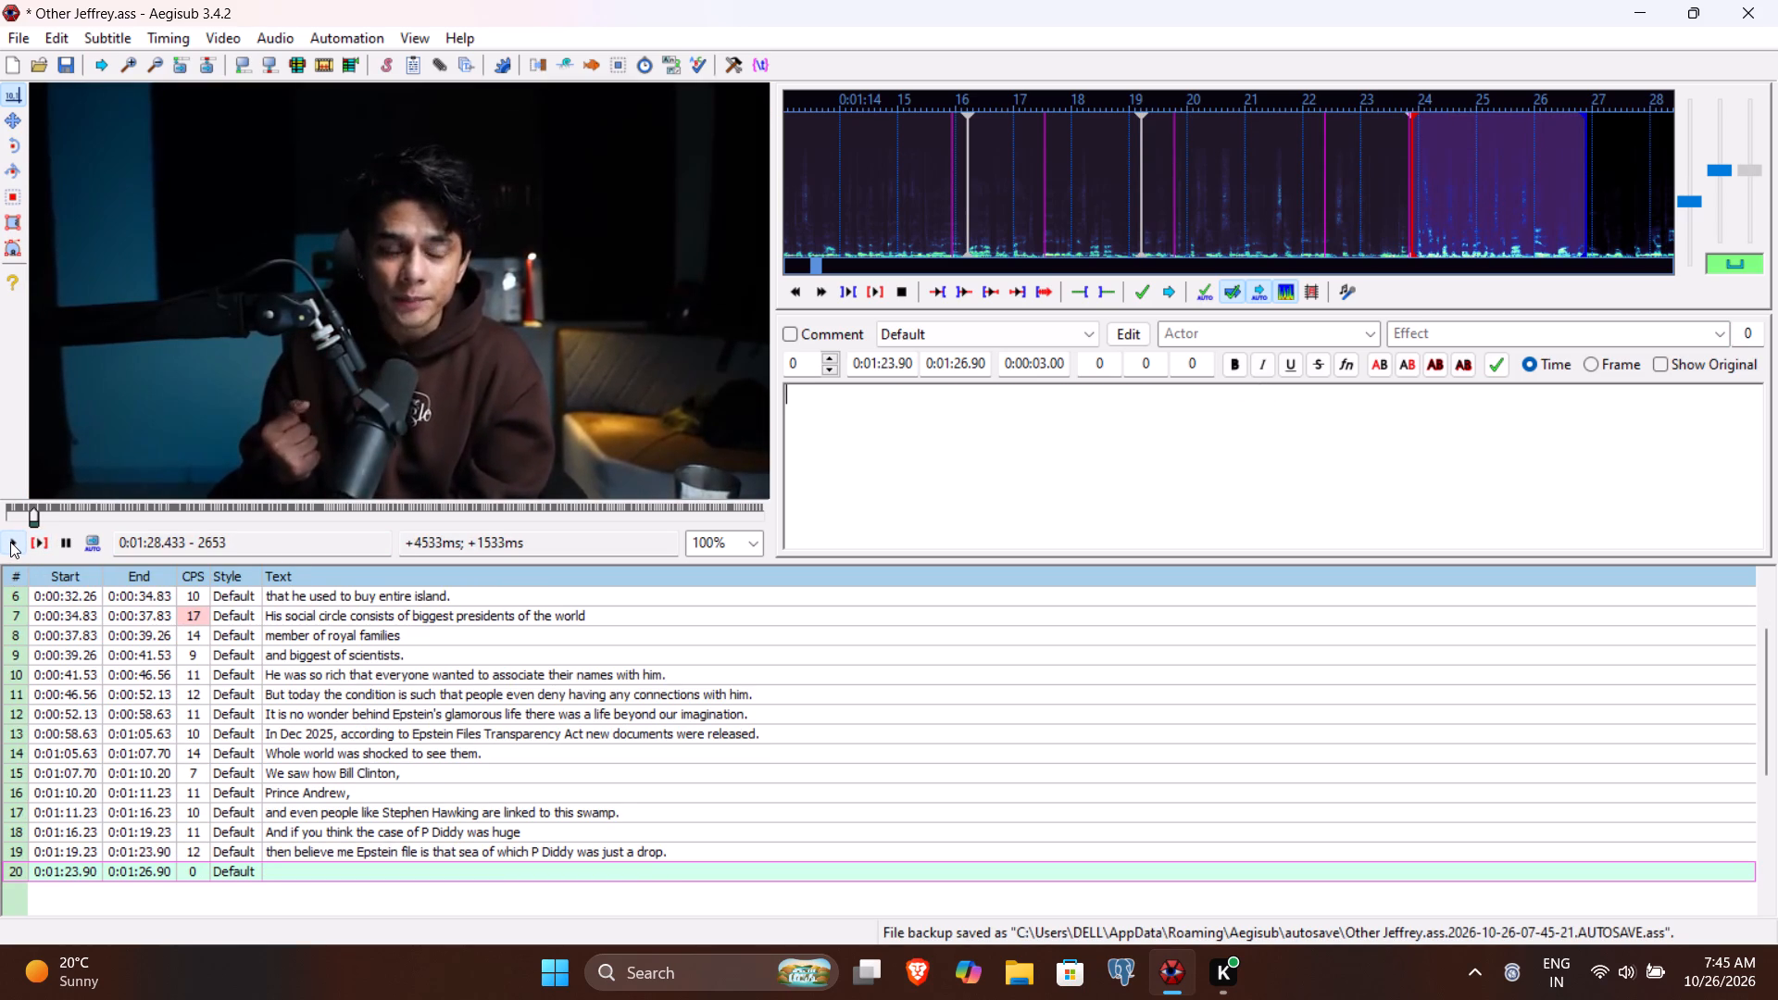
{"action": "left_click", "coordinate": [34, 539]}
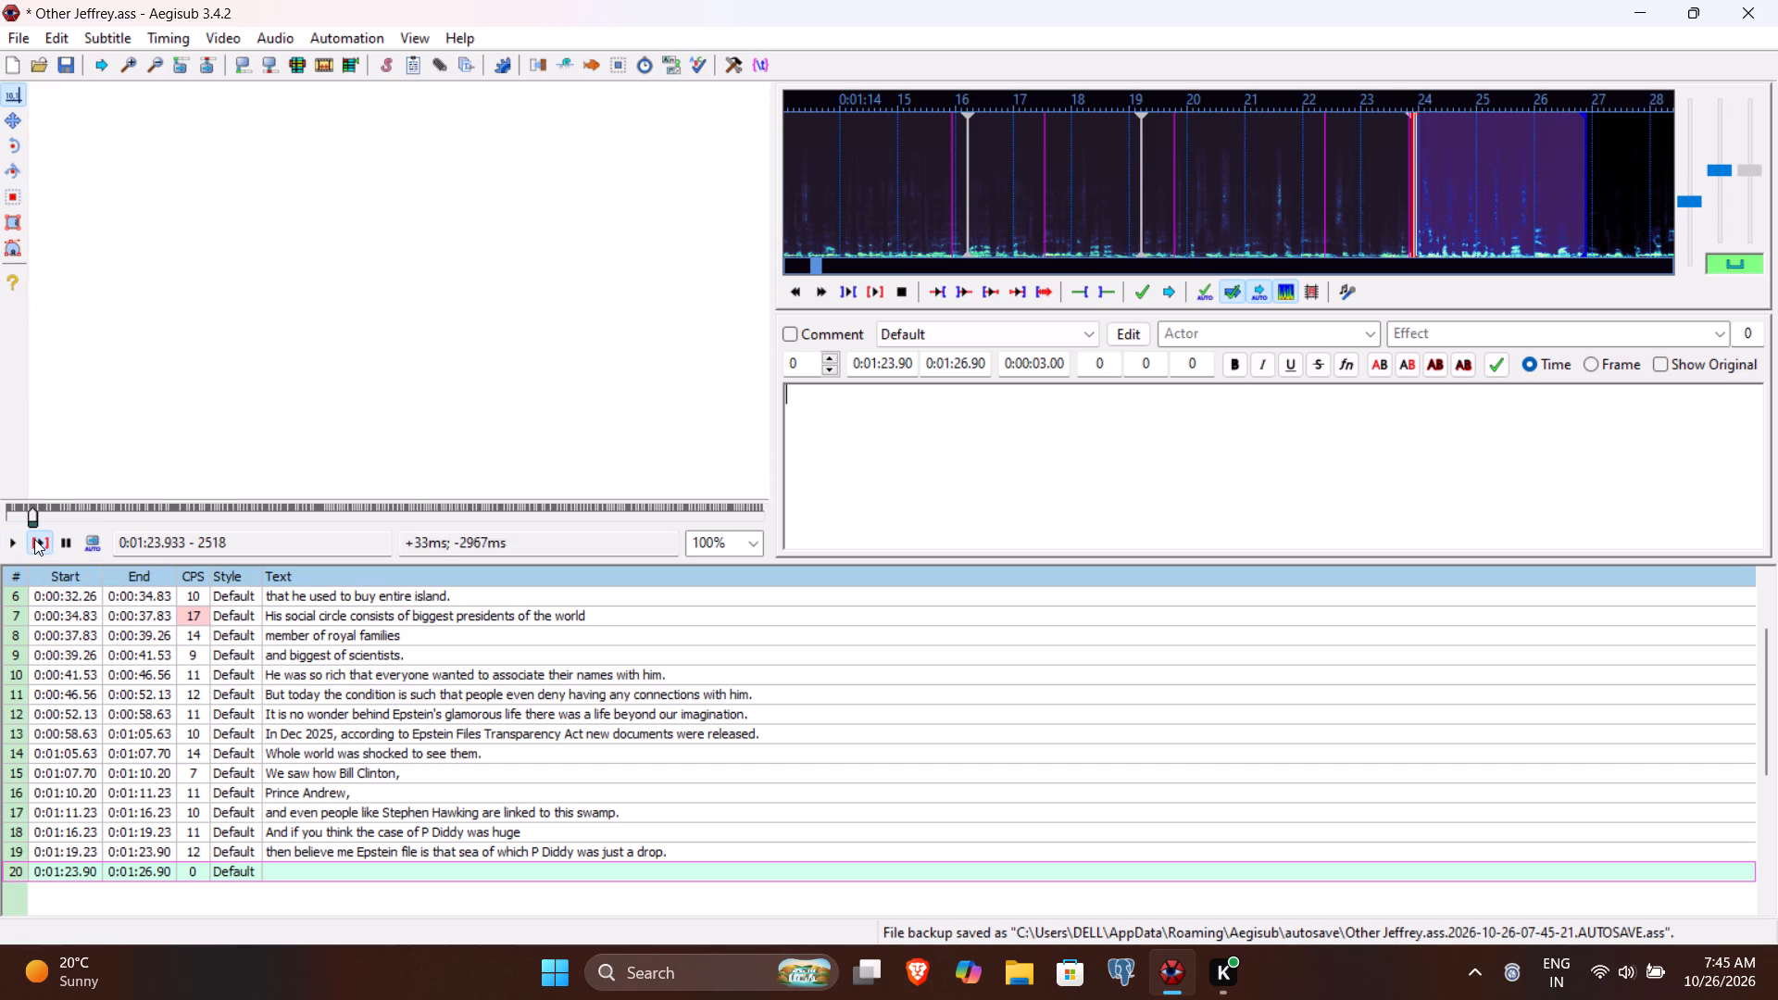
{"action": "left_click", "coordinate": [2, 546]}
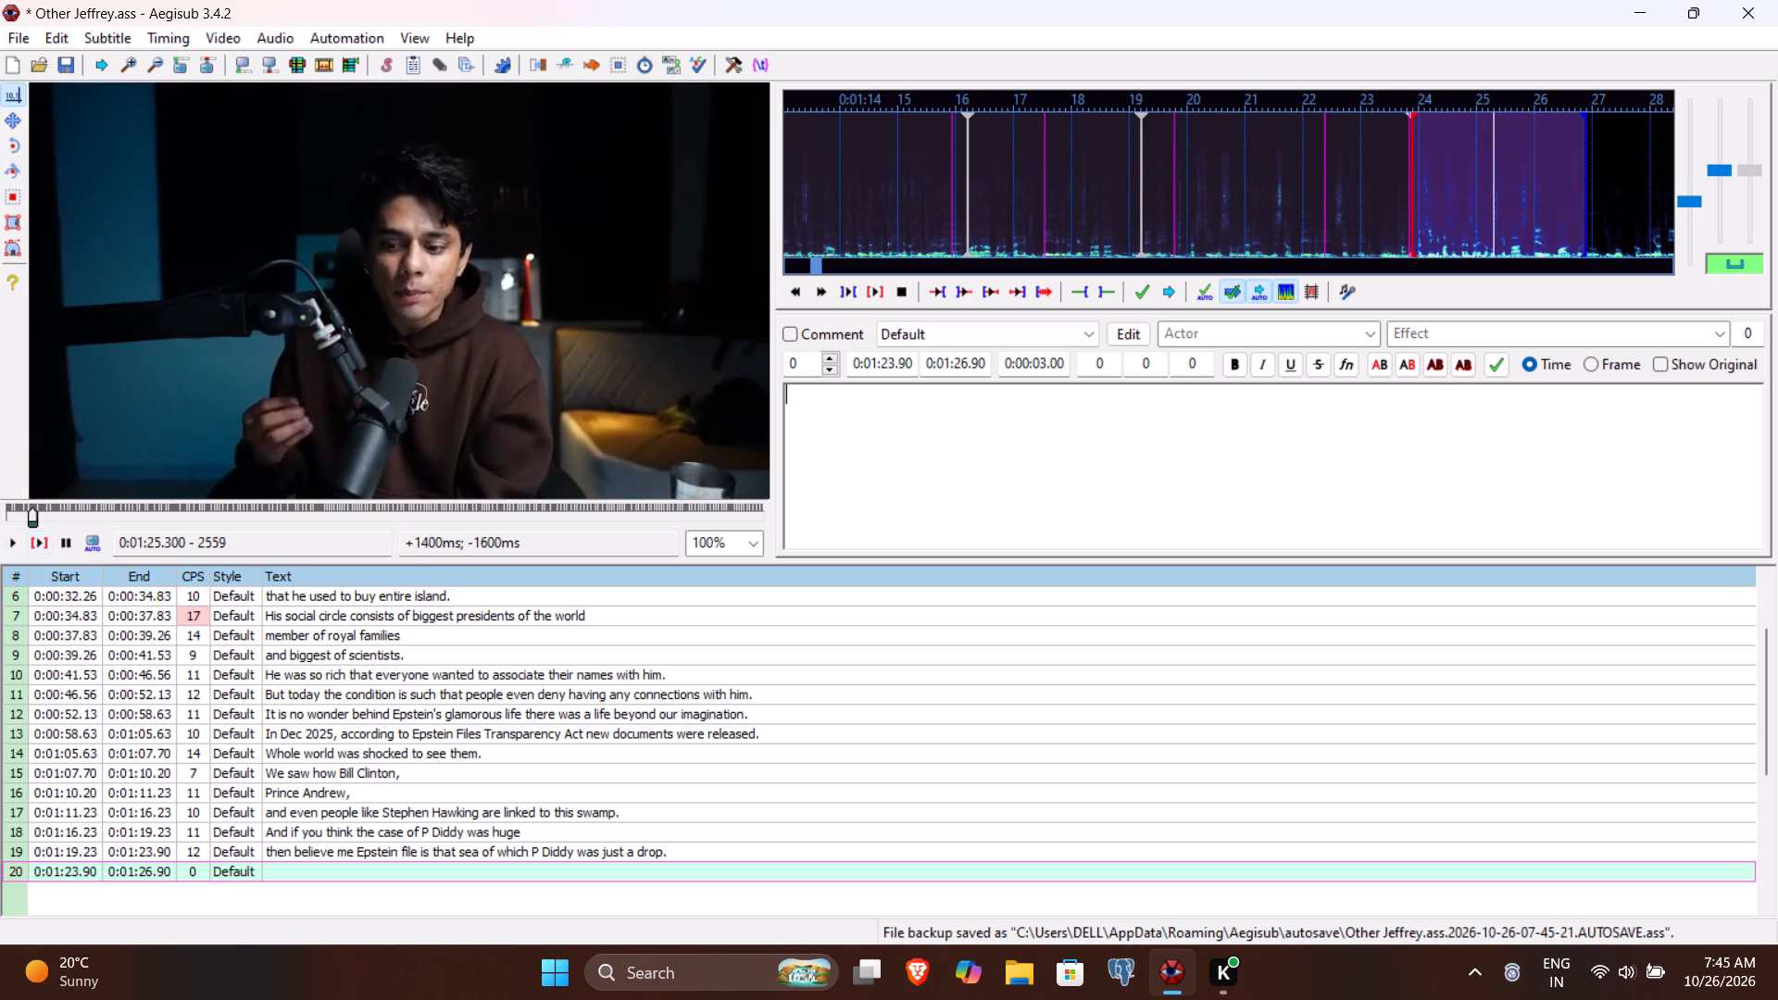
{"action": "left_click", "coordinate": [964, 368]}
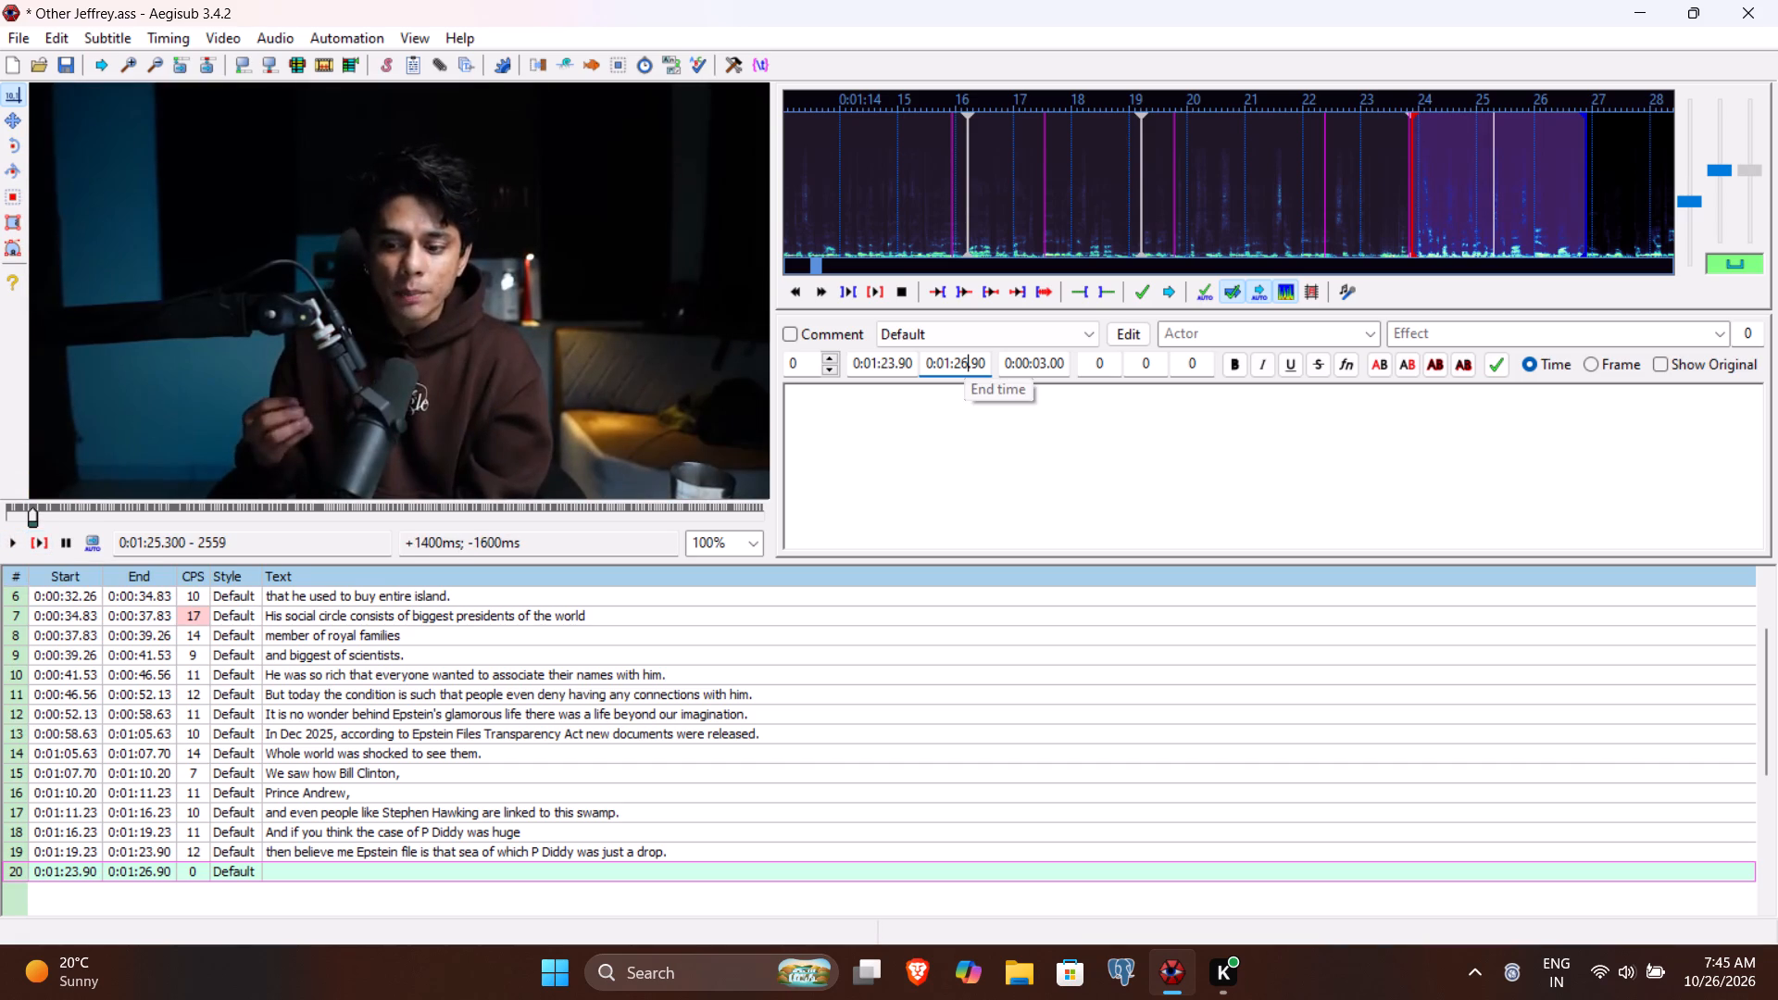
{"action": "key", "text": "BackSpace"}
{"action": "key", "text": "5"}
{"action": "type", "text": "30"}
Enter line 20's text as "Epstein didn't had just moeny" and commit it.
{"action": "left_click", "coordinate": [958, 390]}
{"action": "key", "text": "shift+d"}
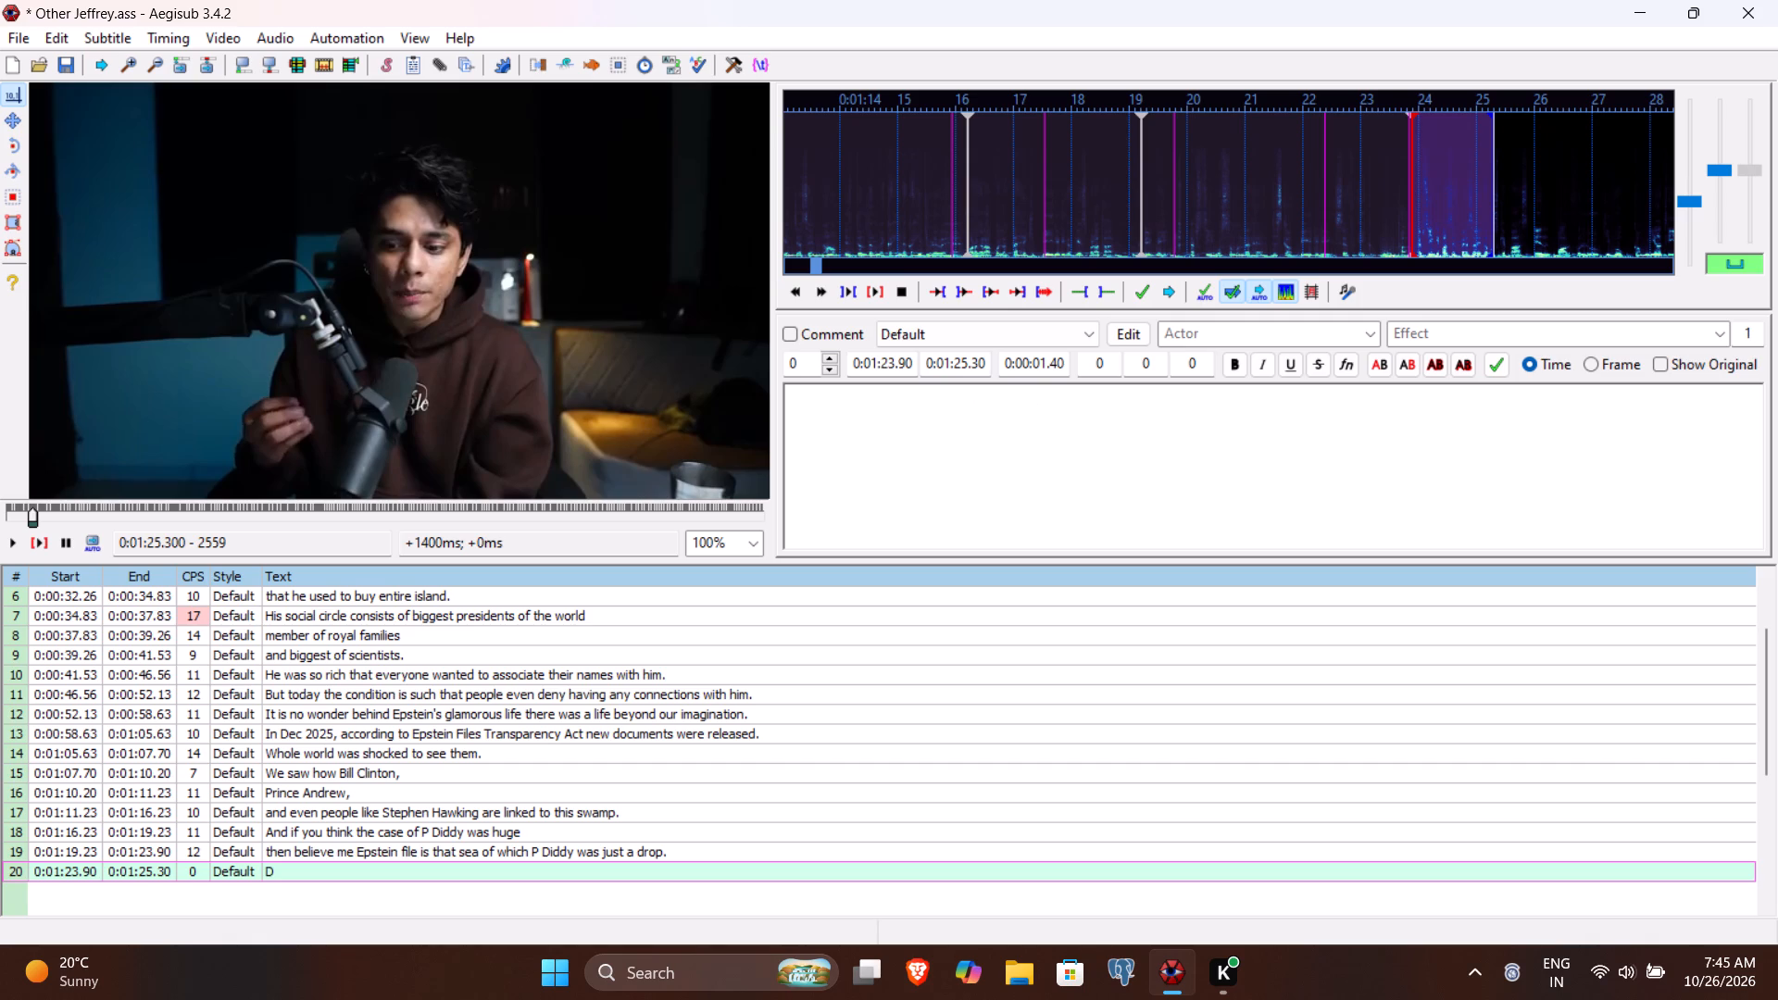
{"action": "key", "text": "BackSpace"}
{"action": "type", "text": "Epstein didn't had jus"}
{"action": "key", "text": "space"}
{"action": "key", "text": "BackSpace"}
{"action": "type", "text": "t moeny"}
{"action": "key", "text": "Return"}
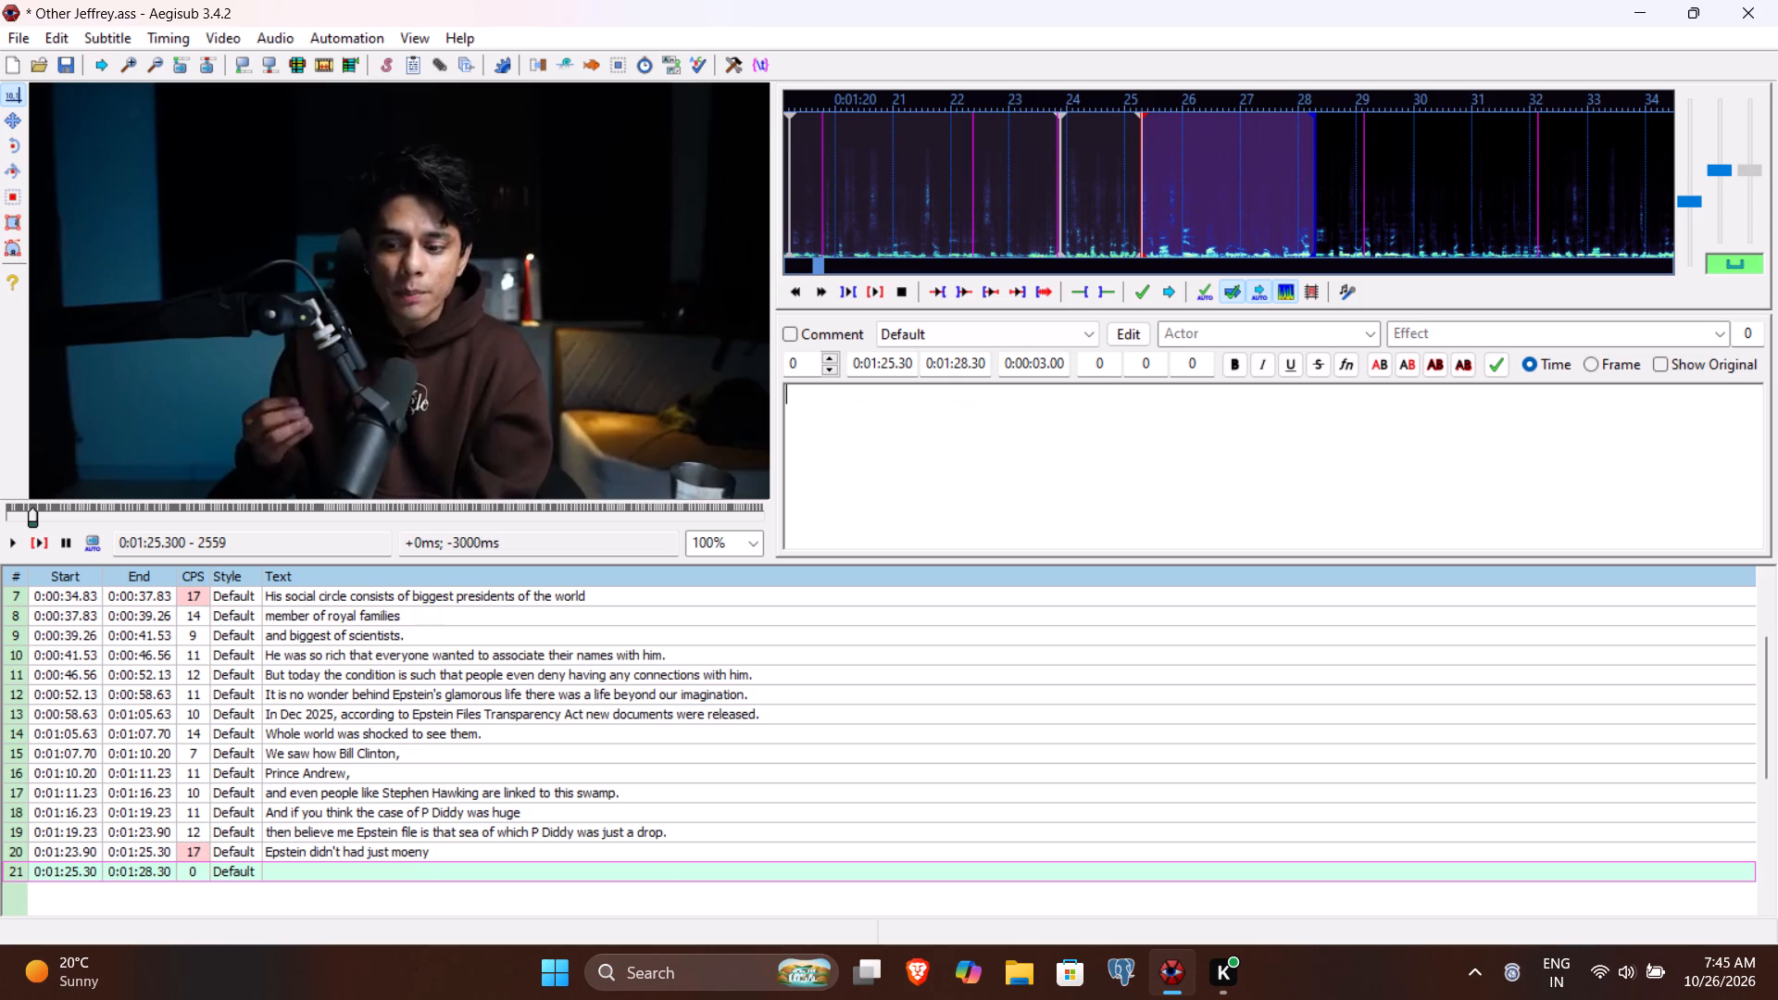
Delete the empty line 21, correct the last word of line 20 to "money", and commit the line again.
{"action": "key", "text": "ctrl+Delete"}
{"action": "key", "text": "Down"}
{"action": "key", "text": "BackSpace"}
{"action": "key", "text": "BackSpace"}
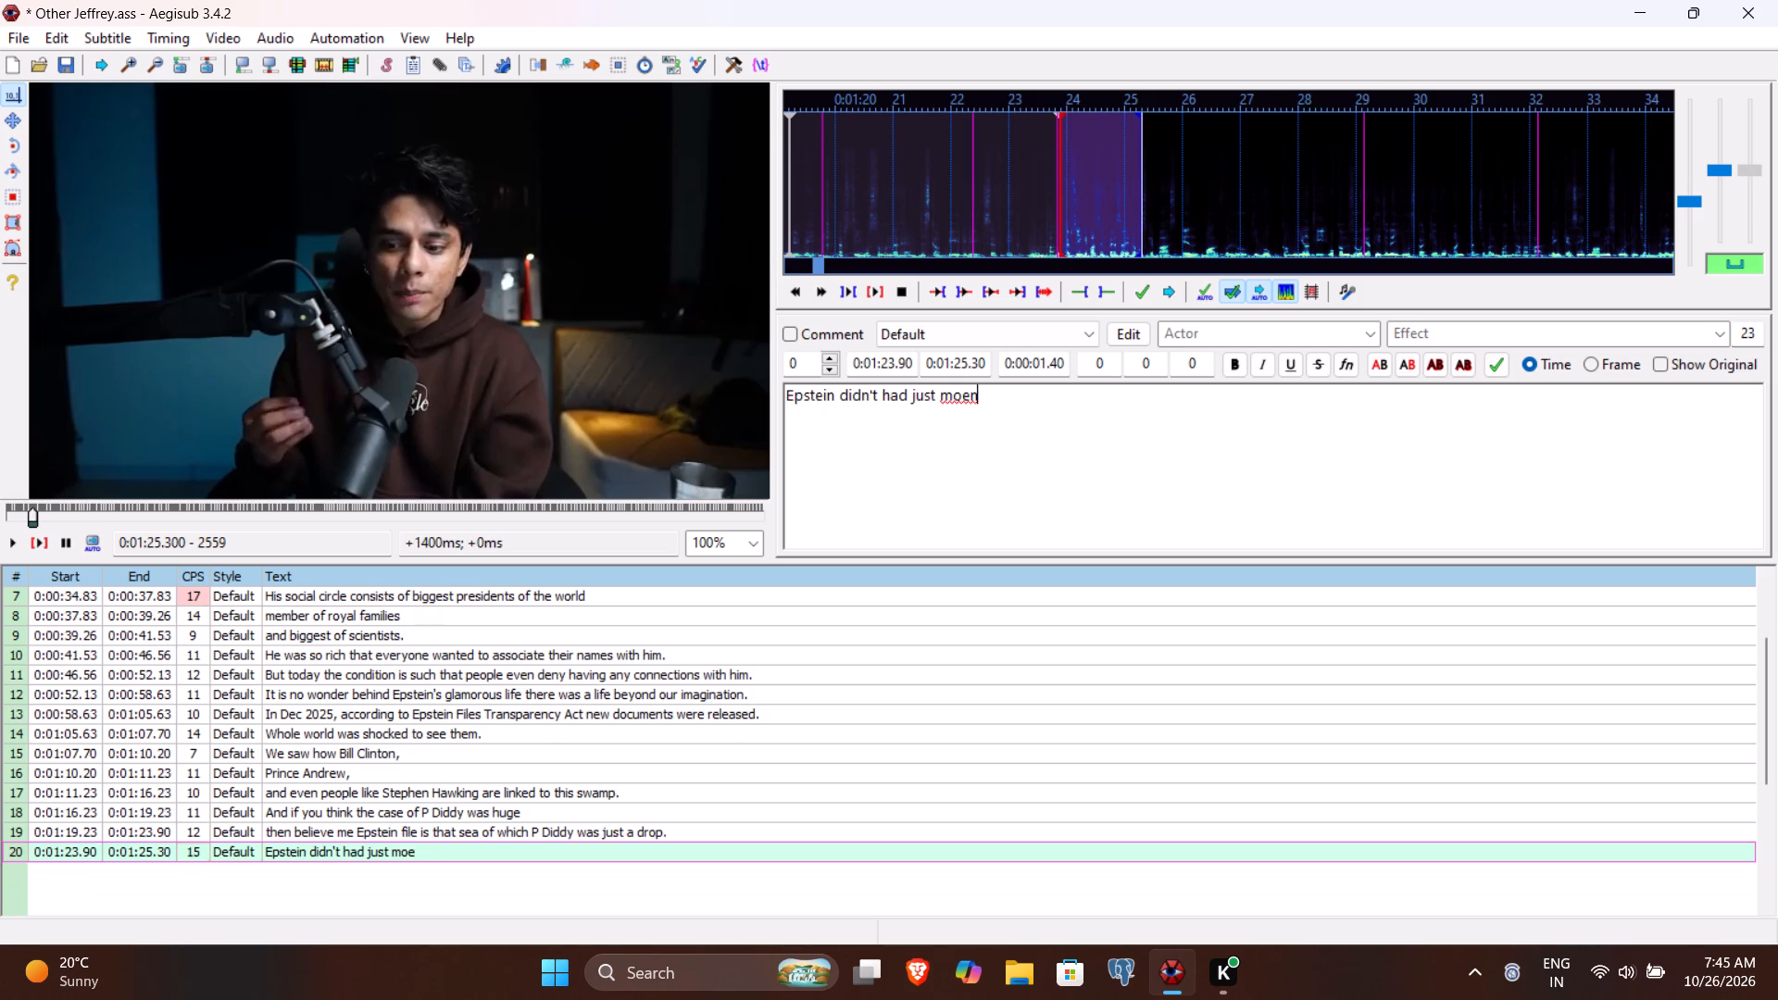
{"action": "key", "text": "BackSpace"}
{"action": "type", "text": "ney"}
{"action": "key", "text": "Return"}
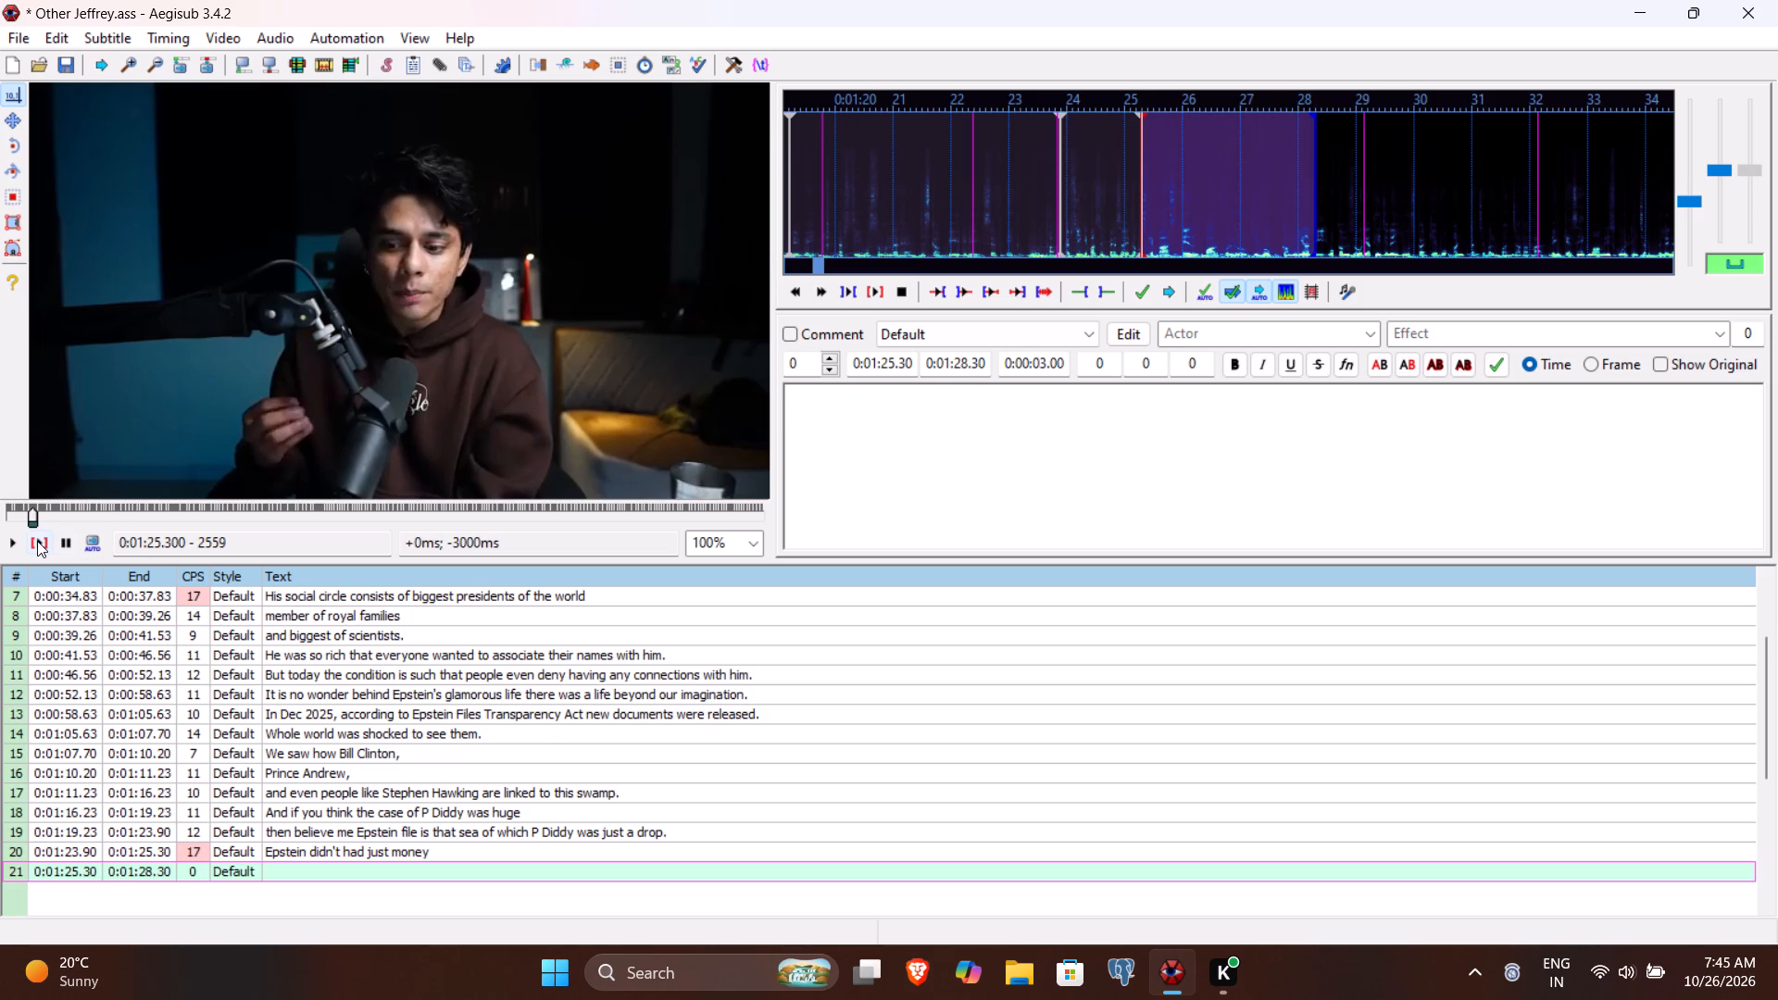
Play the speech of line 21 and set the line's end time to 0:01:32.26.
{"action": "left_click", "coordinate": [37, 541]}
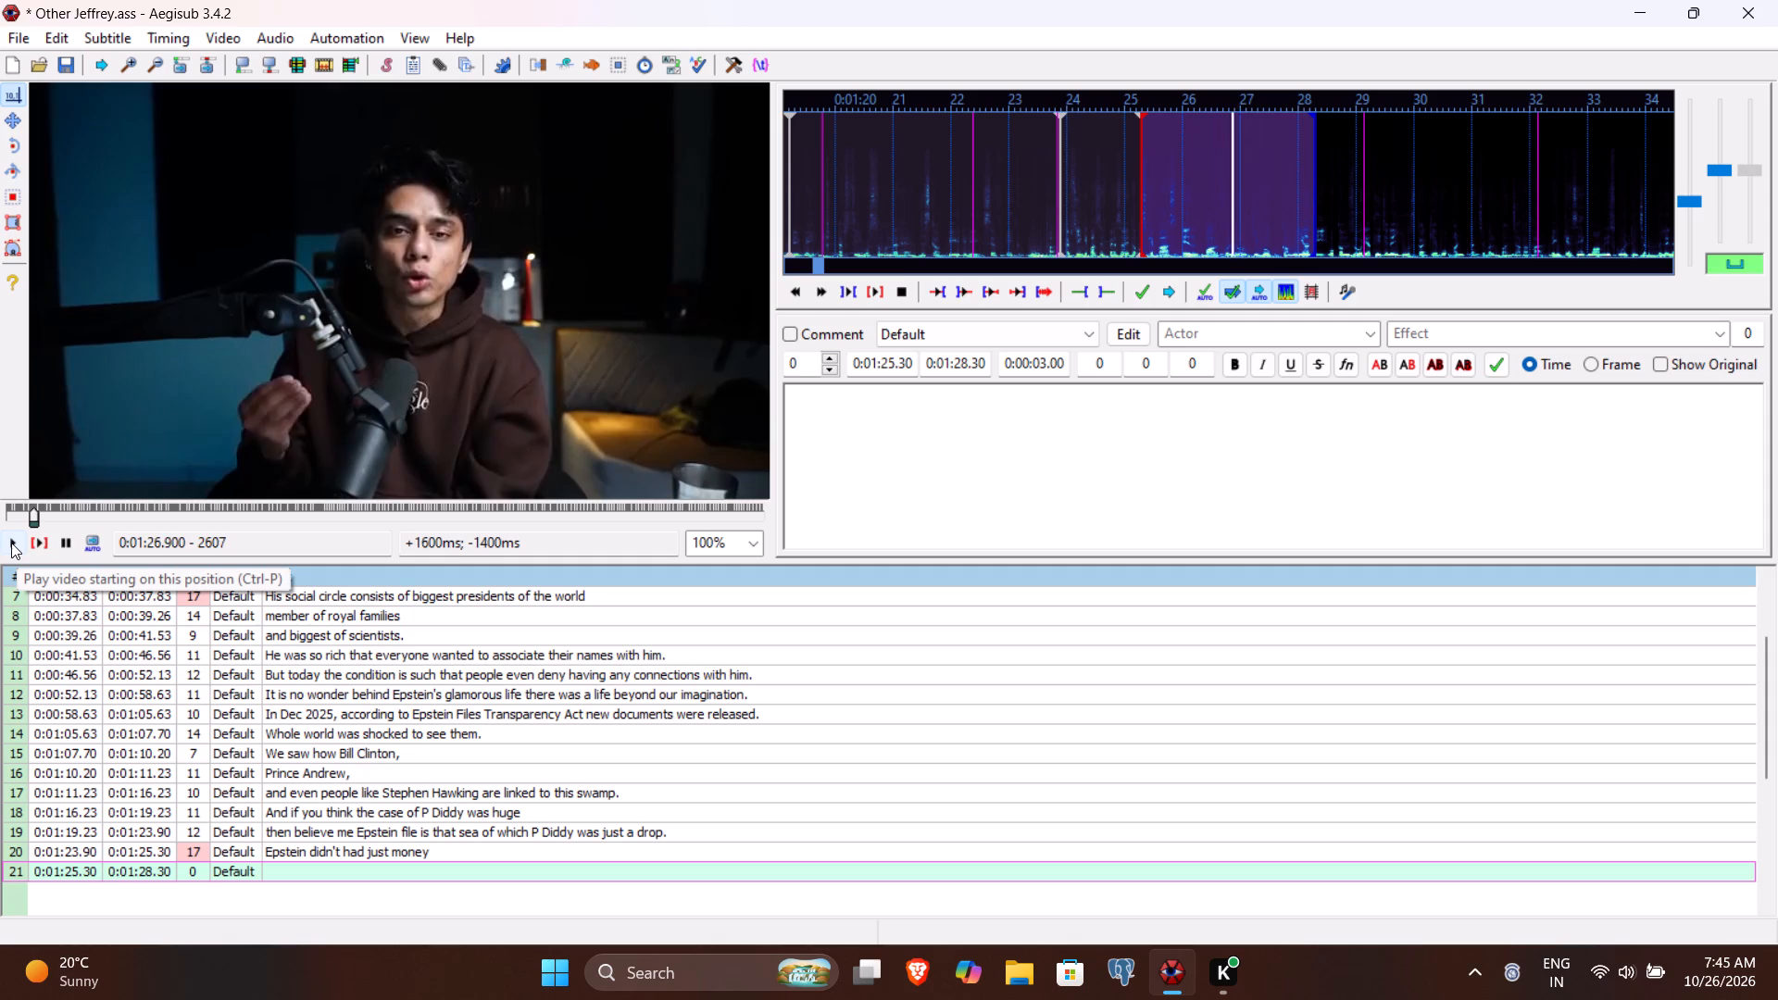
{"action": "left_click", "coordinate": [11, 543]}
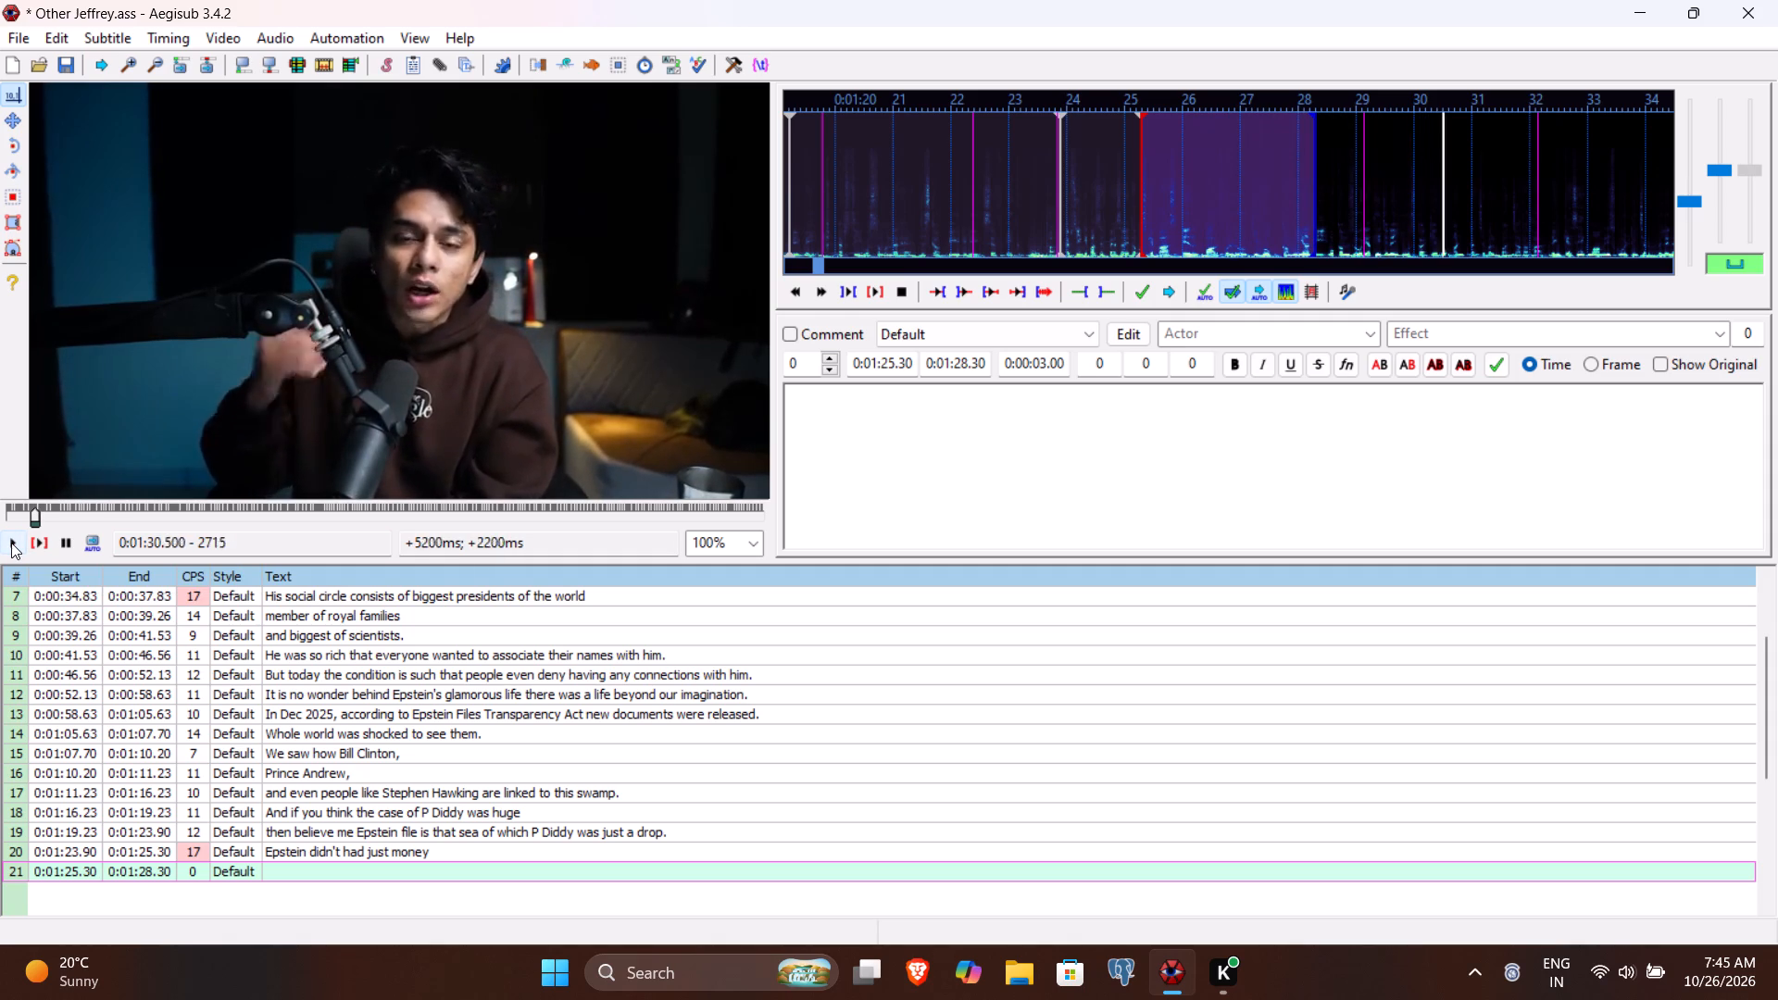
{"action": "left_click", "coordinate": [11, 543]}
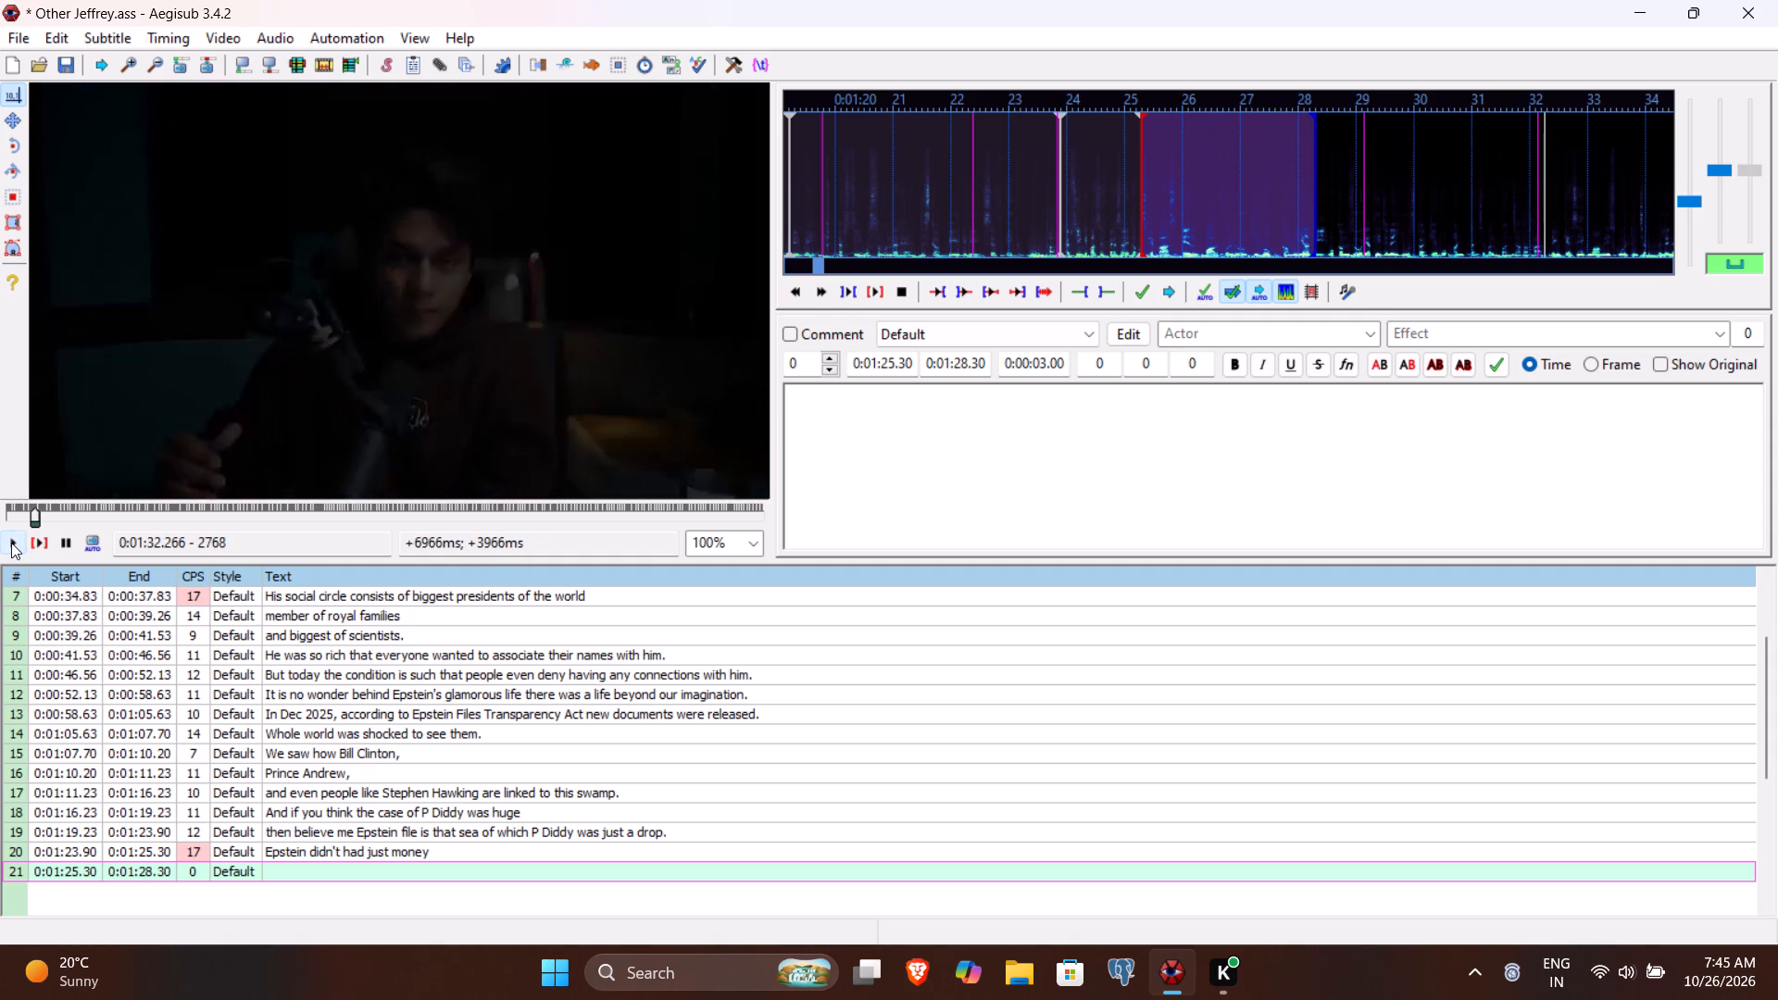
{"action": "left_click", "coordinate": [951, 367]}
{"action": "type", "text": "3226"}
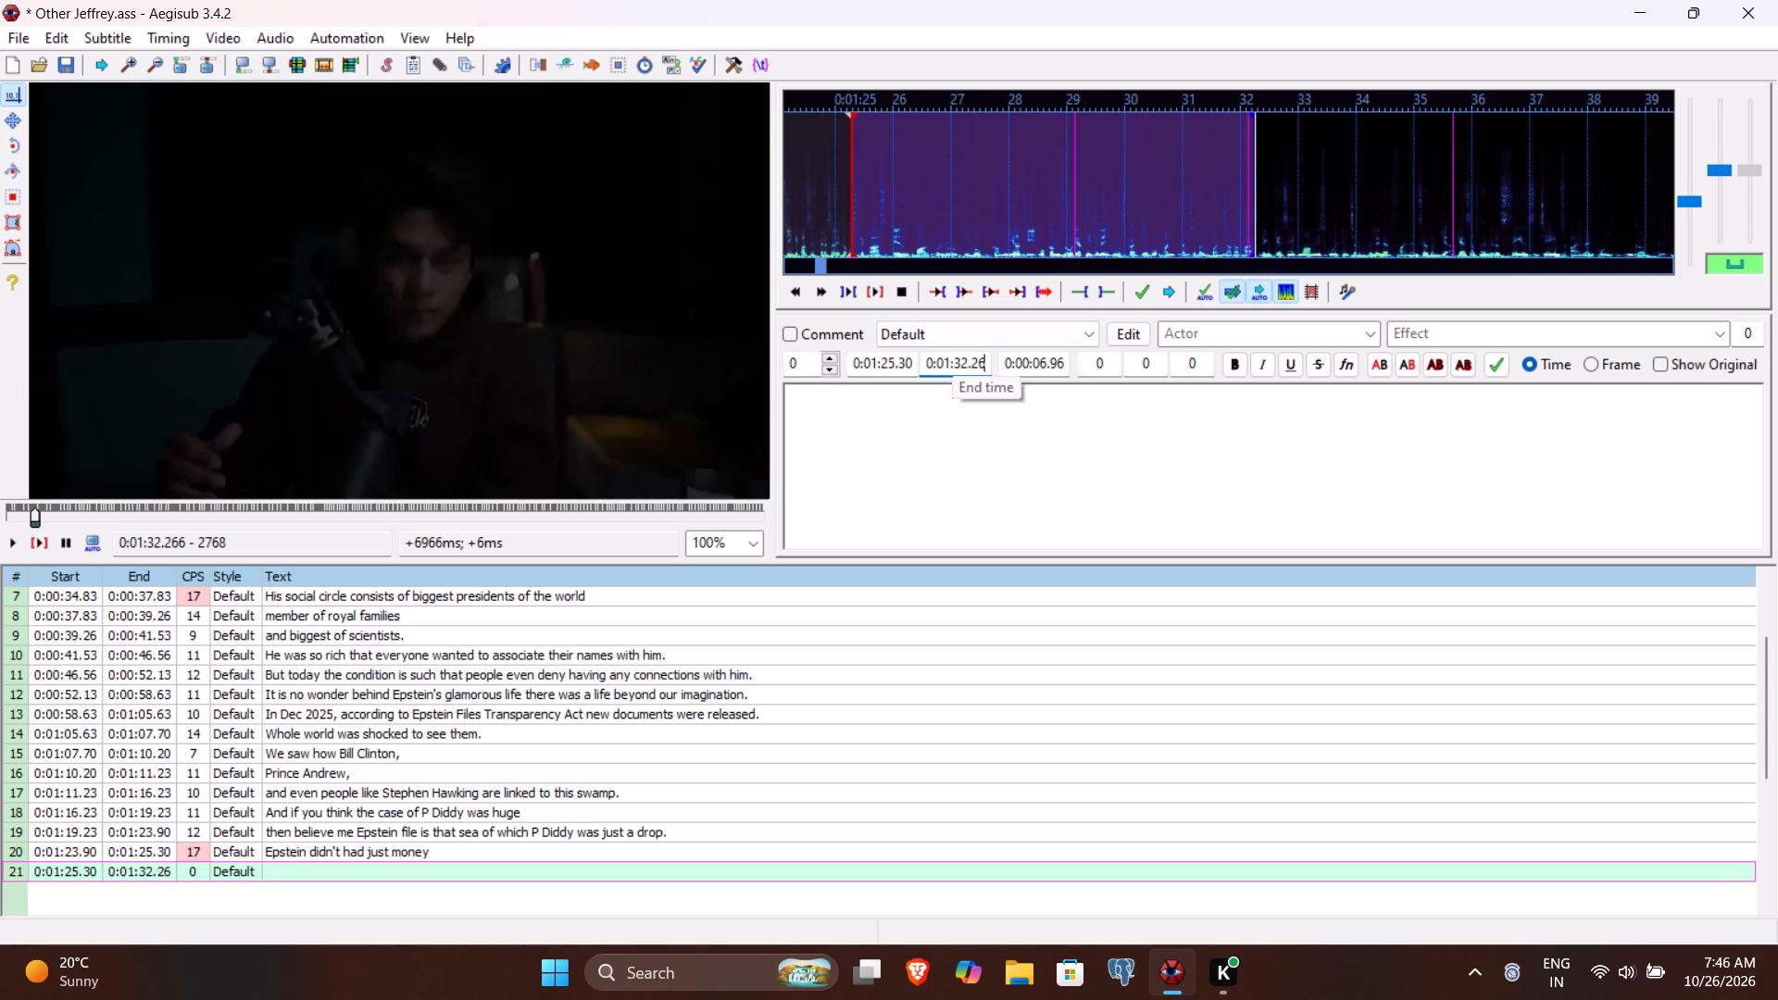
Start line 21's text with "he also had weakness of so many".
{"action": "left_click", "coordinate": [917, 439]}
{"action": "type", "text": "he a"}
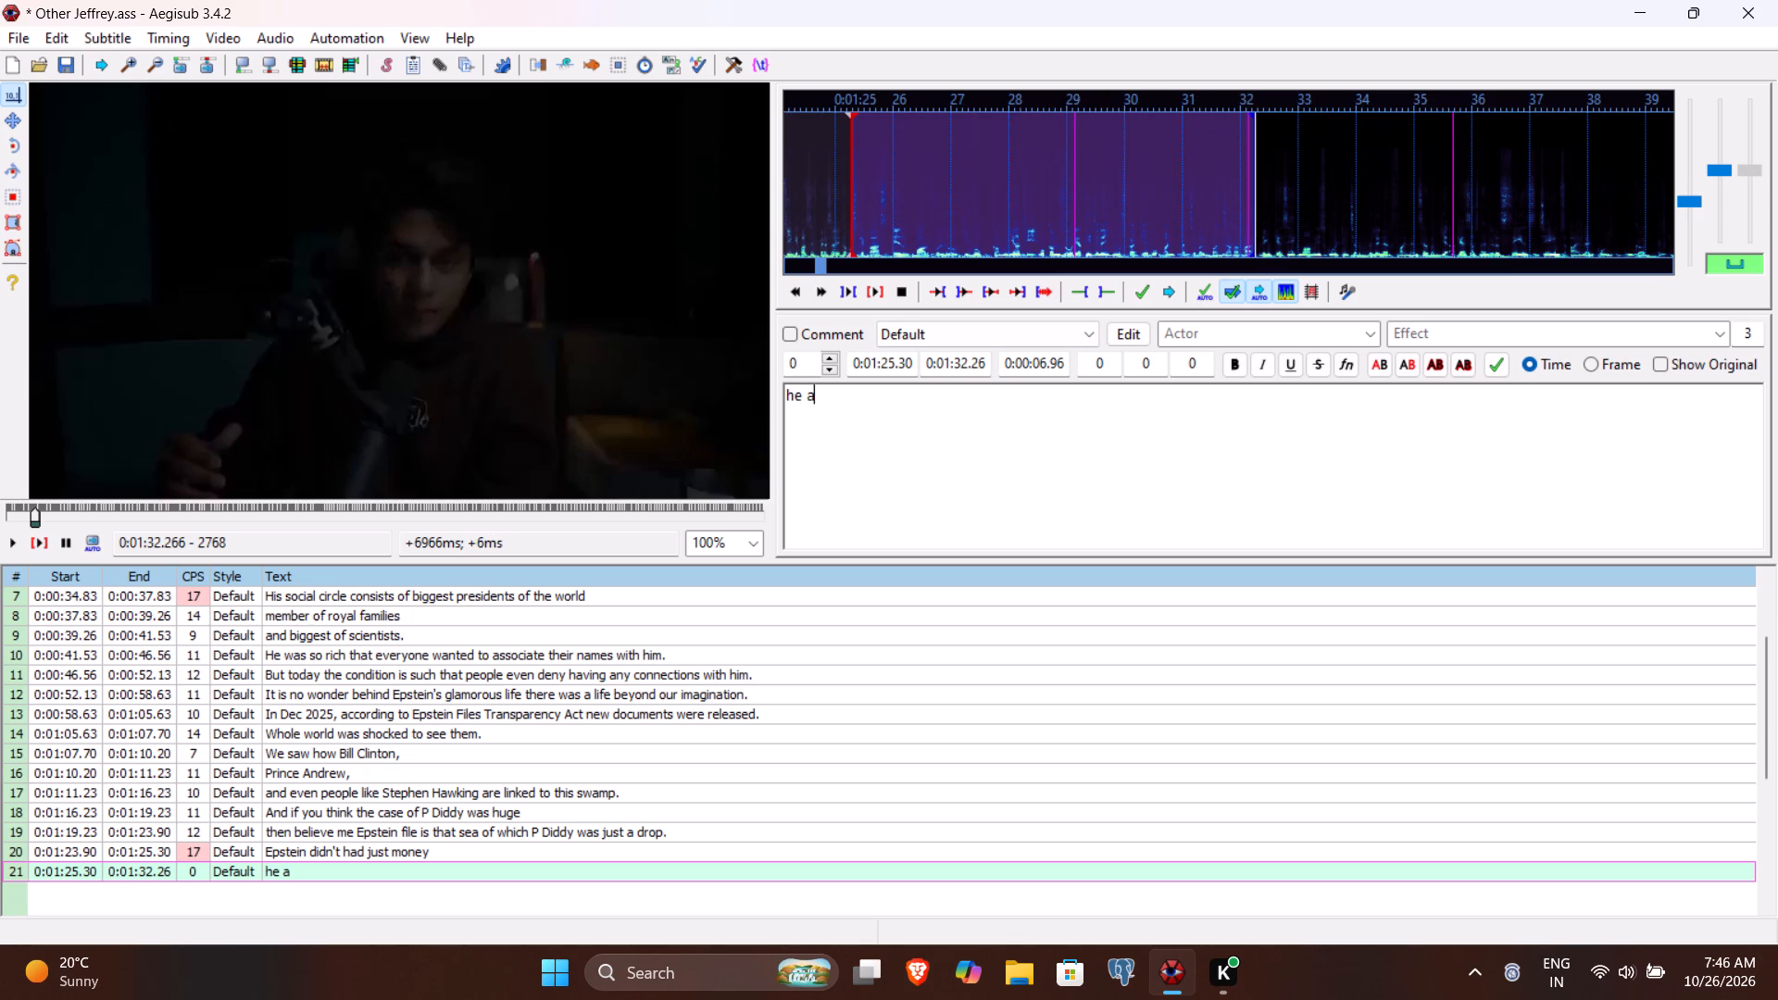
{"action": "type", "text": "lso had all the"}
{"action": "key", "text": "space"}
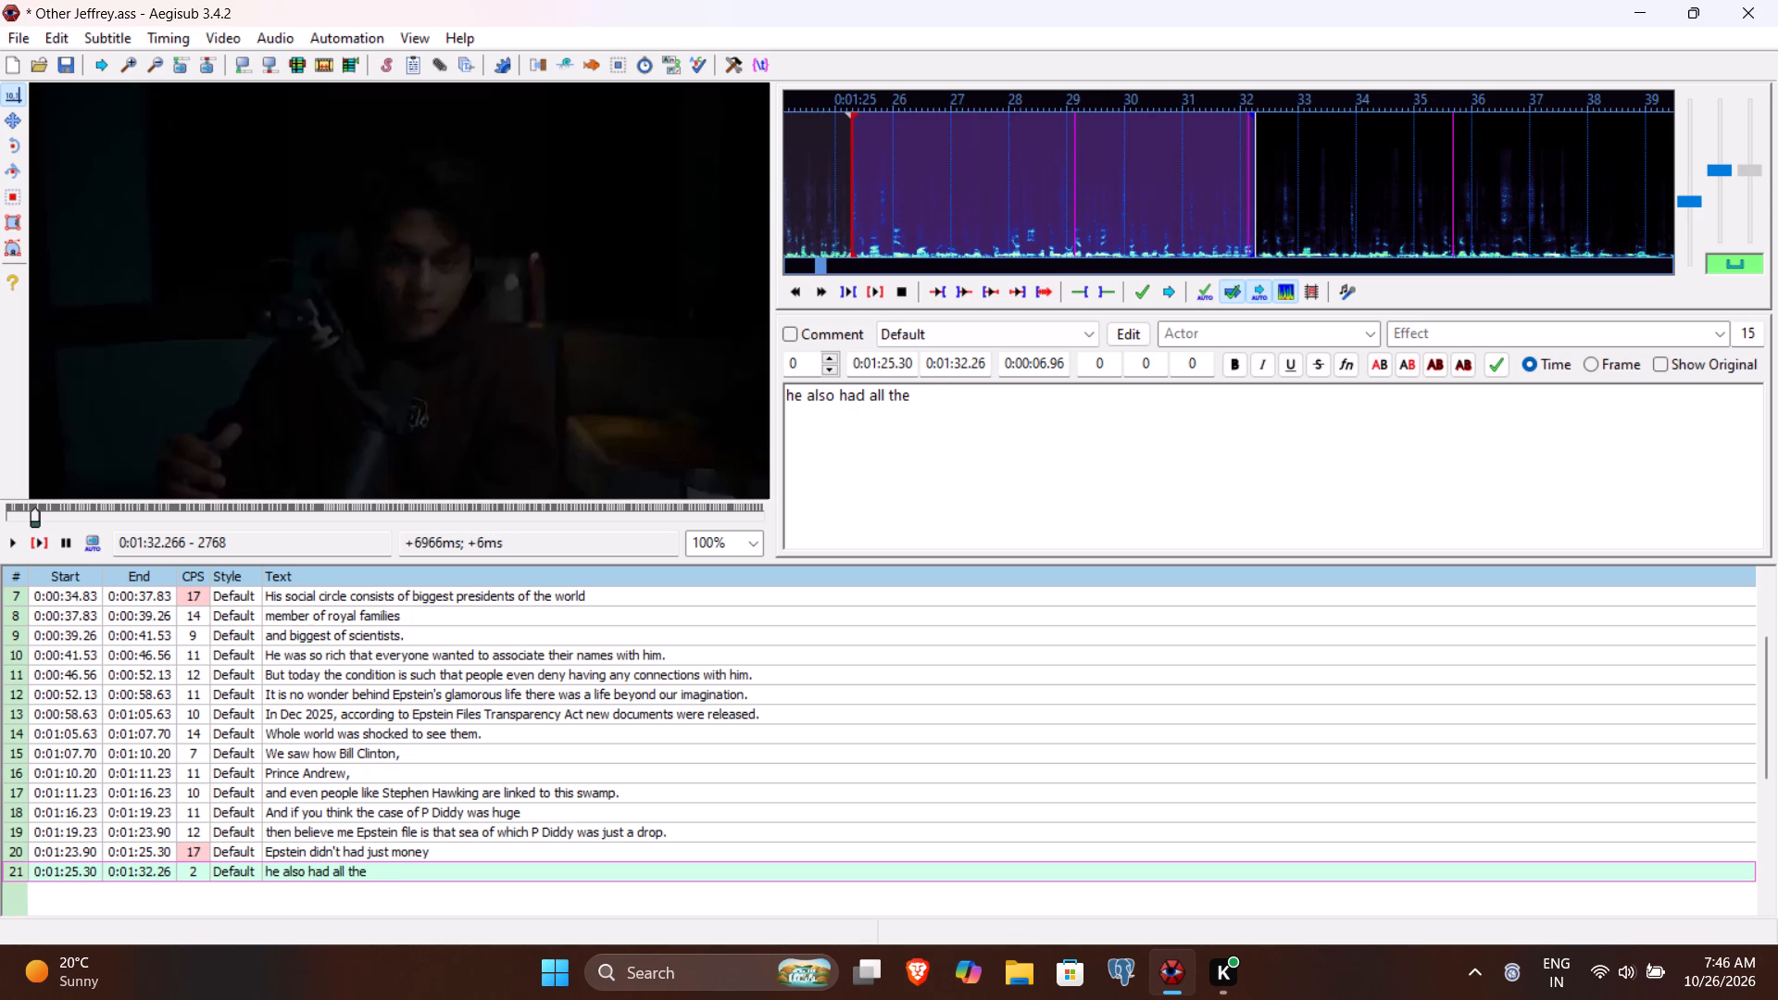
{"action": "type", "text": "we"}
{"action": "key", "text": "ctrl+shift+Left"}
{"action": "key", "text": "ctrl+shift+Left"}
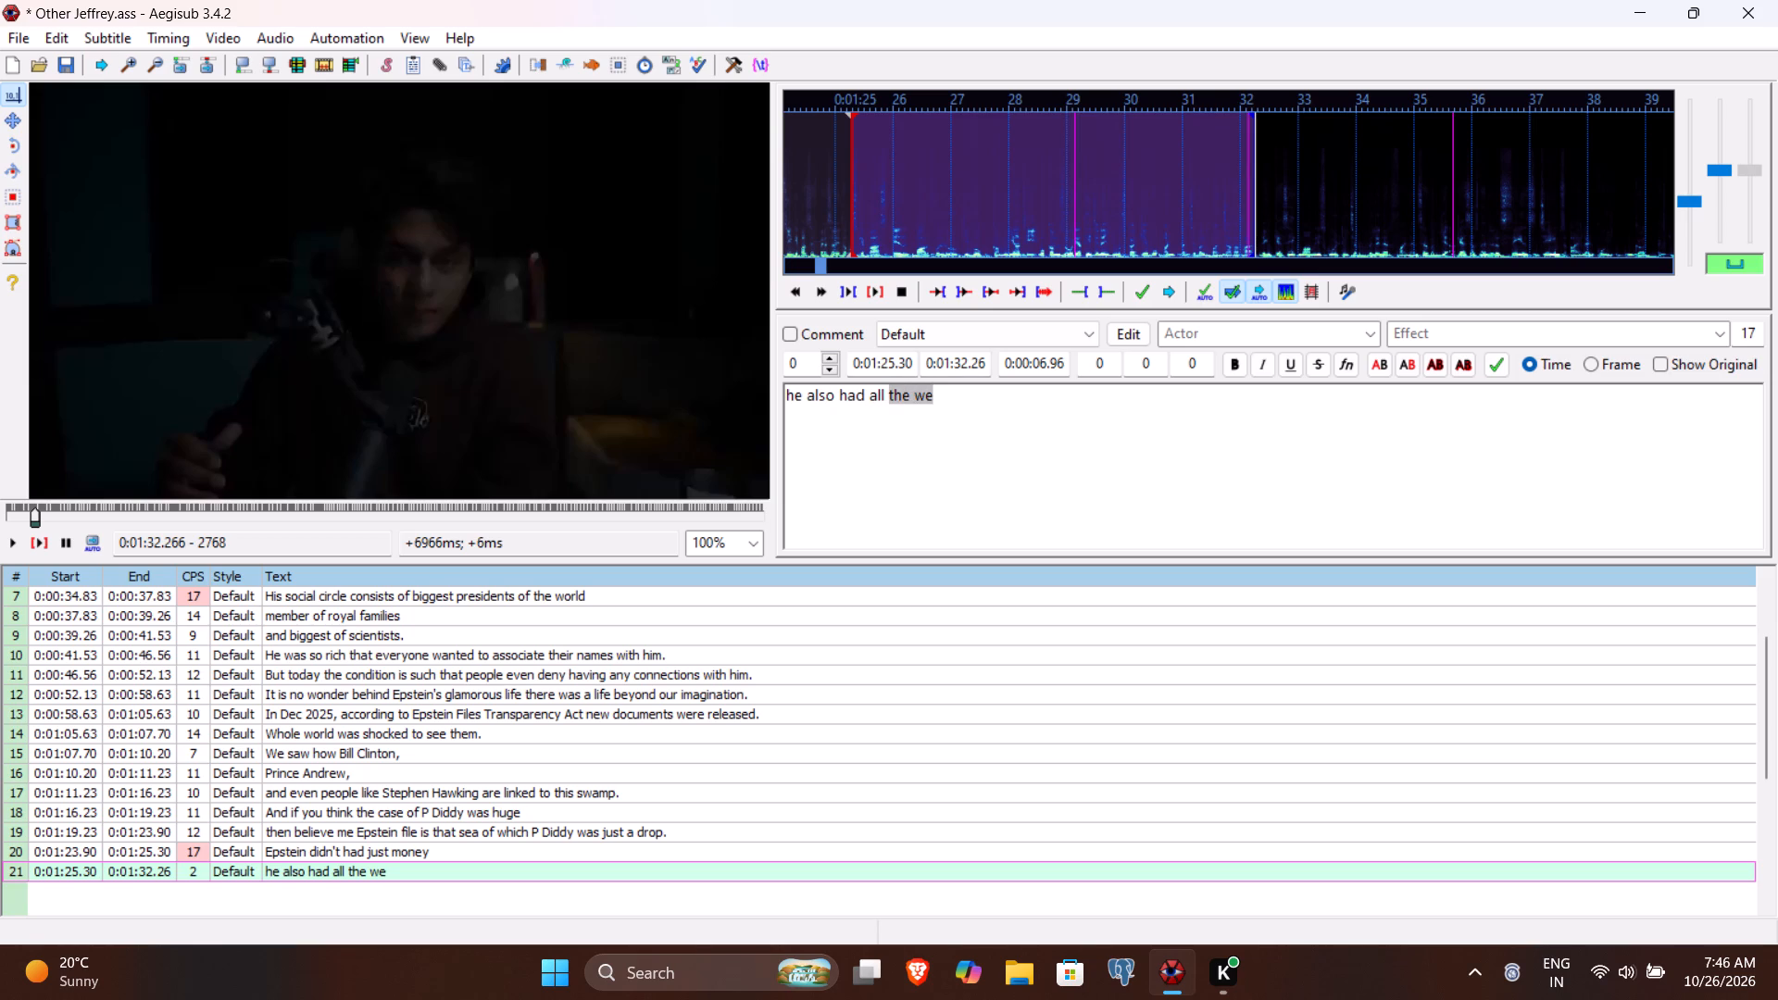
{"action": "key", "text": "ctrl+shift+Left"}
{"action": "type", "text": "weka"}
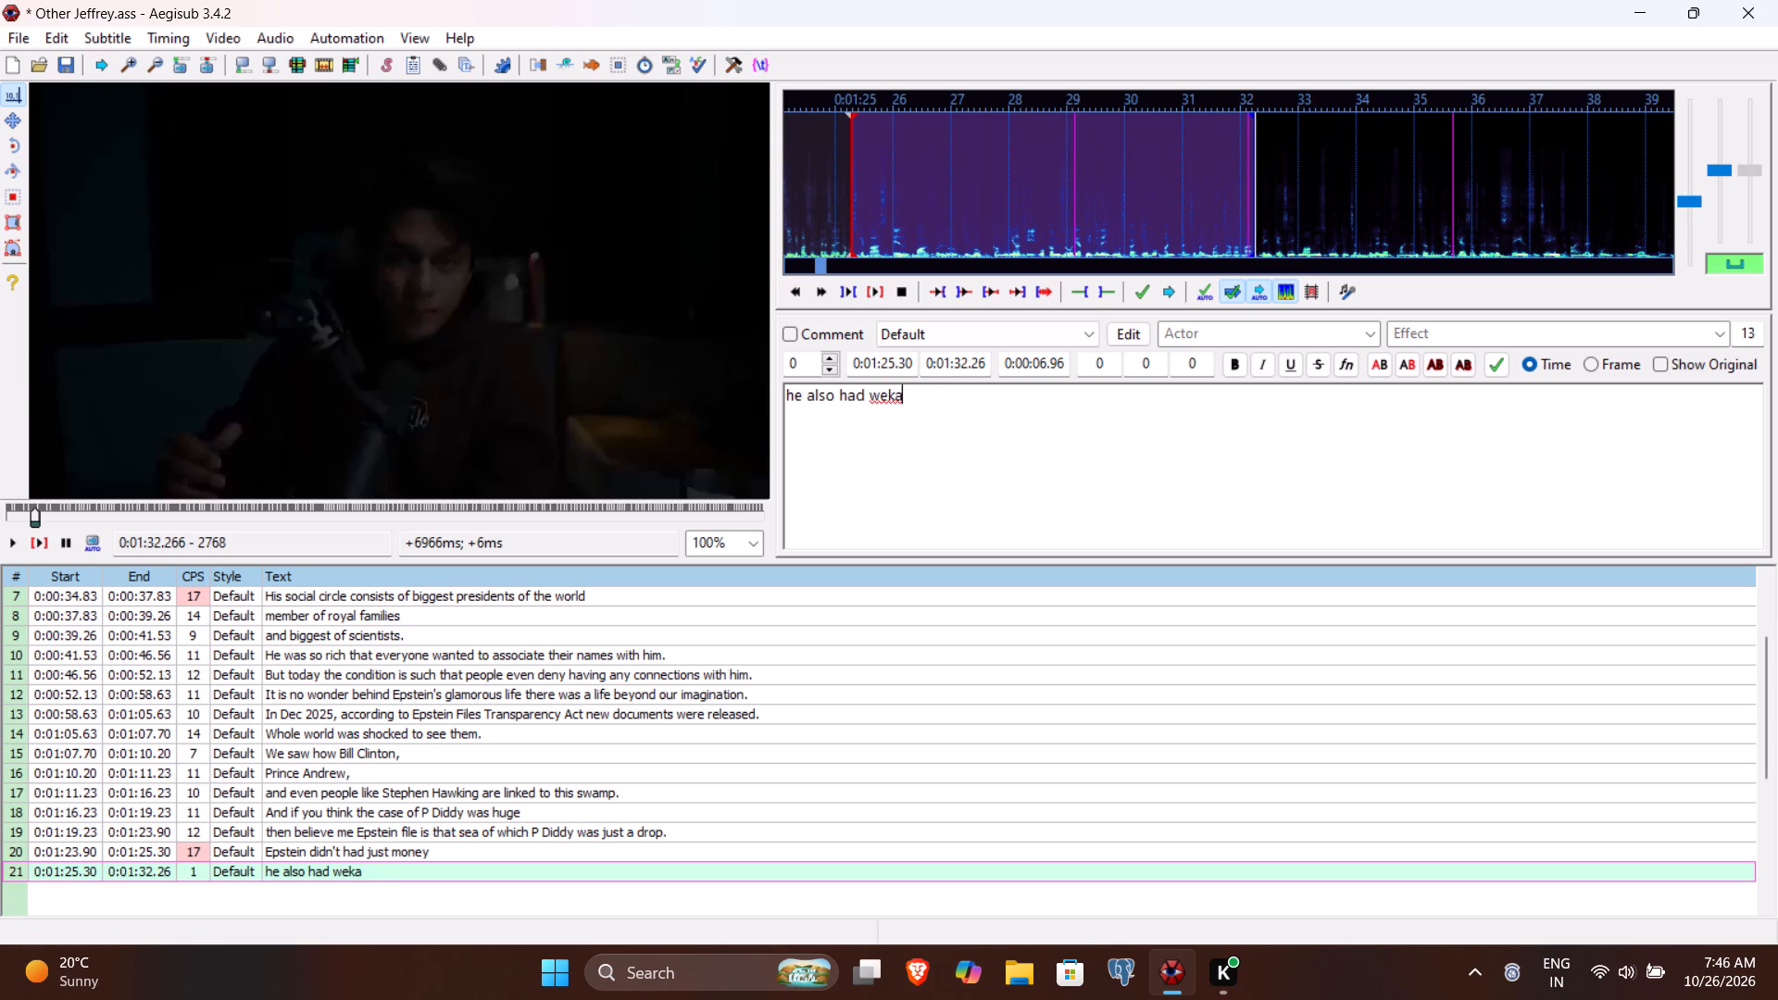
{"action": "key", "text": "BackSpace"}
{"action": "key", "text": "BackSpace"}
{"action": "type", "text": "akness of so many str"}
{"action": "key", "text": "BackSpace"}
{"action": "key", "text": "BackSpace"}
{"action": "key", "text": "BackSpace"}
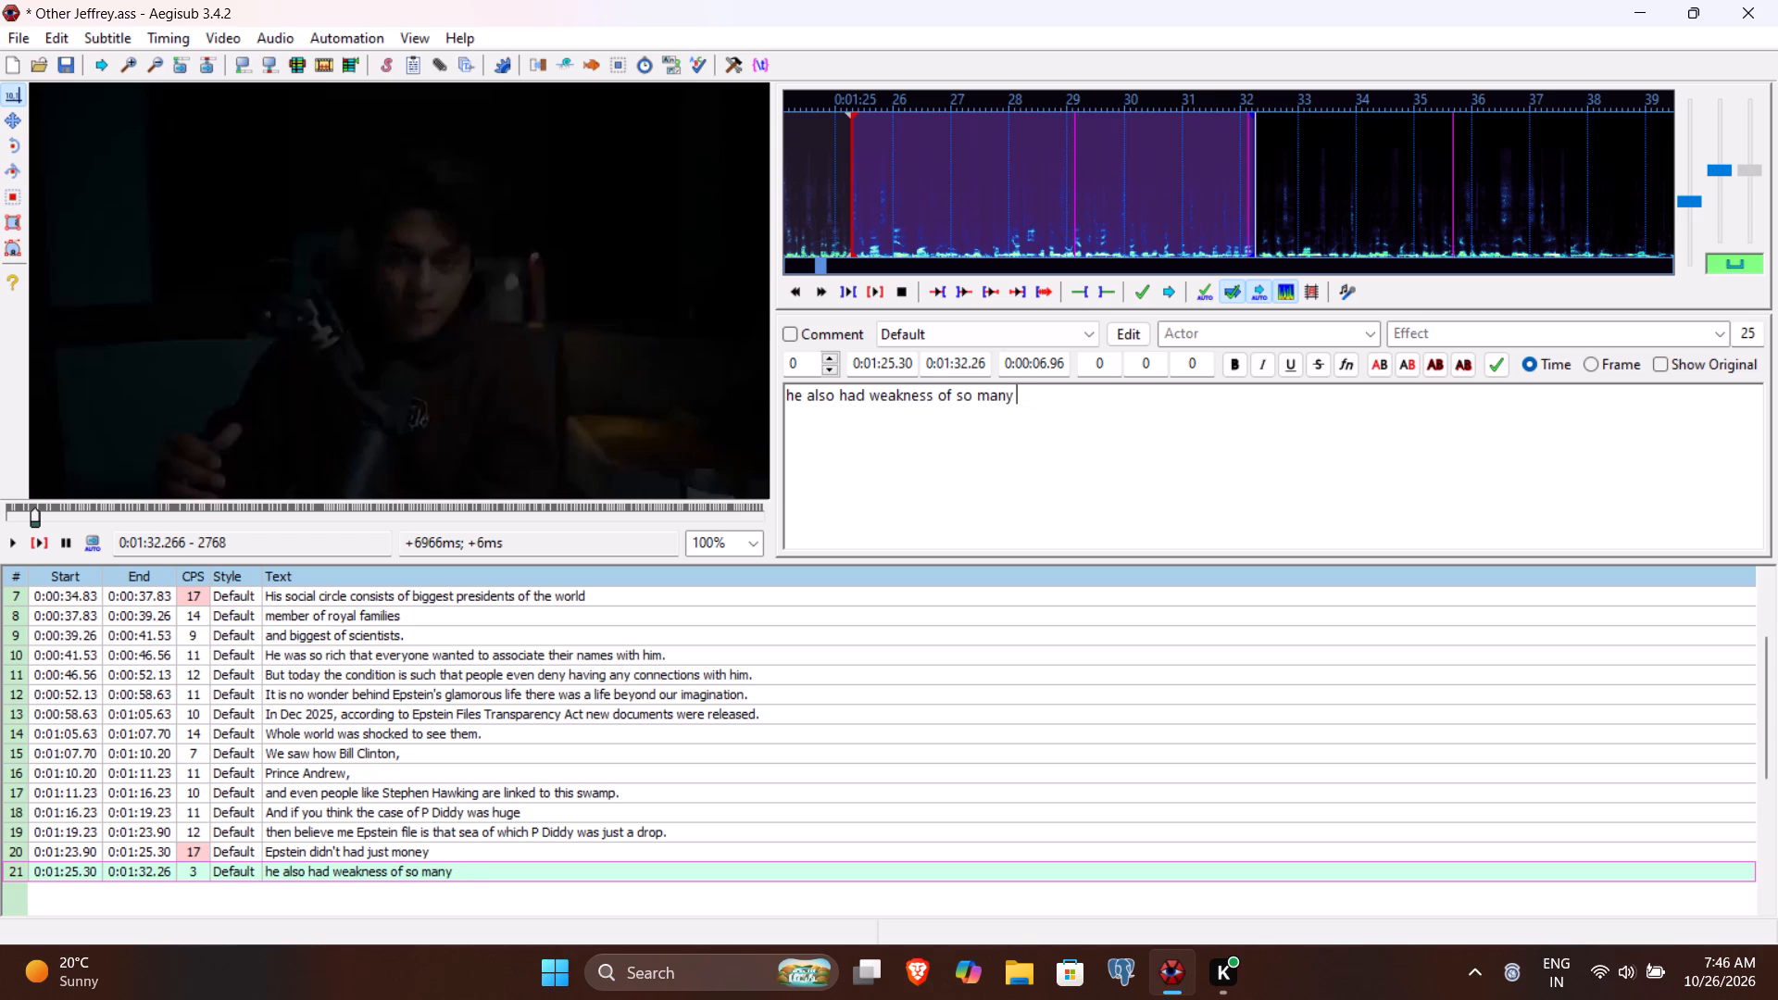
Complete line 21's text with "powerful people which essentially made him untouchable." and commit it.
{"action": "type", "text": "powr"}
{"action": "key", "text": "BackSpace"}
{"action": "type", "text": "erful people which essentially made him un"}
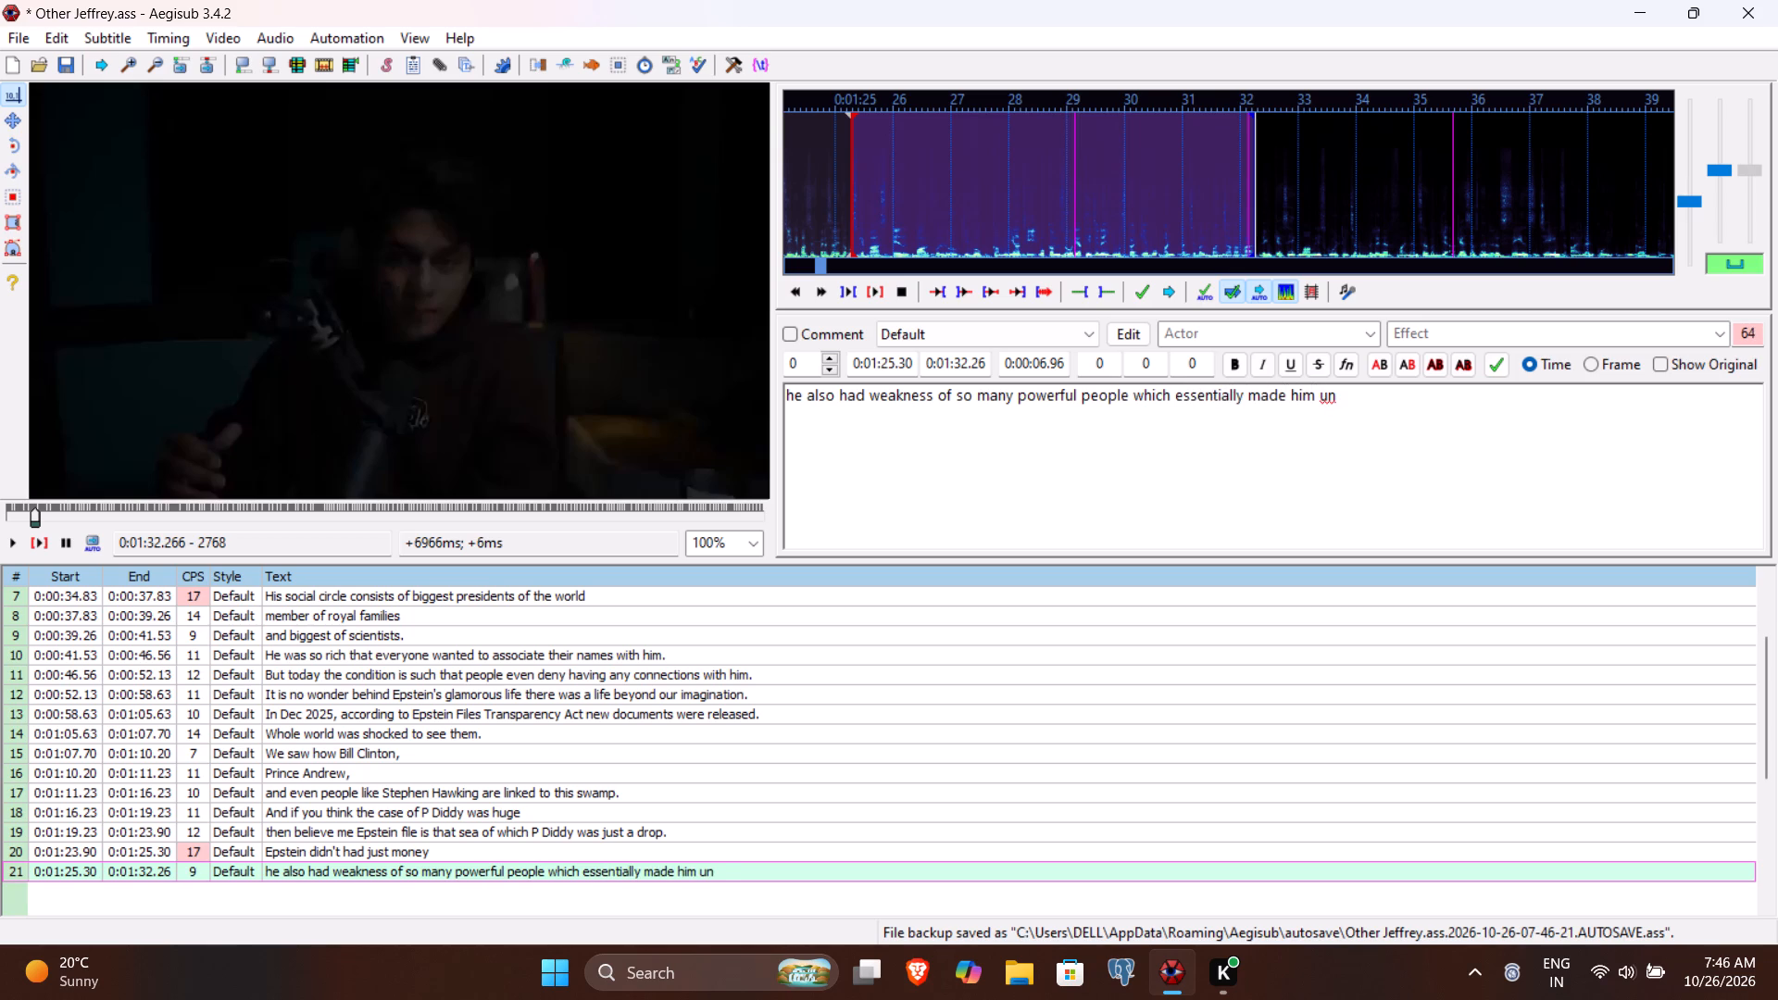
{"action": "type", "text": "touchable."}
{"action": "key", "text": "Return"}
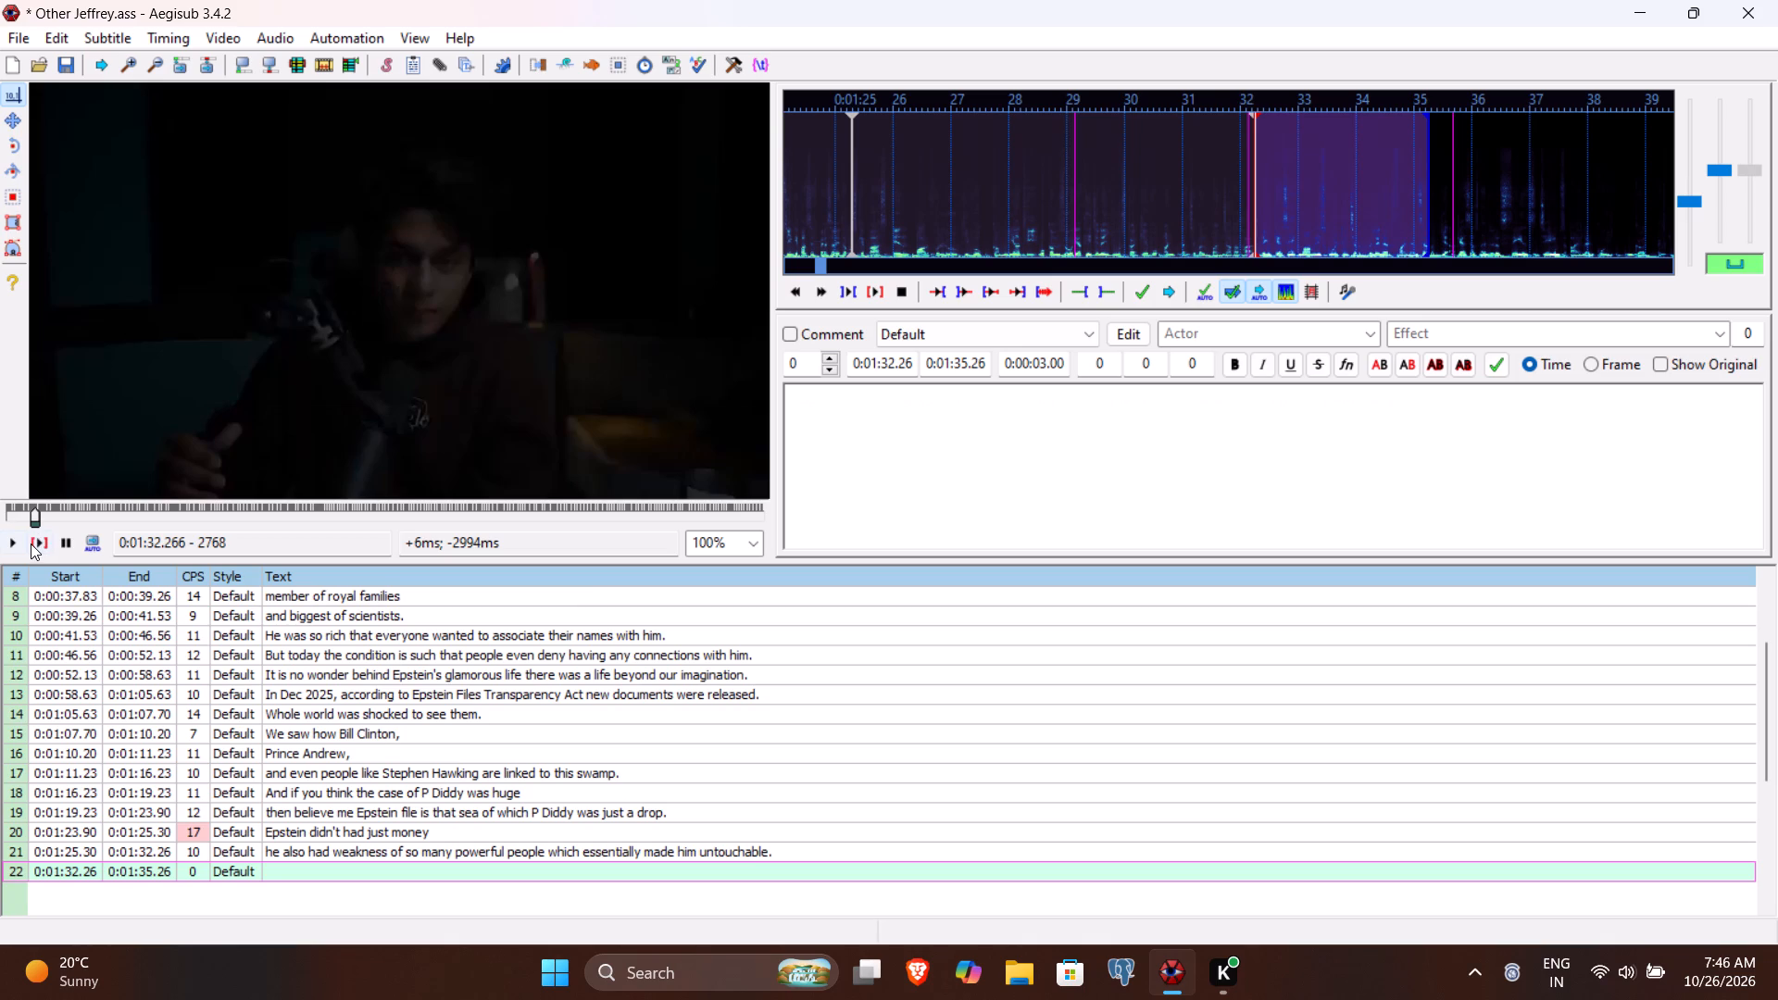
Play the speech of line 22, replaying it to find where it ends, and set the line's end time to 0:01:35.66.
{"action": "left_click", "coordinate": [31, 544]}
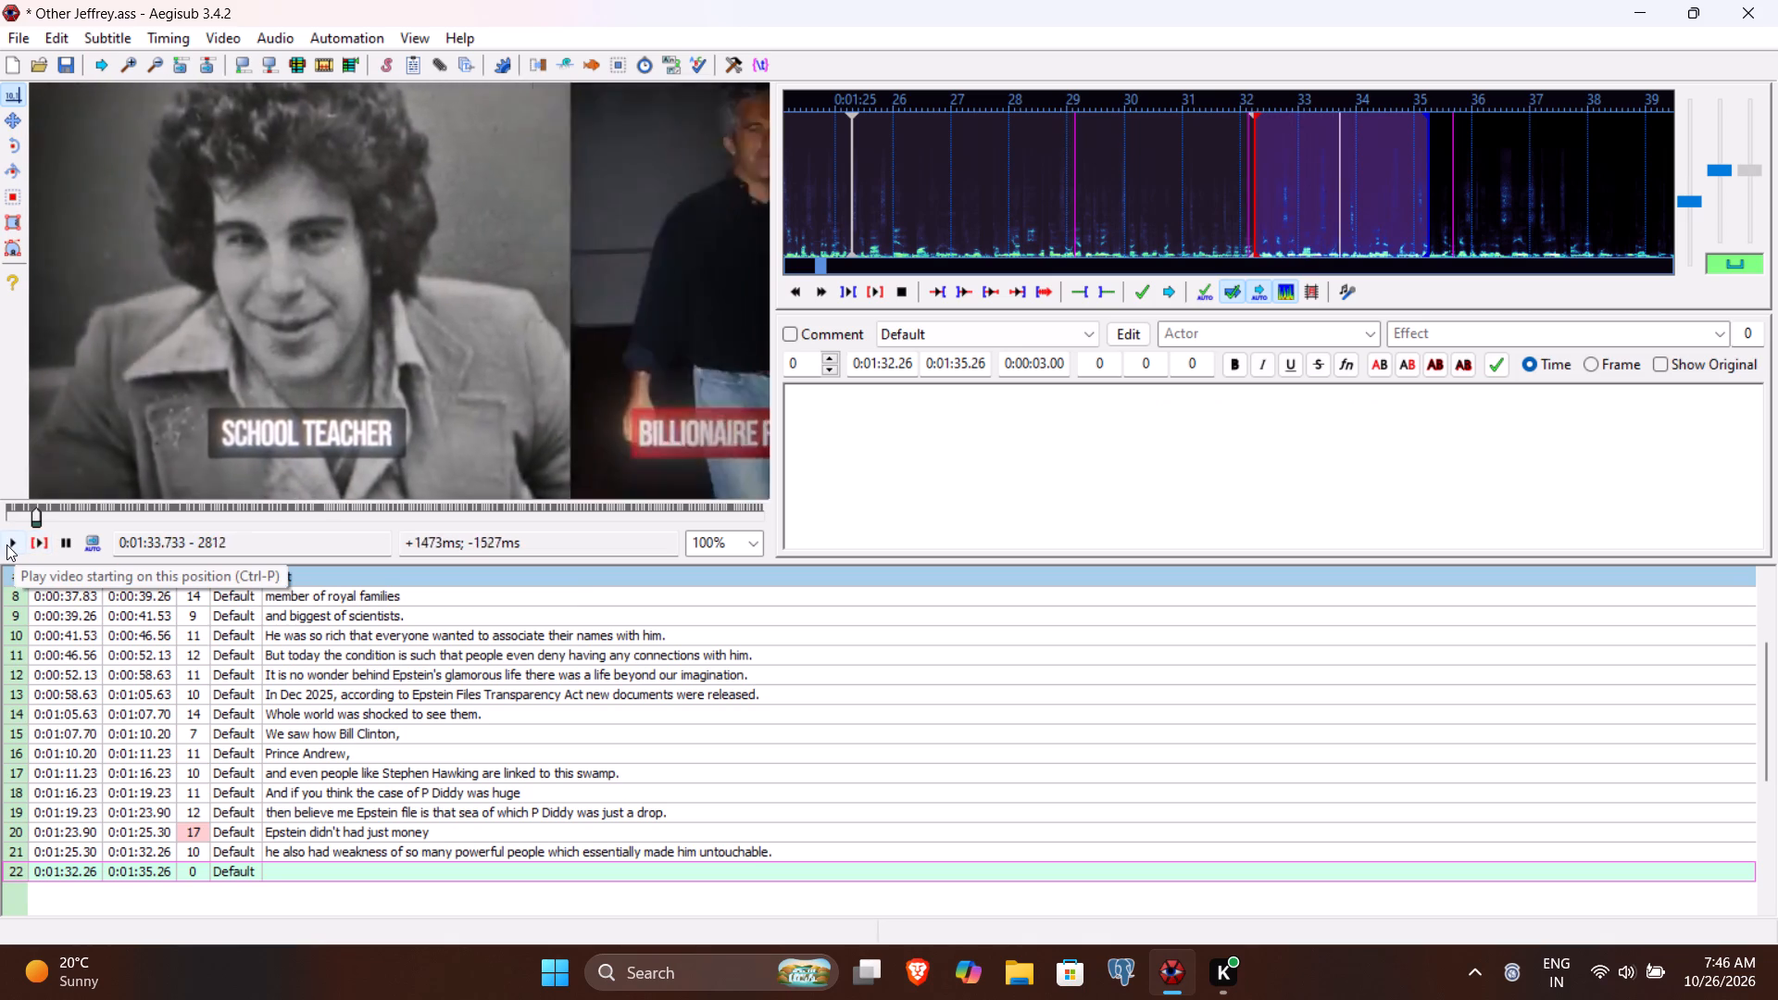
{"action": "left_click", "coordinate": [6, 544]}
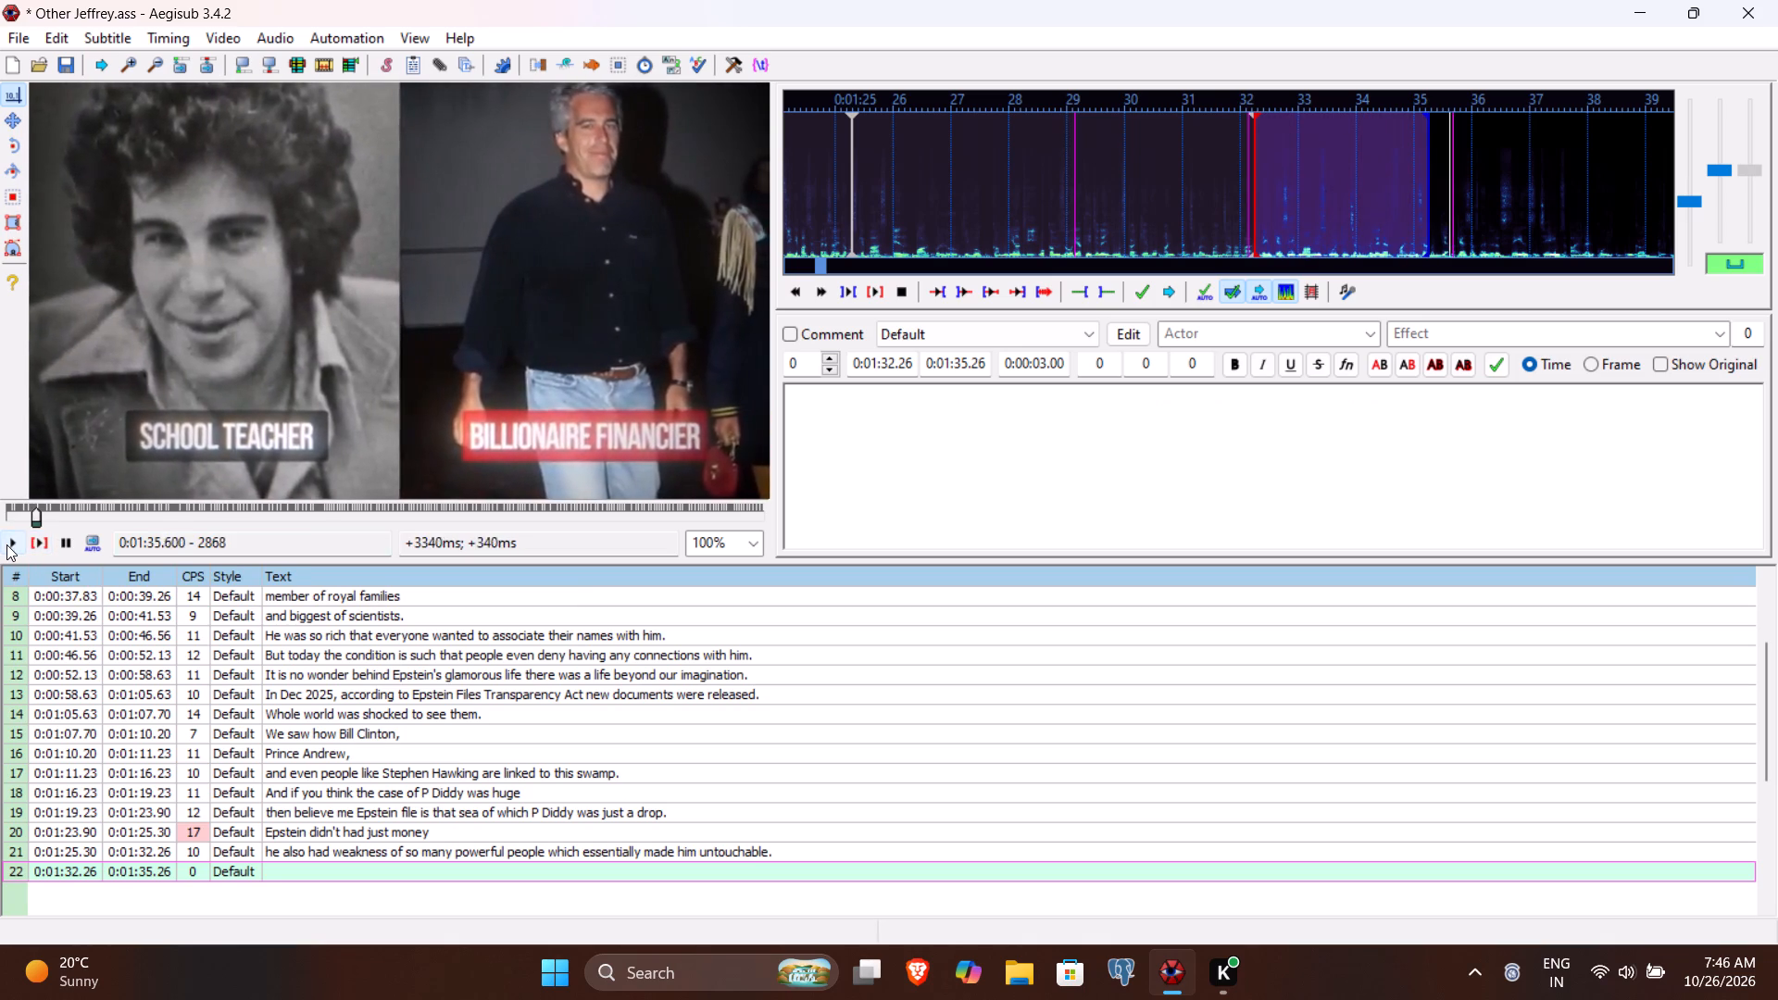
{"action": "left_click", "coordinate": [6, 544]}
{"action": "left_click", "coordinate": [40, 546]}
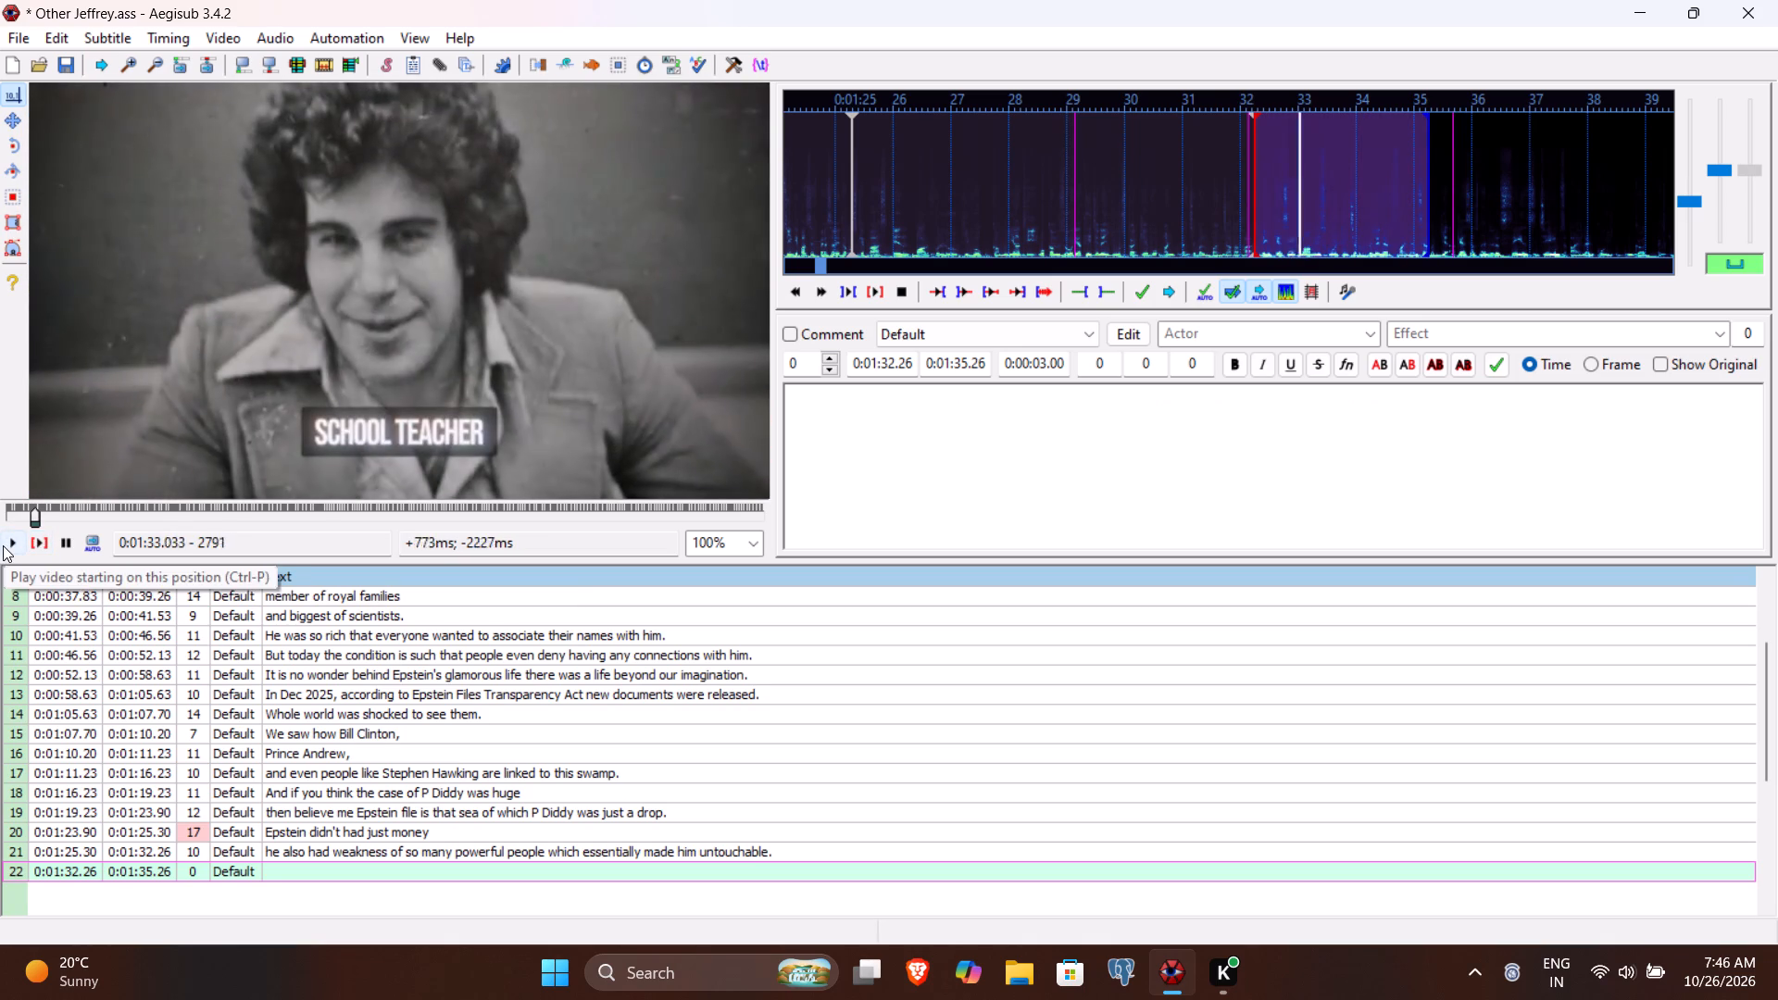
{"action": "double_click", "coordinate": [3, 545]}
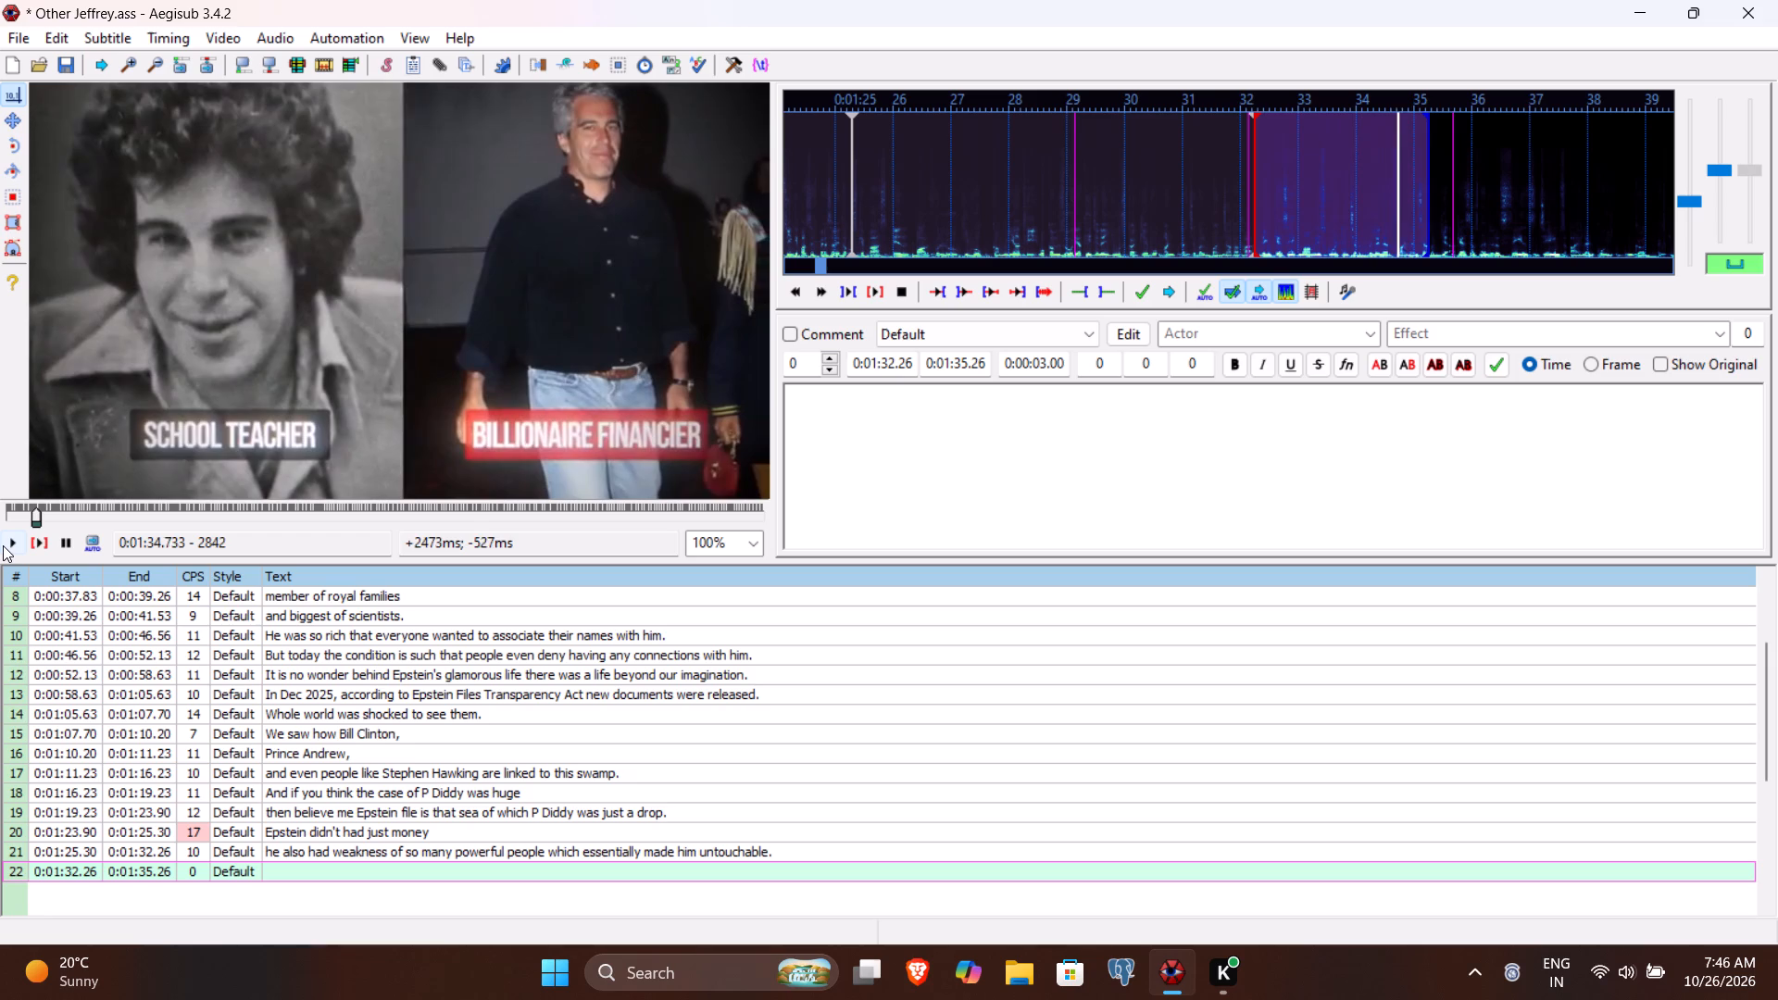
{"action": "left_click", "coordinate": [3, 545]}
{"action": "left_click", "coordinate": [3, 545]}
{"action": "left_click", "coordinate": [3, 545]}
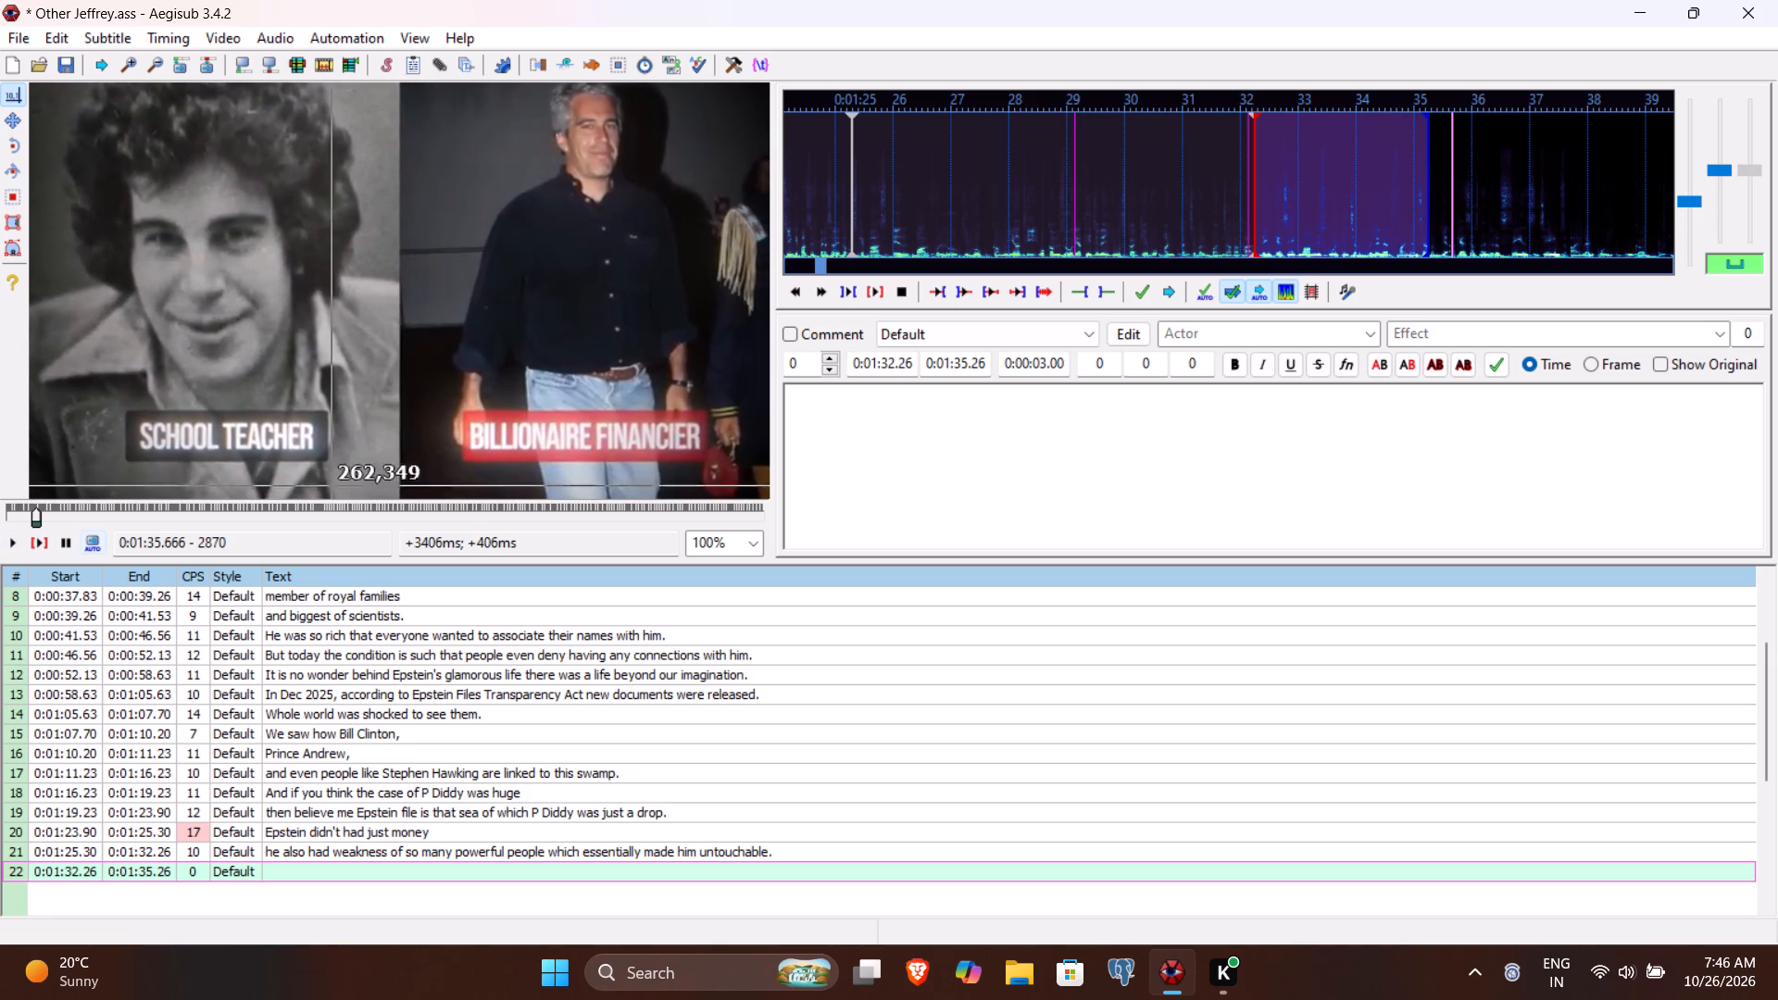
{"action": "left_click", "coordinate": [970, 364]}
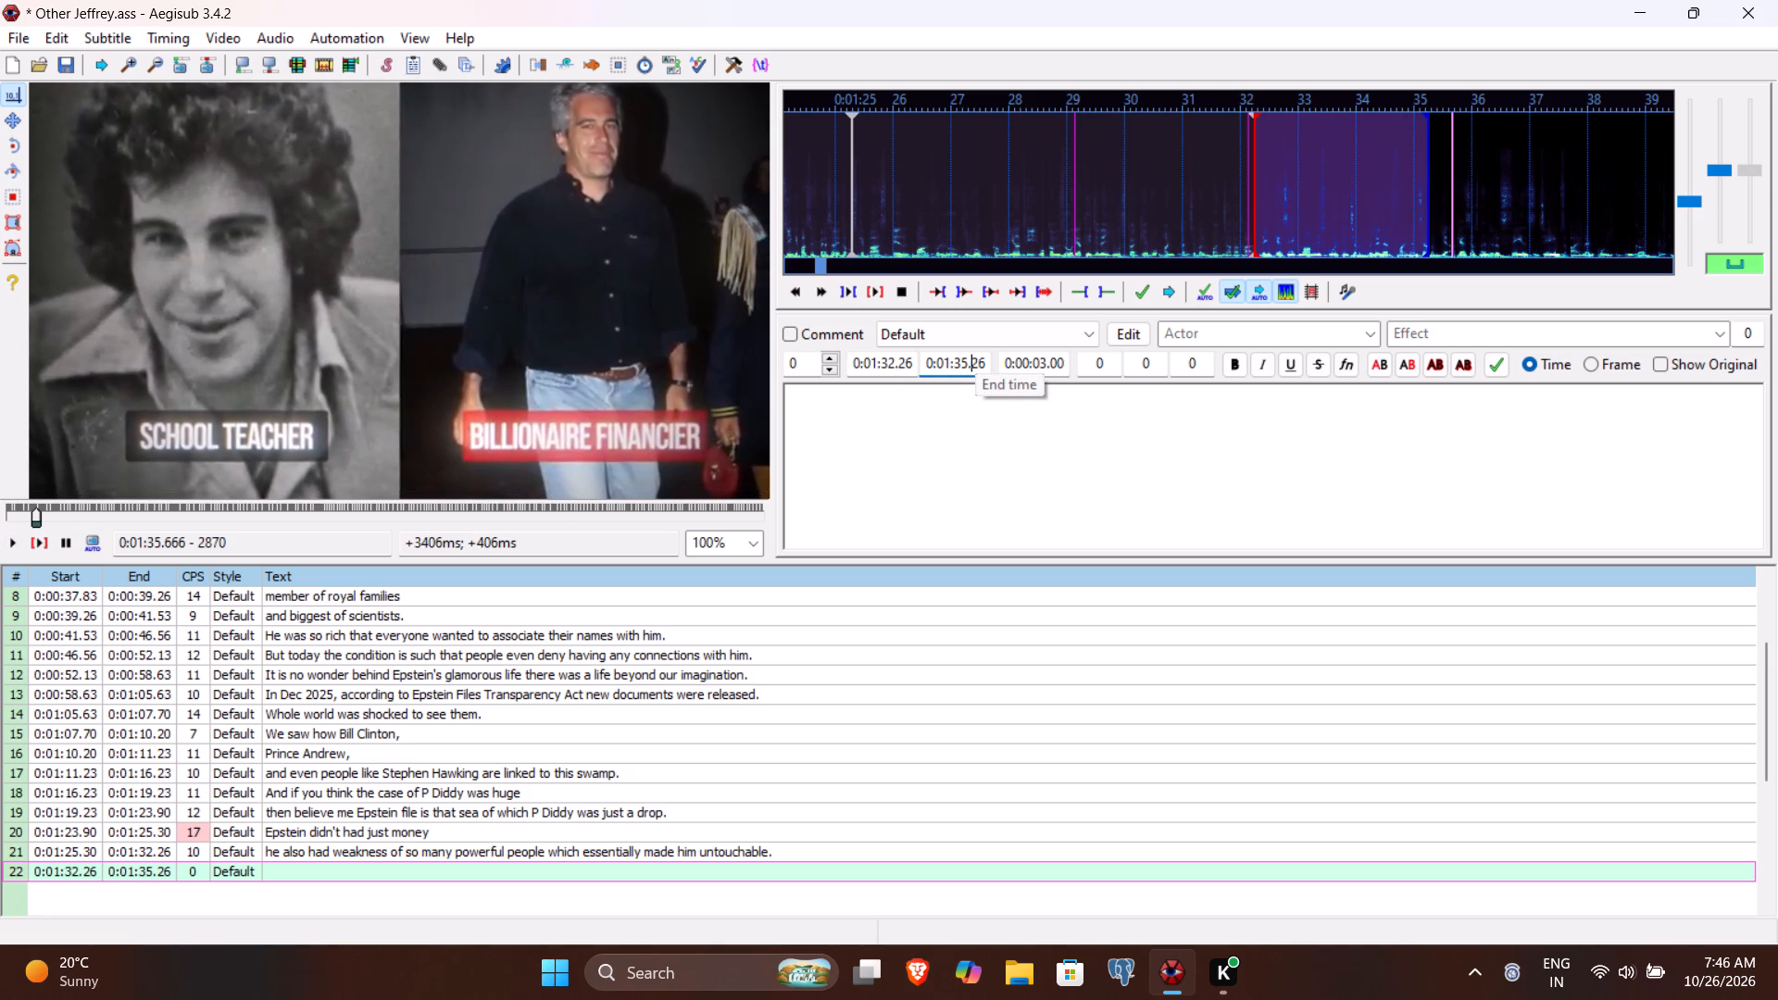
{"action": "type", "text": "66"}
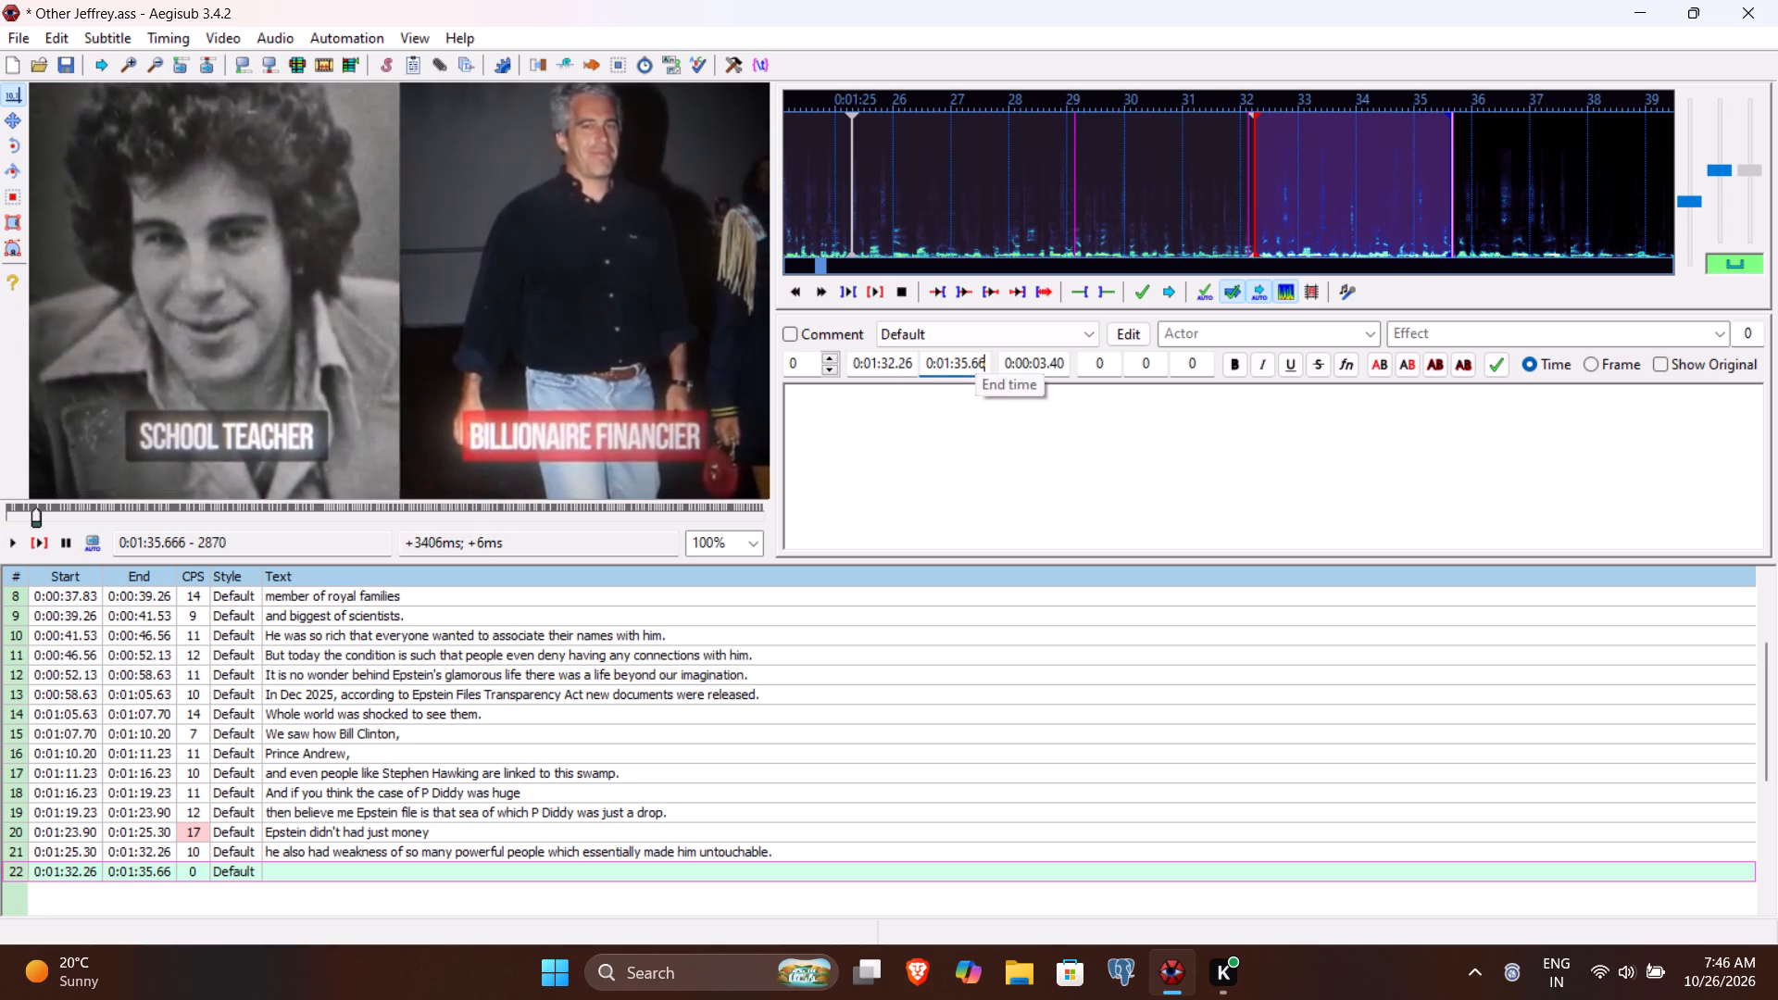
Enter line 22's text as "But how did a normal school teacher became a billionaire financier," and commit it.
{"action": "left_click", "coordinate": [923, 419]}
{"action": "type", "text": "But"}
{"action": "key", "text": "space"}
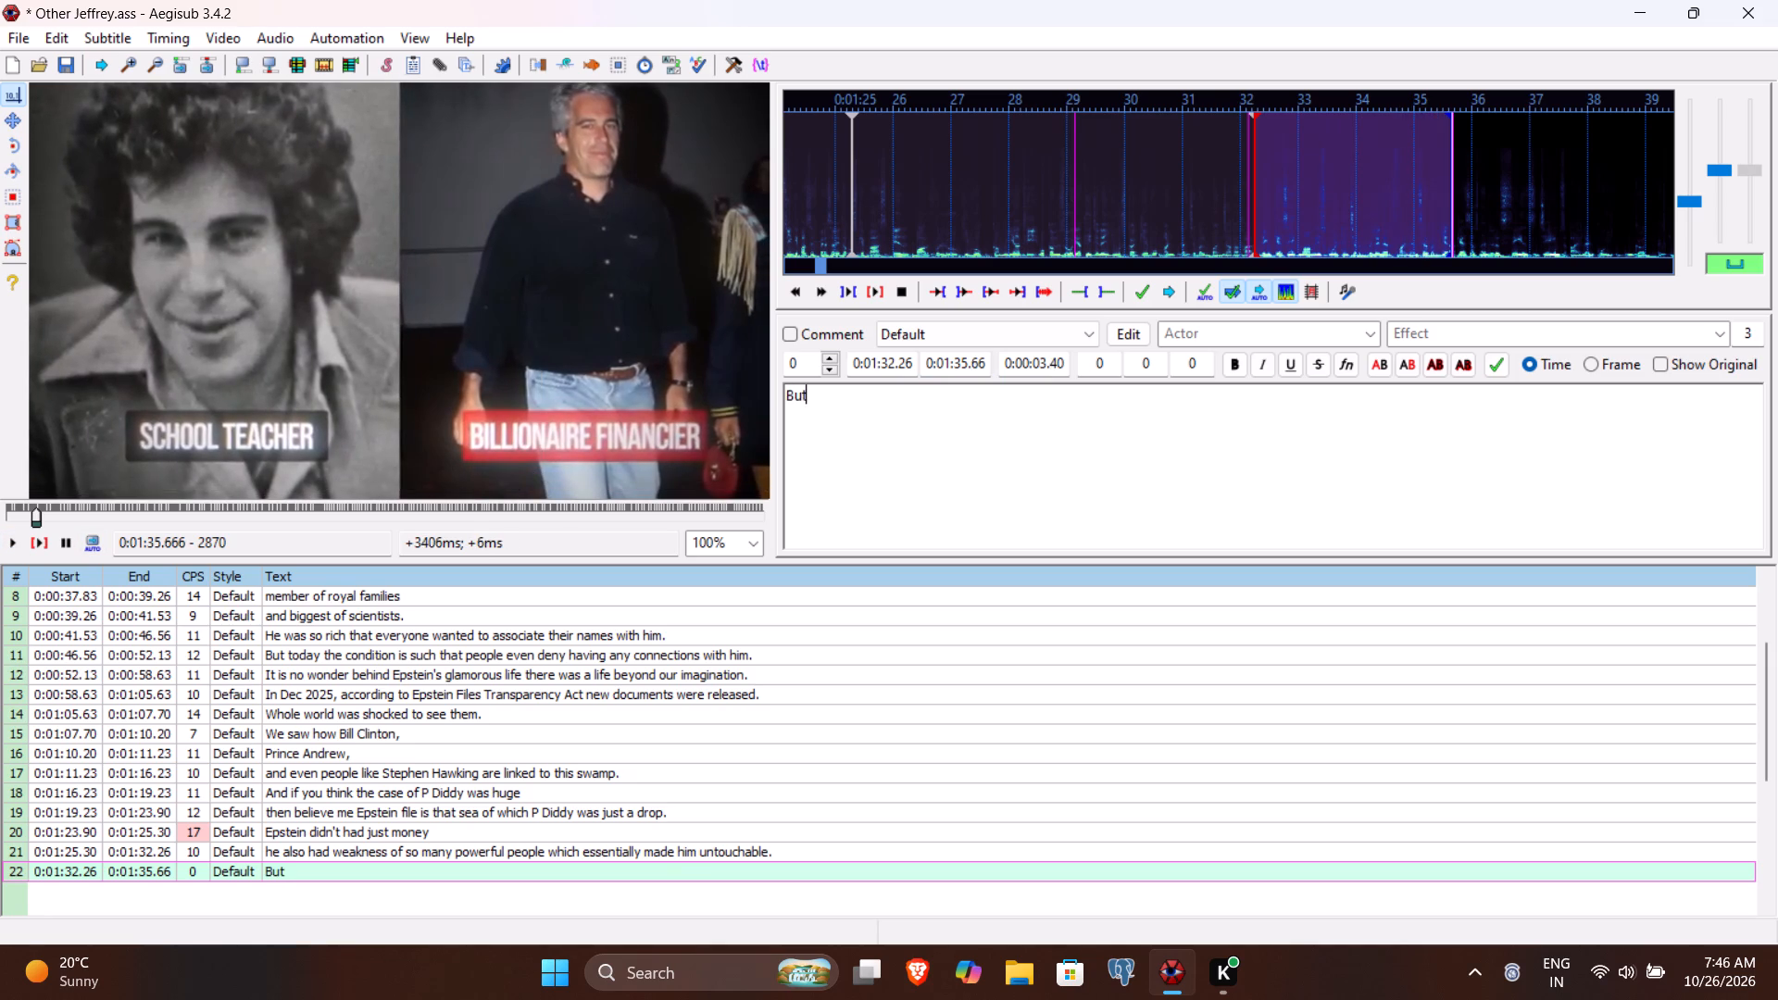
{"action": "type", "text": "how did a"}
{"action": "key", "text": "space"}
{"action": "type", "text": "normal school teacher became a billionarie"}
{"action": "key", "text": "BackSpace"}
{"action": "key", "text": "BackSpace"}
{"action": "key", "text": "BackSpace"}
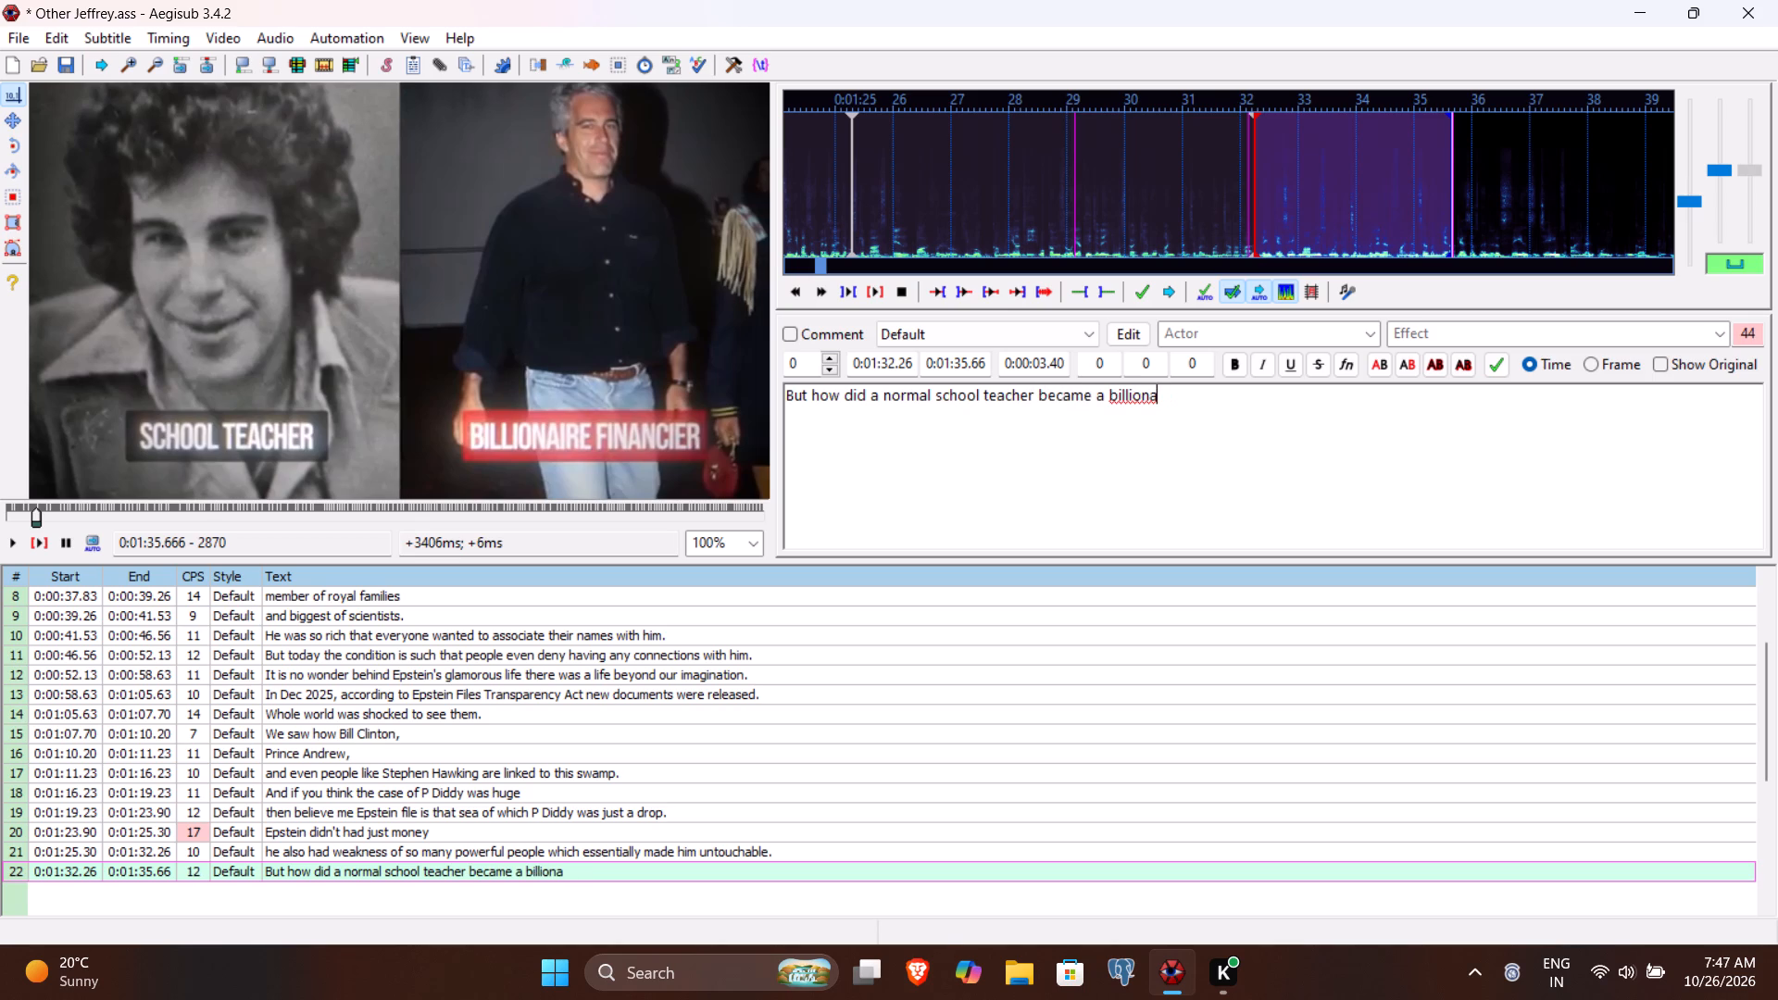
{"action": "type", "text": "ire"}
{"action": "key", "text": "space"}
{"action": "type", "text": "financier"}
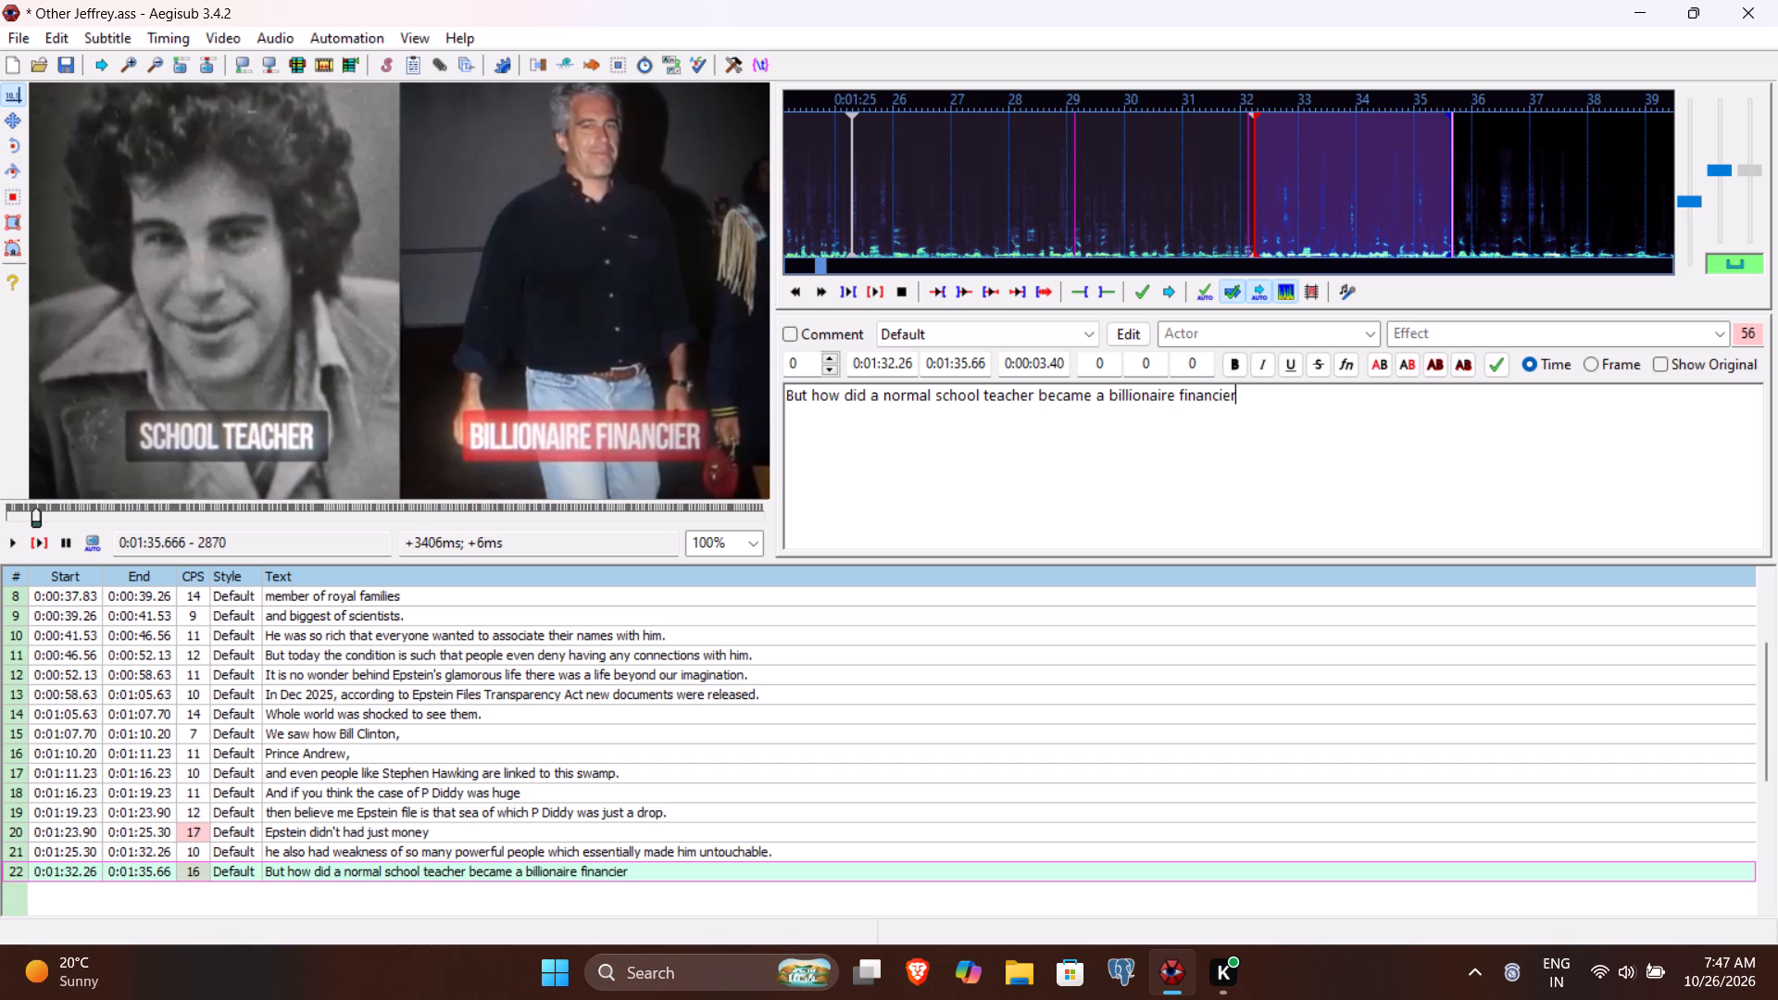
{"action": "key", "text": "comma"}
{"action": "key", "text": "Return"}
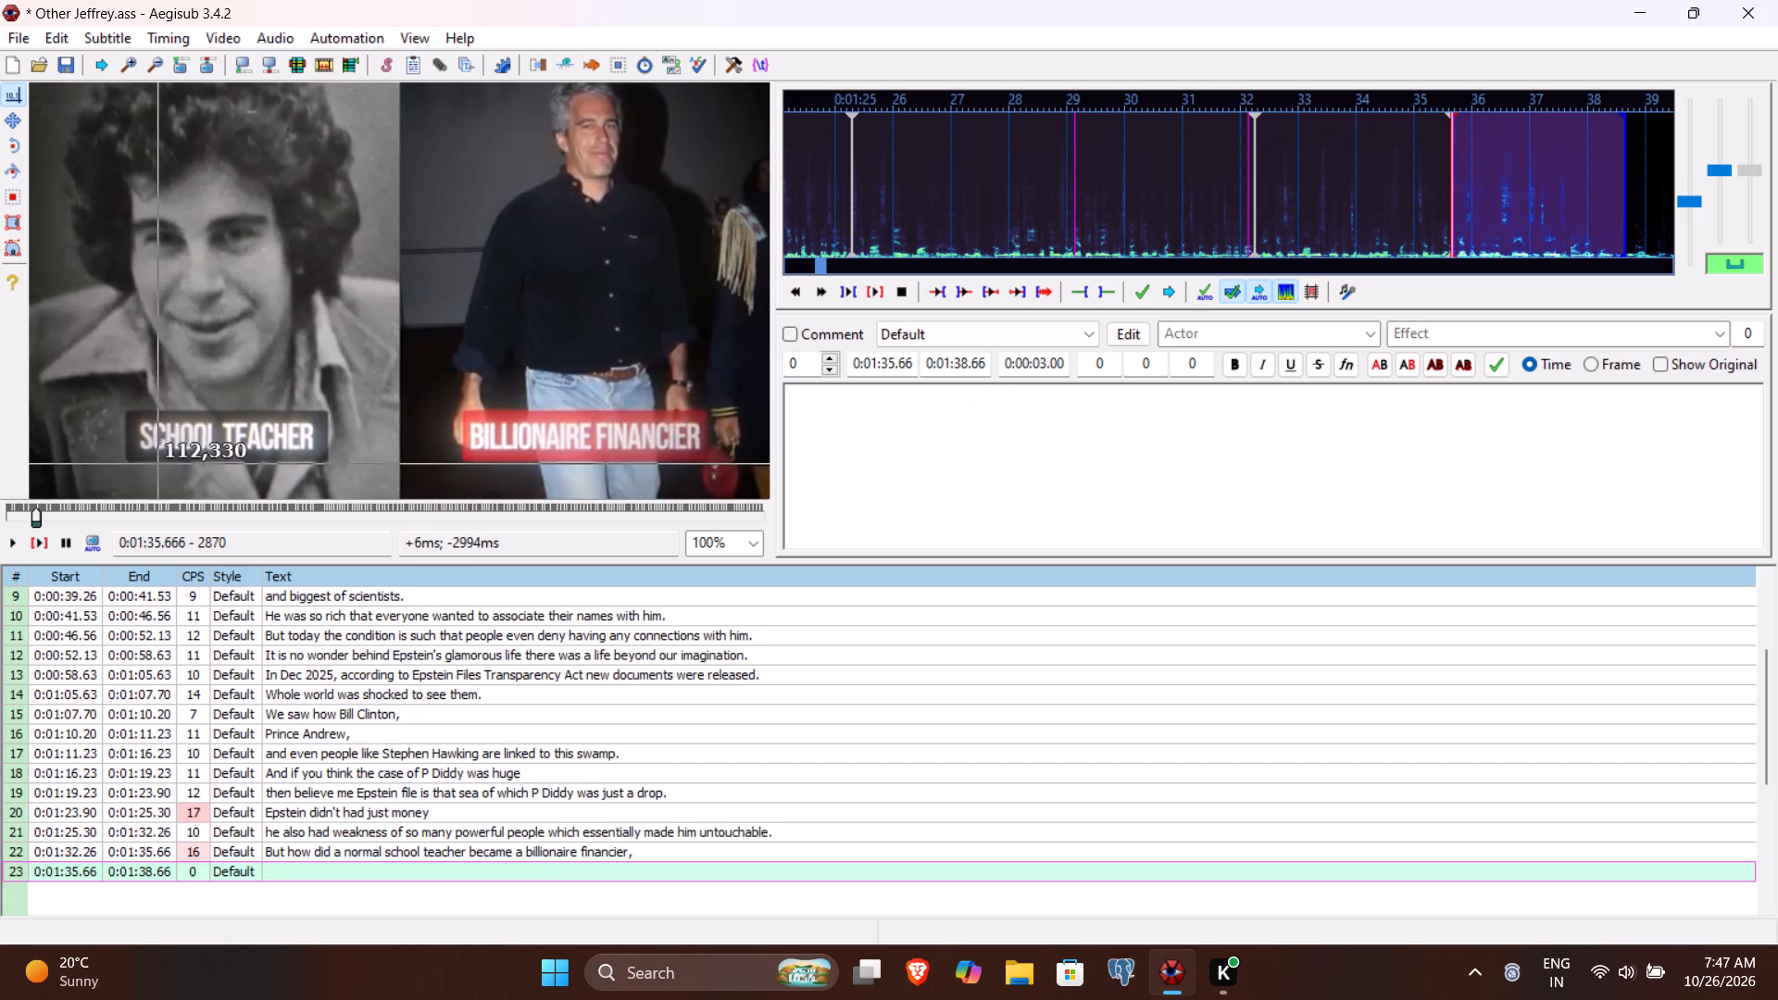
Play the speech of line 23, replaying it to find where it ends, and set the line's end time to 0:01:40.73.
{"action": "left_click", "coordinate": [44, 532]}
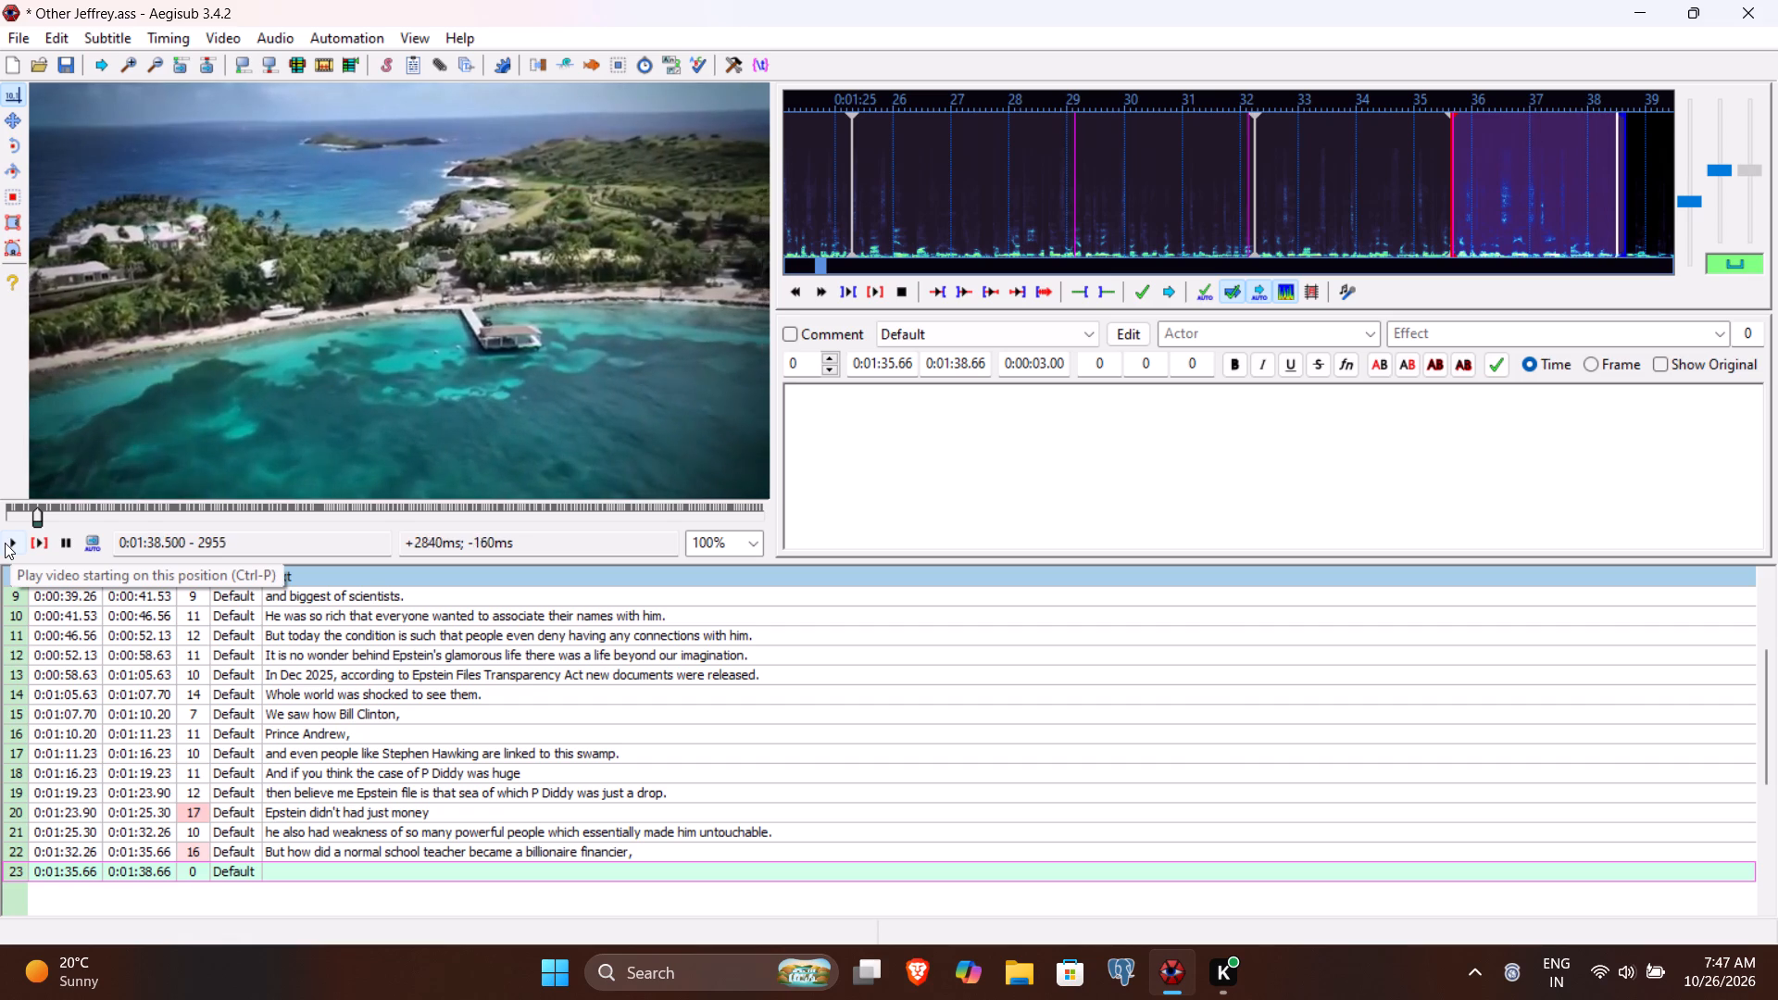
{"action": "left_click", "coordinate": [5, 543]}
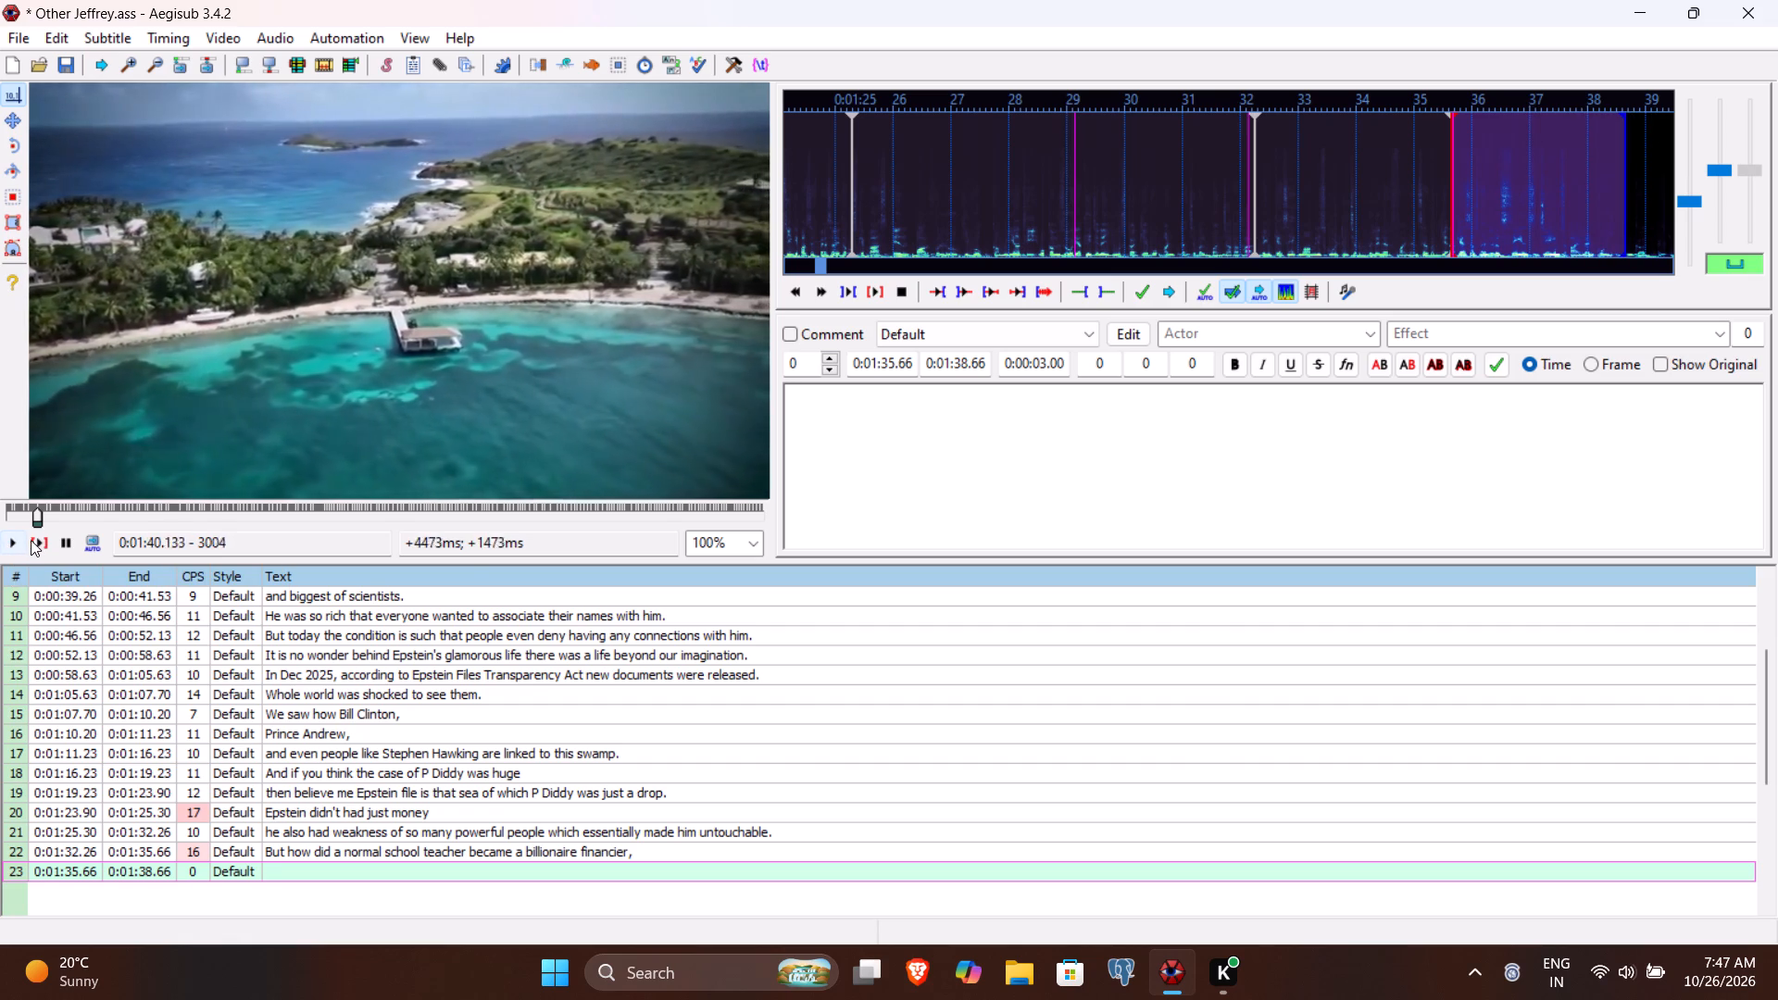
{"action": "left_click", "coordinate": [35, 539]}
{"action": "double_click", "coordinate": [12, 539]}
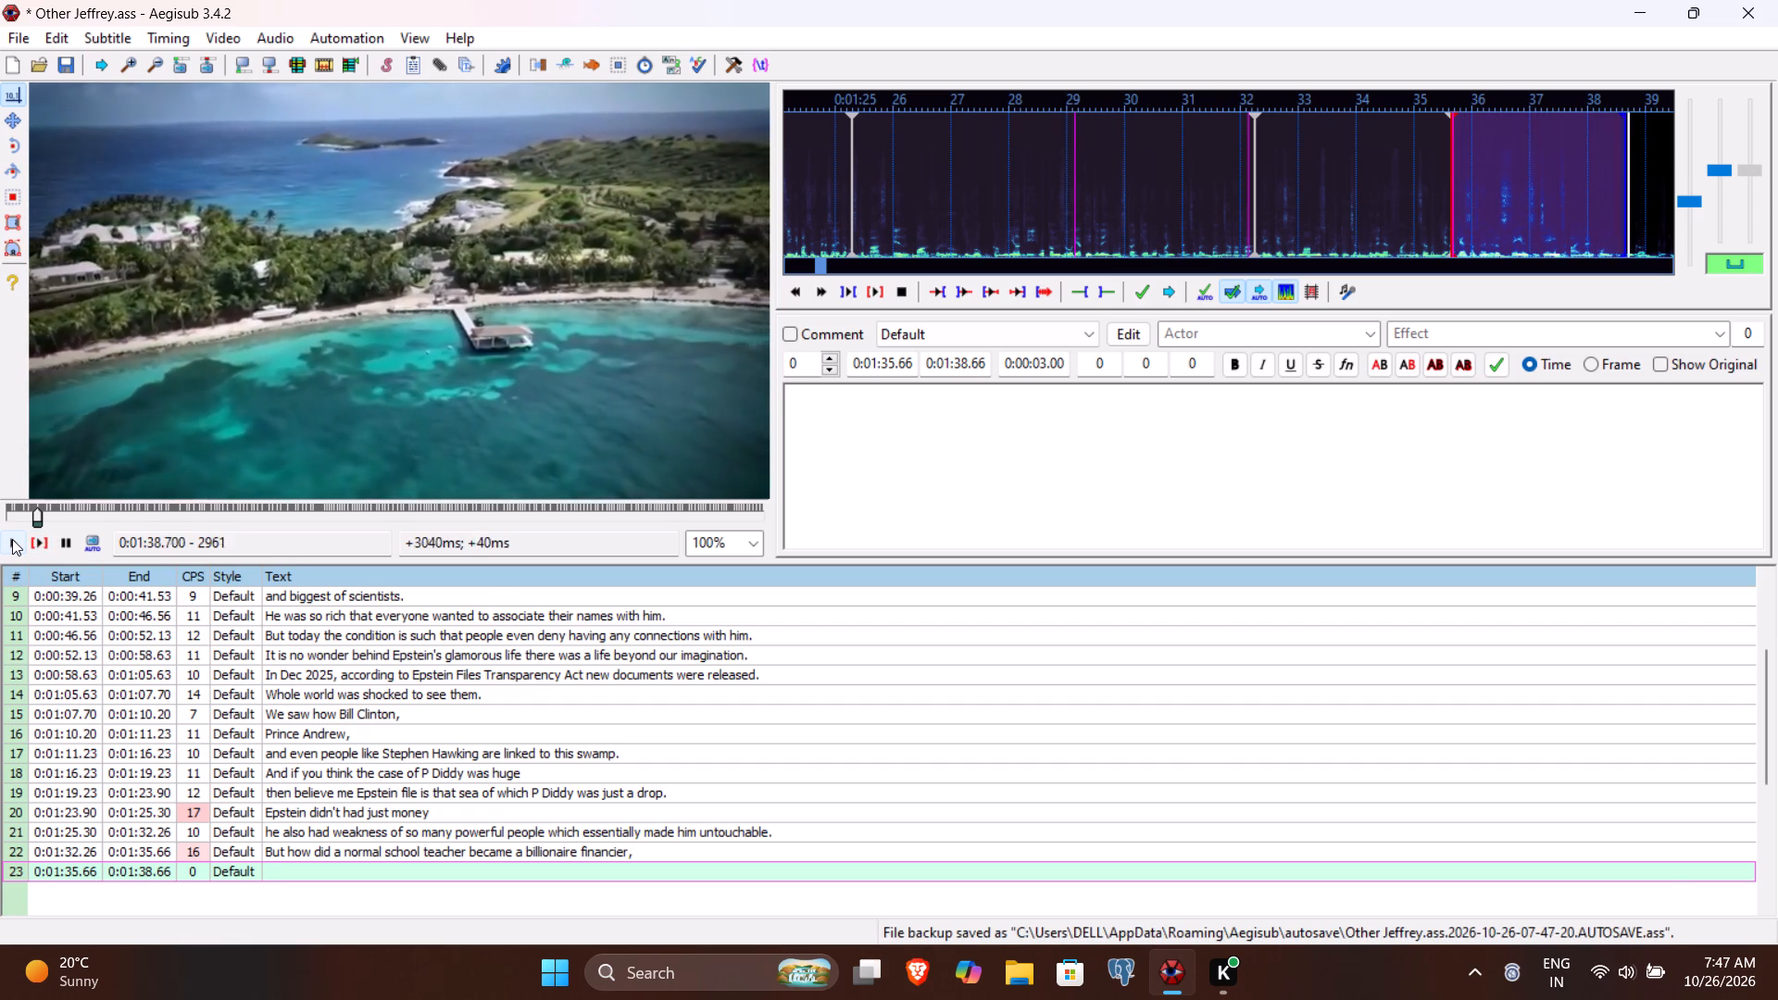
{"action": "left_click", "coordinate": [12, 539]}
{"action": "double_click", "coordinate": [12, 539]}
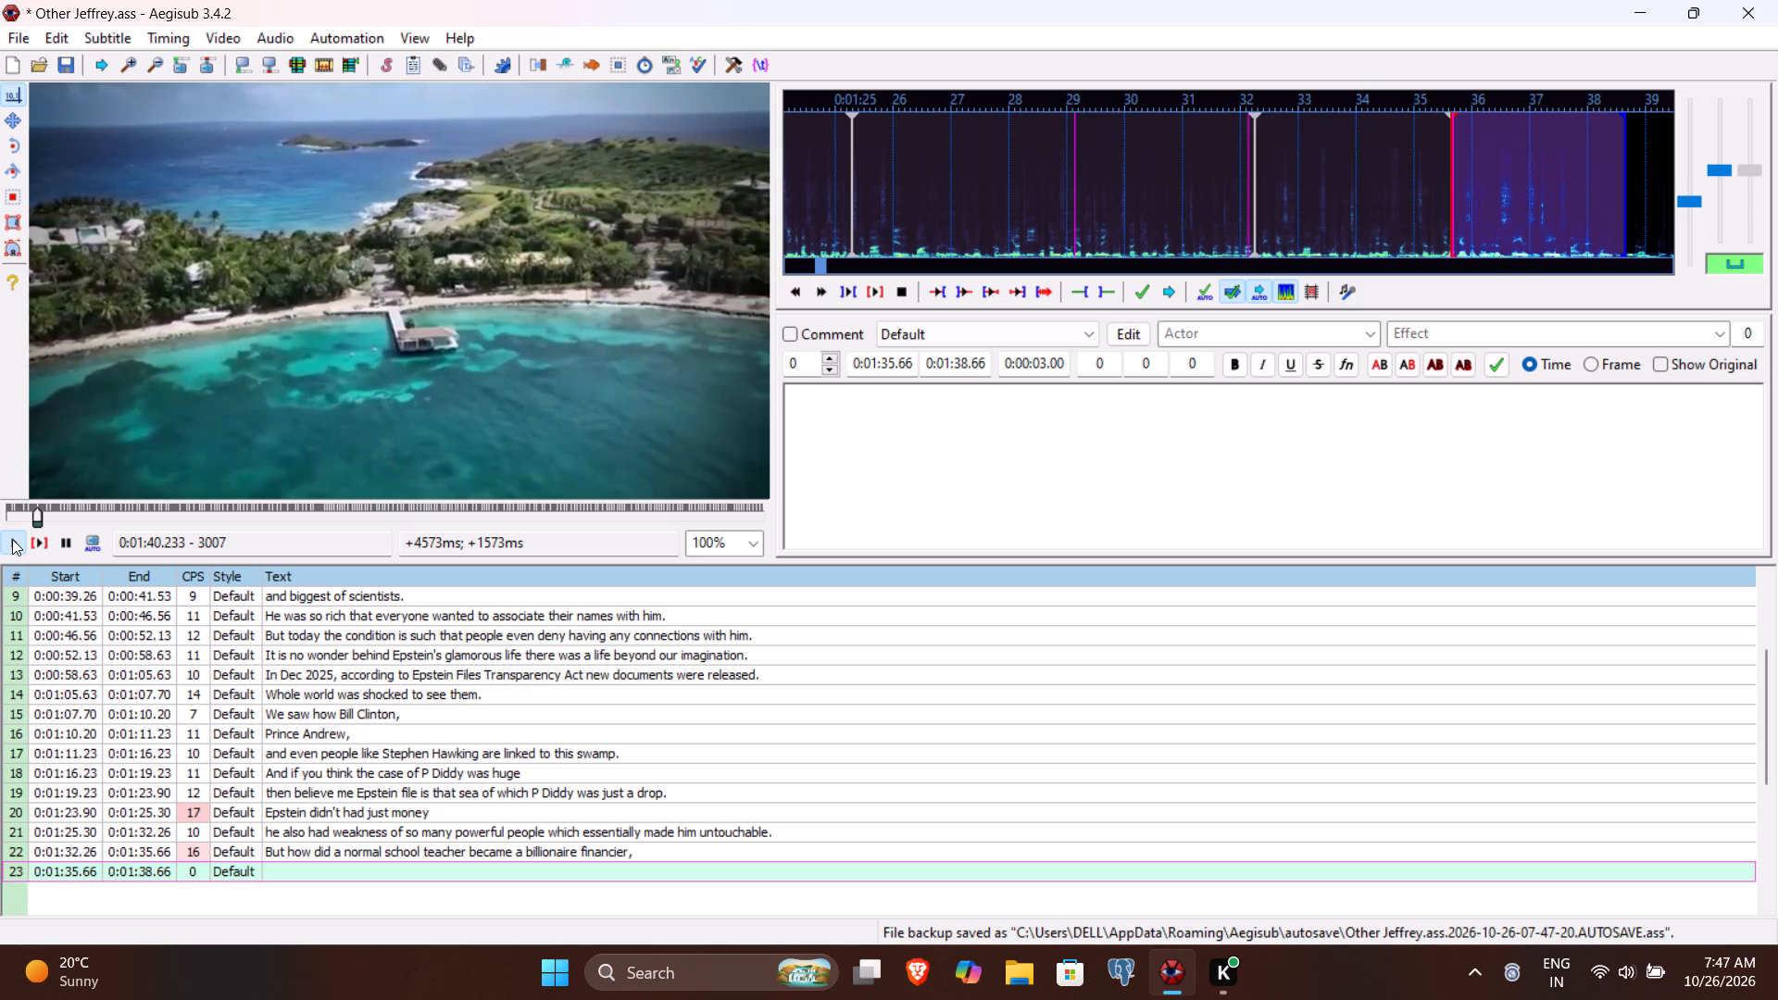
{"action": "double_click", "coordinate": [12, 539]}
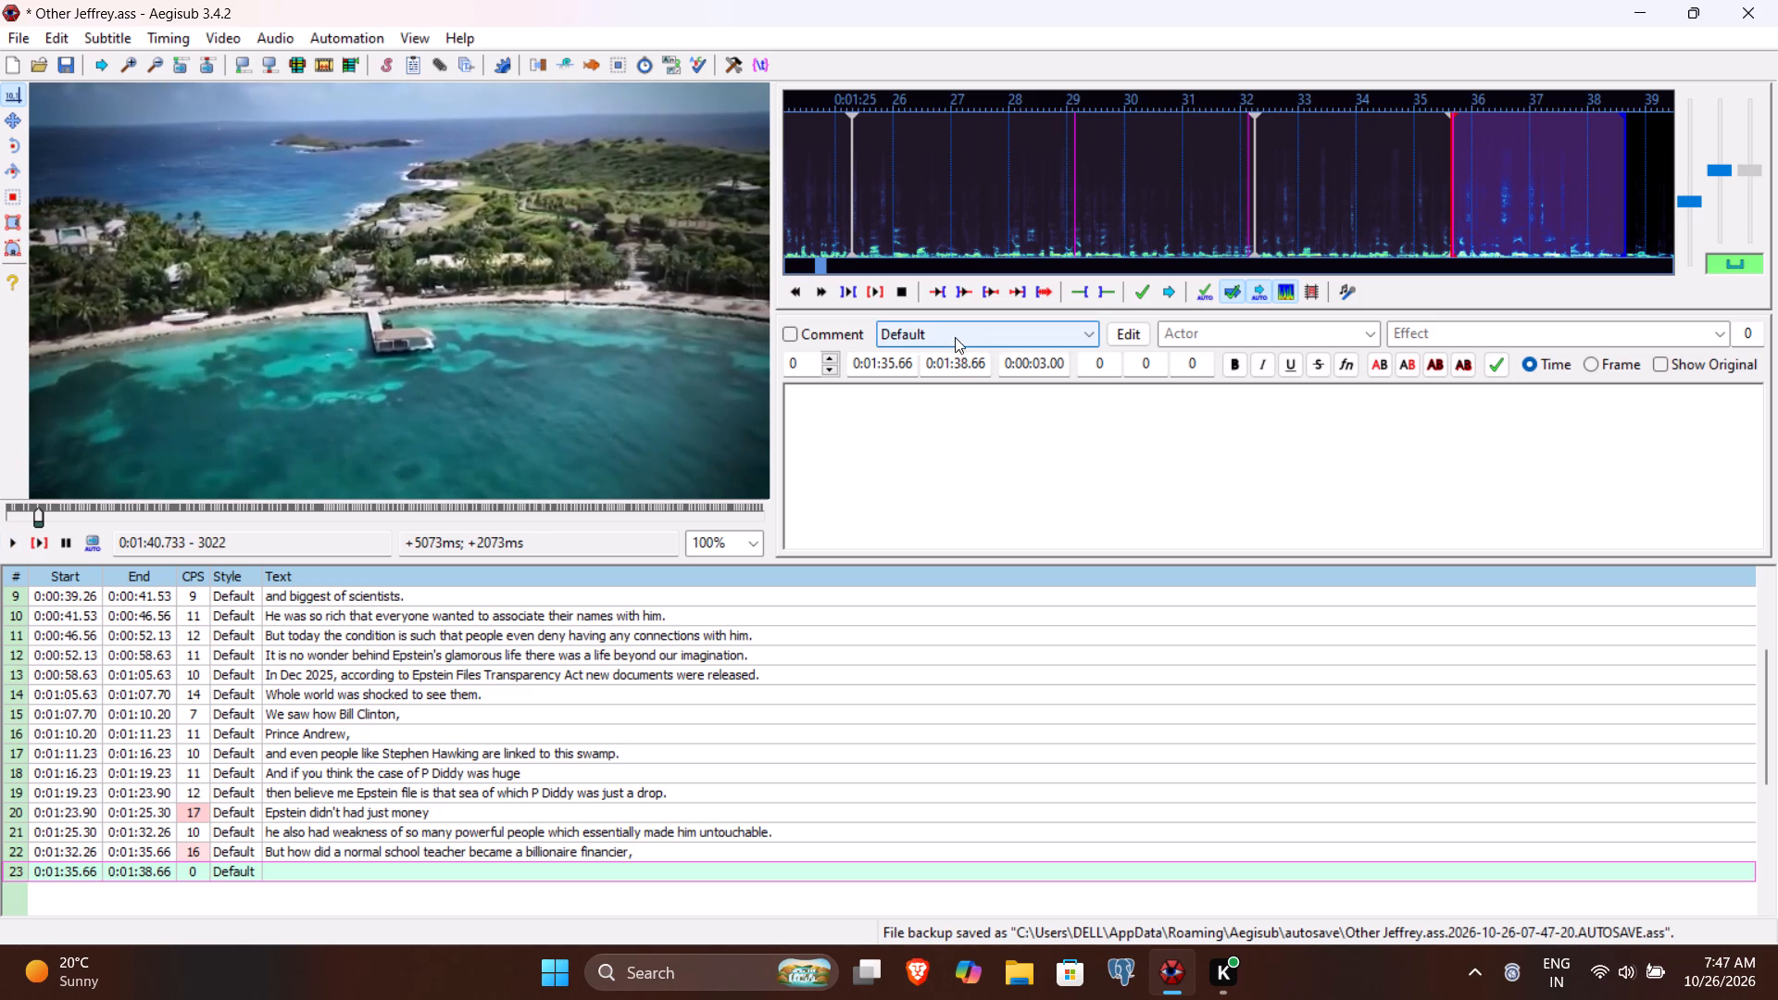
{"action": "left_click", "coordinate": [954, 365]}
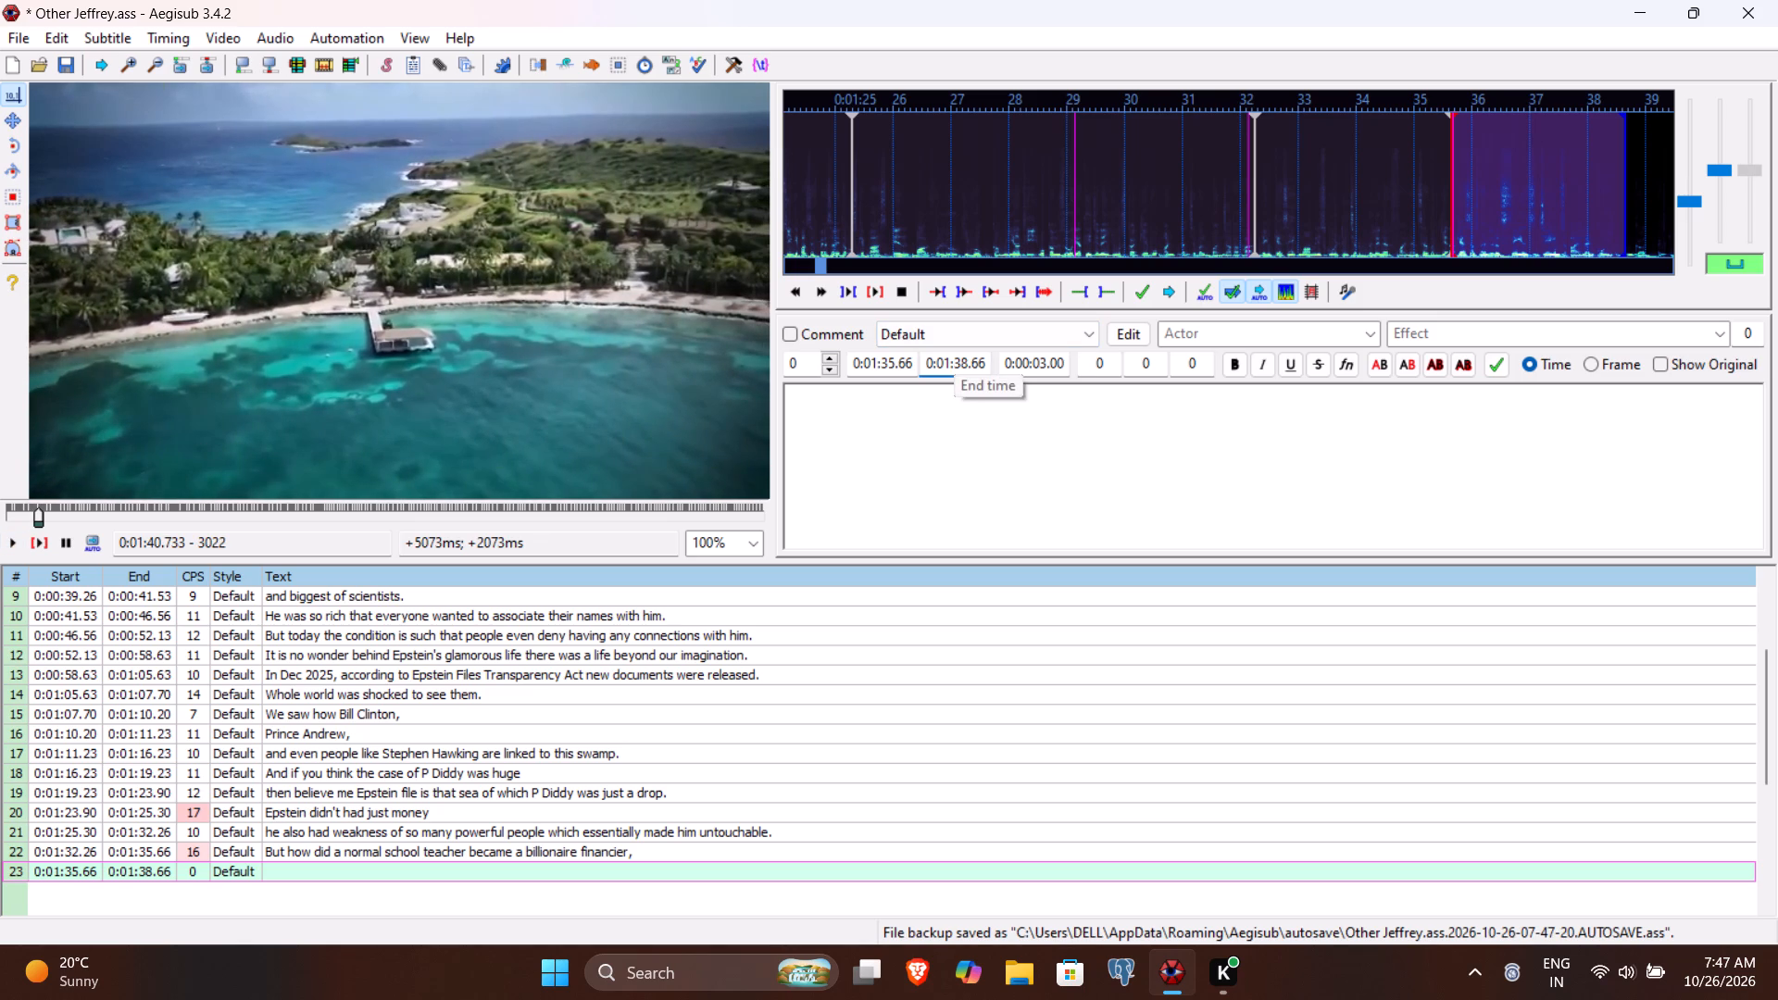
{"action": "type", "text": "4073"}
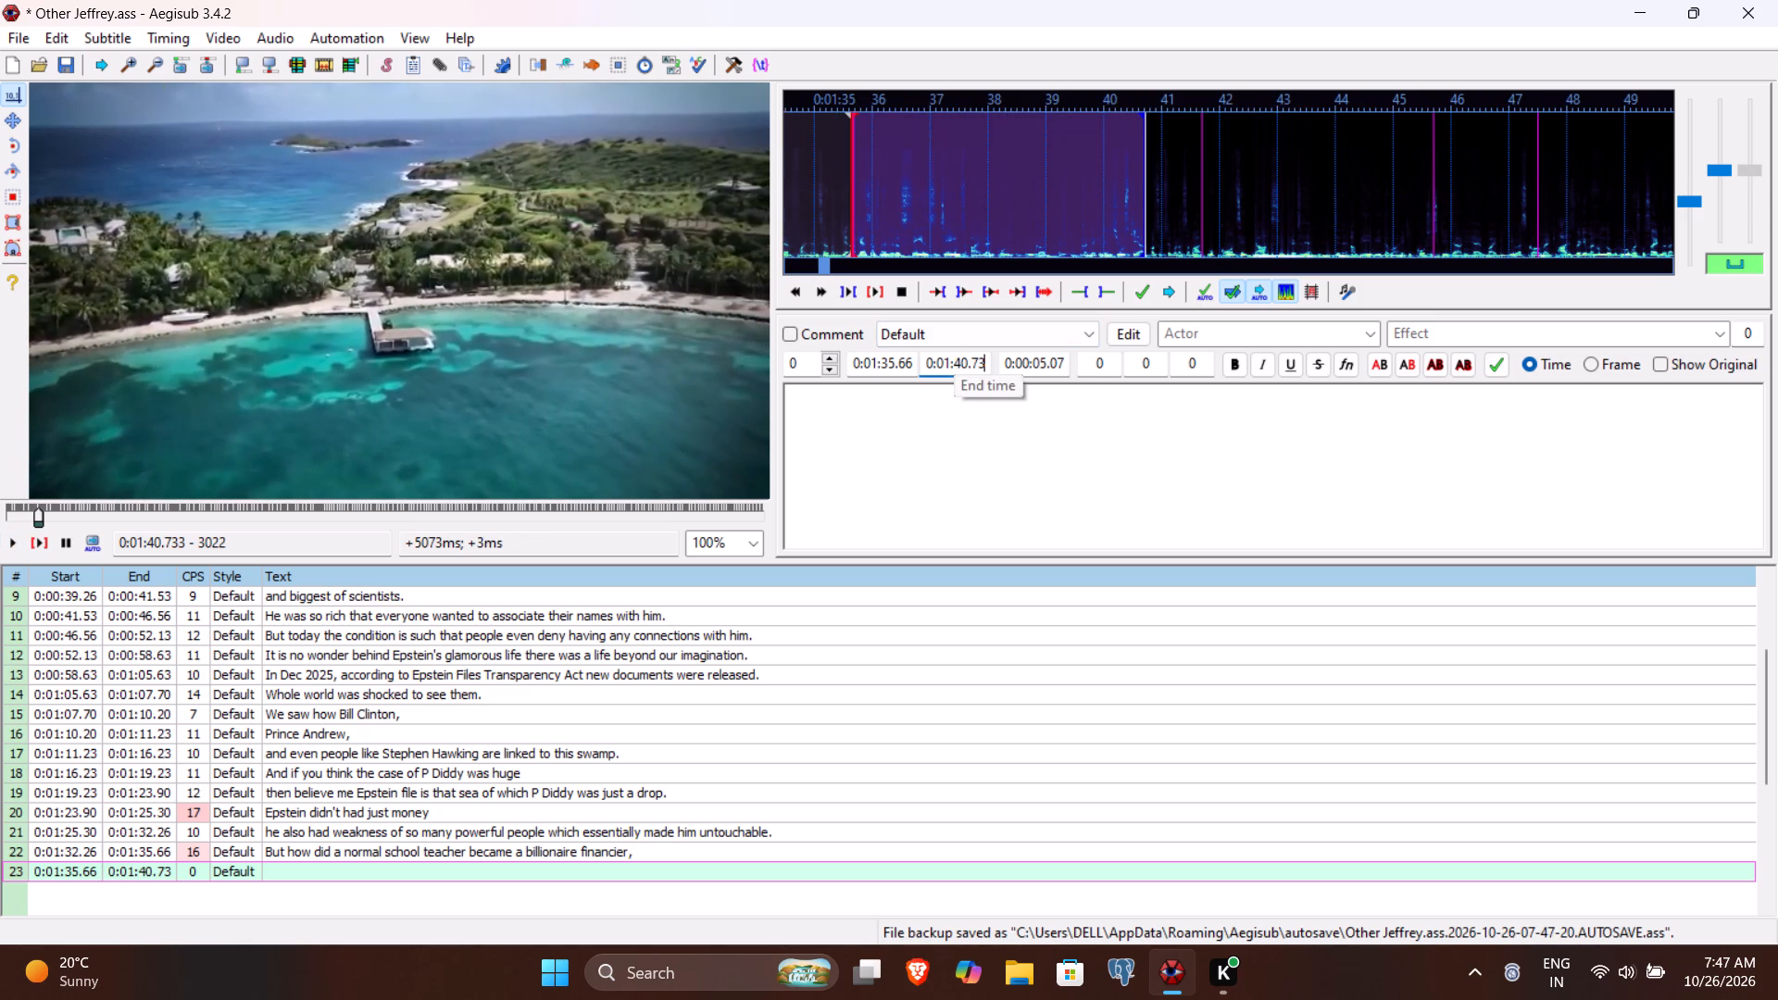
Enter line 23's text as "how did he use Saint Little James island for child exploitation," and commit it.
{"action": "left_click", "coordinate": [872, 515]}
{"action": "type", "text": "how did he use"}
{"action": "key", "text": "space"}
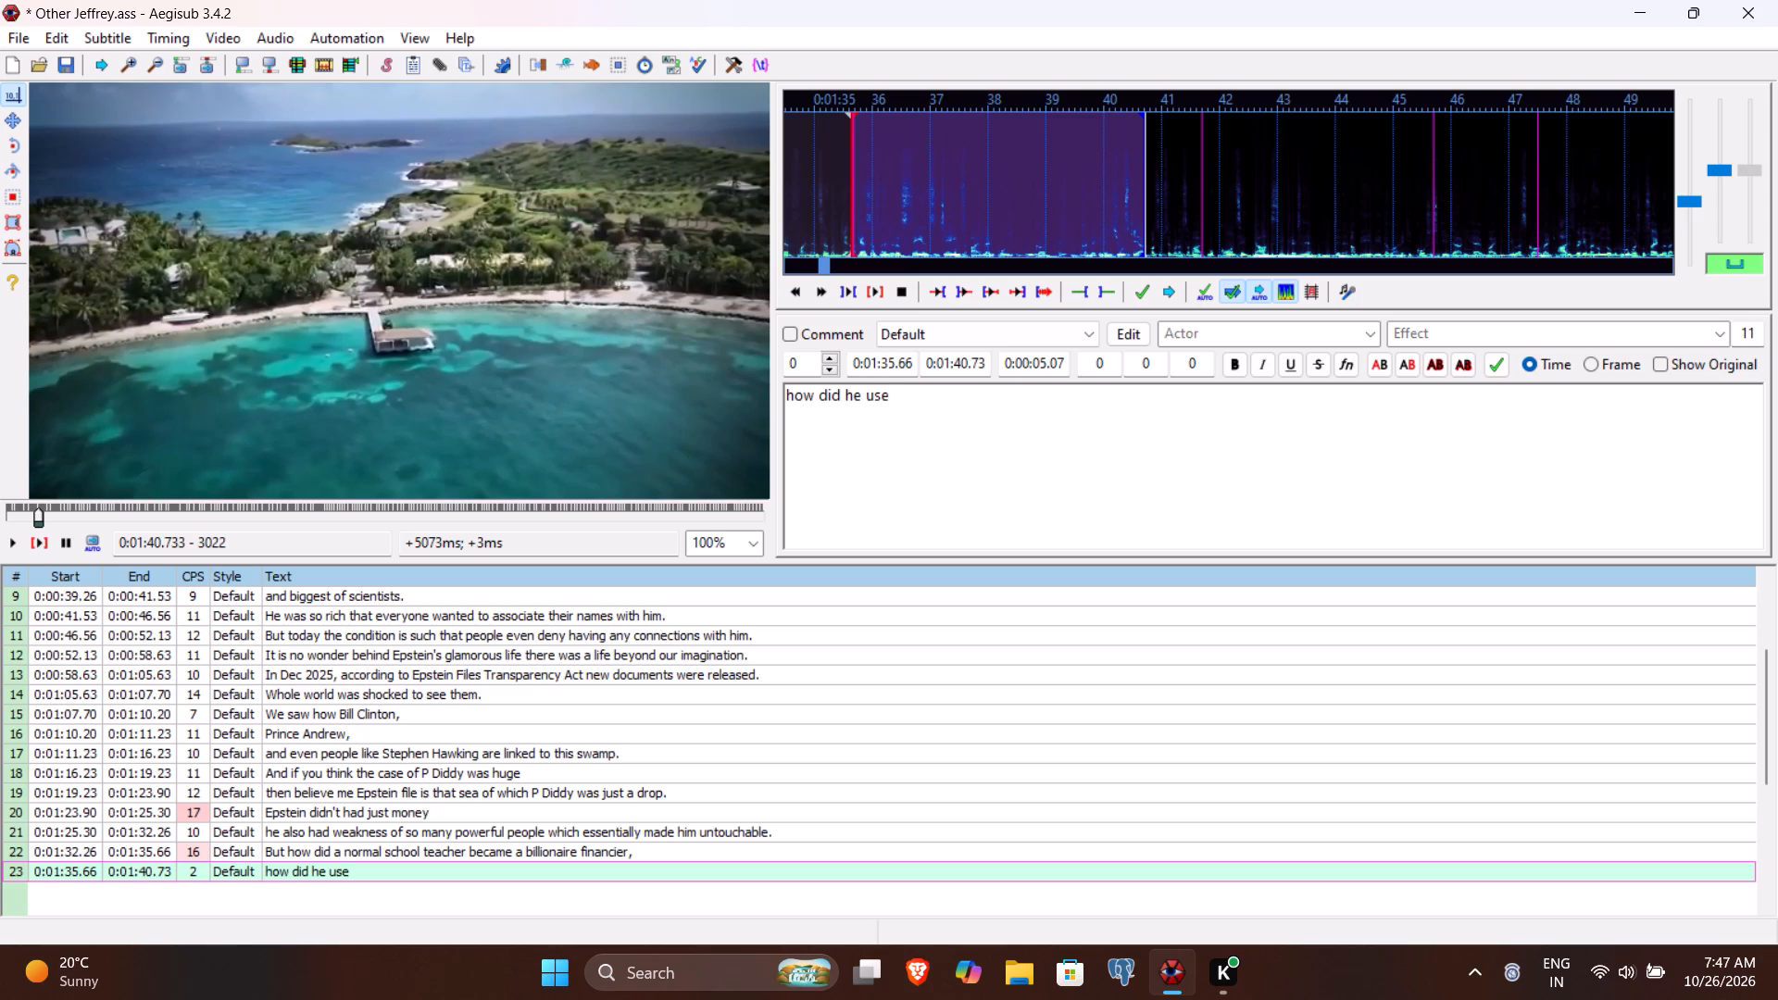
{"action": "type", "text": "Saint l"}
{"action": "key", "text": "BackSpace"}
{"action": "type", "text": "Little James island for child"}
{"action": "key", "text": "space"}
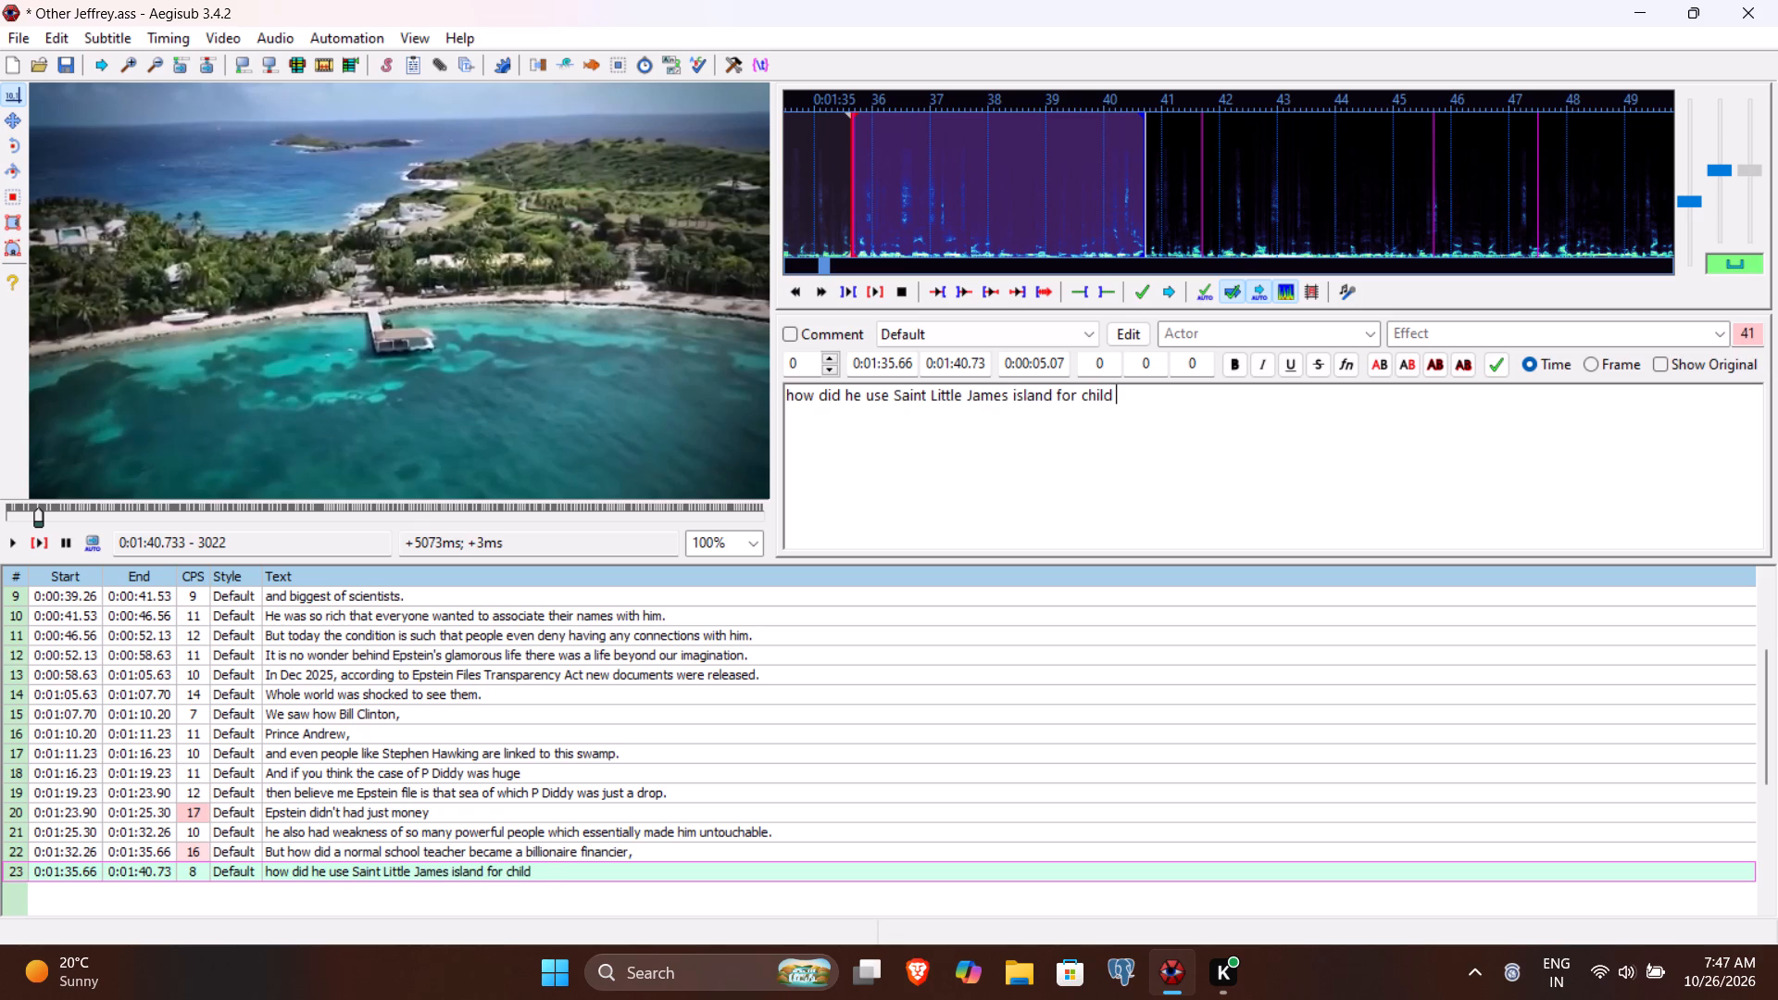
{"action": "type", "text": "exploita"}
{"action": "type", "text": "tion"}
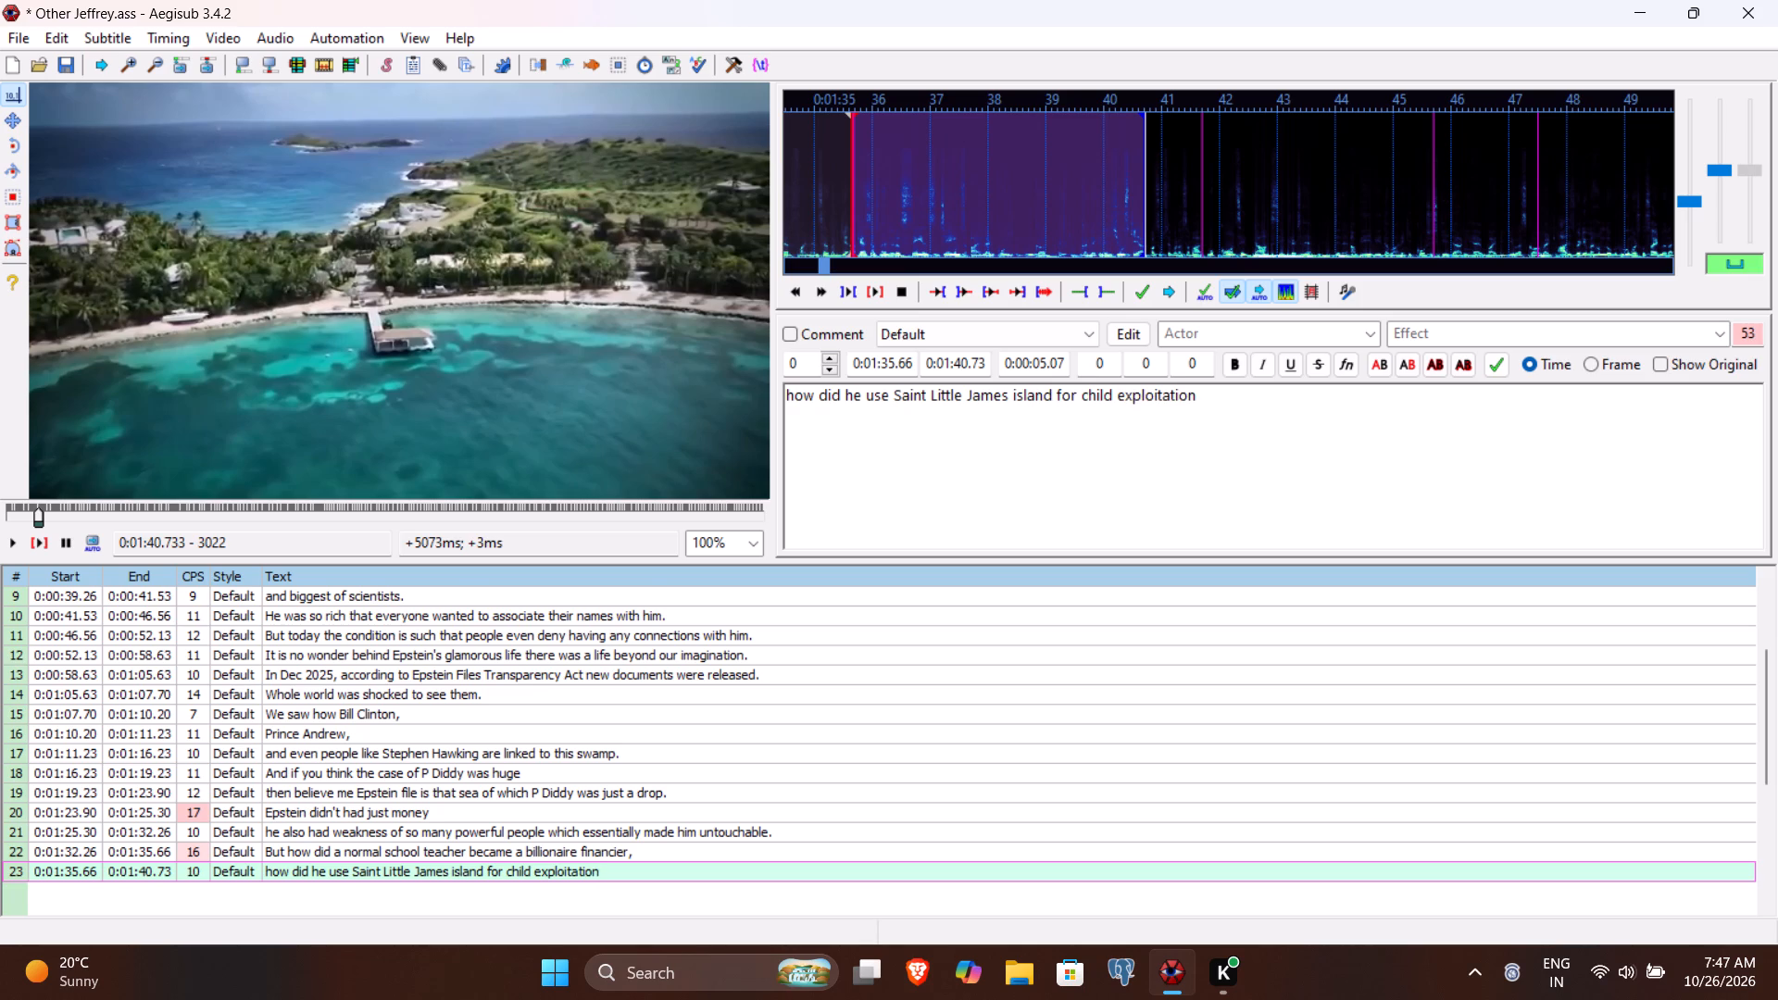
{"action": "key", "text": "comma"}
{"action": "key", "text": "Return"}
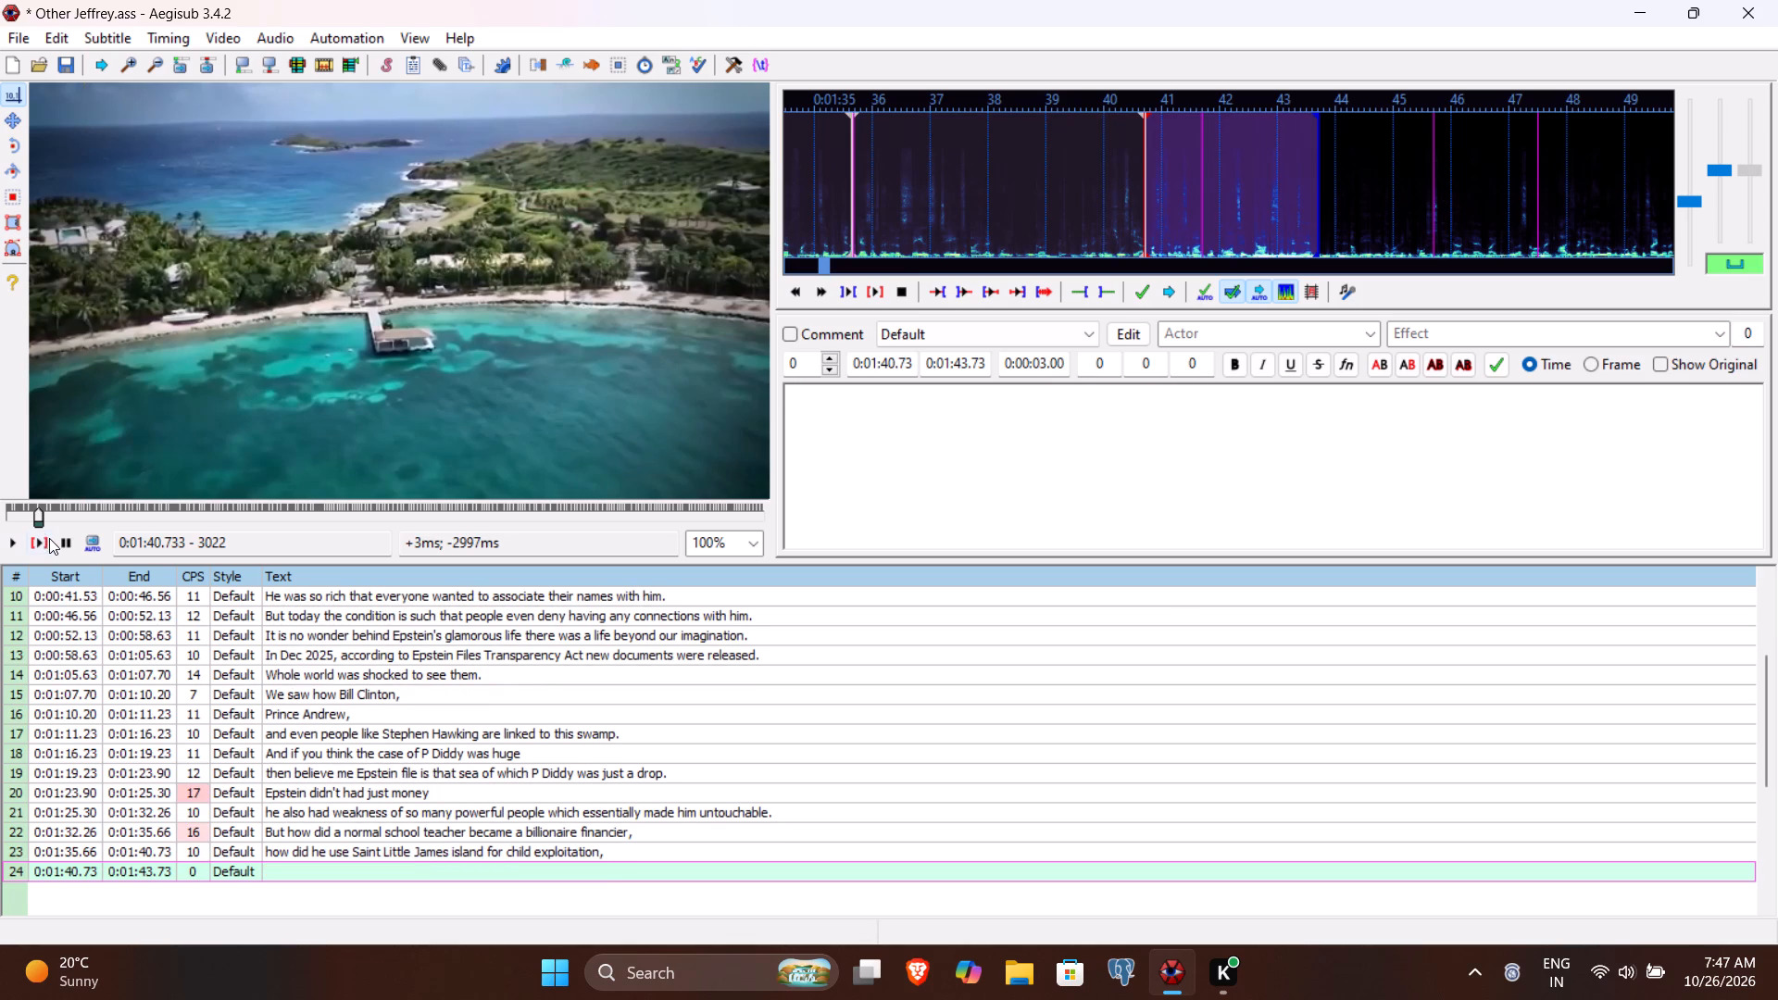
Play the speech of line 24 in short stretches to find where it ends, and set the line's end time to 0:01:47.90.
{"action": "left_click", "coordinate": [48, 539]}
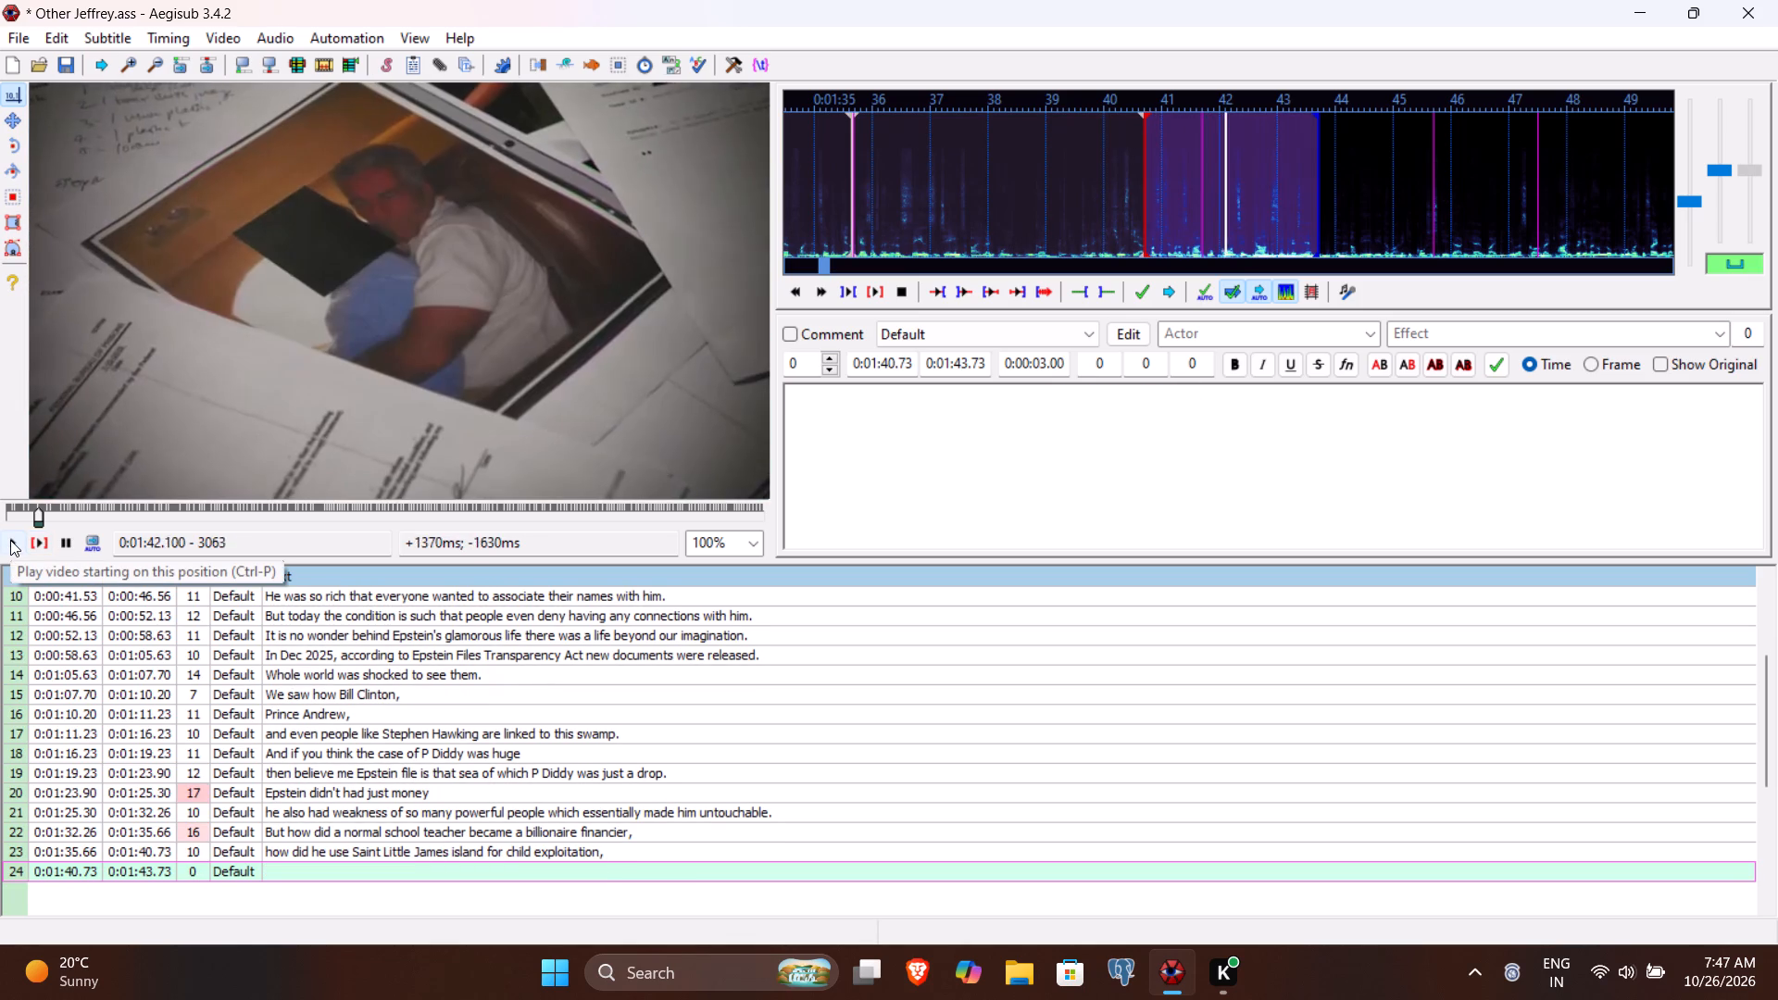
{"action": "left_click", "coordinate": [10, 540]}
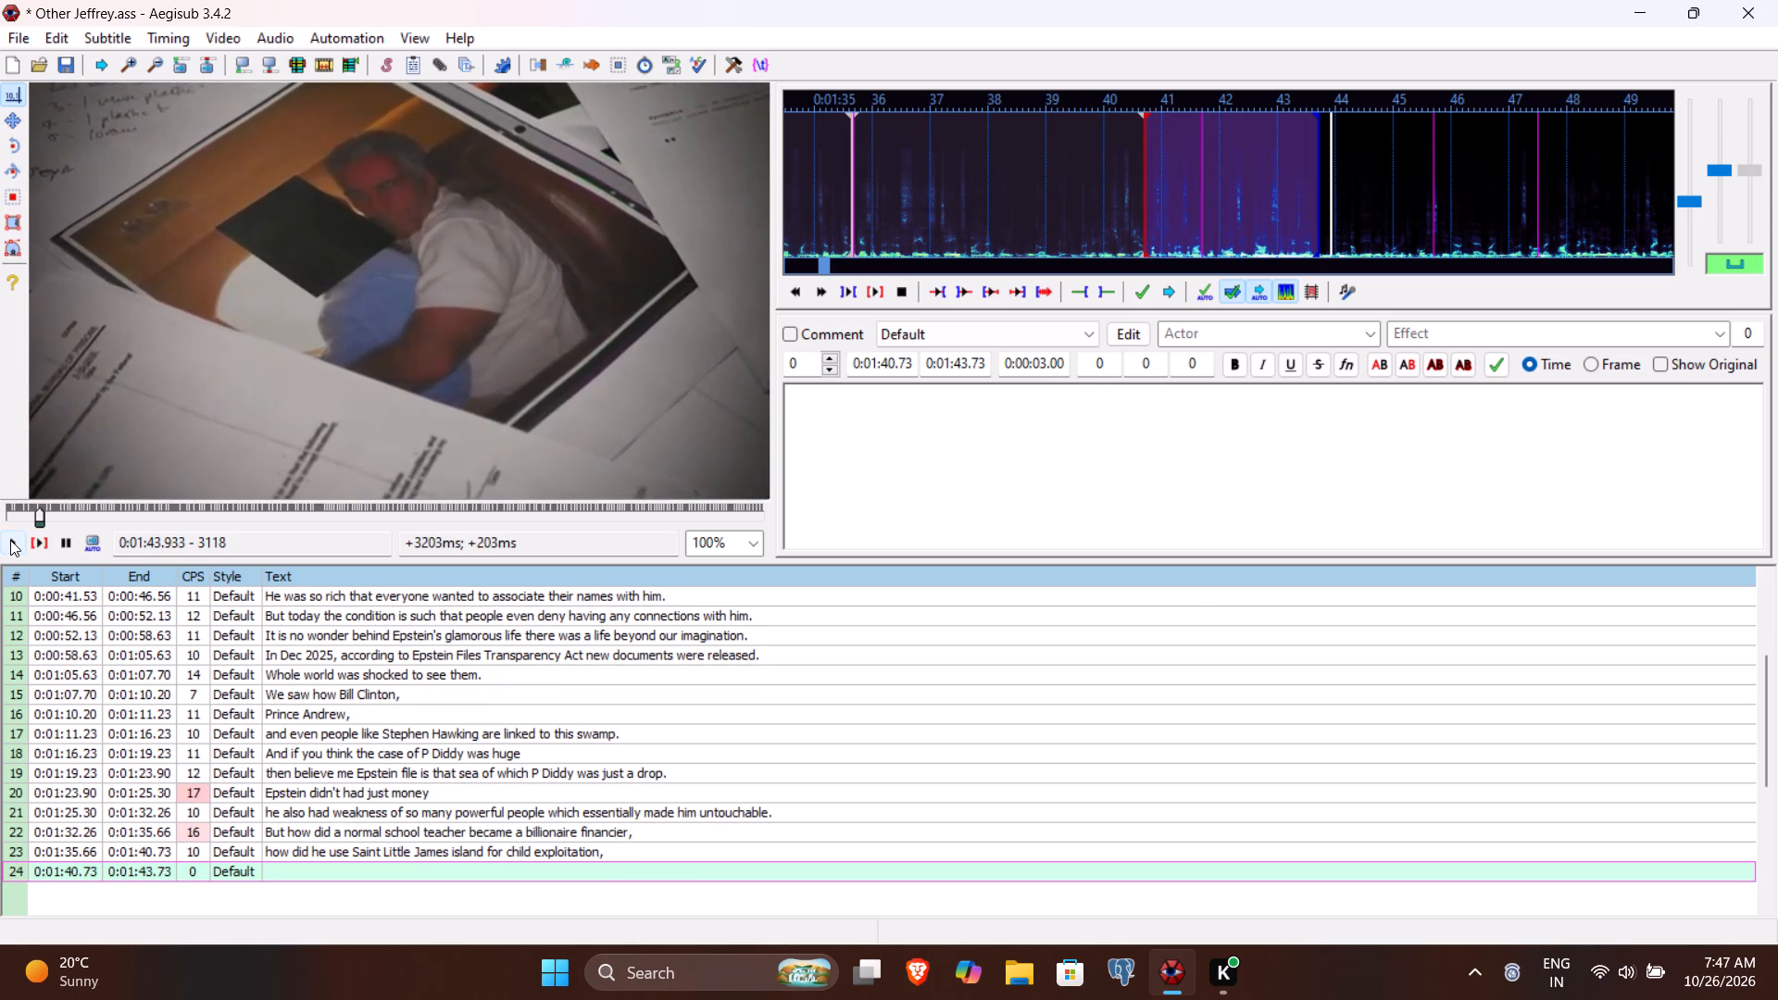
{"action": "left_click", "coordinate": [10, 540]}
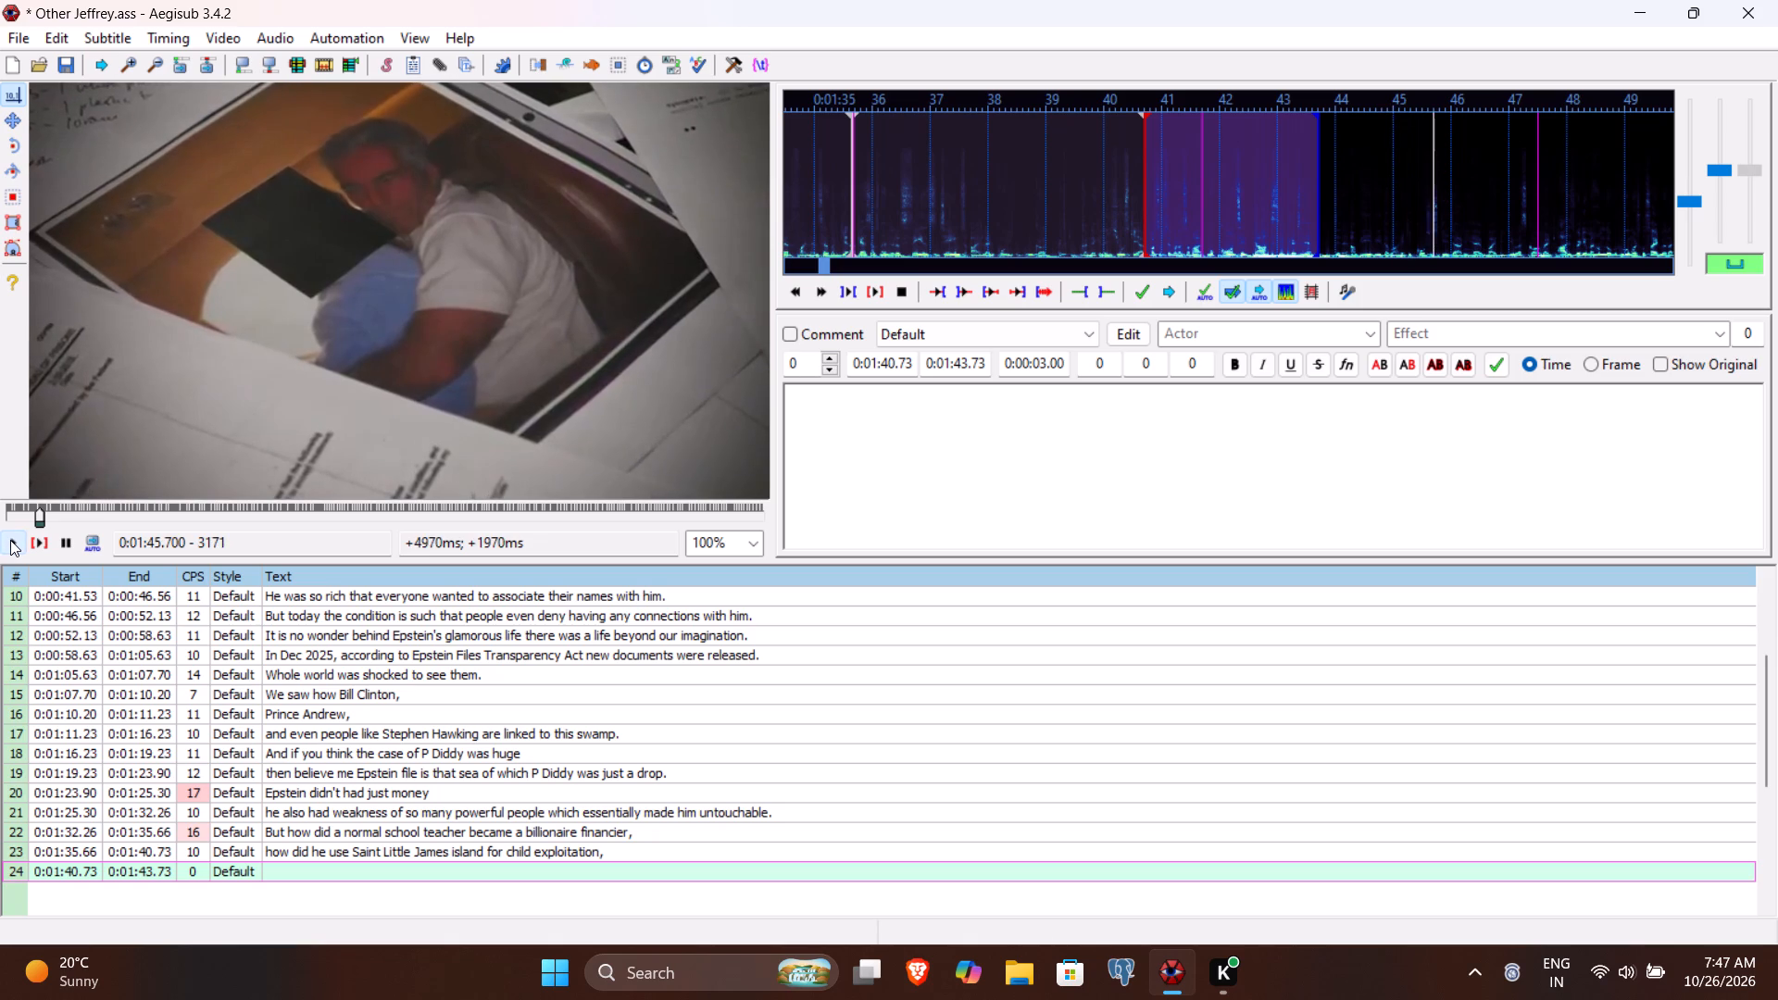
{"action": "left_click", "coordinate": [10, 540]}
{"action": "left_click", "coordinate": [10, 540]}
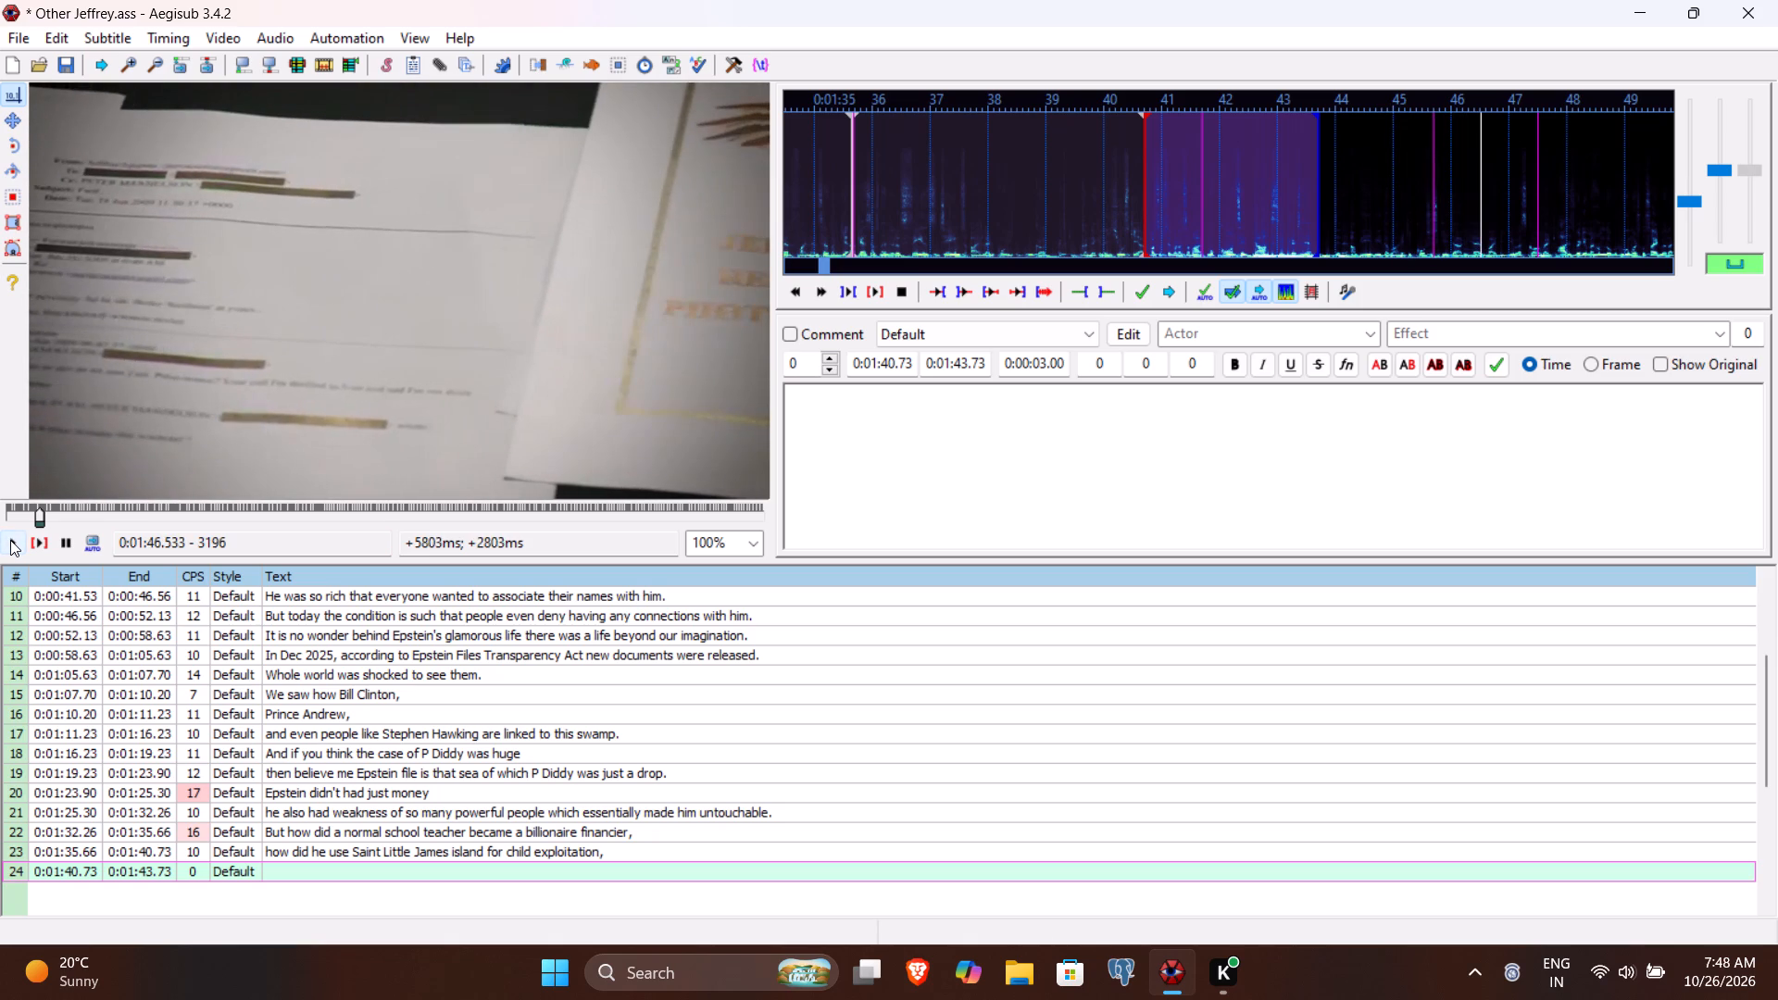
{"action": "left_click", "coordinate": [10, 540]}
{"action": "left_click", "coordinate": [10, 540]}
{"action": "double_click", "coordinate": [10, 540]}
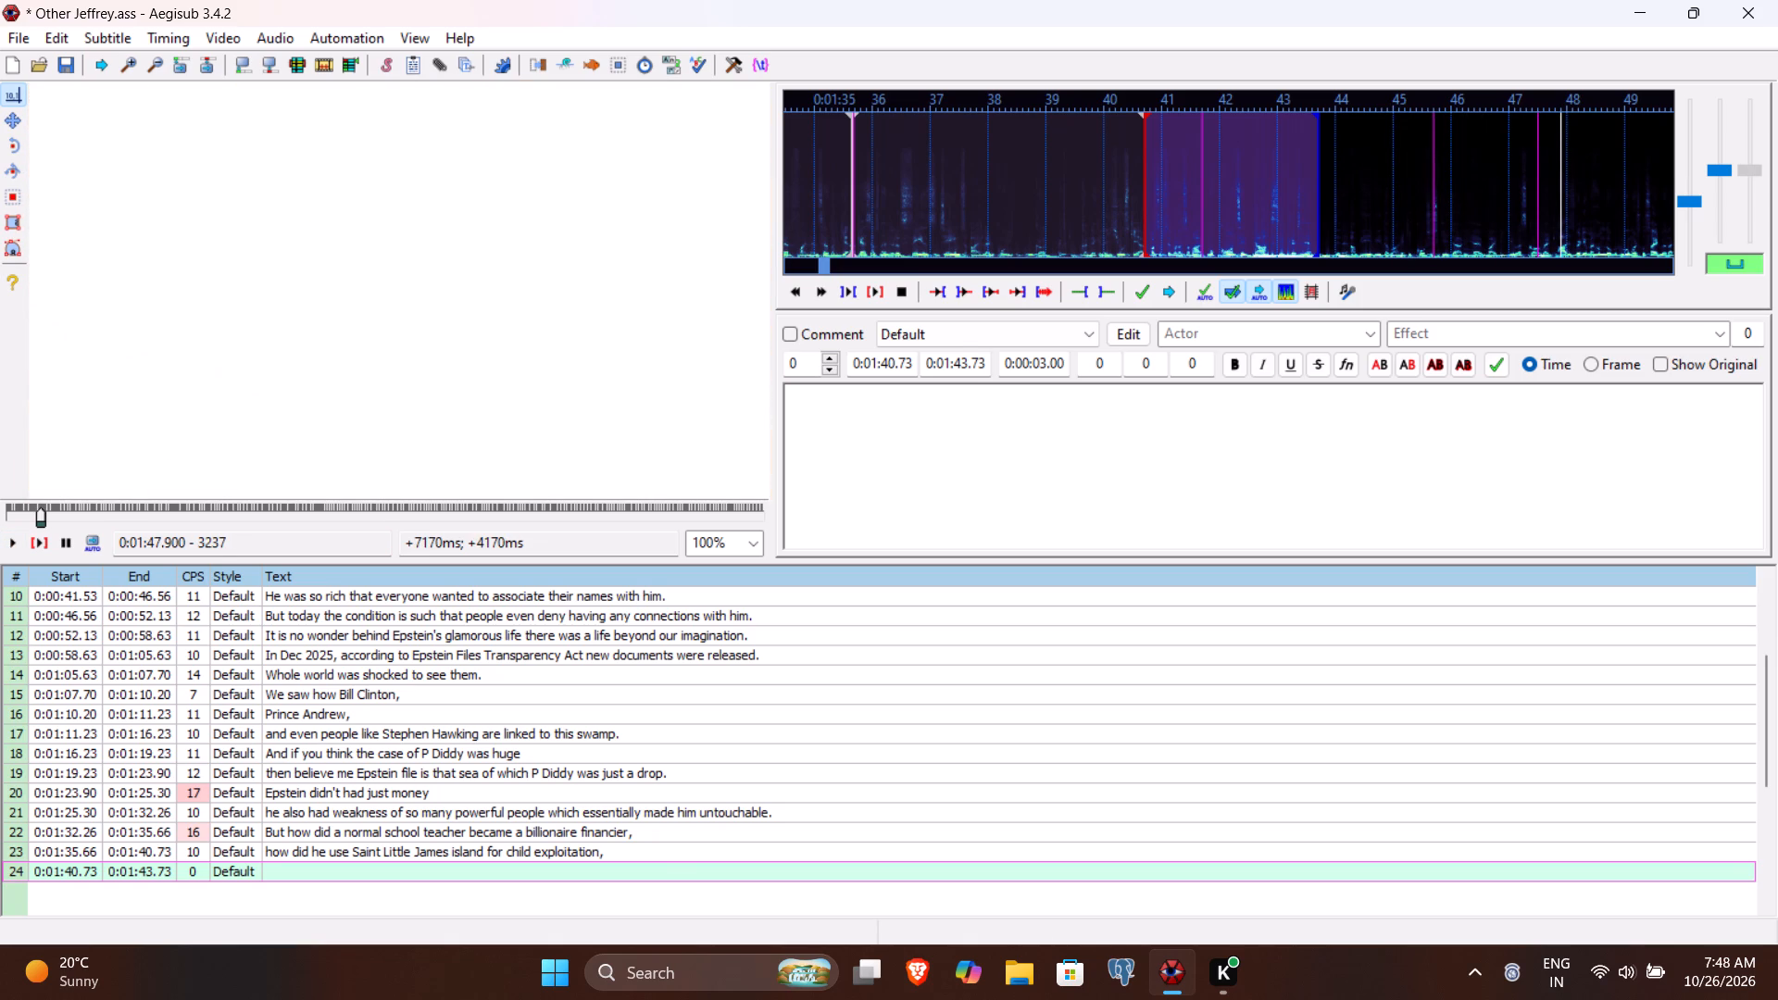
{"action": "left_click", "coordinate": [963, 366]}
{"action": "type", "text": "790"}
Enter line 24's text as "and the biggest question of all what is the US govt. still trying to hide?" and commit it.
{"action": "left_click", "coordinate": [888, 429]}
{"action": "type", "text": "and the biggest question of all which are"}
{"action": "key", "text": "space"}
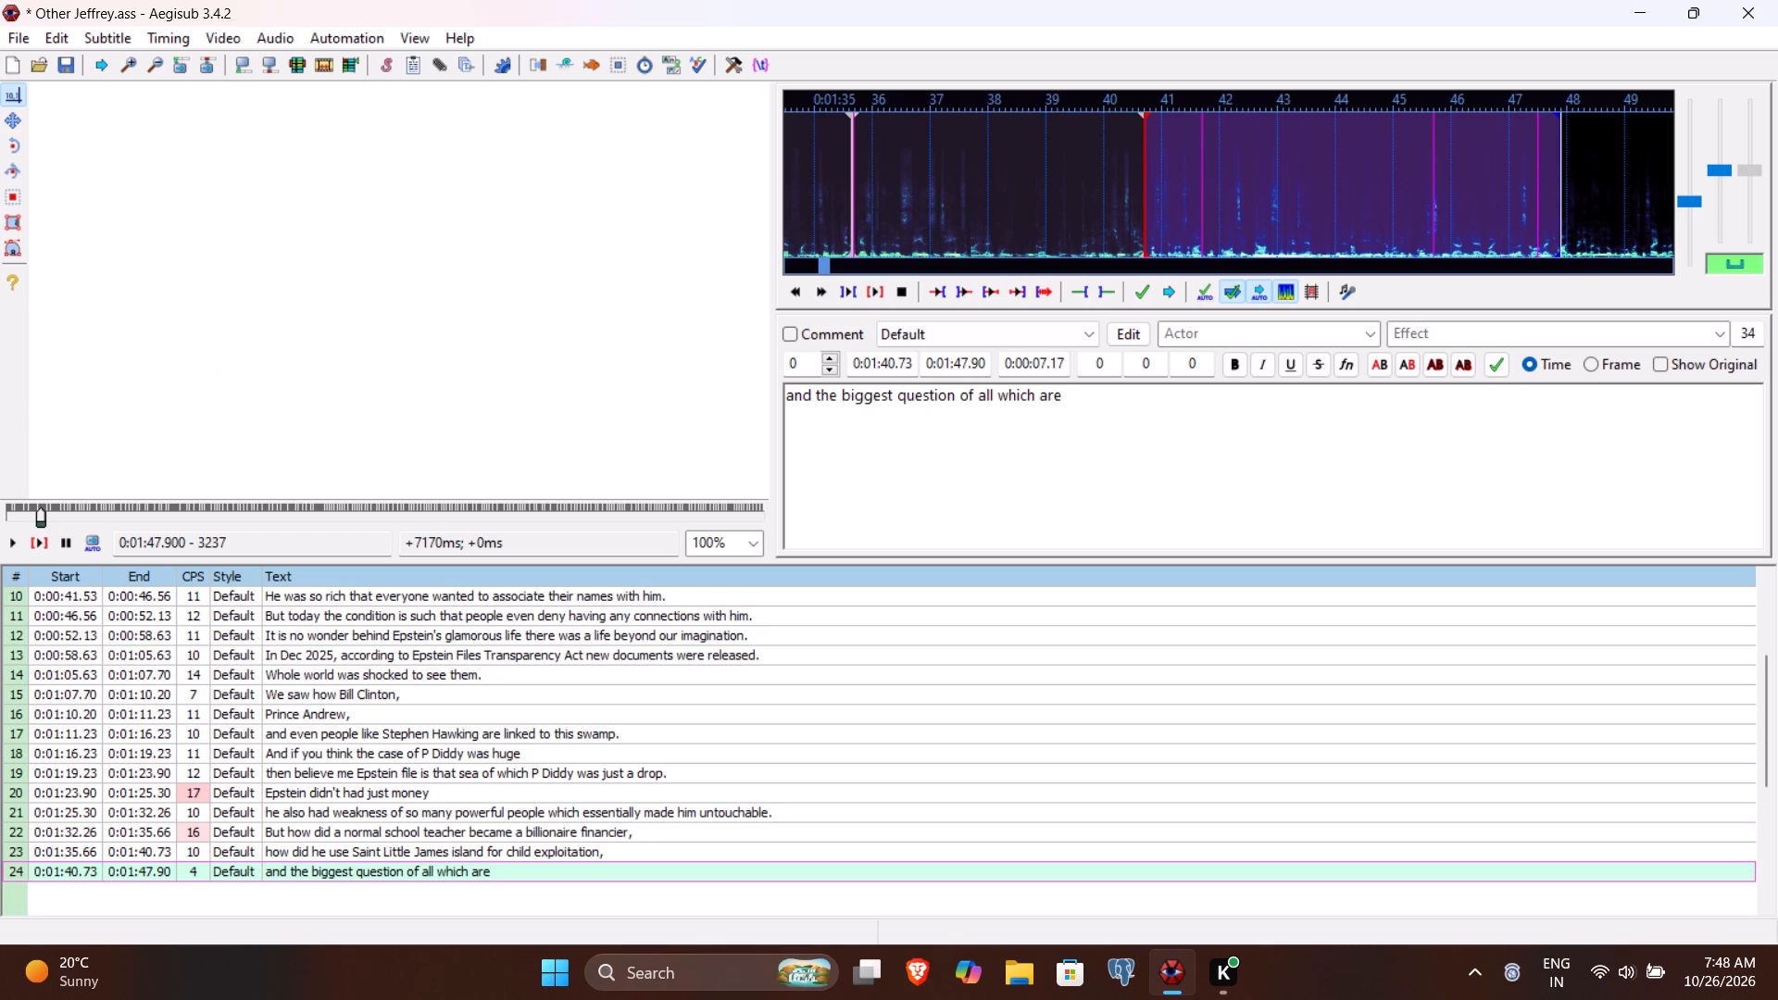
{"action": "key", "text": "ctrl+shift+Left"}
{"action": "key", "text": "ctrl+shift+Left"}
{"action": "type", "text": "what is the US gove"}
{"action": "key", "text": "BackSpace"}
{"action": "type", "text": "t. still trying to hide?"}
{"action": "key", "text": "Return"}
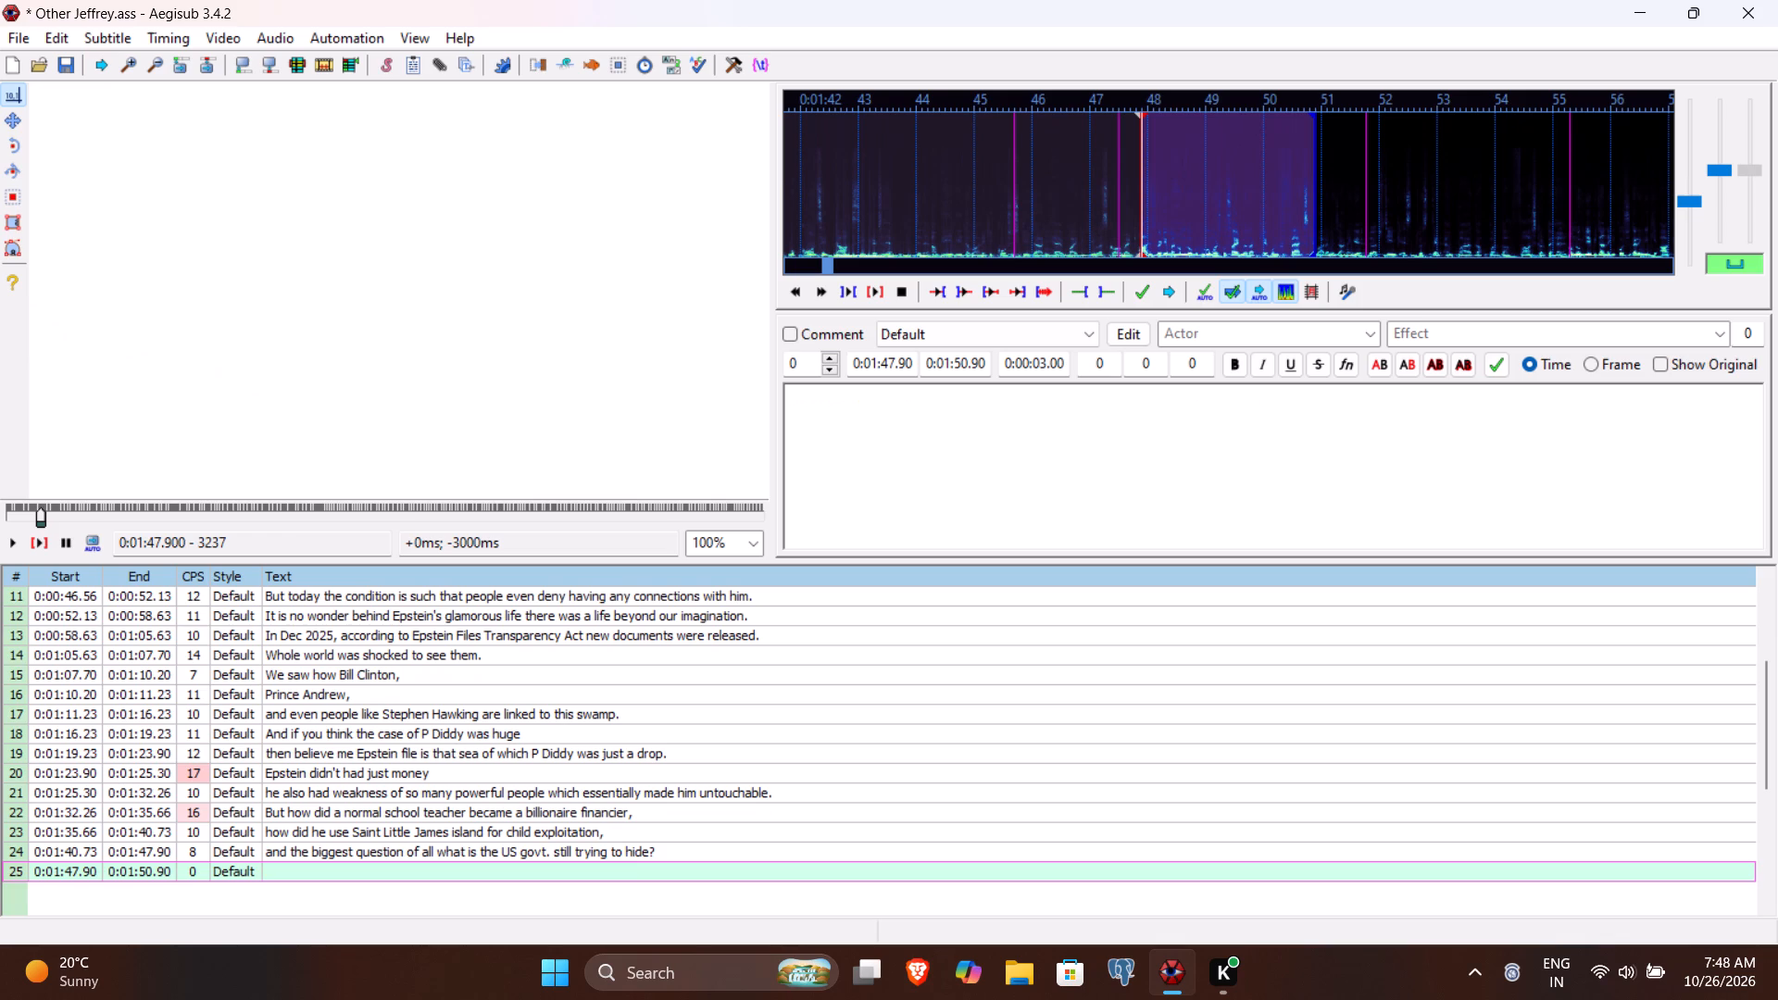
Play the speech of line 25 to find where it ends, and set the line's end time to 0:01:52.03.
{"action": "left_click", "coordinate": [42, 544]}
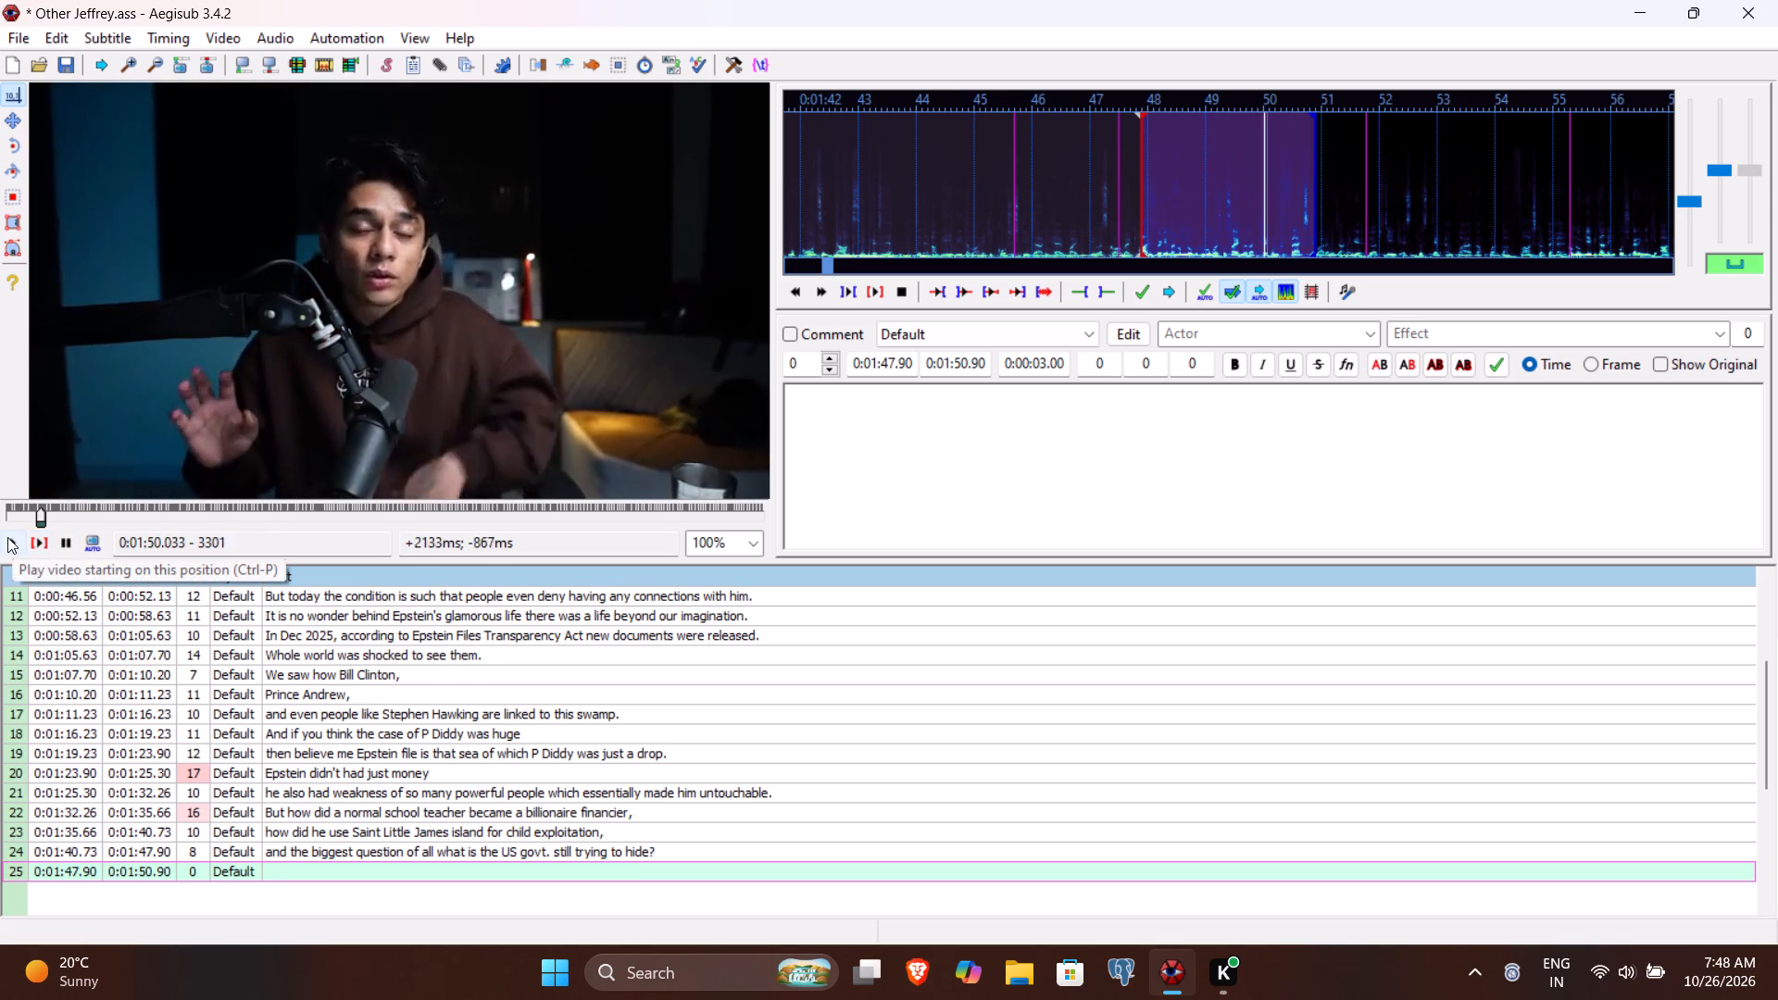
{"action": "left_click", "coordinate": [7, 537]}
{"action": "left_click", "coordinate": [7, 537]}
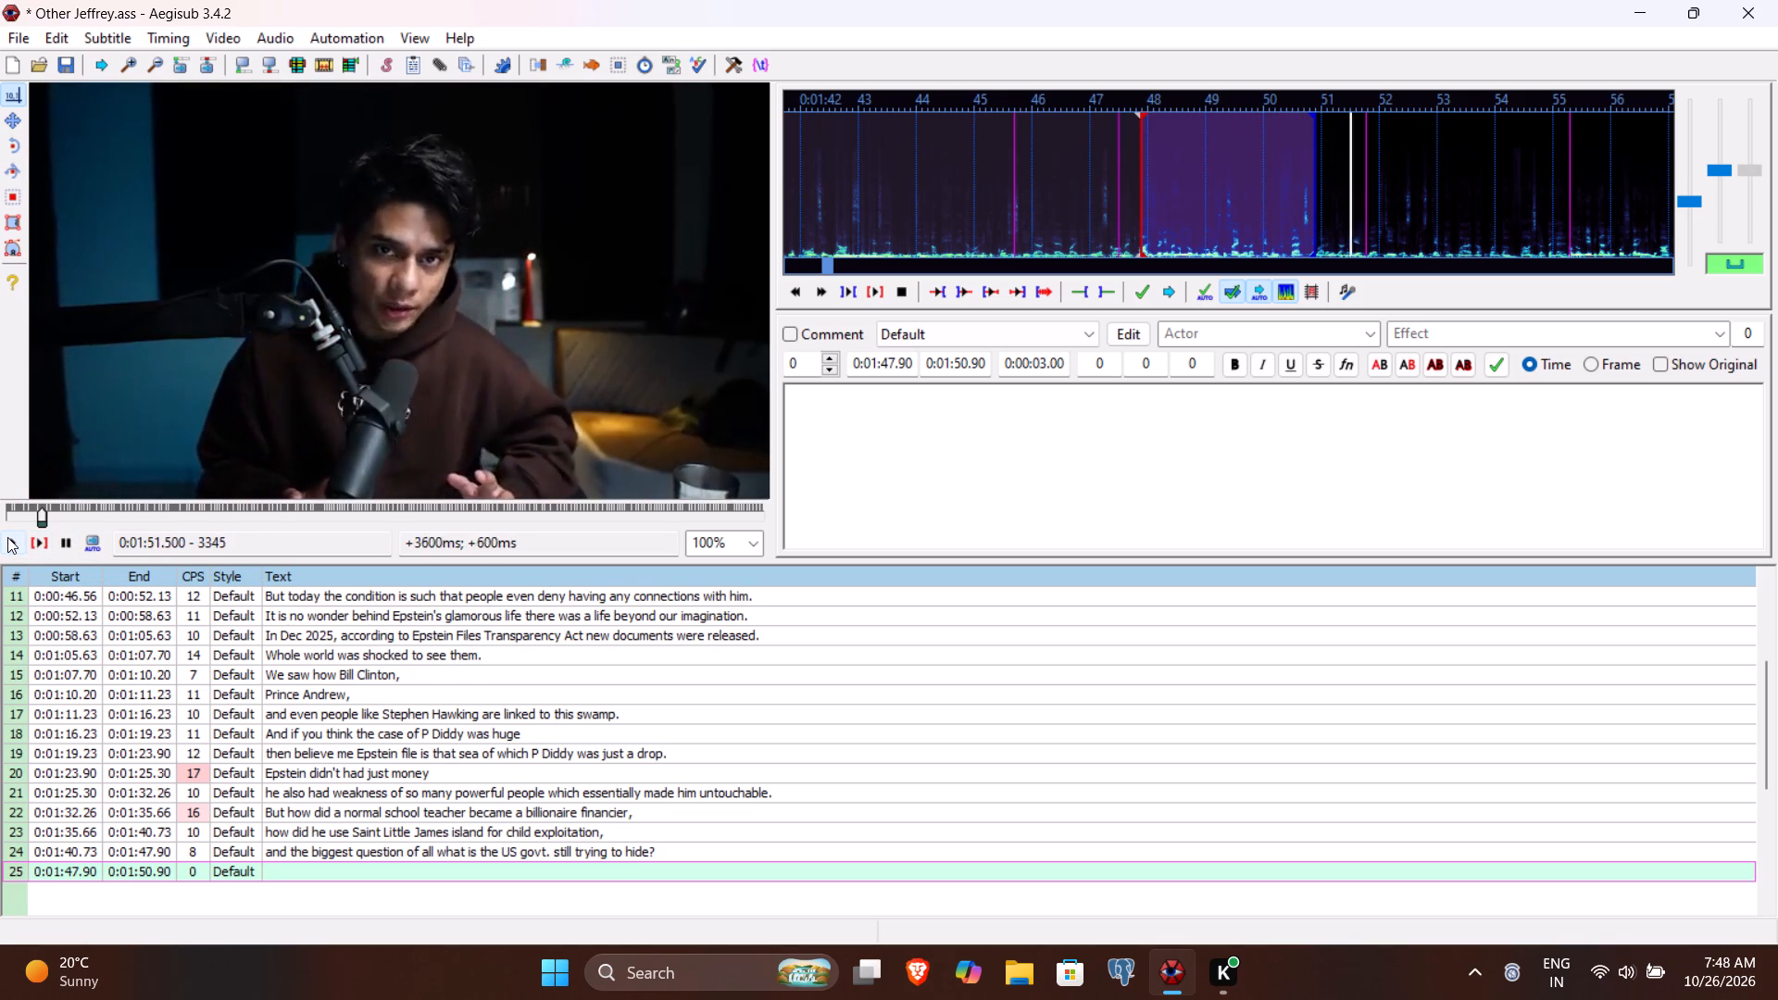
{"action": "left_click", "coordinate": [7, 537]}
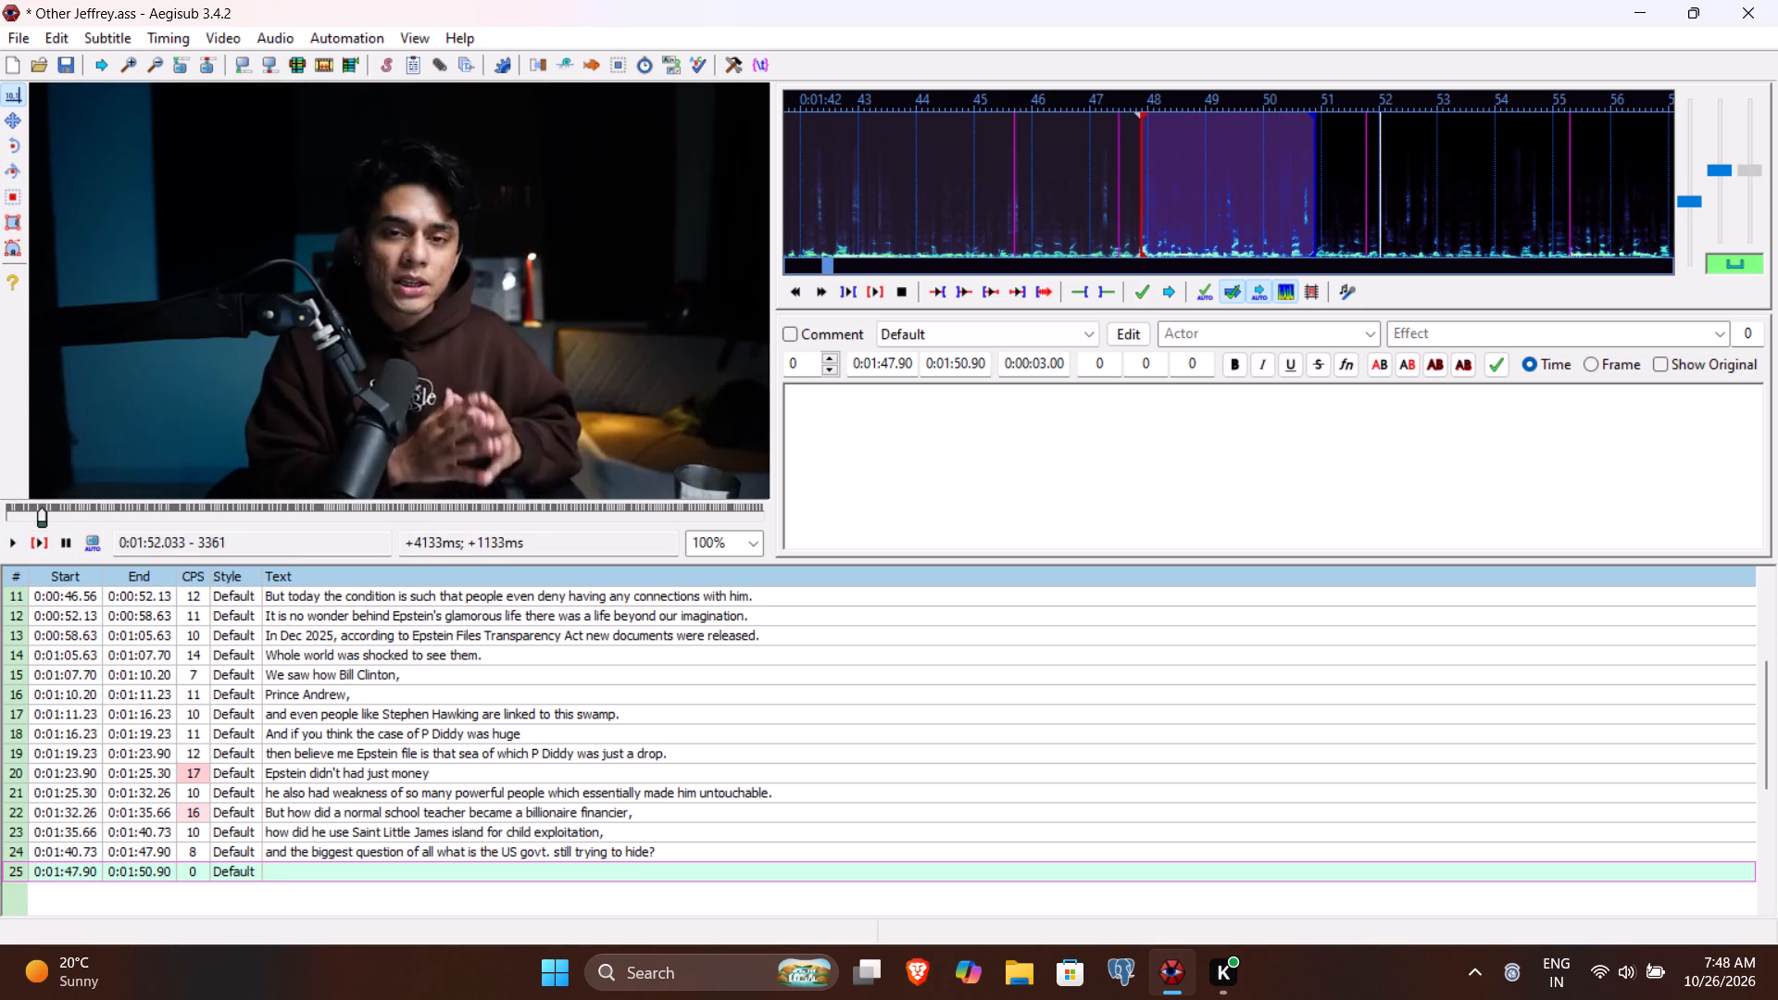
{"action": "left_click", "coordinate": [962, 362]}
{"action": "key", "text": "2"}
{"action": "type", "text": "03"}
Enter line 25's text as "Today we will know about the facts about Epstein island" and commit it.
{"action": "left_click", "coordinate": [945, 389]}
{"action": "type", "text": "Today we will"}
{"action": "key", "text": "space"}
{"action": "type", "text": "know about the facts about Epstien"}
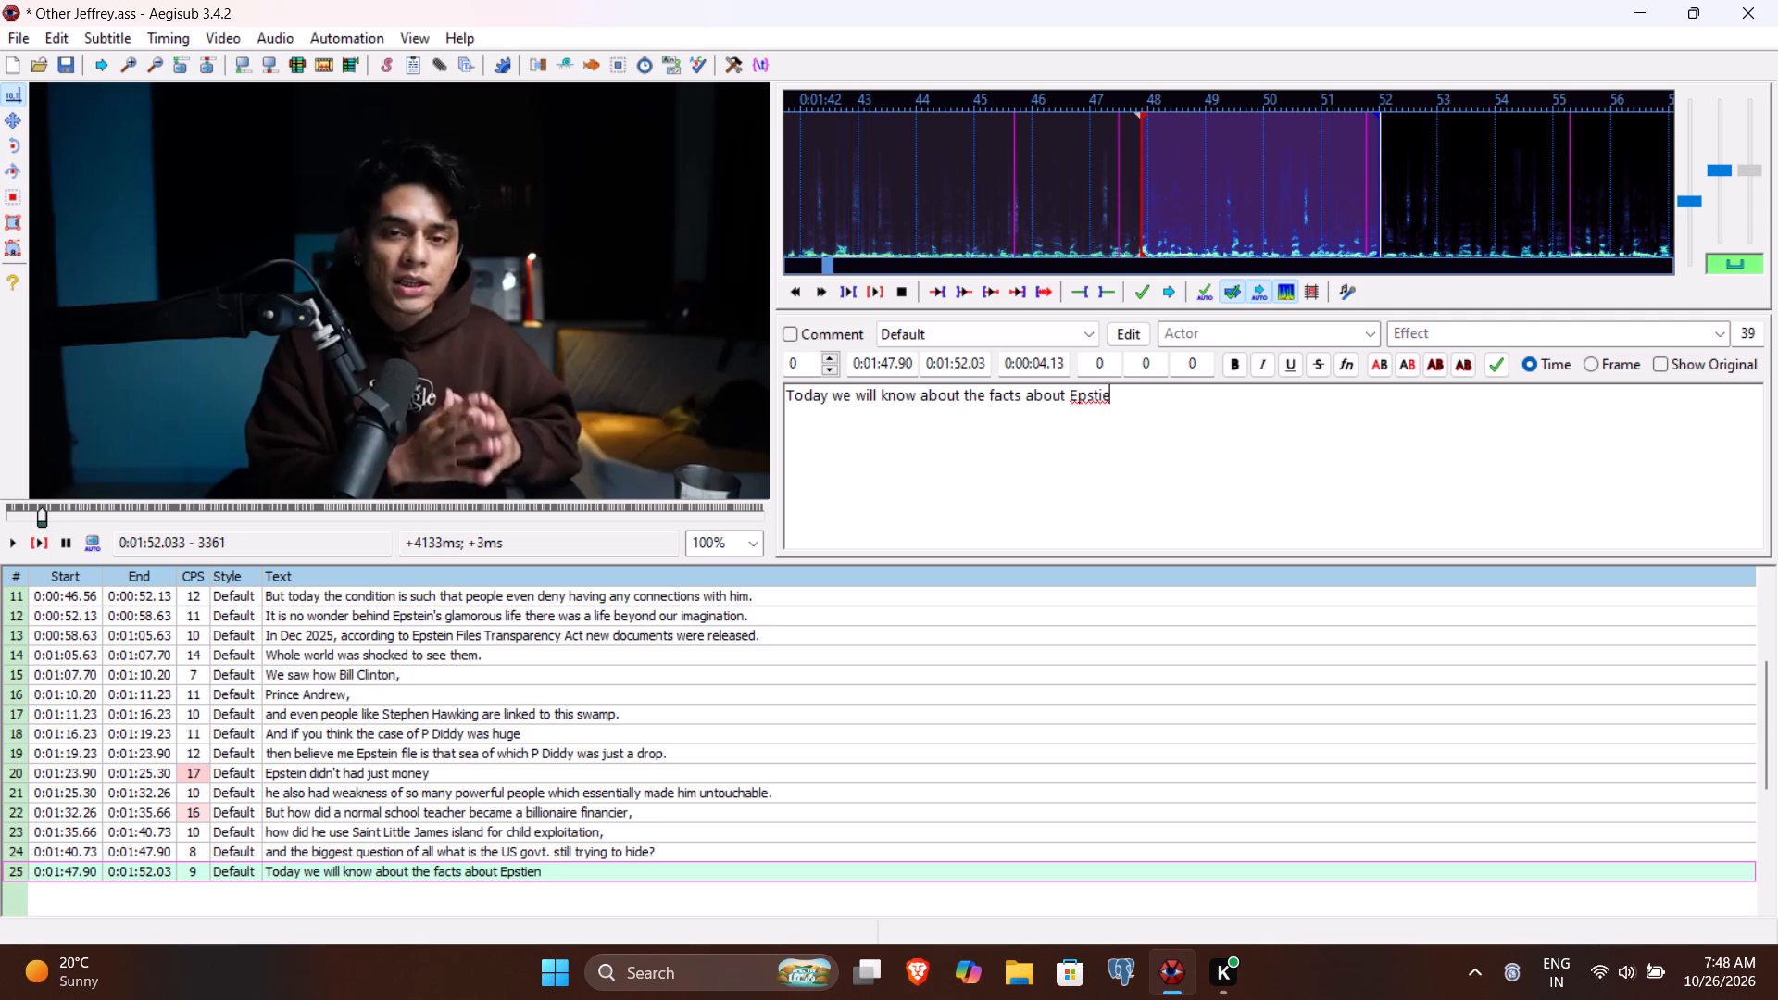
{"action": "key", "text": "BackSpace"}
{"action": "key", "text": "BackSpace"}
{"action": "key", "text": "BackSpace"}
{"action": "type", "text": "ein island"}
{"action": "key", "text": "Return"}
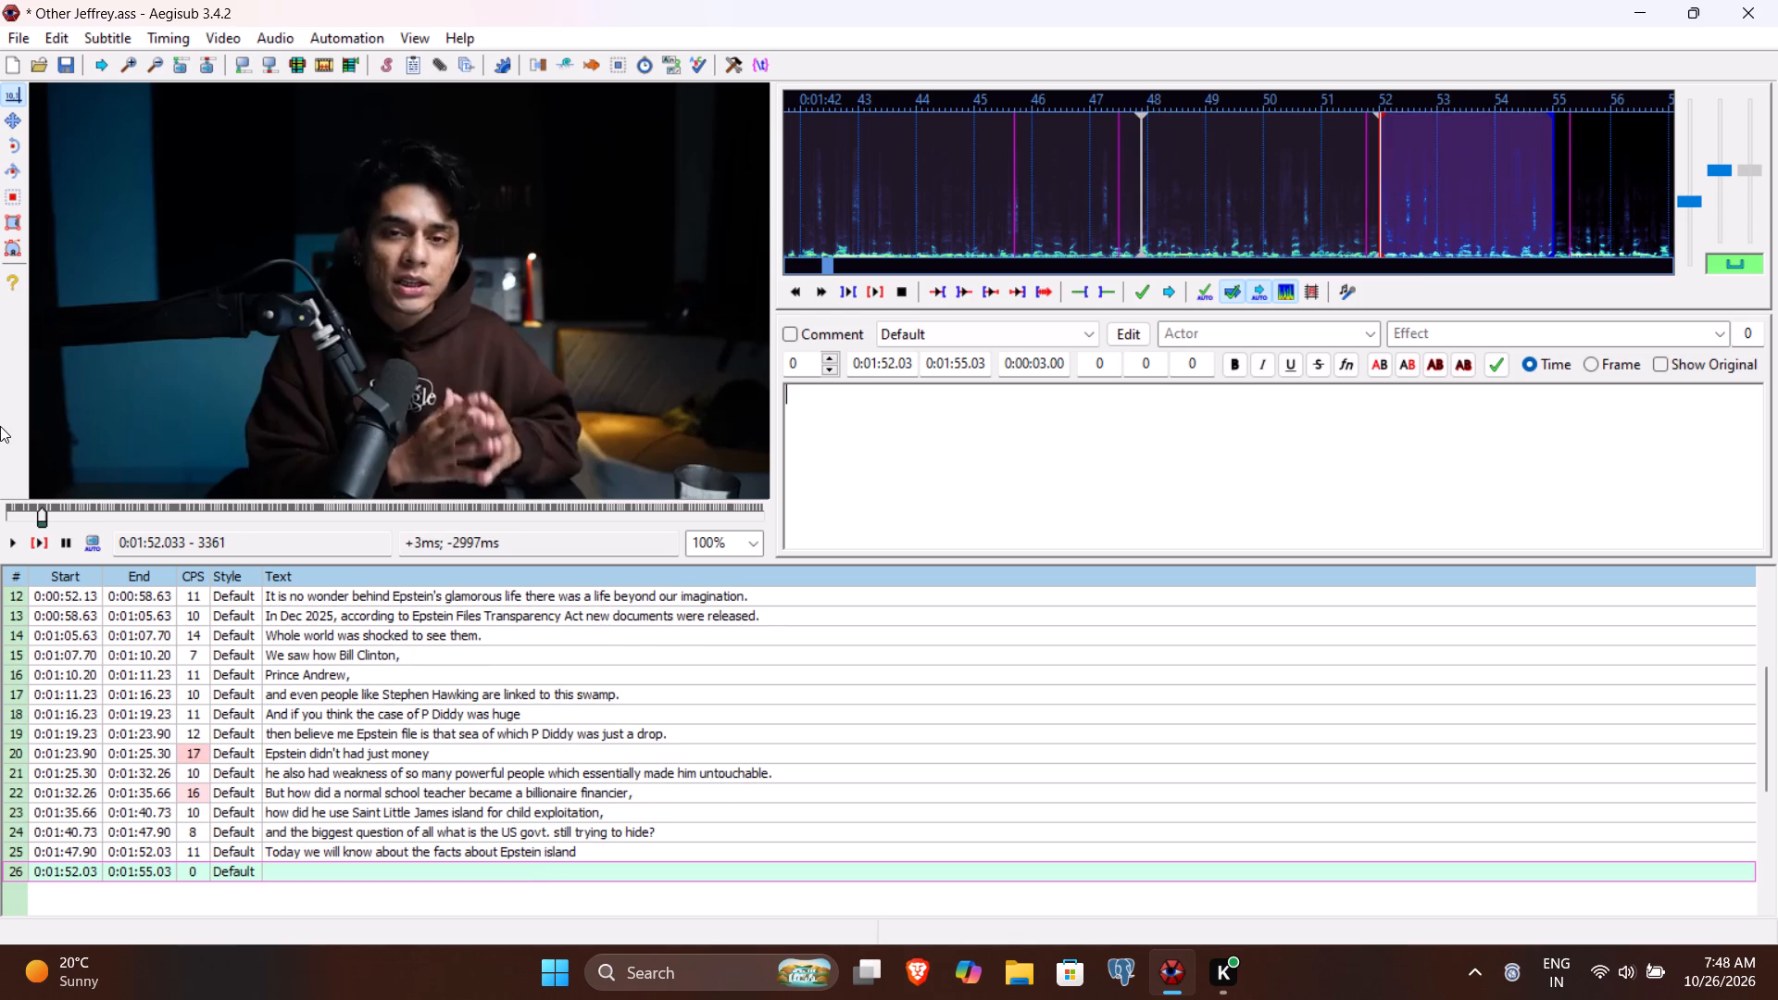
Play the speech of line 26, replaying it to find where it ends, and set the line's end time to 0:01:55.30.
{"action": "left_click", "coordinate": [40, 546]}
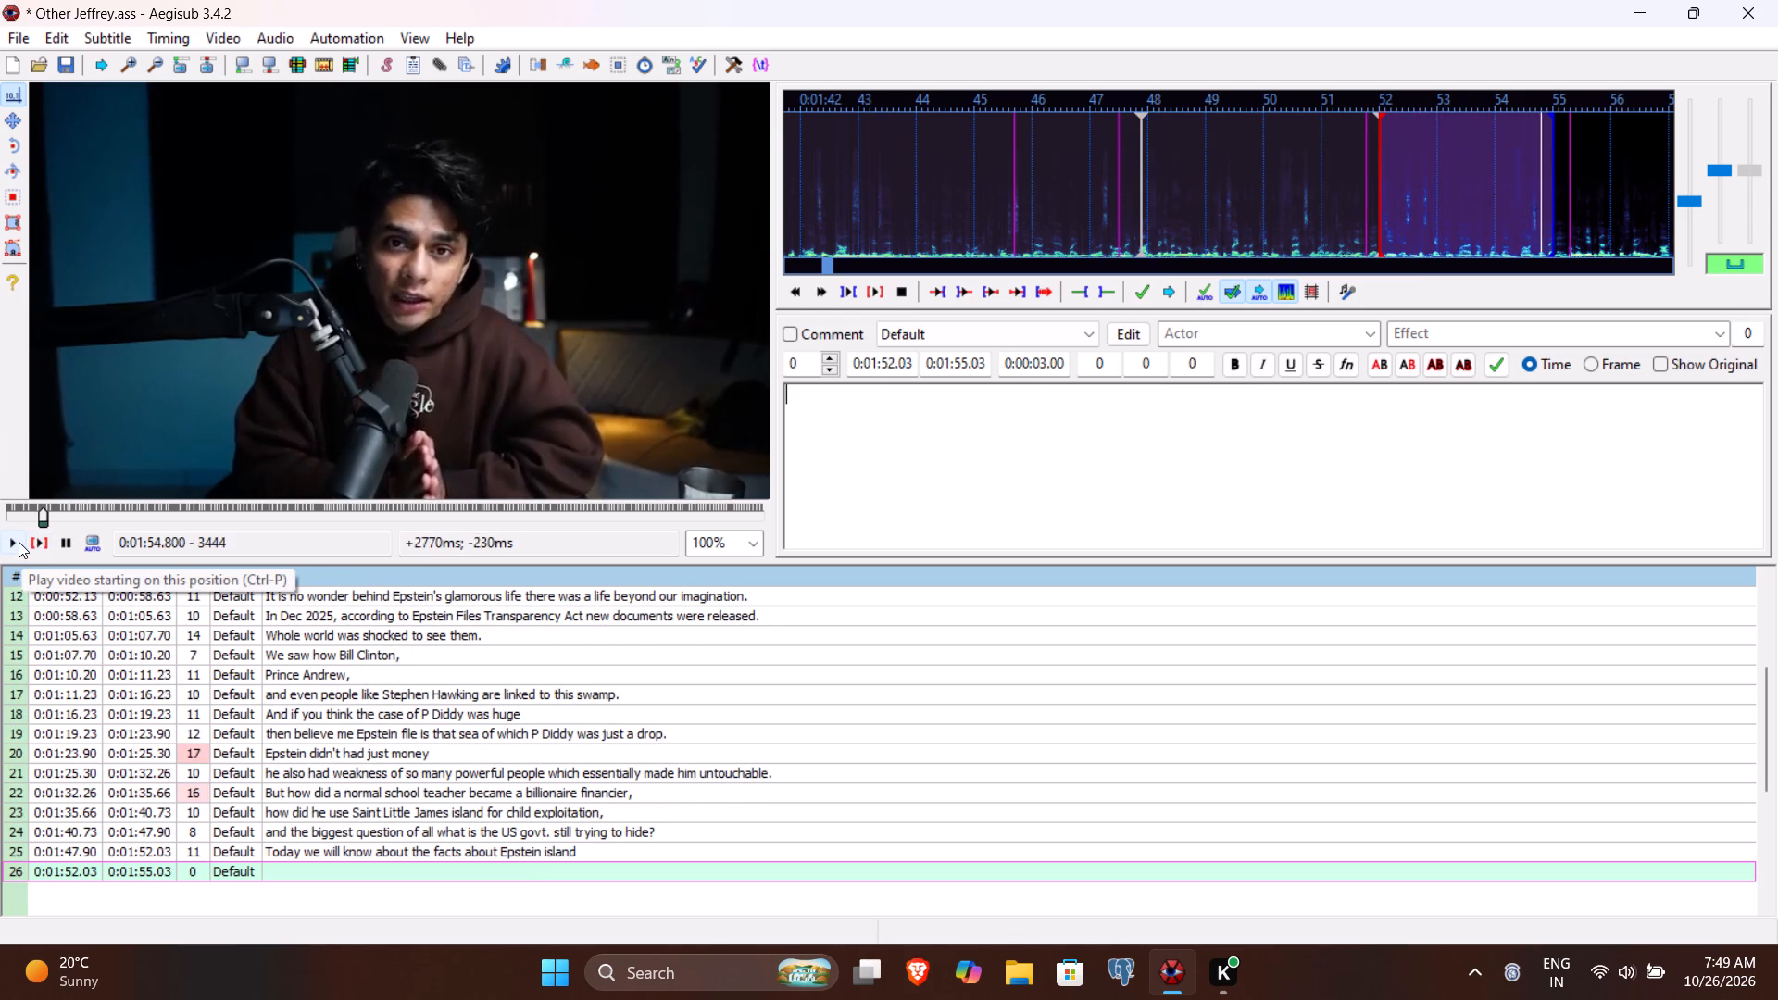
{"action": "double_click", "coordinate": [19, 542]}
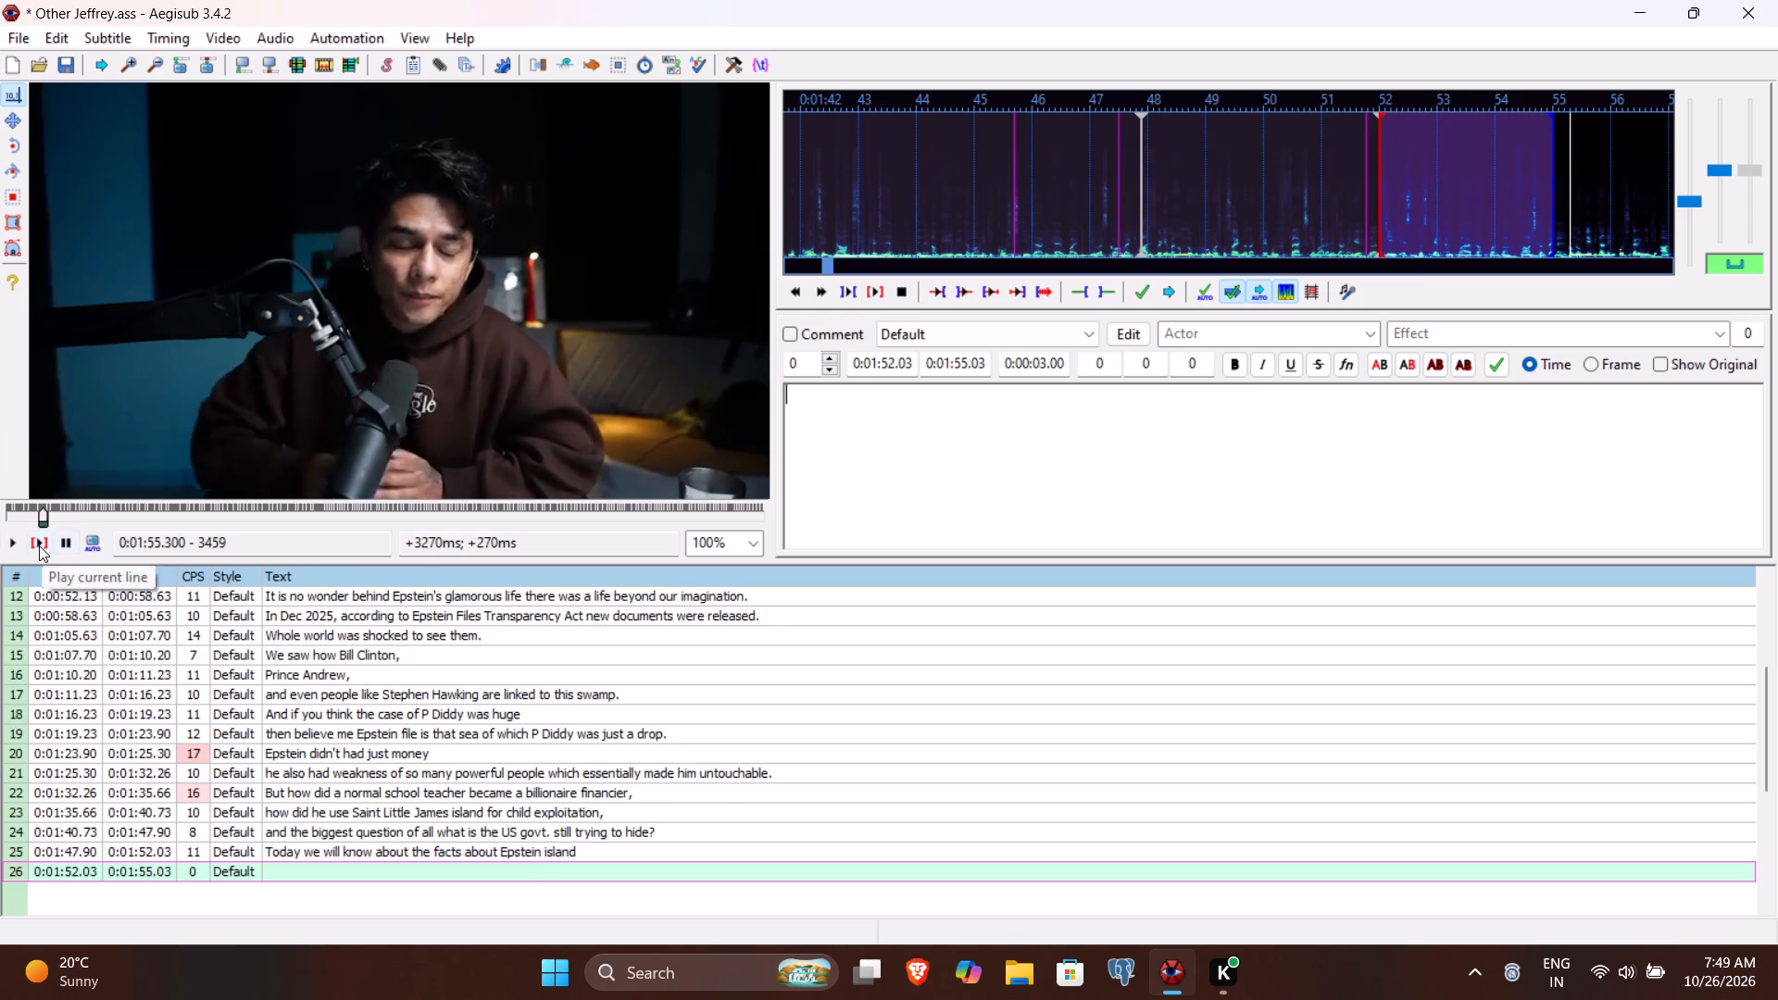
{"action": "left_click", "coordinate": [39, 545]}
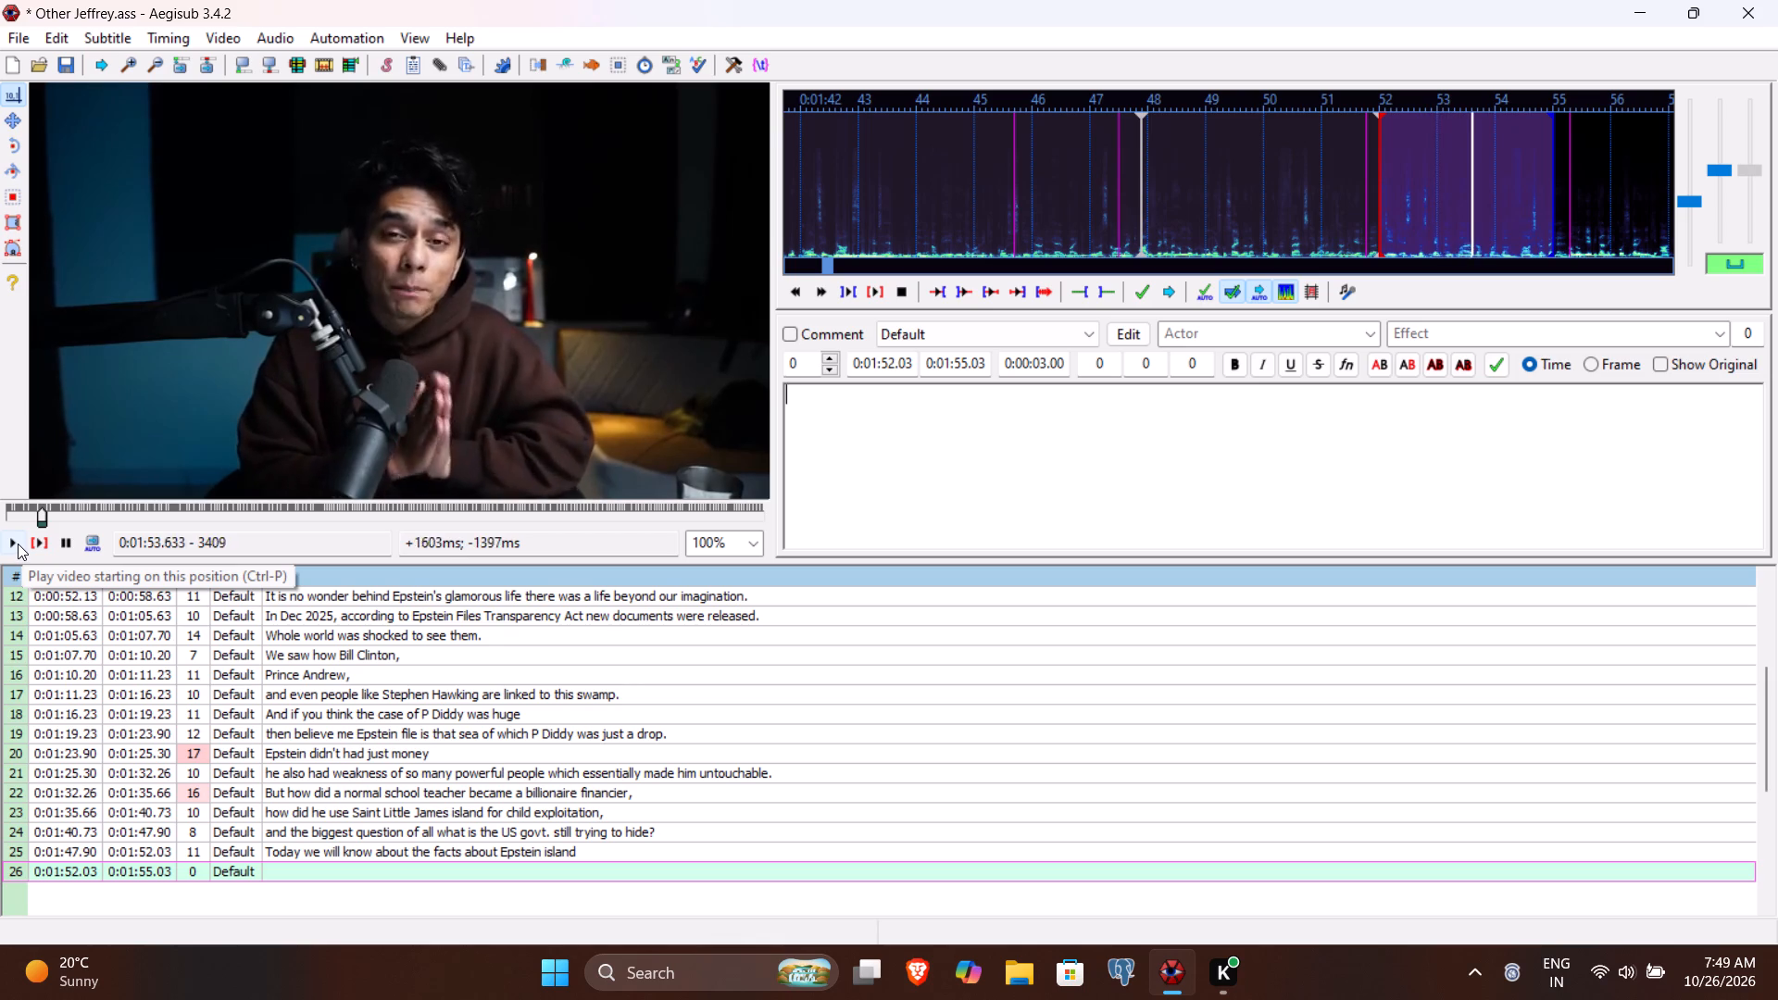
{"action": "double_click", "coordinate": [18, 544]}
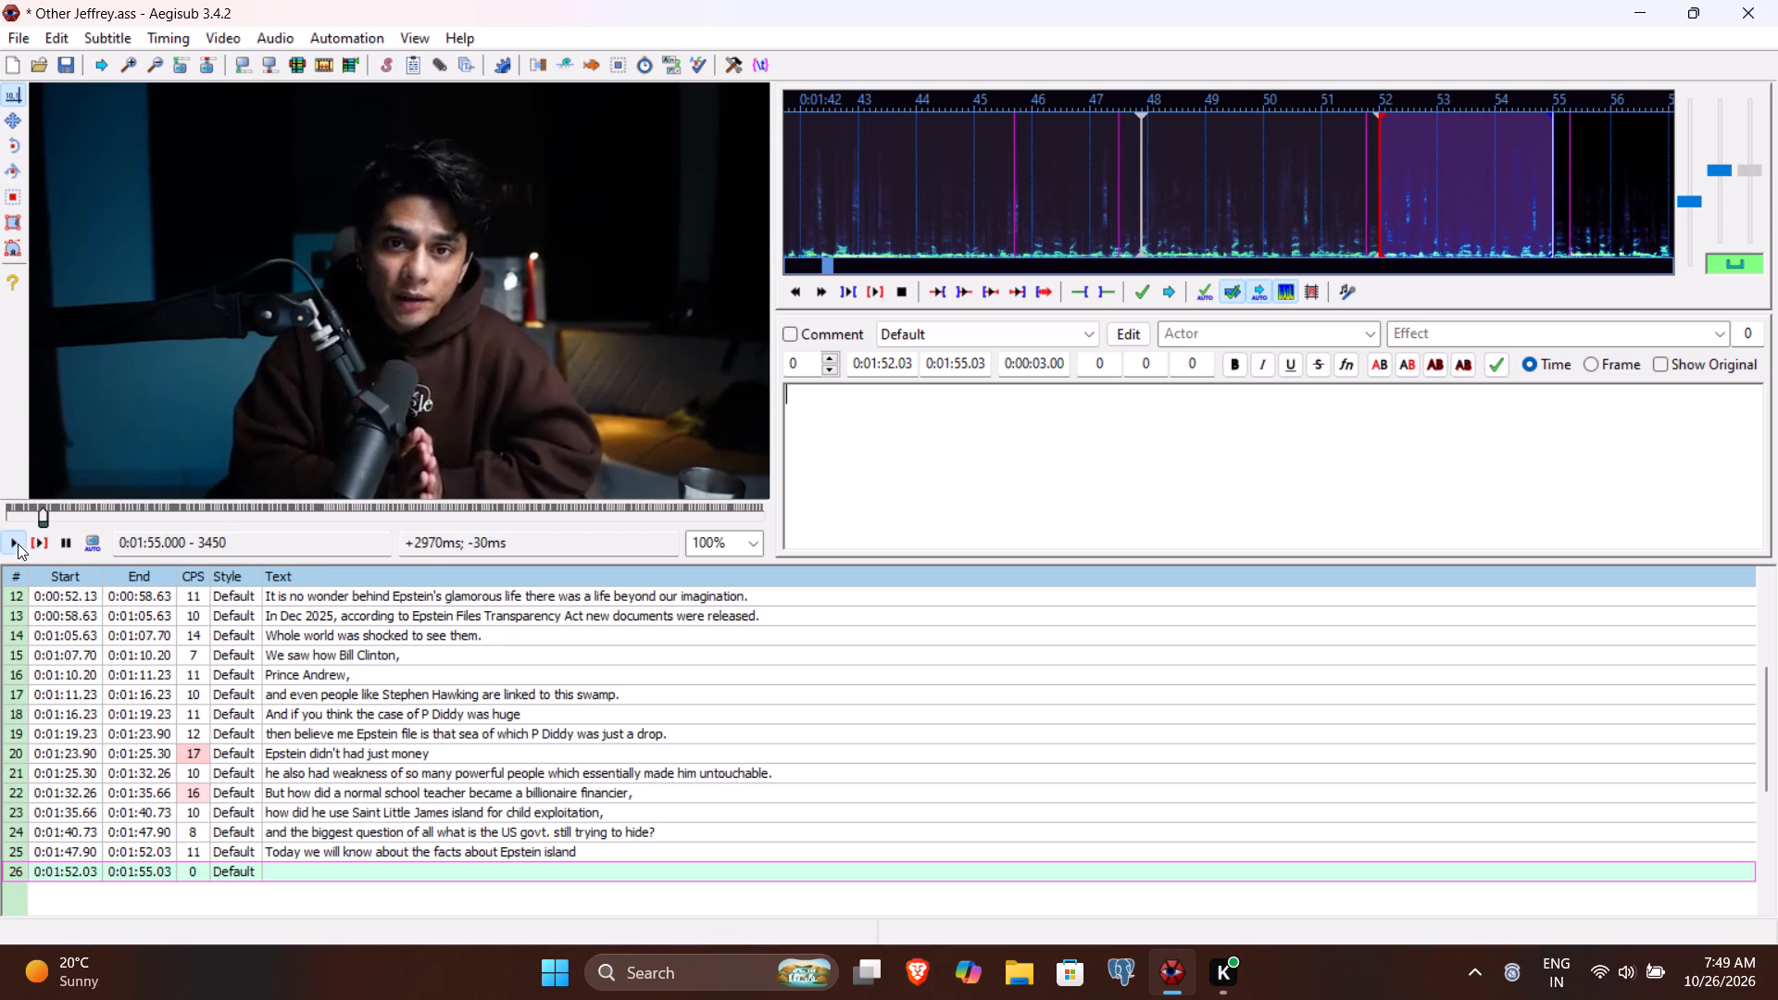
{"action": "left_click", "coordinate": [971, 368]}
{"action": "type", "text": "30"}
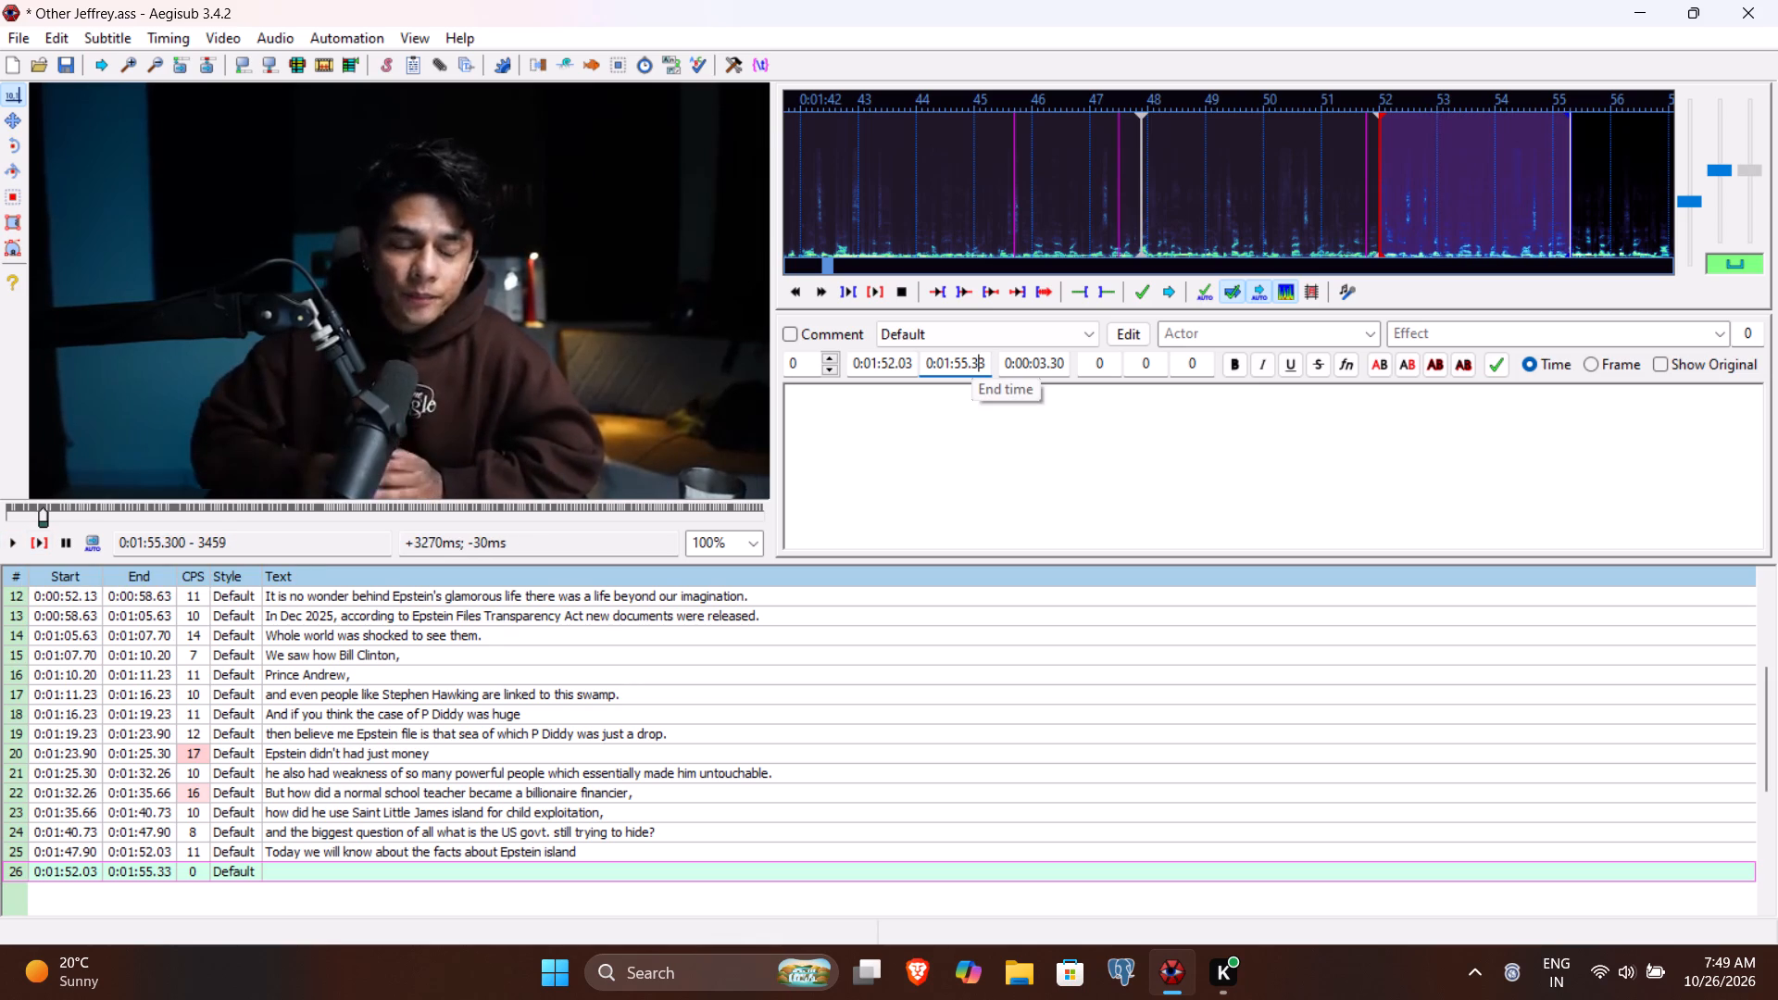
Enter line 26's text as "let's expose the twisted reality of Epstein." and commit it.
{"action": "left_click", "coordinate": [943, 420]}
{"action": "type", "text": "let's expo"}
{"action": "type", "text": "se the"}
{"action": "key", "text": "space"}
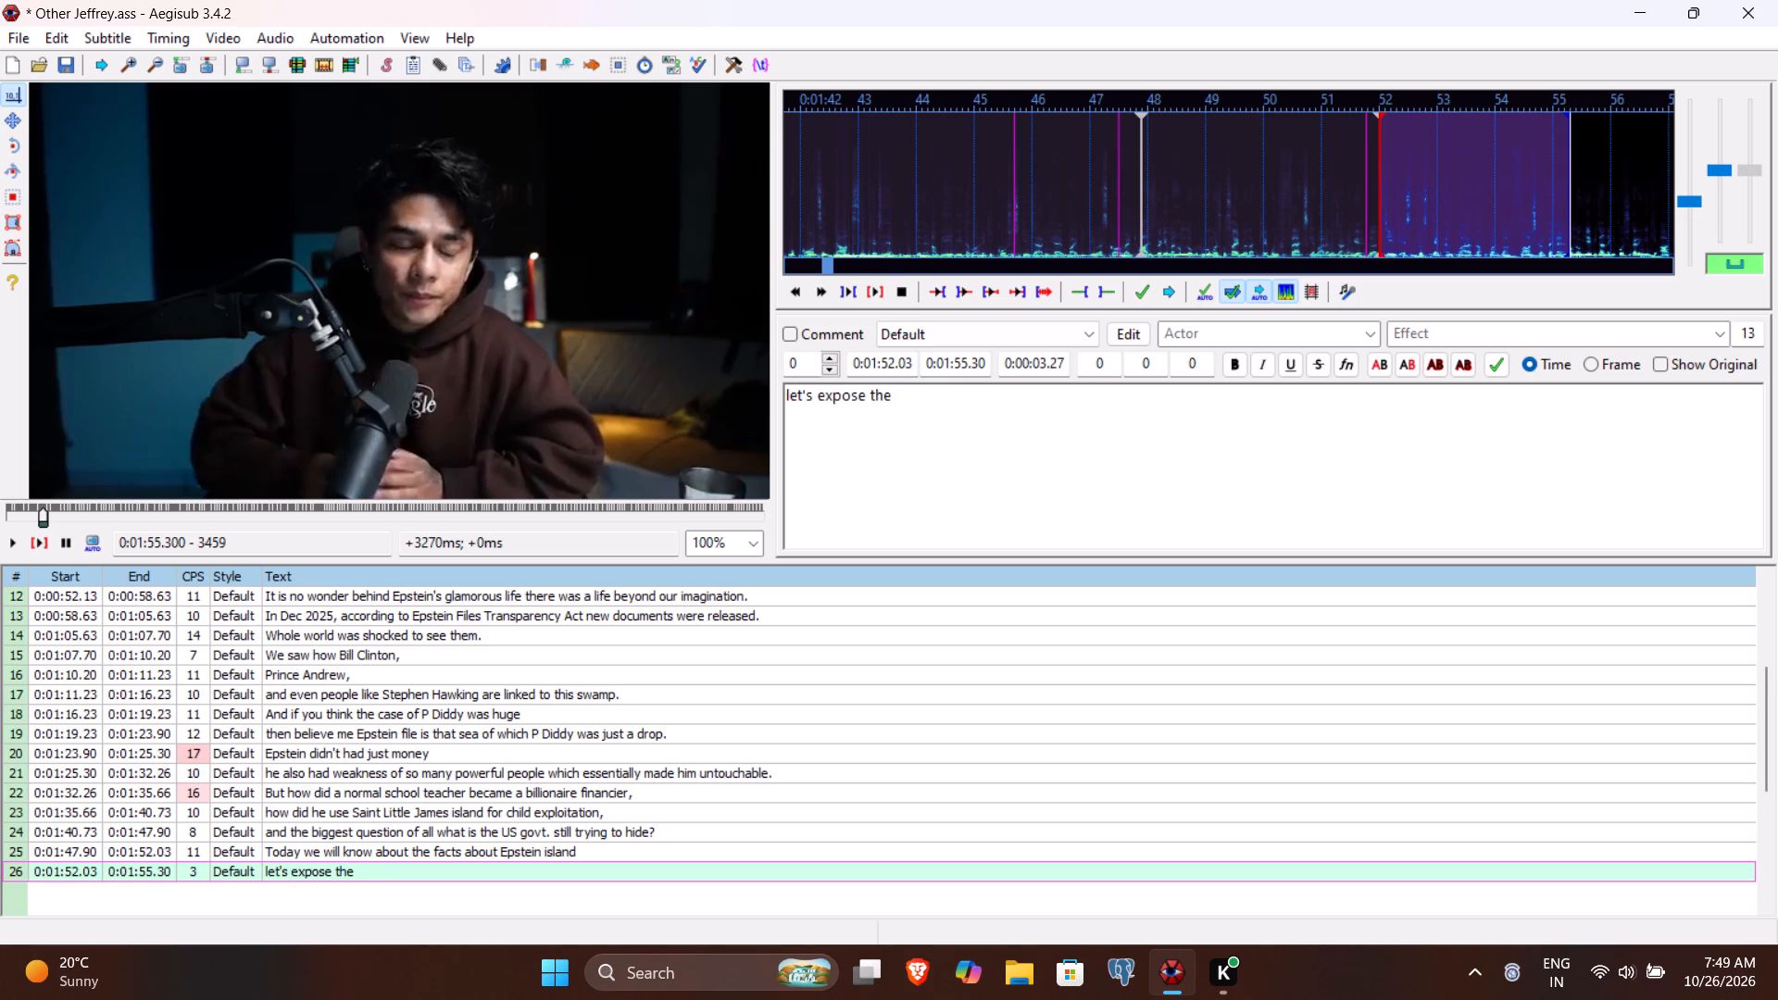
{"action": "type", "text": "twisted"}
{"action": "key", "text": "space"}
{"action": "type", "text": "reality of Epstein."}
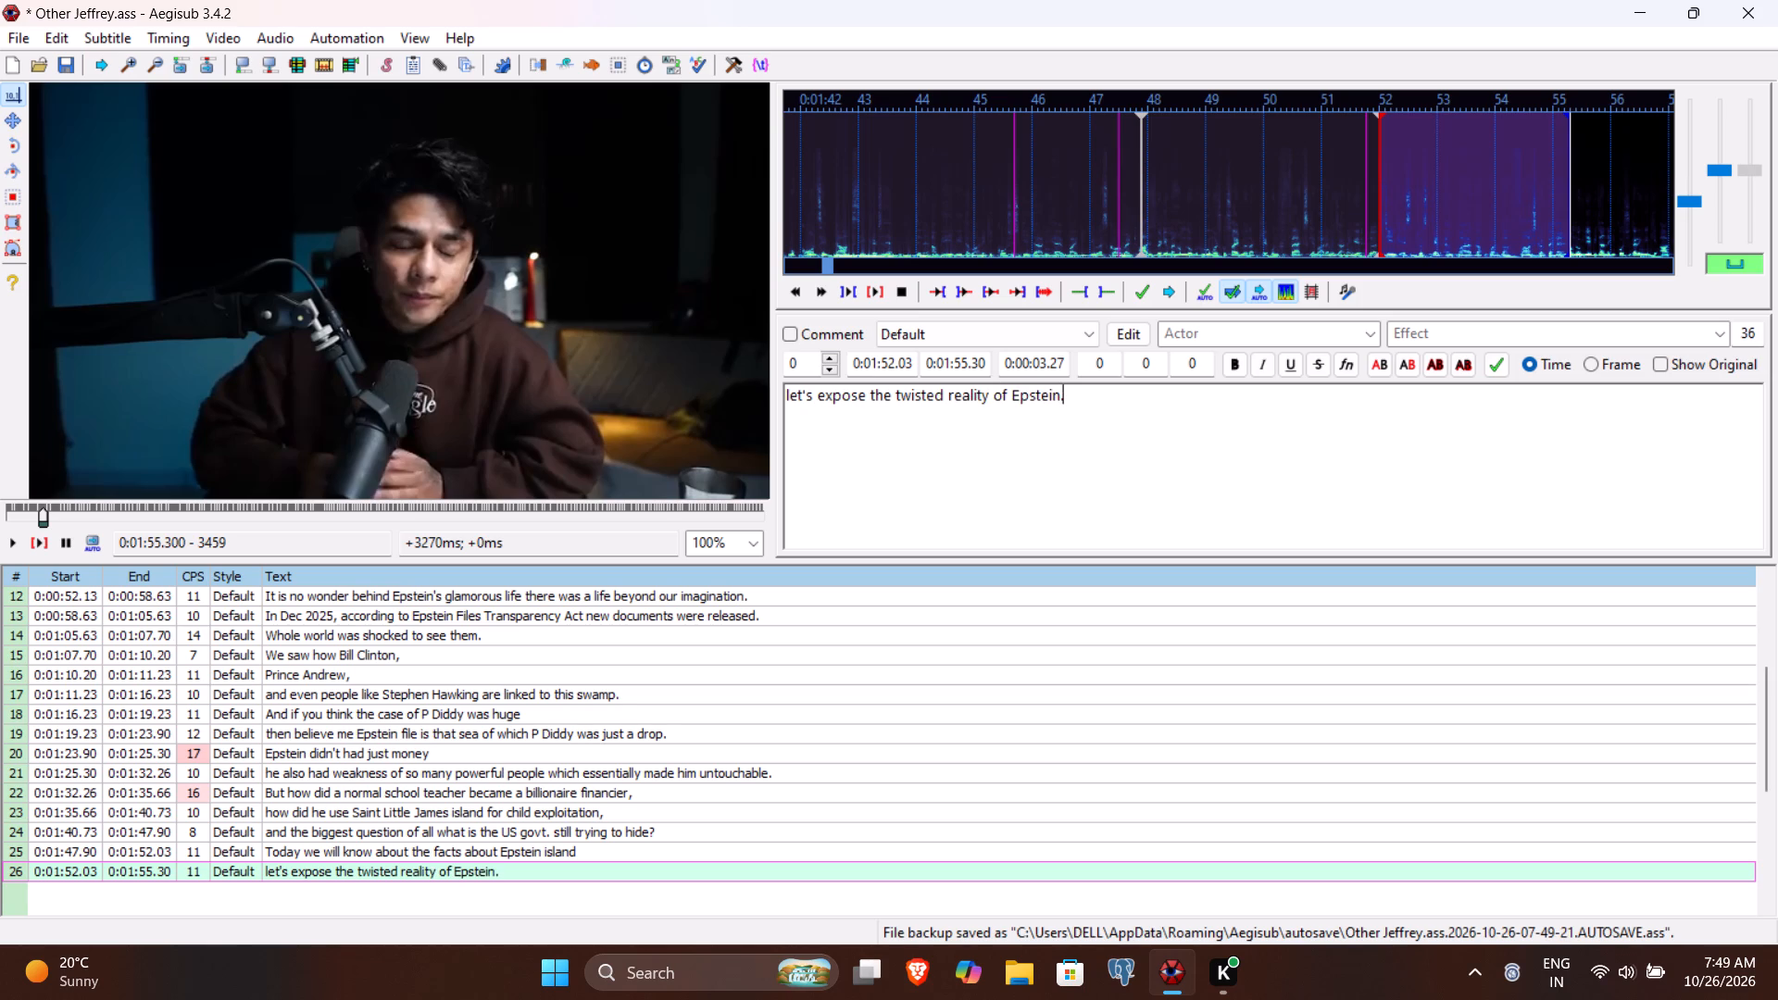
{"action": "key", "text": "Return"}
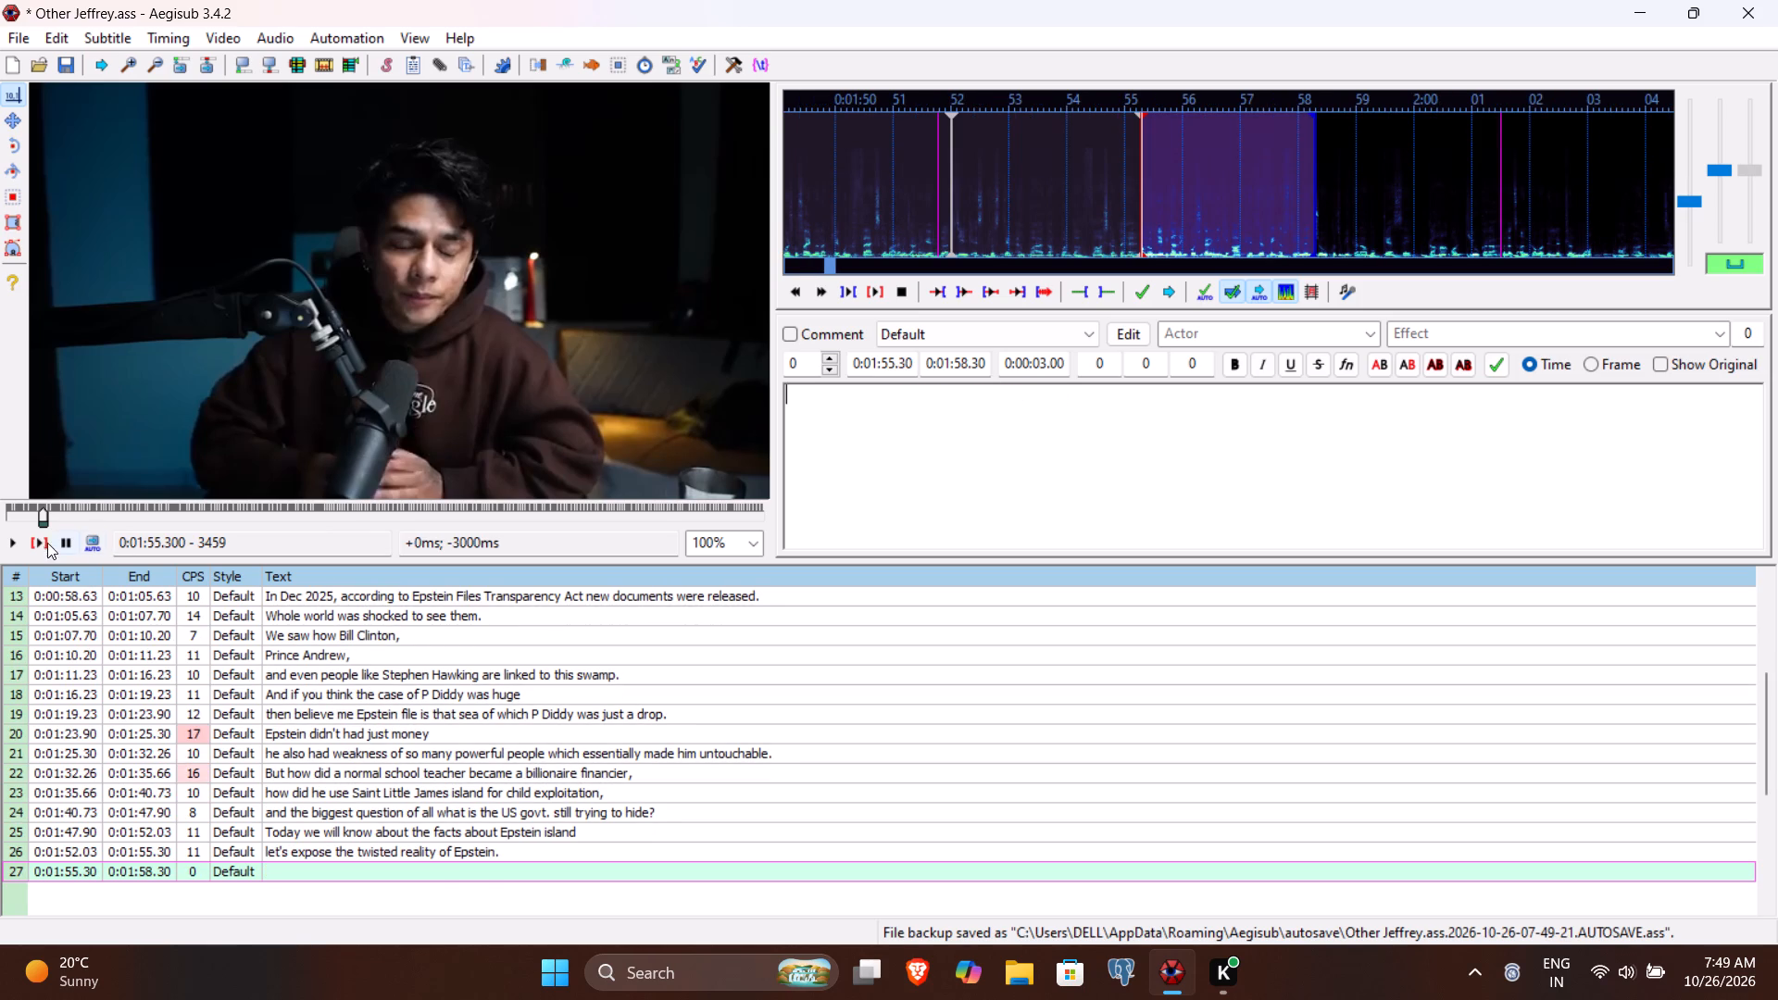
Play the speech of line 27 to find where it ends, and set the line's end time to 0:02:01.60.
{"action": "left_click", "coordinate": [38, 537]}
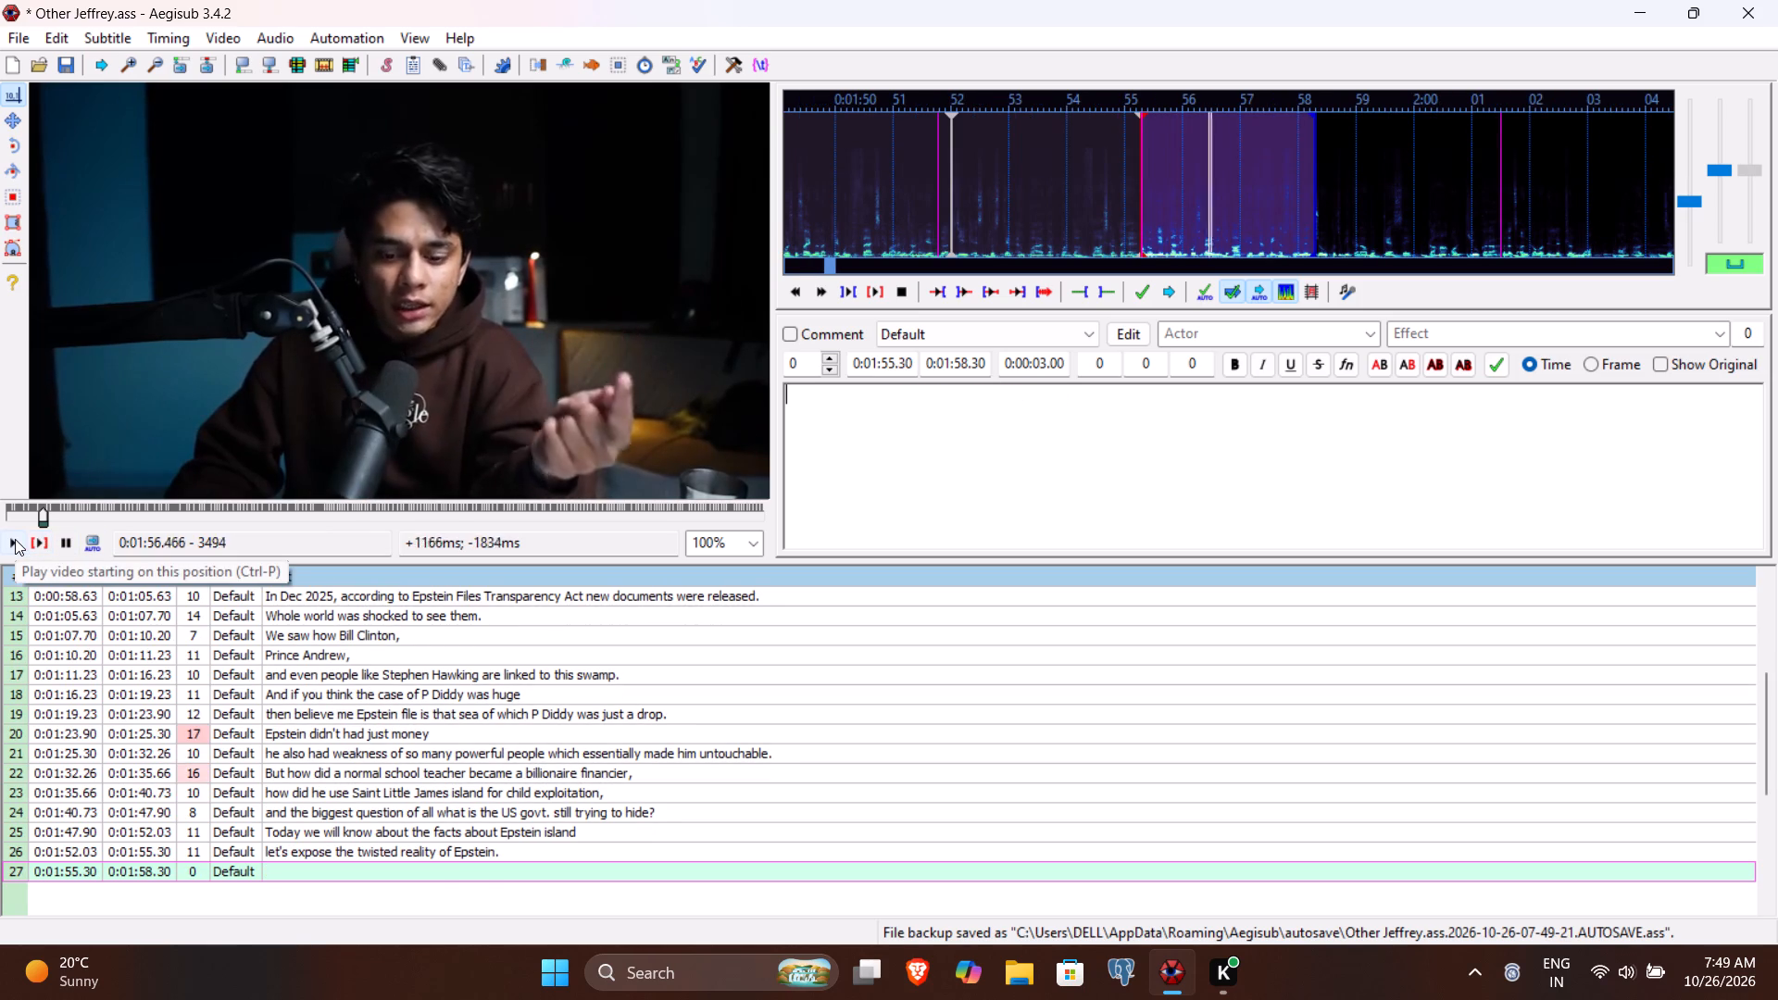
{"action": "left_click", "coordinate": [15, 539]}
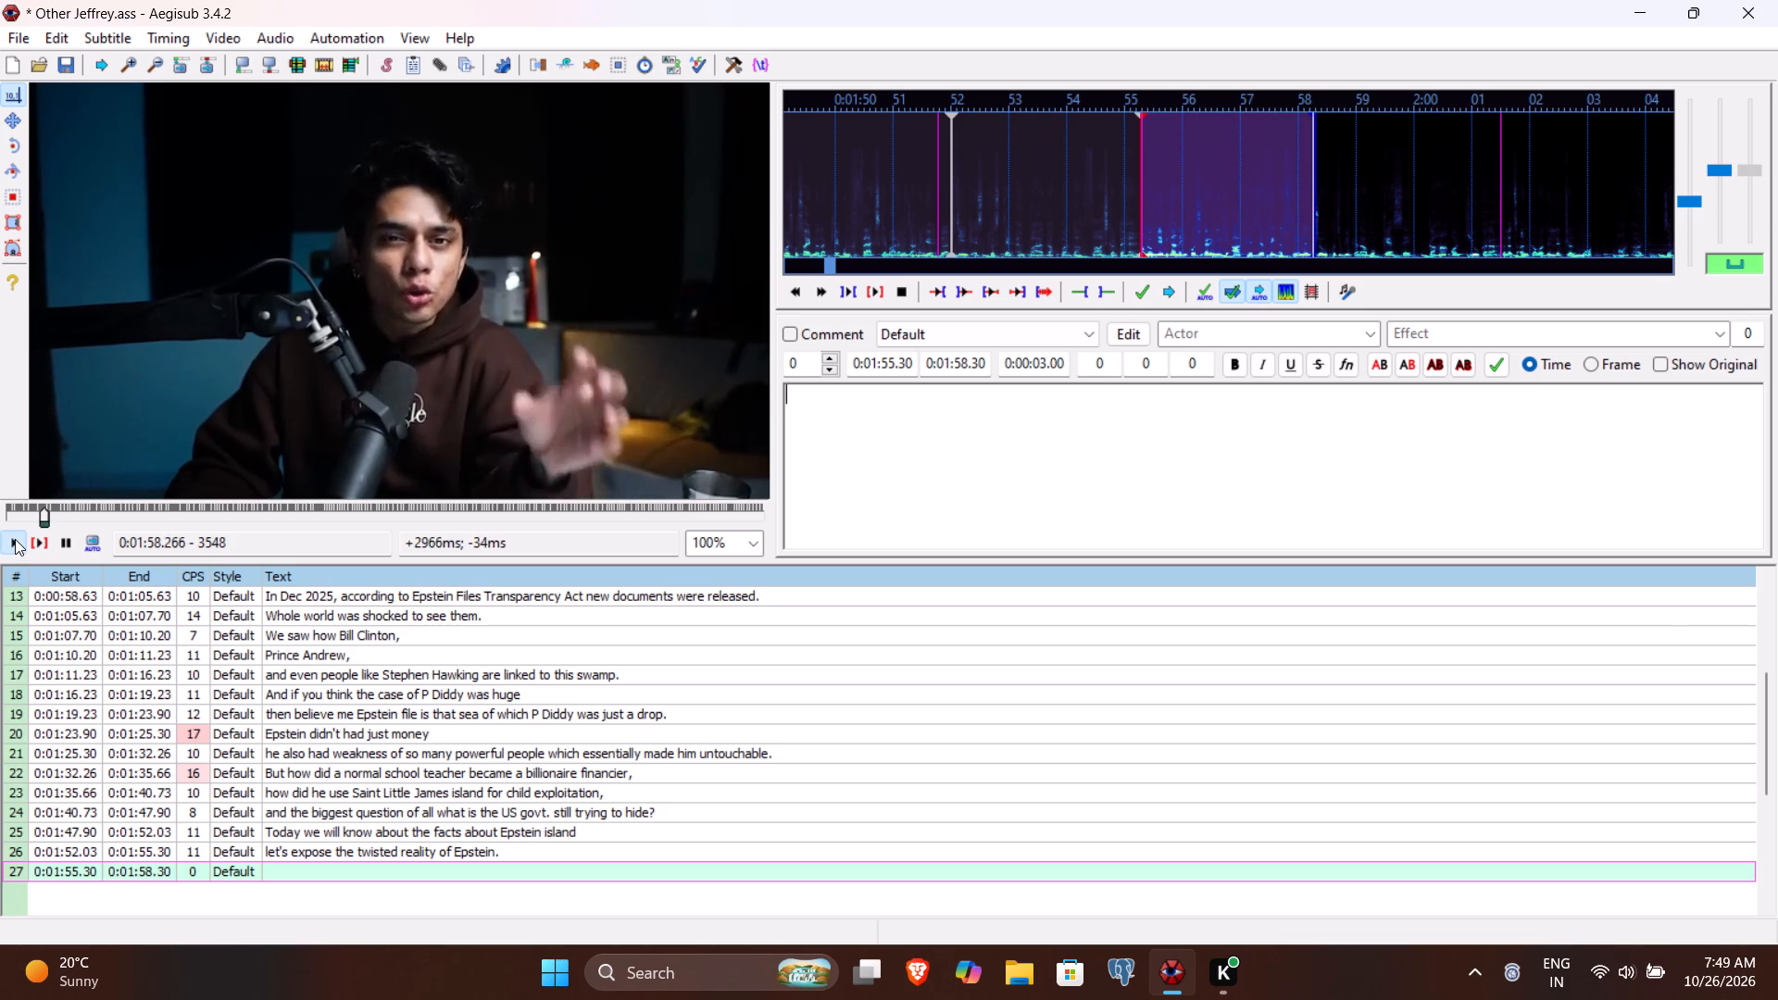
{"action": "left_click", "coordinate": [15, 539]}
{"action": "left_click", "coordinate": [15, 539]}
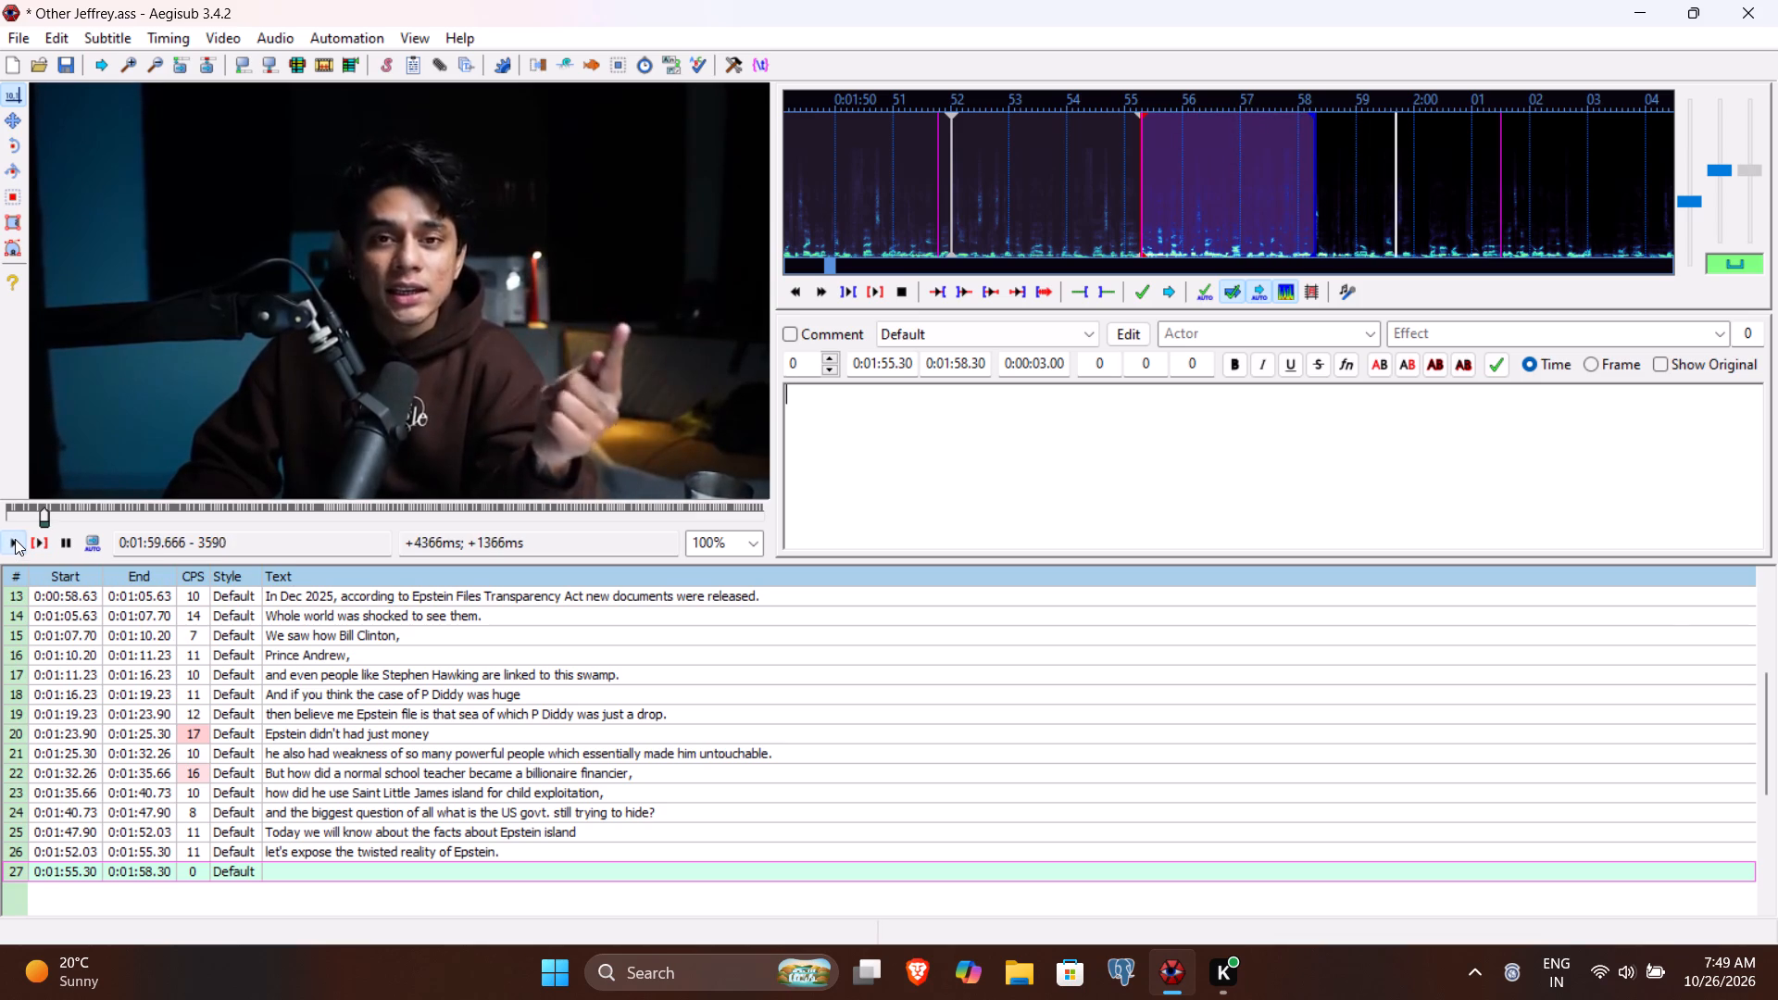
{"action": "left_click", "coordinate": [15, 539]}
{"action": "left_click", "coordinate": [15, 539]}
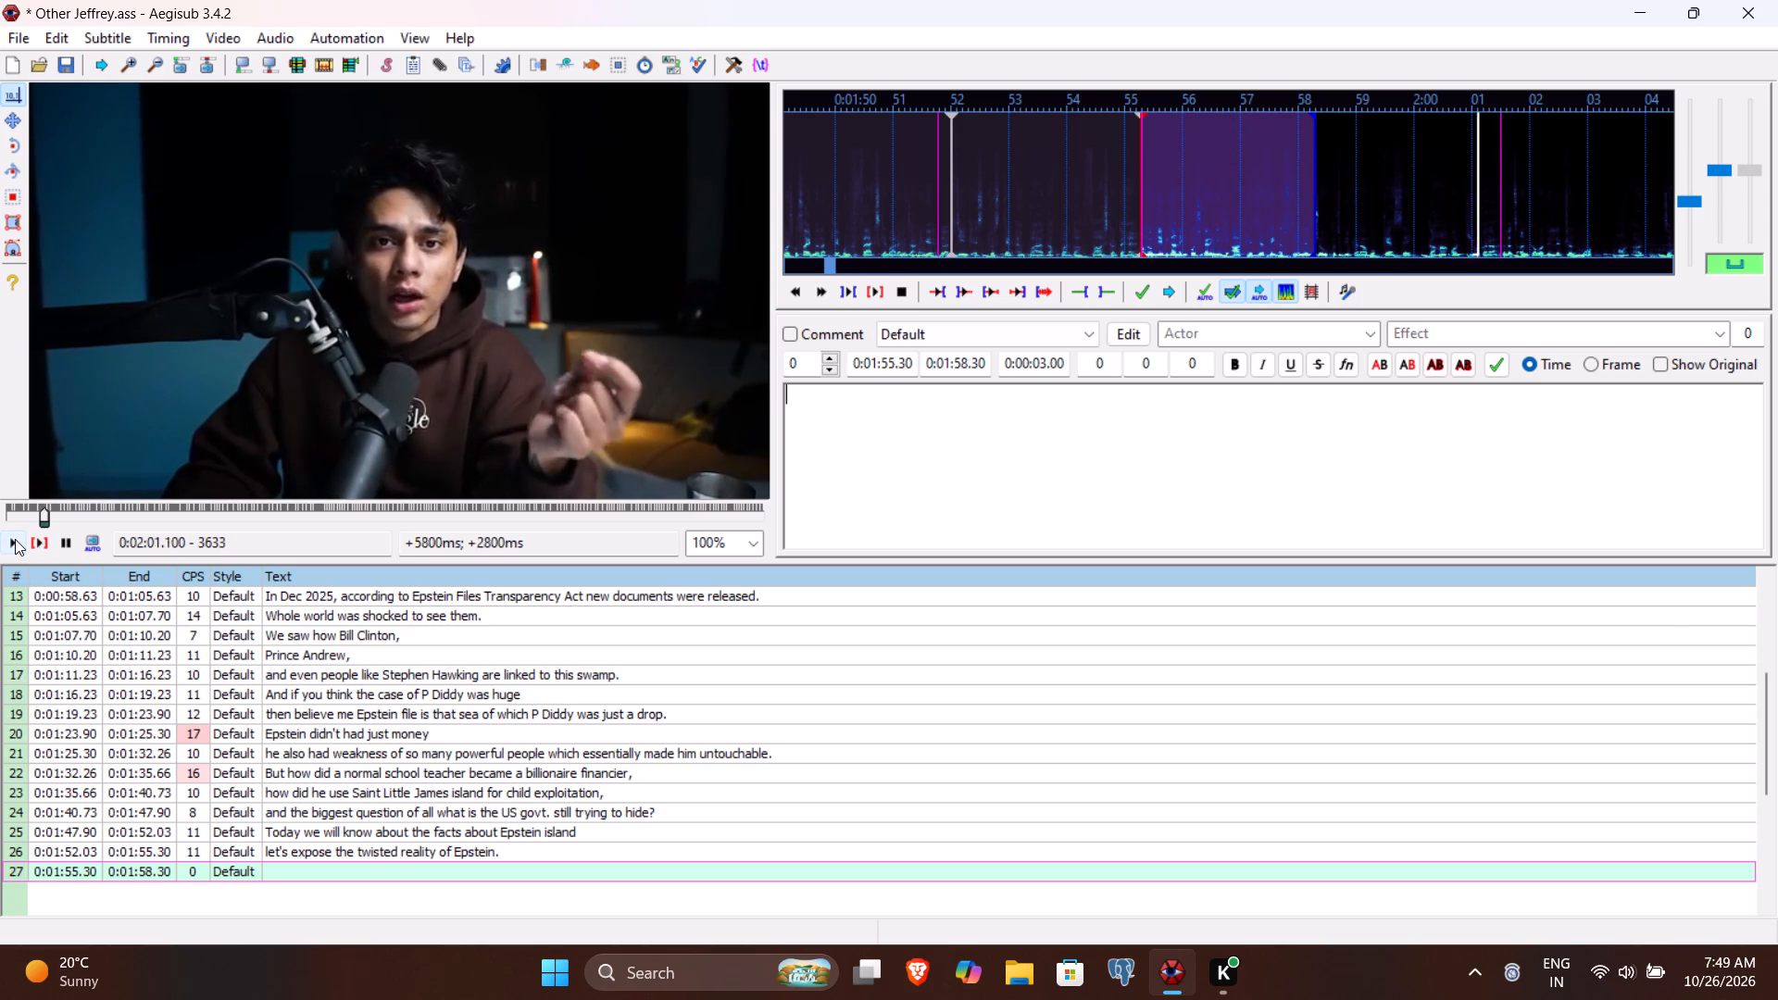
{"action": "left_click", "coordinate": [15, 539]}
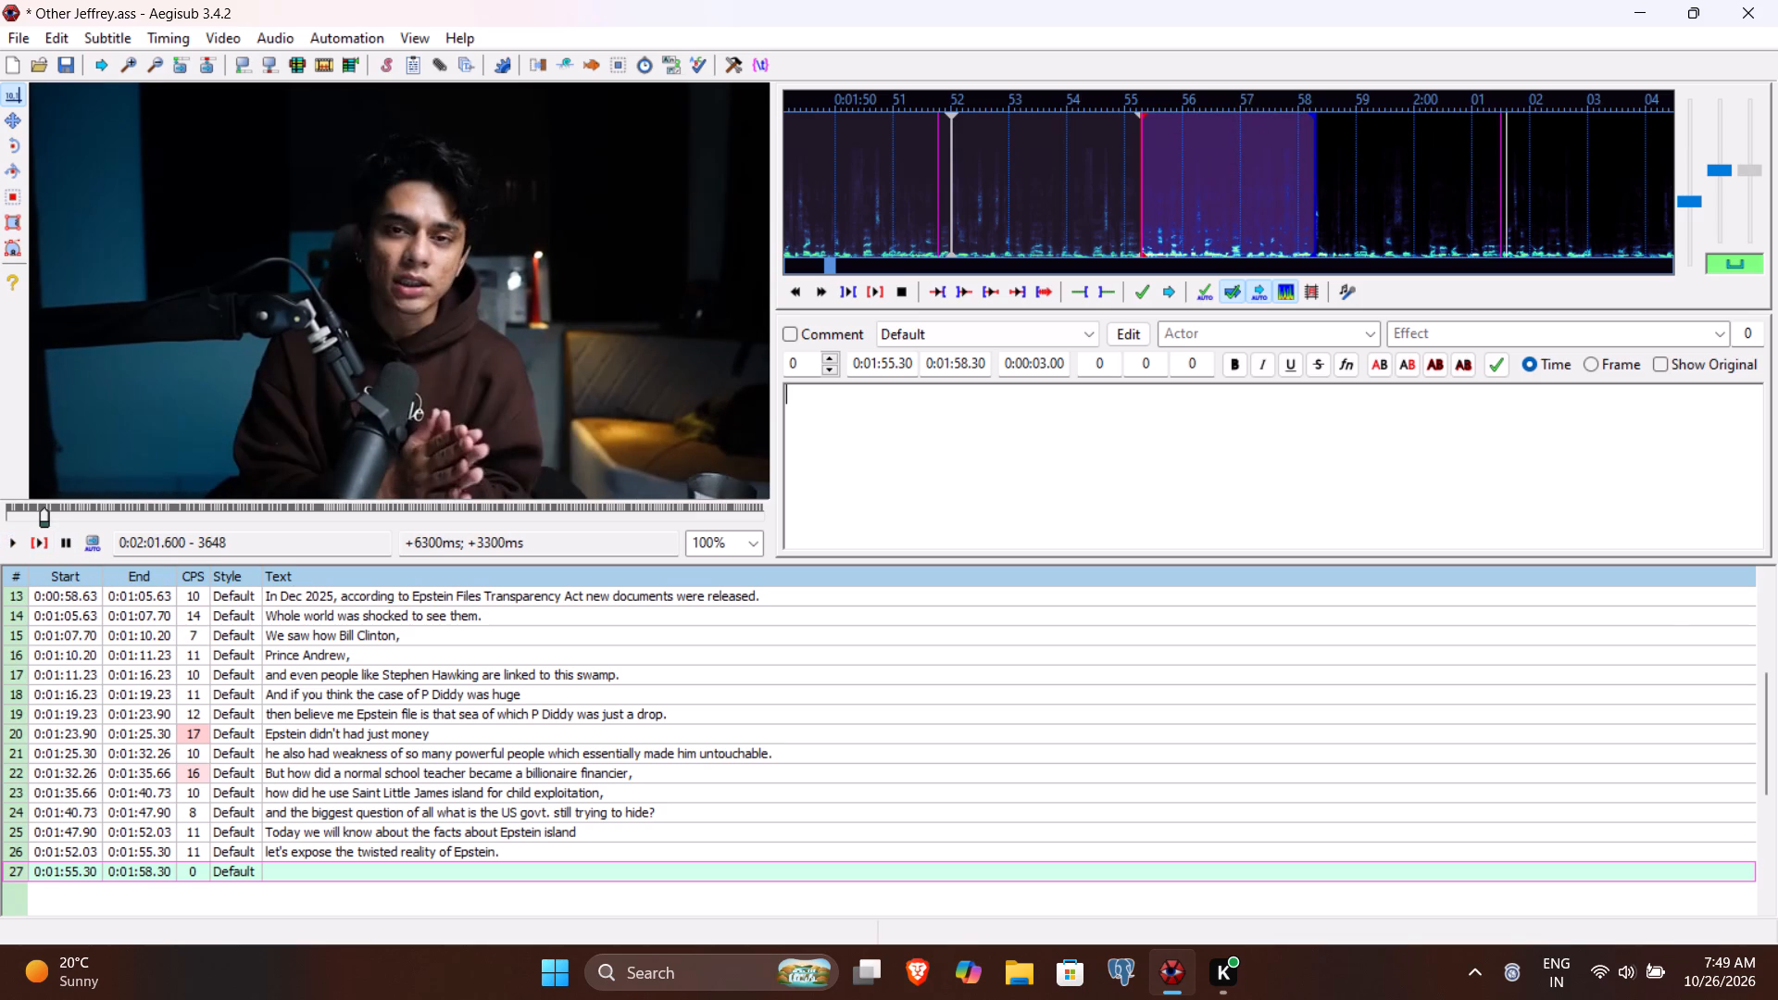
{"action": "left_click", "coordinate": [949, 358]}
{"action": "key", "text": "BackSpace"}
{"action": "type", "text": "200"}
{"action": "key", "text": "BackSpace"}
{"action": "key", "text": "1"}
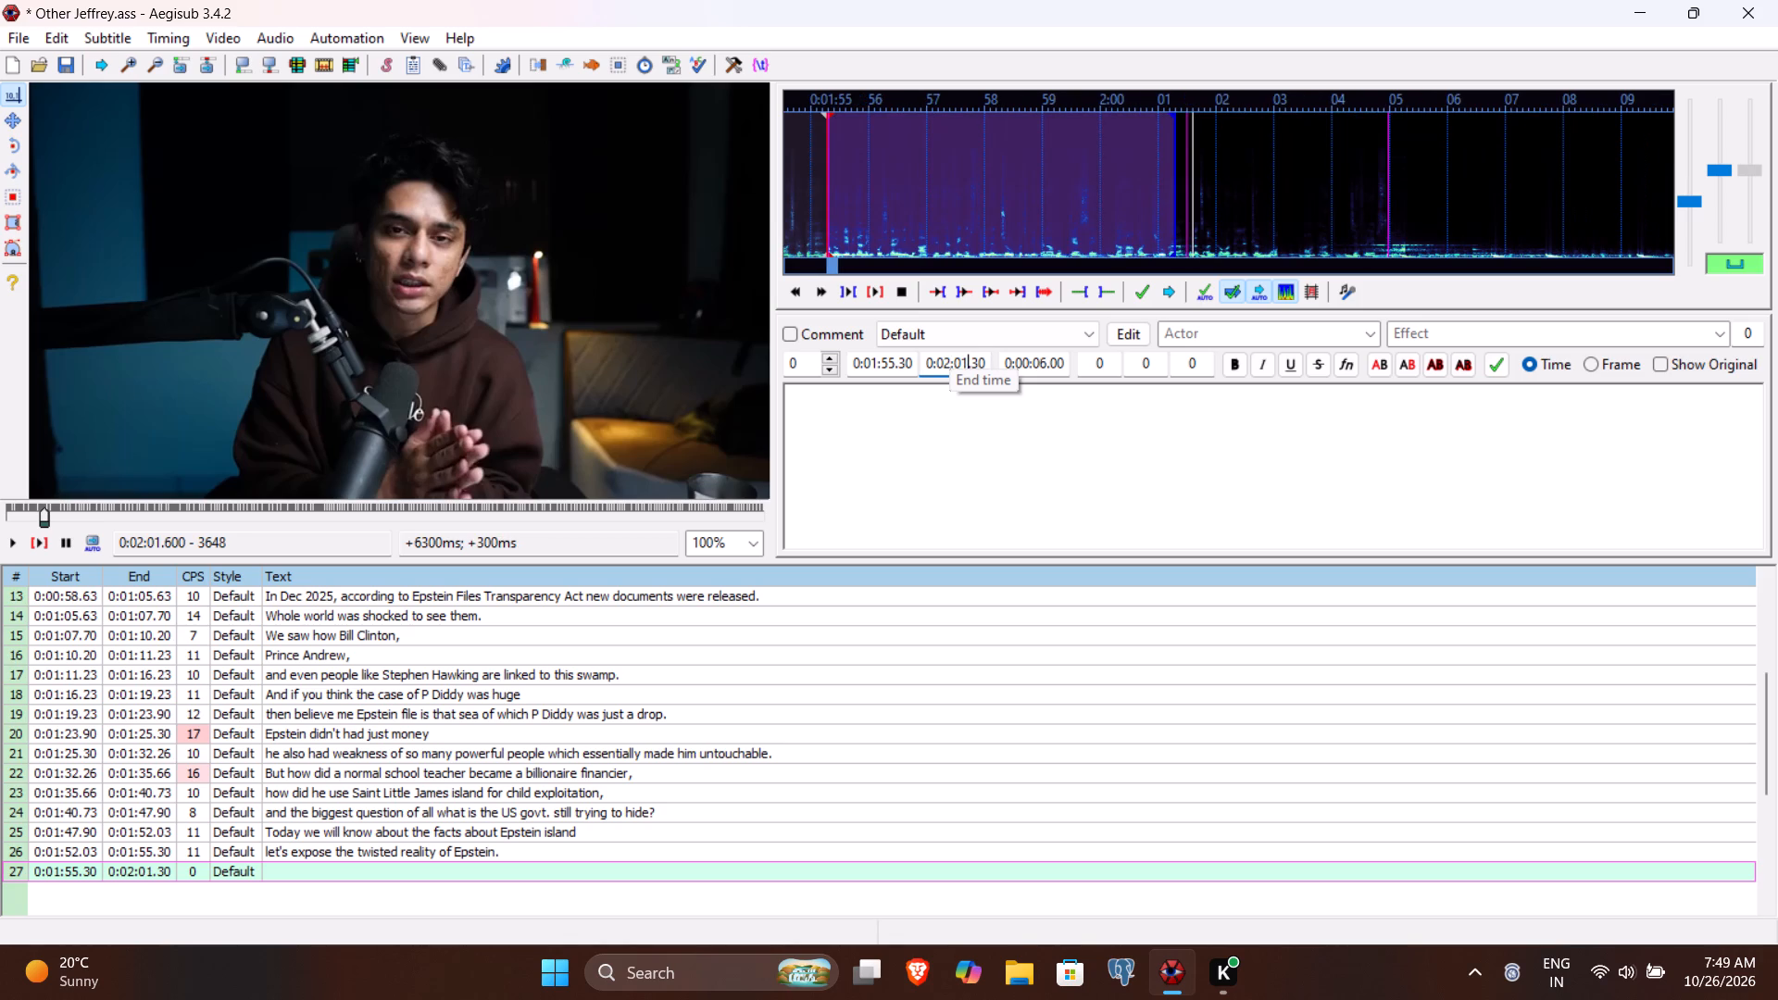
{"action": "type", "text": "60"}
Enter line 27's text as "We will also know how did he do it, where and why", replaying the line's speech to catch the wording.
{"action": "left_click", "coordinate": [915, 420]}
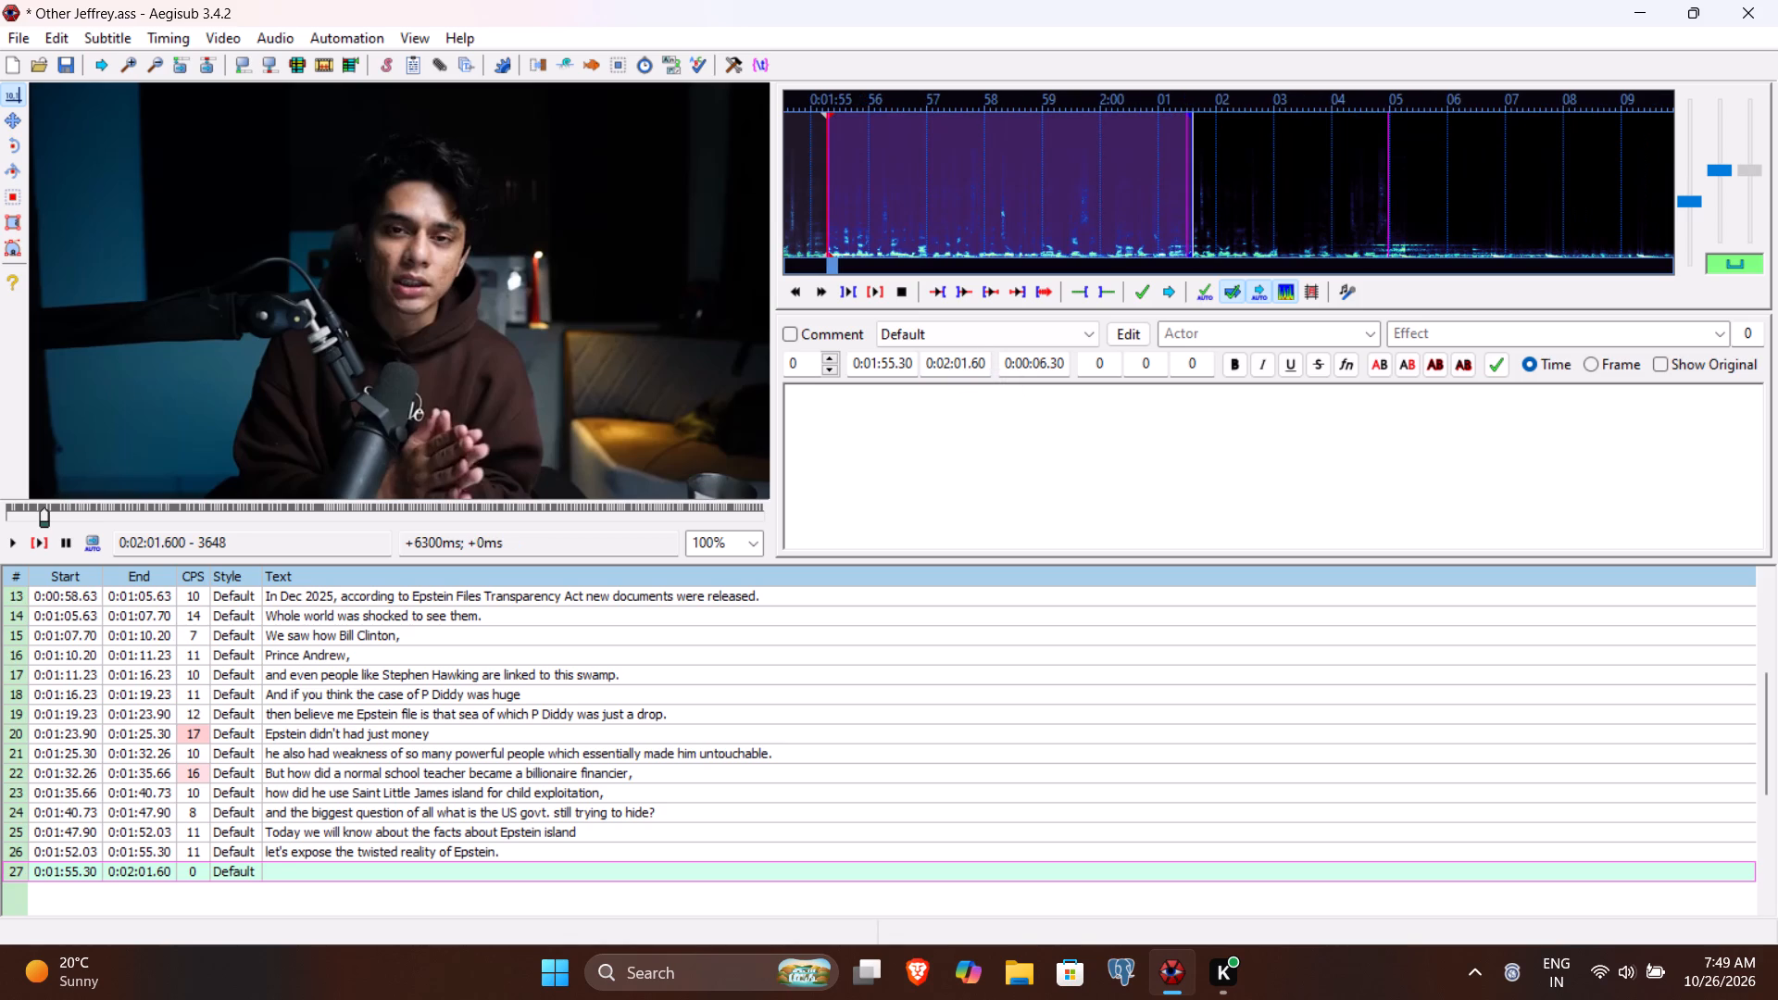
{"action": "type", "text": "We will also"}
{"action": "key", "text": "space"}
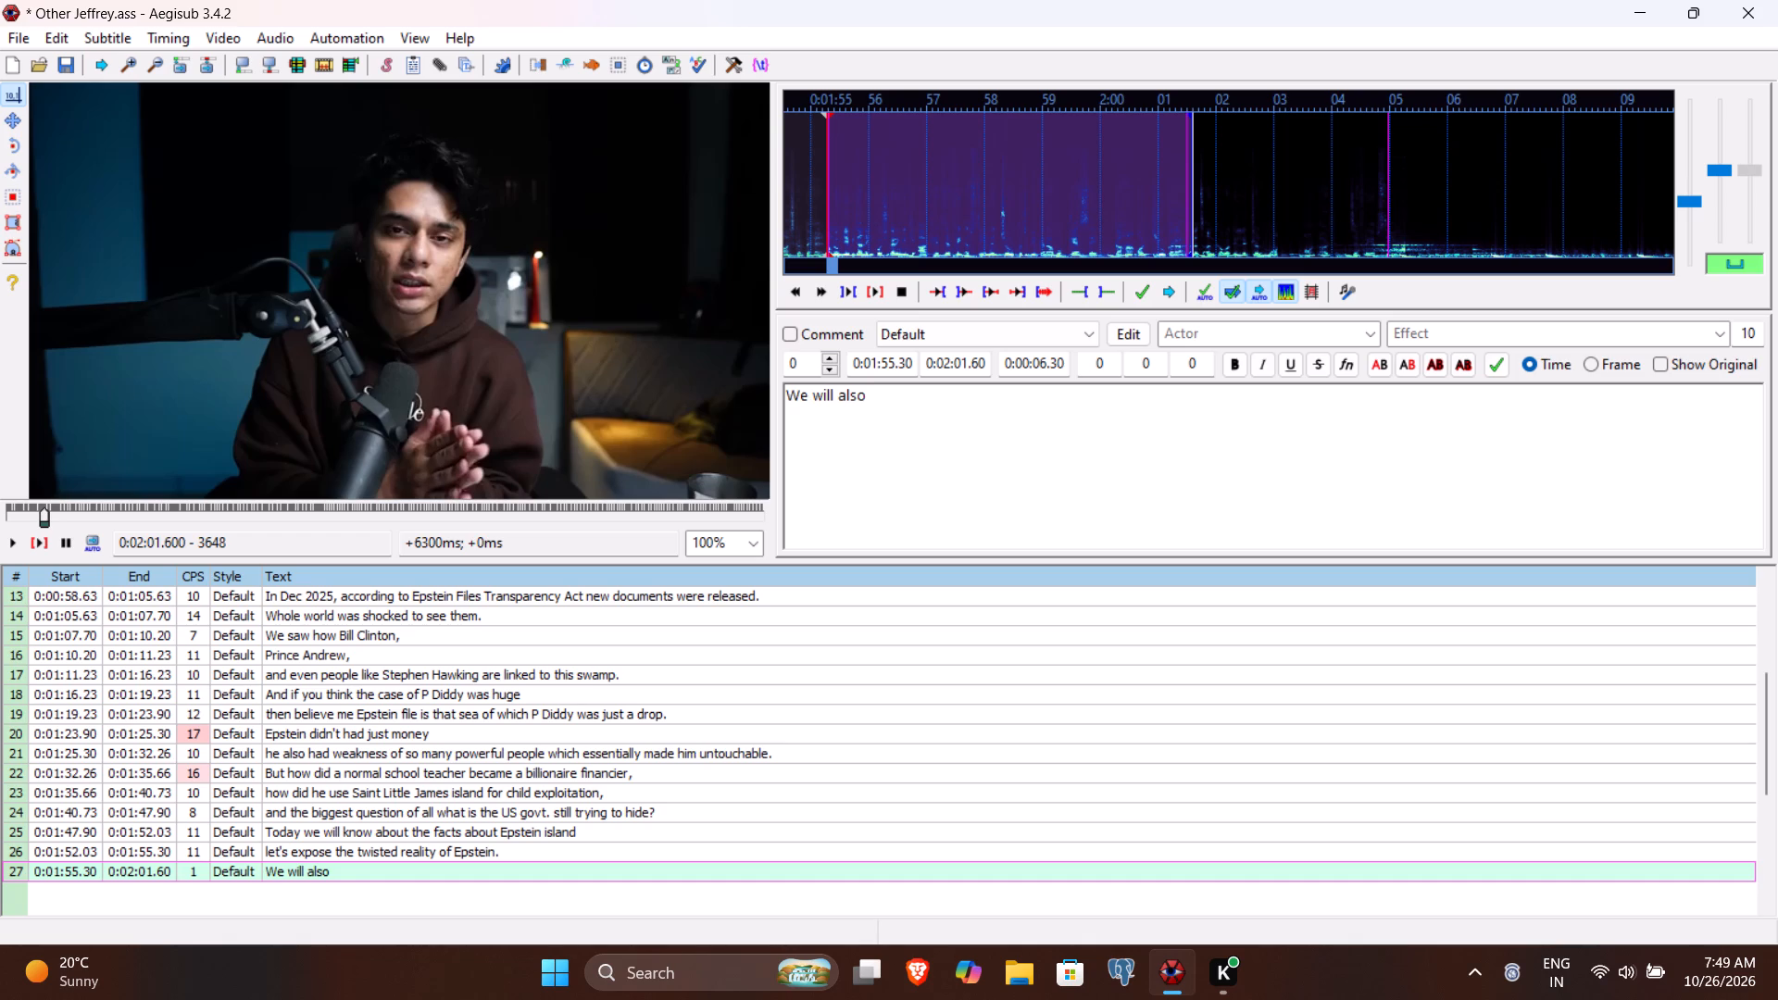
{"action": "type", "text": "learn"}
{"action": "key", "text": "ctrl+shift+Left"}
{"action": "type", "text": "know hwo"}
{"action": "key", "text": "BackSpace"}
{"action": "key", "text": "BackSpace"}
{"action": "type", "text": "ow didi he"}
{"action": "key", "text": "space"}
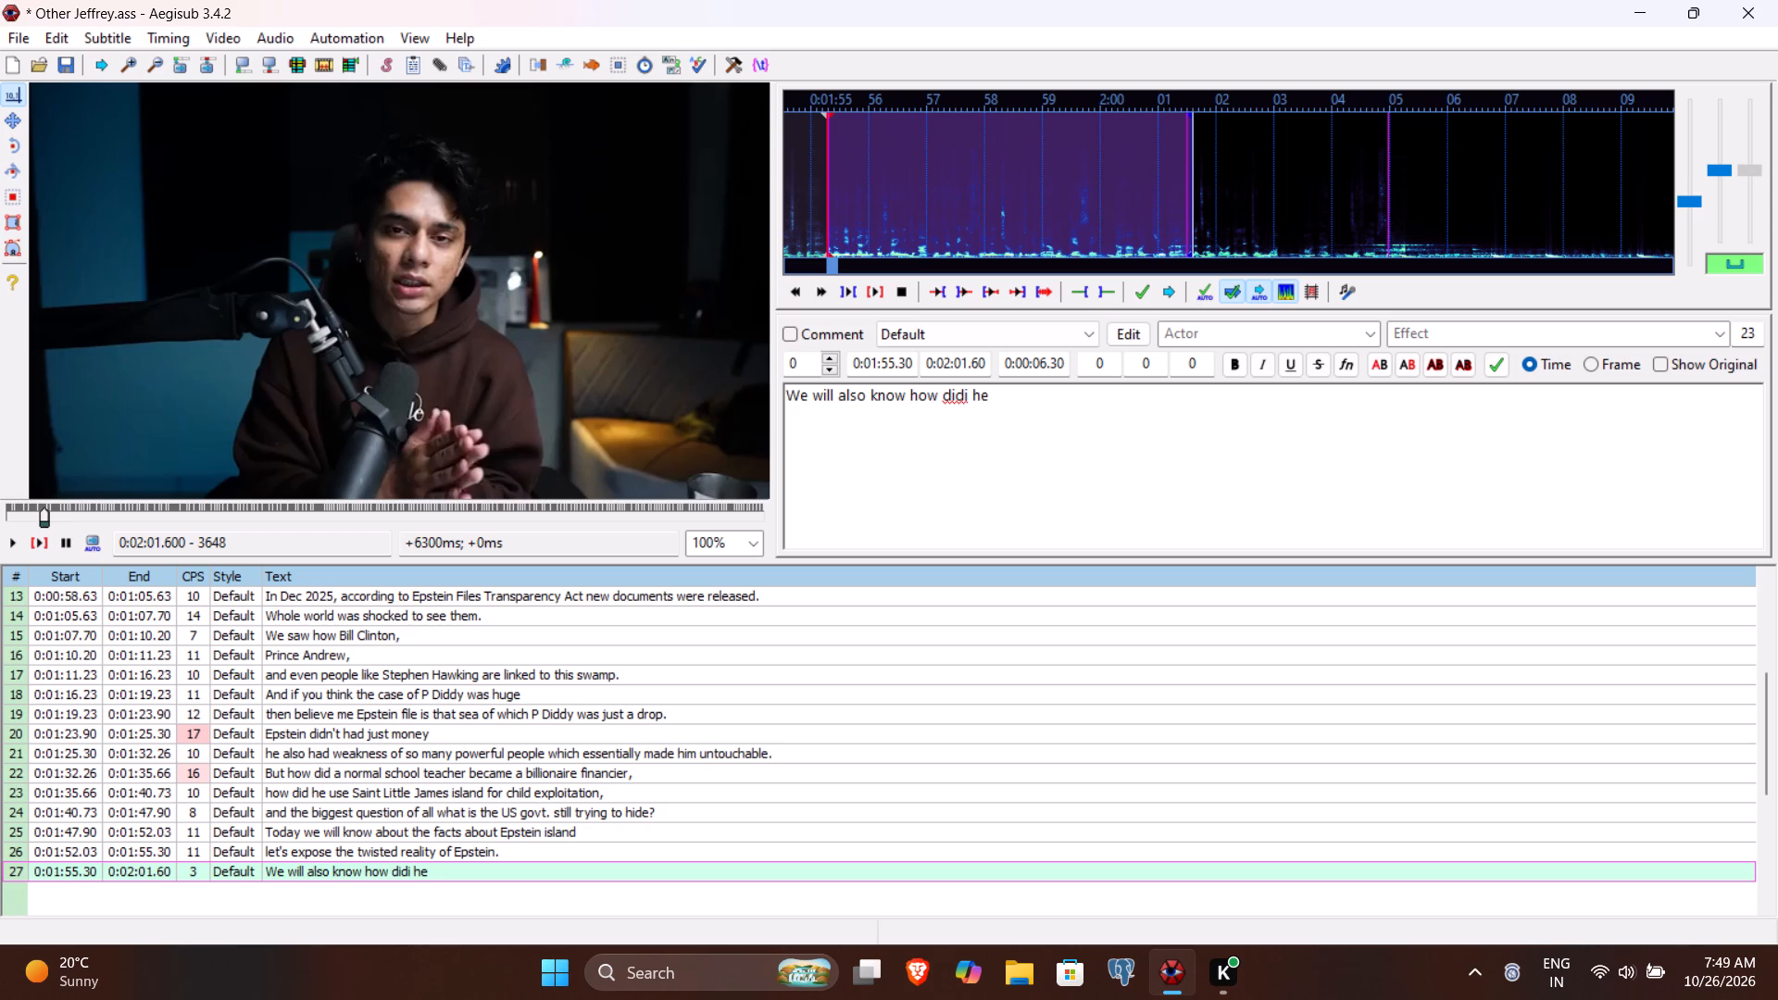
{"action": "key", "text": "BackSpace"}
{"action": "key", "text": "BackSpace"}
{"action": "key", "text": "BackSpace"}
{"action": "key", "text": "BackSpace"}
{"action": "key", "text": "BackSpace"}
{"action": "key", "text": "space"}
{"action": "type", "text": "he do it, how"}
{"action": "key", "text": "BackSpace"}
{"action": "key", "text": "BackSpace"}
{"action": "key", "text": "BackSpace"}
{"action": "type", "text": "where"}
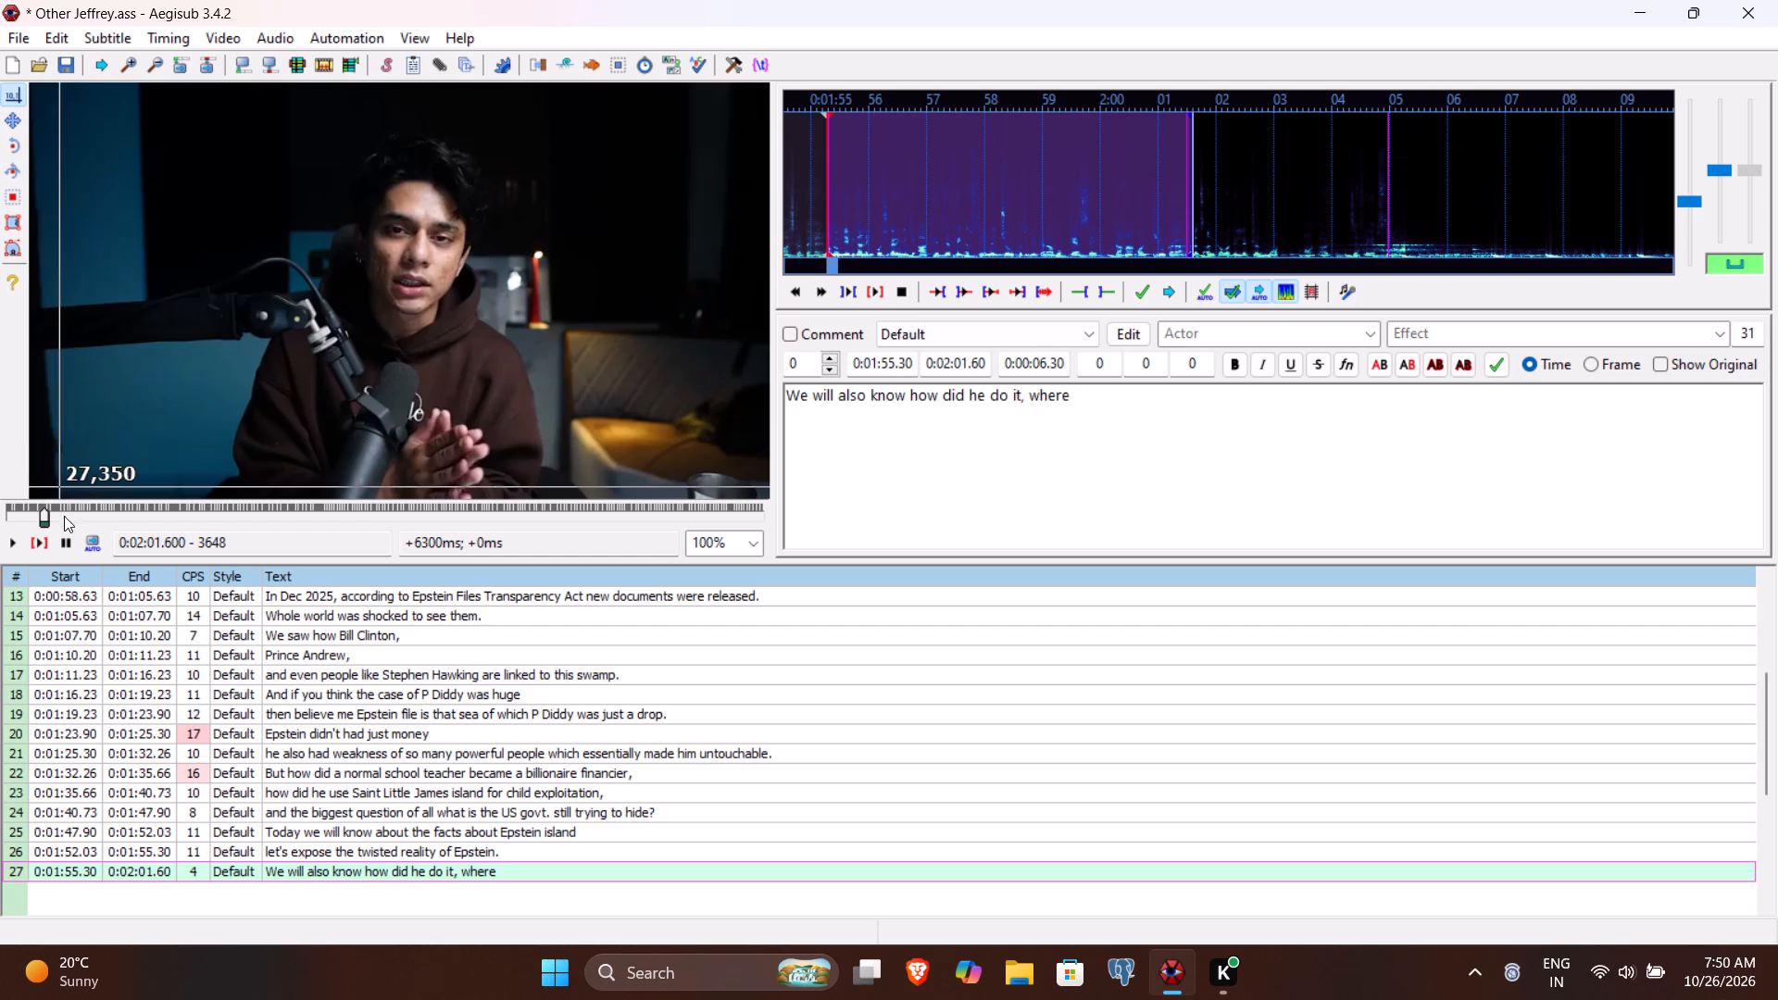
{"action": "left_click", "coordinate": [36, 530]}
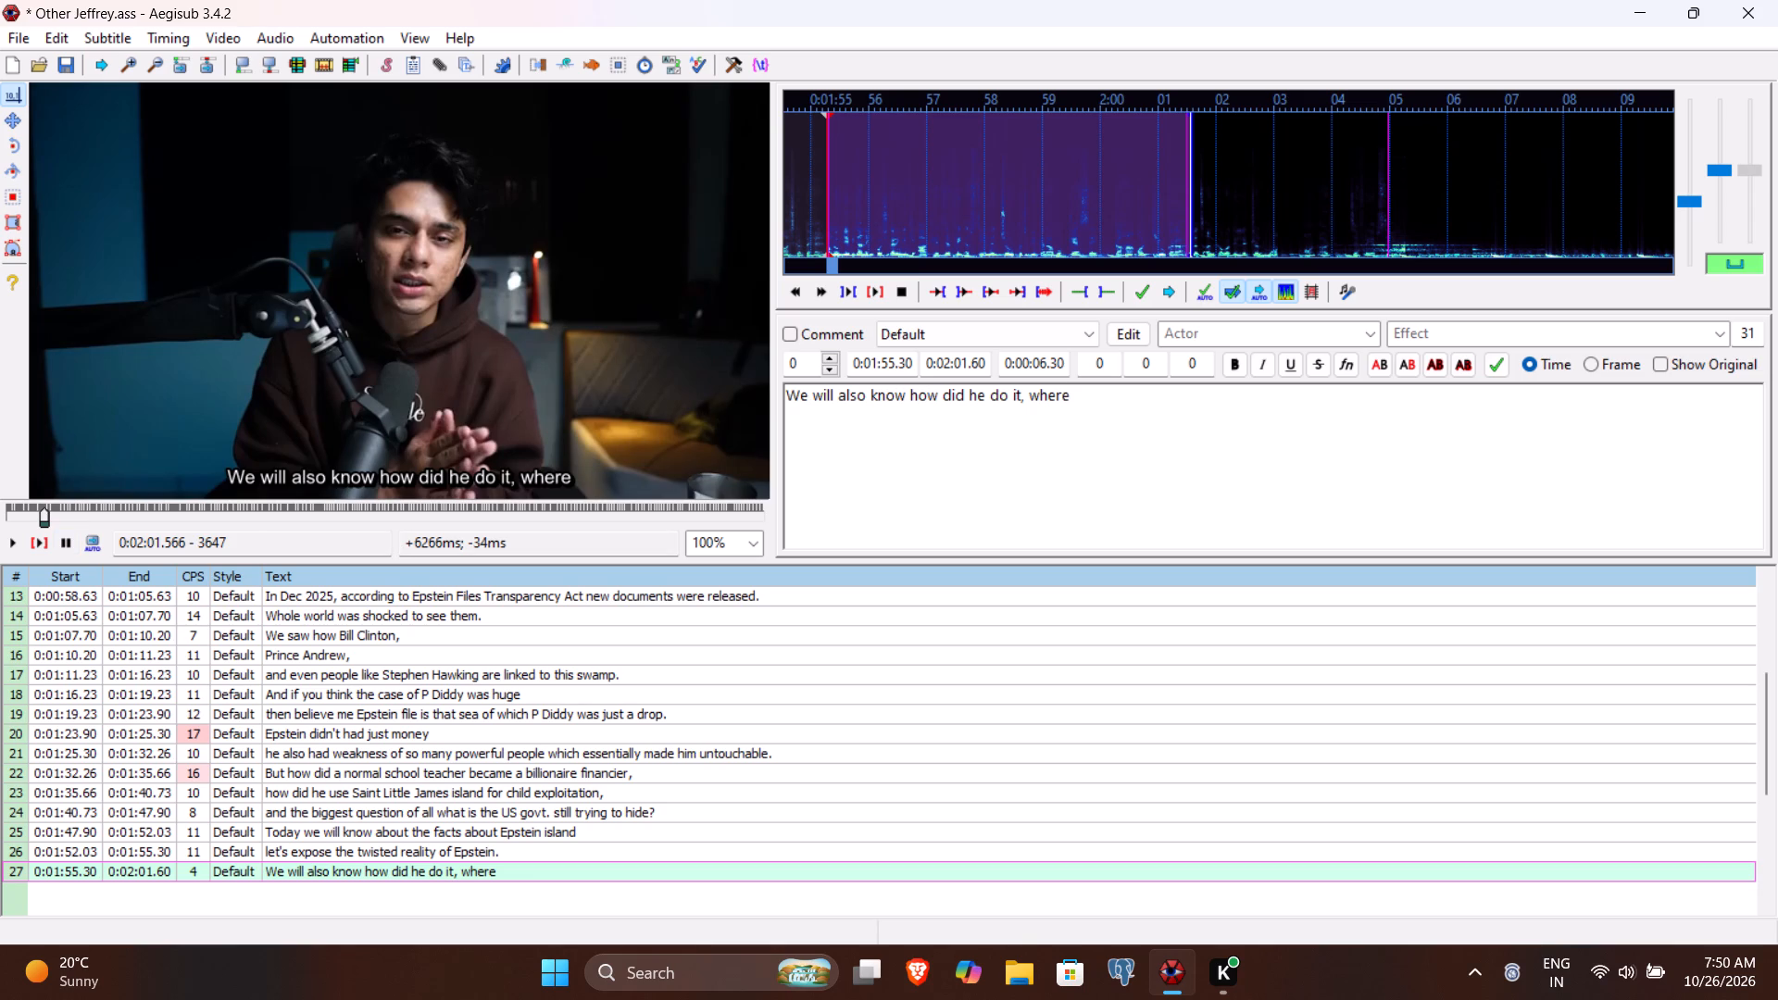
{"action": "key", "text": "space"}
{"action": "type", "text": "h"}
{"action": "key", "text": "BackSpace"}
{"action": "type", "text": "and"}
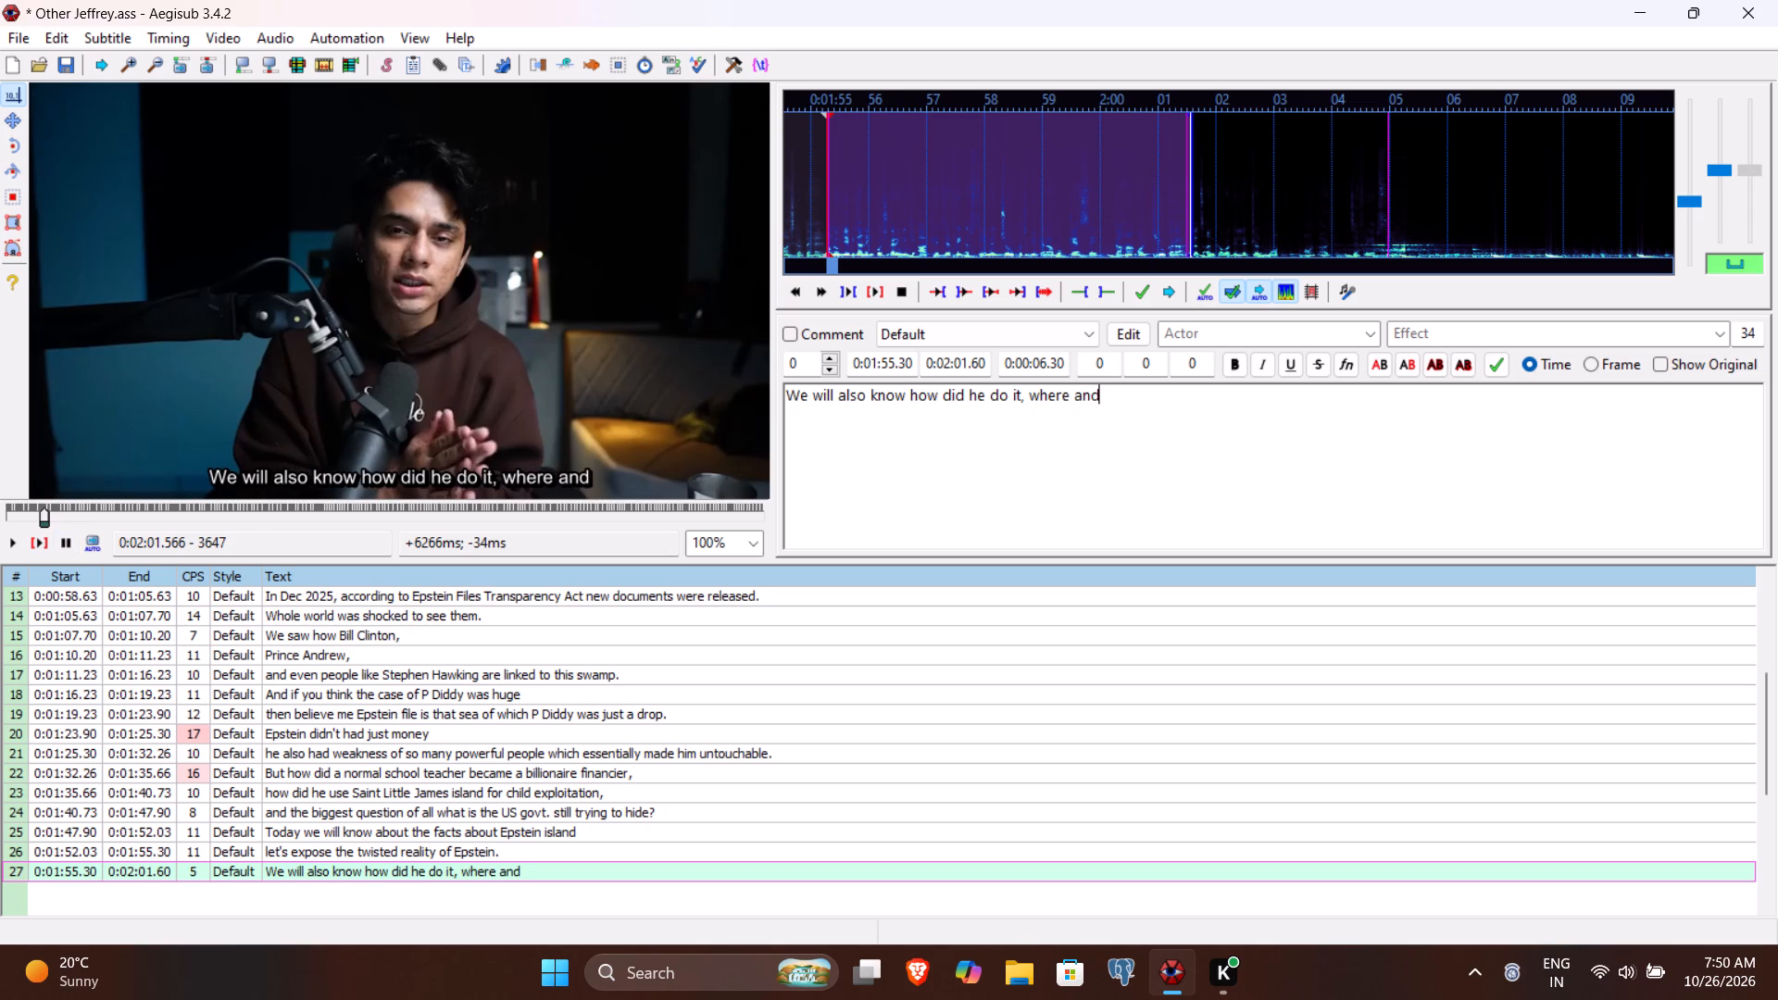
{"action": "key", "text": "space"}
{"action": "type", "text": "why"}
{"action": "key", "text": "space"}
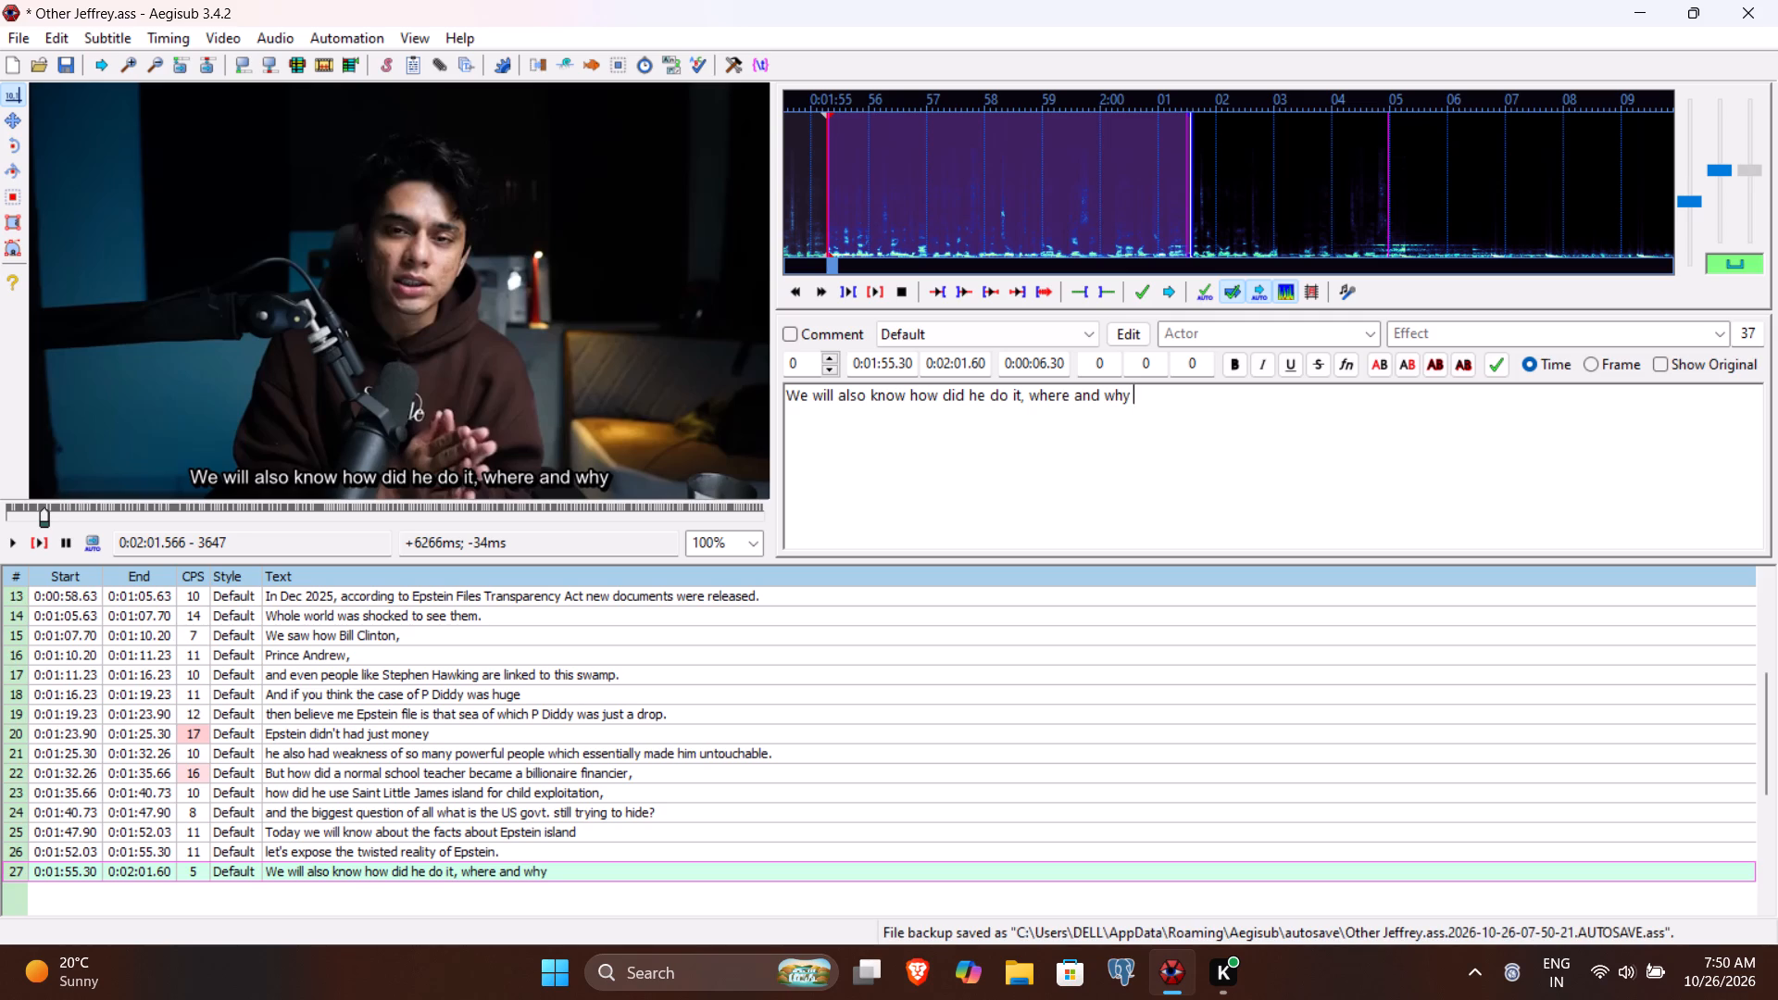
Reword line 27 to "We will also know how, where and why did he do what he did." and commit it.
{"action": "left_click_drag", "start_coordinate": [941, 397], "coordinate": [1020, 386]}
{"action": "key", "text": "BackSpace"}
{"action": "key", "text": "BackSpace"}
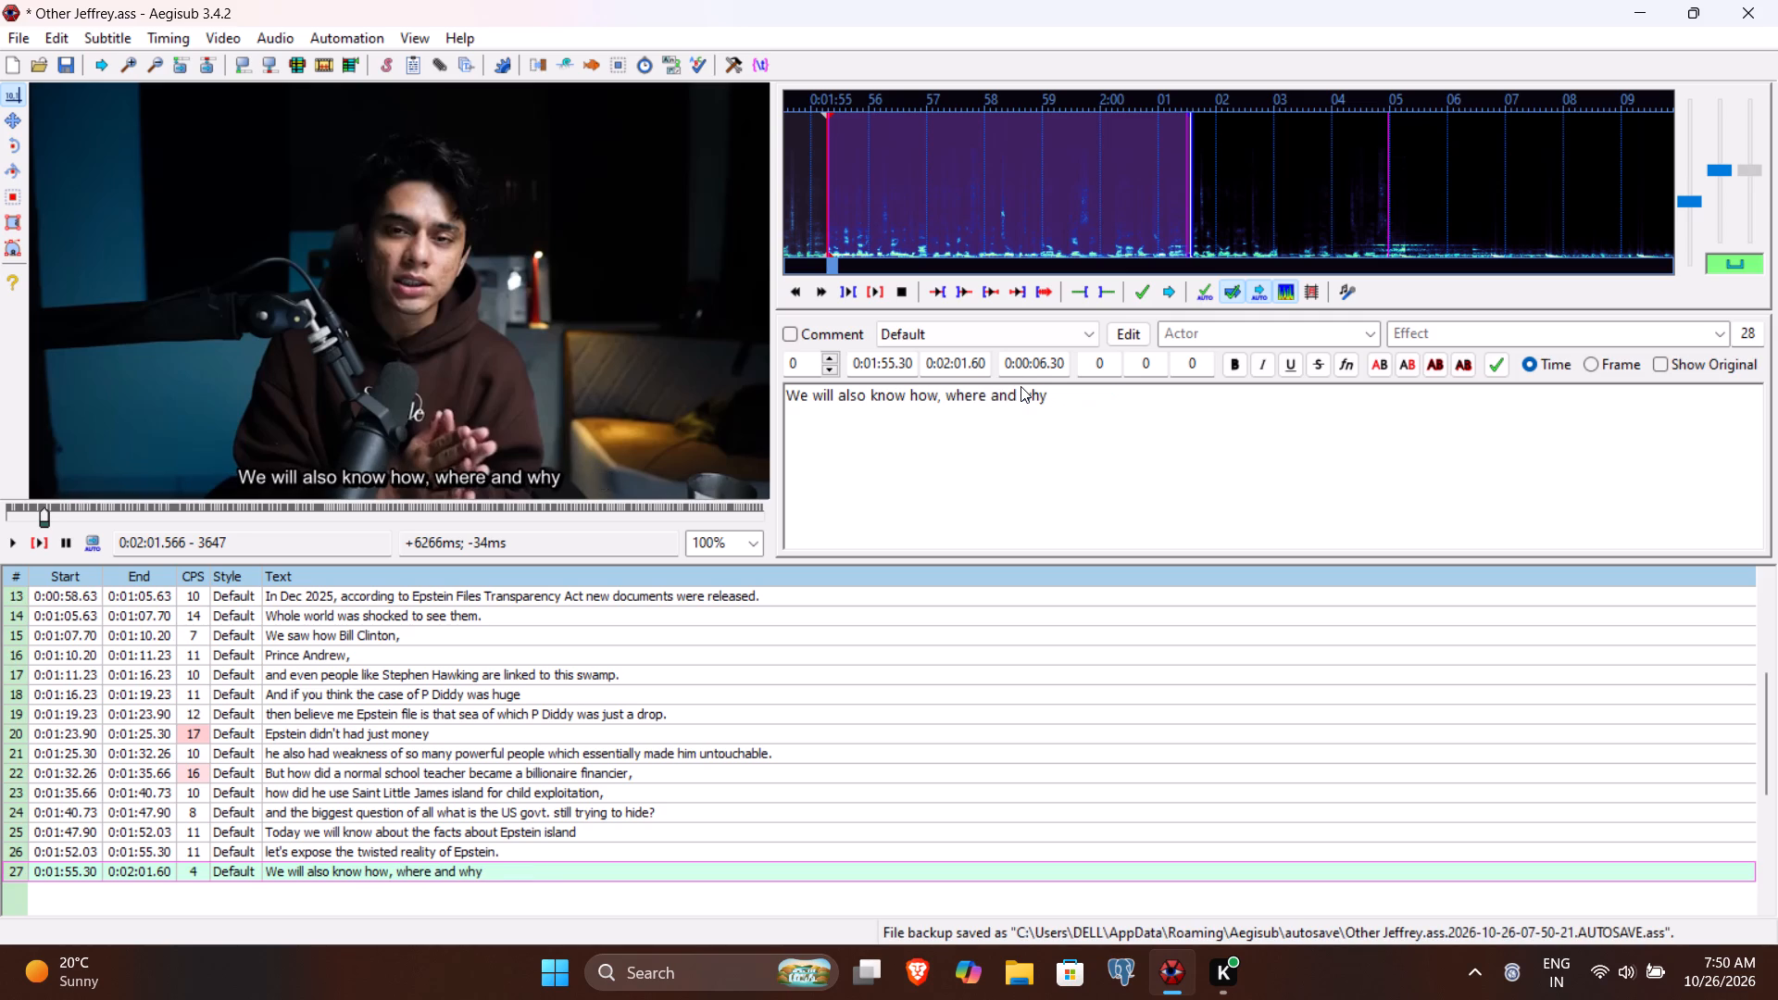
{"action": "key", "text": "Down"}
{"action": "type", "text": "did he do what"}
{"action": "key", "text": "space"}
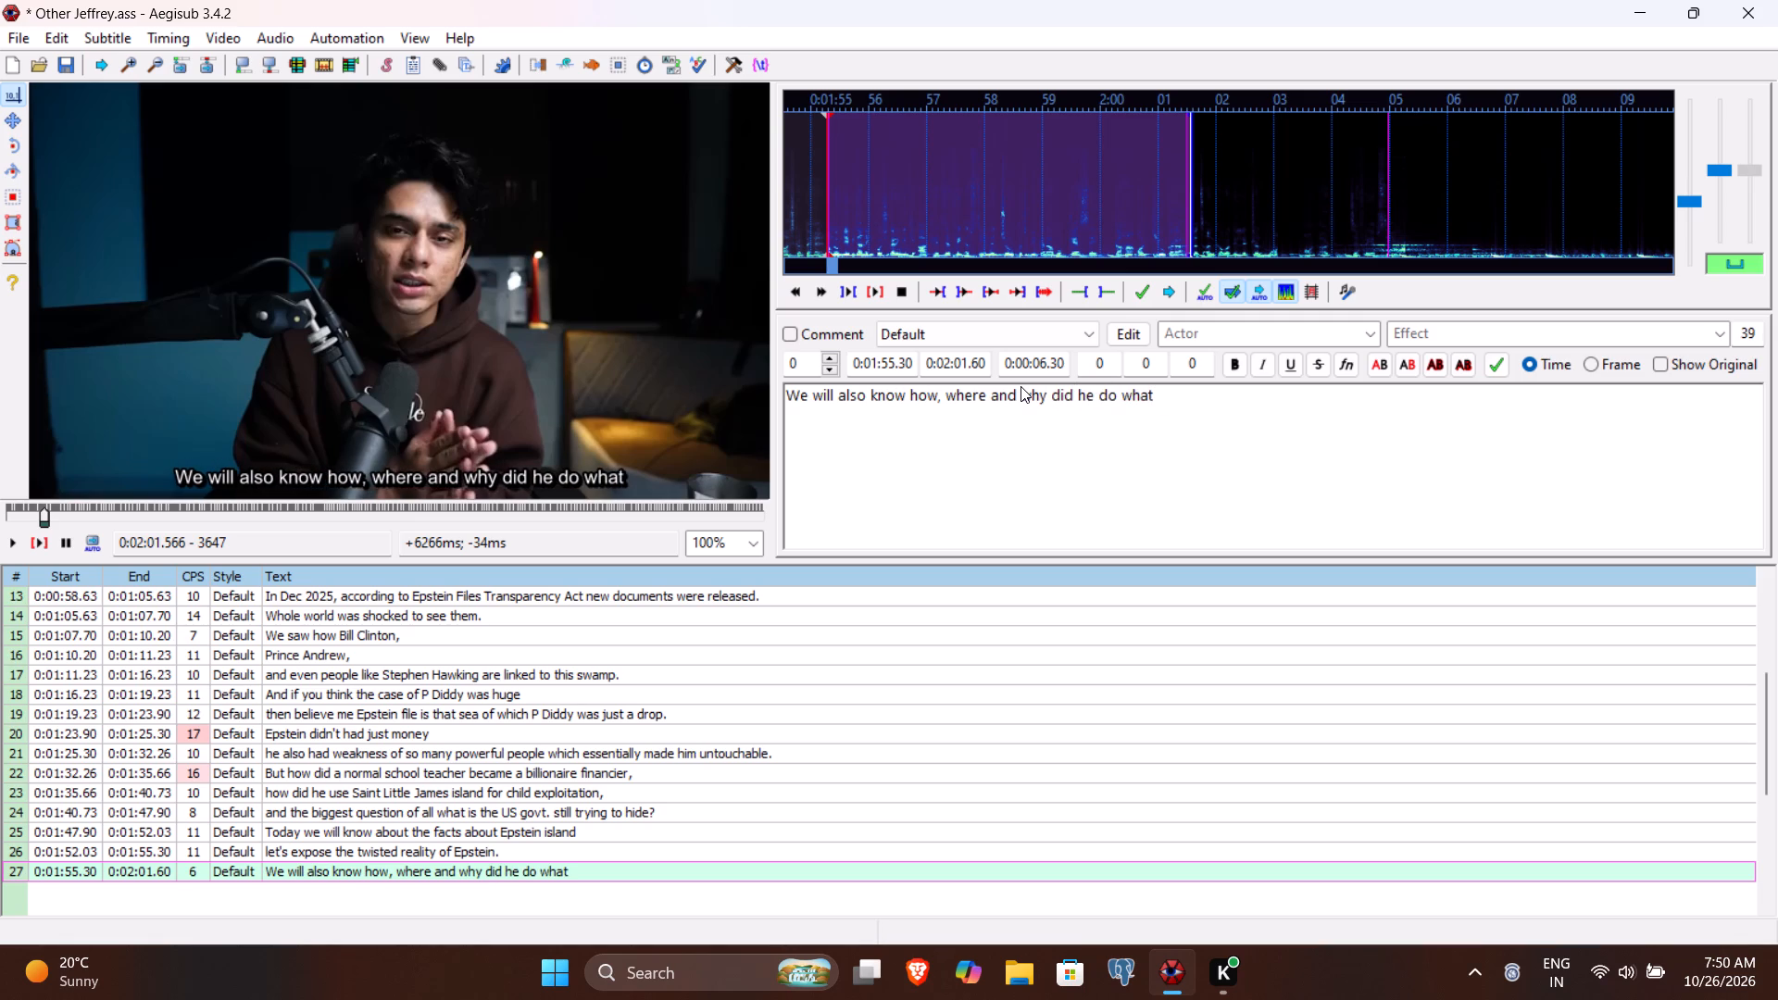
{"action": "type", "text": "he did"}
{"action": "key", "text": "period"}
{"action": "key", "text": "Return"}
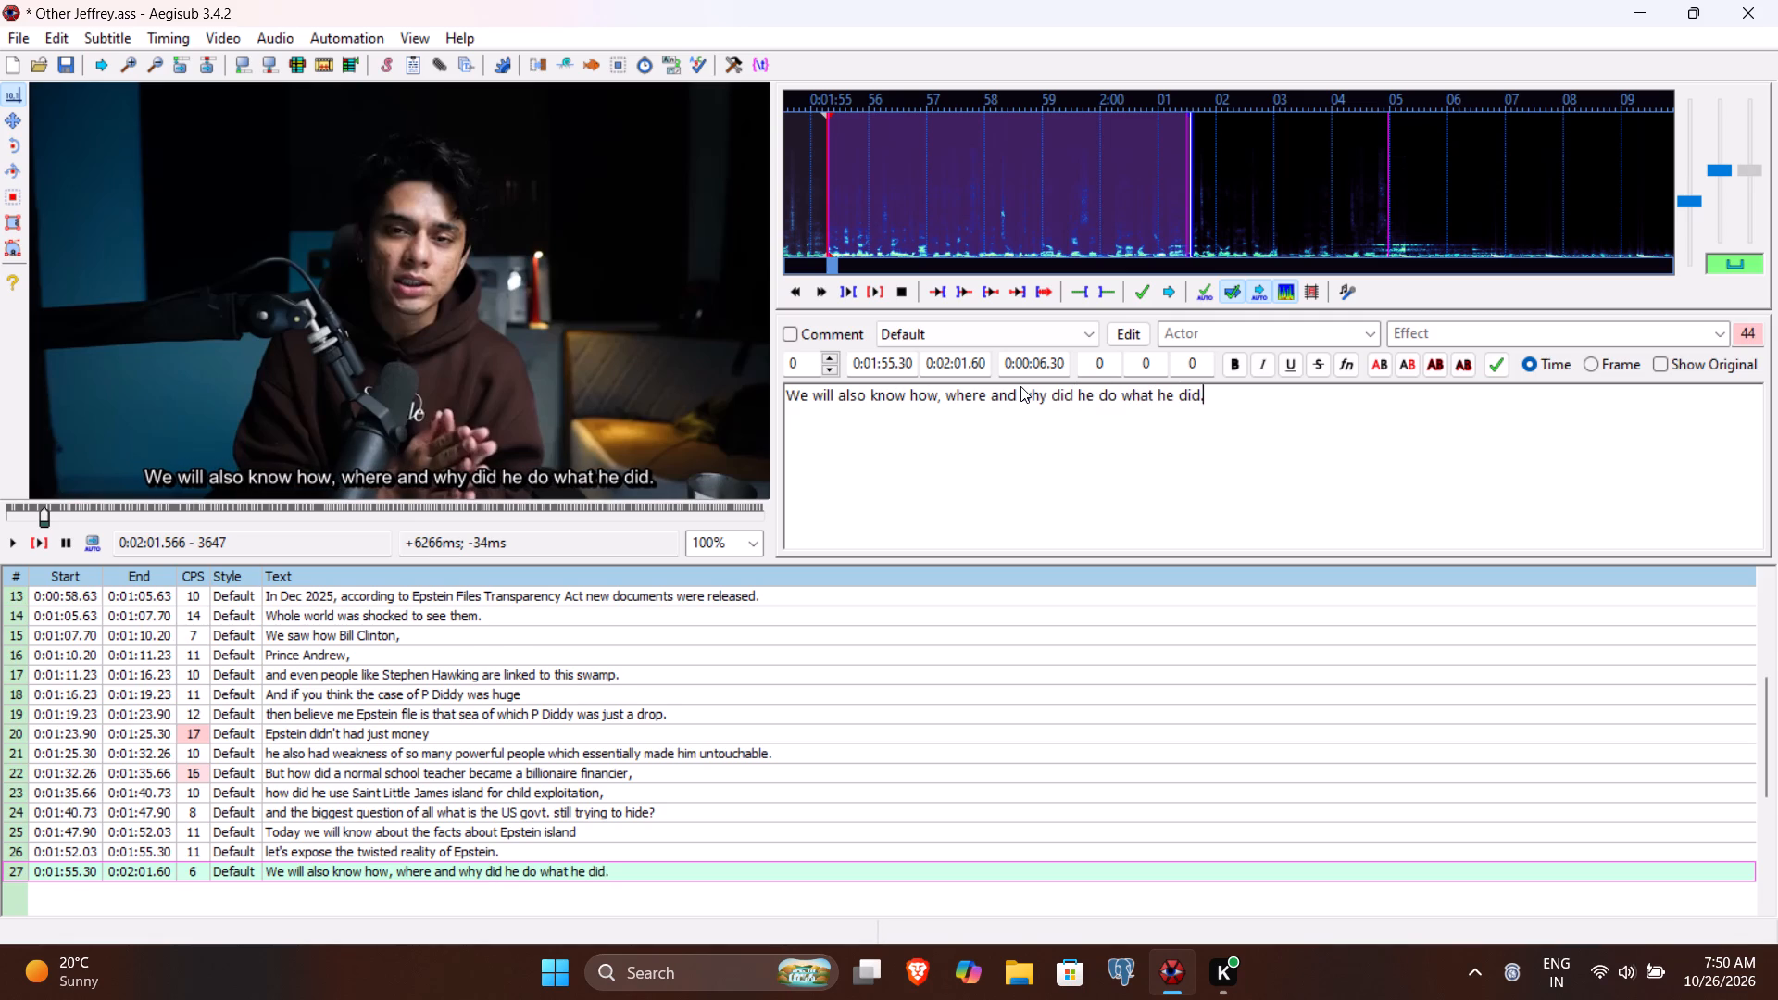
Play the speech of line 28 to find where it ends, and set the line's end time to 0:02:05.46.
{"action": "left_click", "coordinate": [44, 542]}
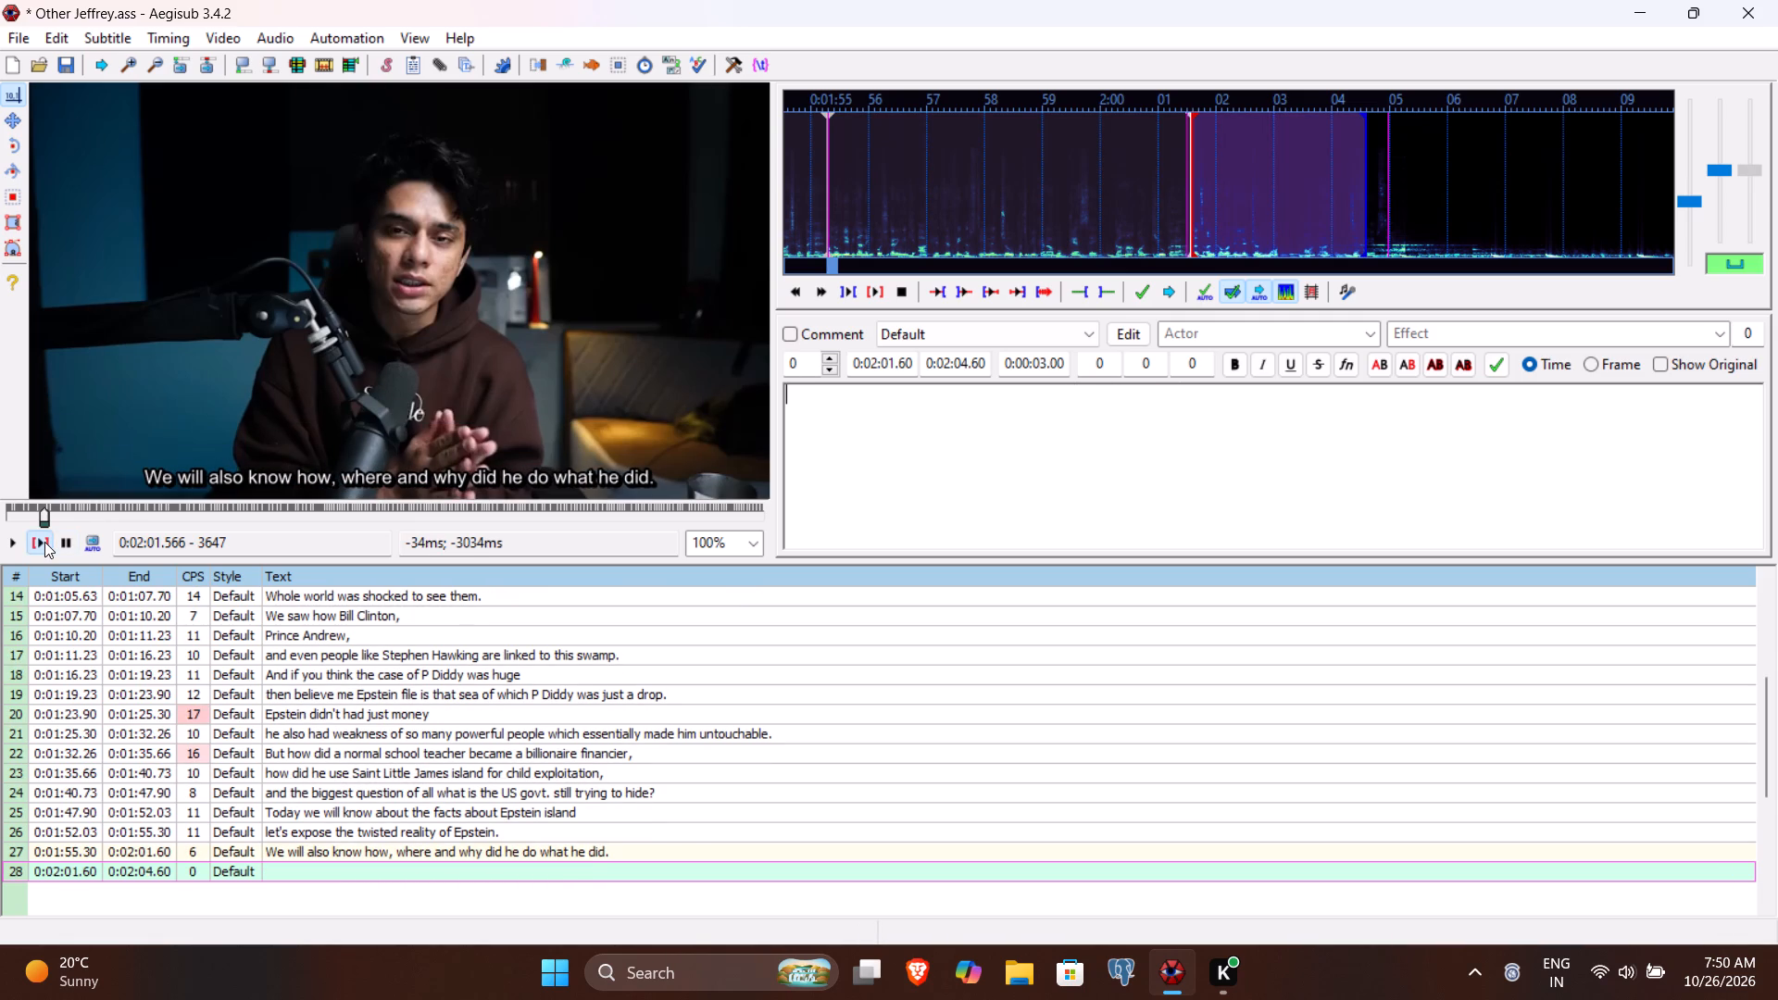
{"action": "left_click", "coordinate": [2, 543]}
{"action": "left_click", "coordinate": [2, 543]}
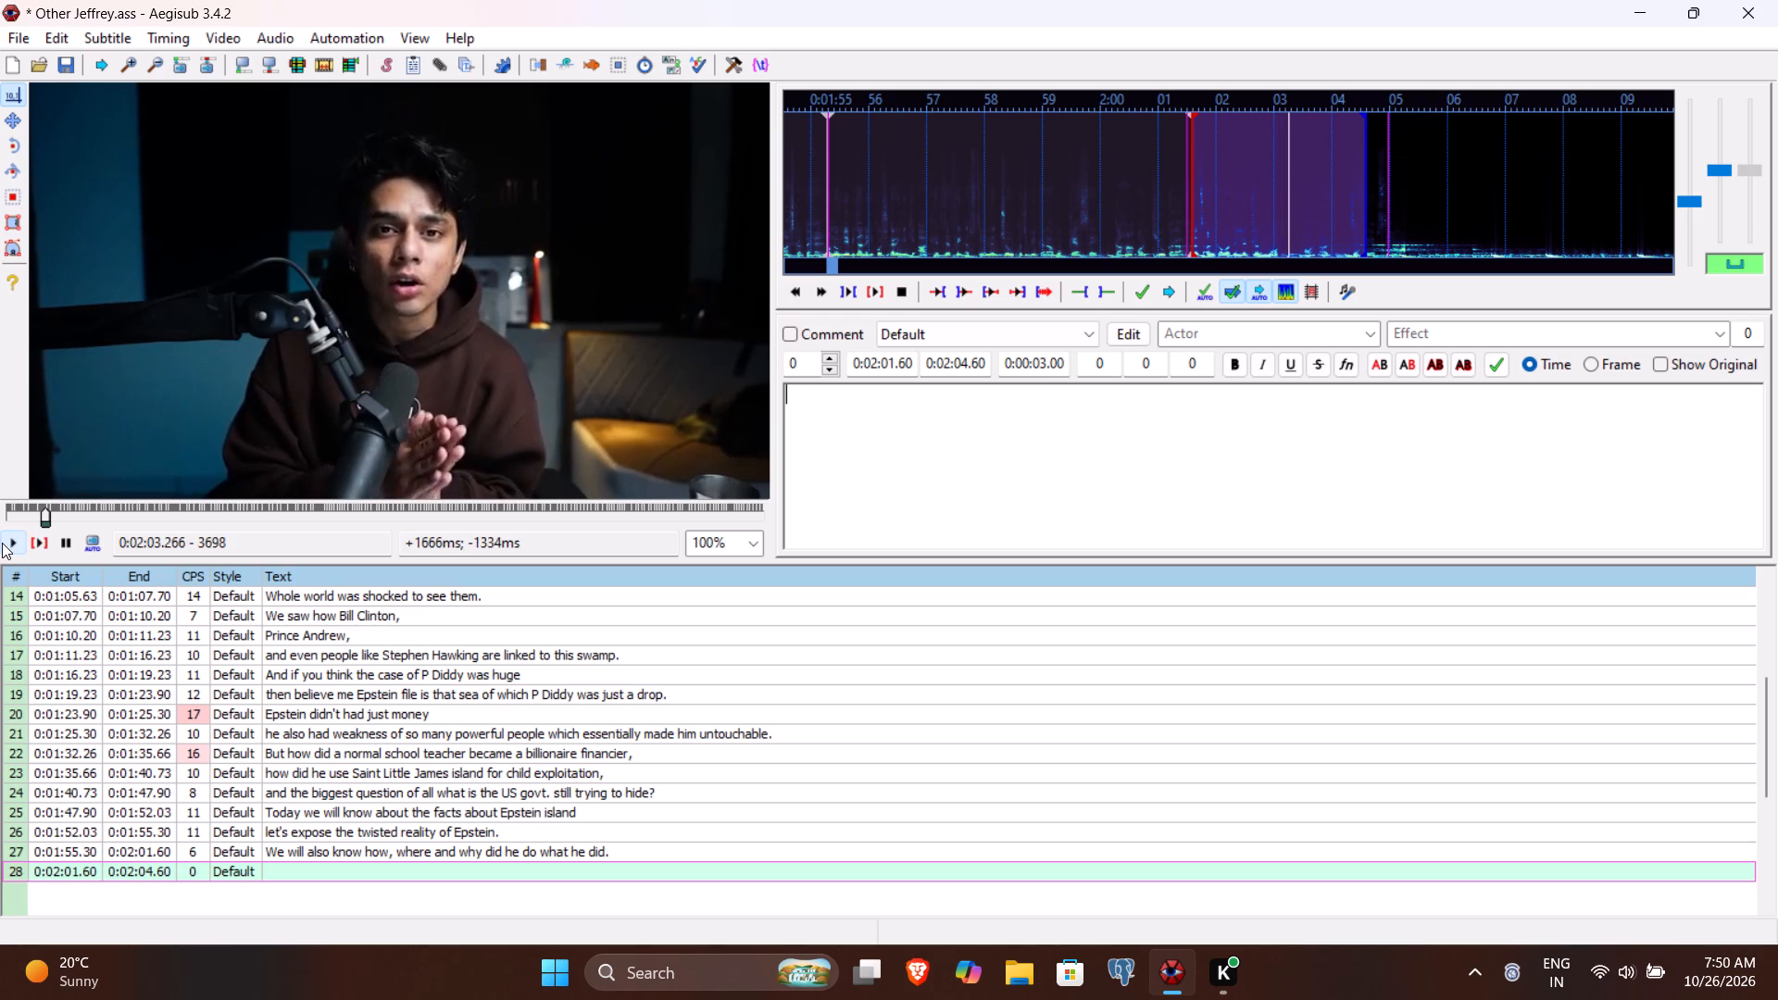
{"action": "left_click", "coordinate": [2, 543]}
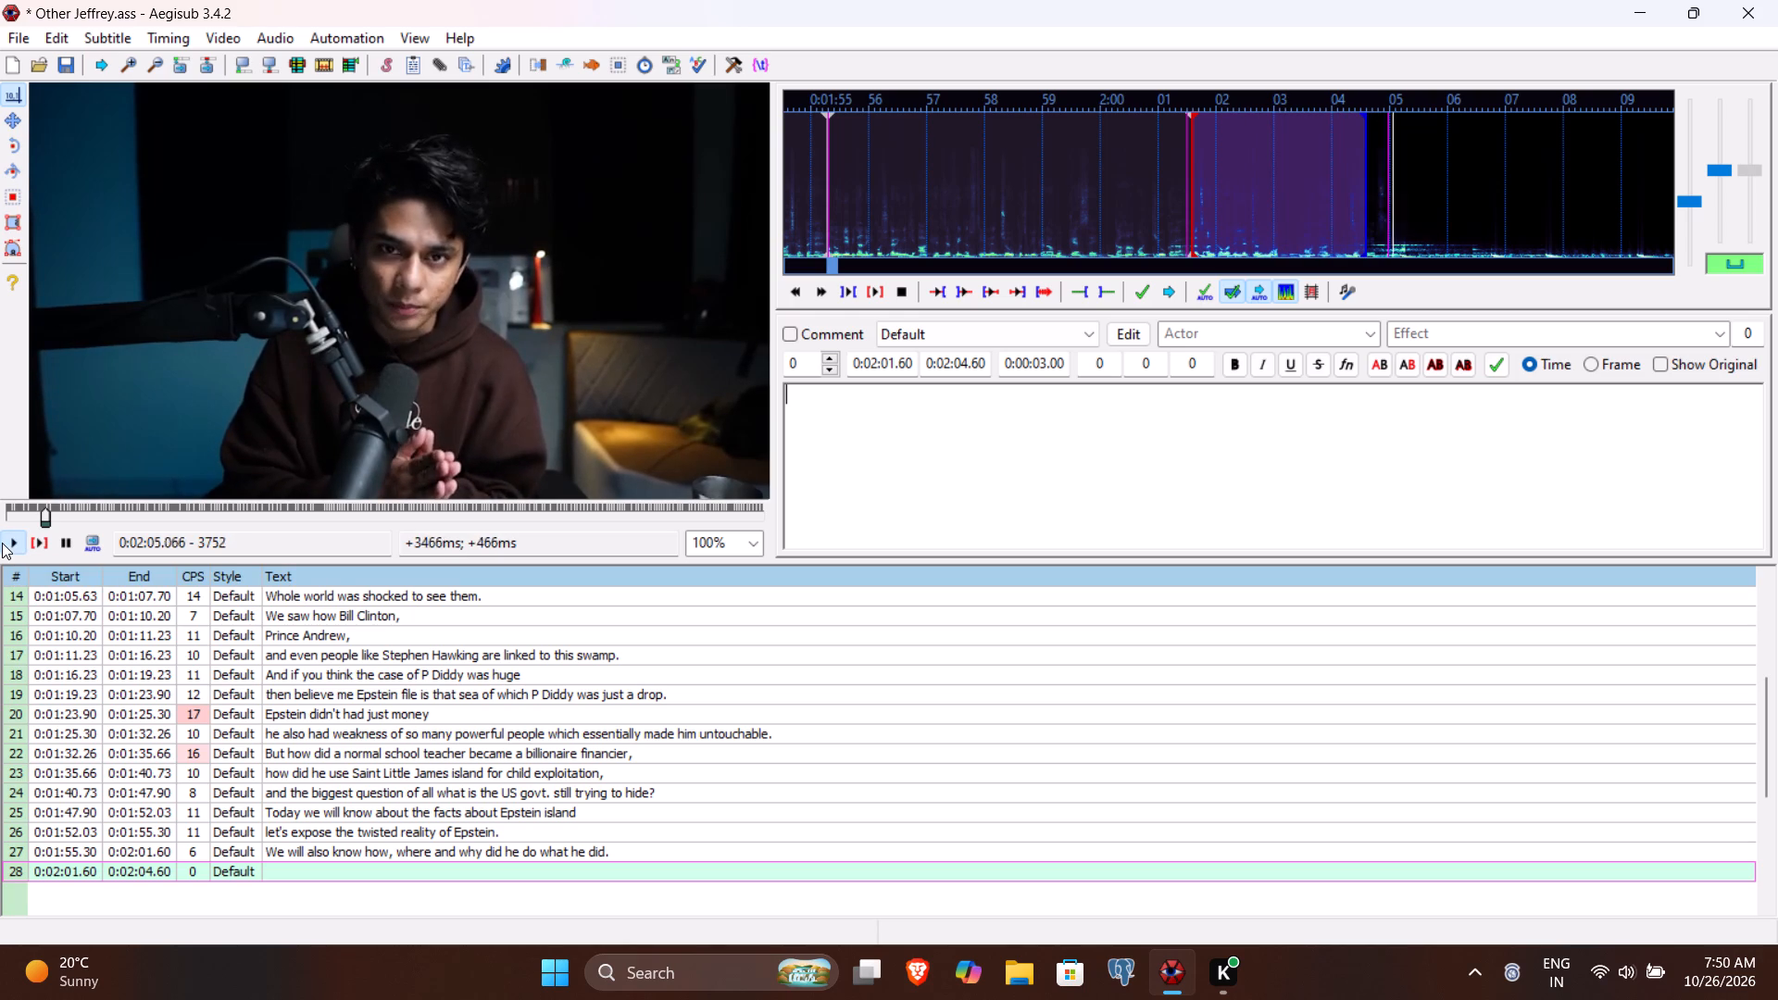
{"action": "double_click", "coordinate": [2, 543]}
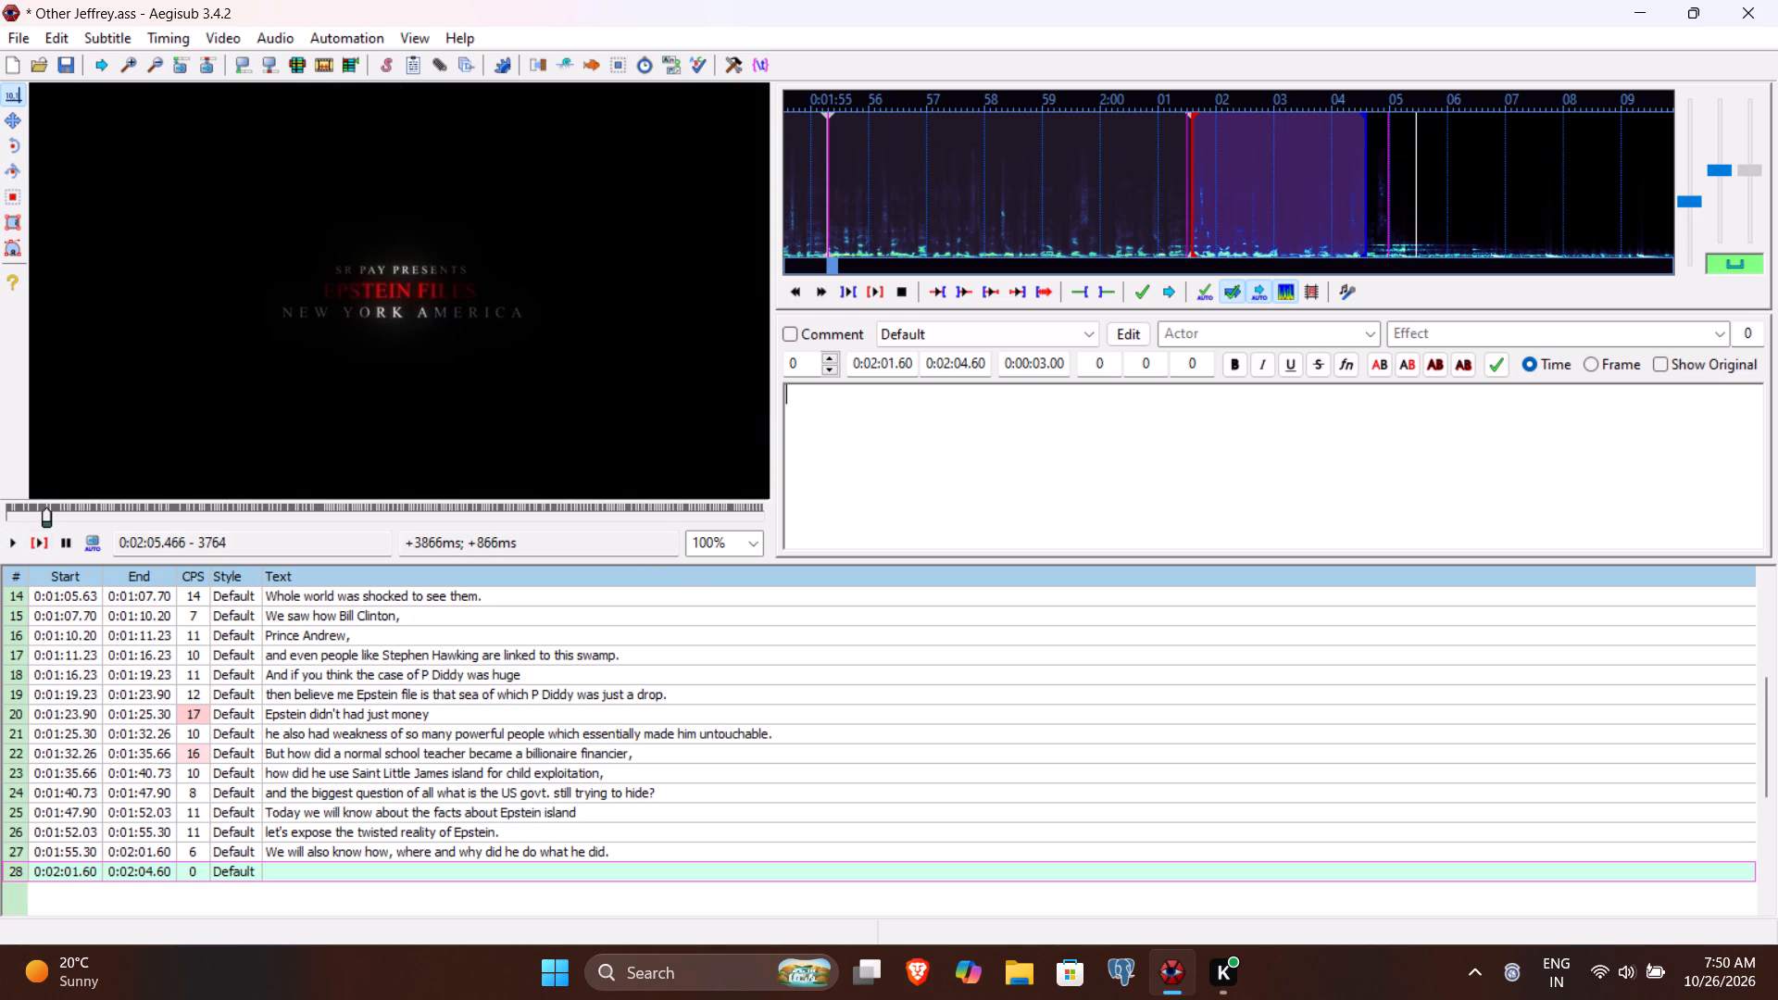
{"action": "left_click", "coordinate": [960, 365]}
{"action": "key", "text": "5"}
{"action": "type", "text": "46"}
Enter line 28's text as "Let's uncover the literal monster on earth Jeffrey Epstein." and commit it.
{"action": "left_click", "coordinate": [921, 424]}
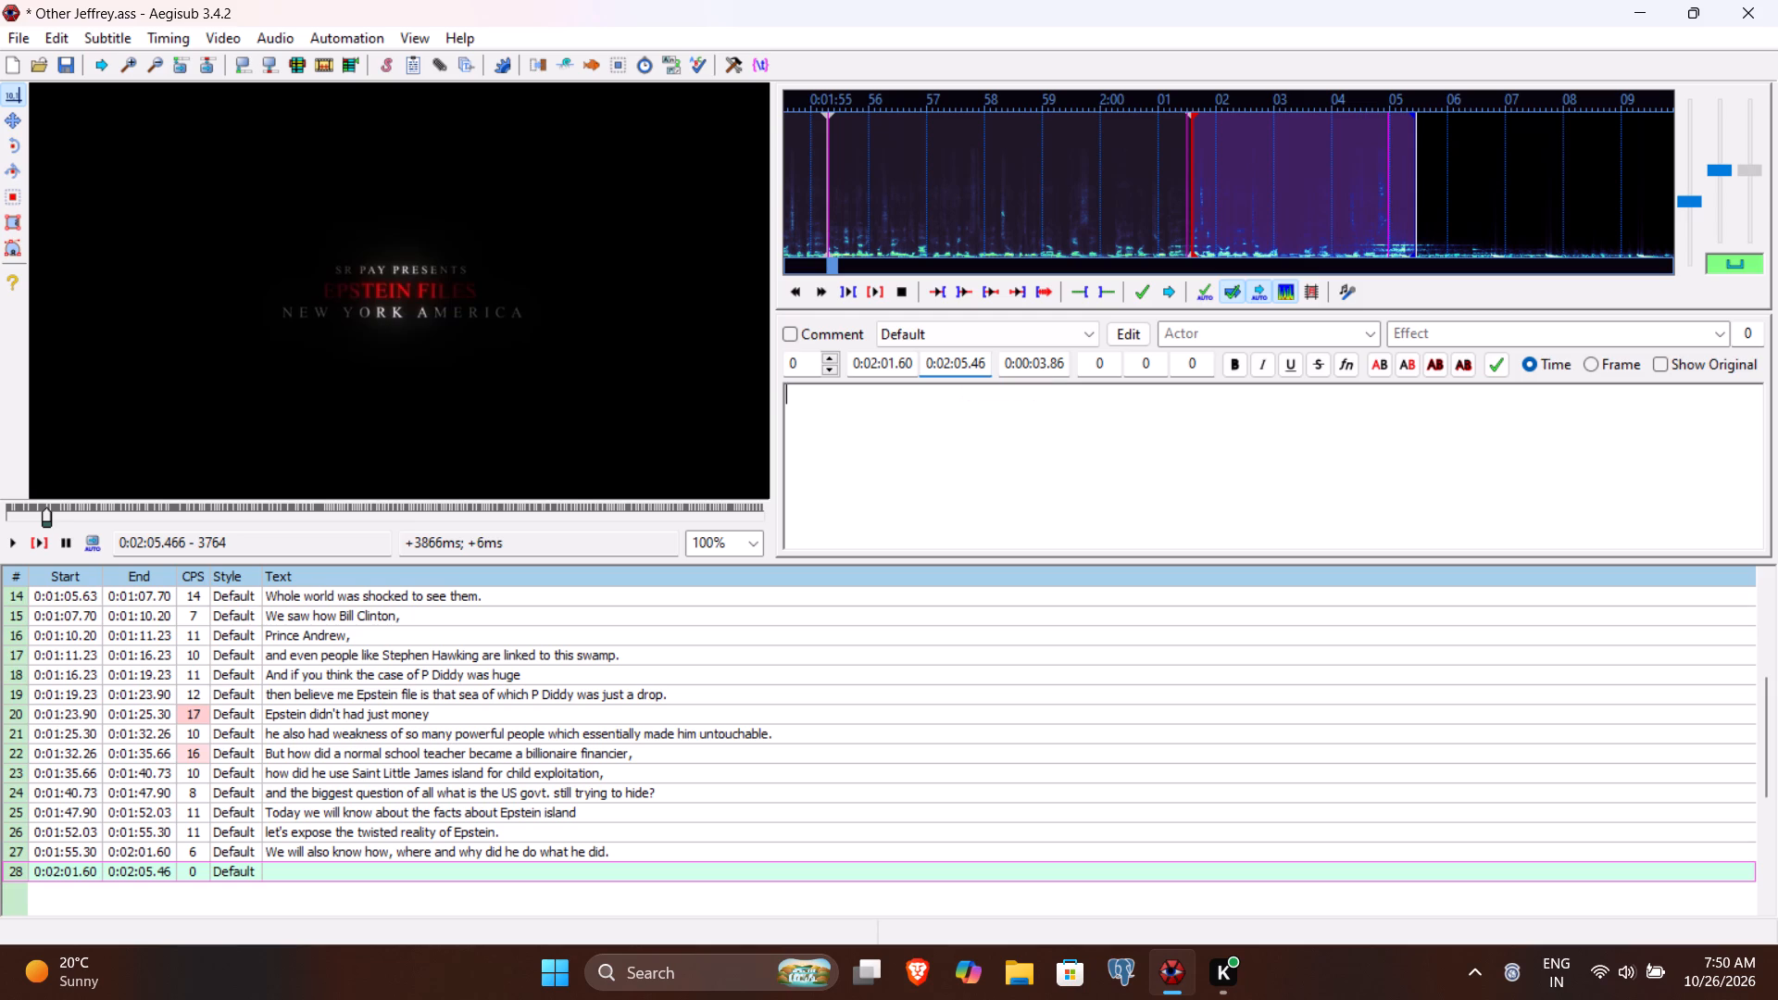
{"action": "type", "text": "Let' s"}
{"action": "key", "text": "BackSpace"}
{"action": "key", "text": "BackSpace"}
{"action": "type", "text": "s unvo"}
{"action": "key", "text": "BackSpace"}
{"action": "key", "text": "BackSpace"}
{"action": "type", "text": "cover the literal monster on earh"}
{"action": "key", "text": "BackSpace"}
{"action": "type", "text": "th Jeffrey EPs"}
{"action": "key", "text": "BackSpace"}
{"action": "key", "text": "BackSpace"}
{"action": "type", "text": "pstein"}
{"action": "key", "text": "period"}
{"action": "key", "text": "Return"}
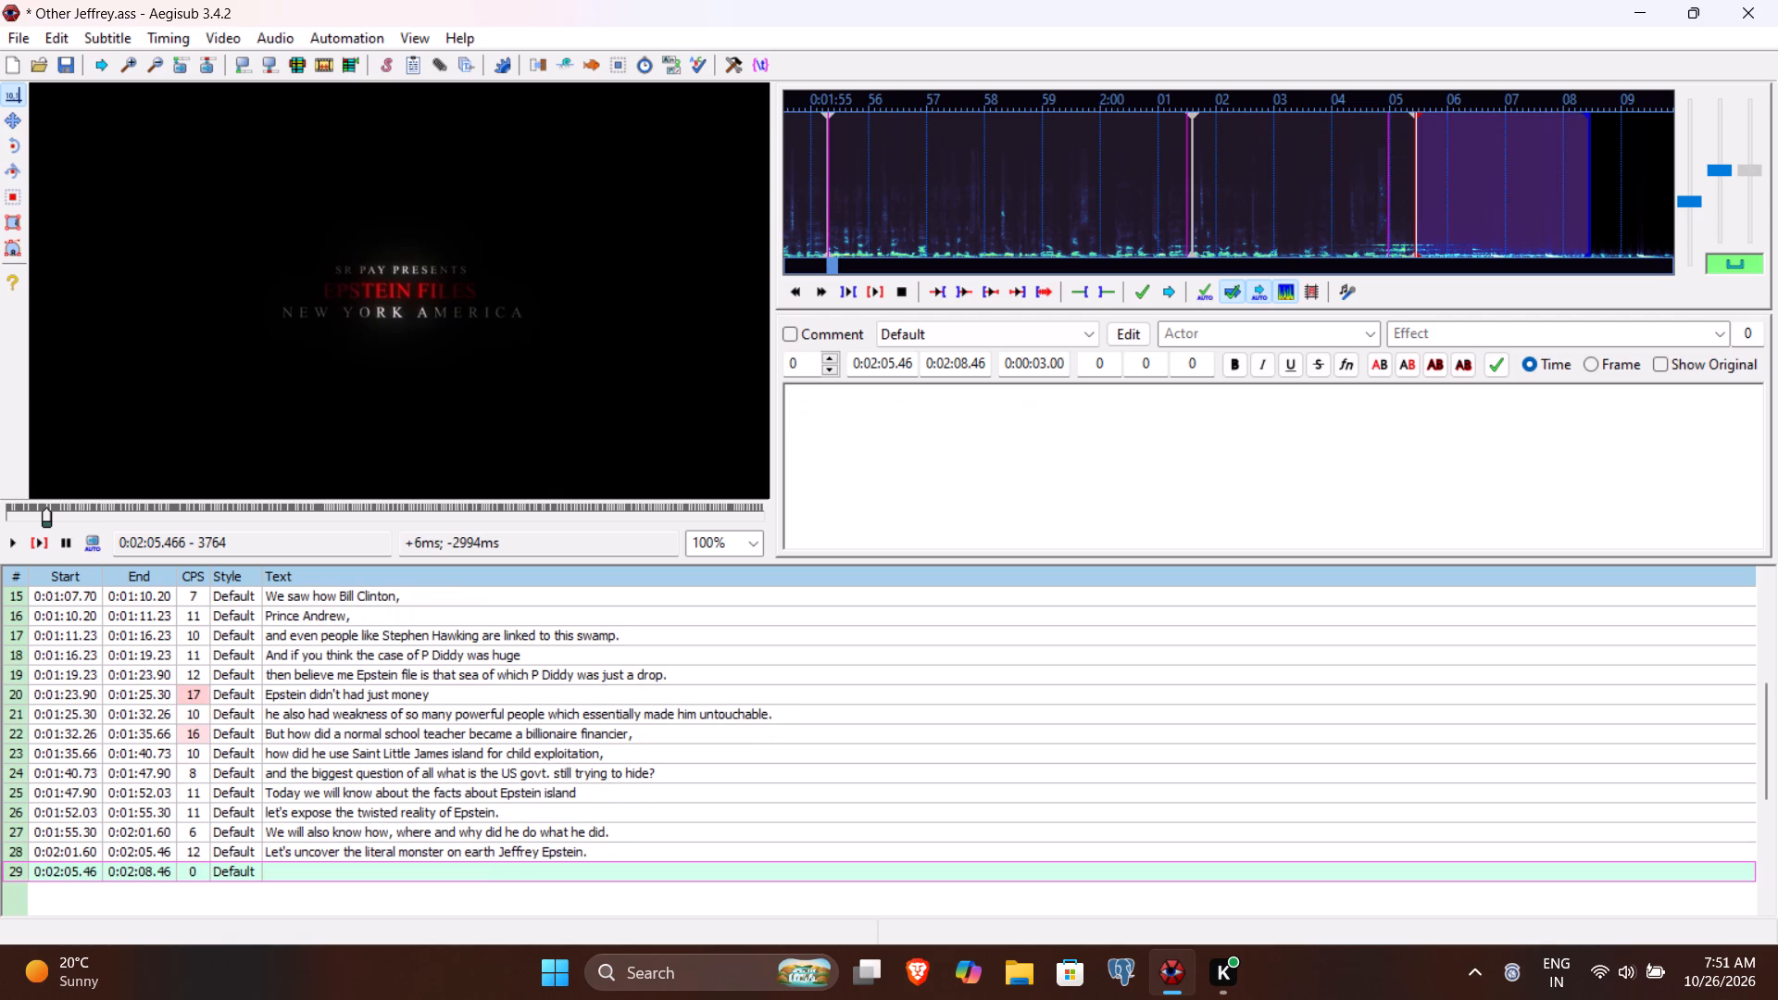
Play line 29's span over the title card and commit the line without text.
{"action": "left_click", "coordinate": [39, 543]}
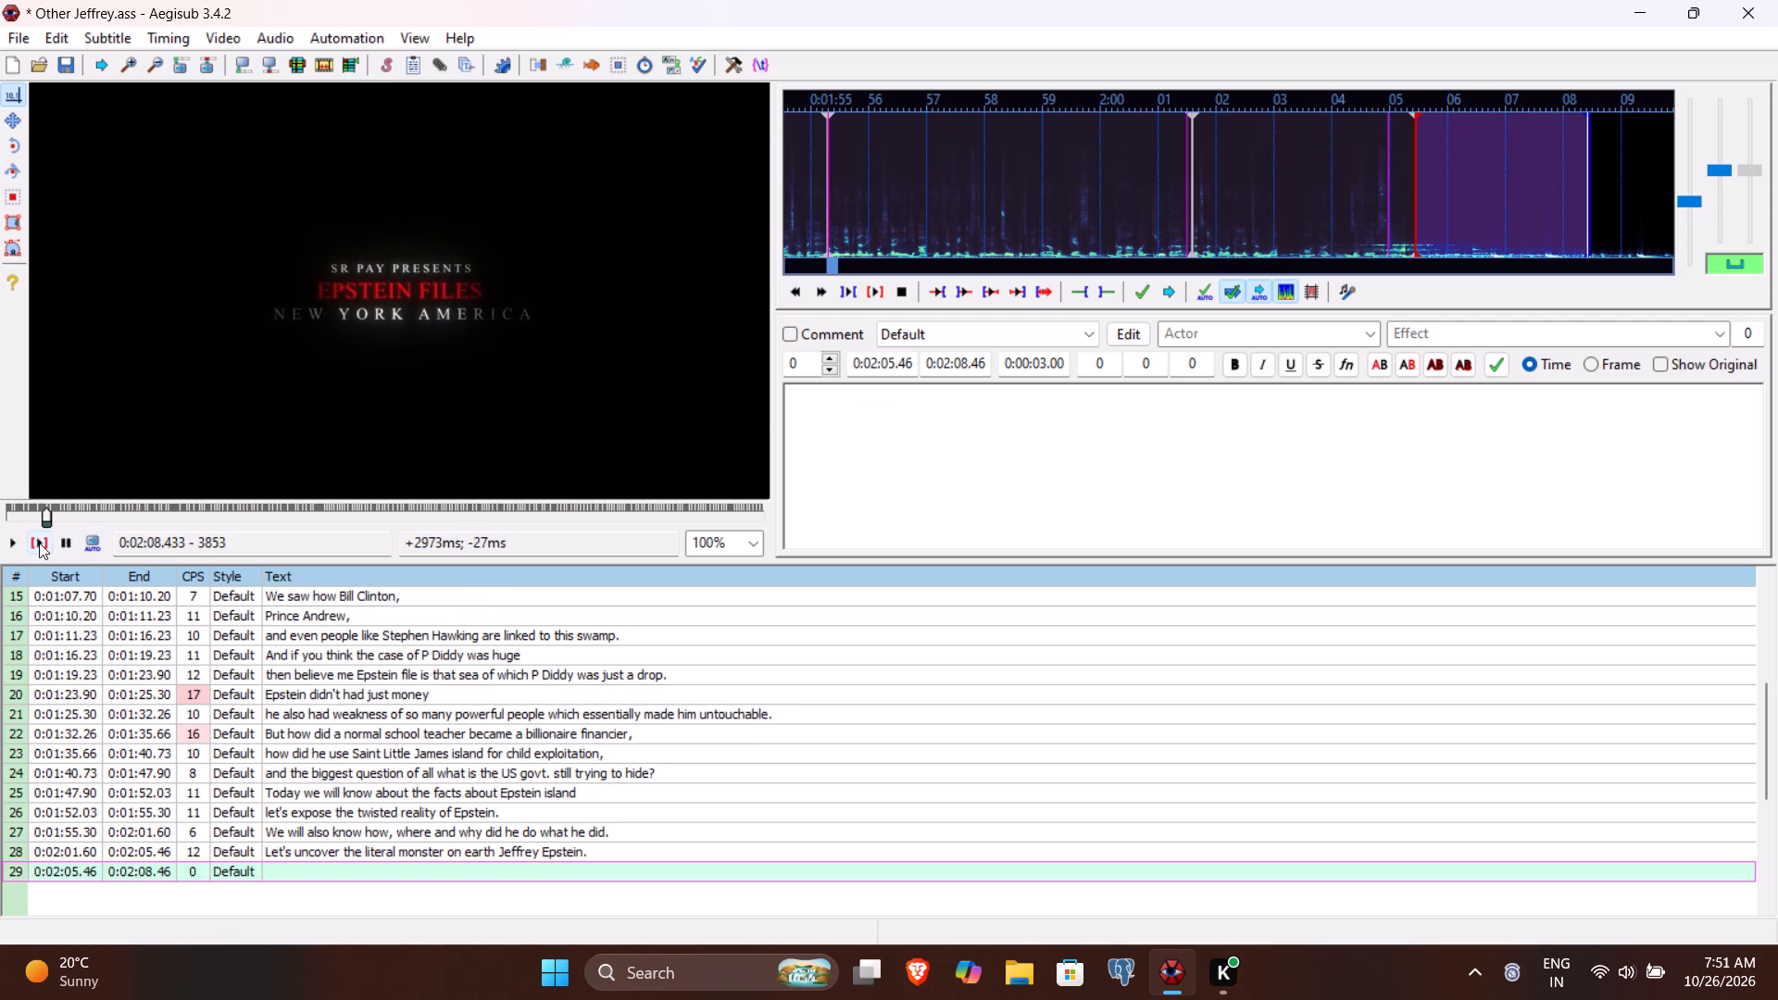
{"action": "key", "text": "Return"}
Play line 30's span, find where speech resumes in the audio, and set the line's start time to 0:02:12.80.
{"action": "left_click", "coordinate": [39, 543]}
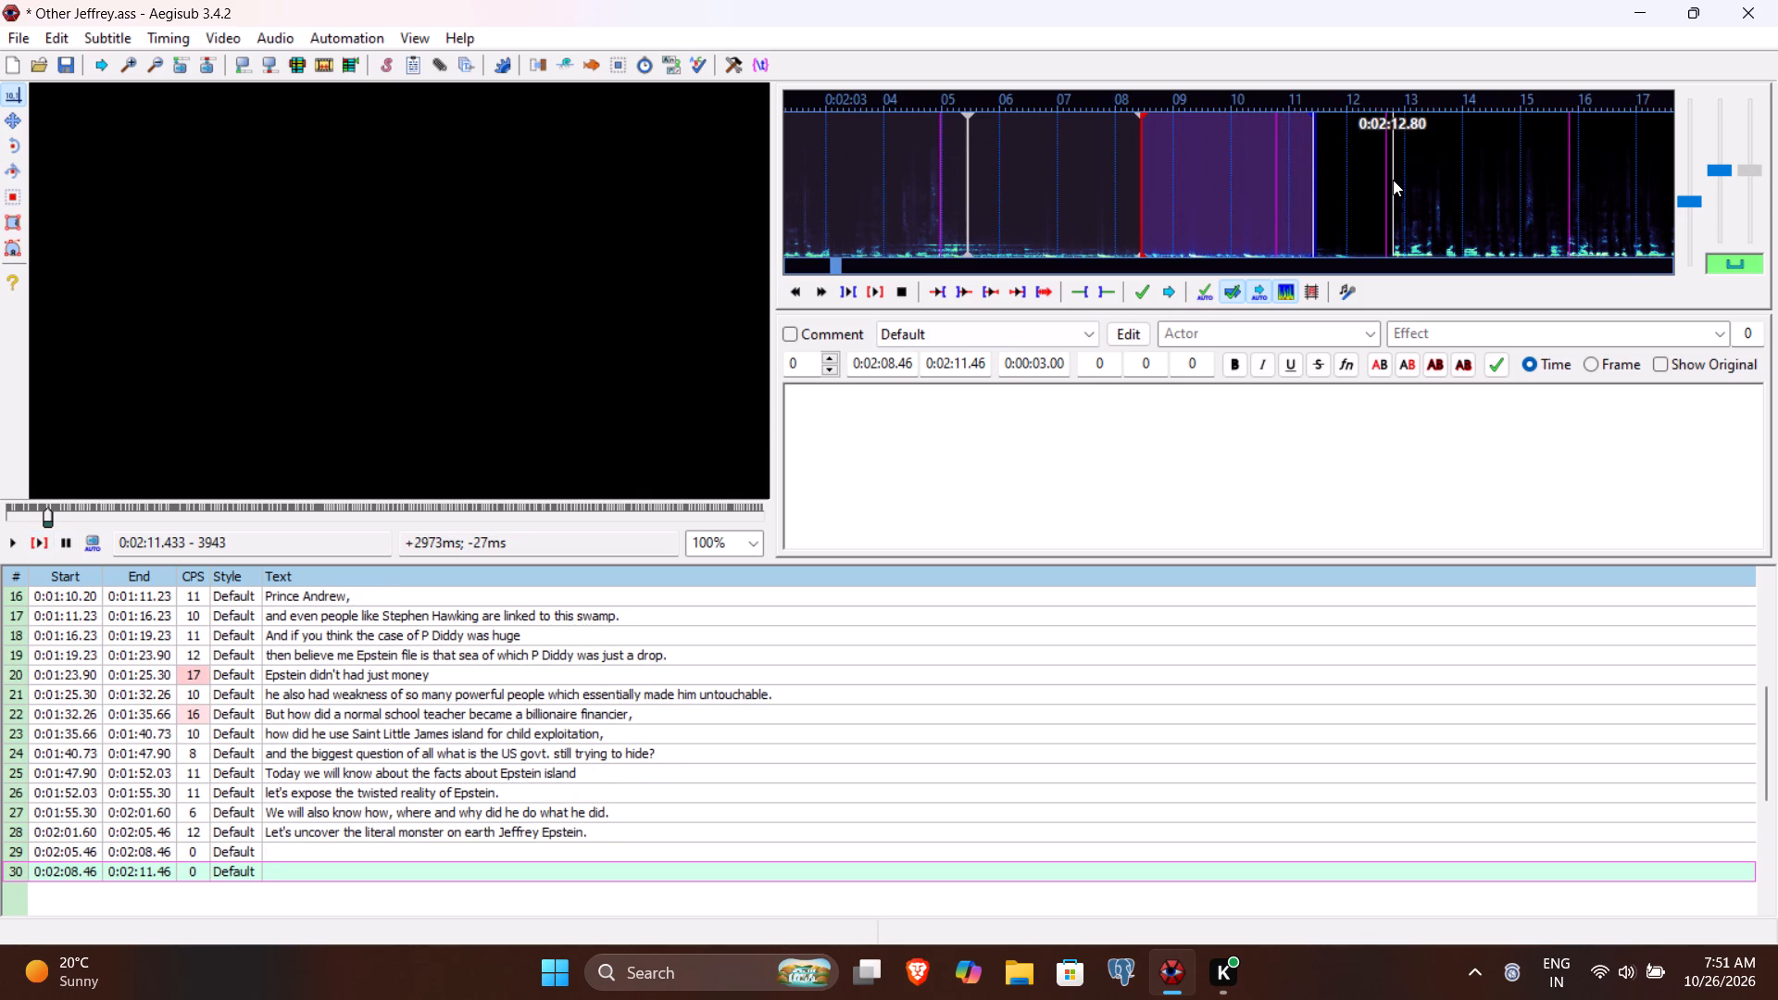
{"action": "left_click", "coordinate": [880, 362]}
{"action": "type", "text": "1280"}
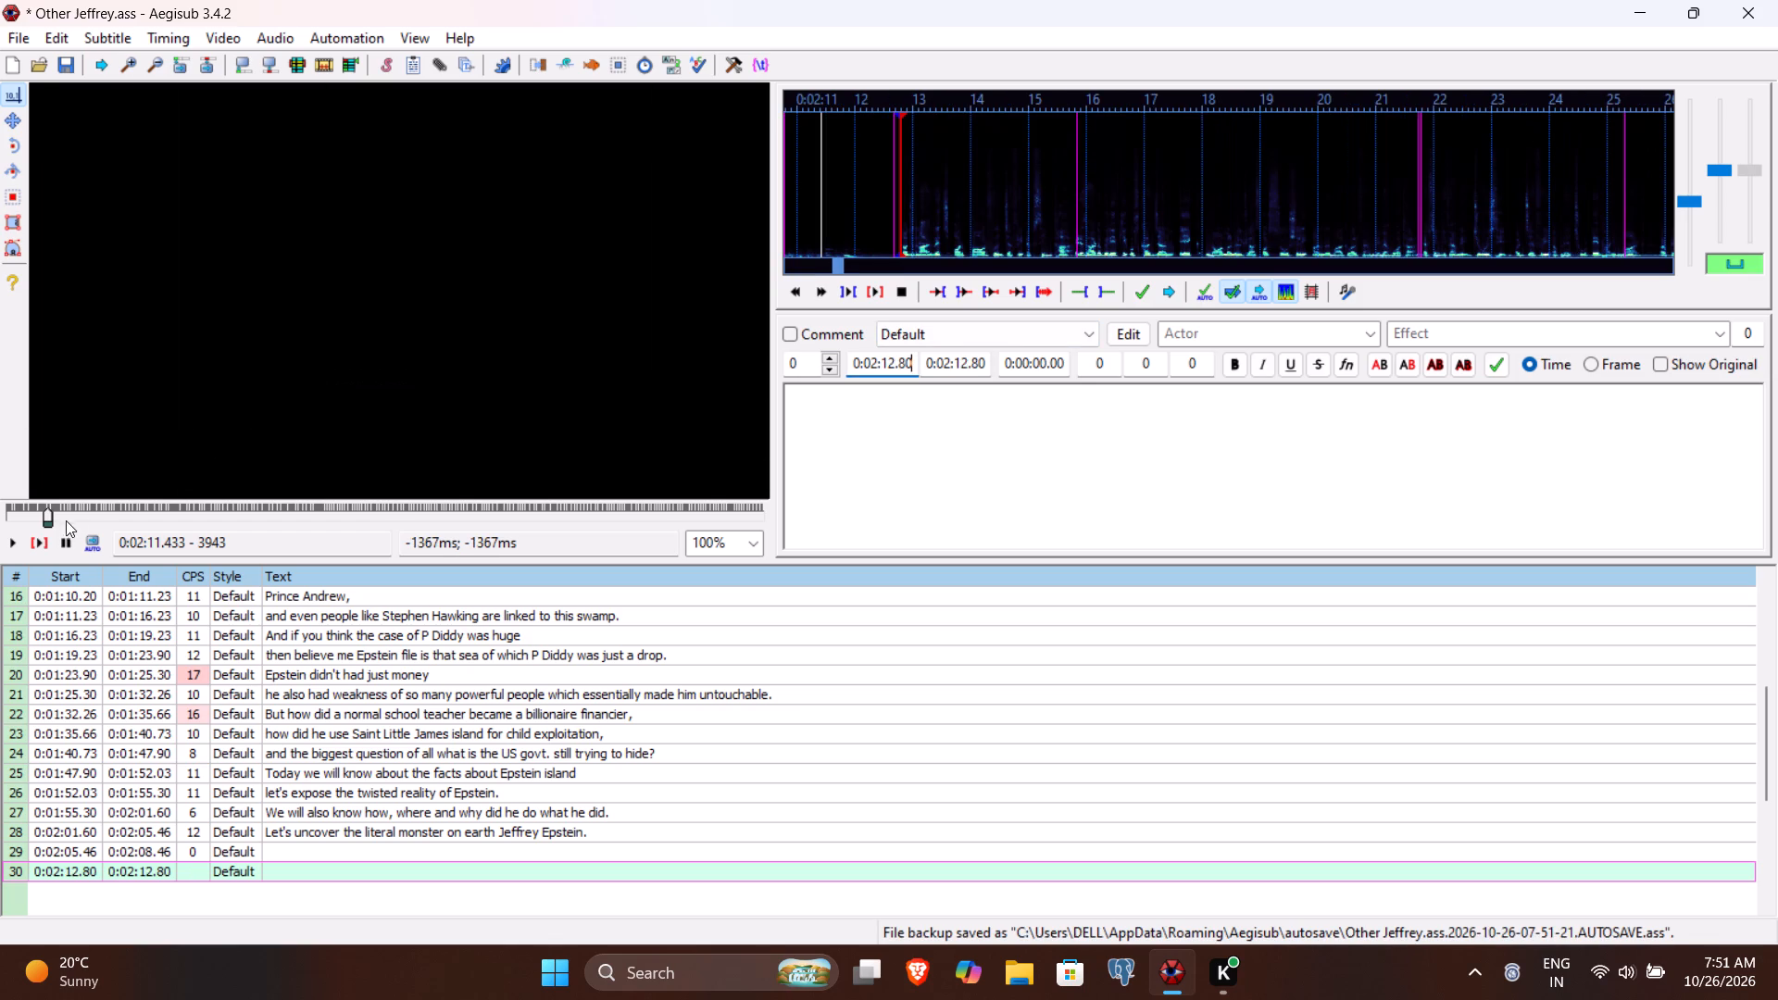
Play the speech of line 30 to find where it ends, and set the line's end time to 0:02:15.73.
{"action": "left_click", "coordinate": [31, 539]}
{"action": "left_click", "coordinate": [0, 549]}
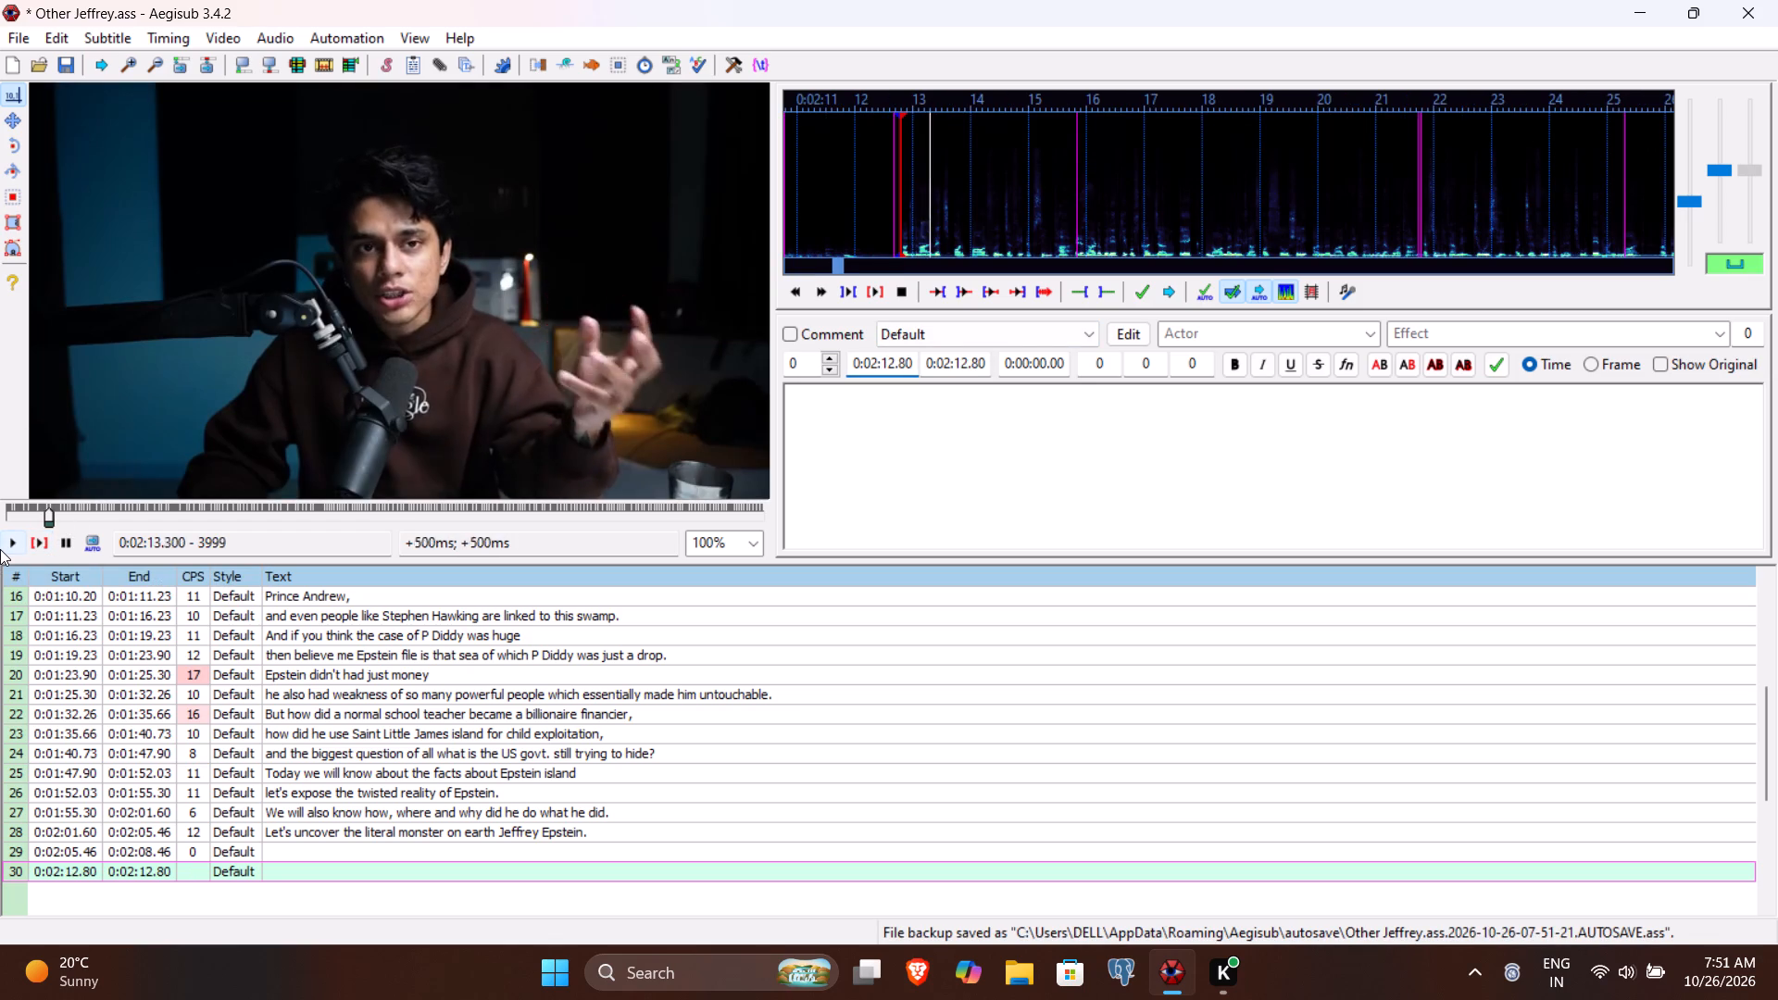
{"action": "left_click", "coordinate": [0, 549]}
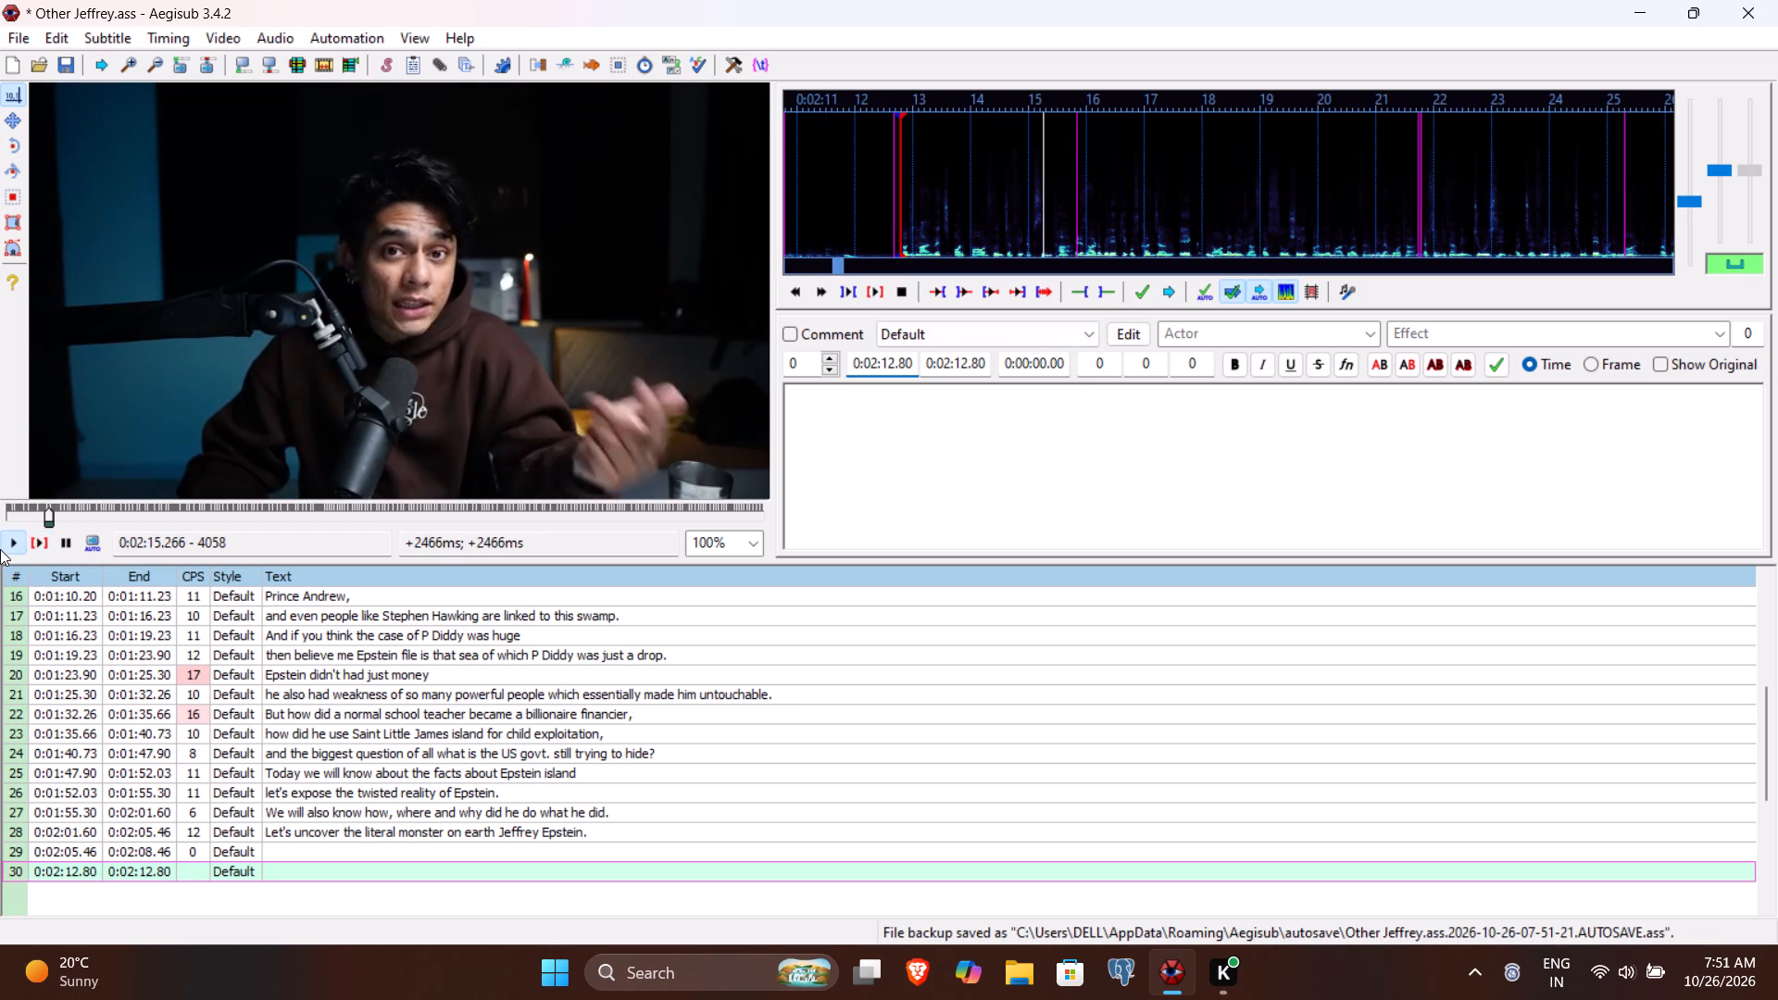
{"action": "double_click", "coordinate": [0, 549]}
{"action": "double_click", "coordinate": [0, 549]}
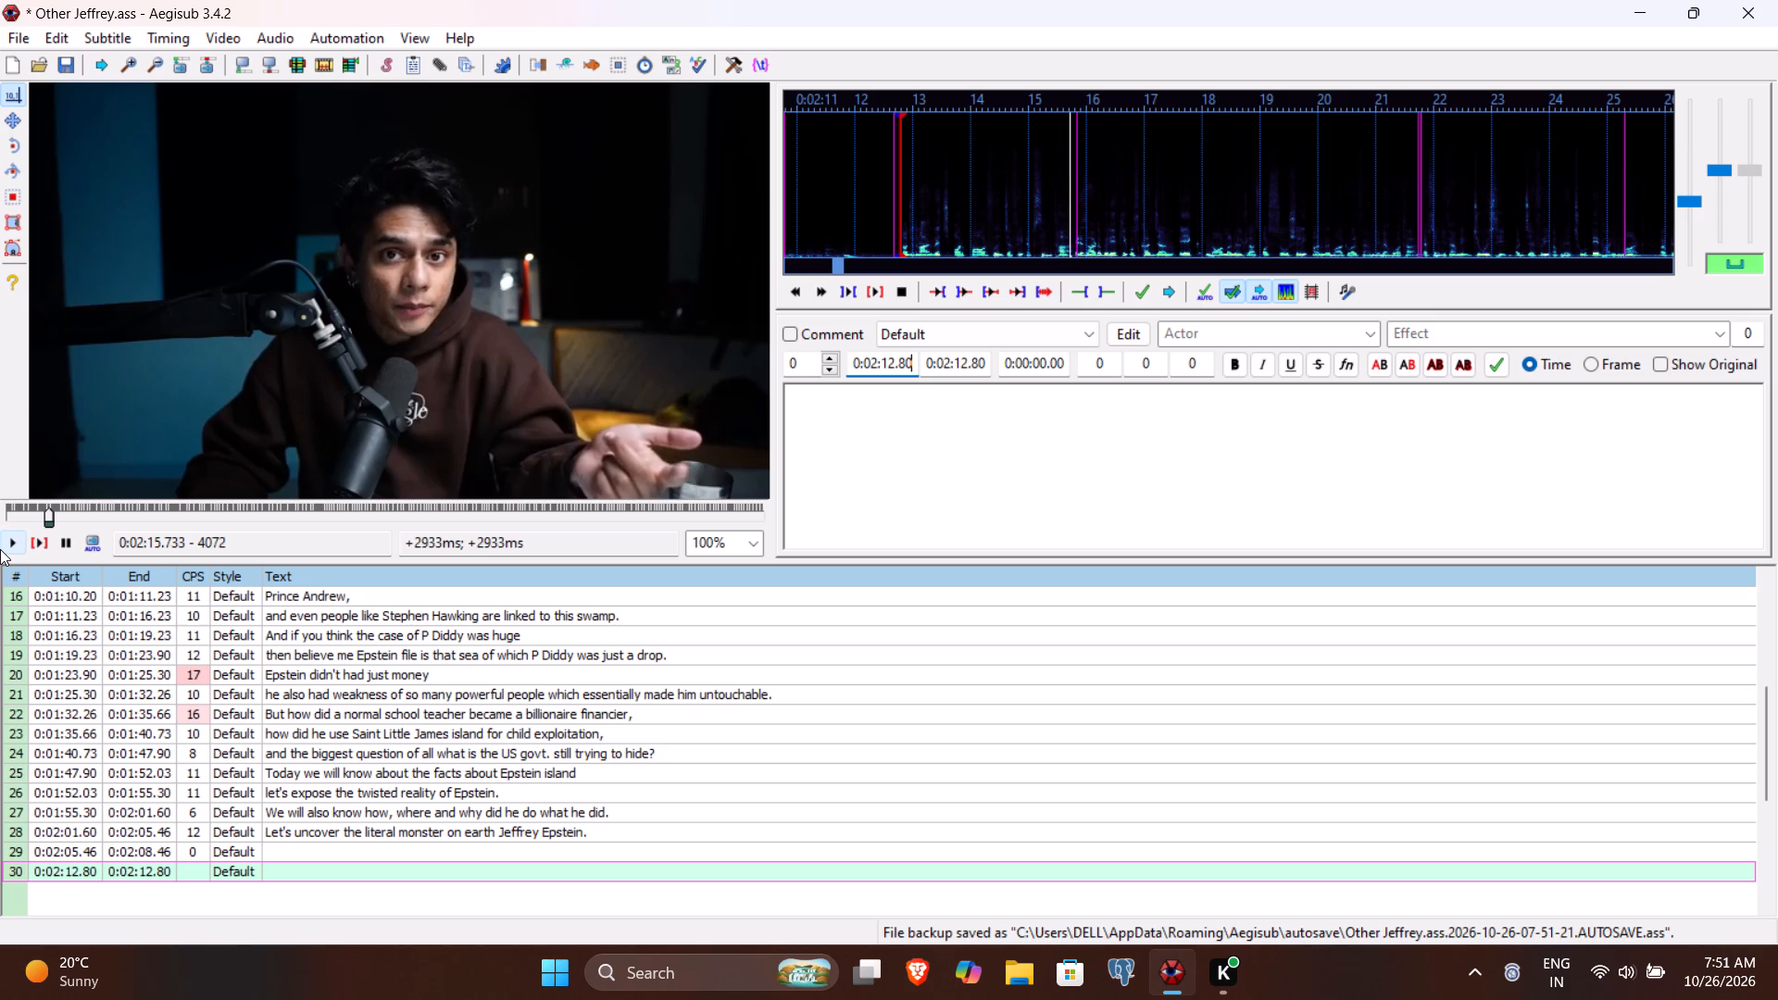
{"action": "left_click", "coordinate": [962, 366]}
{"action": "key", "text": "5"}
{"action": "type", "text": "73"}
Enter line 30's text as "The amount of money and power Jeffrey had" and commit it.
{"action": "left_click", "coordinate": [912, 465]}
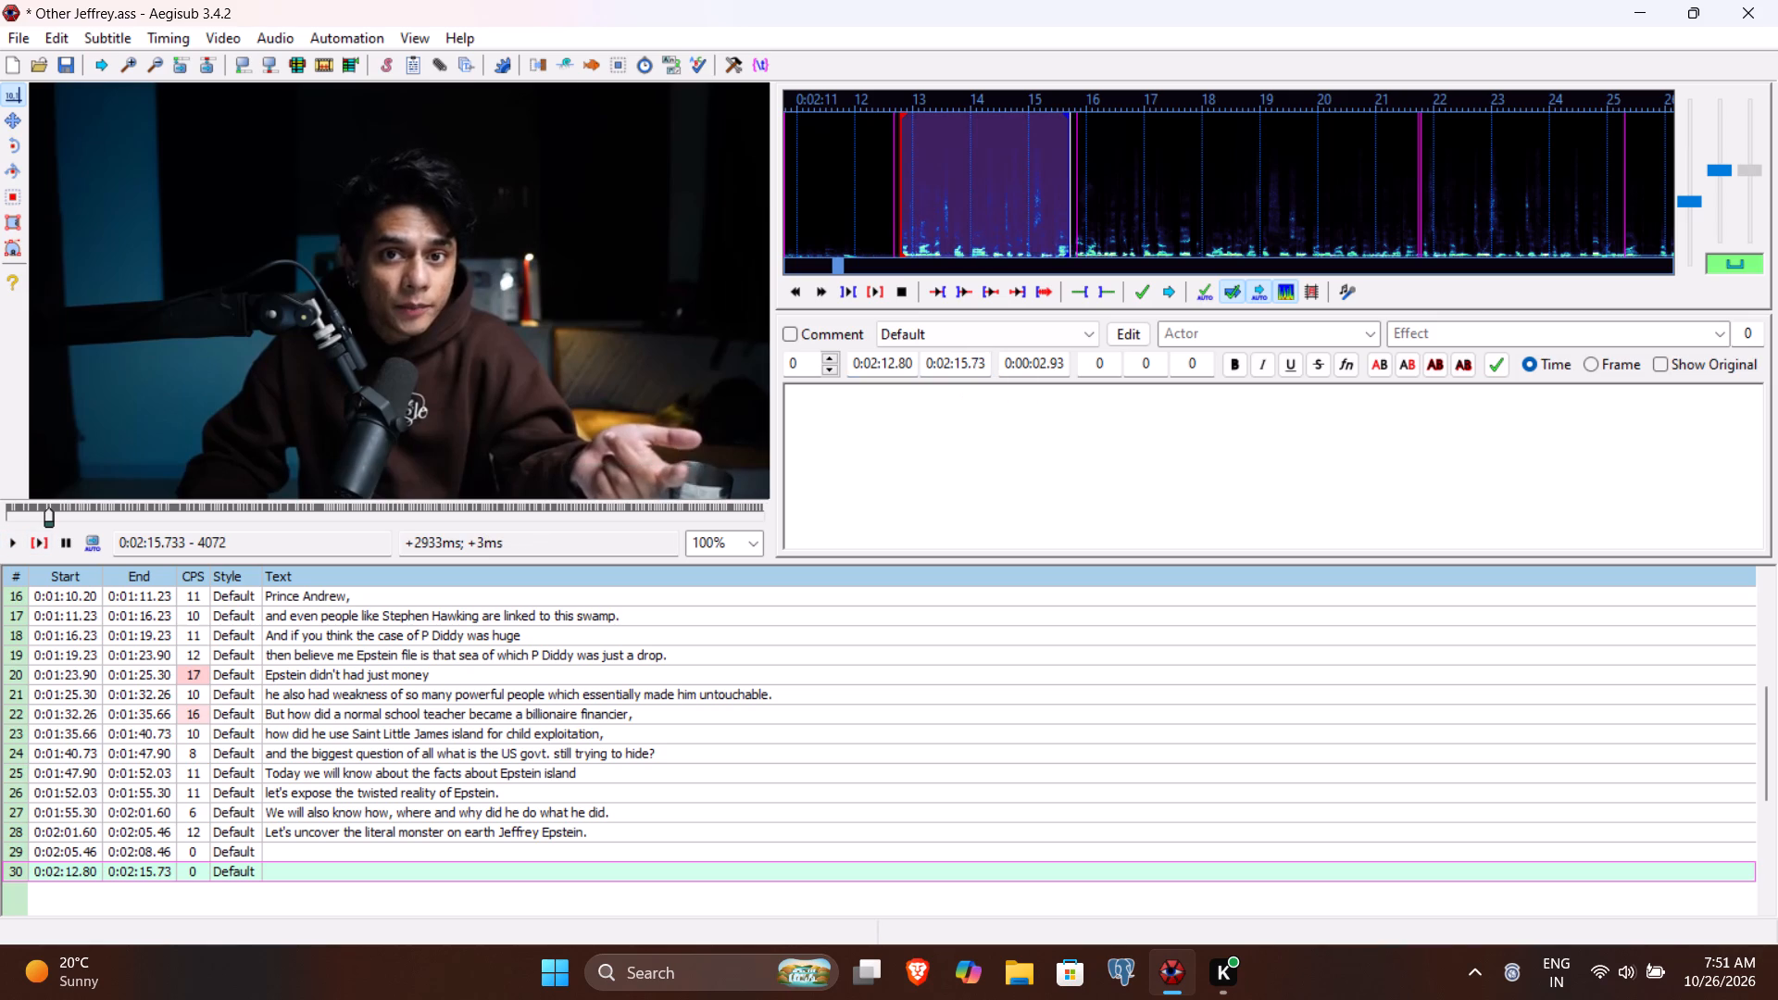
{"action": "key", "text": "shift+t"}
{"action": "key", "text": "BackSpace"}
{"action": "type", "text": "The amoung"}
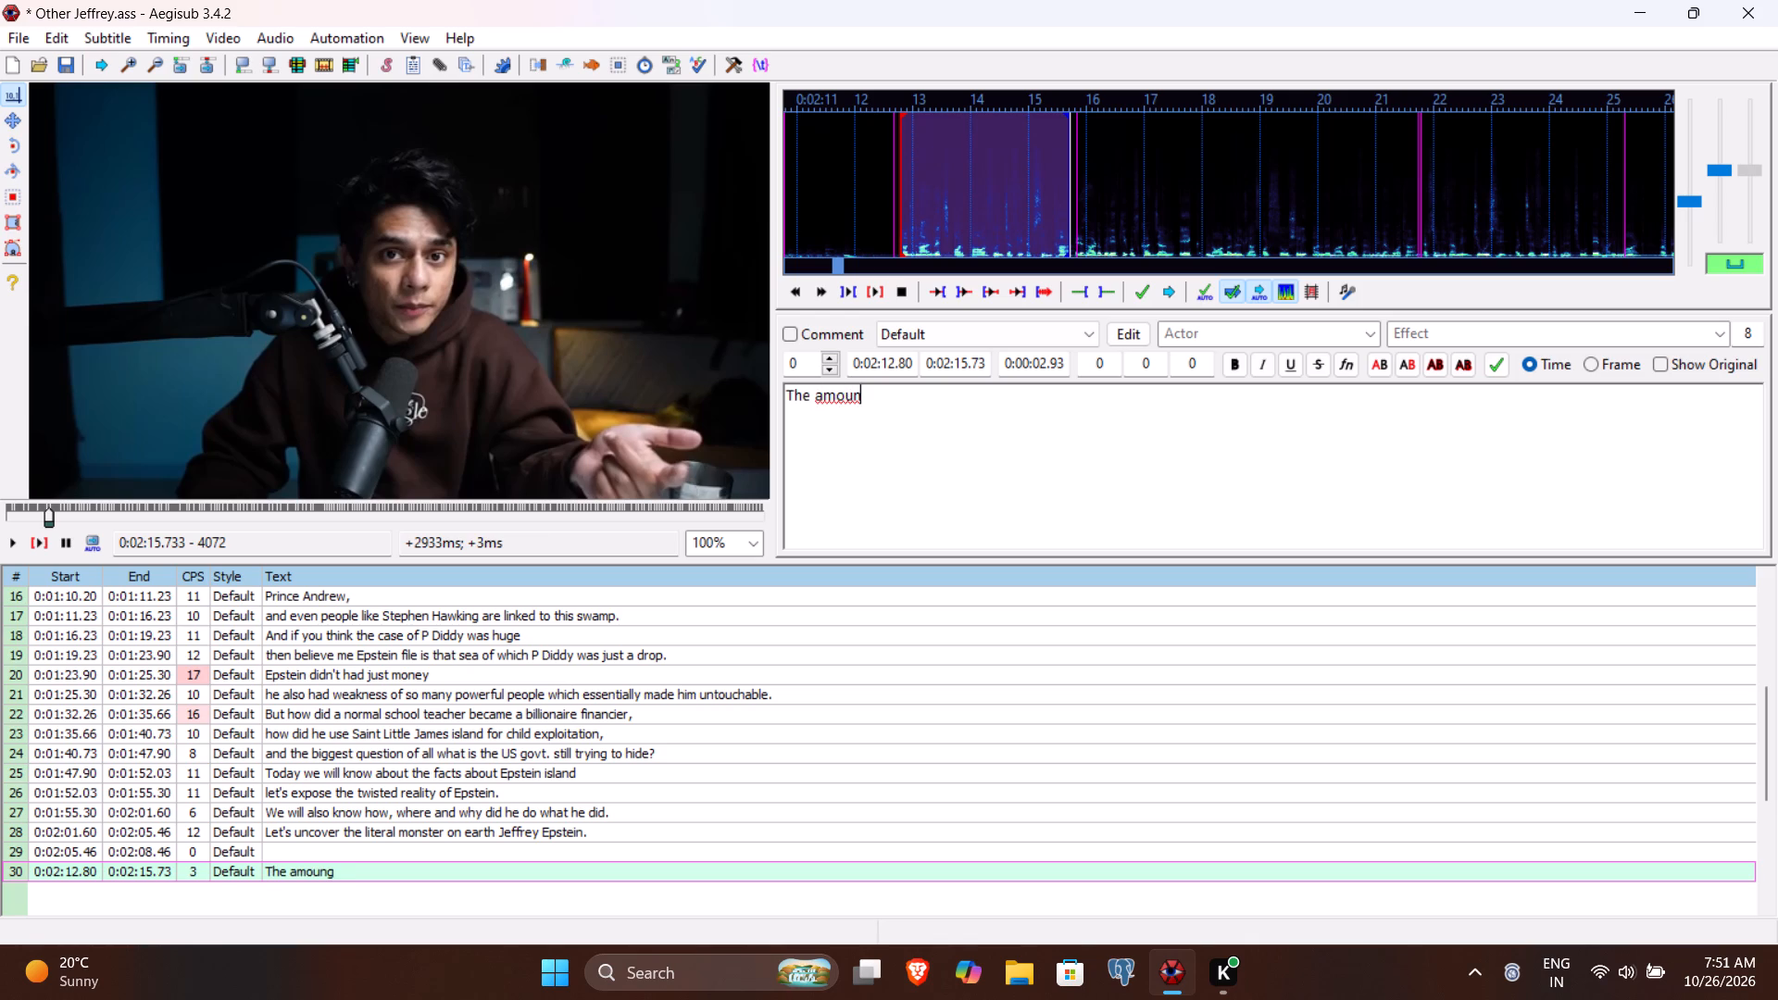
{"action": "key", "text": "BackSpace"}
{"action": "type", "text": "t of amone"}
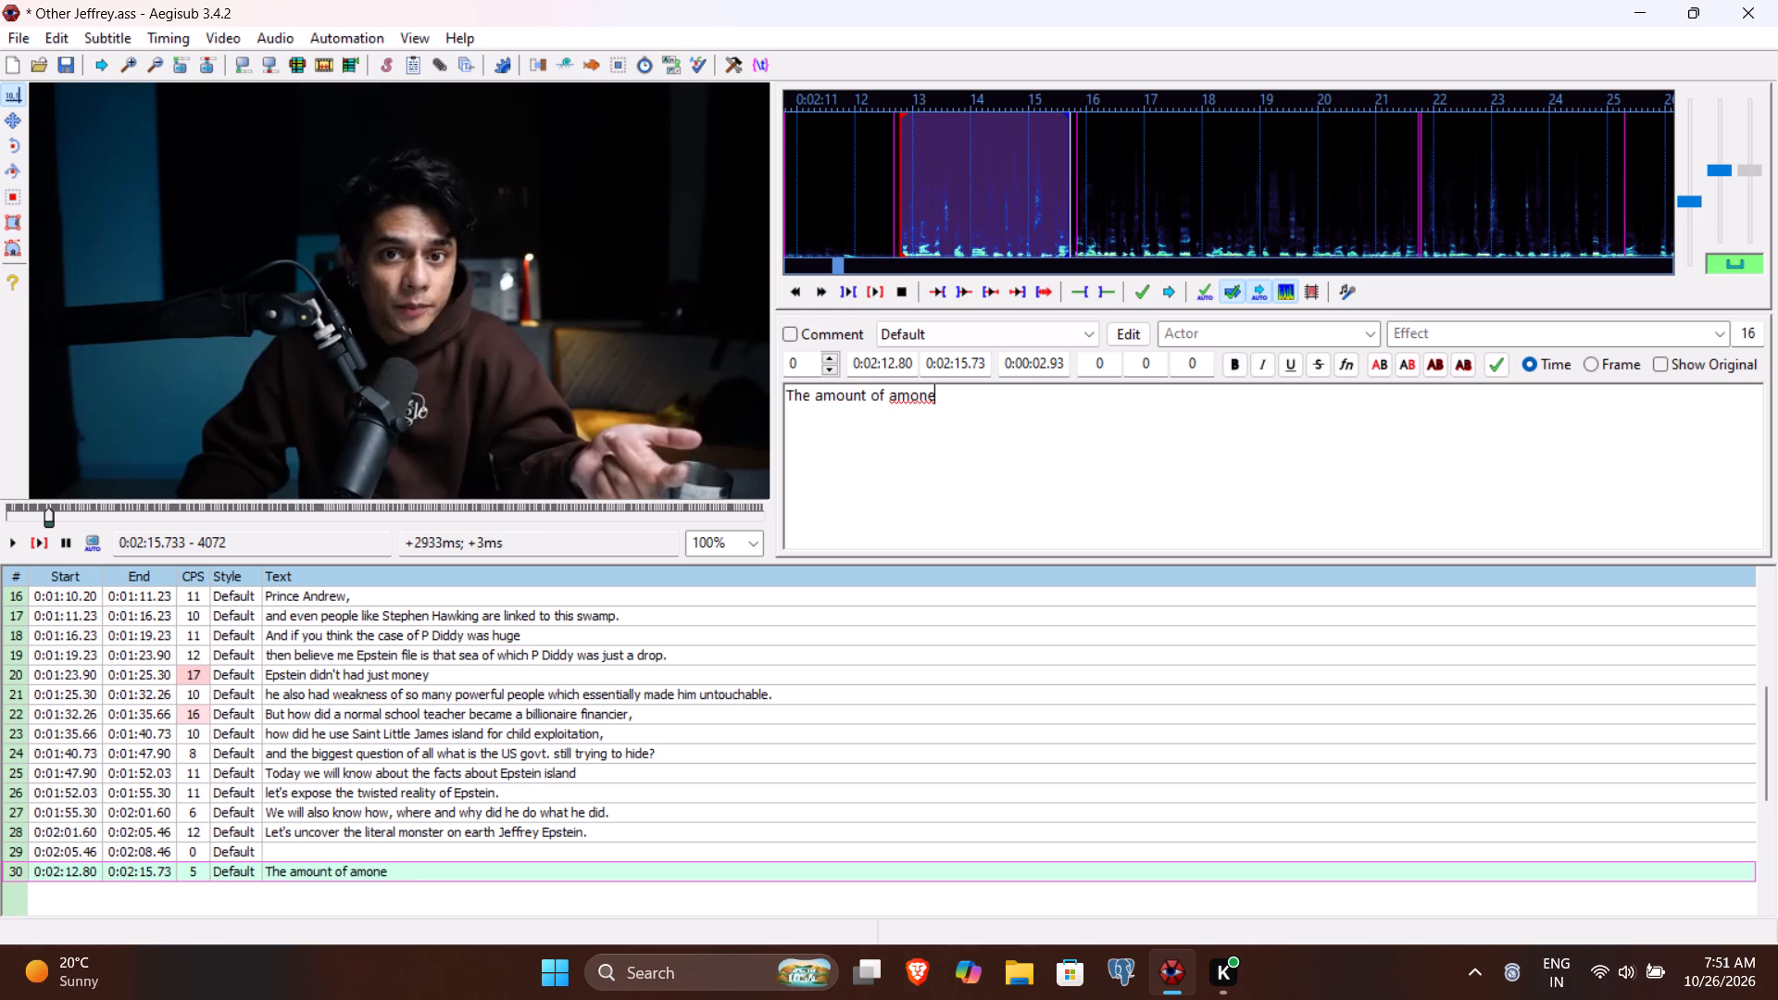
{"action": "key", "text": "BackSpace"}
{"action": "key", "text": "BackSpace"}
{"action": "key", "text": "BackSpace"}
{"action": "key", "text": "BackSpace"}
{"action": "key", "text": "BackSpace"}
{"action": "type", "text": "money"}
{"action": "key", "text": "space"}
{"action": "type", "text": "Jeffrey had"}
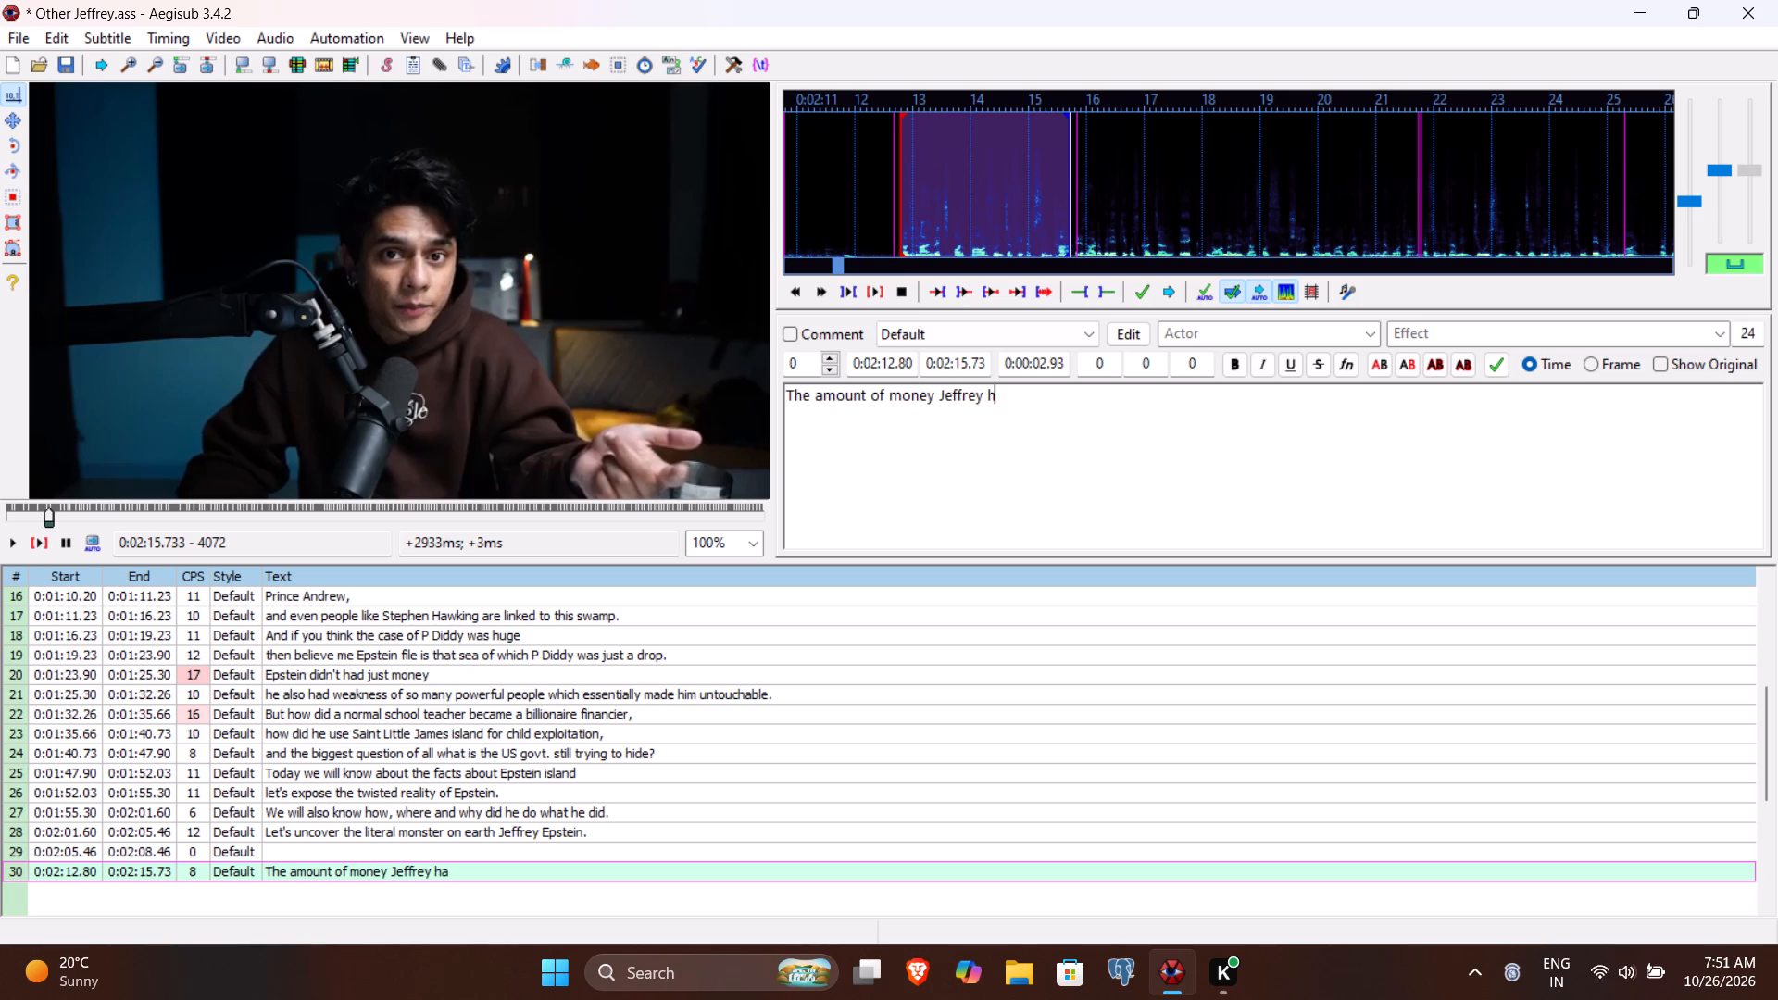
{"action": "left_click", "coordinate": [936, 394]}
{"action": "type", "text": "and power"}
{"action": "key", "text": "space"}
{"action": "key", "text": "Return"}
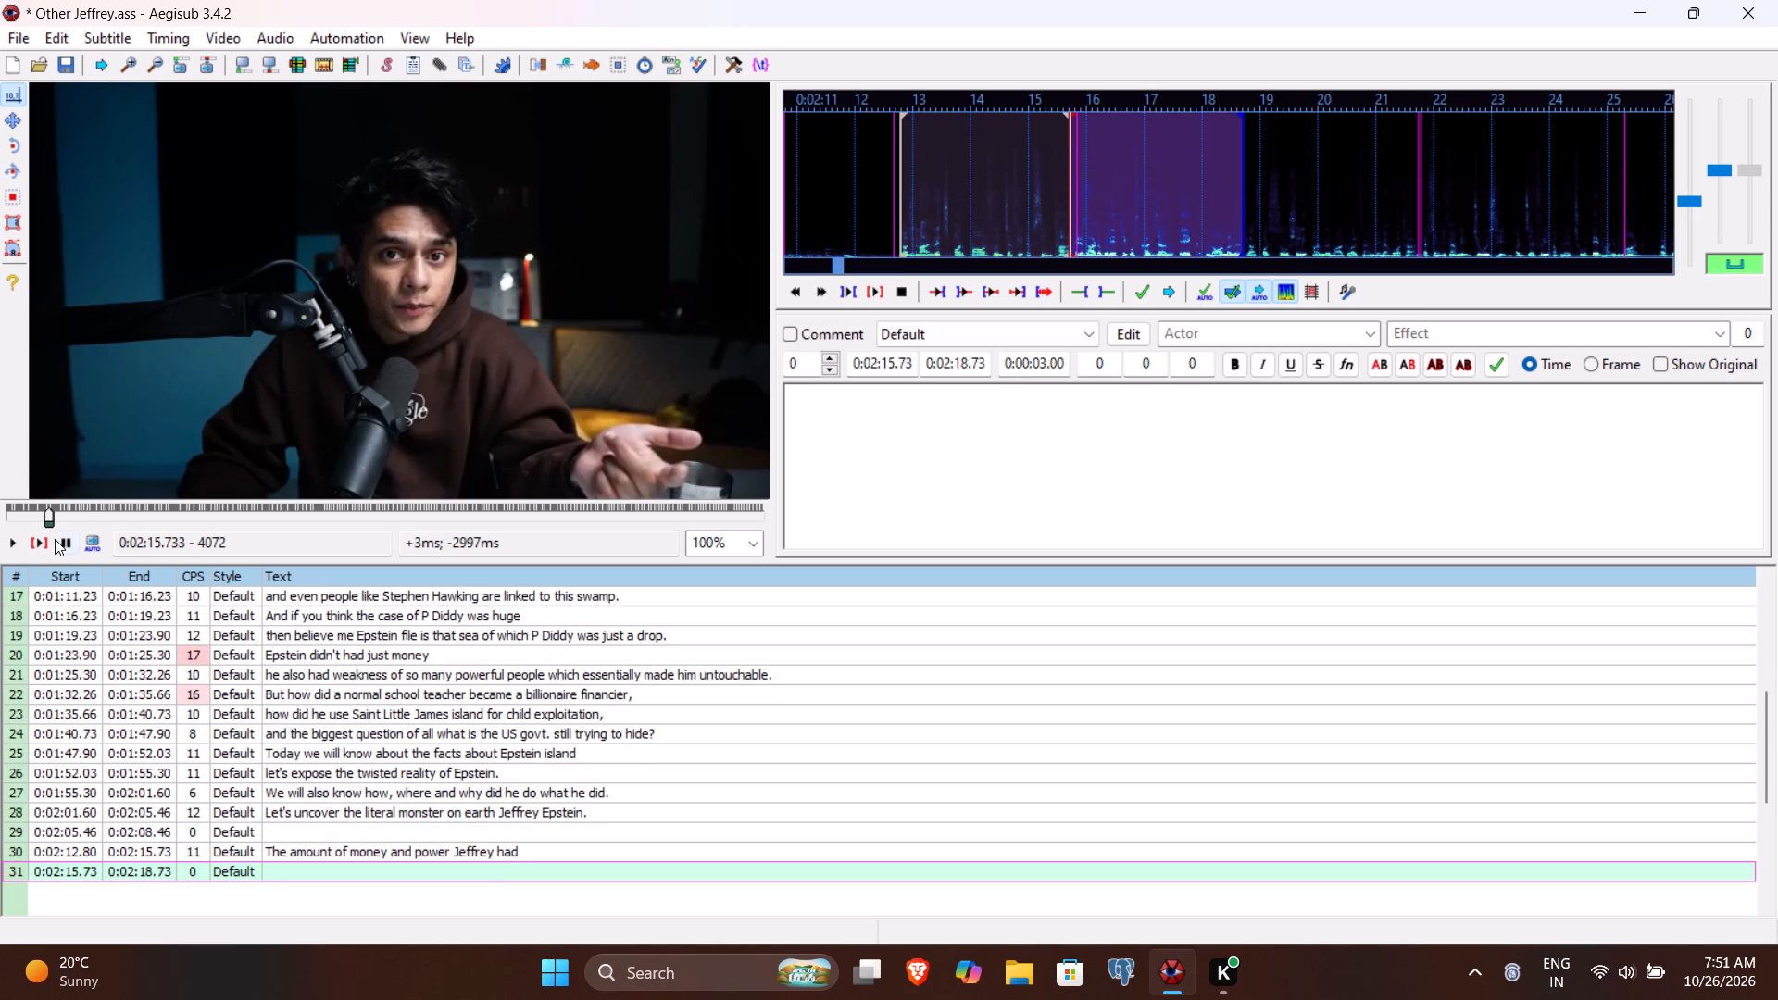
Play line 31's speech through to where the sentence ends, and set the line's end time to 0:02:21.73.
{"action": "left_click", "coordinate": [37, 540]}
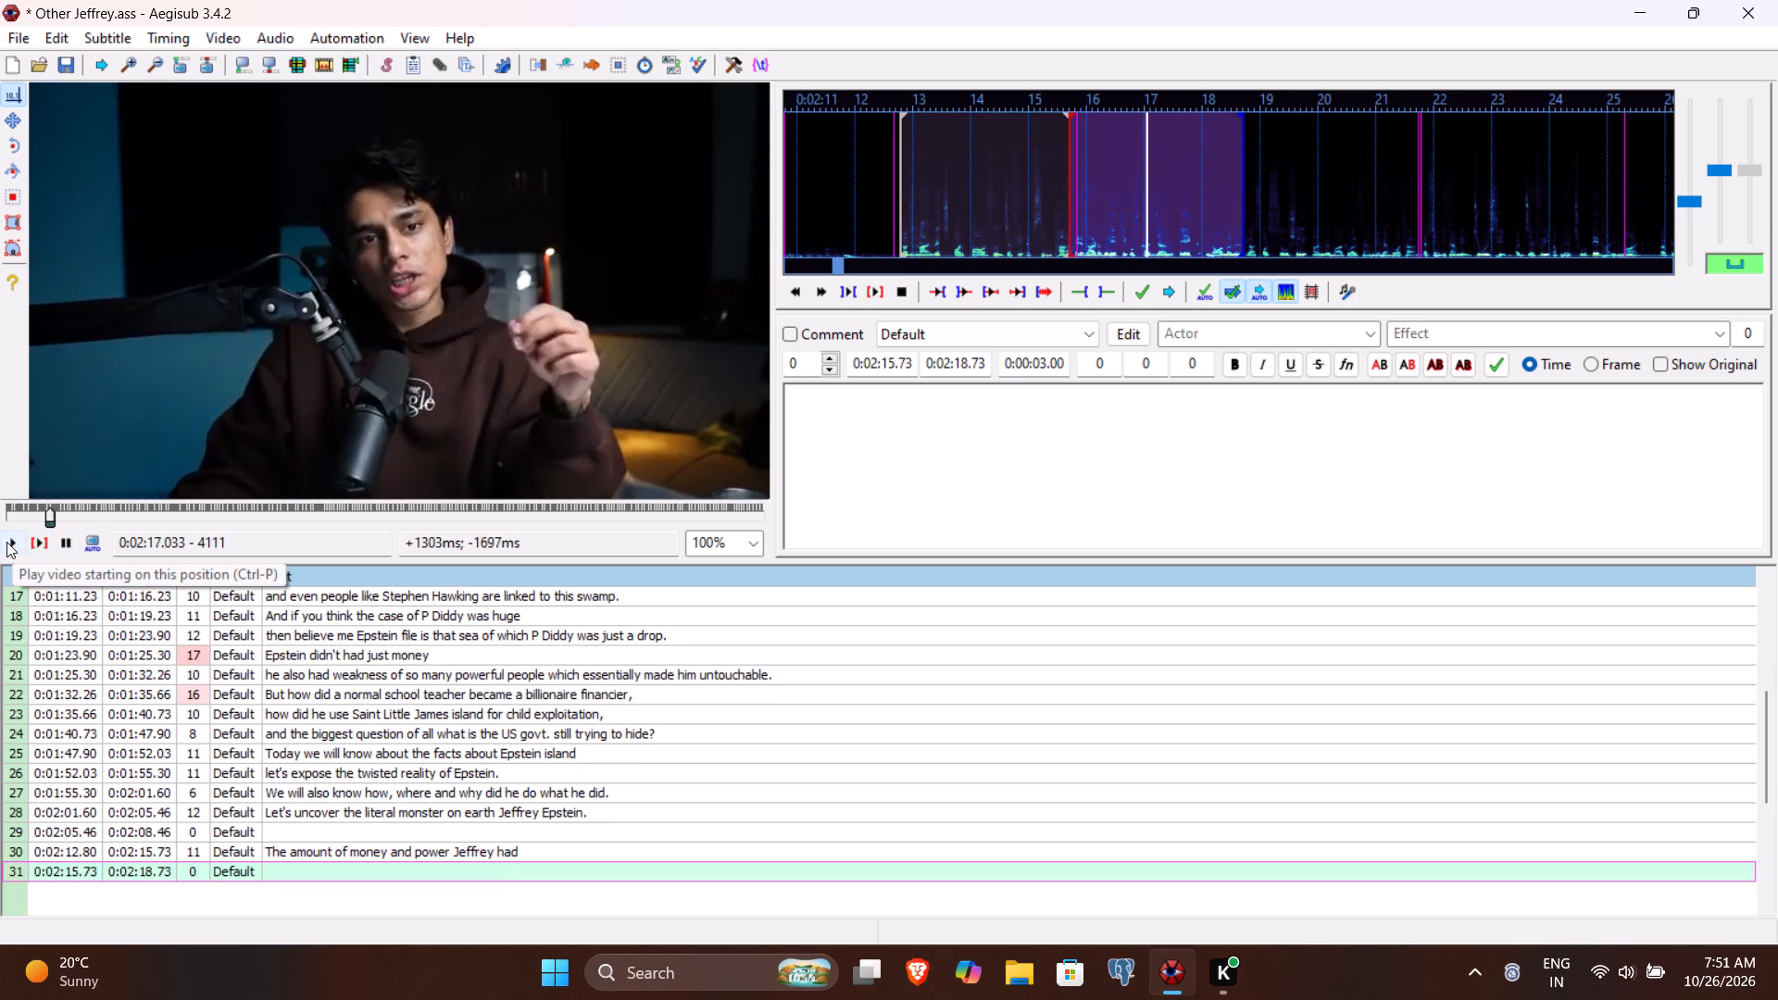
{"action": "left_click", "coordinate": [6, 542]}
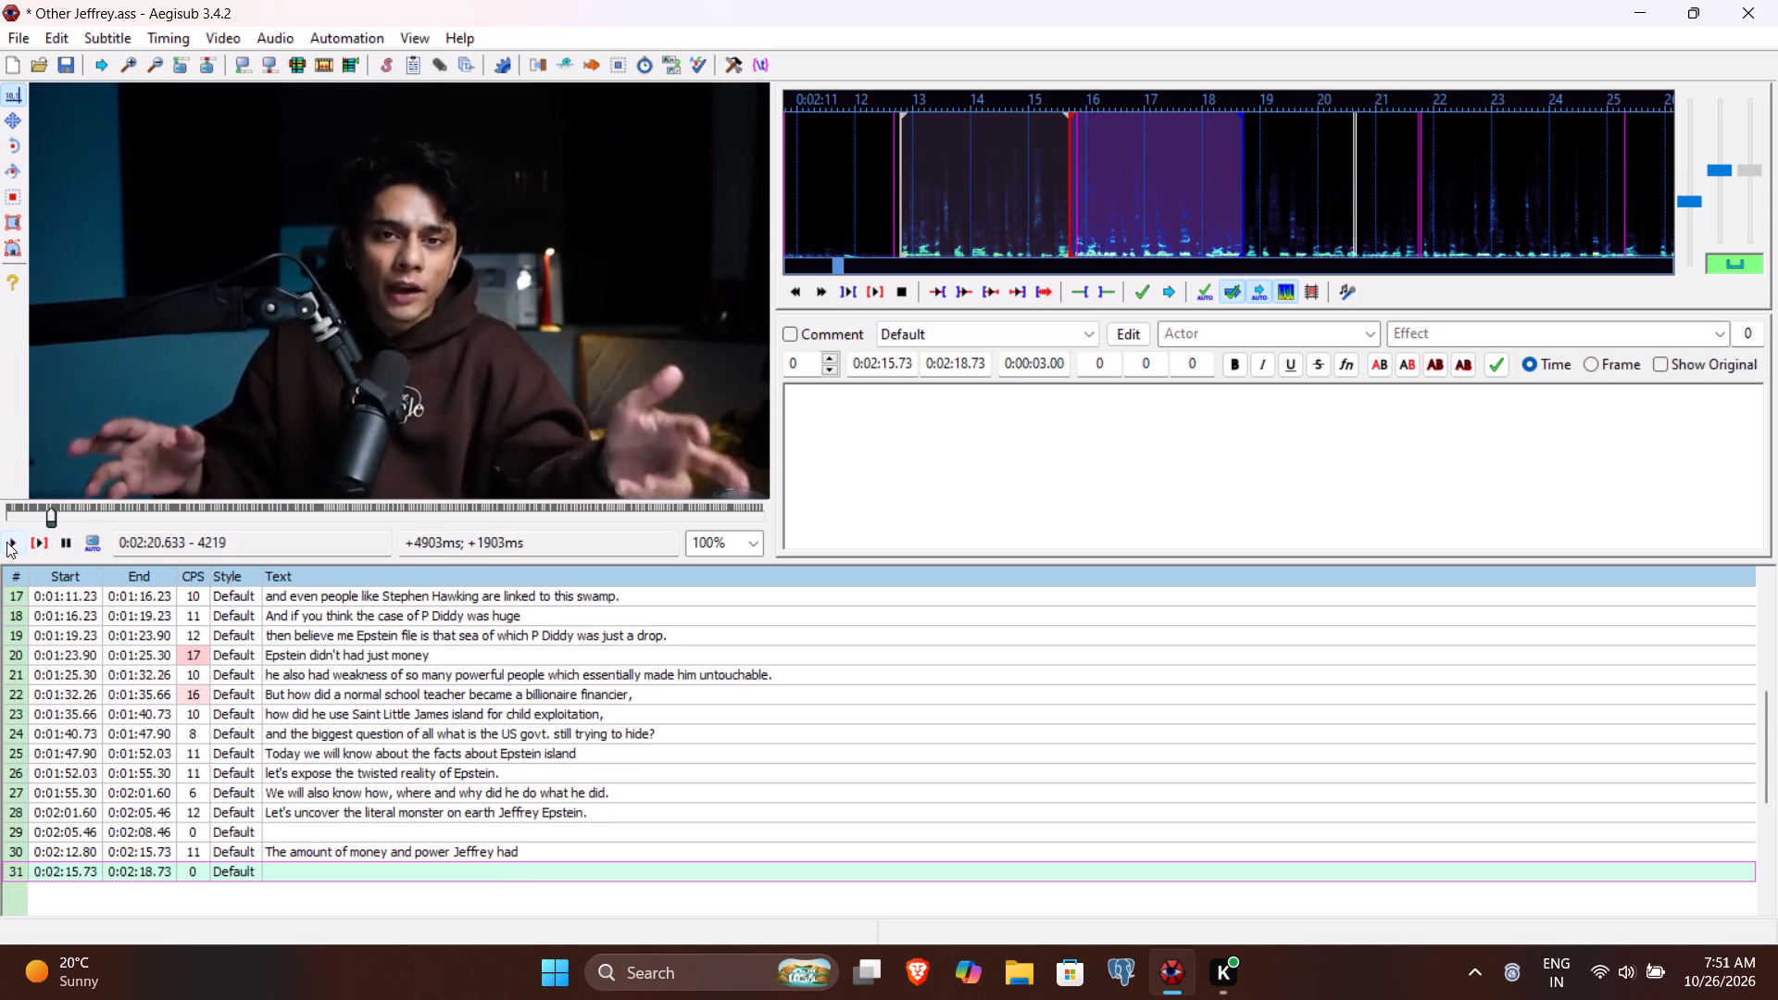
{"action": "left_click", "coordinate": [6, 542]}
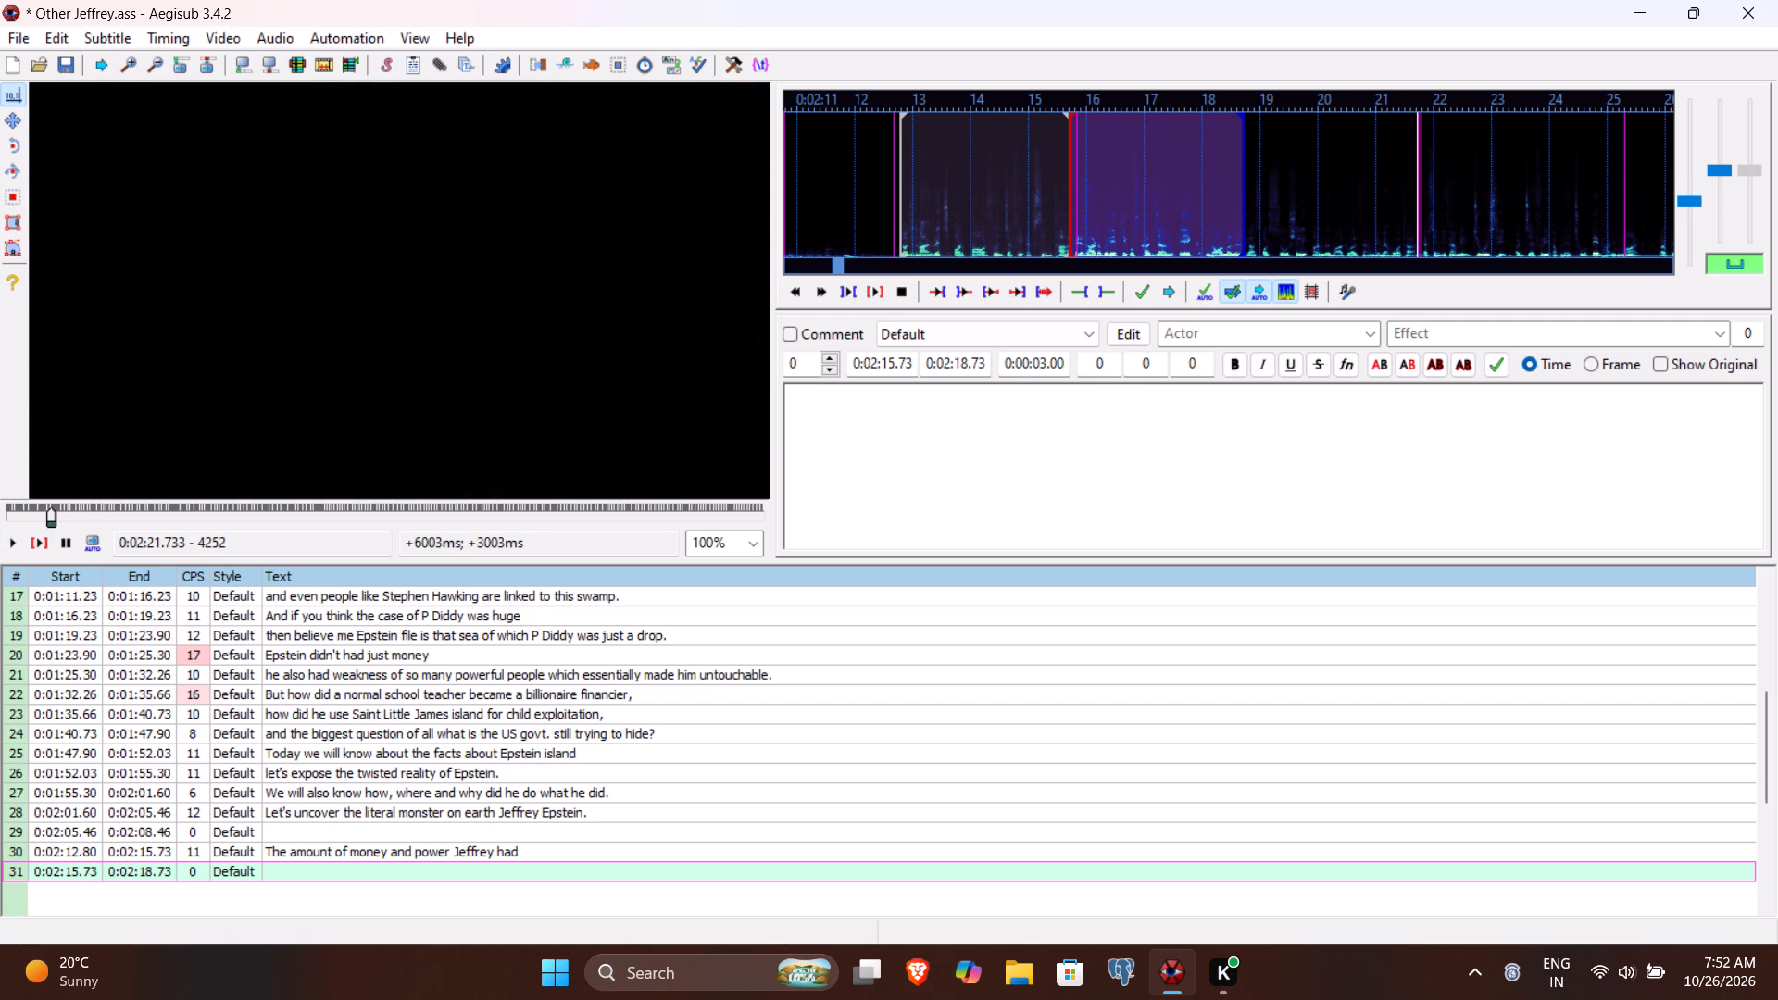
{"action": "left_click", "coordinate": [958, 365]}
{"action": "key", "text": "BackSpace"}
{"action": "type", "text": "2173"}
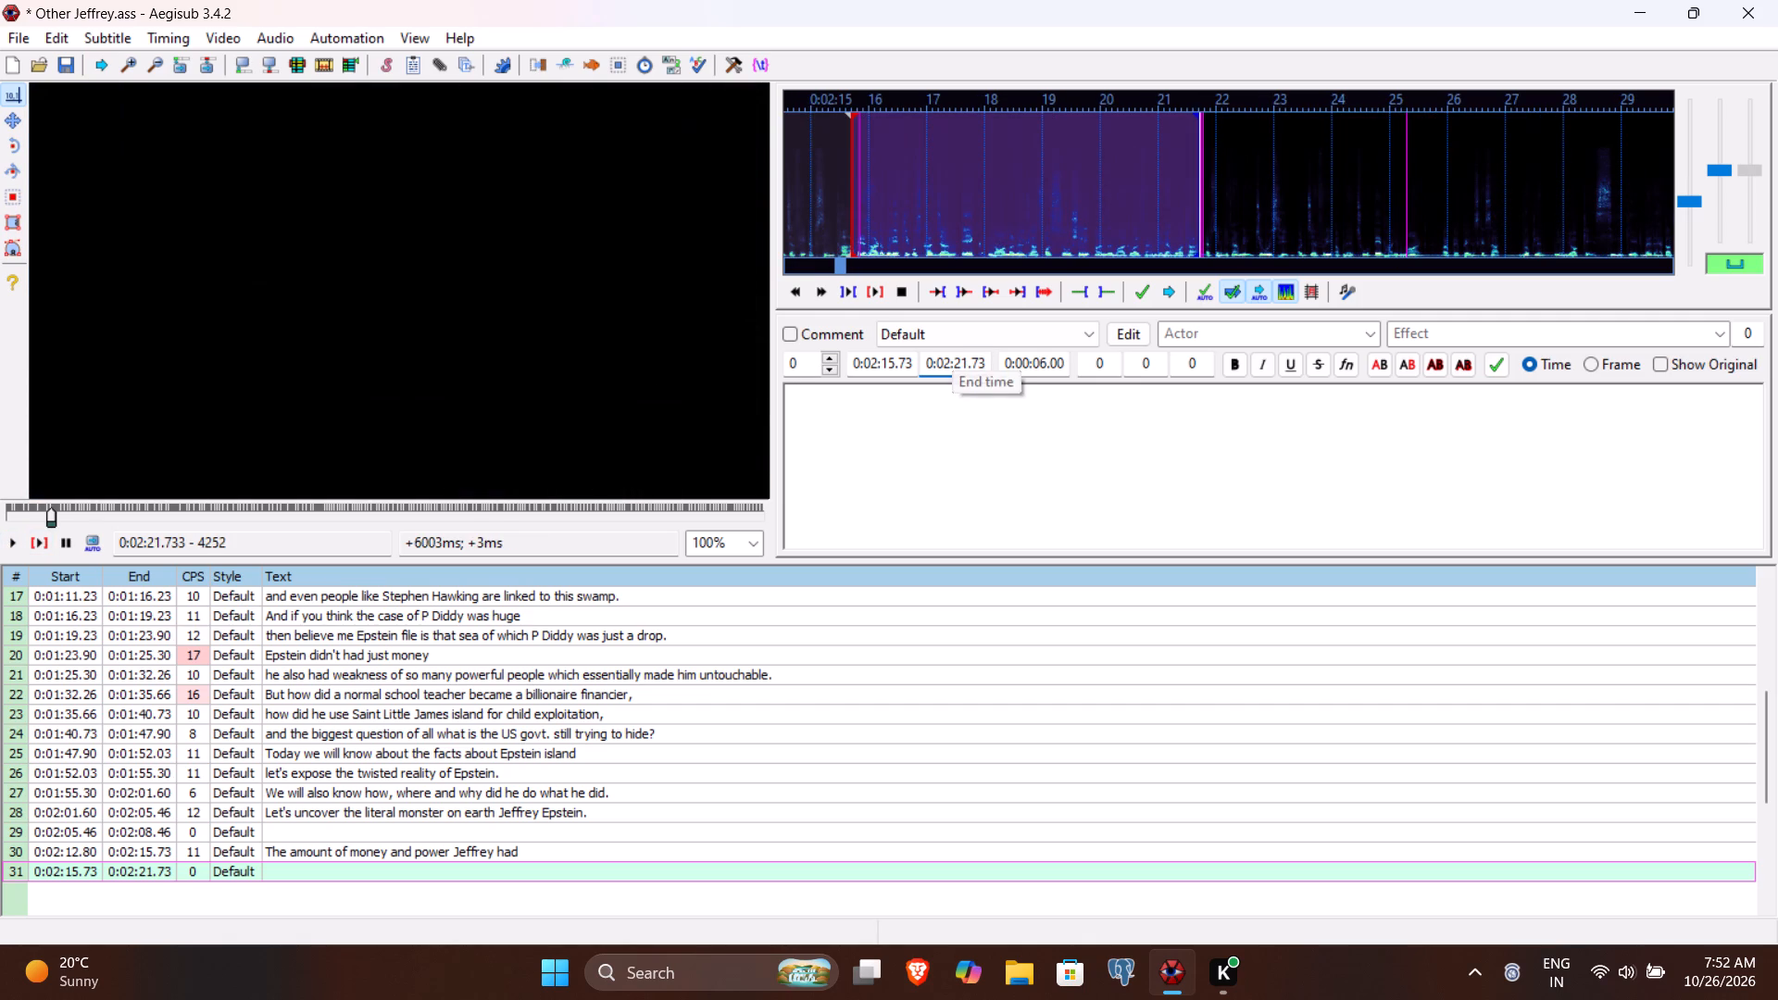
Start line 31's text with "it is hard to believe that his birth was in a normal and socially".
{"action": "left_click", "coordinate": [936, 399]}
{"action": "type", "text": "it is had"}
{"action": "key", "text": "BackSpace"}
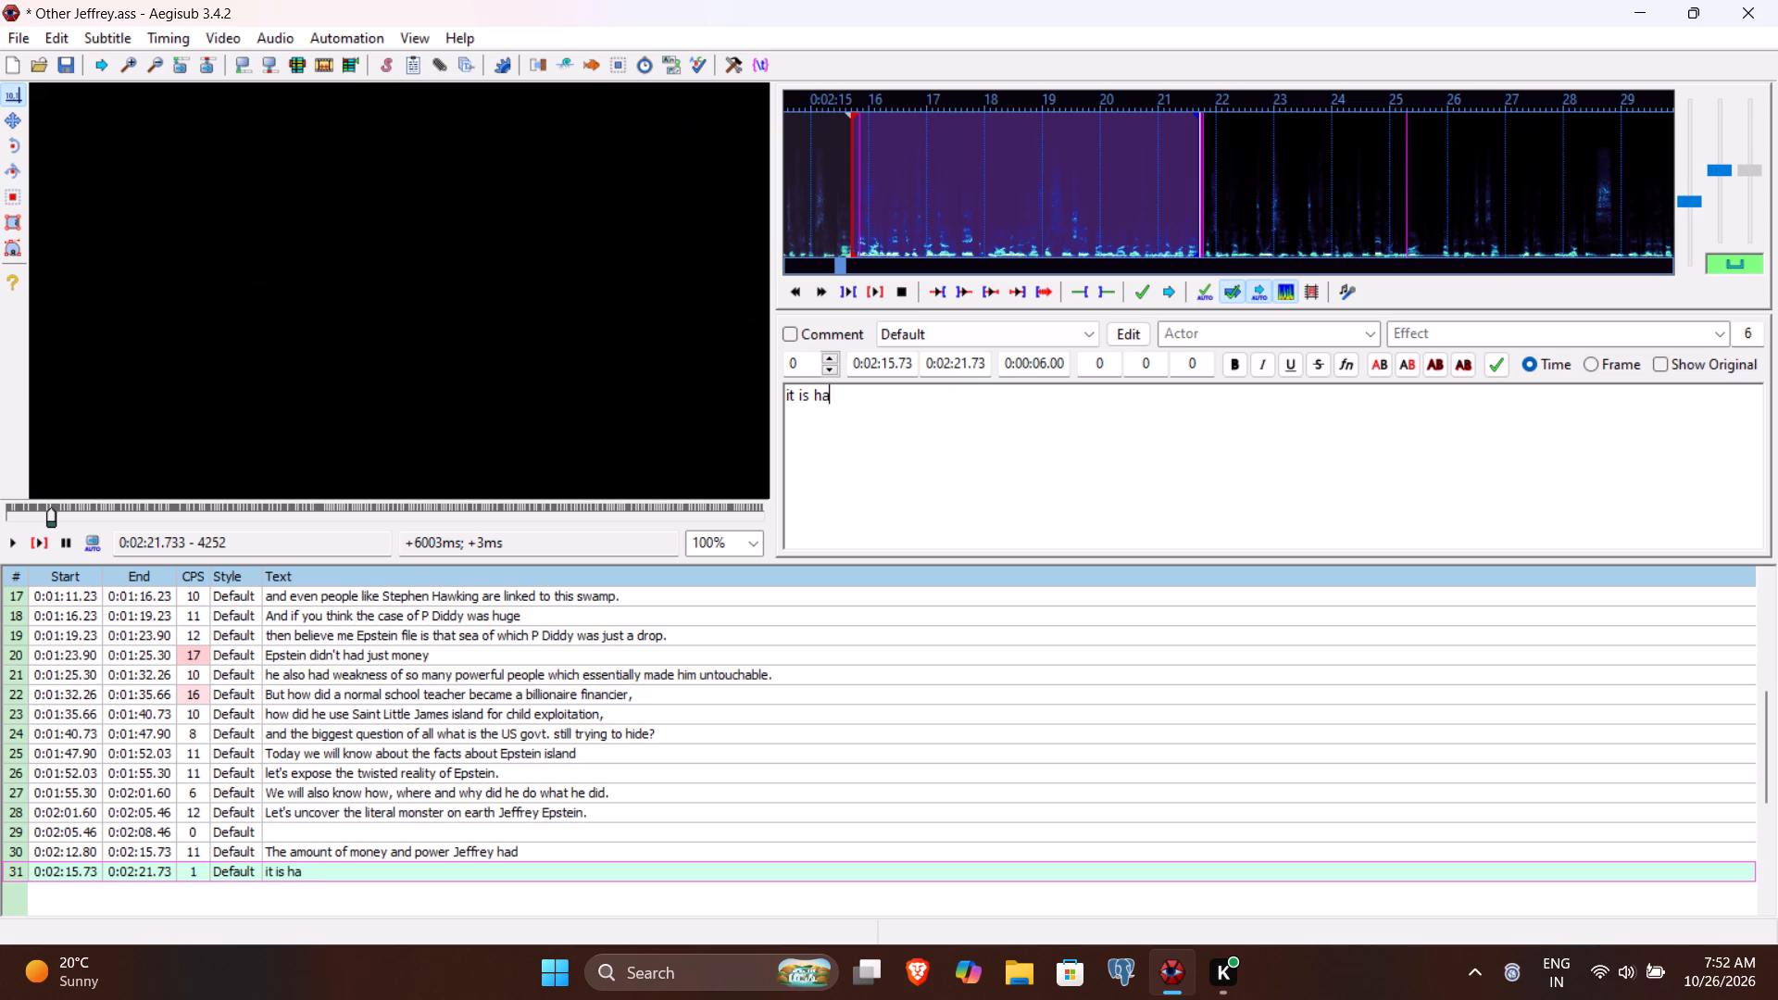
{"action": "type", "text": "rd to believe thath"}
{"action": "key", "text": "BackSpace"}
{"action": "key", "text": "space"}
{"action": "type", "text": "his birth was"}
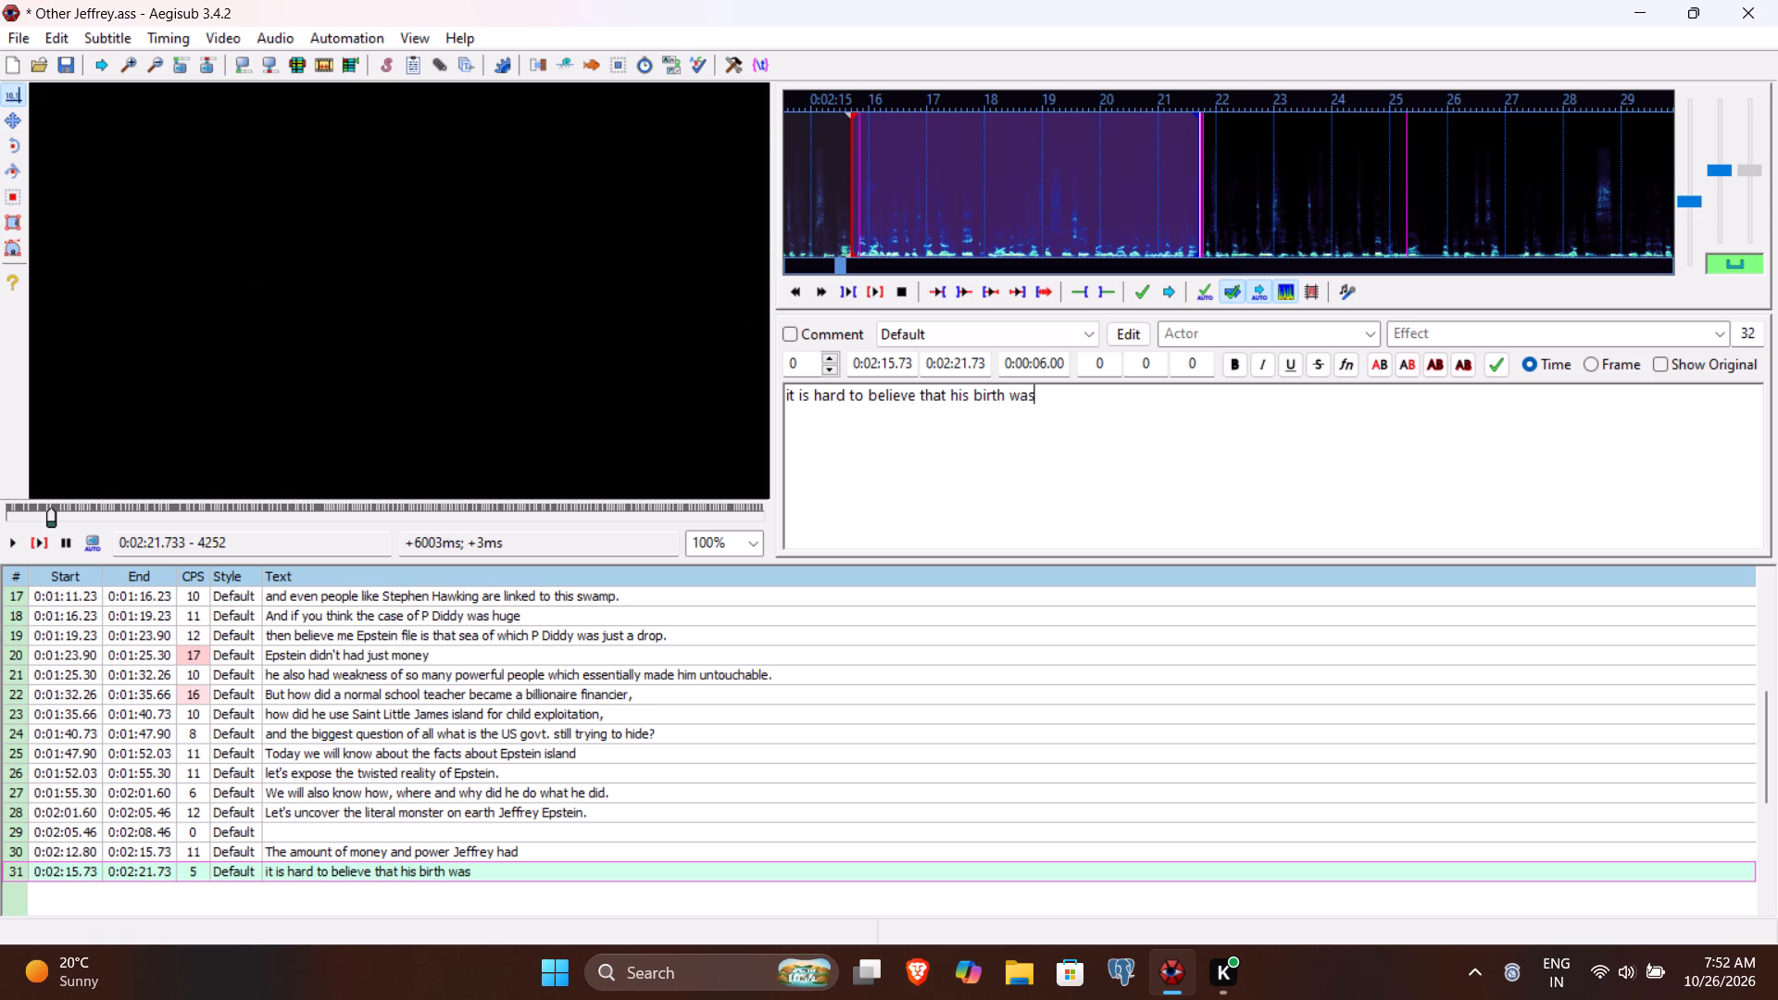
{"action": "key", "text": "space"}
{"action": "type", "text": "in a nro"}
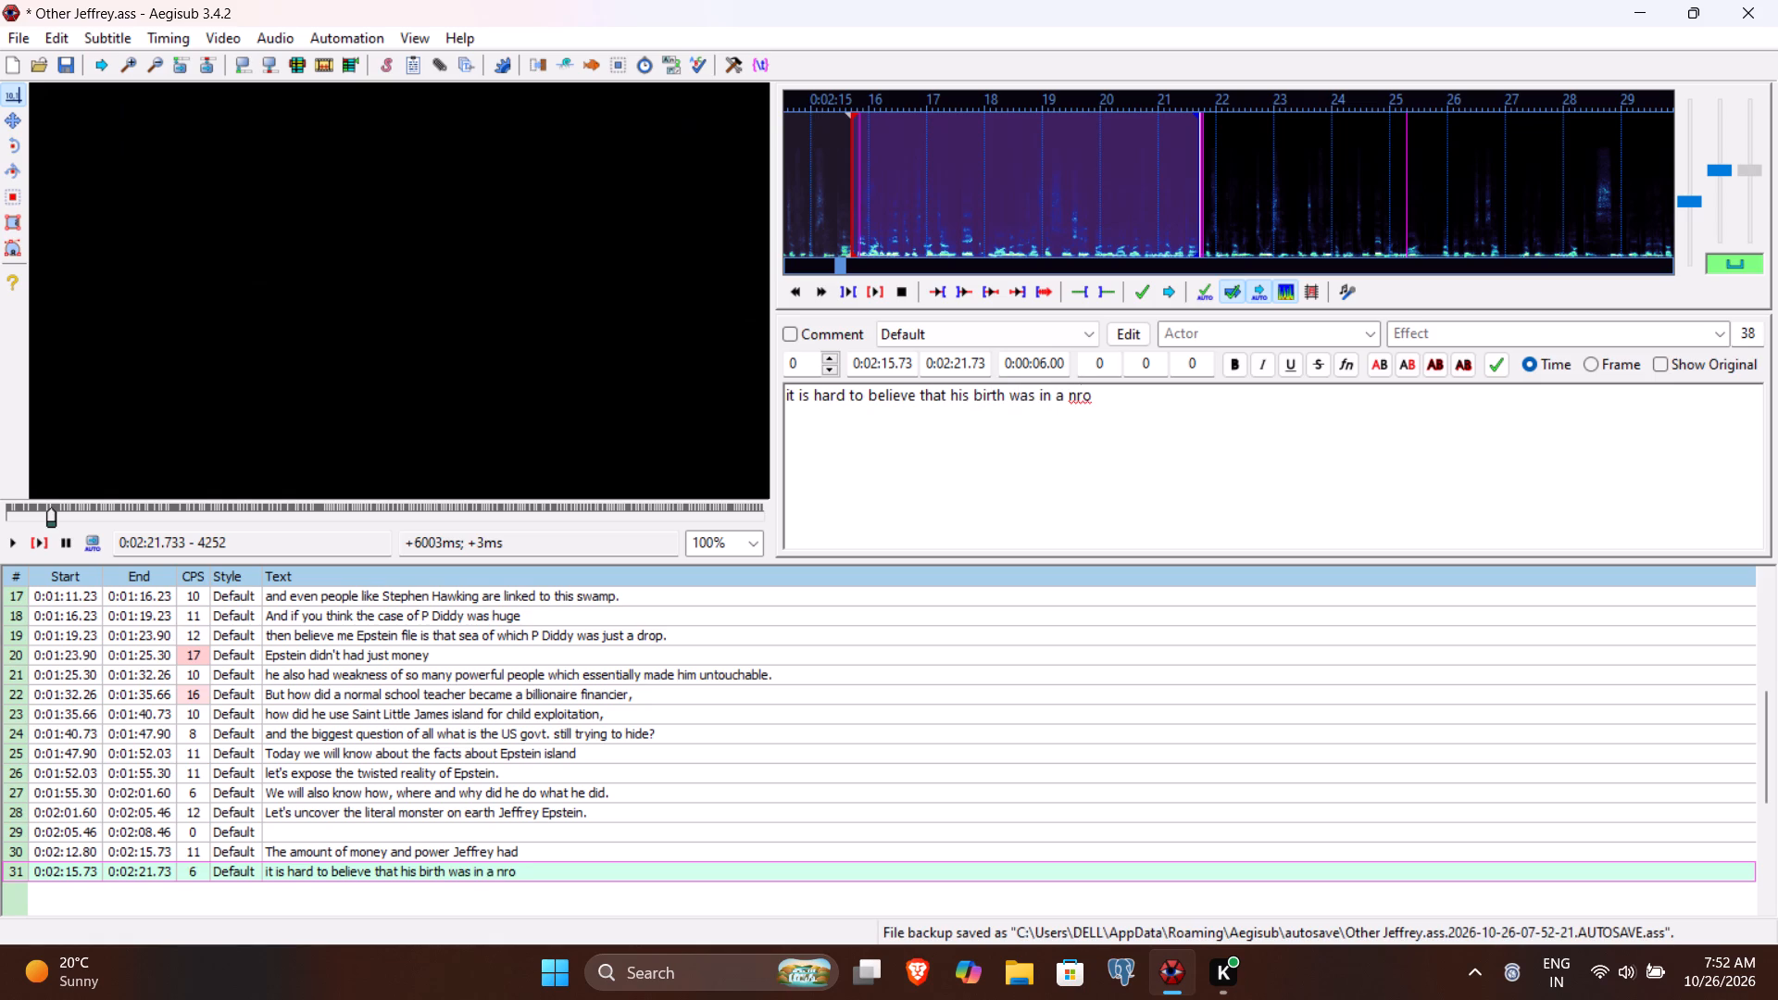
{"action": "key", "text": "BackSpace"}
{"action": "key", "text": "BackSpace"}
{"action": "key", "text": "r"}
{"action": "key", "text": "BackSpace"}
{"action": "type", "text": "ormal and socially"}
{"action": "key", "text": "space"}
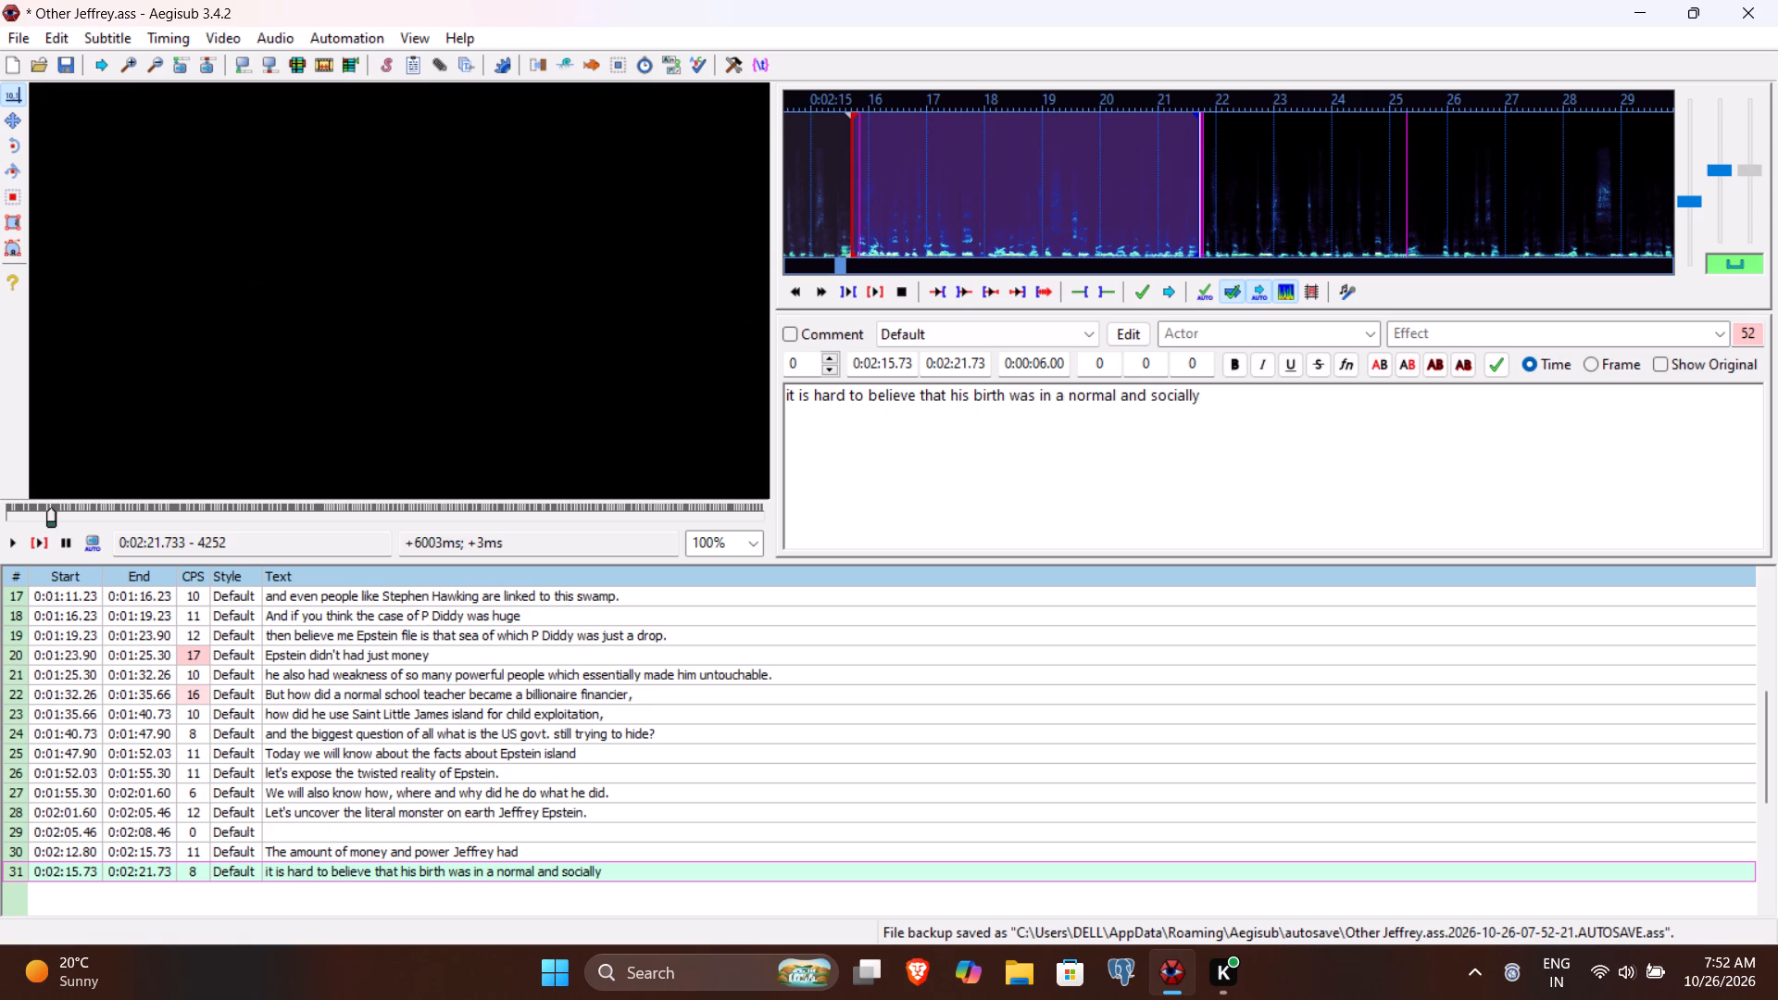
Replay line 31, insert "middle class" after "normal", complete the text with "unremarkable family." and commit it.
{"action": "left_click", "coordinate": [41, 542]}
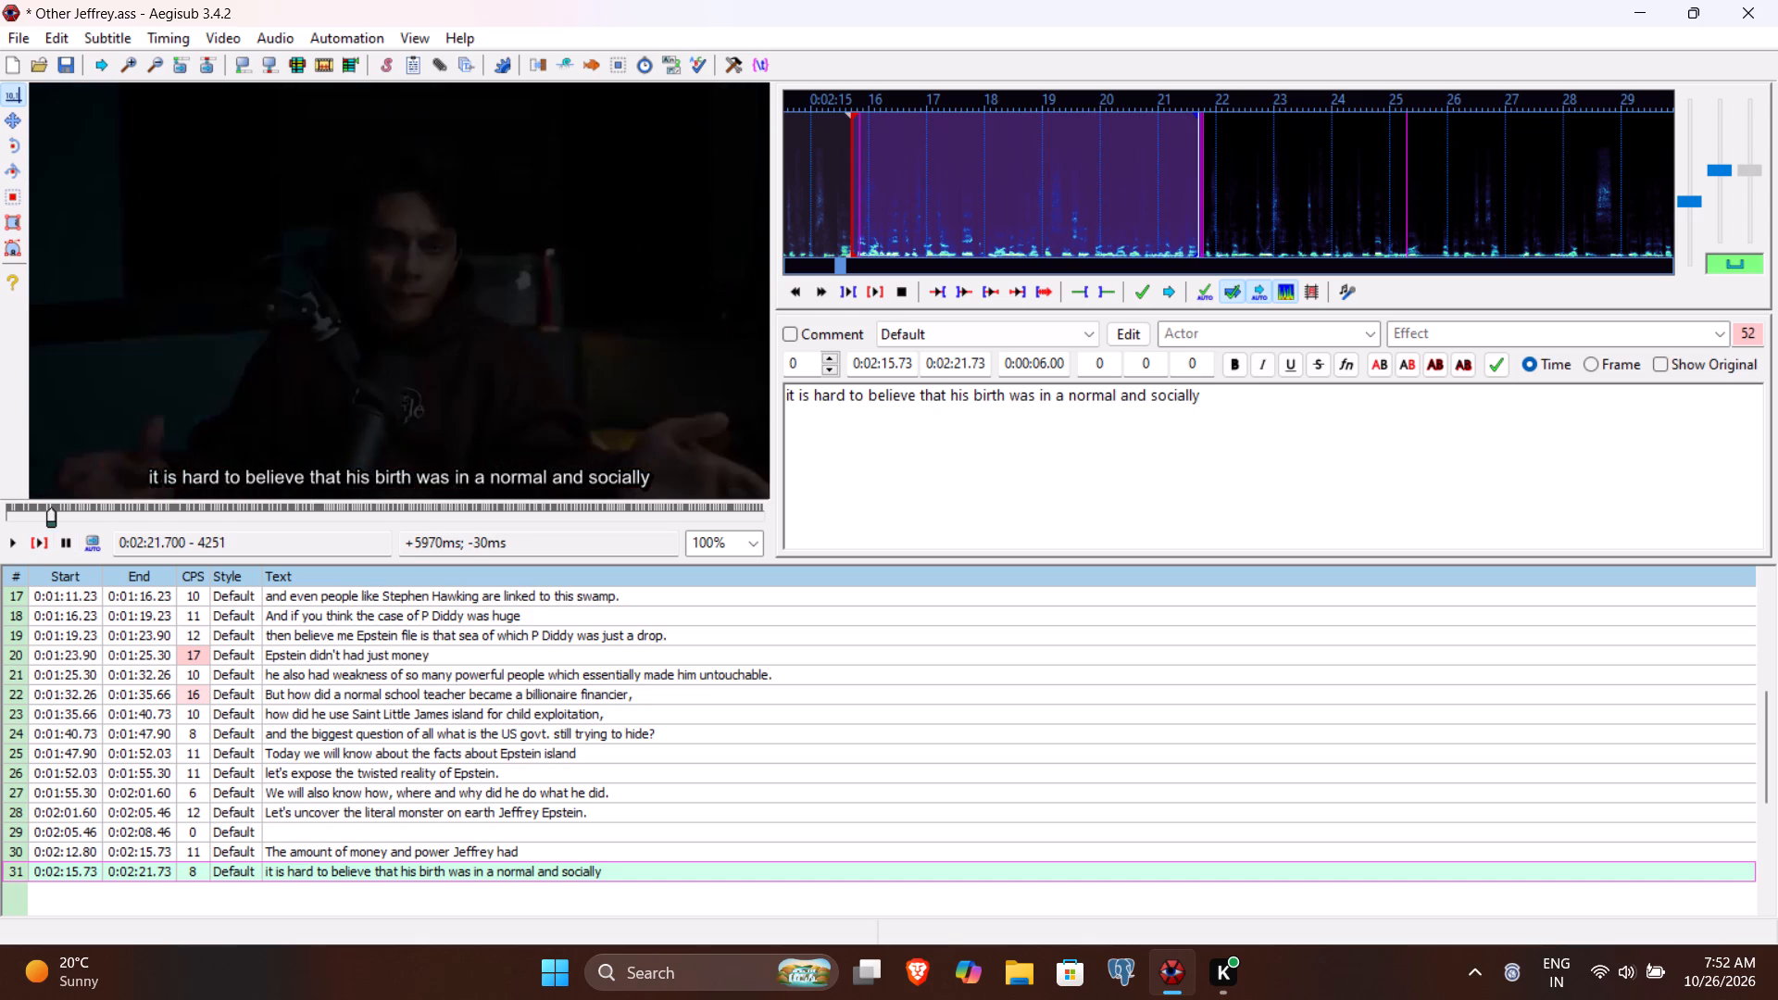
{"action": "left_click", "coordinate": [1117, 395]}
{"action": "key", "text": "space"}
{"action": "type", "text": "middle"}
{"action": "key", "text": "space"}
{"action": "type", "text": "class"}
{"action": "key", "text": "Down"}
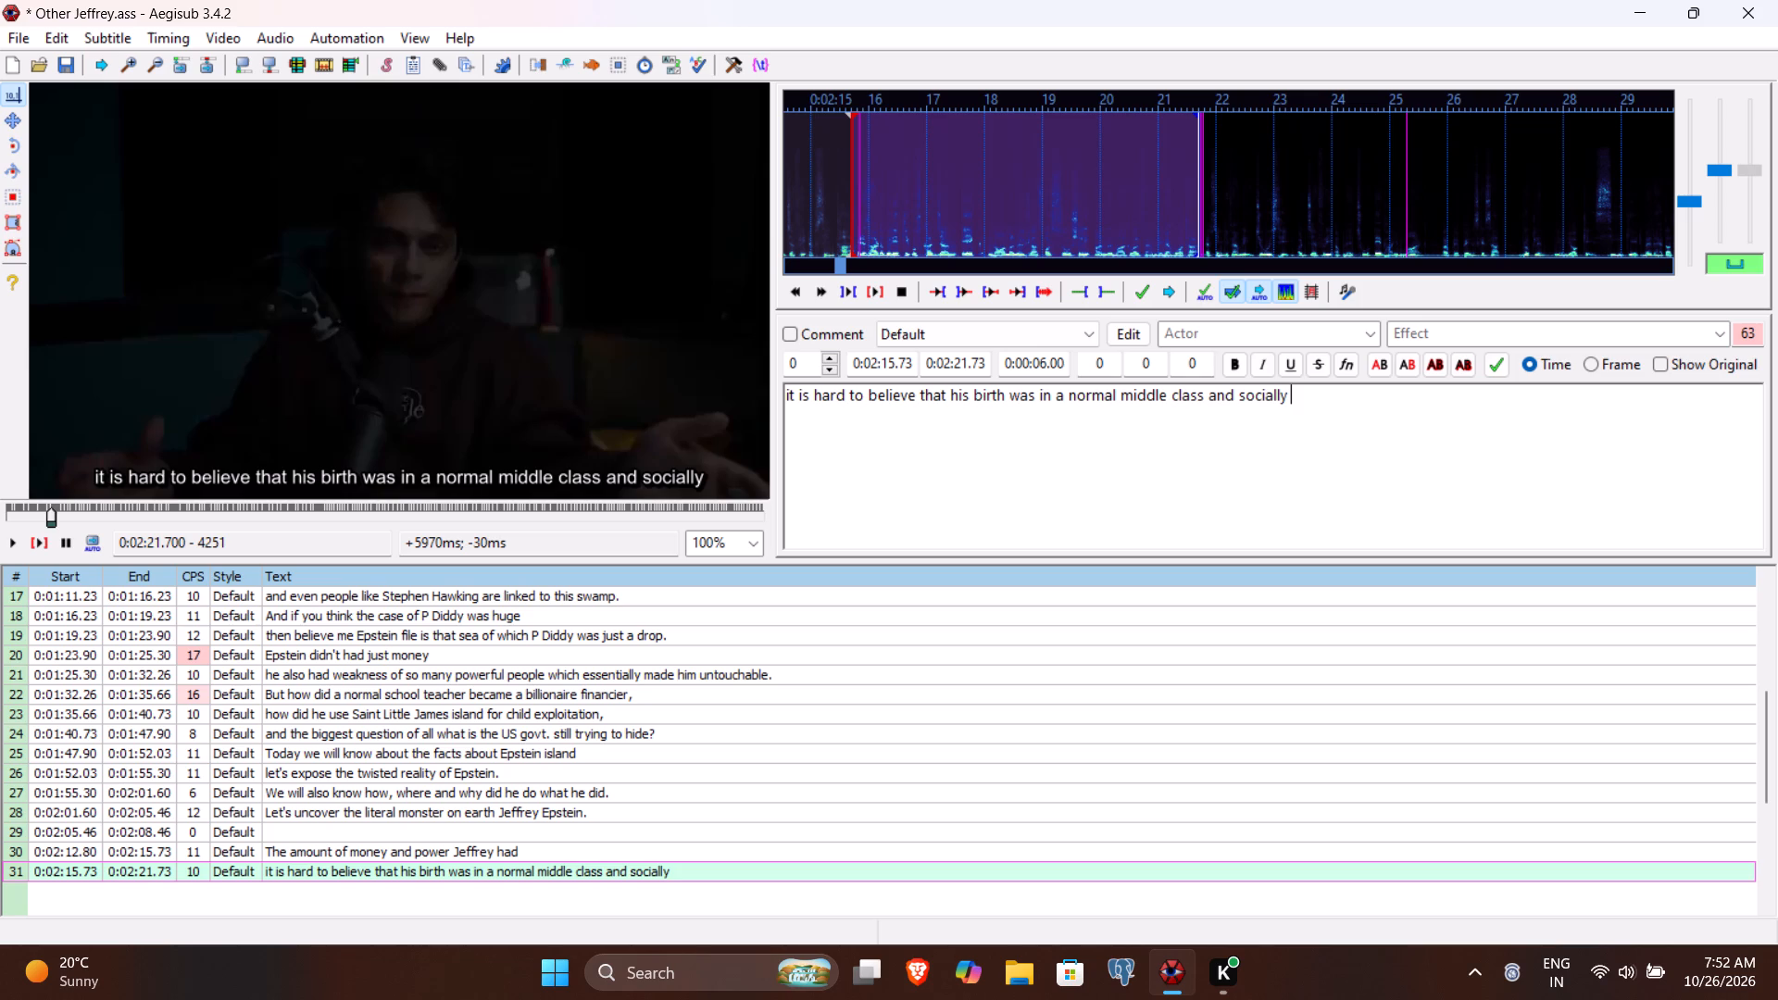
{"action": "type", "text": "unremarkable family"}
{"action": "key", "text": "period"}
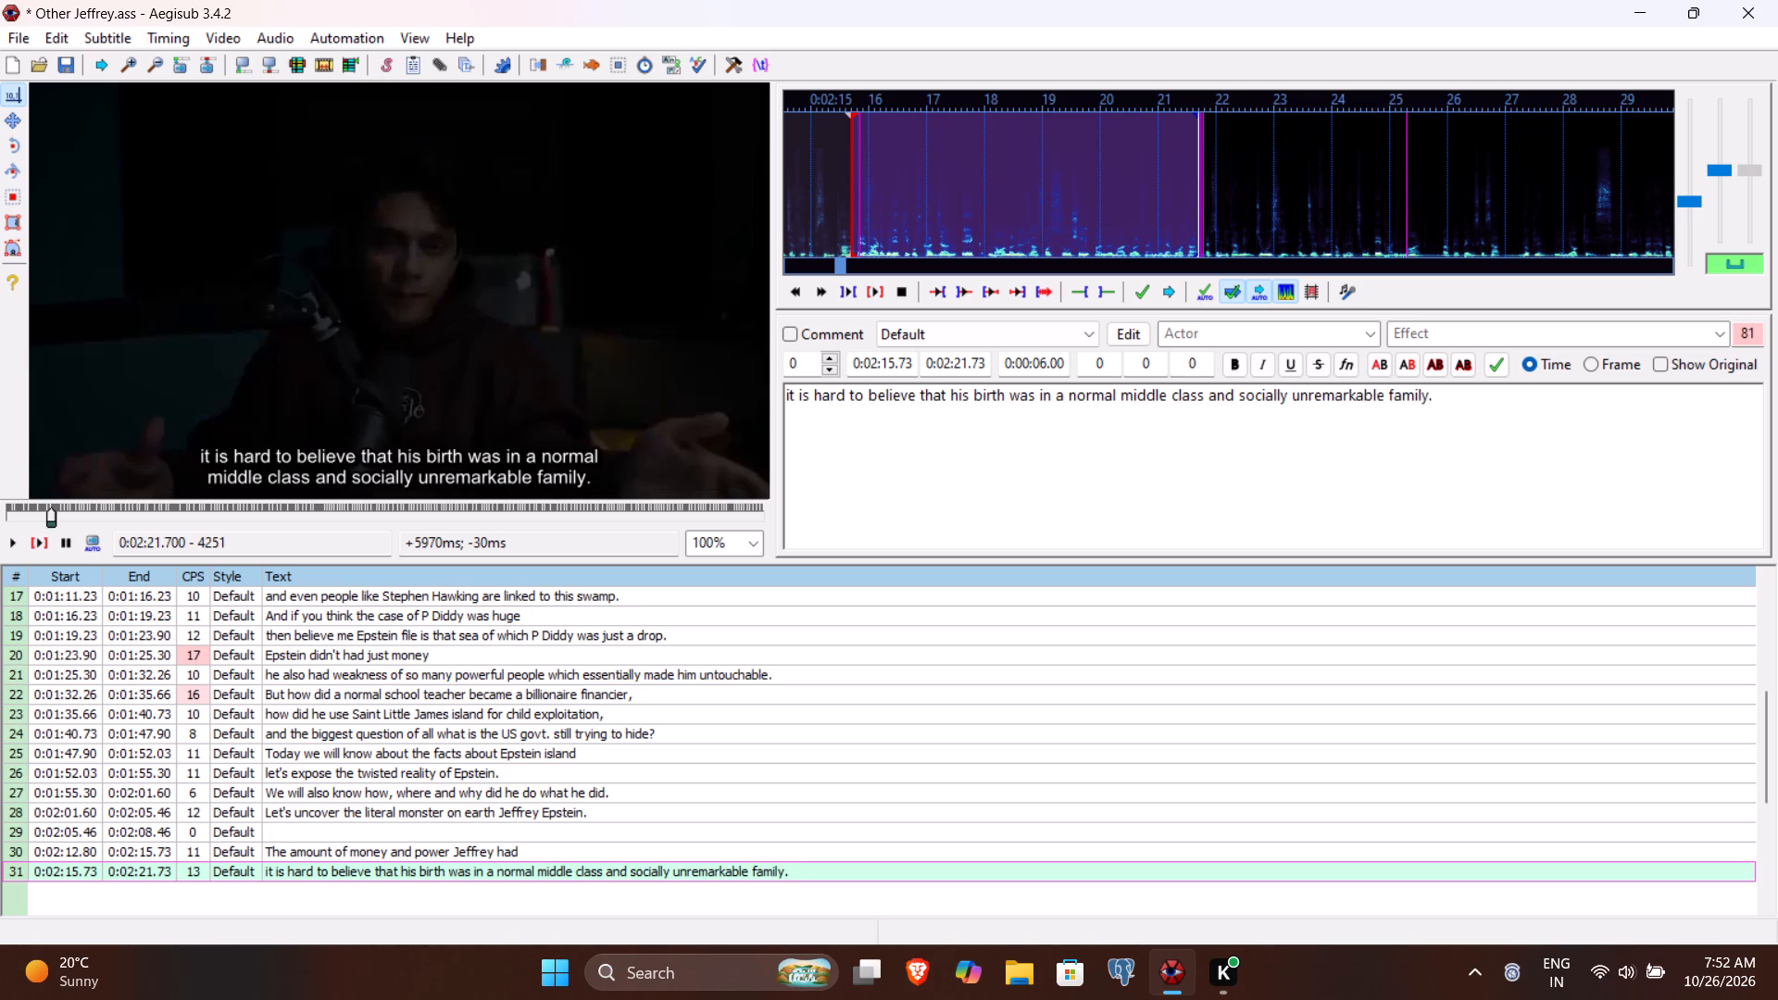
{"action": "key", "text": "Return"}
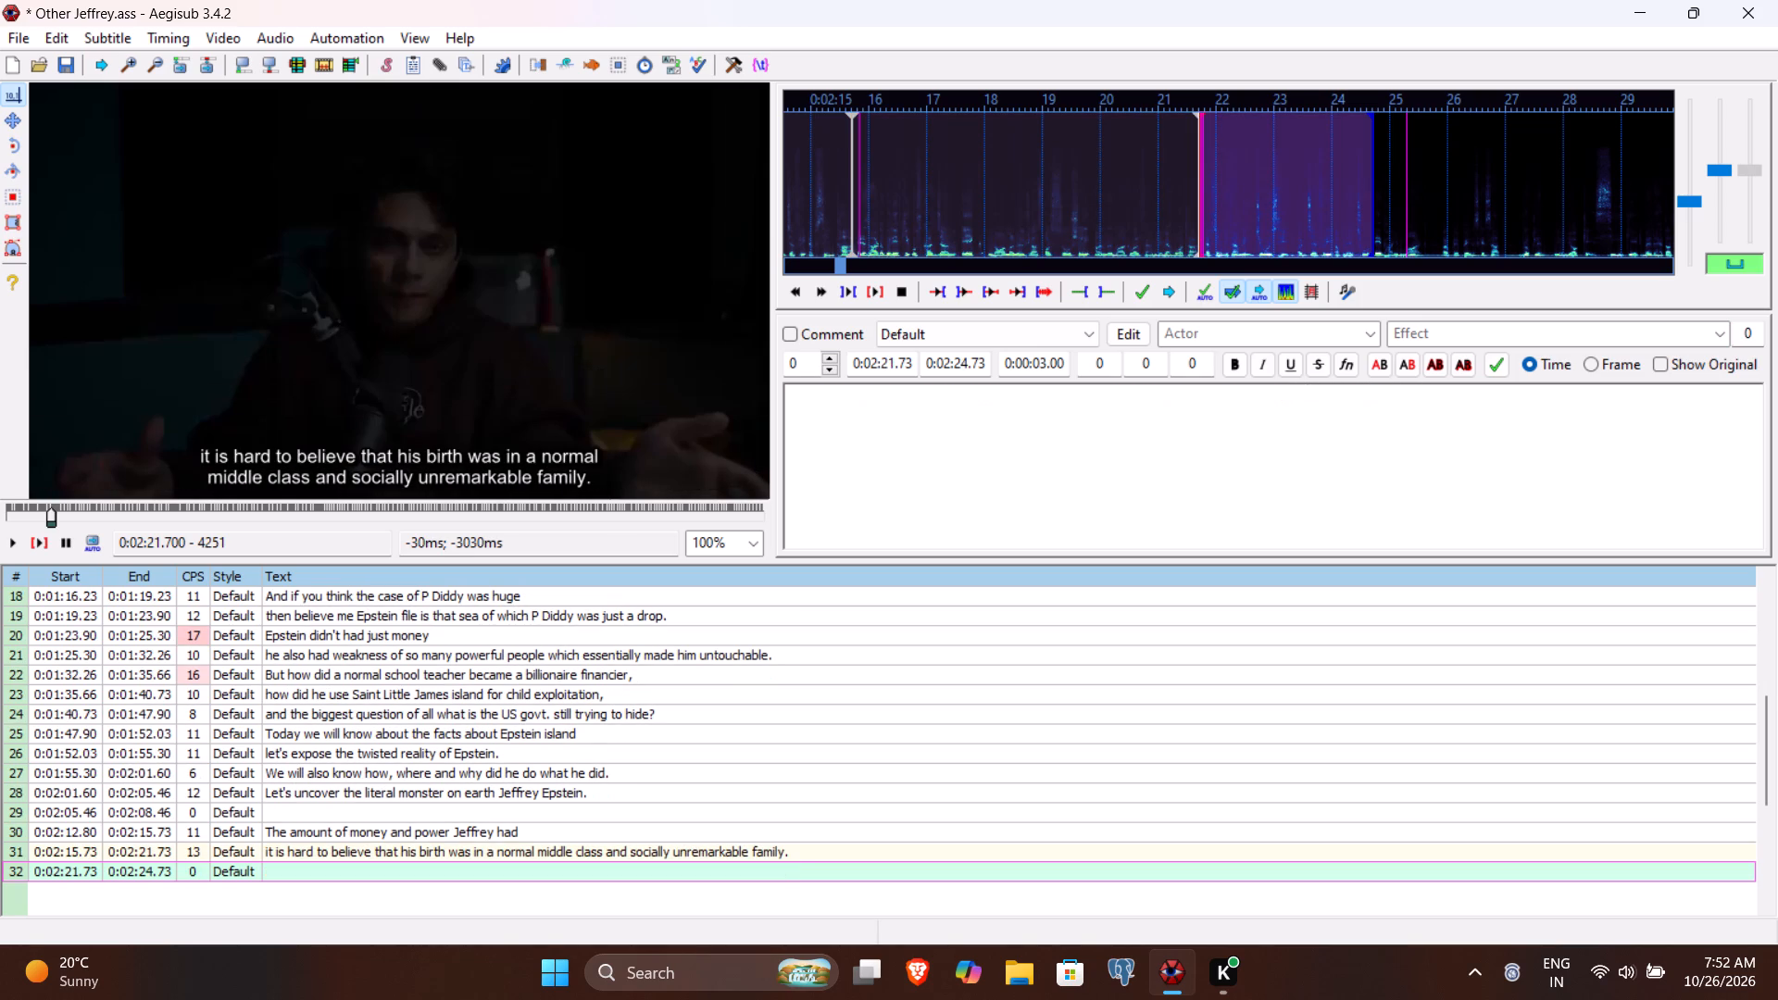
Play line 32's speech, replaying it to find where the first phrase ends, and set the line's end time to 0:02:23.30.
{"action": "left_click", "coordinate": [41, 544]}
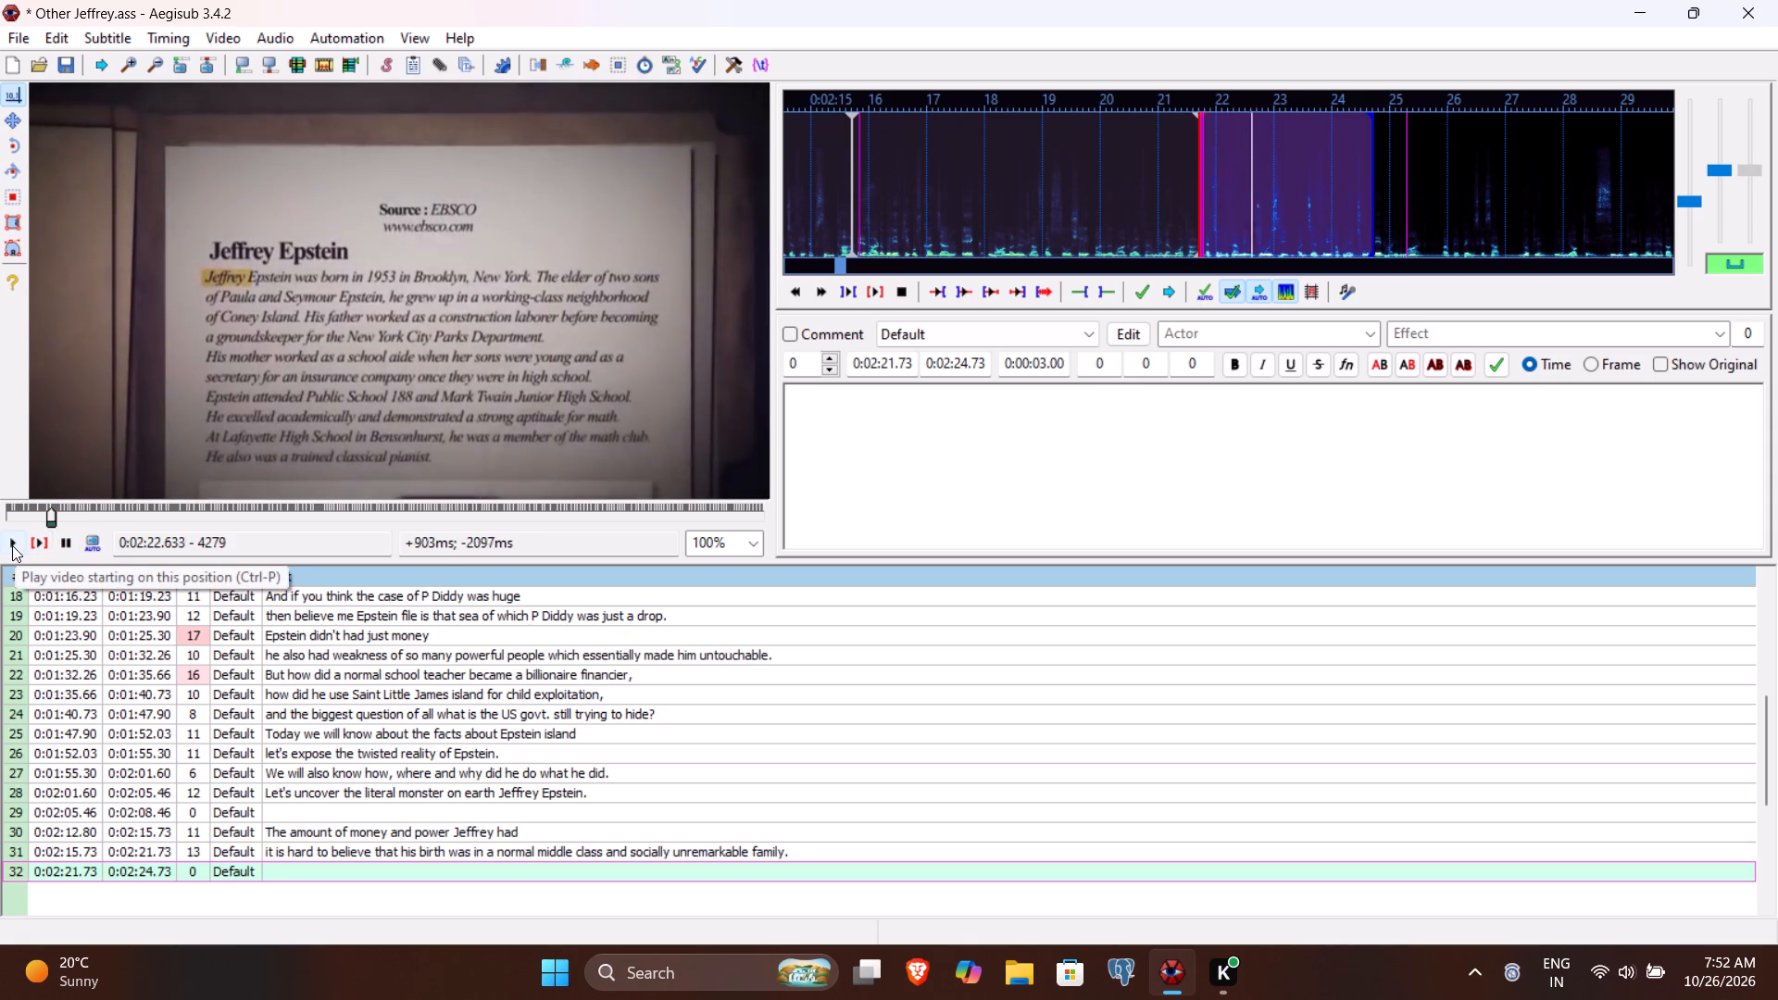
{"action": "left_click", "coordinate": [12, 545]}
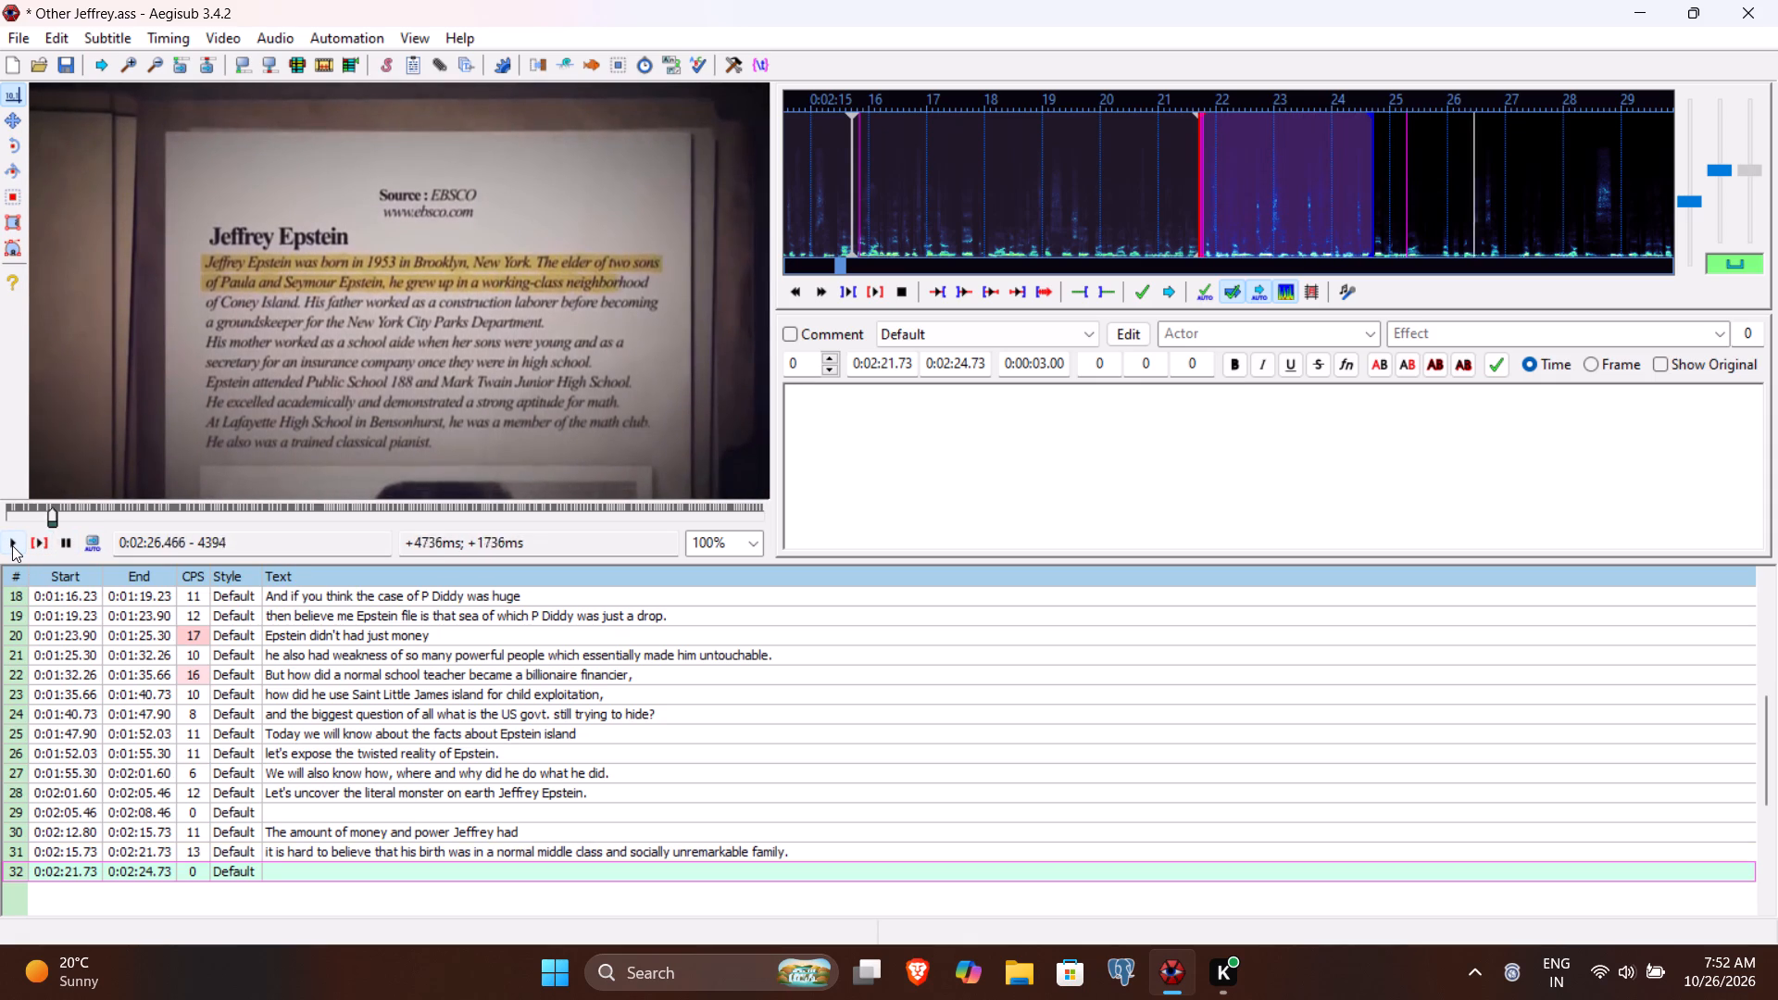
{"action": "left_click", "coordinate": [12, 545]}
{"action": "left_click", "coordinate": [37, 545]}
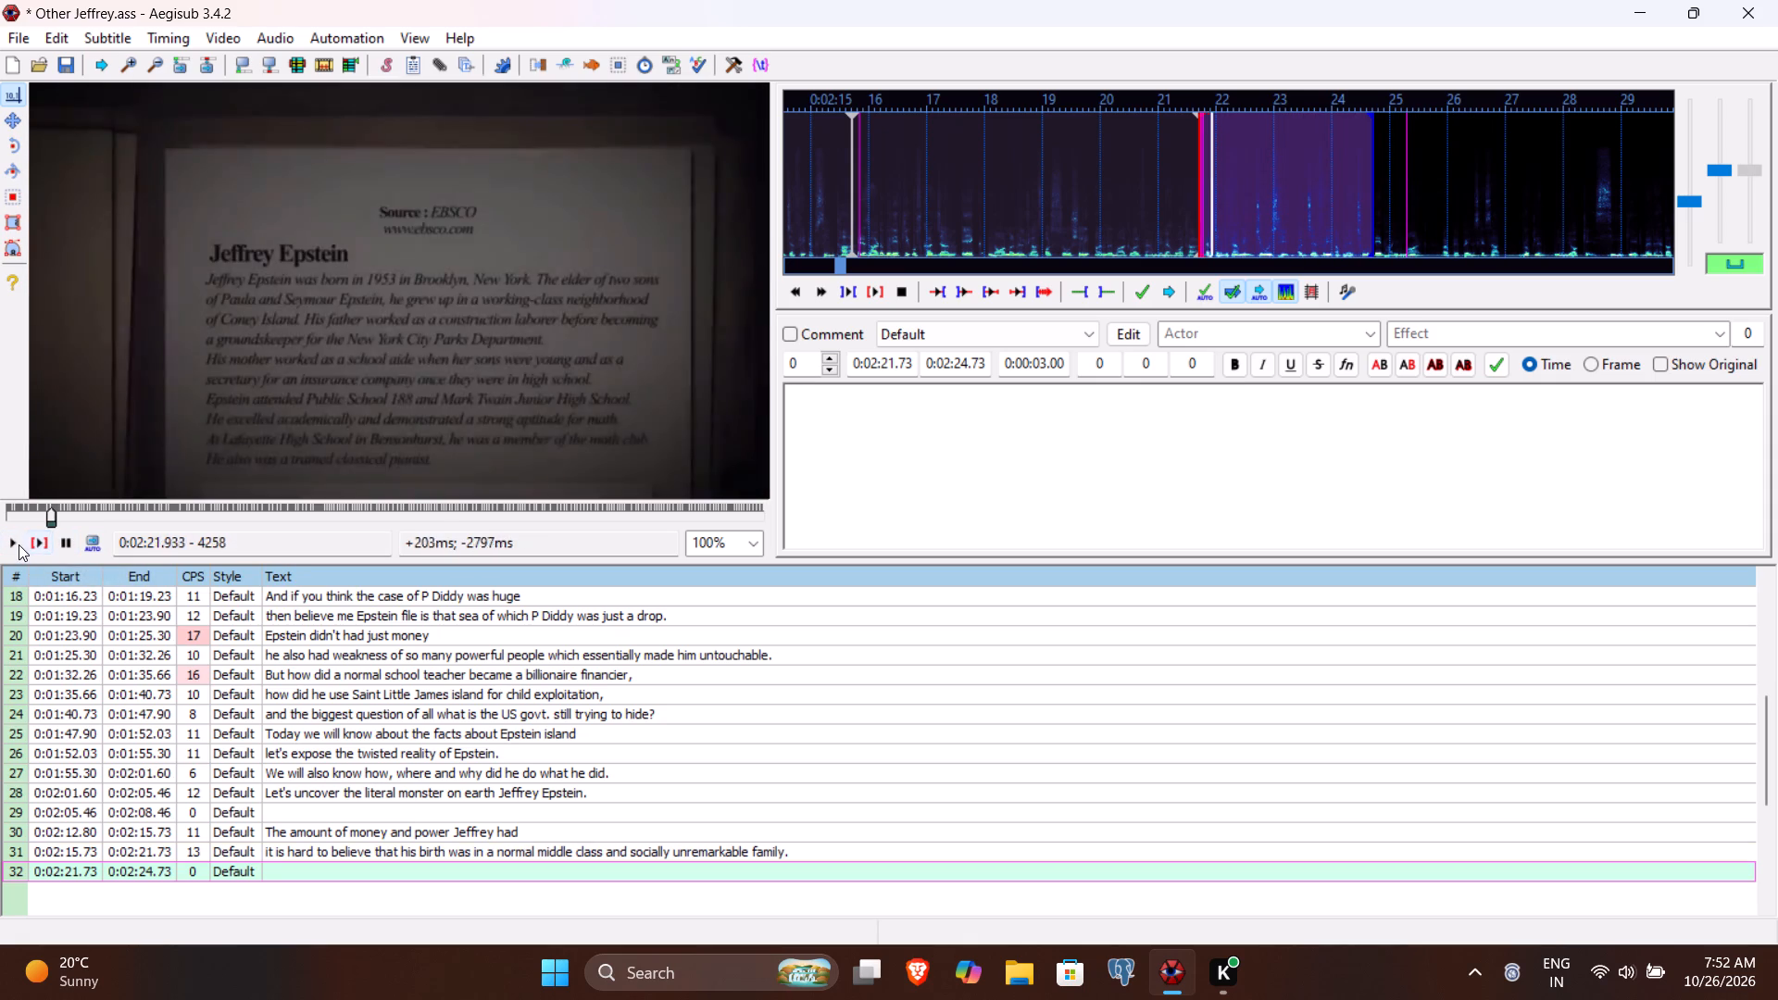
{"action": "left_click", "coordinate": [6, 544]}
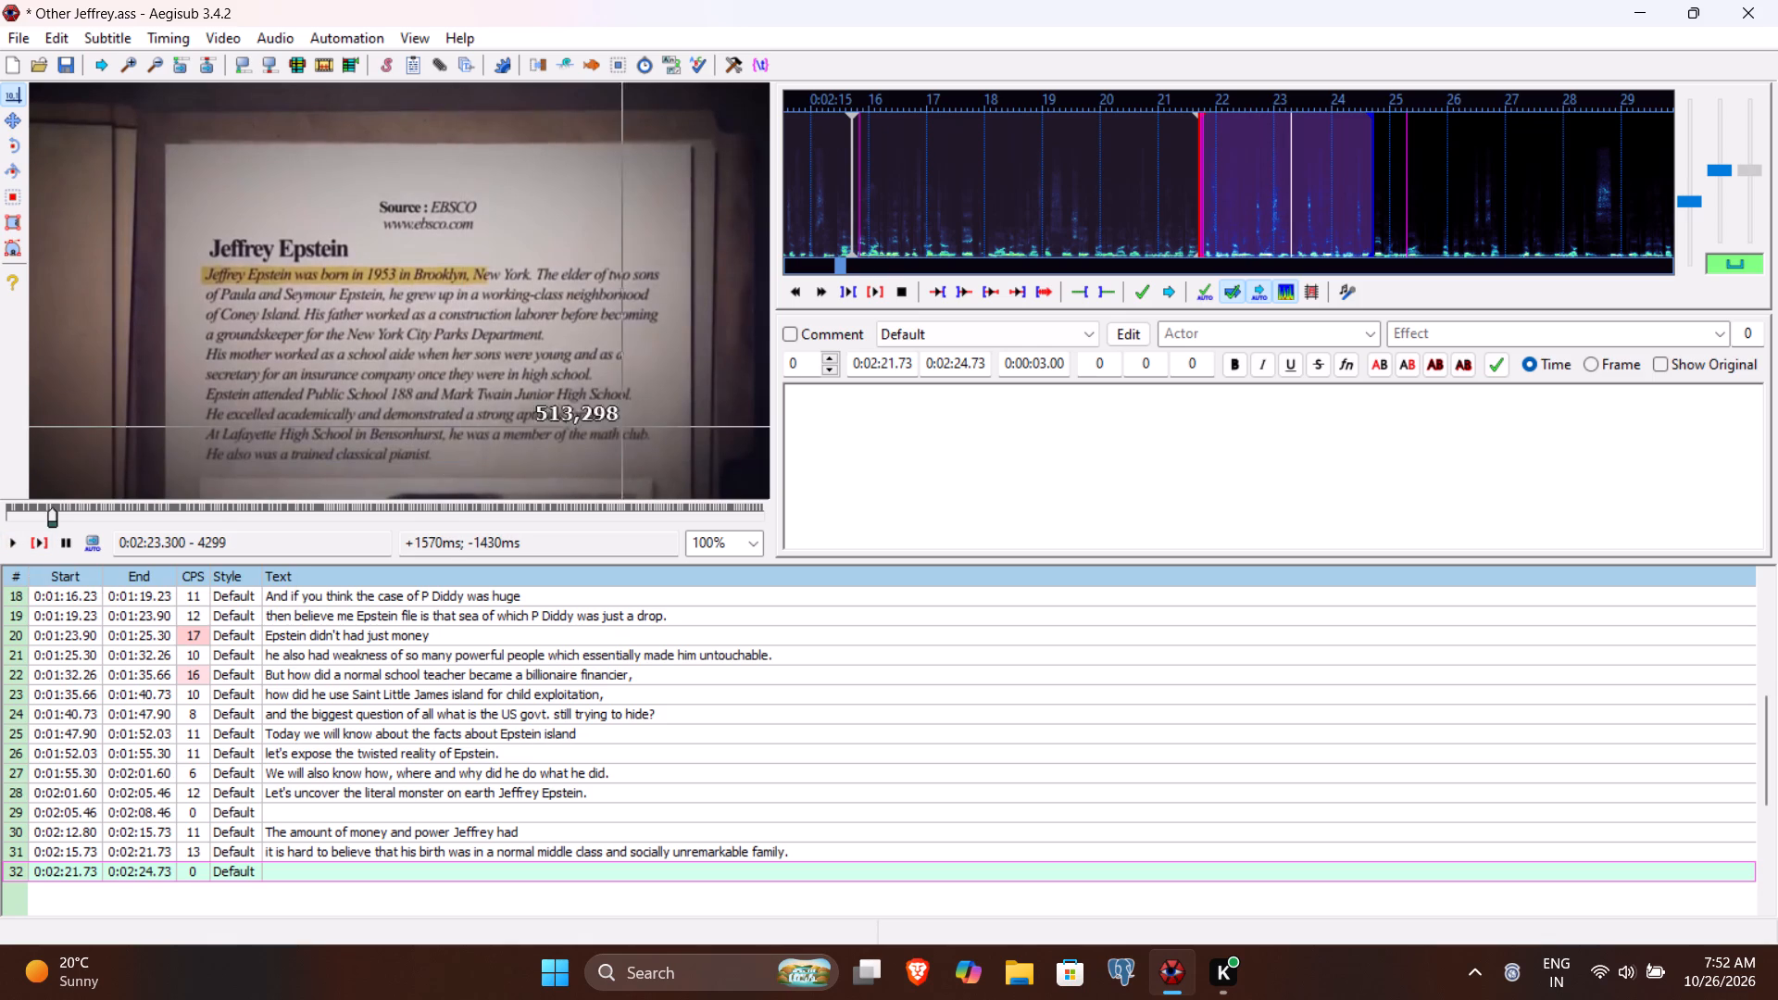
{"action": "left_click", "coordinate": [958, 365]}
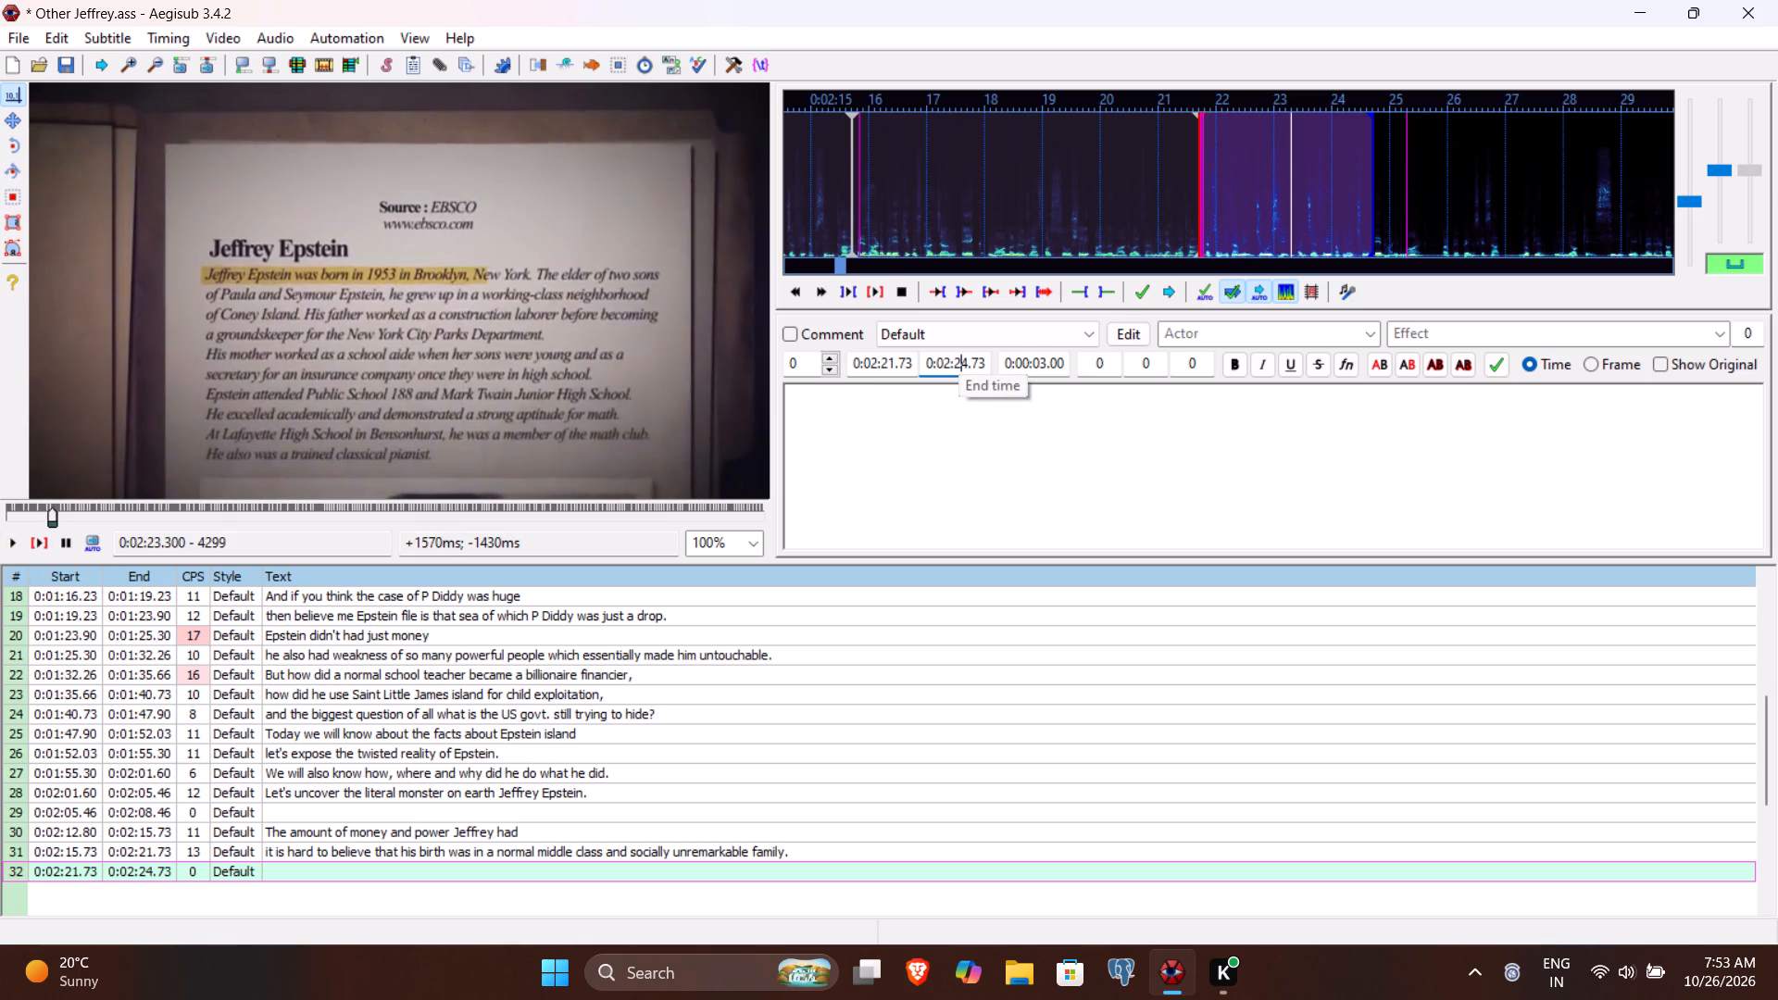
{"action": "type", "text": "330"}
Enter line 32's text as "Epstein's family was Jewish," and commit it.
{"action": "left_click", "coordinate": [900, 456]}
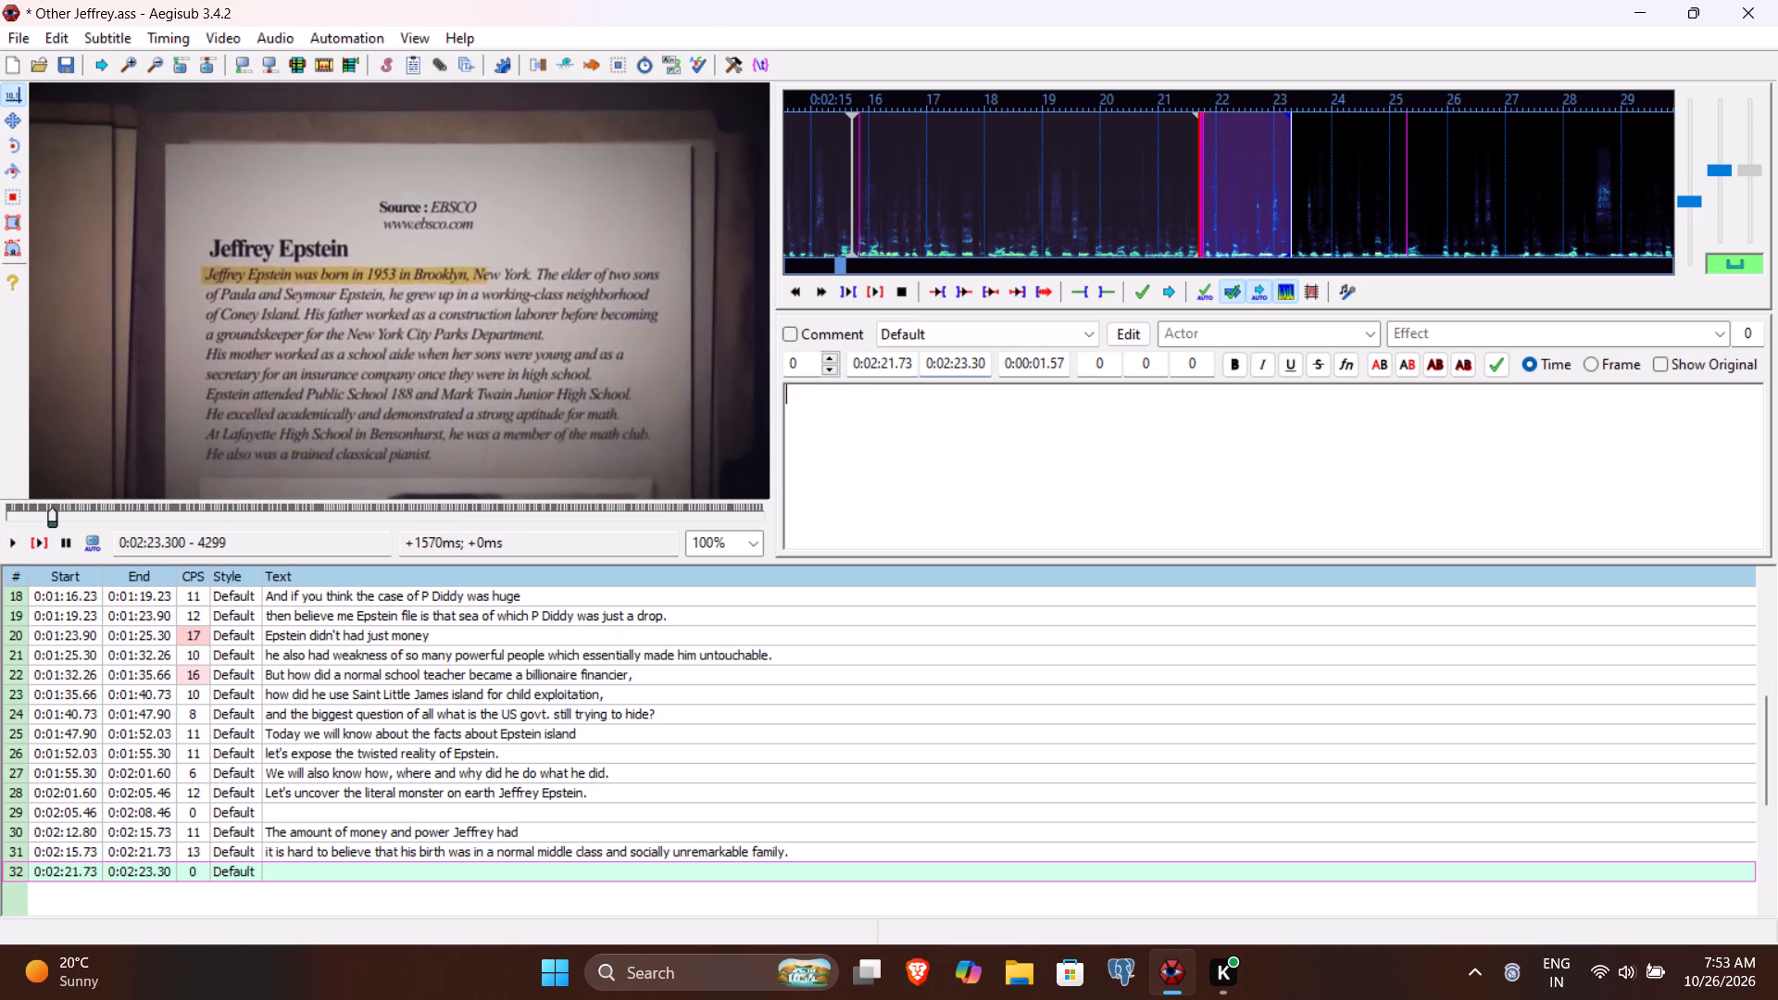
{"action": "type", "text": "Epstein's family was Jewish"}
{"action": "key", "text": "period"}
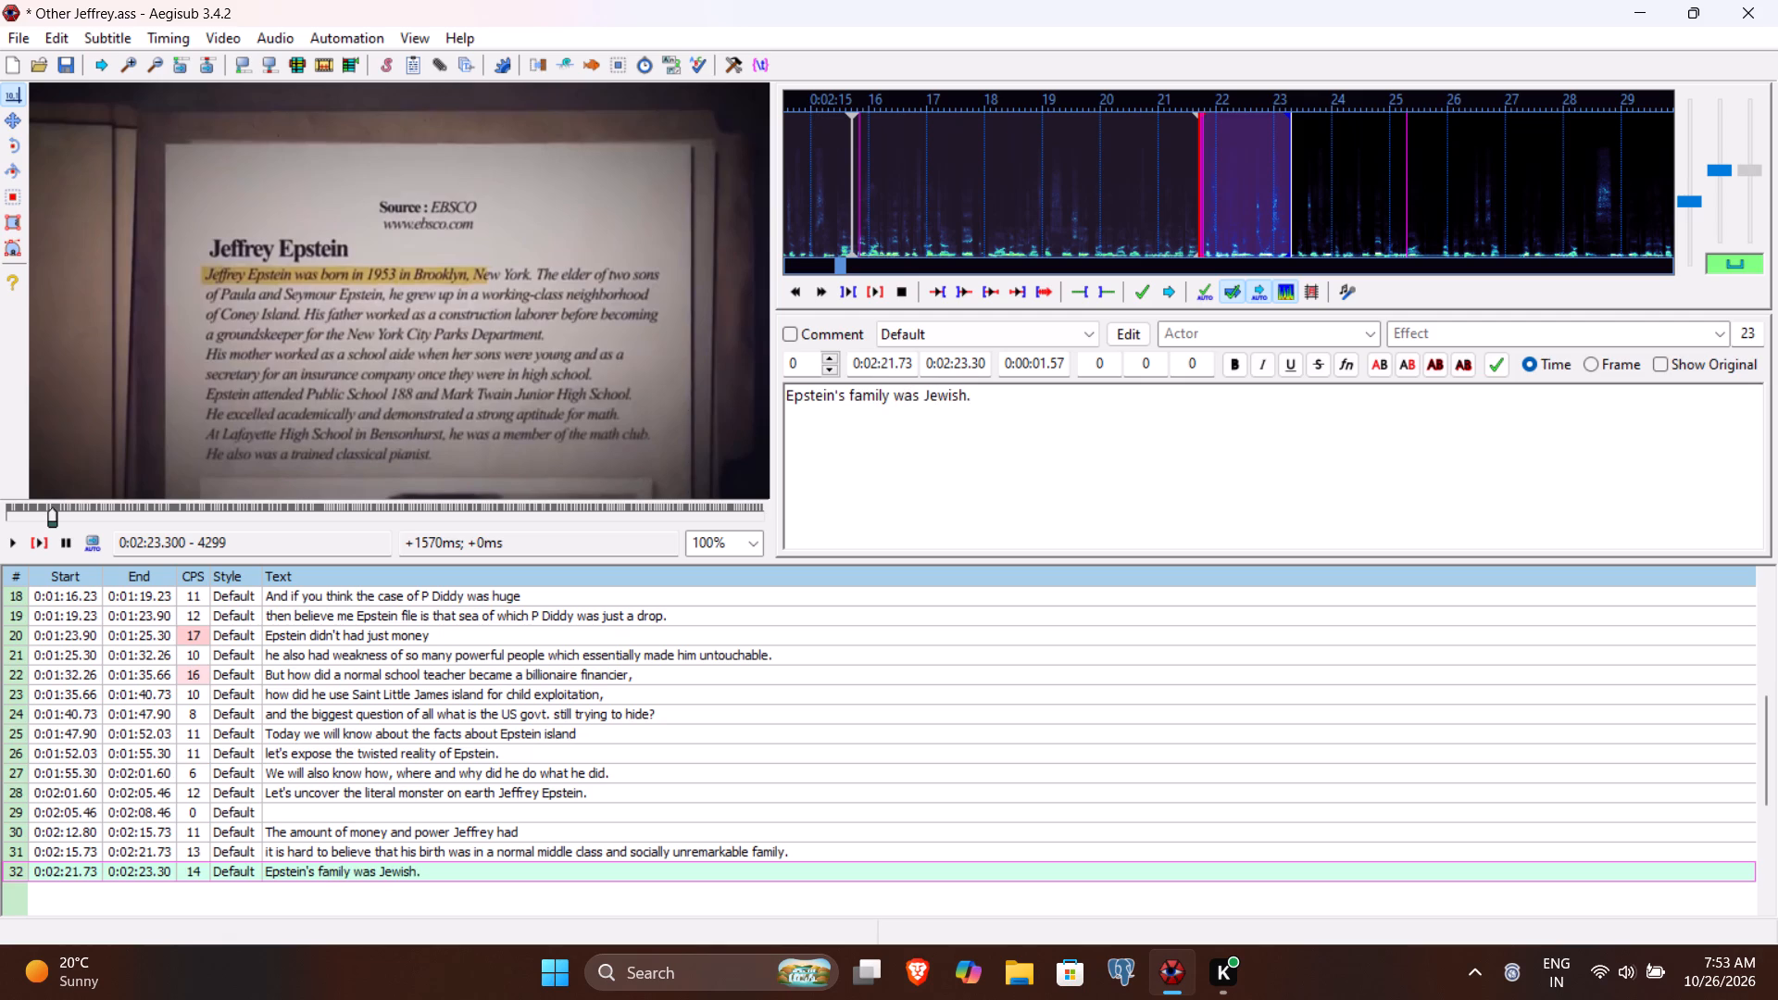
{"action": "key", "text": "BackSpace"}
{"action": "key", "text": "comma"}
{"action": "key", "text": "Return"}
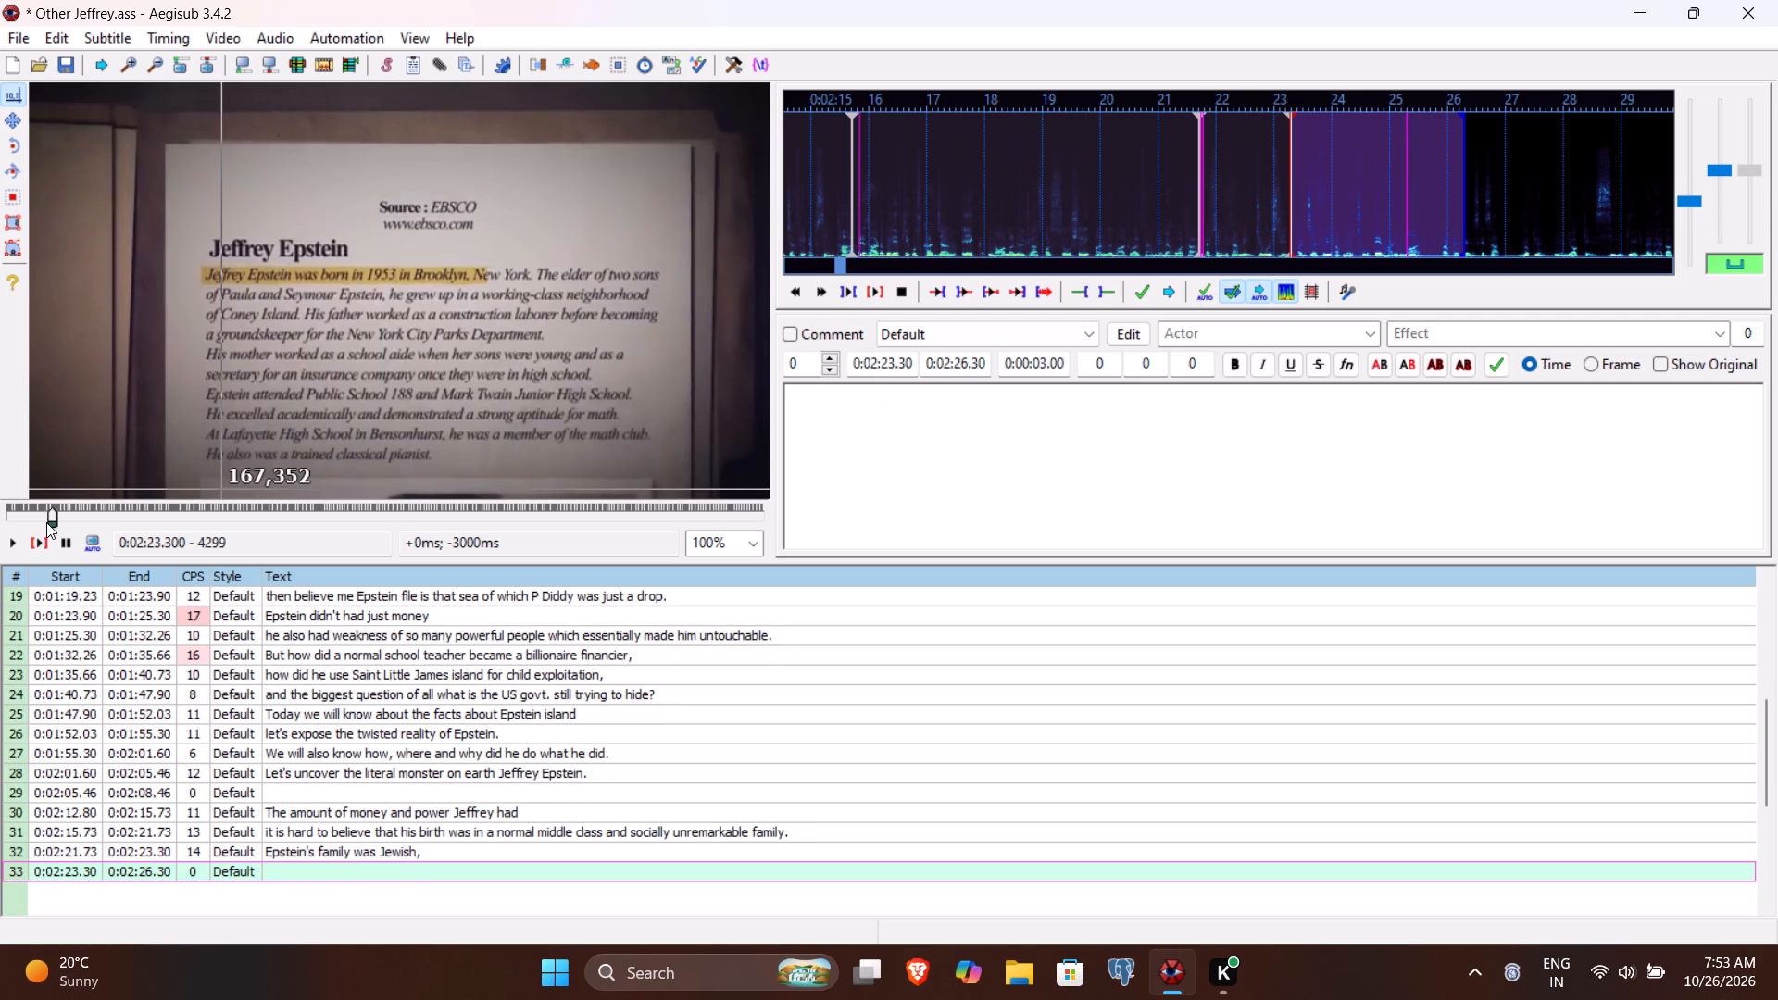
Play line 33's speech to find where it ends, and set the line's end time to 0:02:30.10.
{"action": "left_click", "coordinate": [42, 542]}
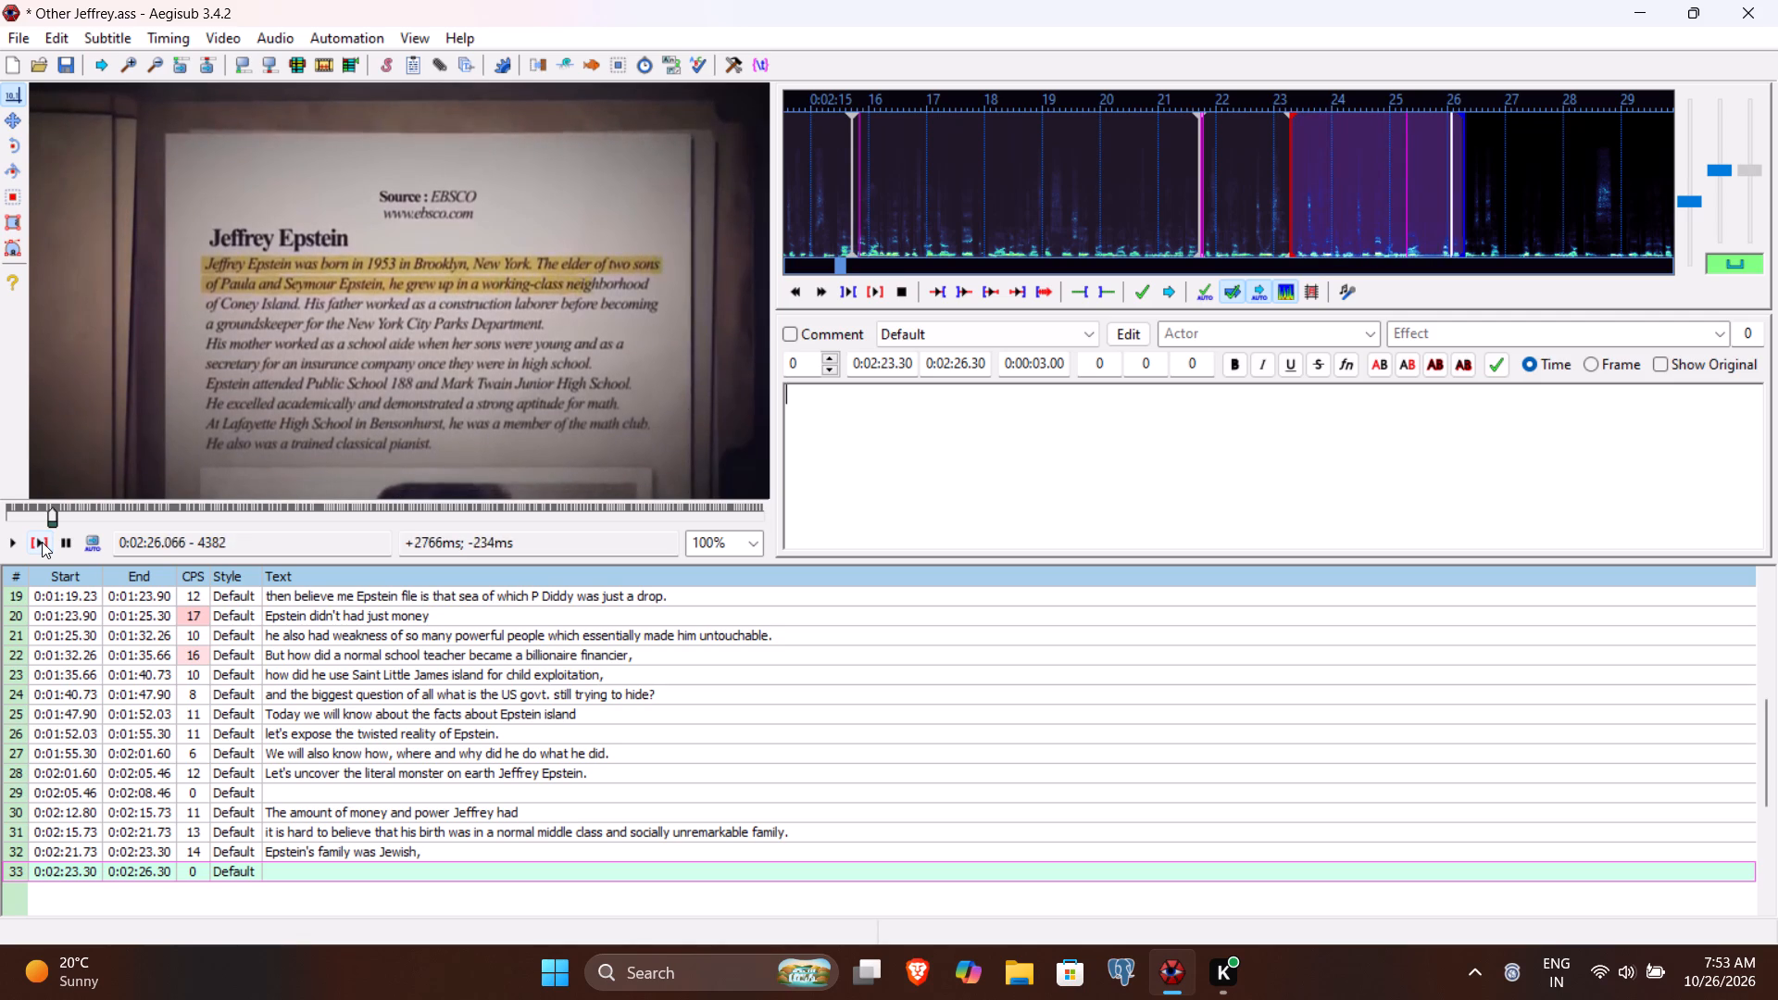
{"action": "left_click", "coordinate": [6, 541]}
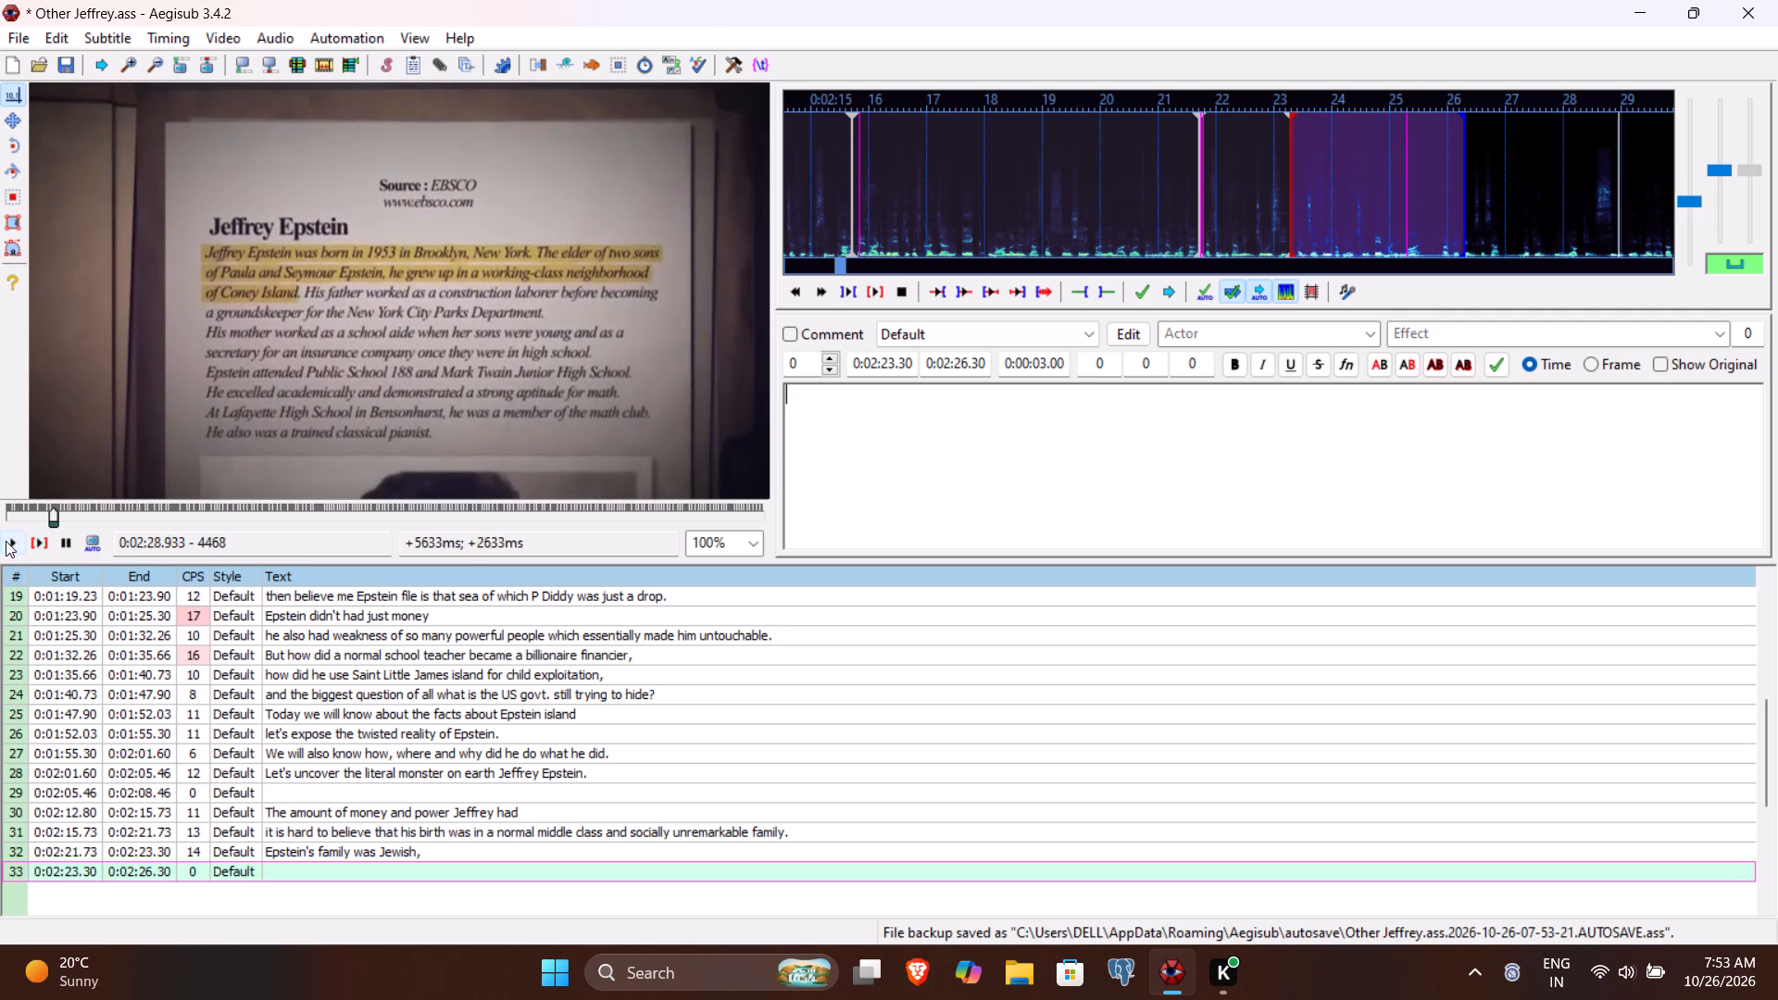
{"action": "left_click", "coordinate": [6, 541]}
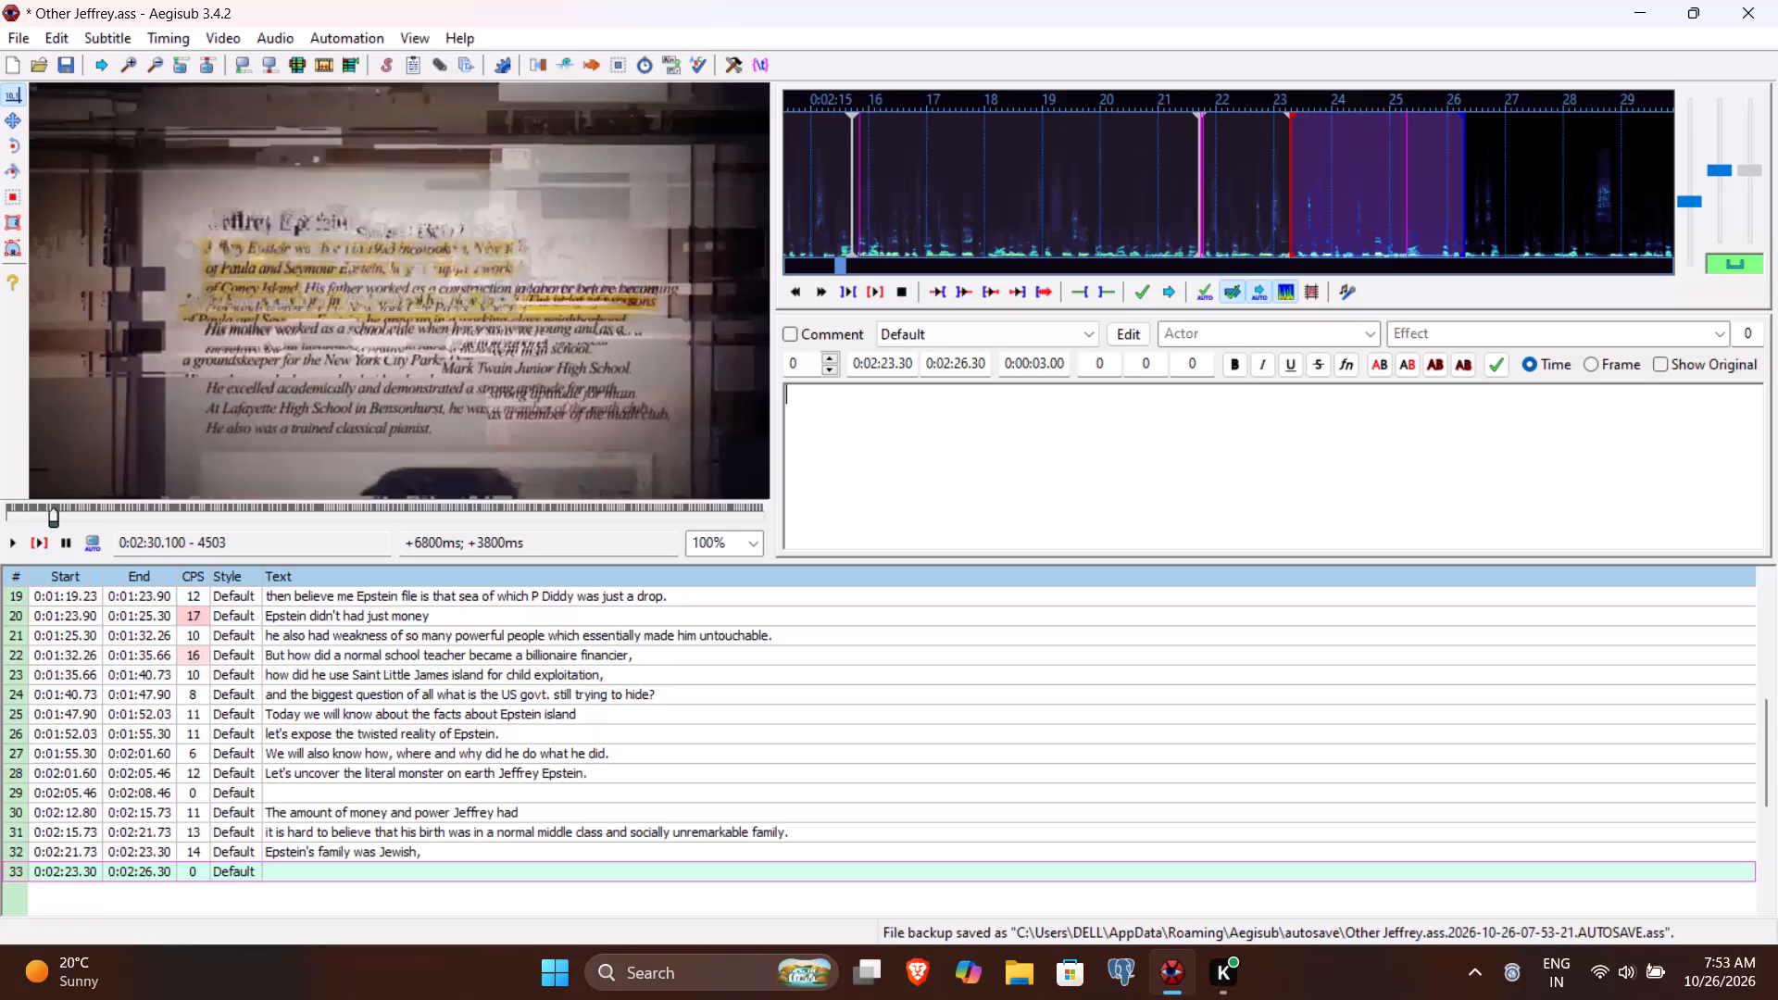
{"action": "left_click", "coordinate": [953, 369]}
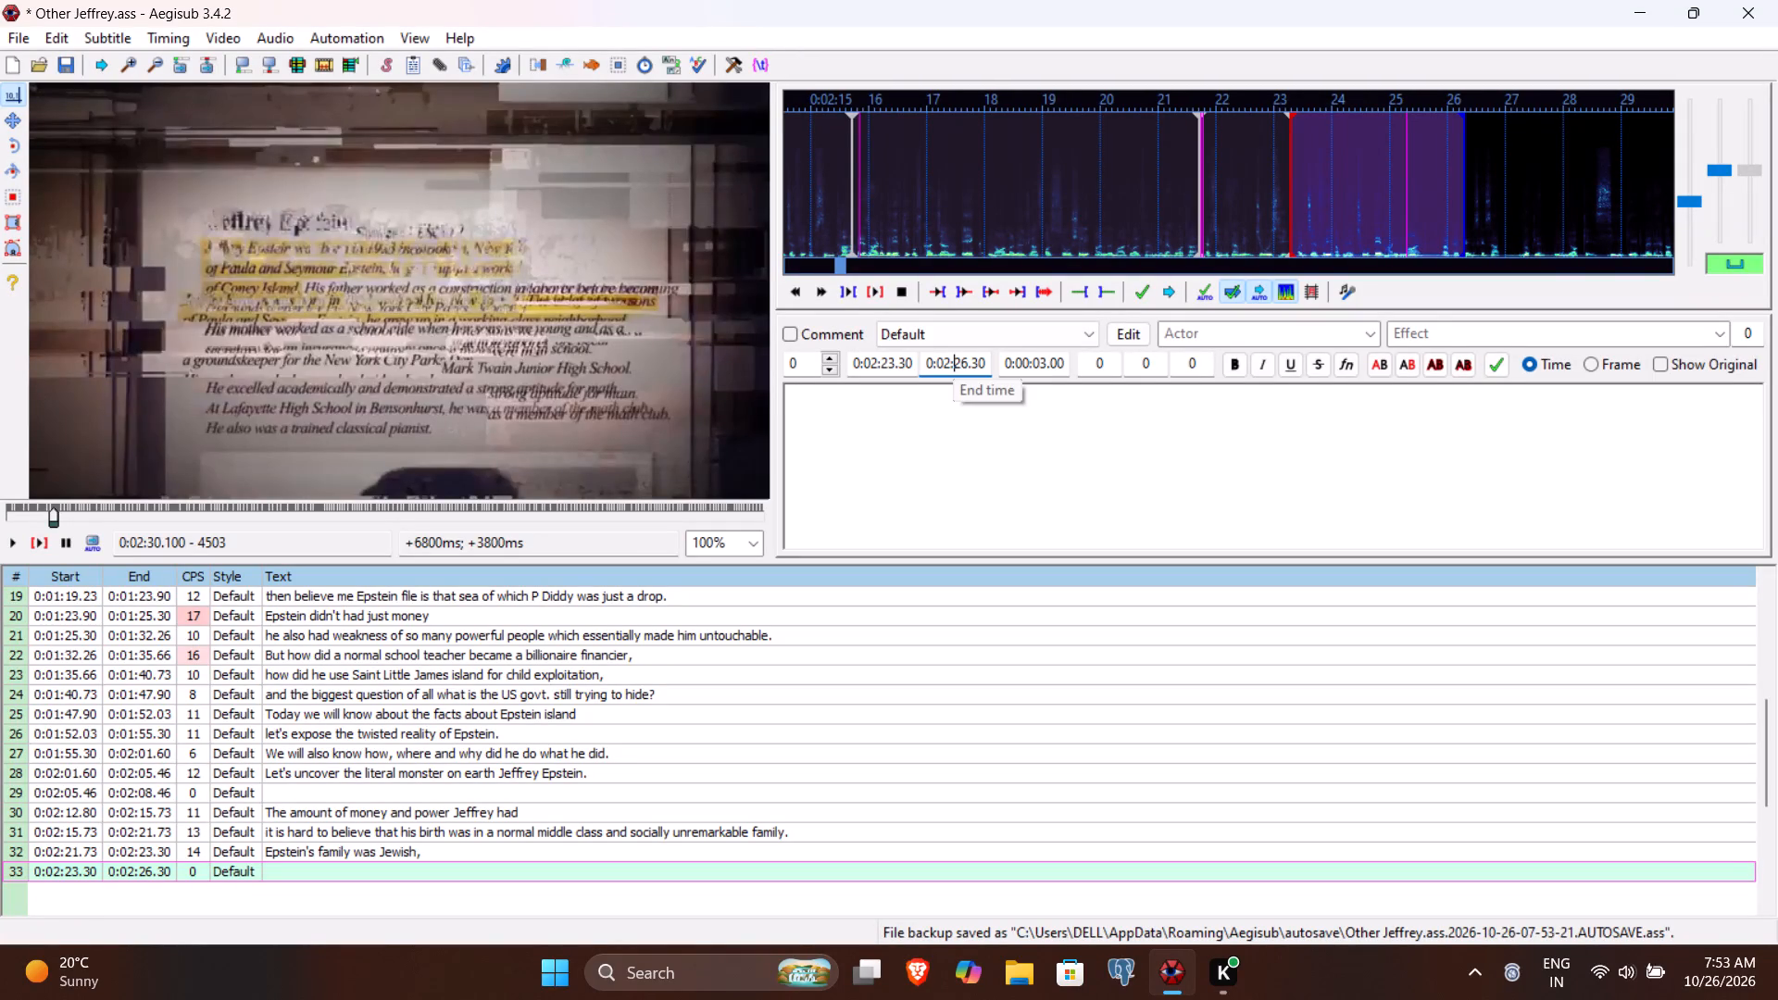
{"action": "type", "text": "3010"}
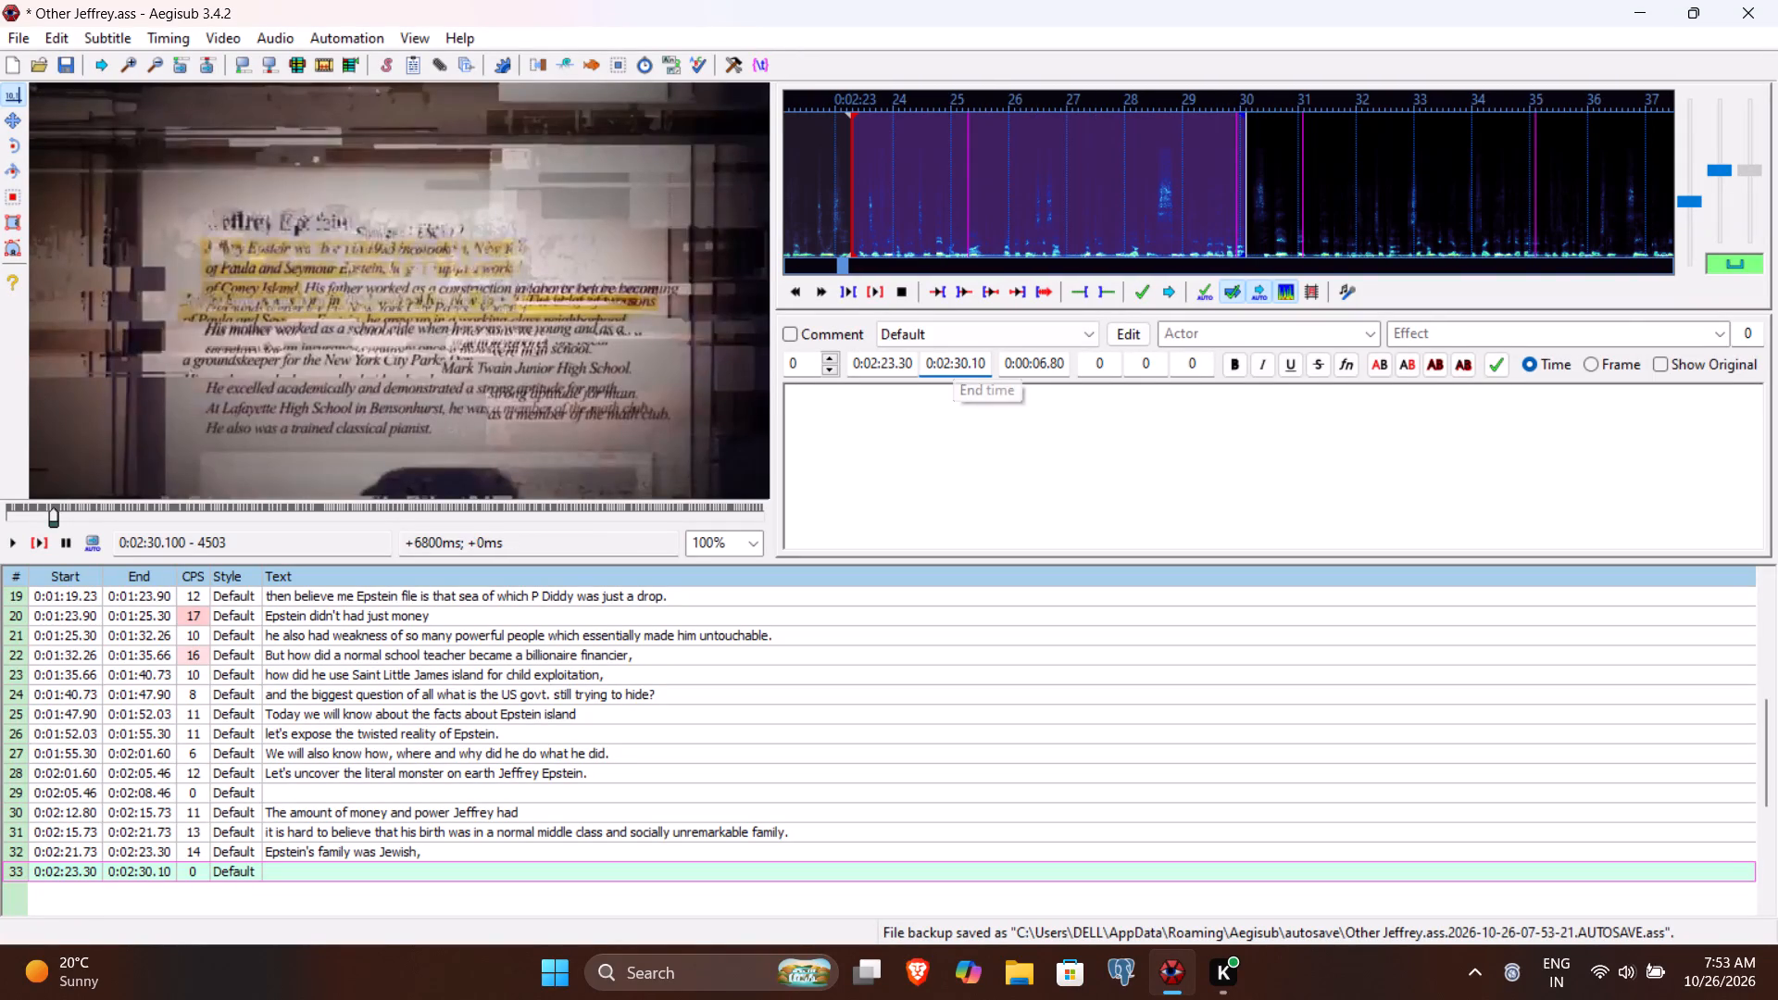
Enter line 33's text as "and Jeffrey used to live with his brother Mark and his father in Brooklyn New York Coney Island." and commit it.
{"action": "left_click", "coordinate": [905, 477]}
{"action": "type", "text": "and Jeffrey"}
{"action": "key", "text": "space"}
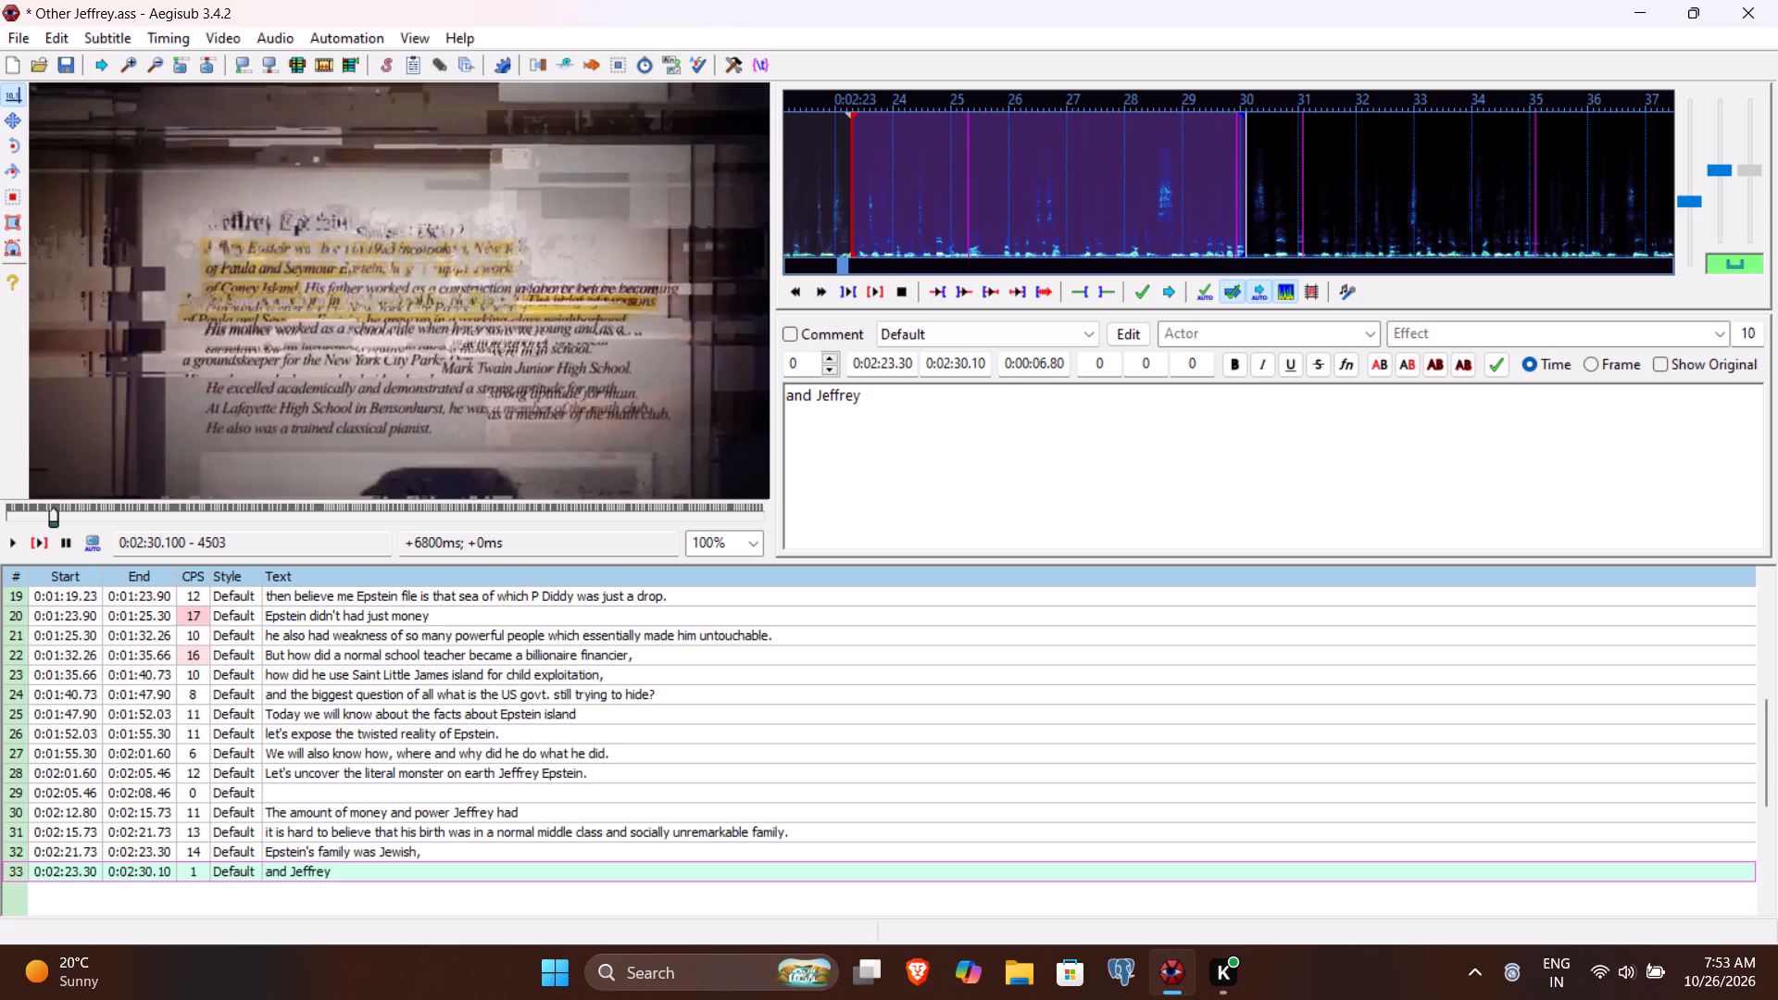
{"action": "type", "text": "used to live with his bor"}
{"action": "key", "text": "BackSpace"}
{"action": "key", "text": "BackSpace"}
{"action": "key", "text": "r"}
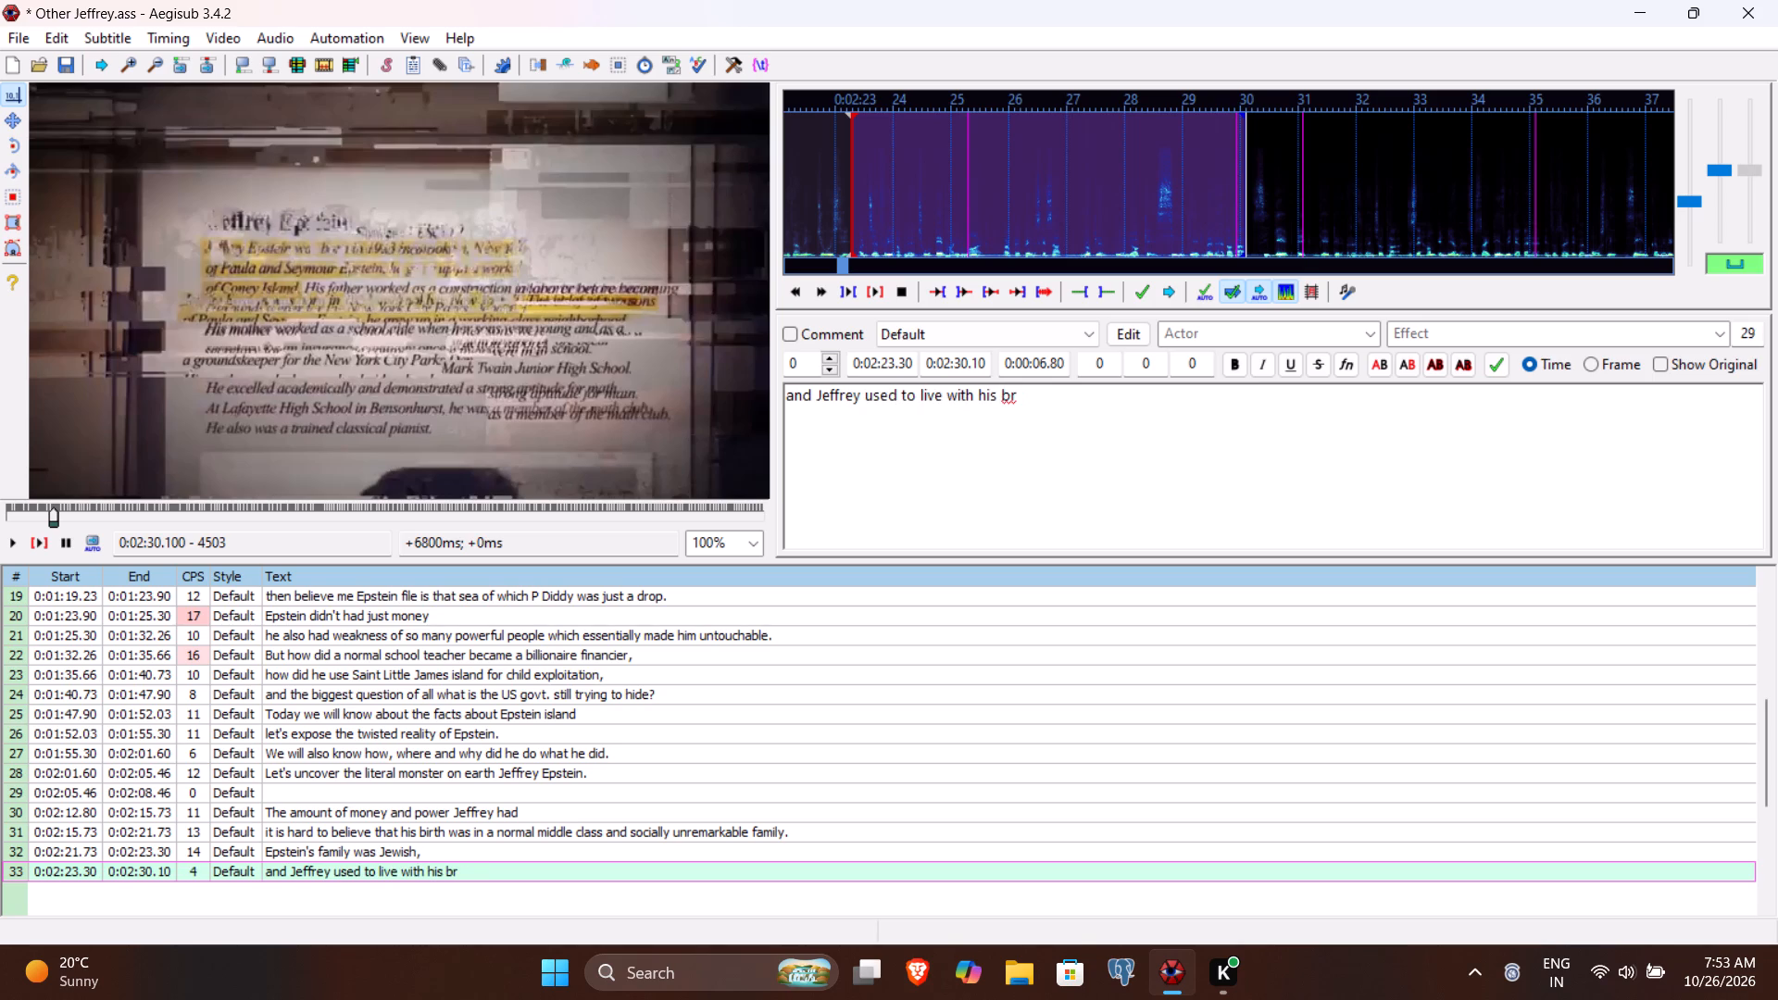
{"action": "type", "text": "other Mark and his father in Brro"}
{"action": "key", "text": "BackSpace"}
{"action": "key", "text": "BackSpace"}
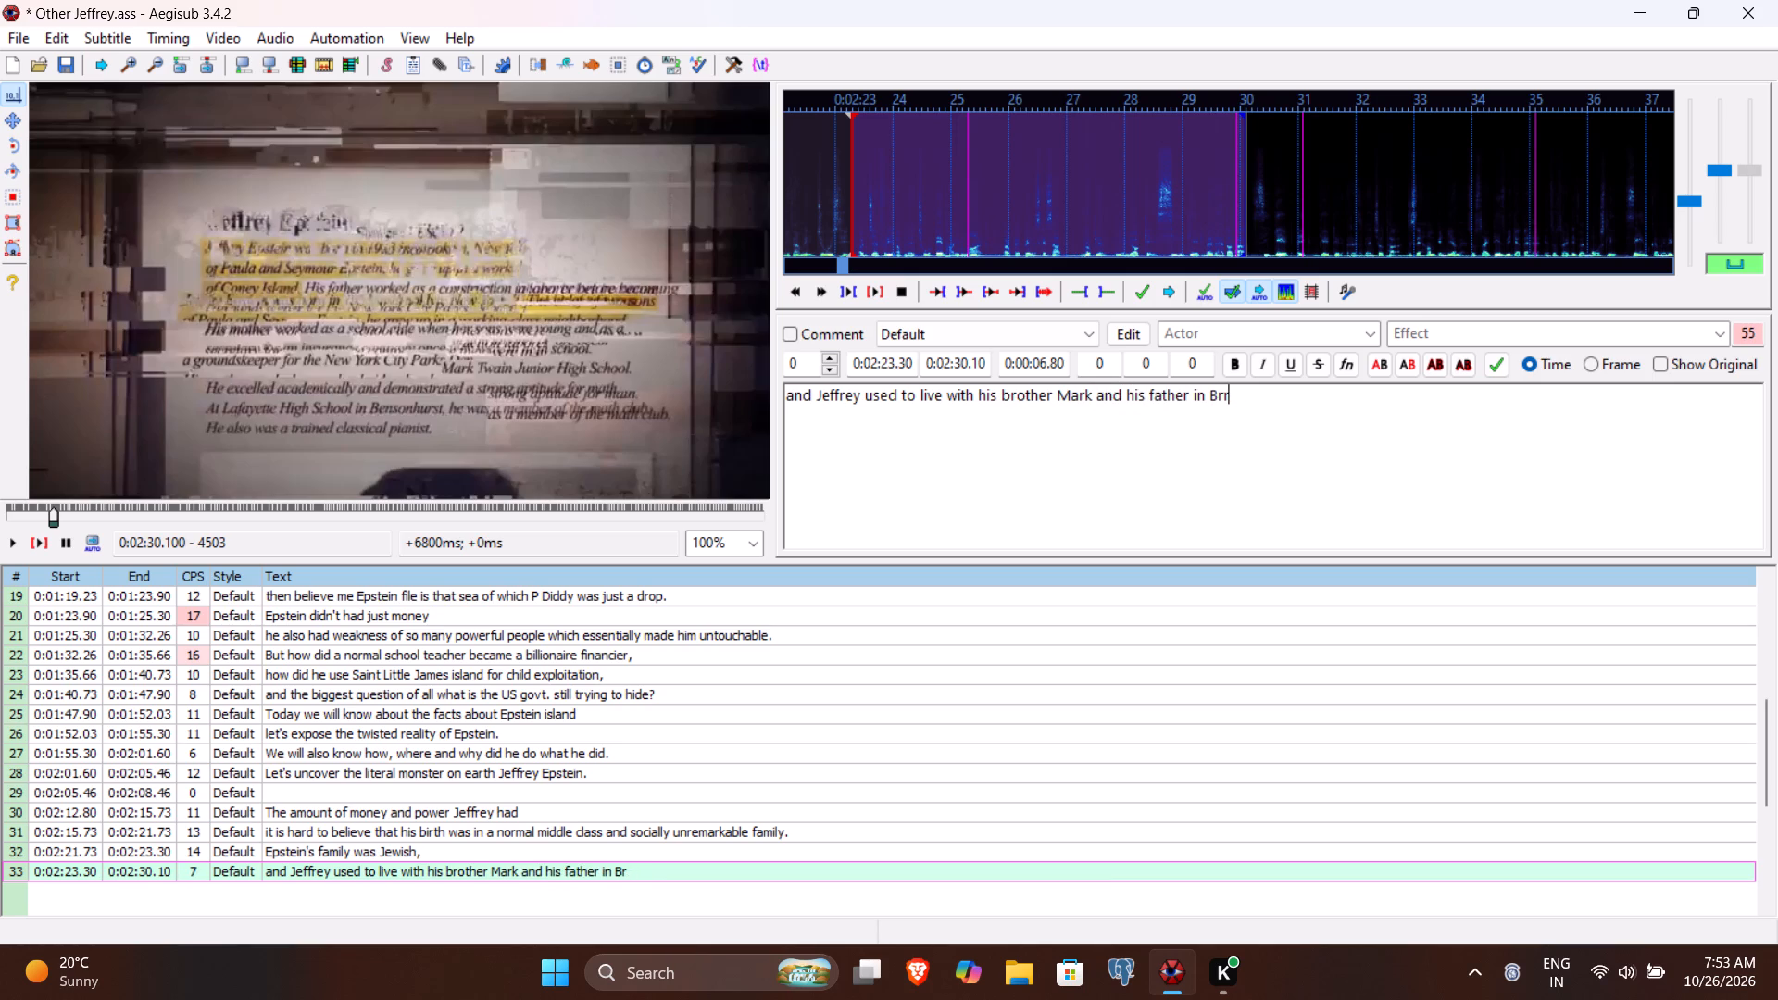
{"action": "type", "text": "ooklyn New"}
{"action": "key", "text": "space"}
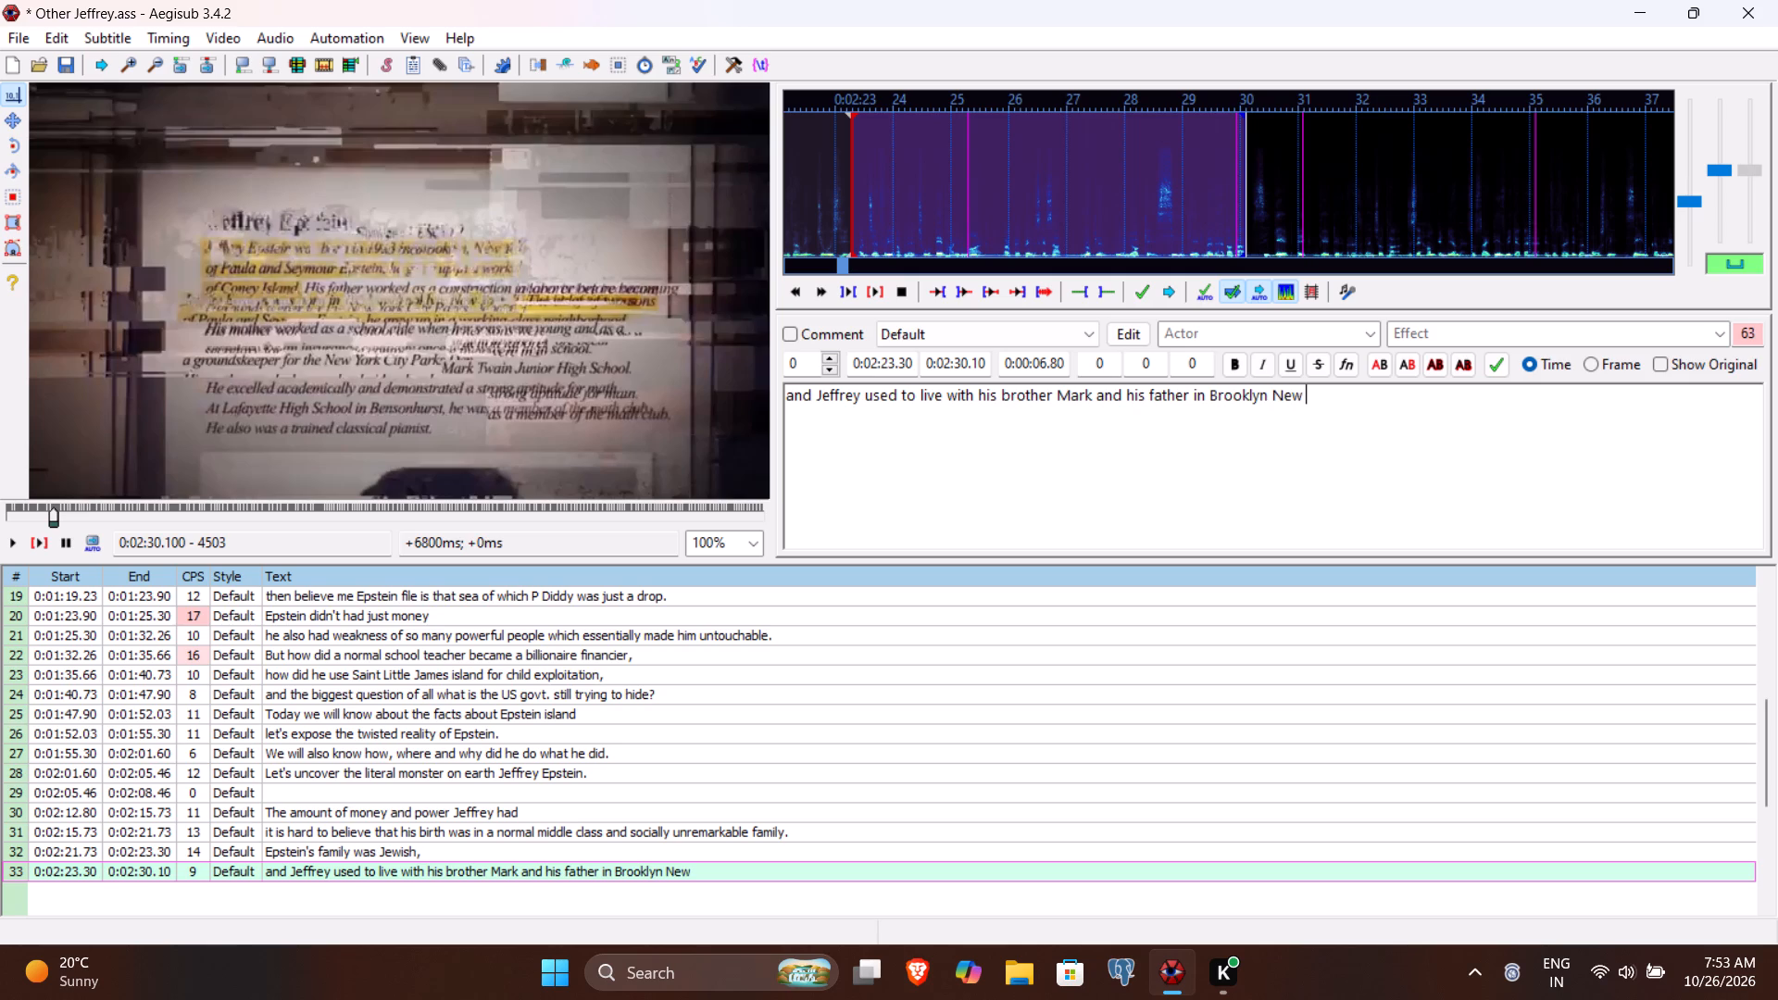
{"action": "type", "text": "York C"}
{"action": "type", "text": "ey"}
{"action": "type", "text": "lo"}
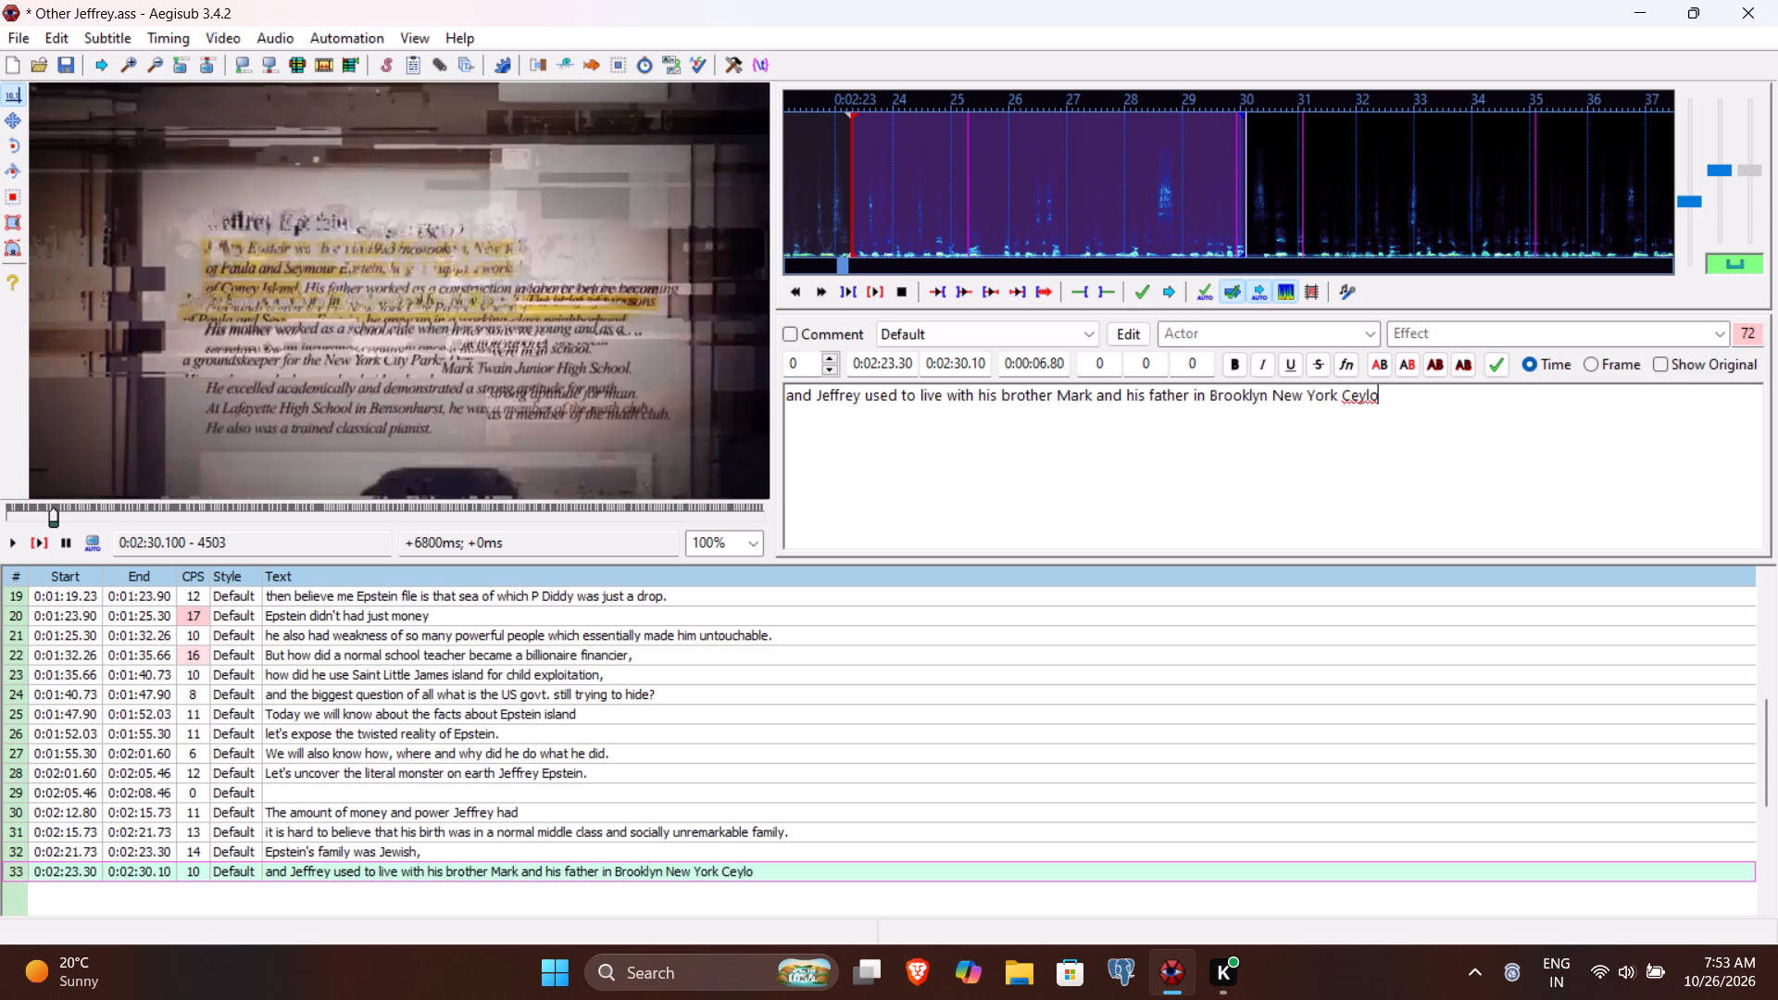
{"action": "key", "text": "BackSpace"}
{"action": "key", "text": "BackSpace"}
{"action": "key", "text": "BackSpace"}
{"action": "key", "text": "BackSpace"}
{"action": "type", "text": "con"}
{"action": "key", "text": "BackSpace"}
{"action": "key", "text": "BackSpace"}
{"action": "key", "text": "BackSpace"}
{"action": "type", "text": "oney Island."}
{"action": "key", "text": "Return"}
Play line 34's speech, enter its text as "Sea Gate was a gated residential." and commit it.
{"action": "left_click", "coordinate": [41, 542]}
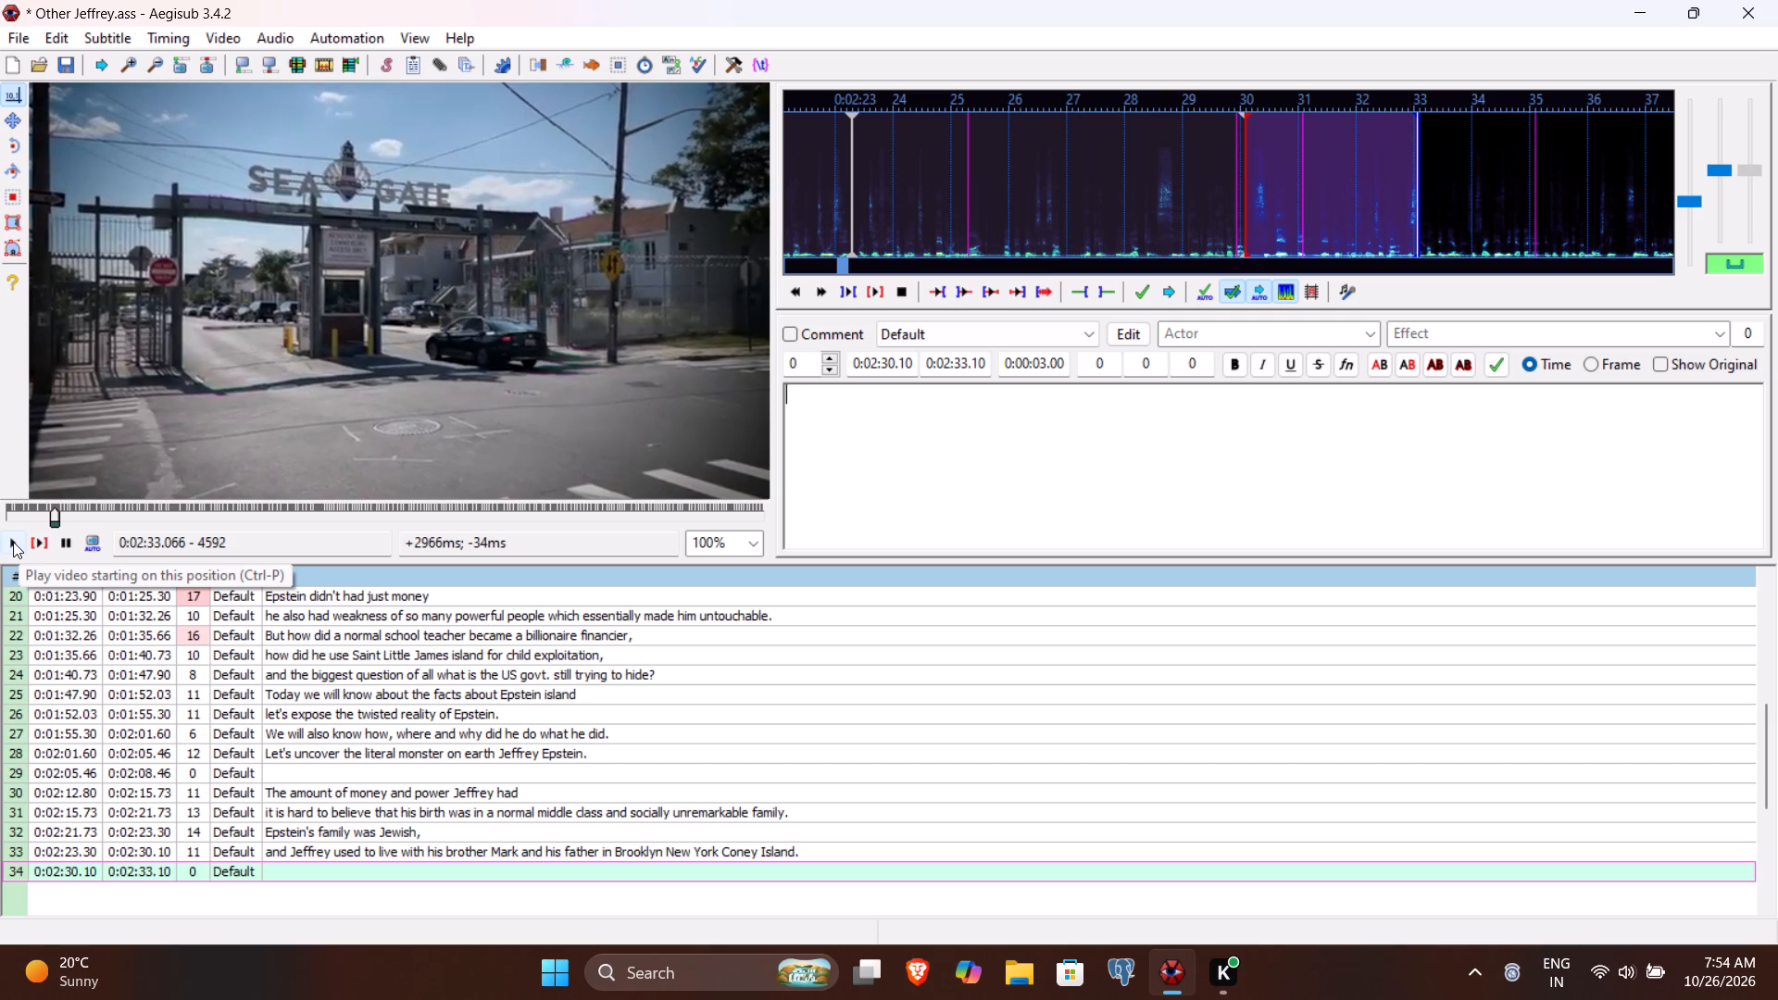
{"action": "type", "text": "Sea Gate was a gated residential."}
{"action": "key", "text": "Return"}
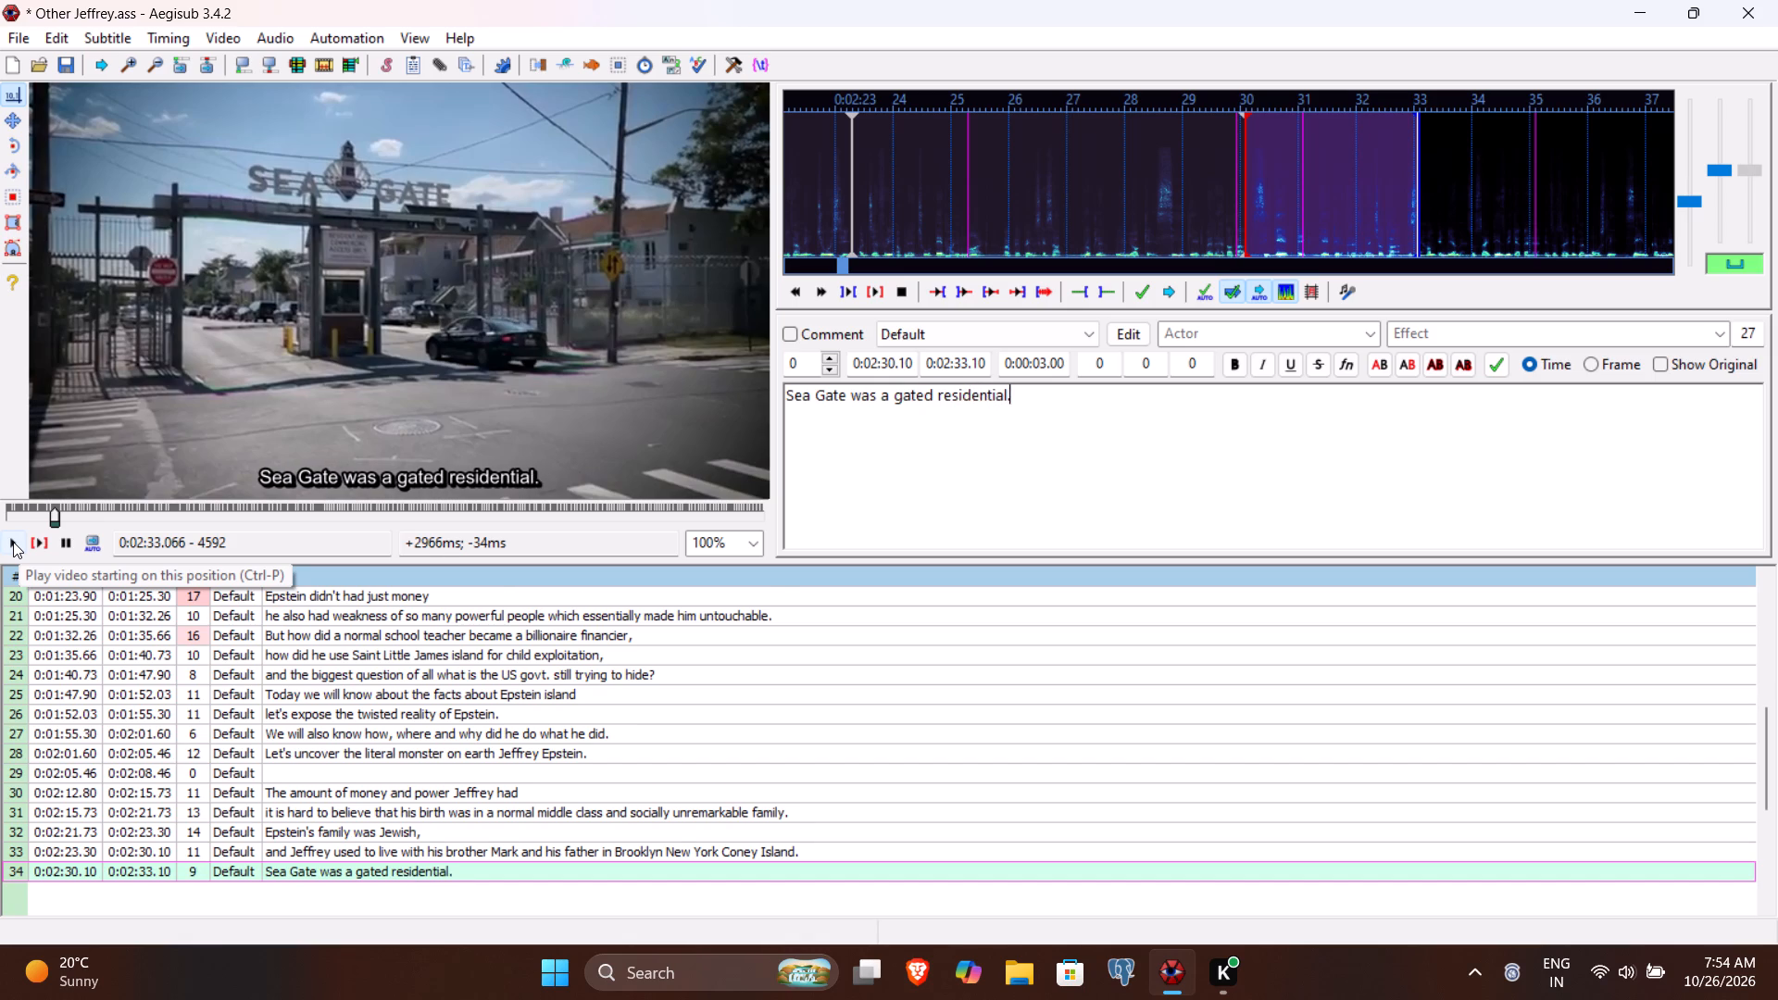
Play line 35's speech, replaying it to find where the phrase ends, and set the line's end time to 0:02:35.10.
{"action": "left_click", "coordinate": [37, 543]}
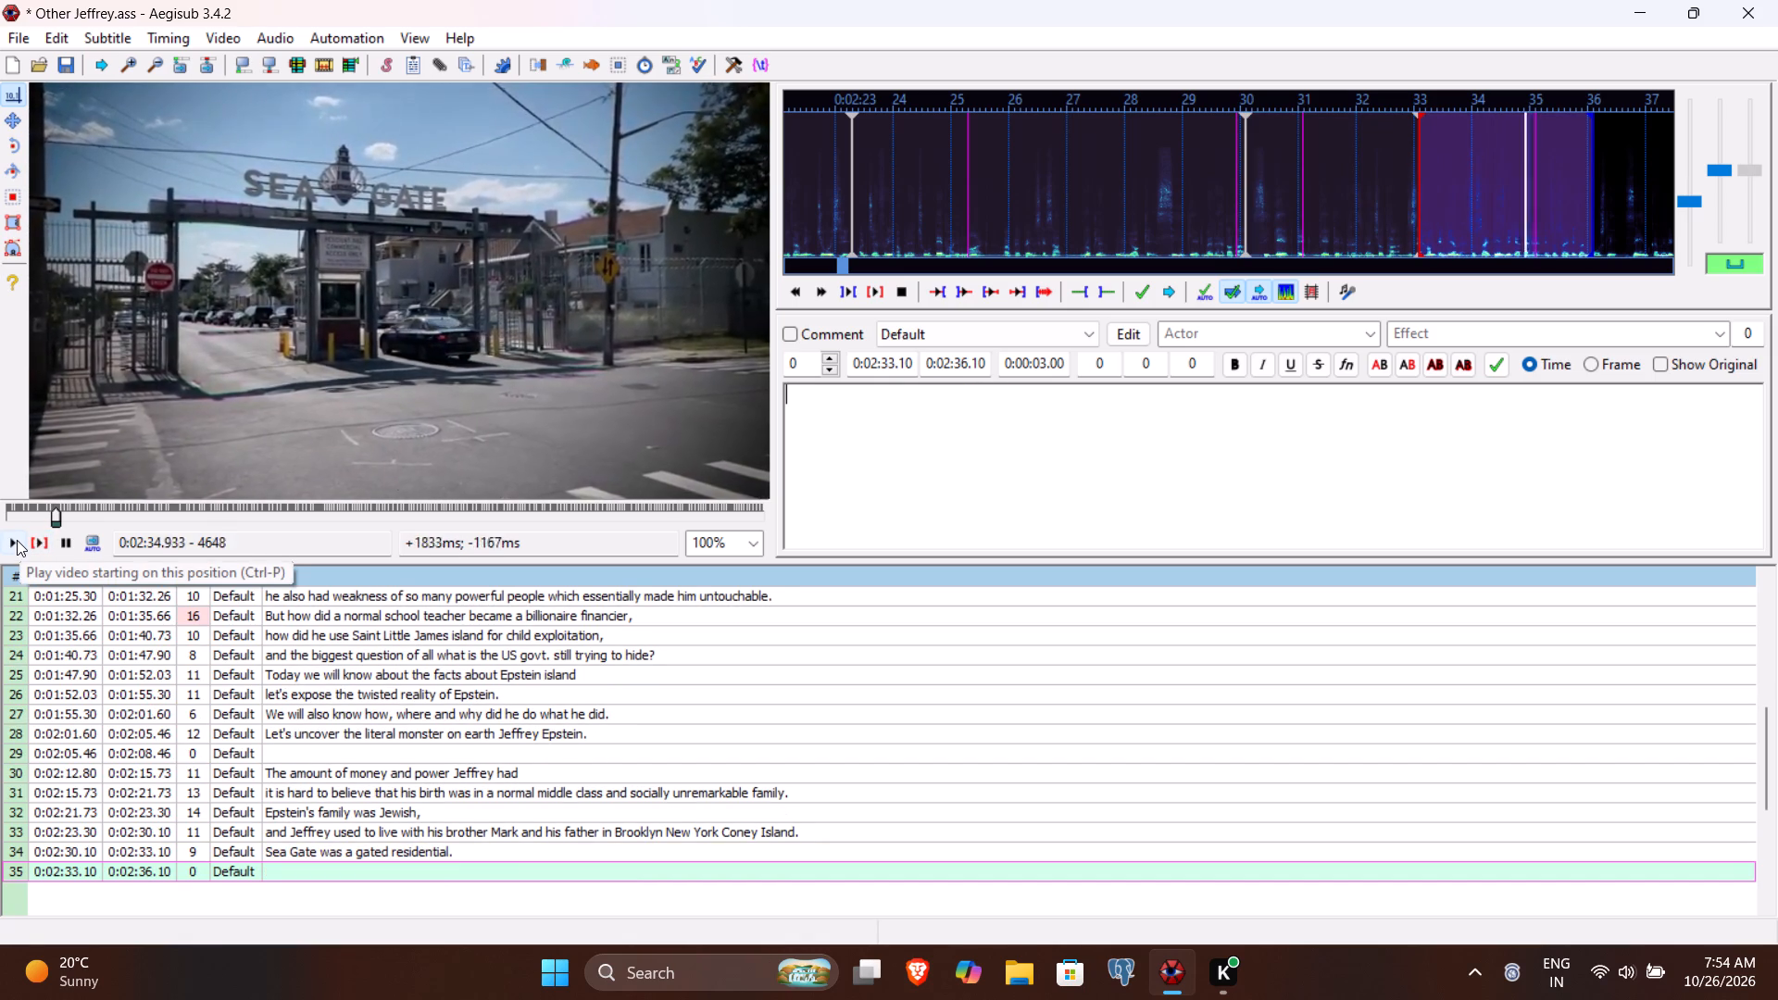
{"action": "left_click", "coordinate": [40, 540]}
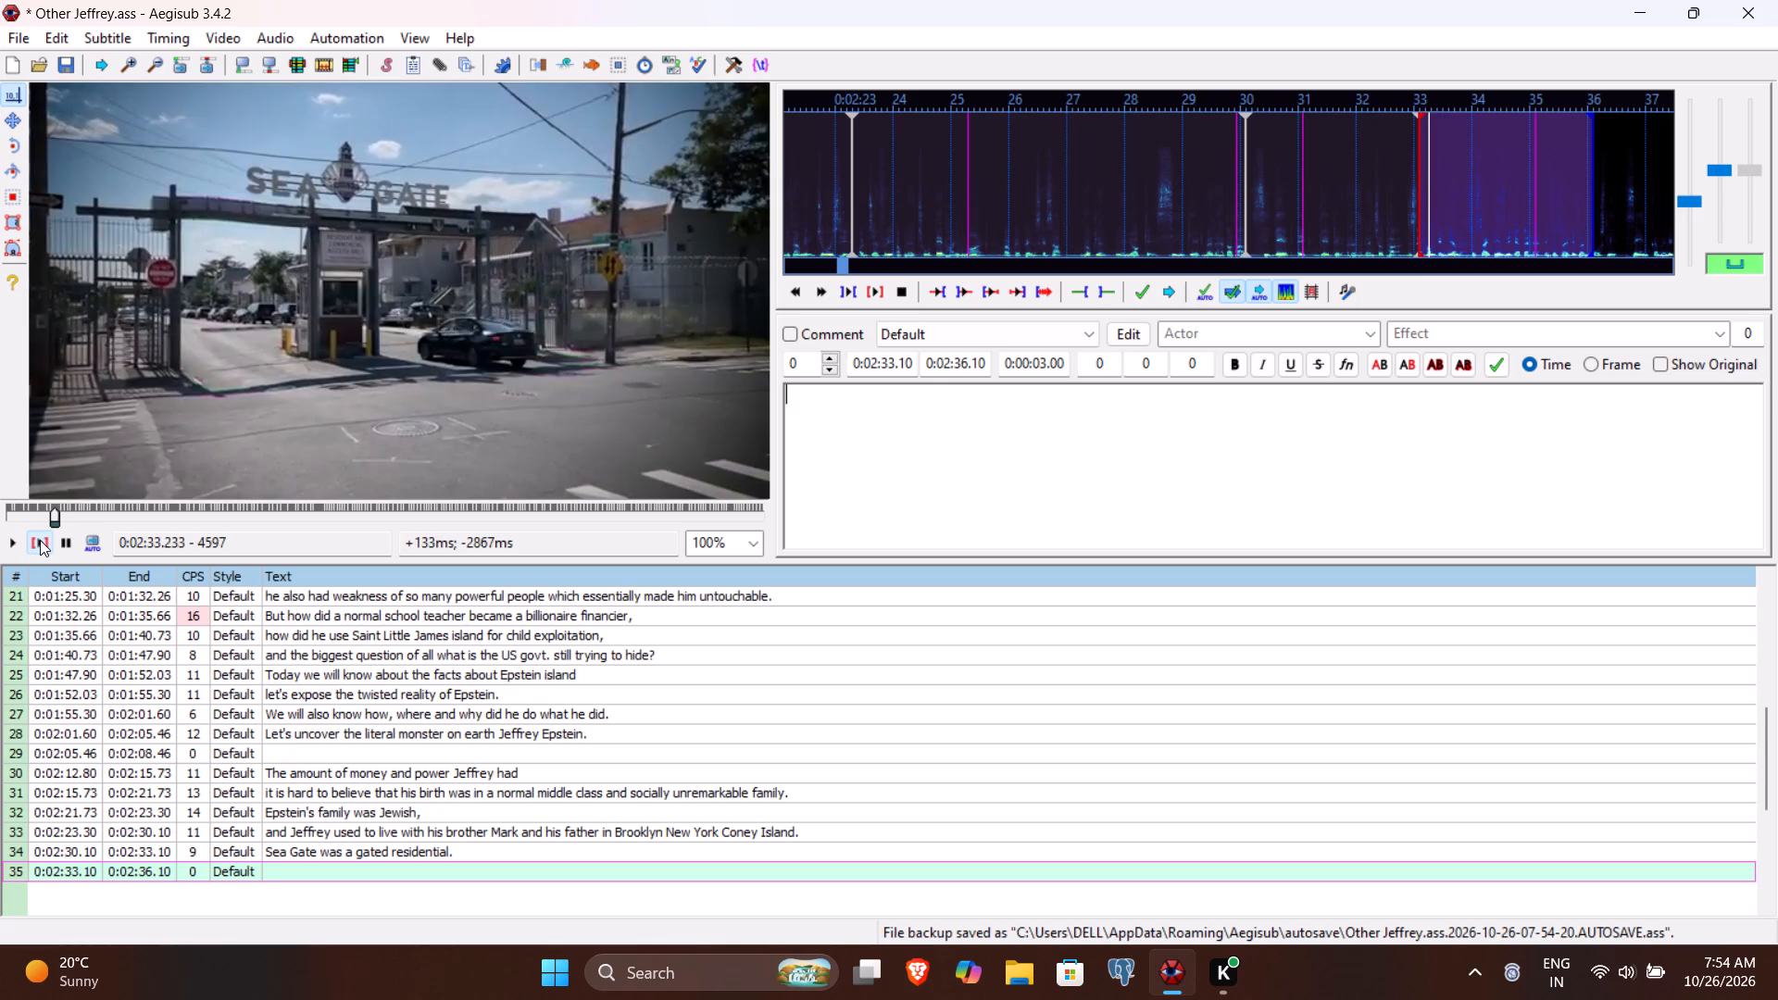
{"action": "left_click", "coordinate": [14, 541]}
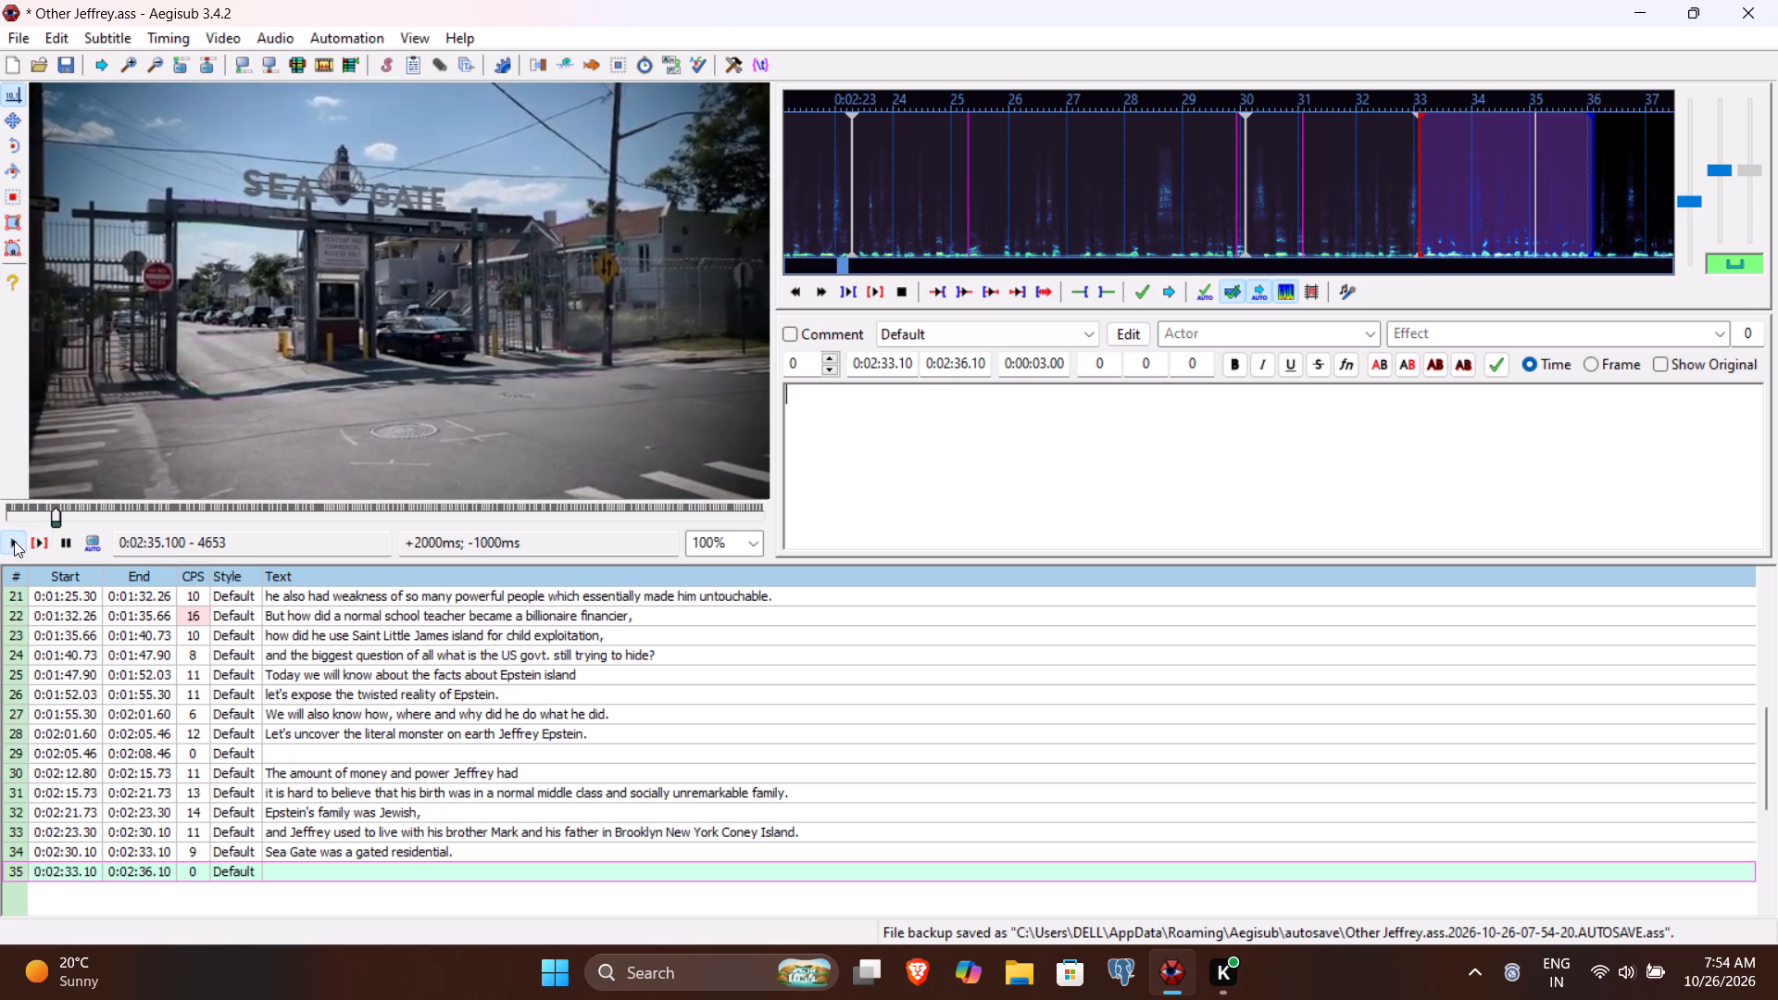
{"action": "left_click", "coordinate": [959, 364]}
{"action": "type", "text": "510"}
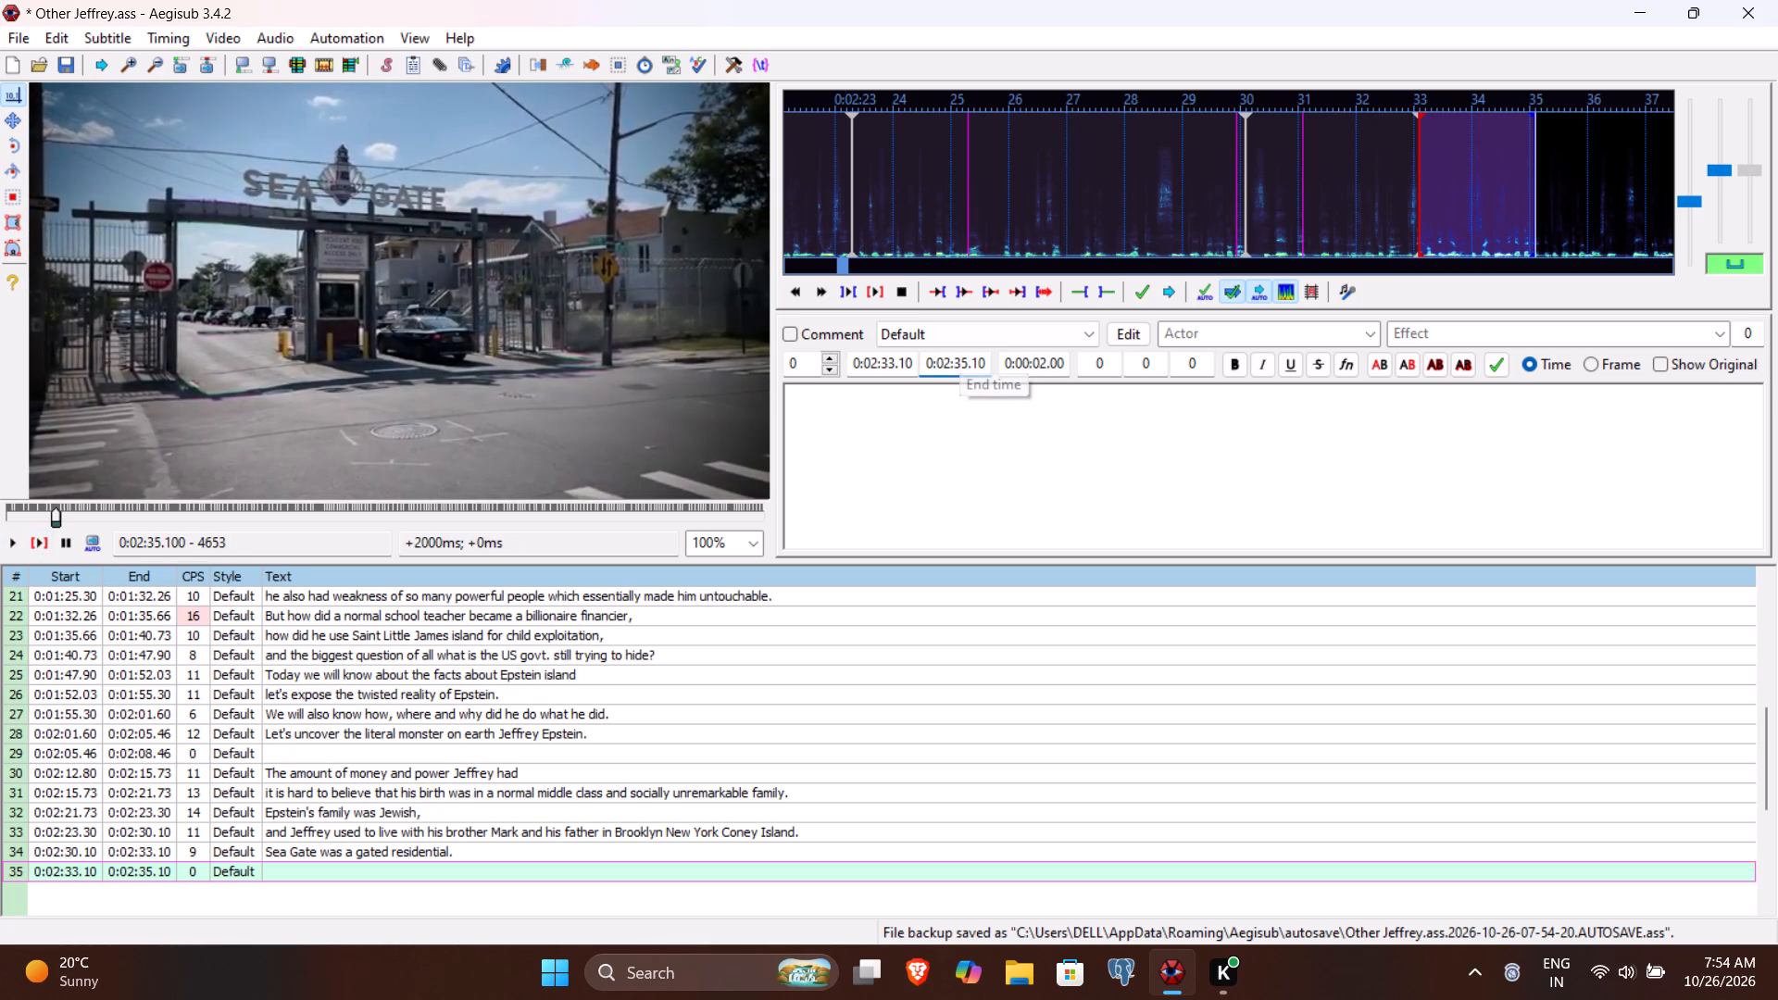
Enter line 35's text as "In India we also call them society." and commit it.
{"action": "left_click", "coordinate": [921, 434]}
{"action": "type", "text": "In in"}
{"action": "key", "text": "BackSpace"}
{"action": "key", "text": "BackSpace"}
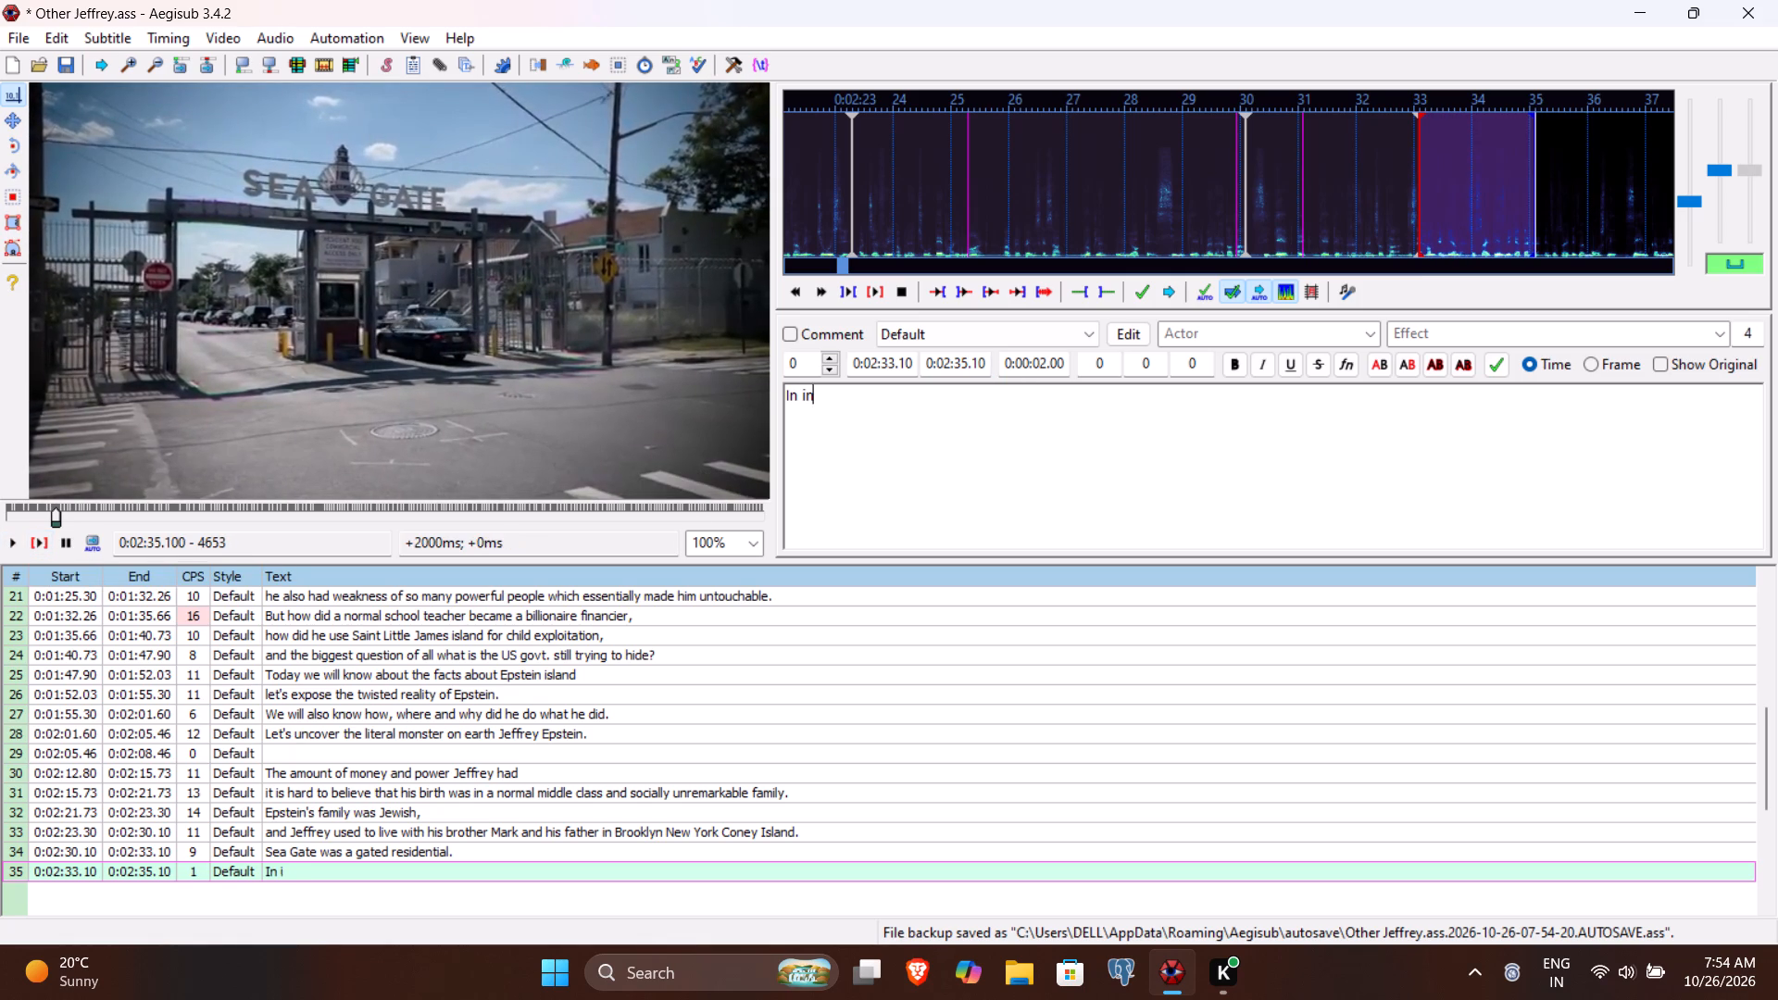
{"action": "type", "text": "Indiaw"}
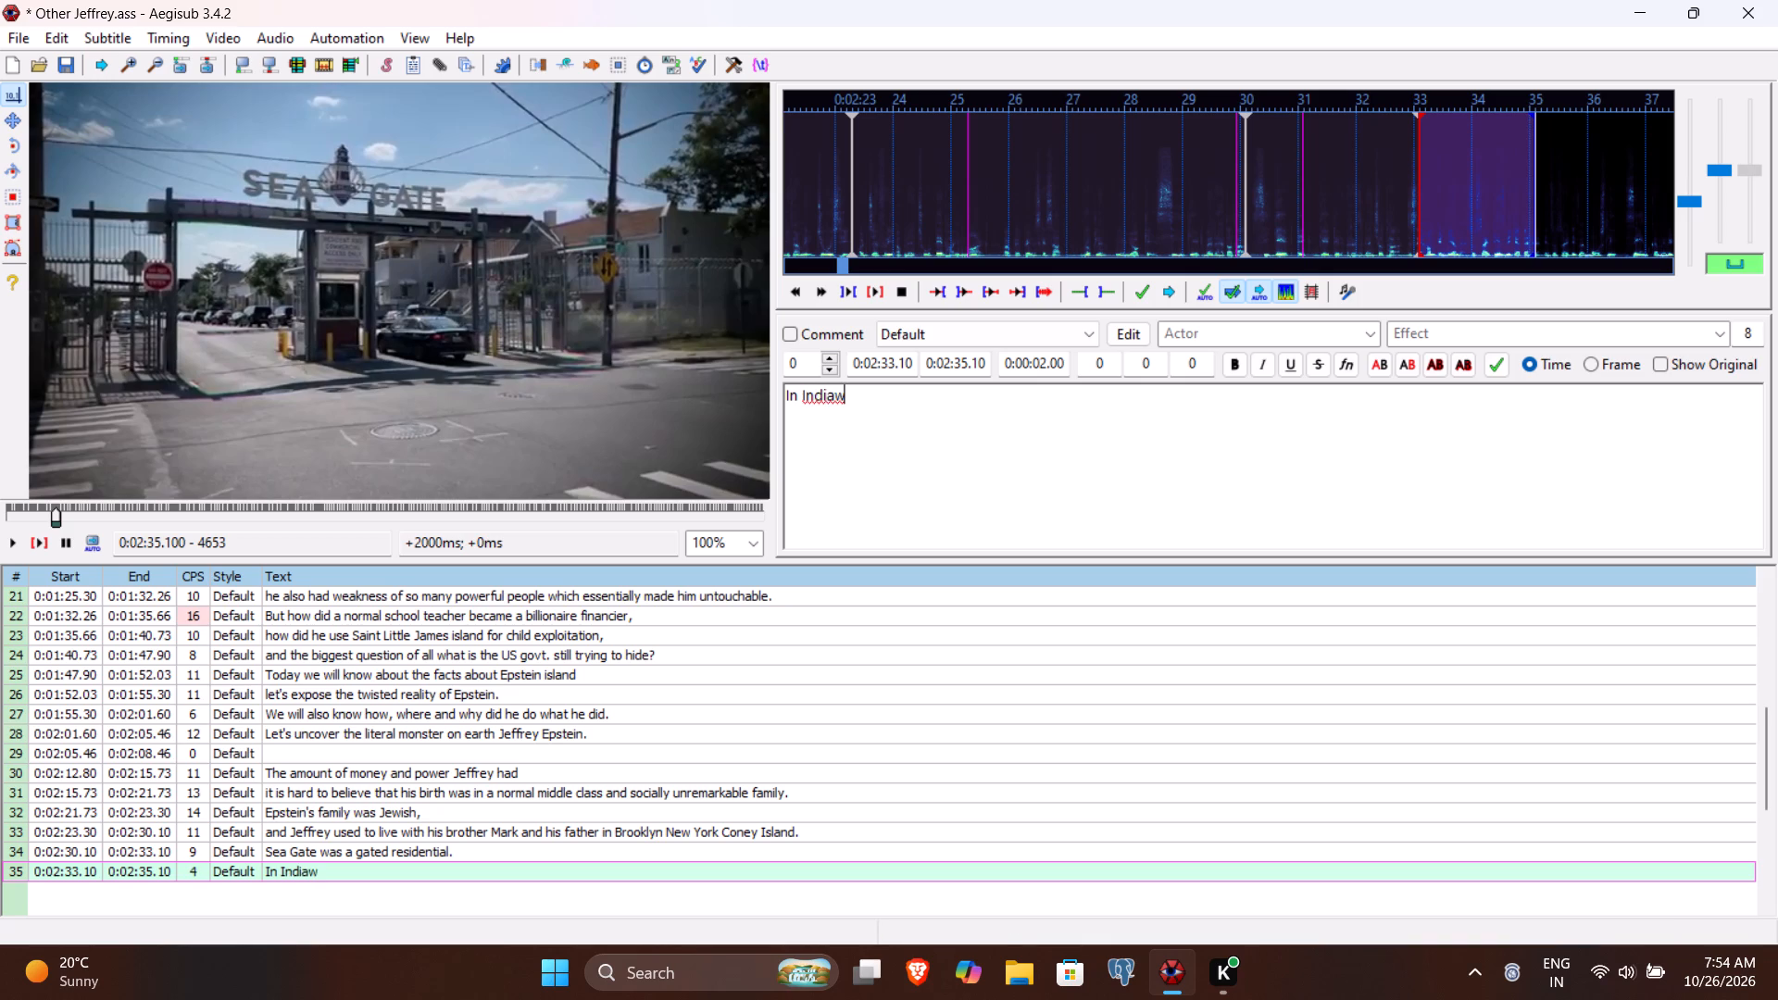
{"action": "key", "text": "BackSpace"}
{"action": "key", "text": "space"}
{"action": "type", "text": "we also call them c"}
{"action": "key", "text": "BackSpace"}
{"action": "type", "text": "socitey"}
{"action": "key", "text": "BackSpace"}
{"action": "key", "text": "BackSpace"}
{"action": "key", "text": "BackSpace"}
{"action": "type", "text": "ety"}
{"action": "key", "text": "period"}
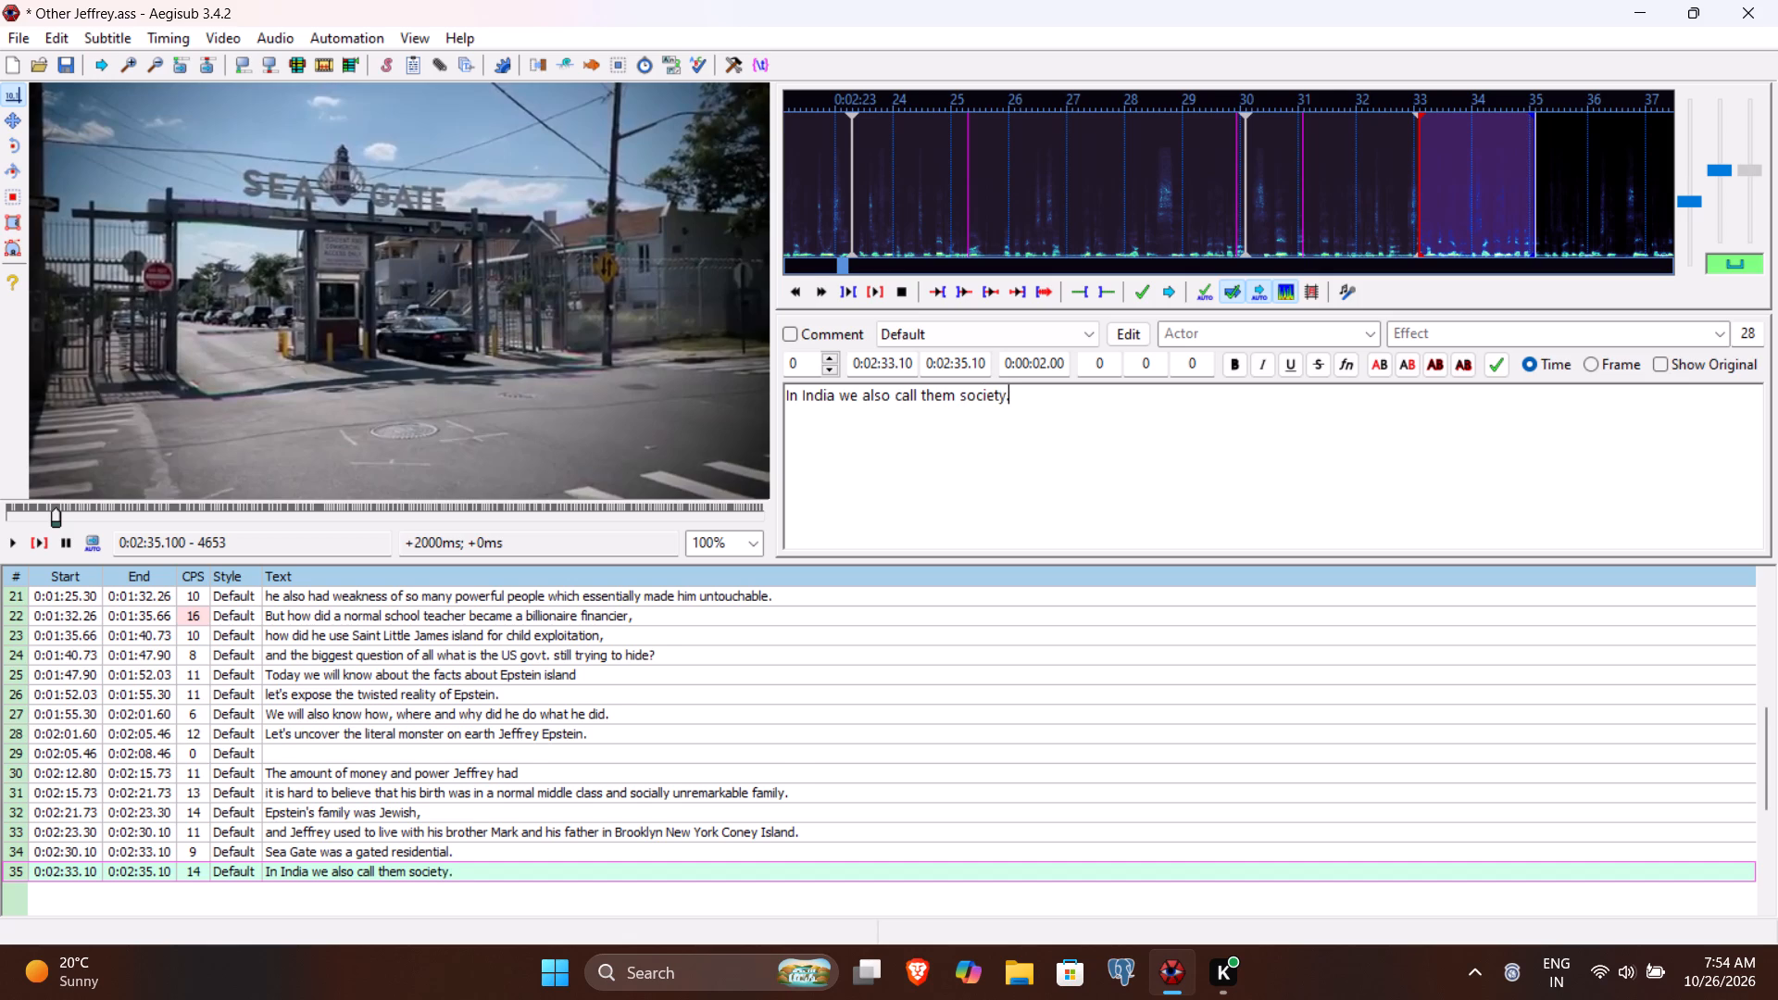
{"action": "key", "text": "Return"}
Play line 36's speech to find where it ends, and set the line's end time to 0:02:40.20.
{"action": "left_click", "coordinate": [27, 539]}
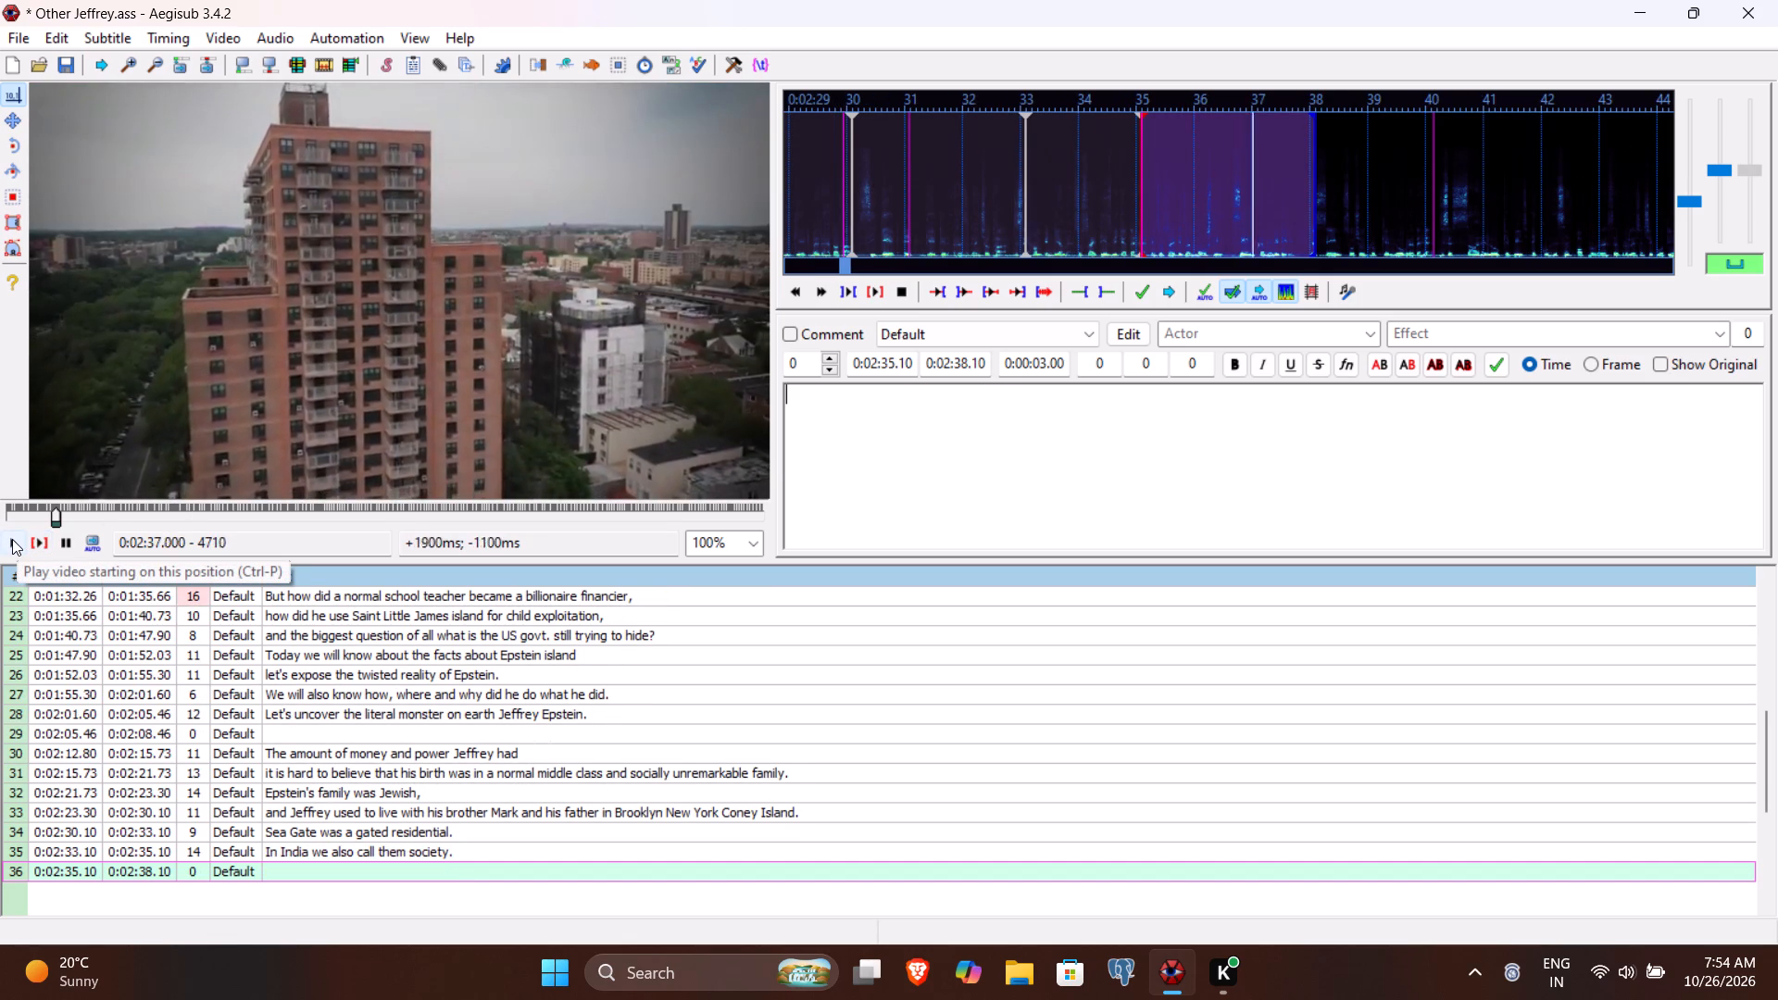
{"action": "left_click", "coordinate": [12, 539]}
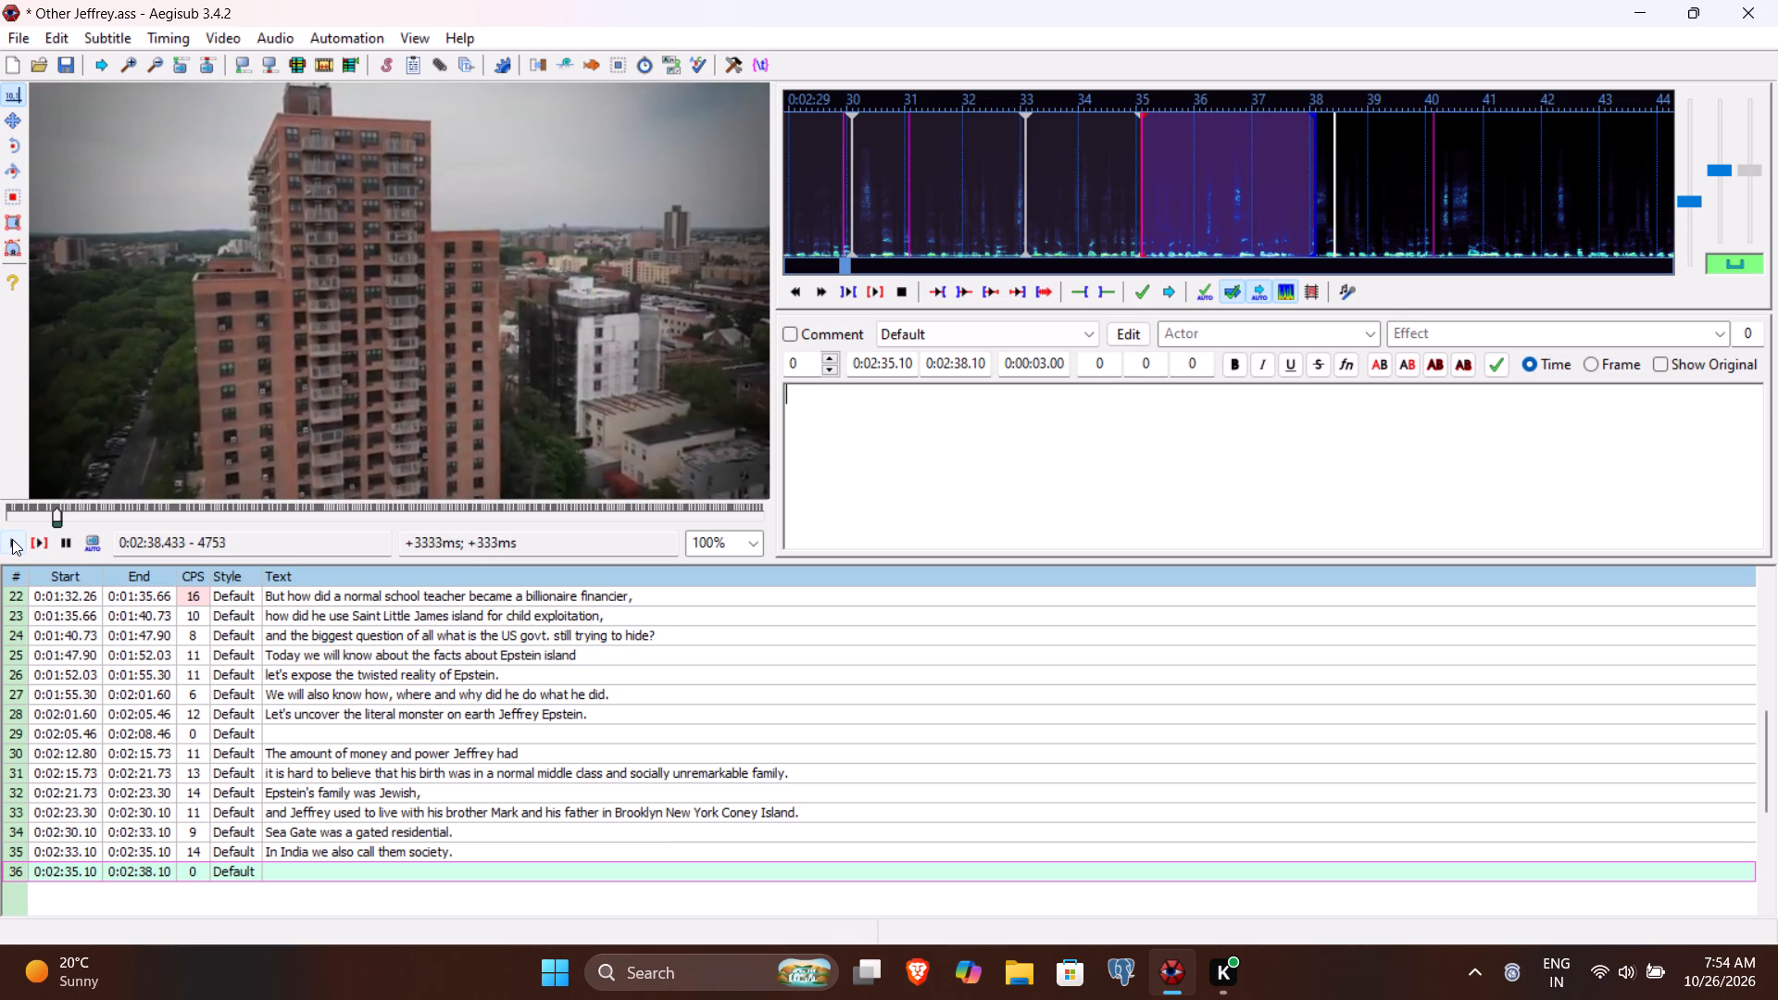
{"action": "left_click", "coordinate": [12, 539]}
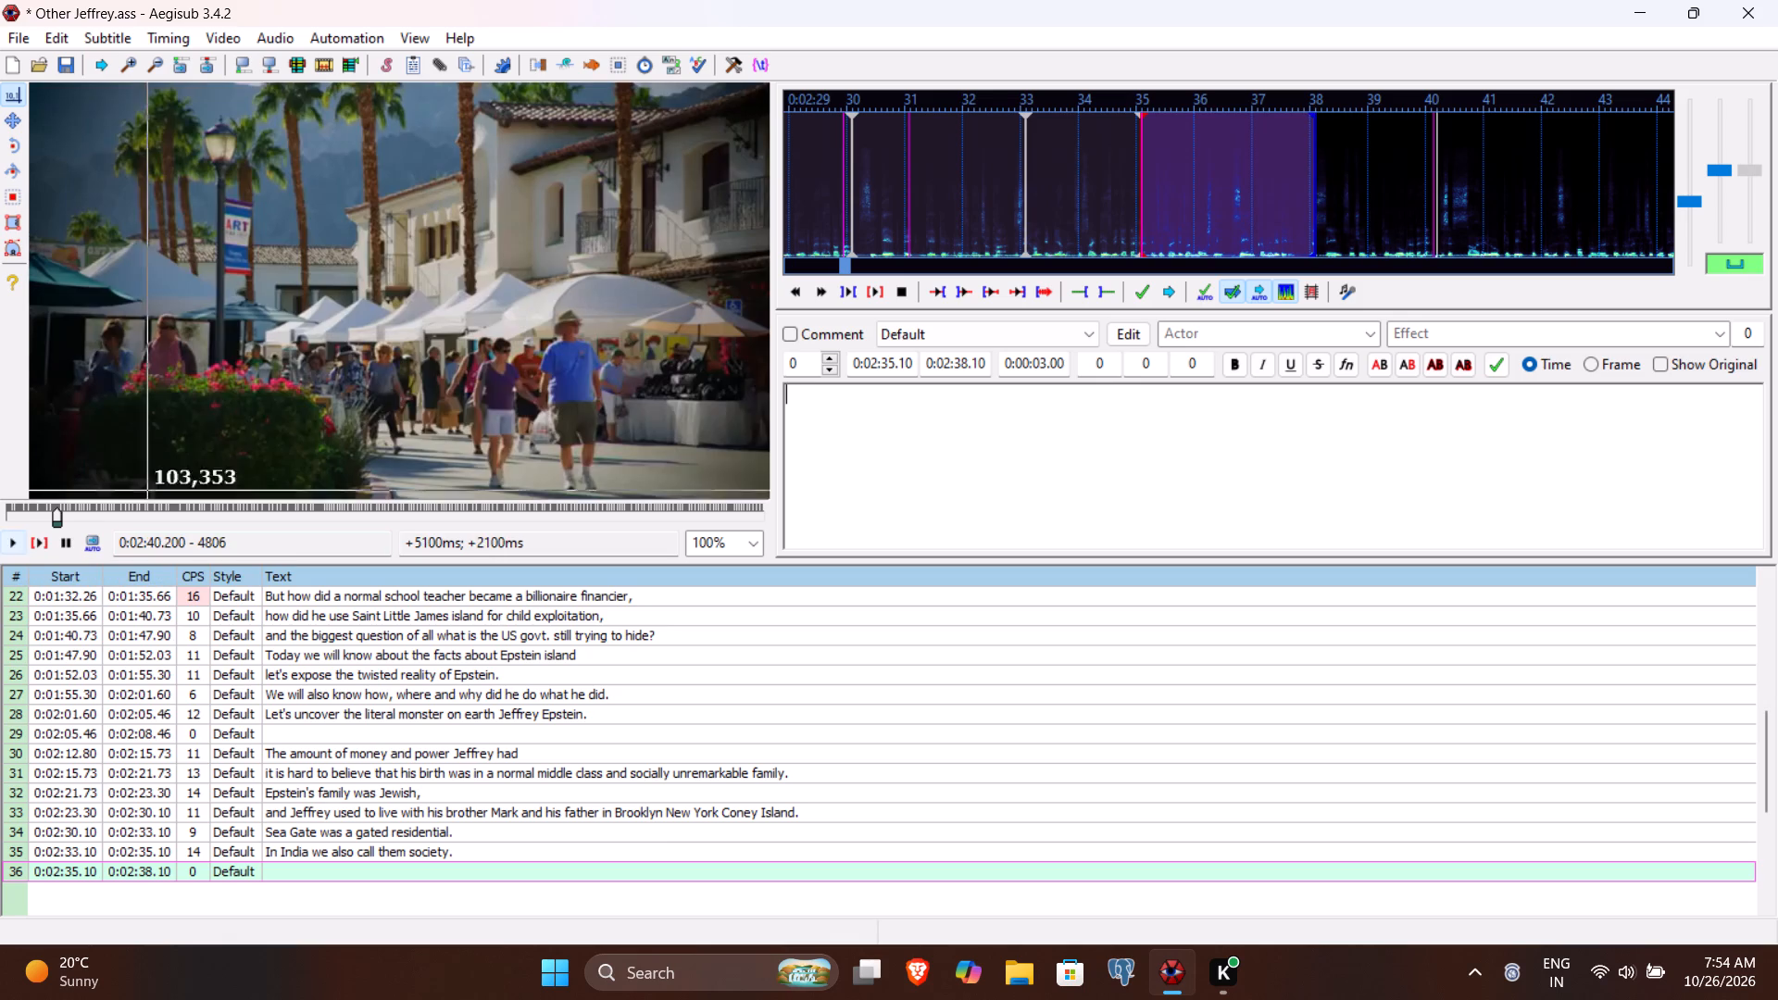
{"action": "left_click", "coordinate": [952, 359]}
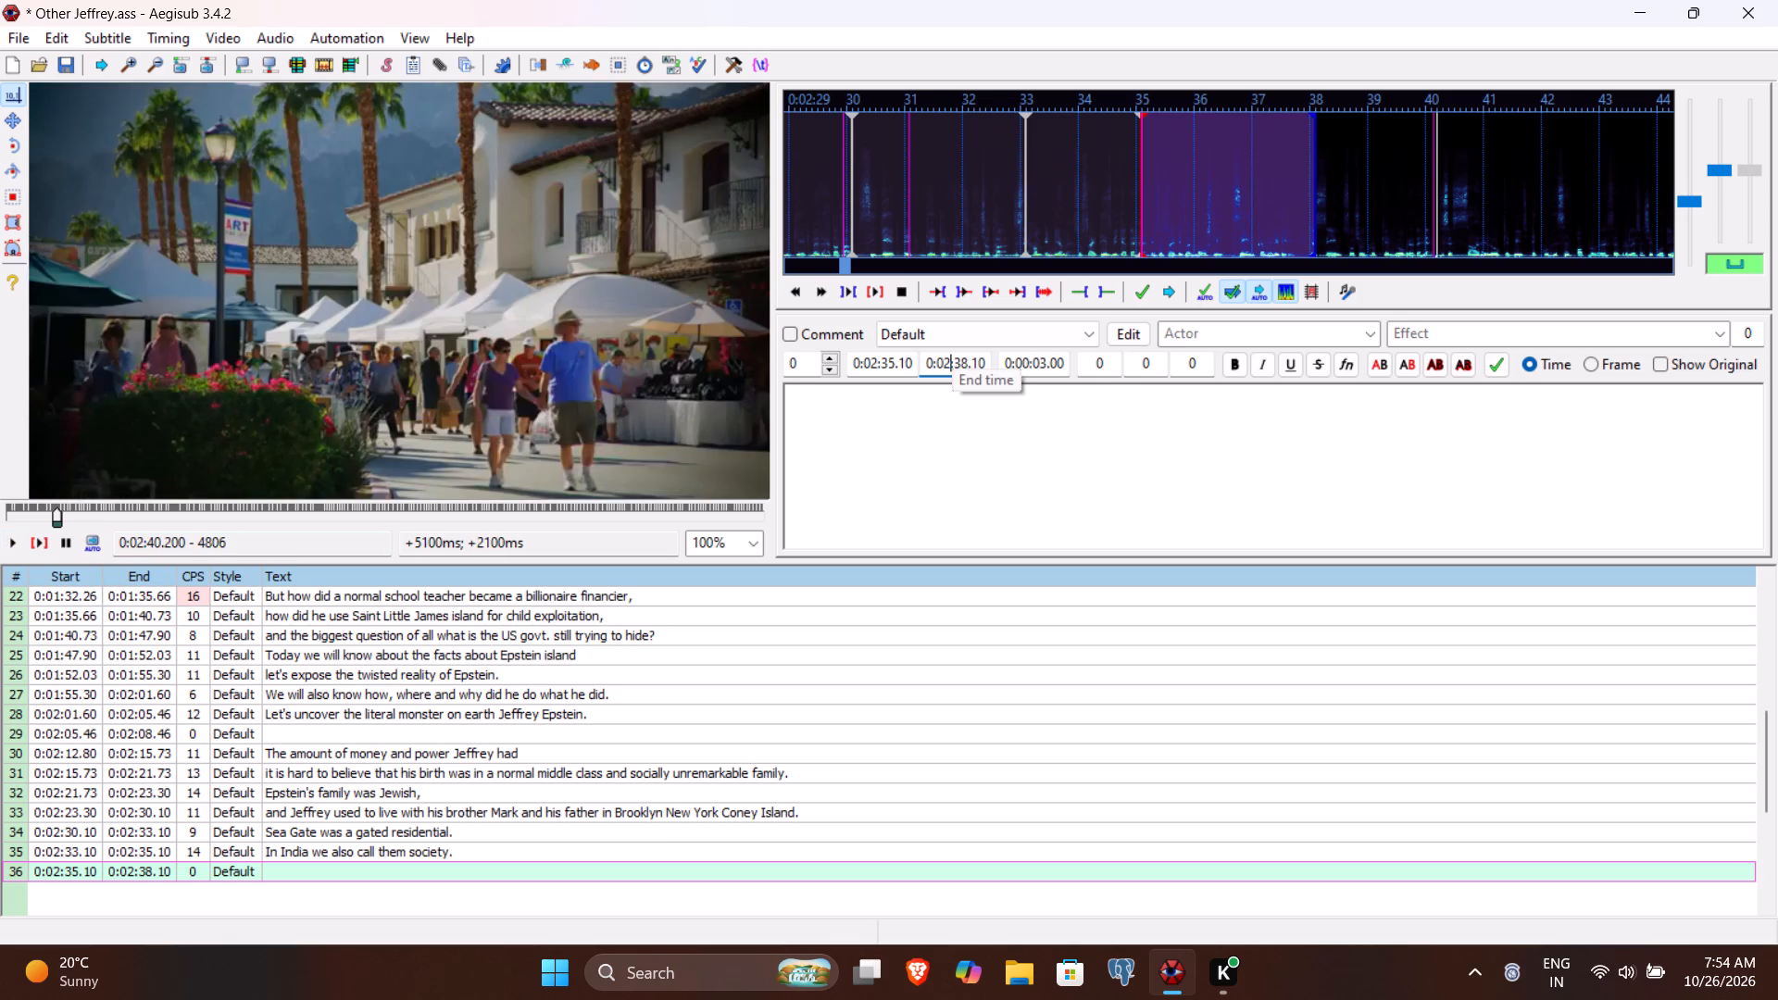
{"action": "type", "text": "4020"}
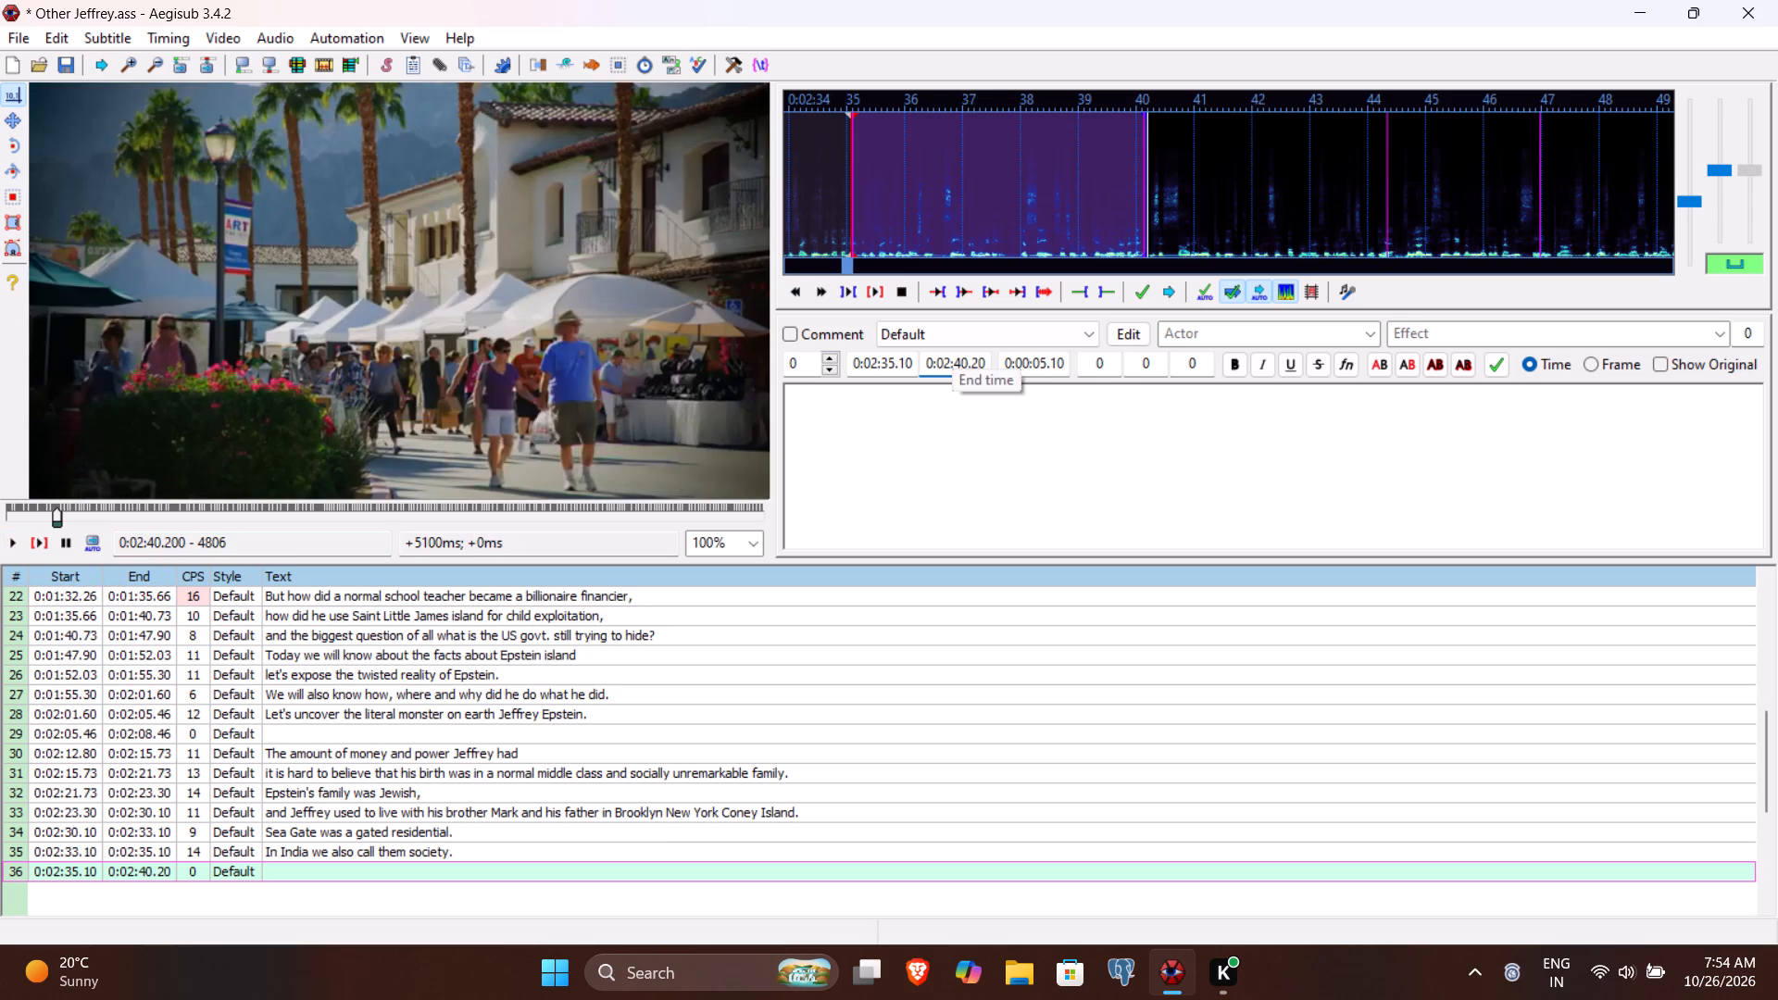
Make line 36 active and enter the text "In these societies either same community of people live or of same".
{"action": "left_click", "coordinate": [753, 654]}
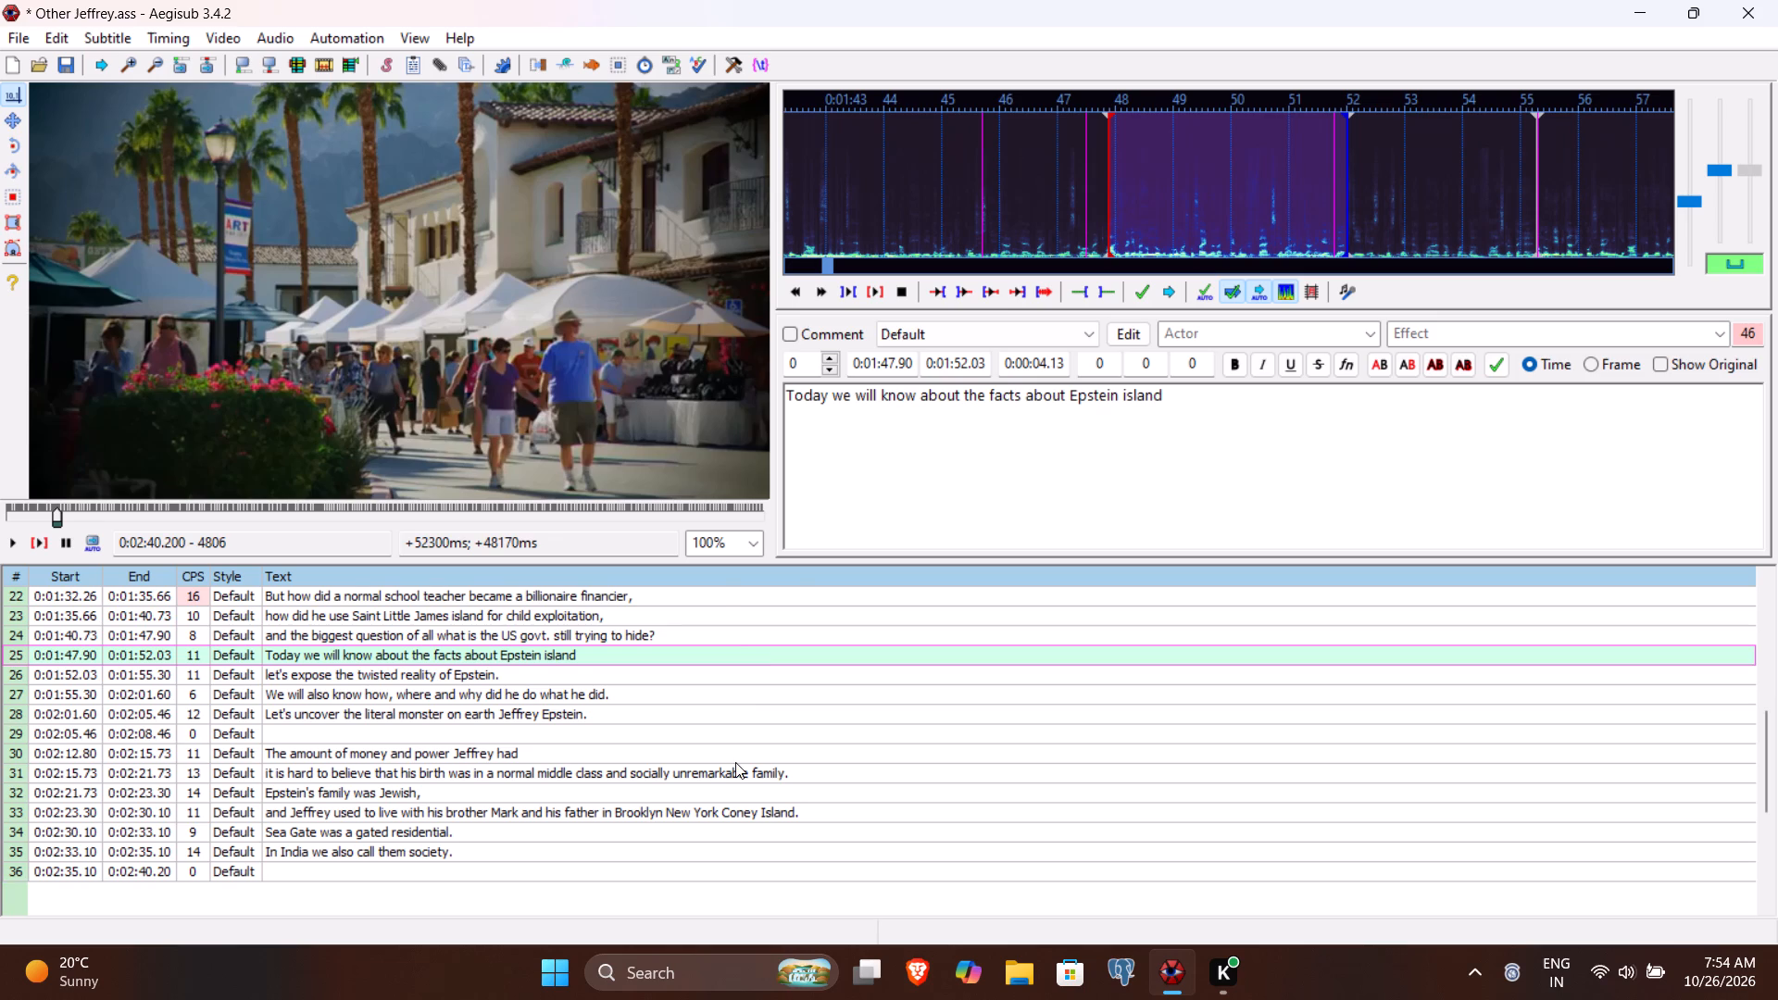
{"action": "scroll", "coordinate": [735, 762], "scroll_direction": "down", "scroll_amount": 1}
{"action": "left_click", "coordinate": [607, 632]}
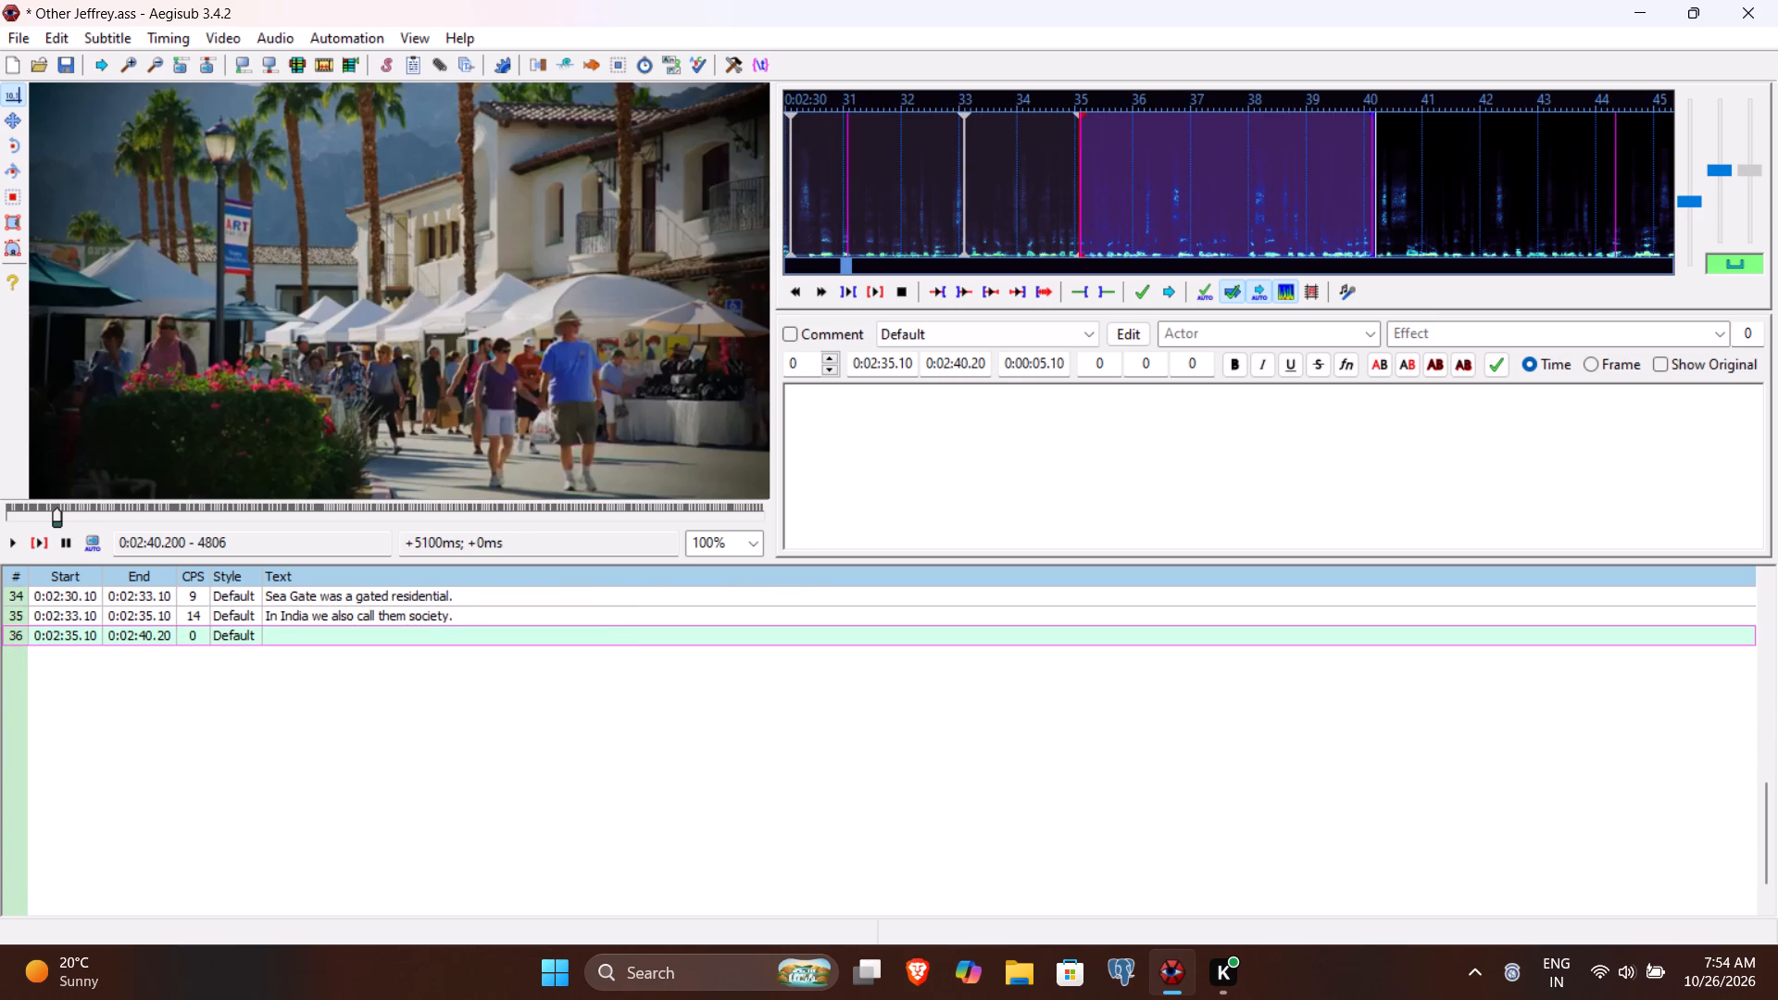
{"action": "left_click", "coordinate": [924, 464]}
{"action": "type", "text": "In these commun"}
{"action": "key", "text": "ctrl+shift+Left"}
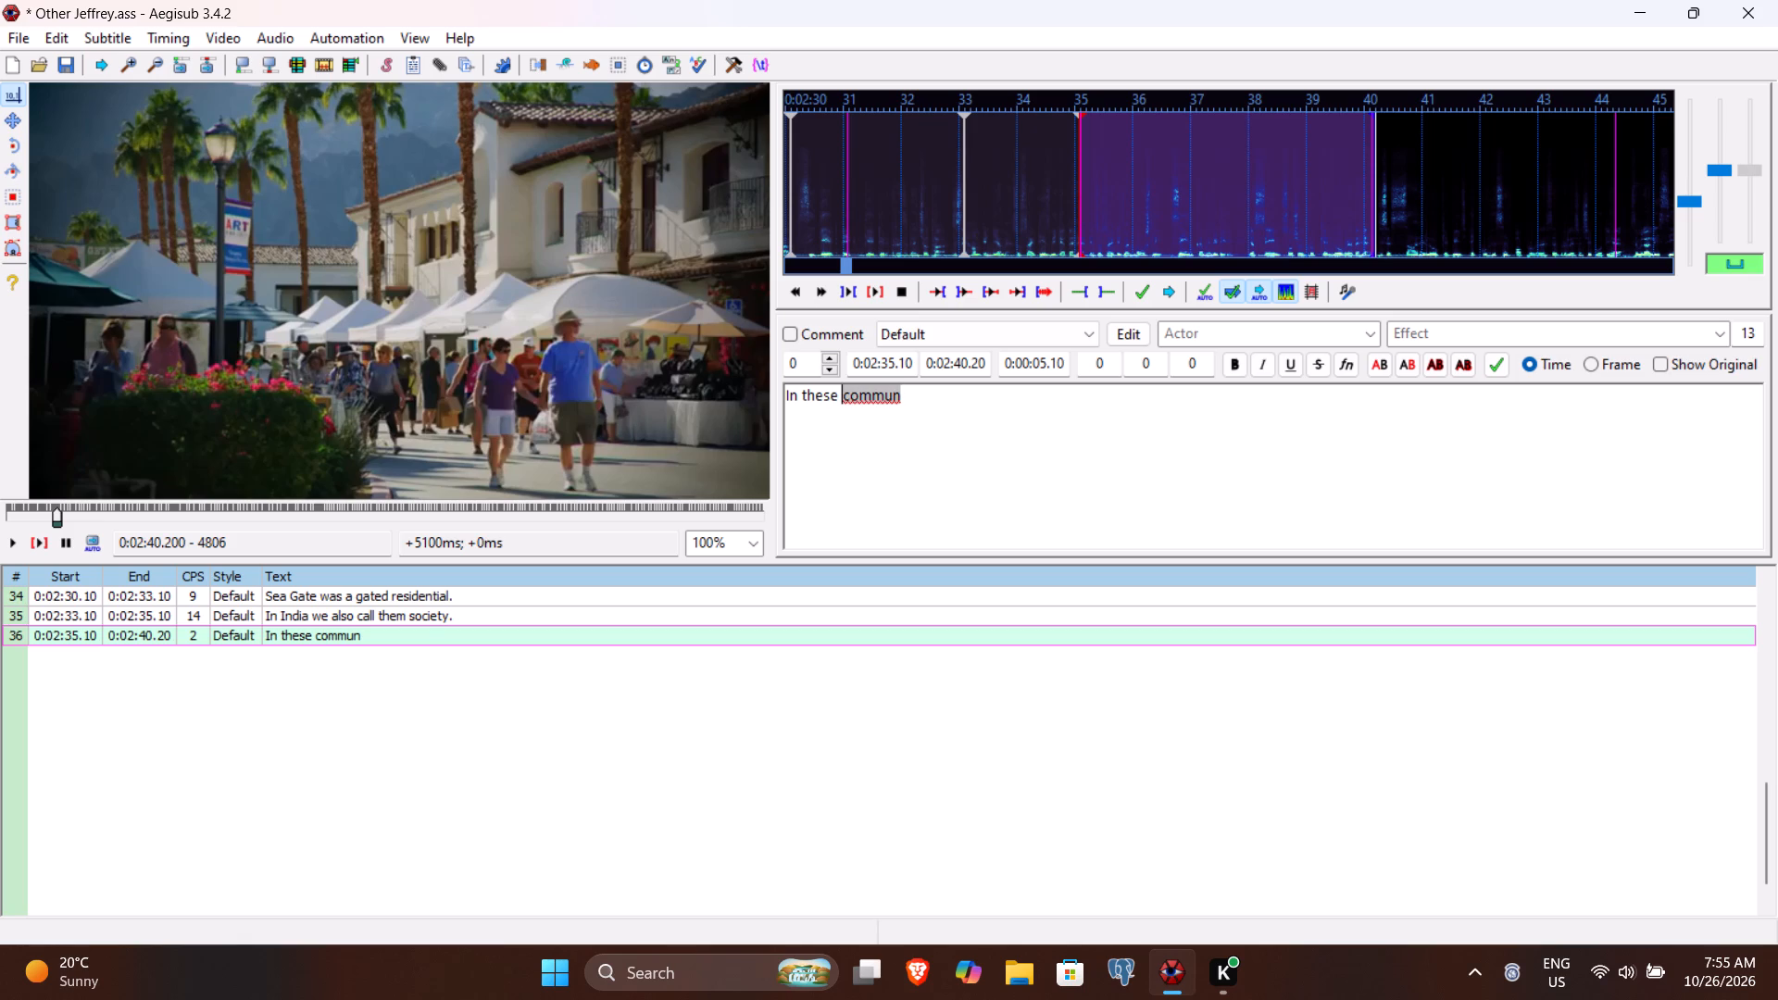
{"action": "type", "text": "societies either same community of peopl"}
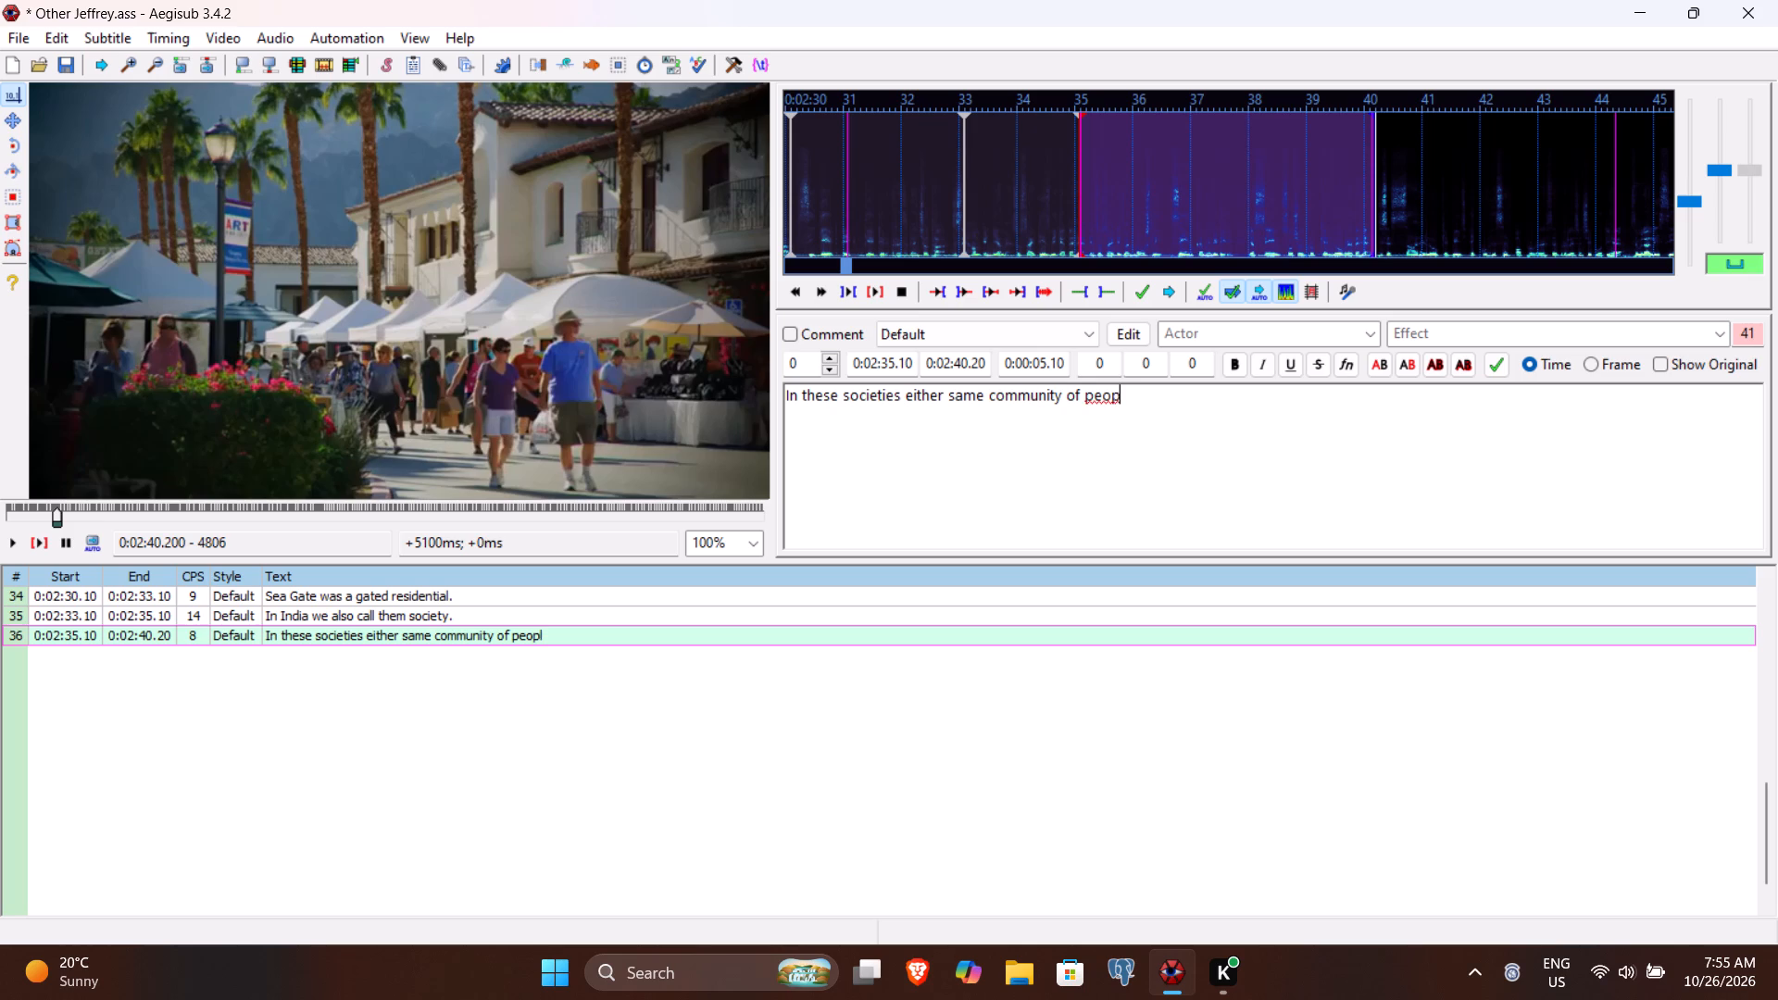
{"action": "type", "text": "e live or"}
{"action": "key", "text": "space"}
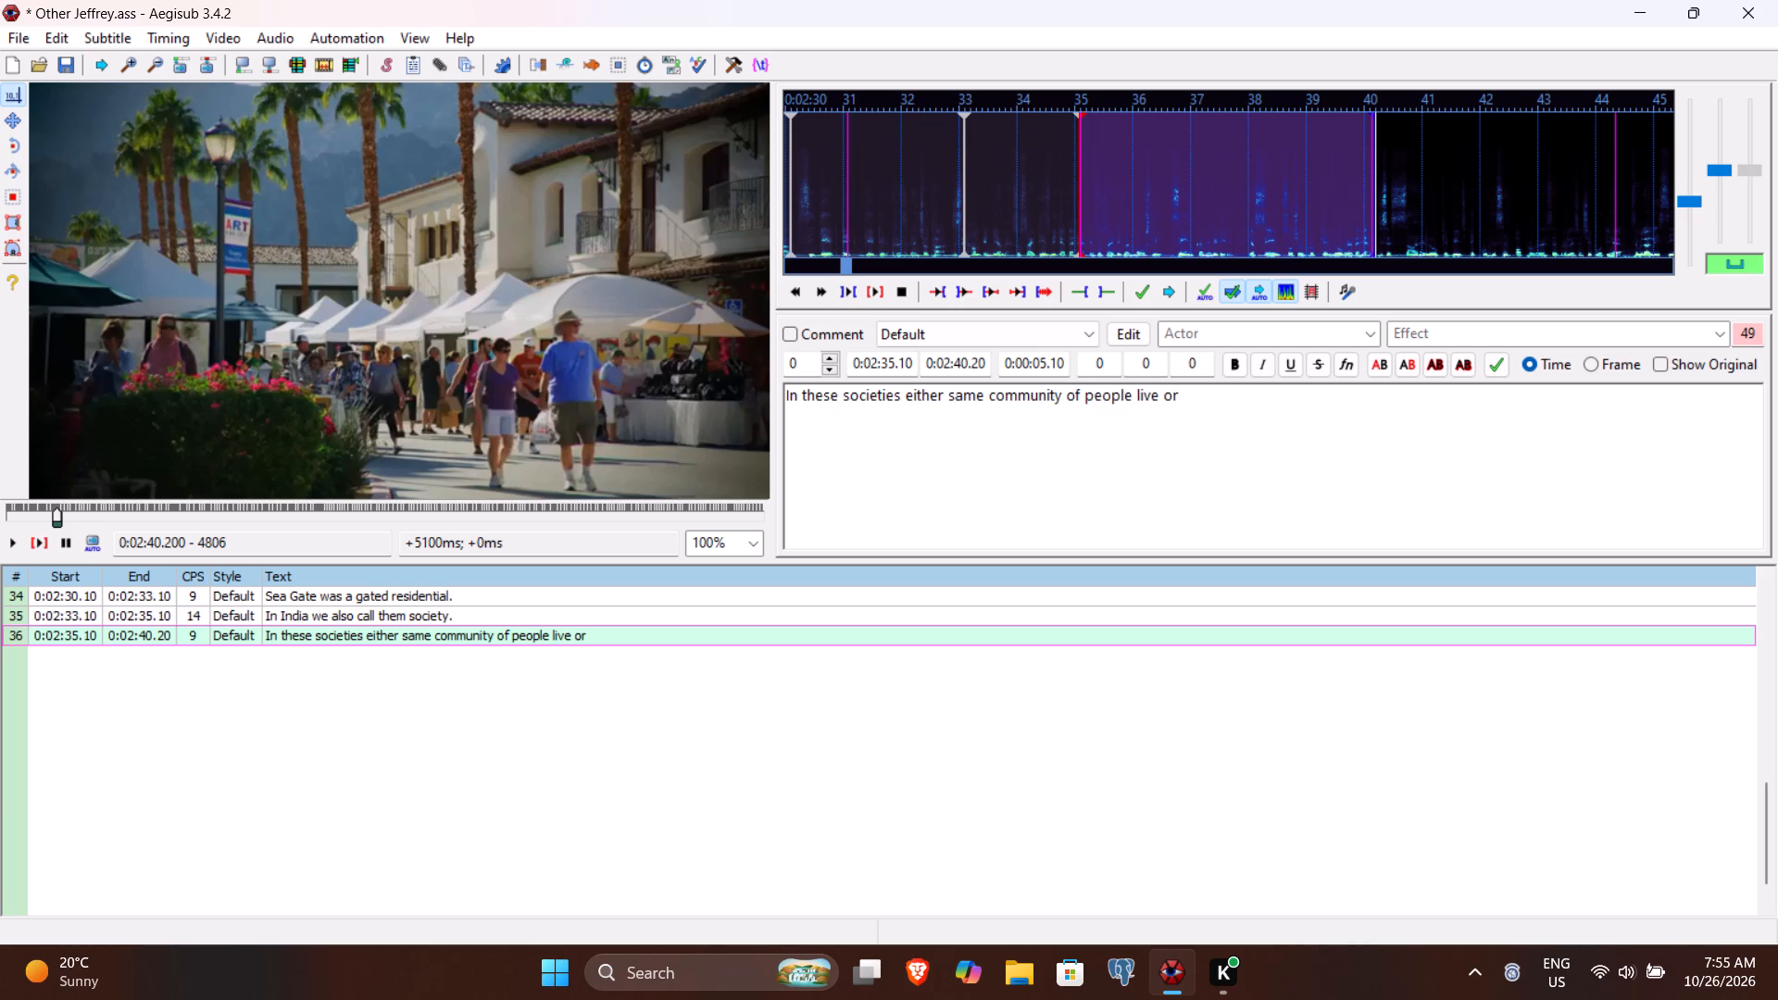
{"action": "type", "text": "of same"}
{"action": "key", "text": "space"}
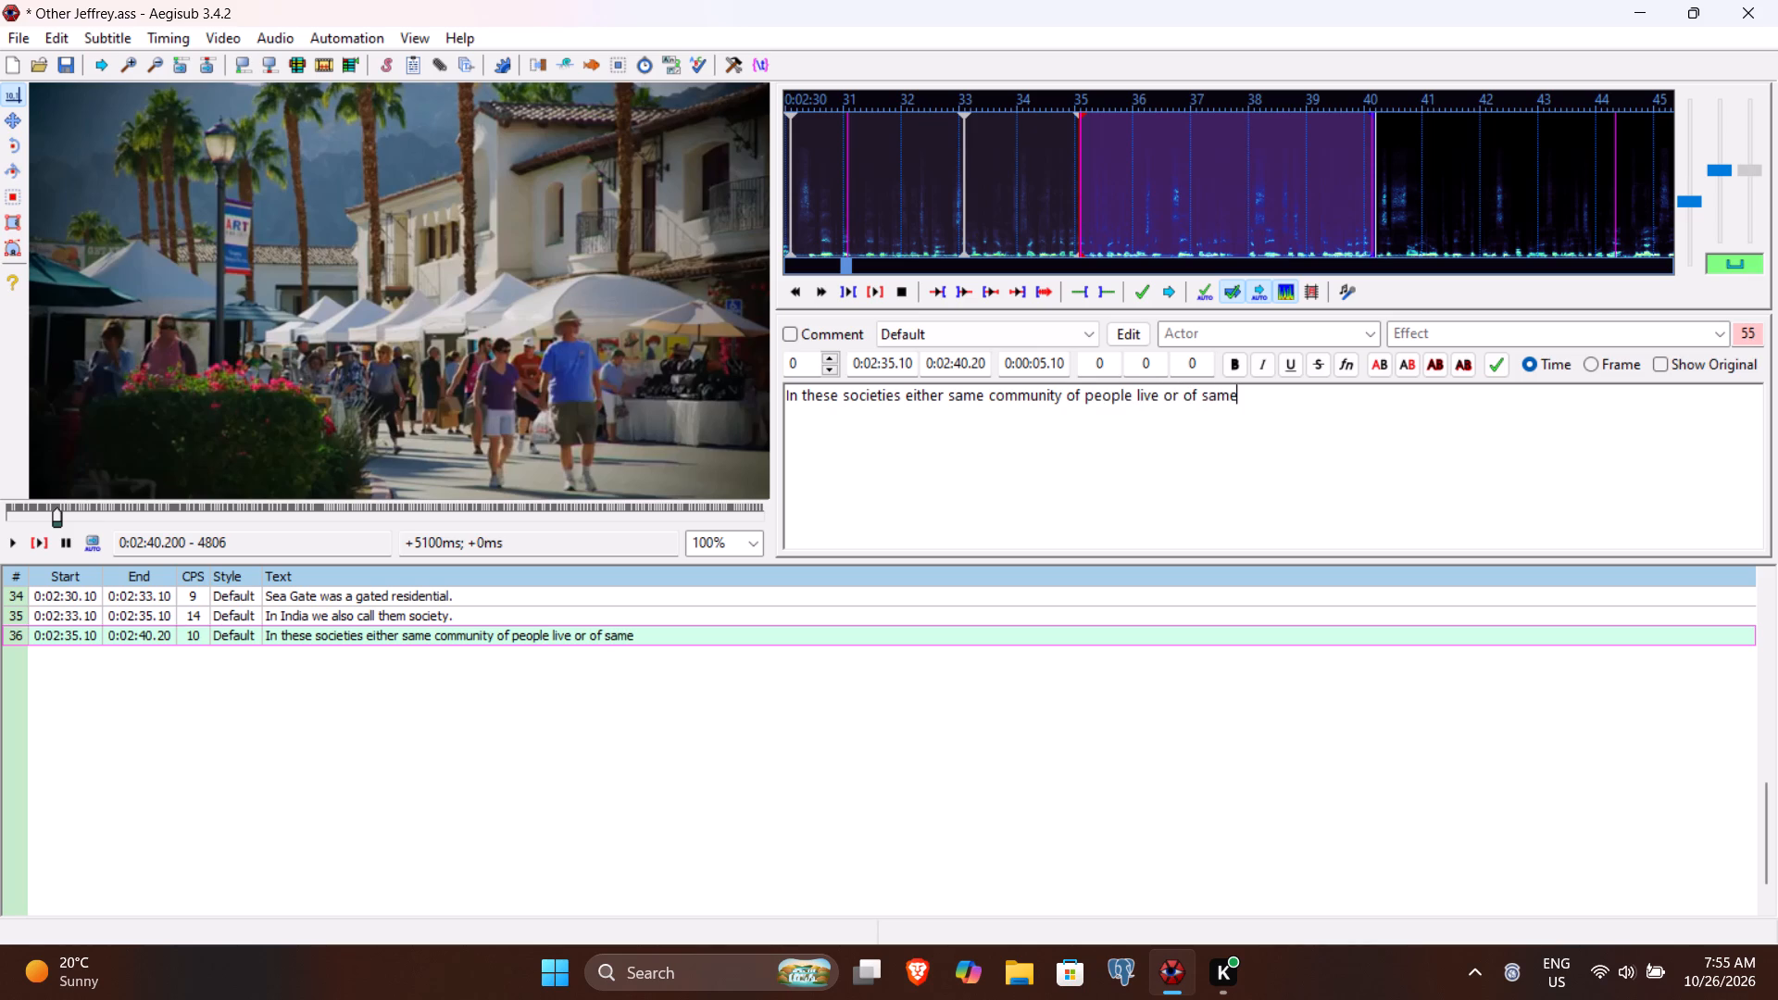
Replay line 36, complete its text with "social group." after "same" and commit it.
{"action": "left_click", "coordinate": [39, 545]}
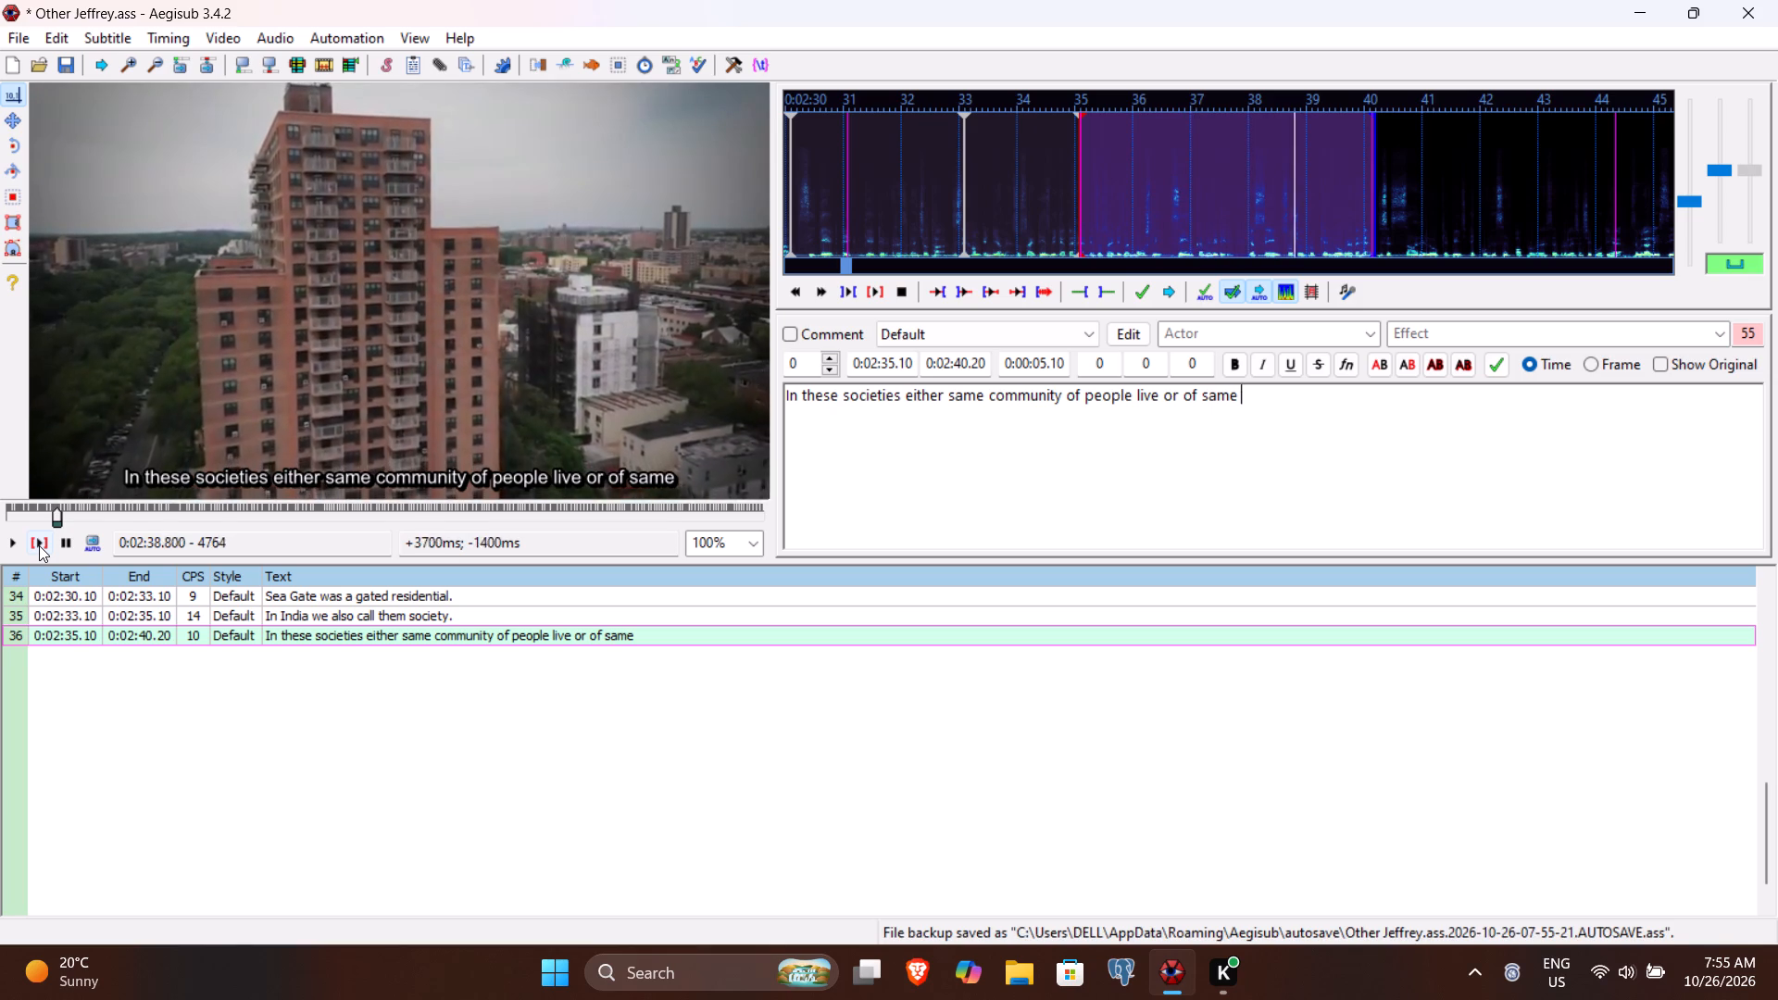
{"action": "type", "text": "cs"}
{"action": "key", "text": "BackSpace"}
{"action": "key", "text": "BackSpace"}
{"action": "type", "text": "social group"}
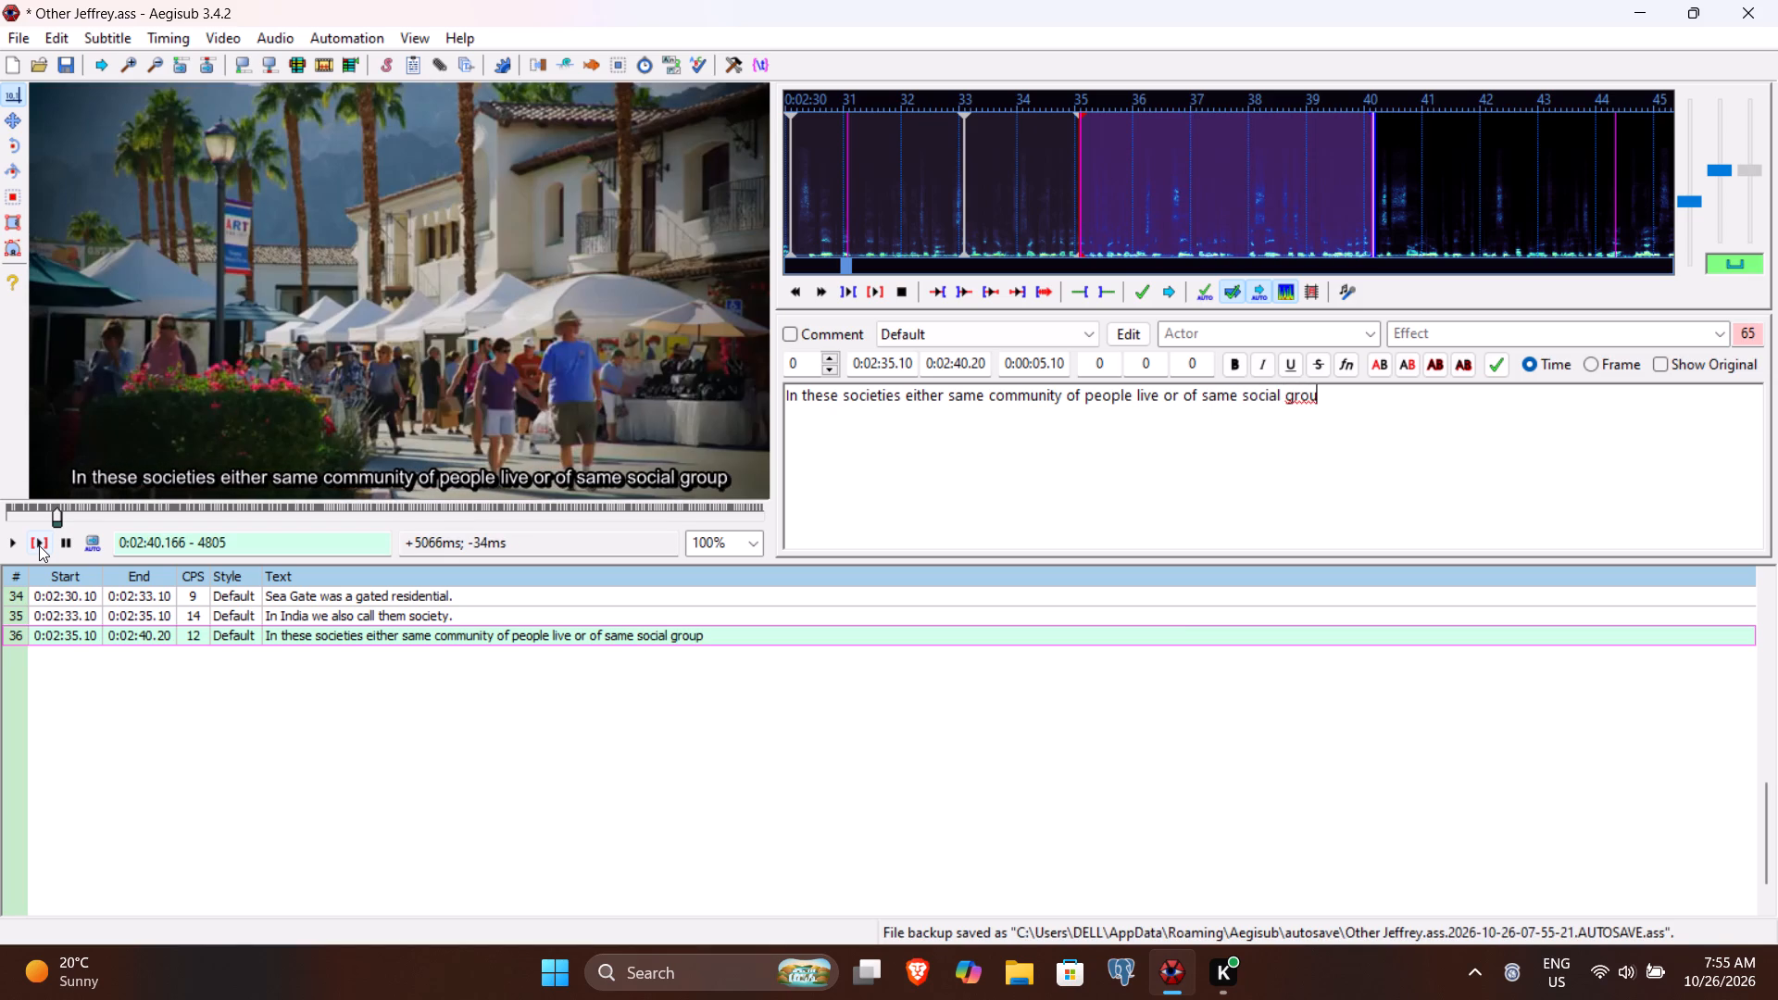
{"action": "key", "text": "period"}
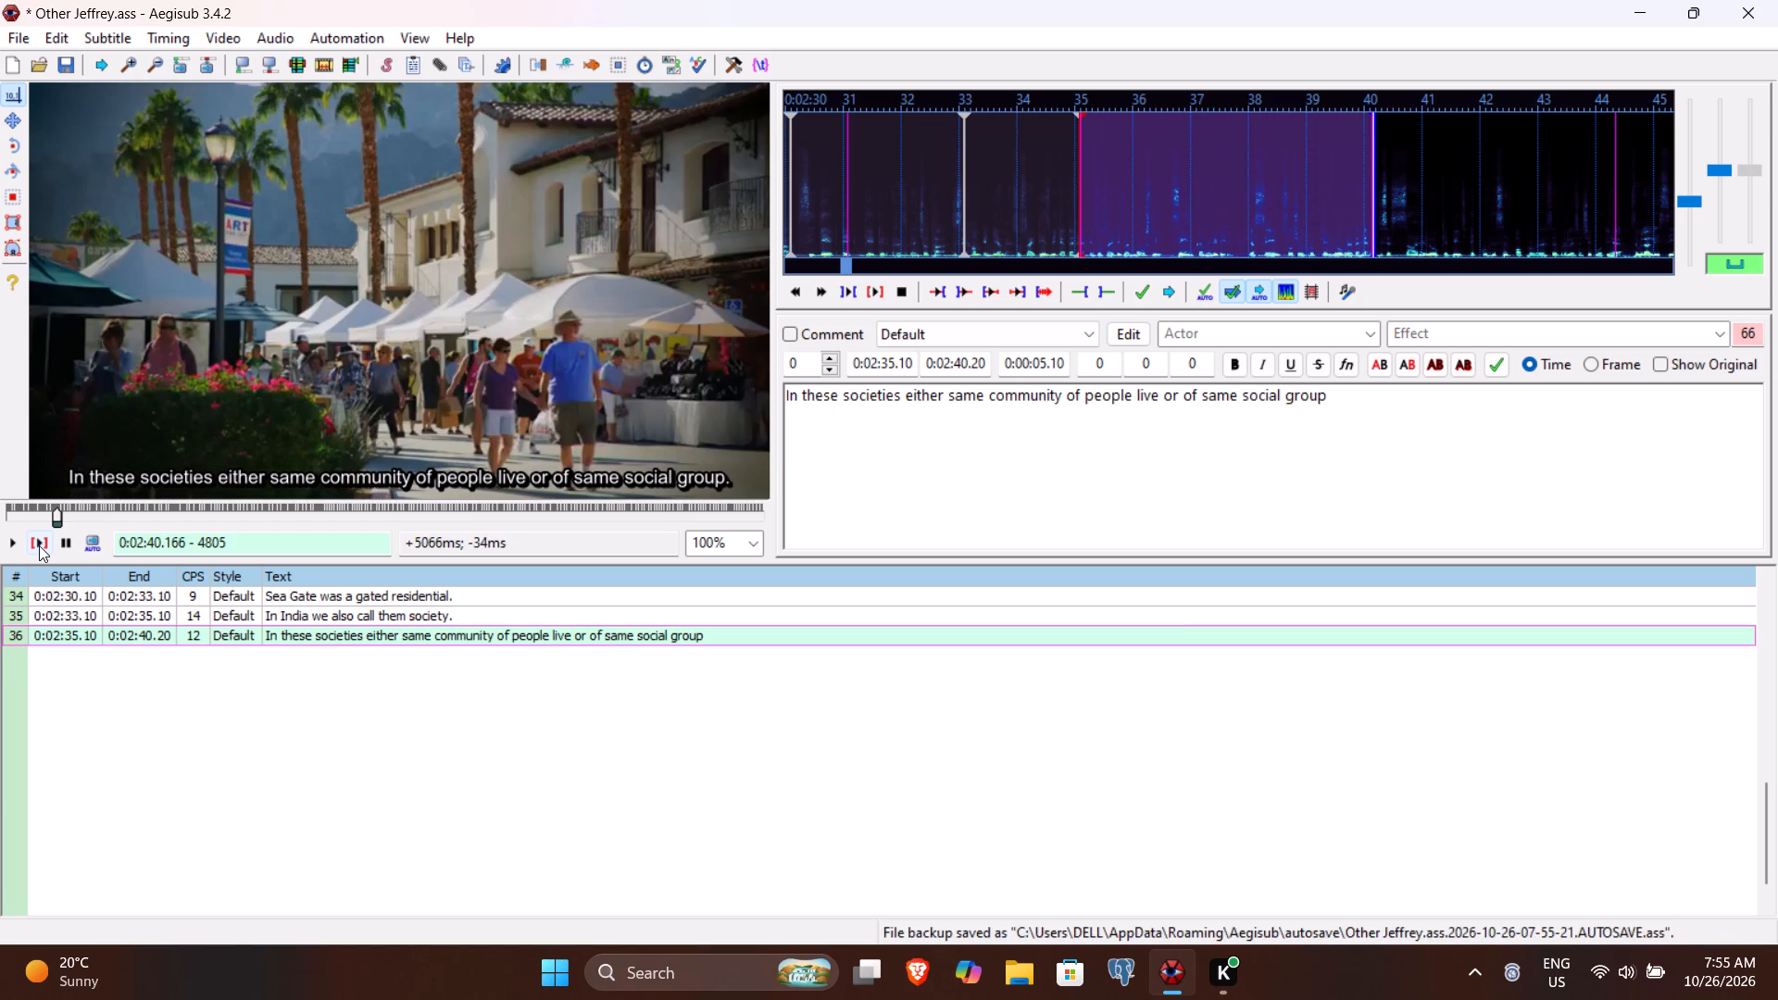
{"action": "key", "text": "Return"}
Play line 37's speech to find where it ends, and set the line's end time to 0:02:44.56.
{"action": "left_click", "coordinate": [39, 545]}
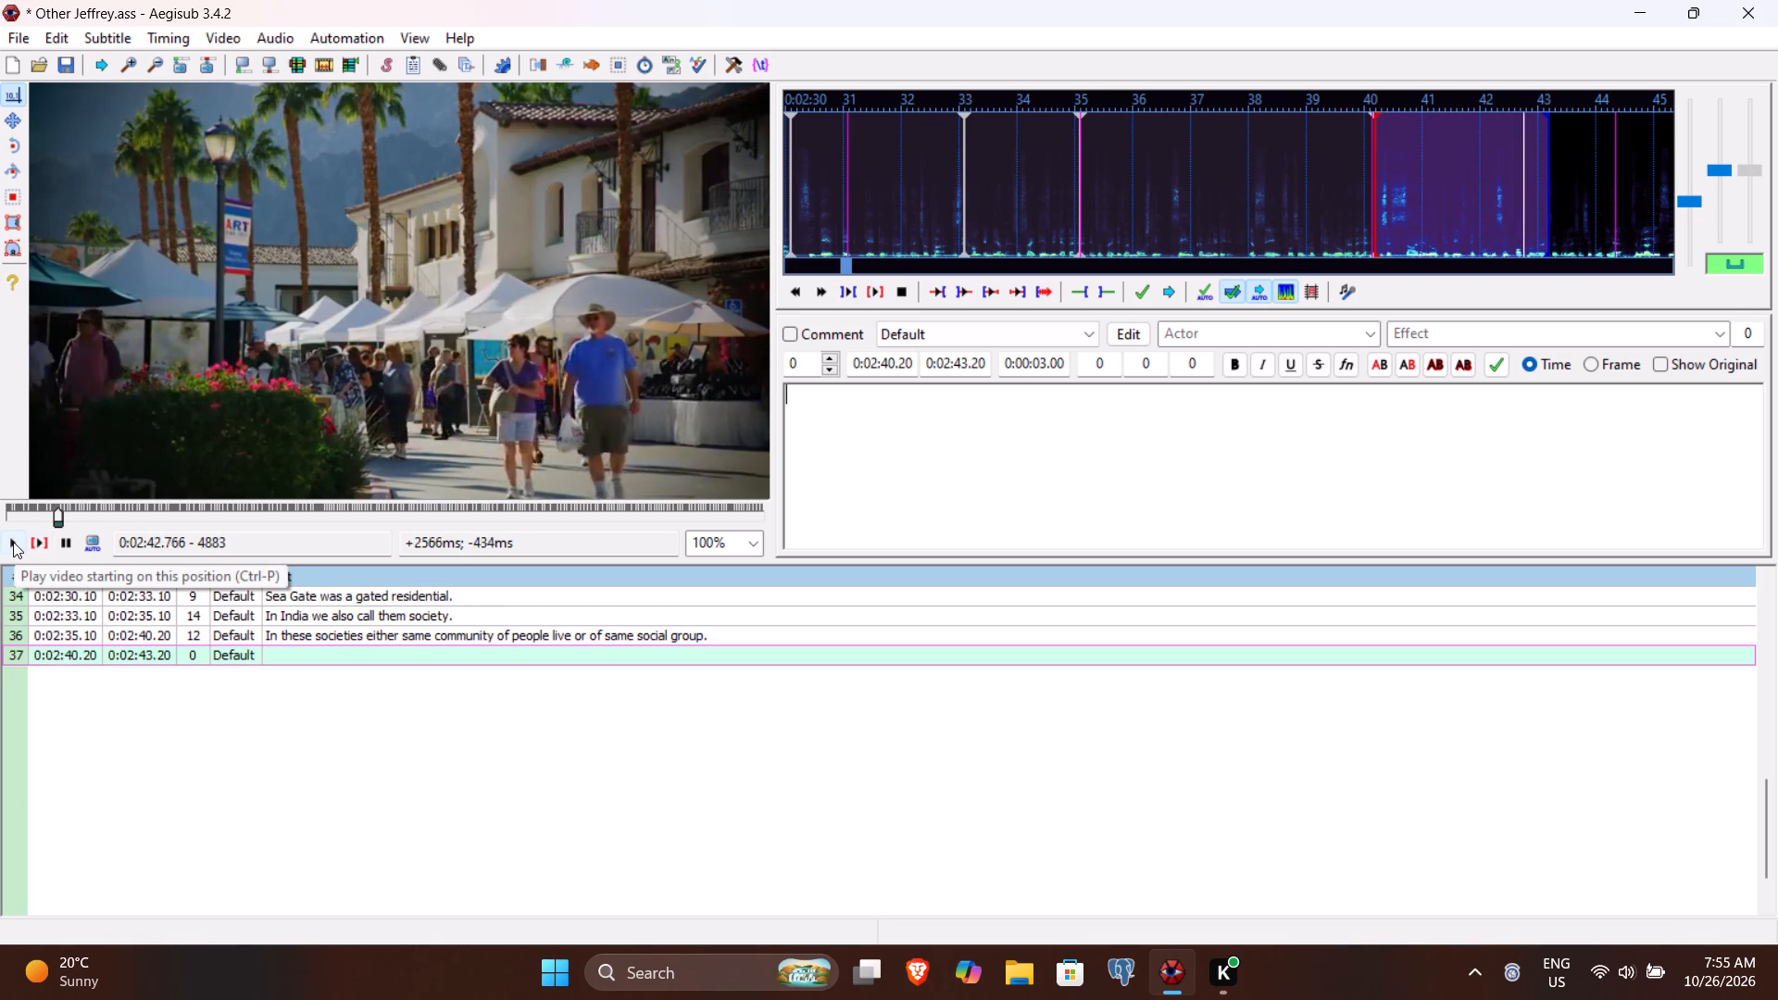
{"action": "left_click", "coordinate": [13, 542]}
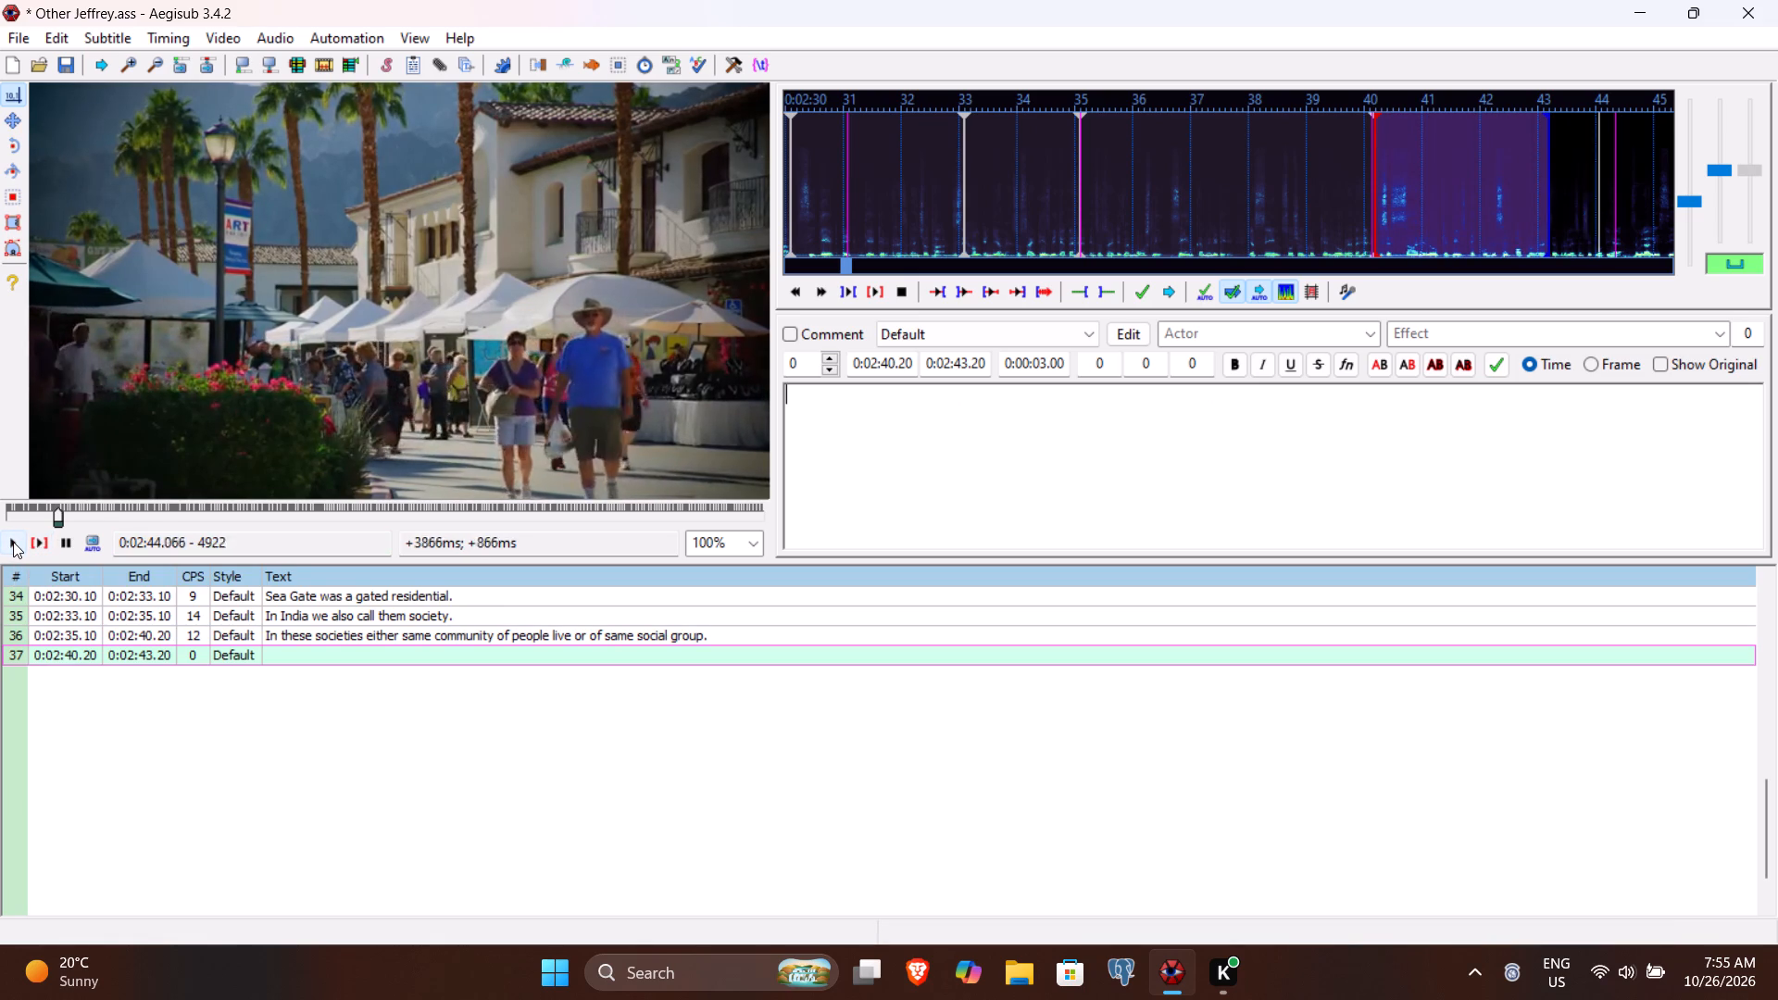
{"action": "left_click", "coordinate": [13, 542]}
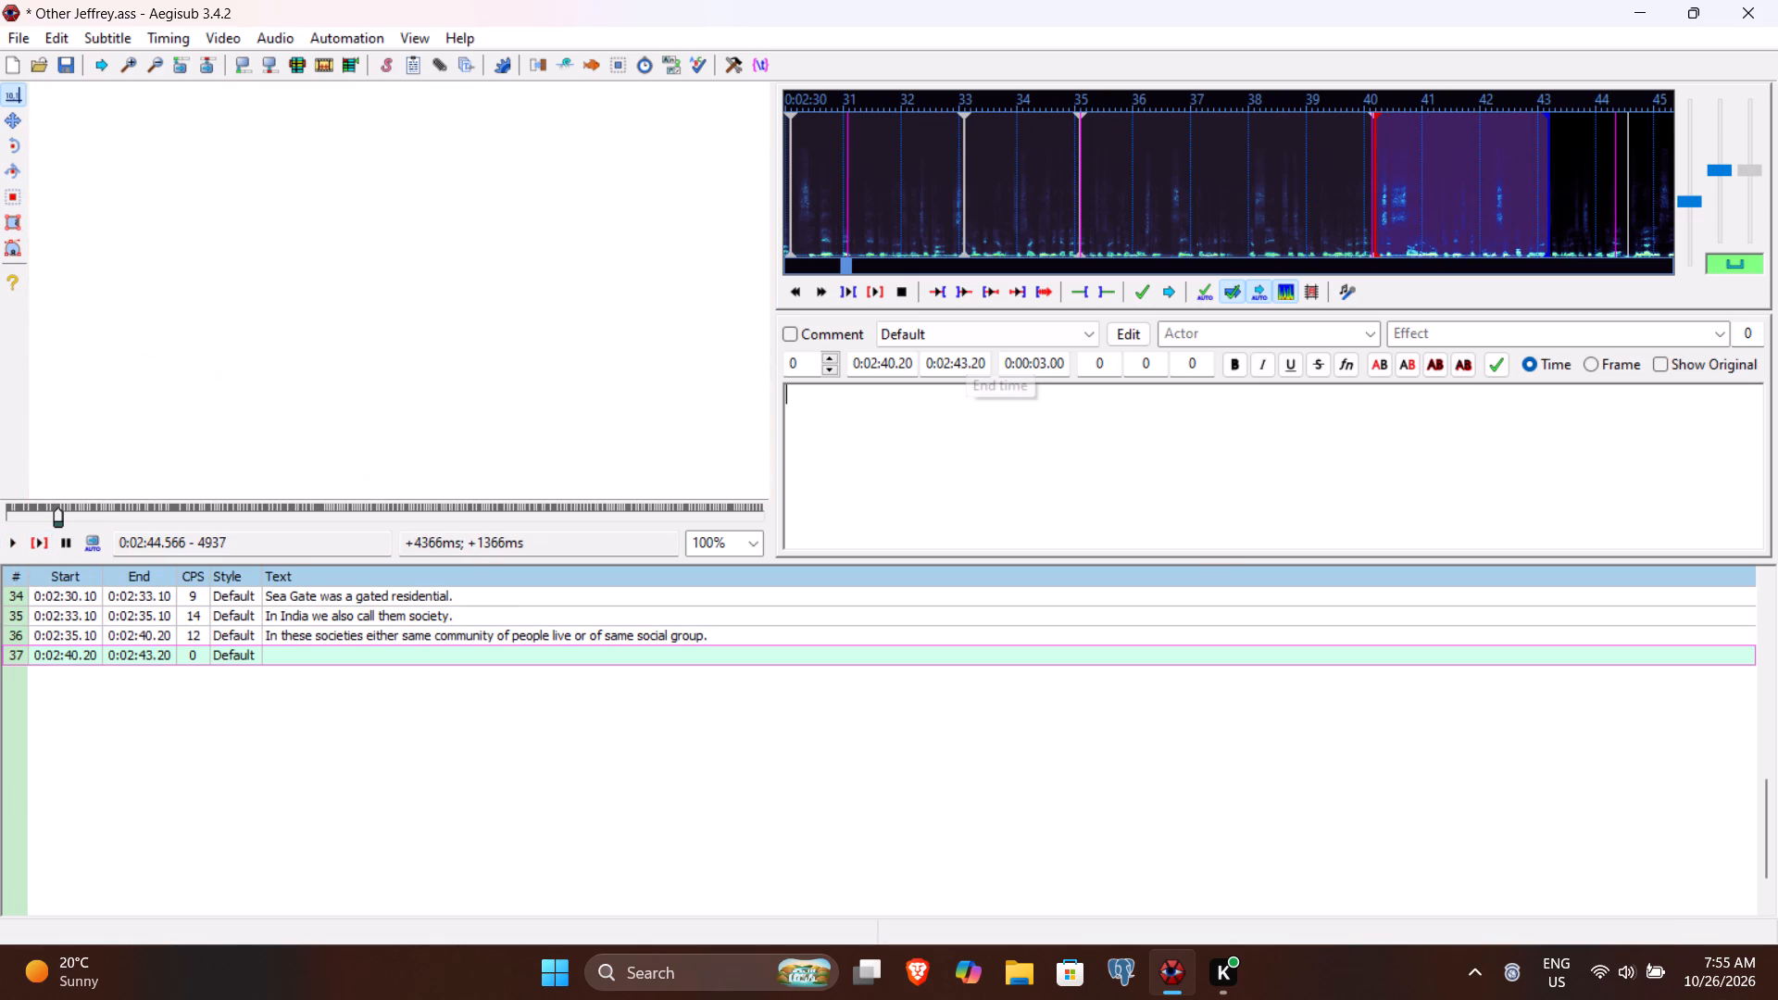
{"action": "left_click", "coordinate": [959, 365]}
{"action": "type", "text": "456"}
Enter "Because of which there is a progressive and cohesive relationship among the residents." as line 37's text and commit it.
{"action": "left_click", "coordinate": [891, 448]}
{"action": "type", "text": "Bec"}
{"action": "type", "text": "ause of which there is a progressive and ch"}
{"action": "key", "text": "BackSpace"}
{"action": "type", "text": "ohesive re"}
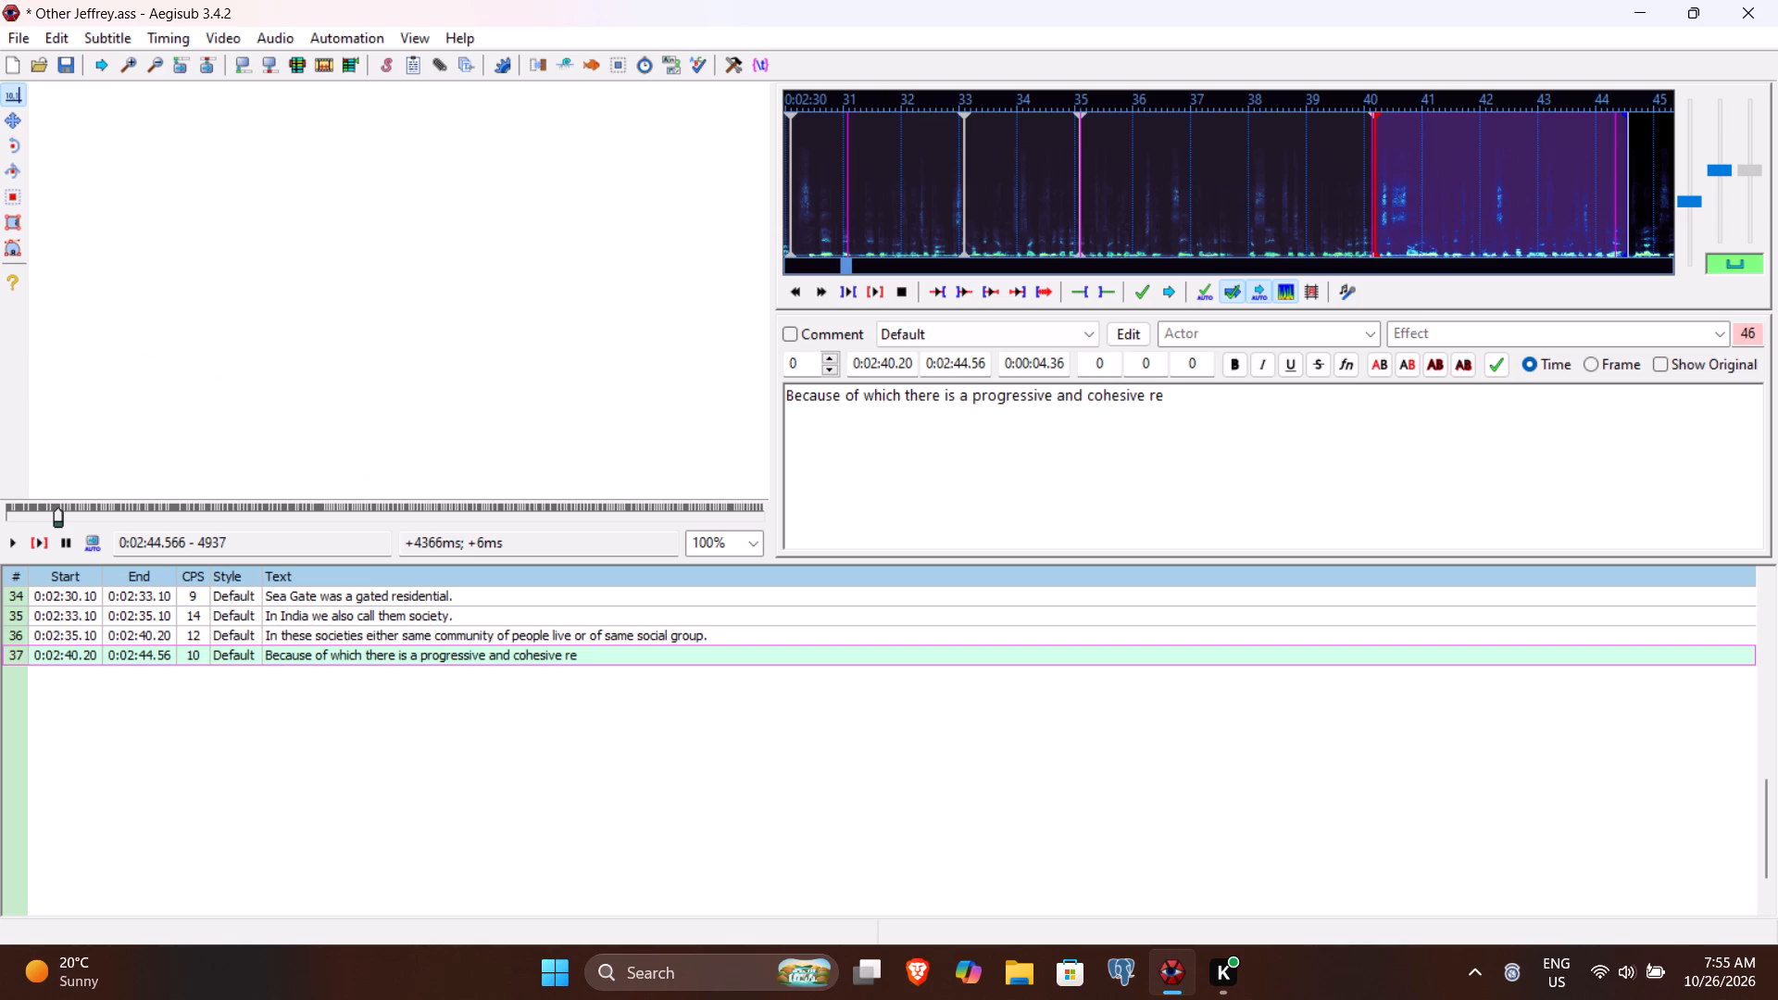
{"action": "type", "text": "latios"}
{"action": "key", "text": "BackSpace"}
{"action": "type", "text": "nsip a"}
{"action": "key", "text": "BackSpace"}
{"action": "key", "text": "BackSpace"}
{"action": "key", "text": "BackSpace"}
{"action": "key", "text": "BackSpace"}
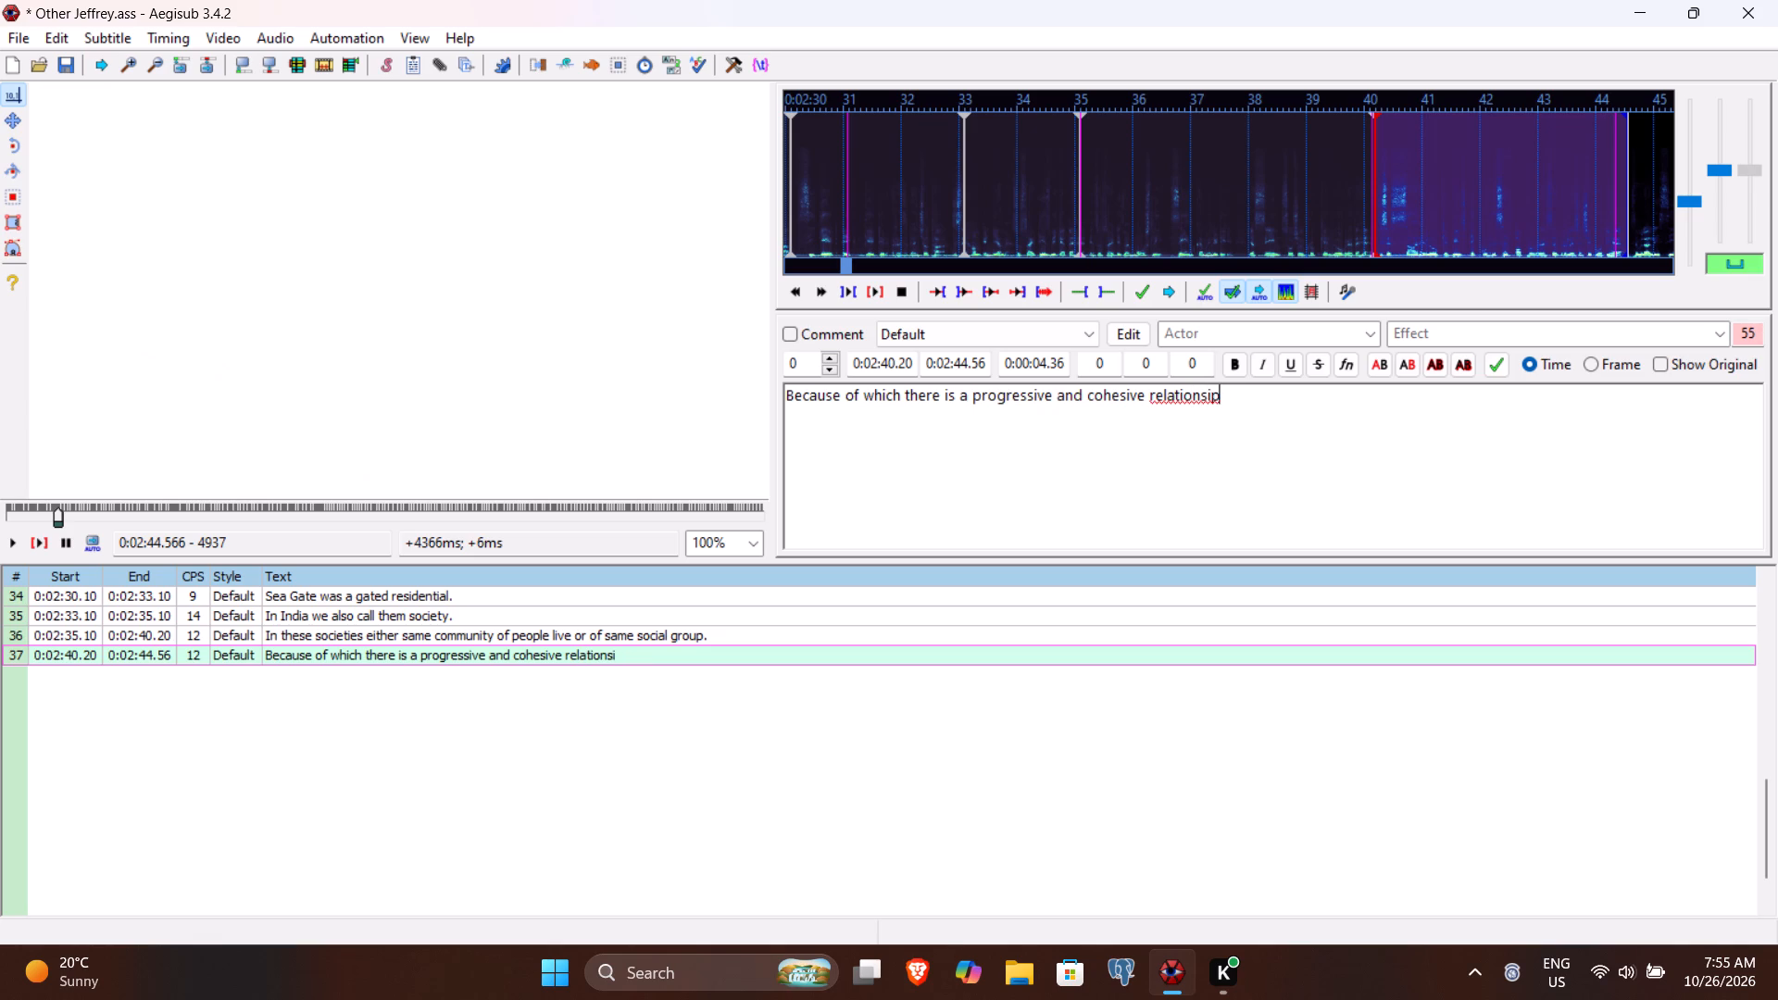
{"action": "type", "text": "hip among the residents."}
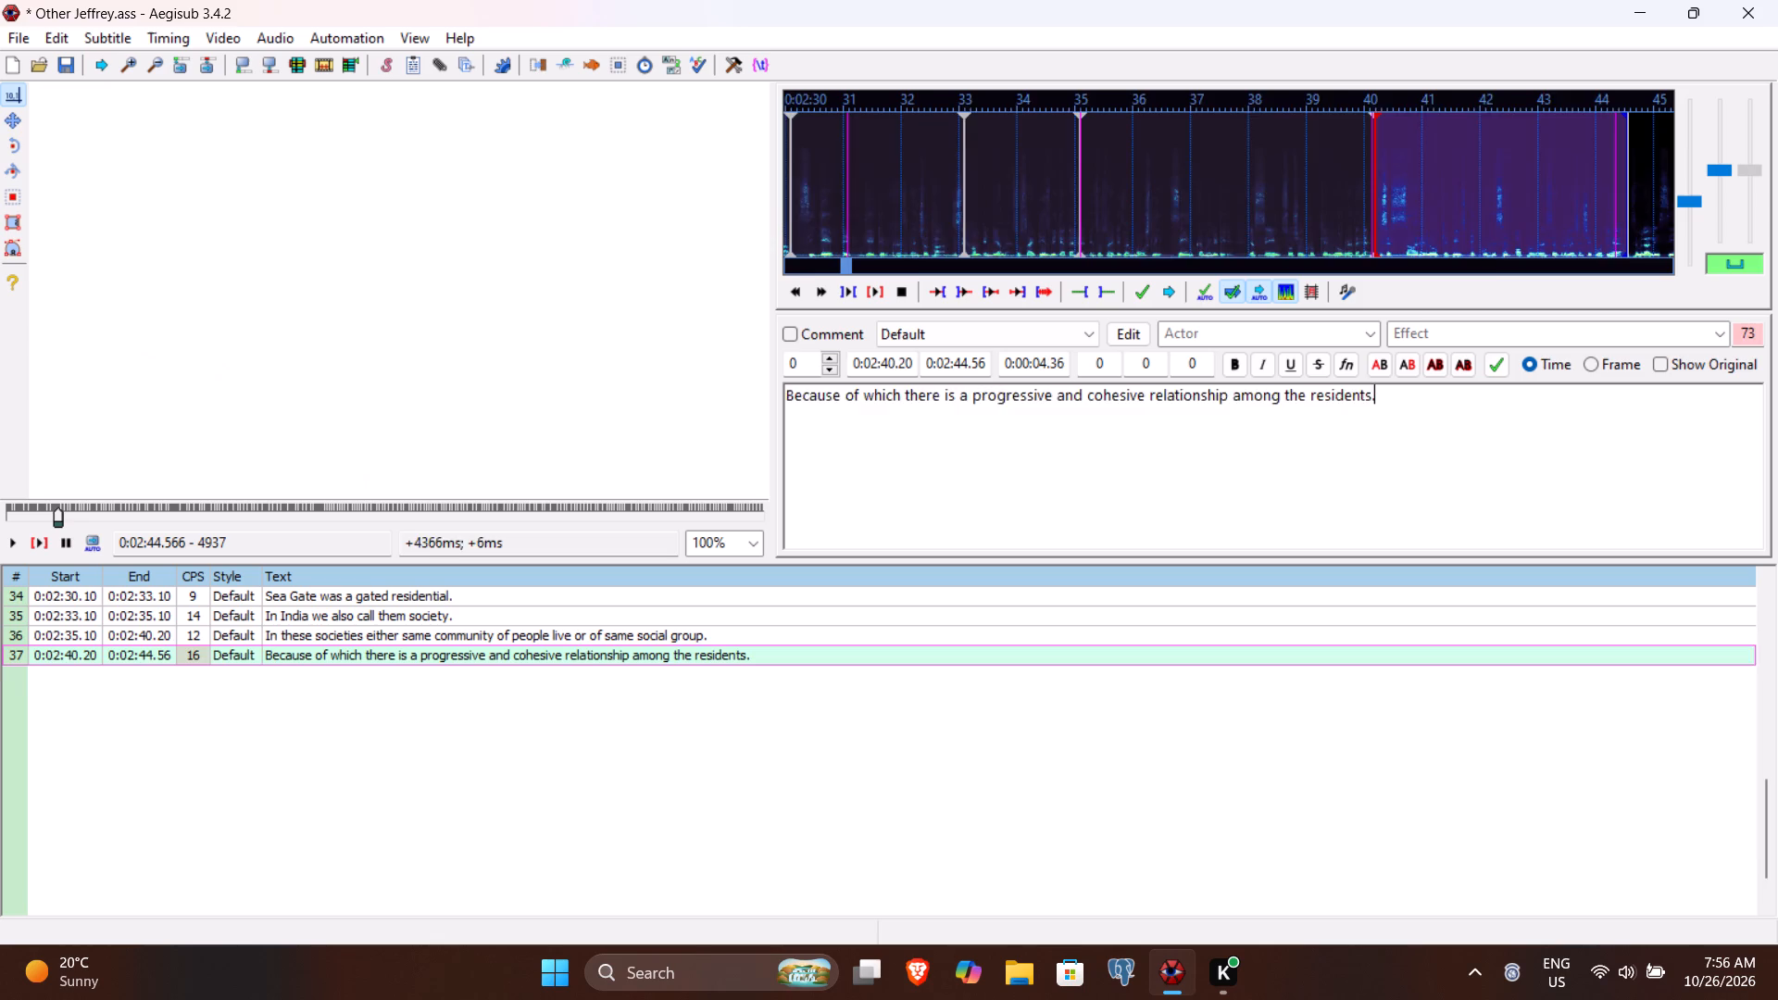
{"action": "key", "text": "Return"}
Play line 38's speech to find where it ends, and set the line's end time to 0:02:49.80.
{"action": "left_click", "coordinate": [44, 545]}
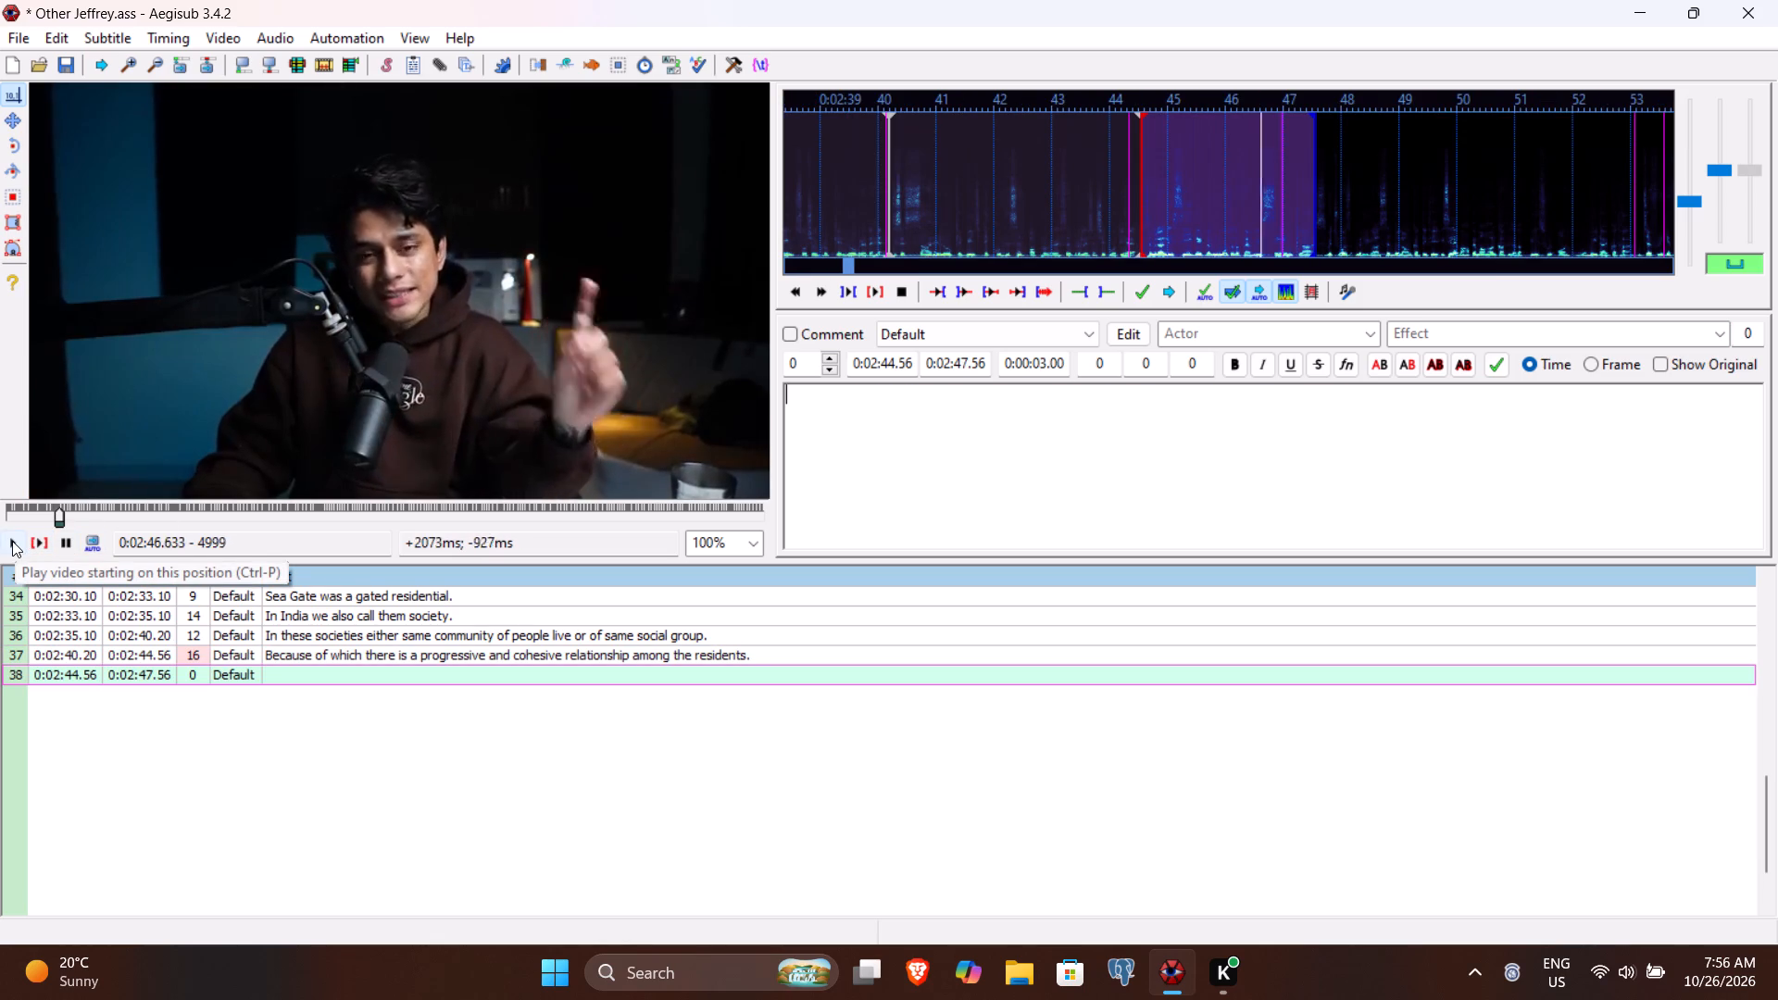
{"action": "left_click", "coordinate": [12, 541]}
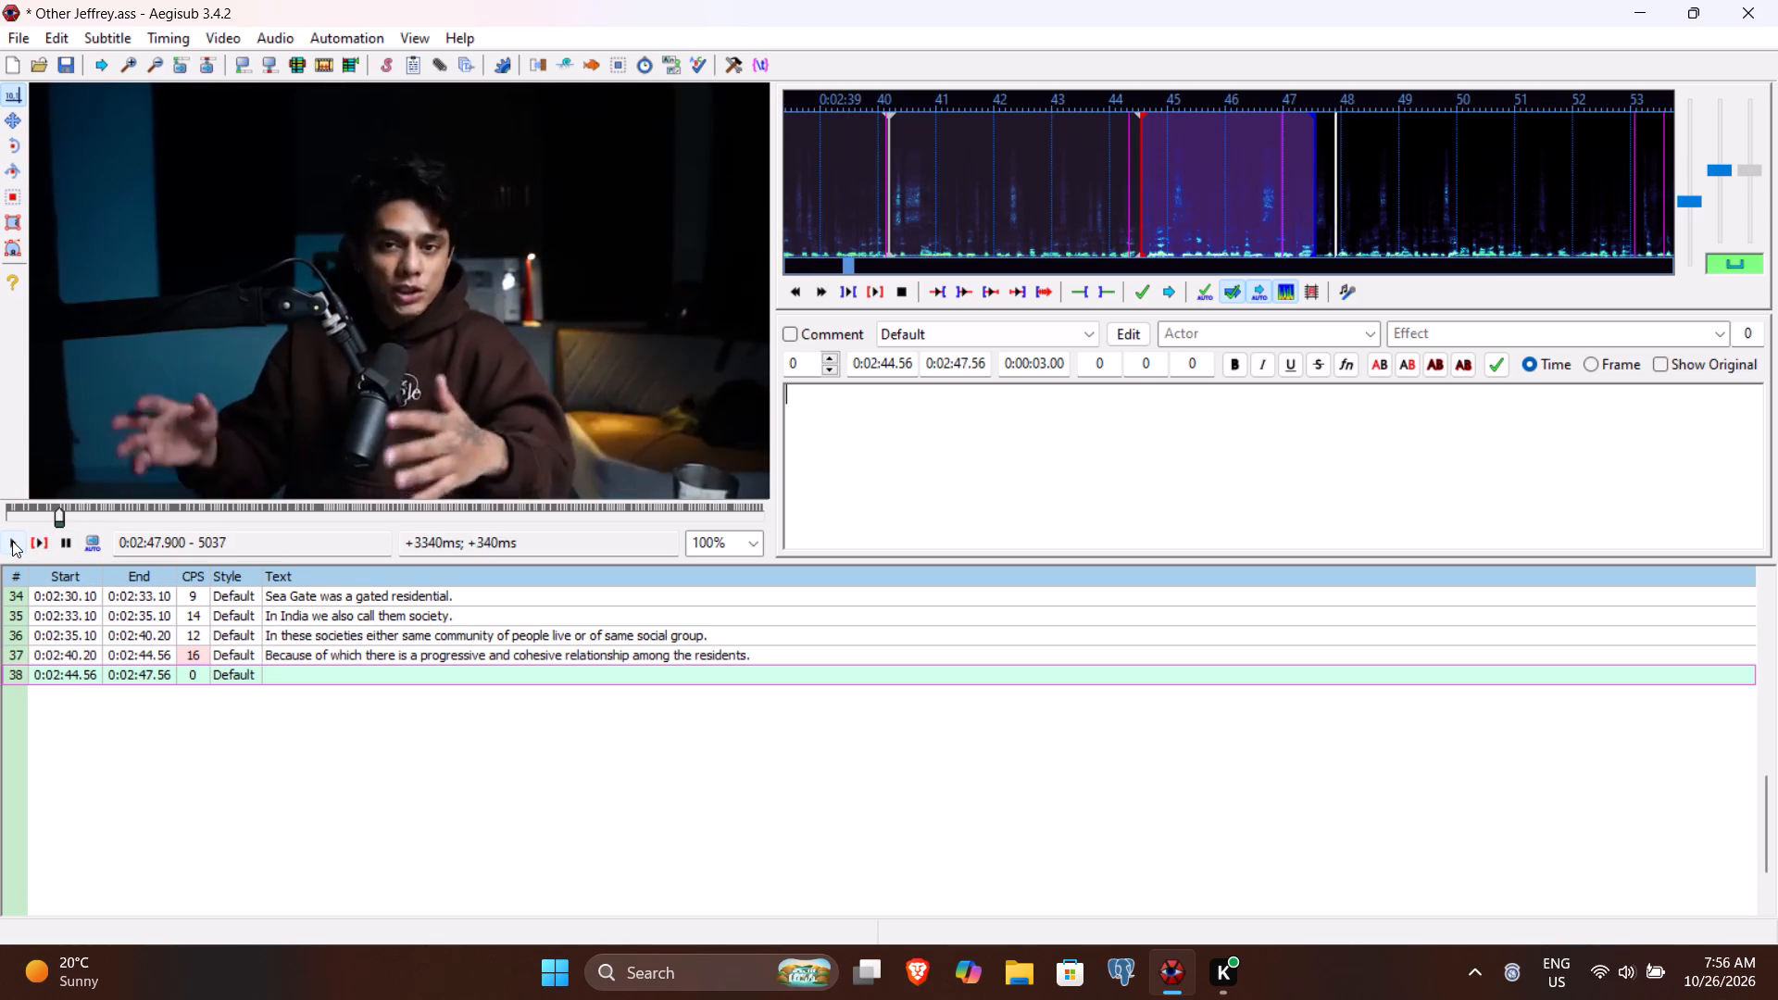
{"action": "left_click", "coordinate": [12, 541]}
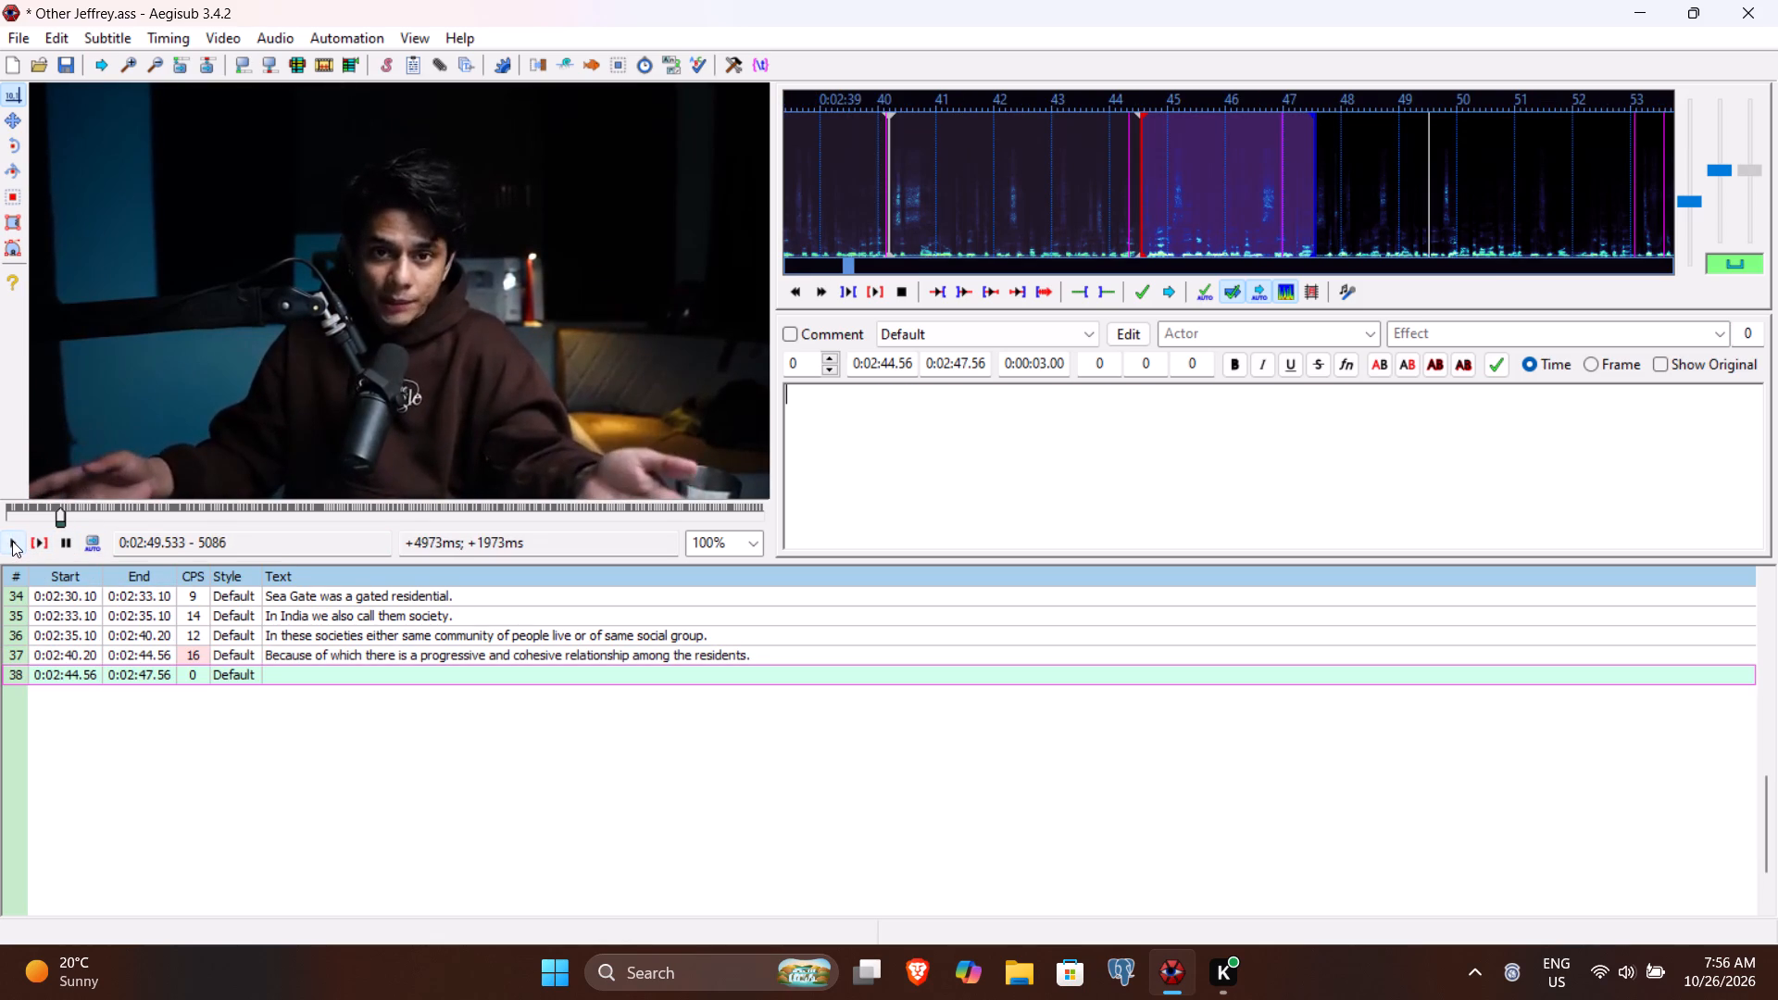
{"action": "double_click", "coordinate": [12, 541]}
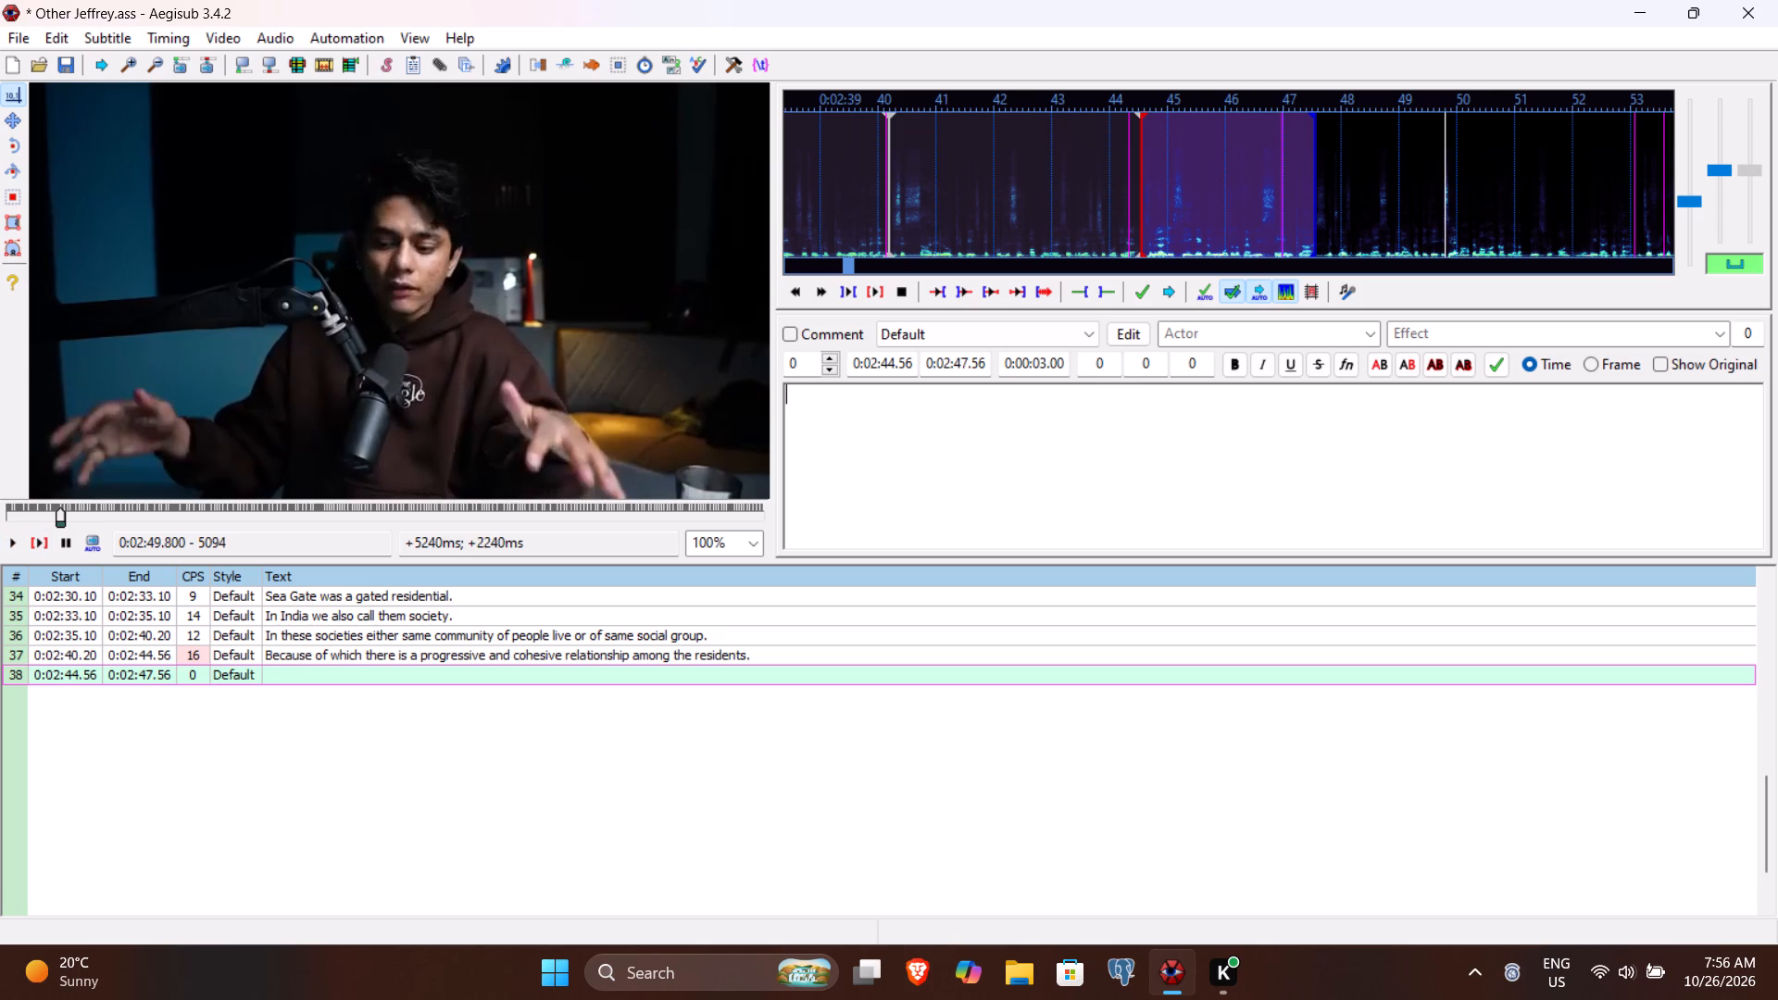
{"action": "left_click", "coordinate": [960, 369]}
{"action": "type", "text": "980"}
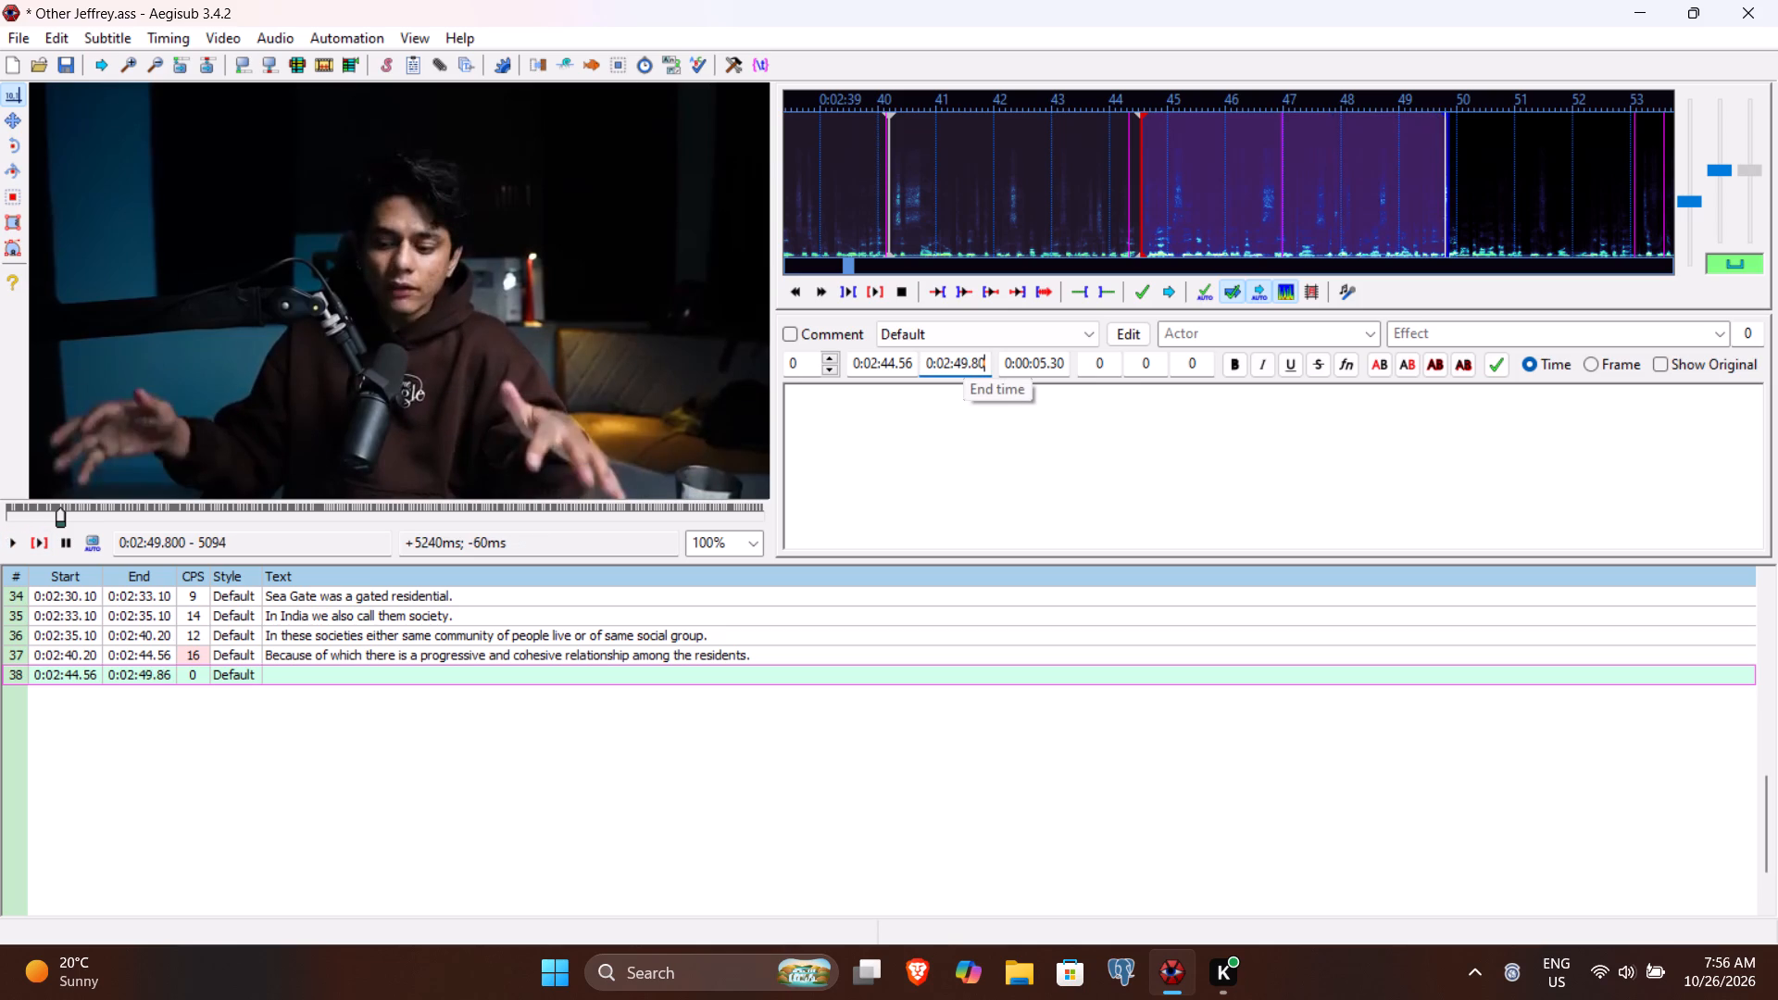
Replay line 38, enter the text "Similarly in Sea Gate people belonged to the same class: middle class." and commit it.
{"action": "left_click", "coordinate": [34, 544]}
{"action": "left_click", "coordinate": [853, 480]}
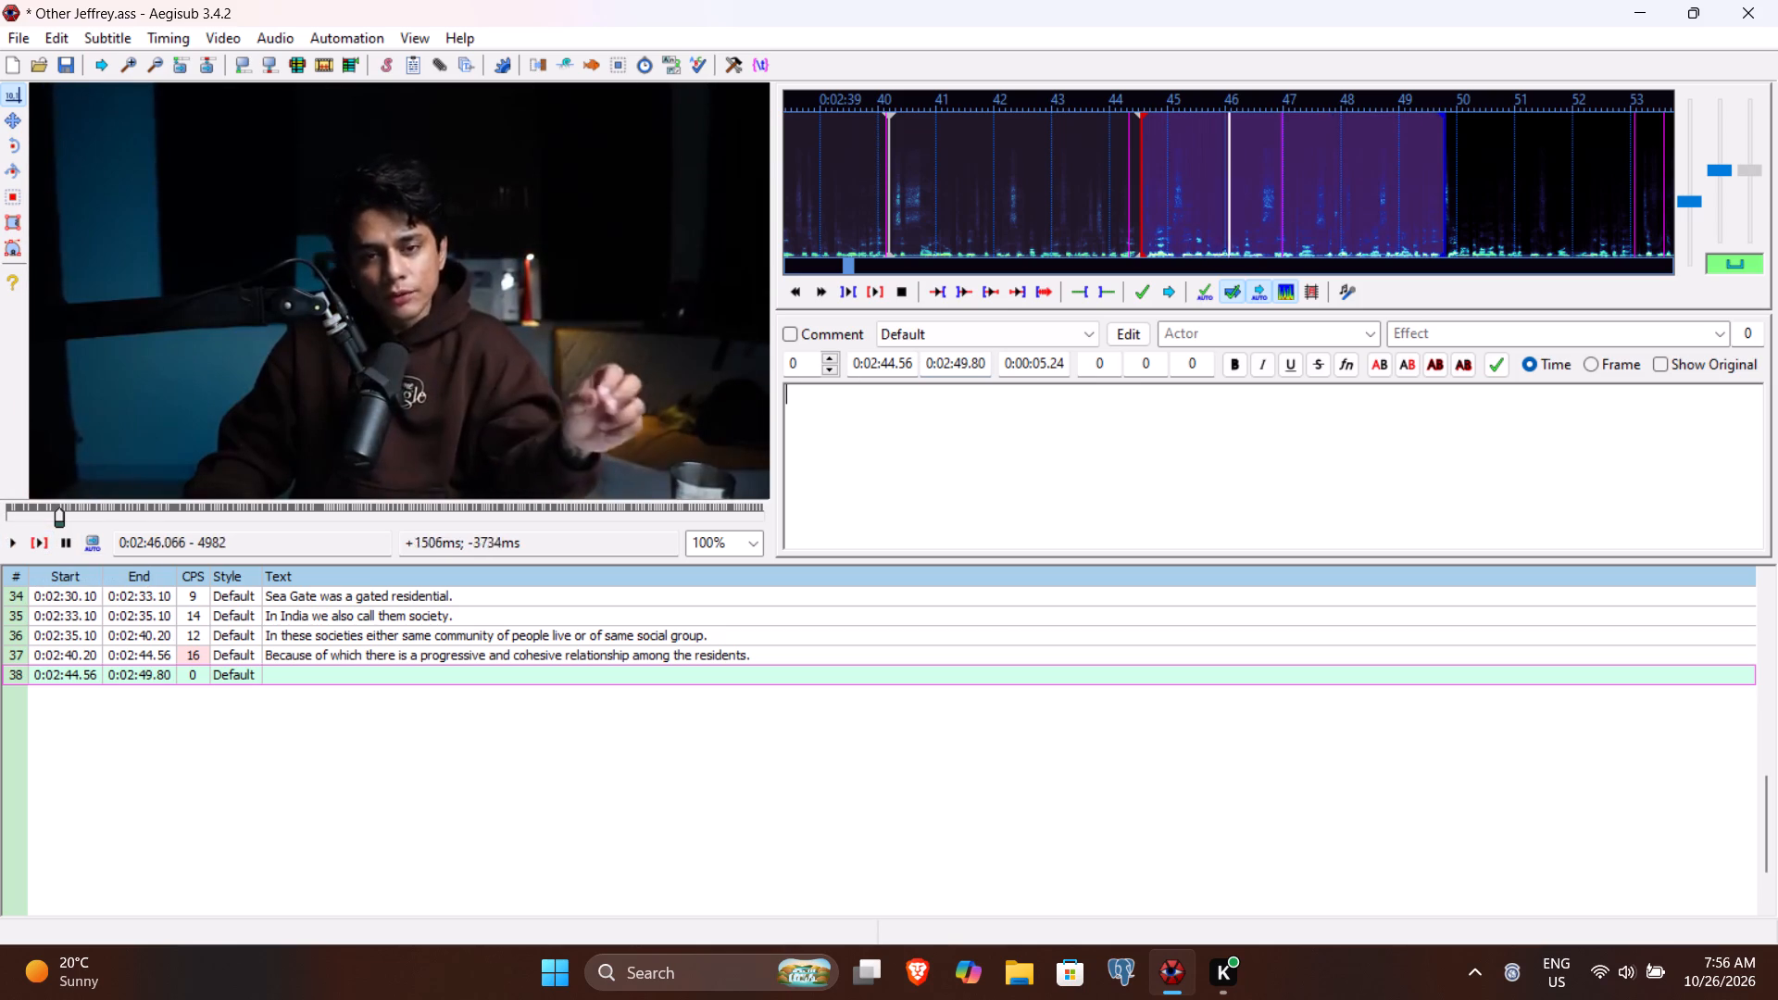
{"action": "type", "text": "Similarly"}
{"action": "key", "text": "space"}
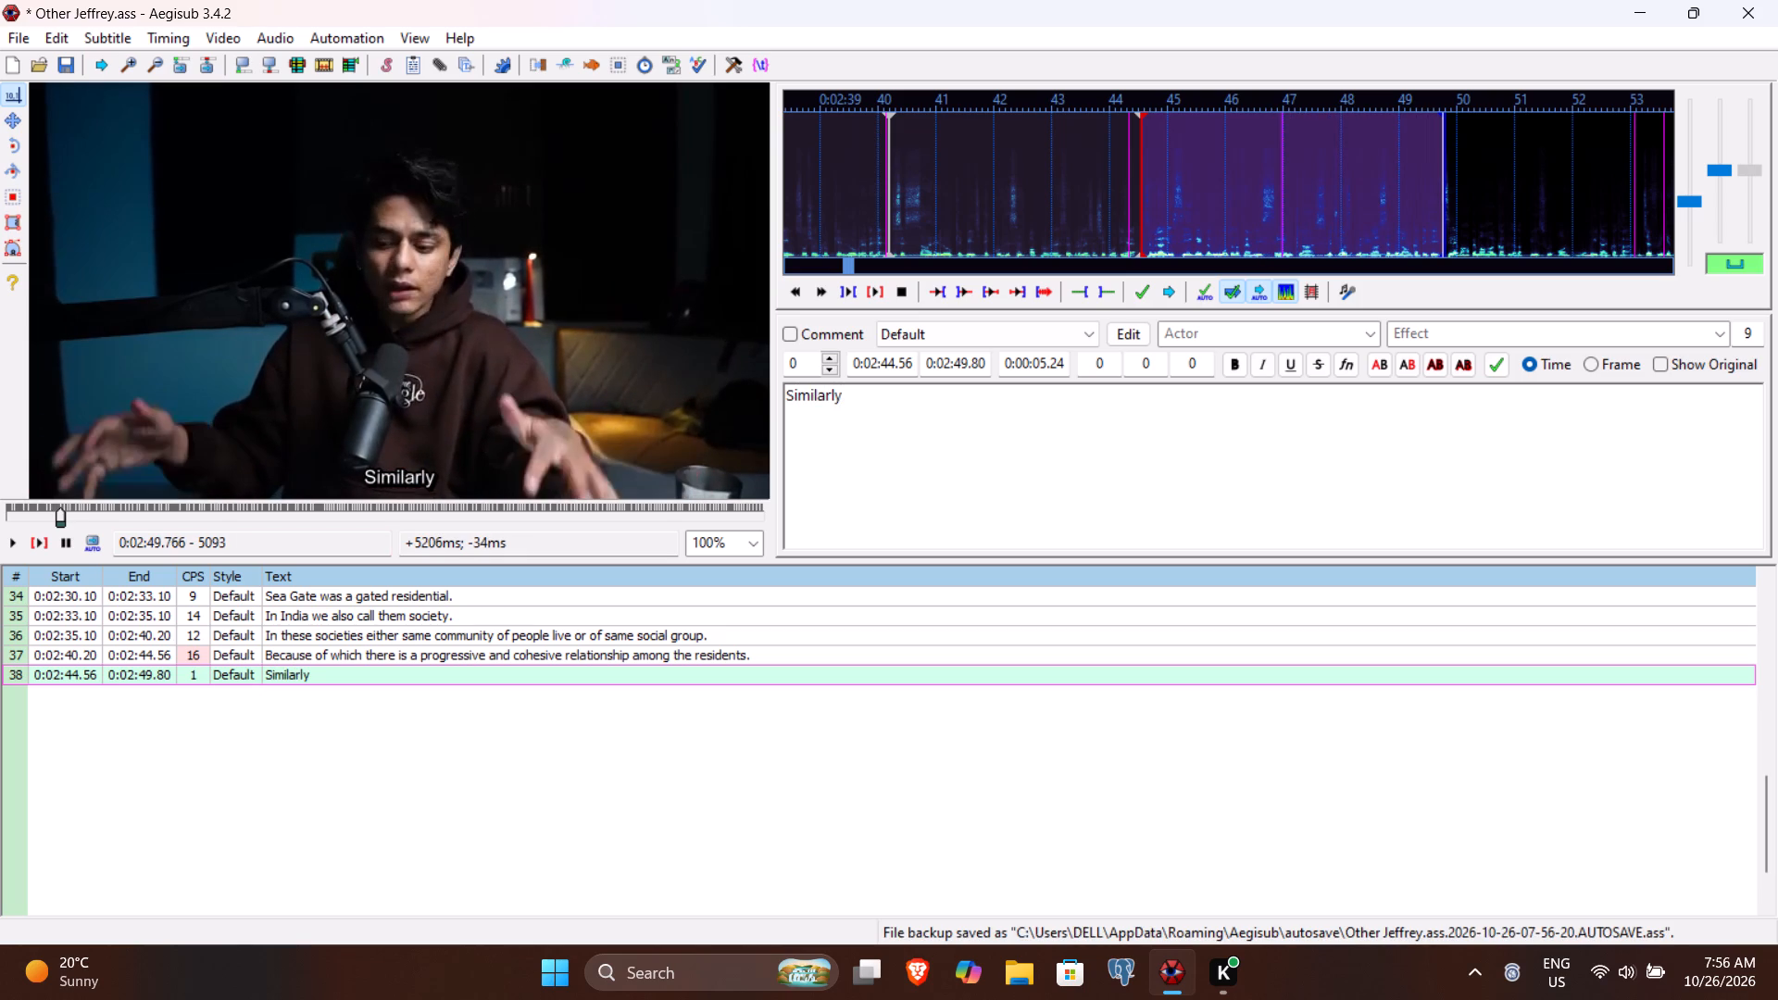
{"action": "type", "text": "in Sea Gate people belong"}
{"action": "key", "text": "space"}
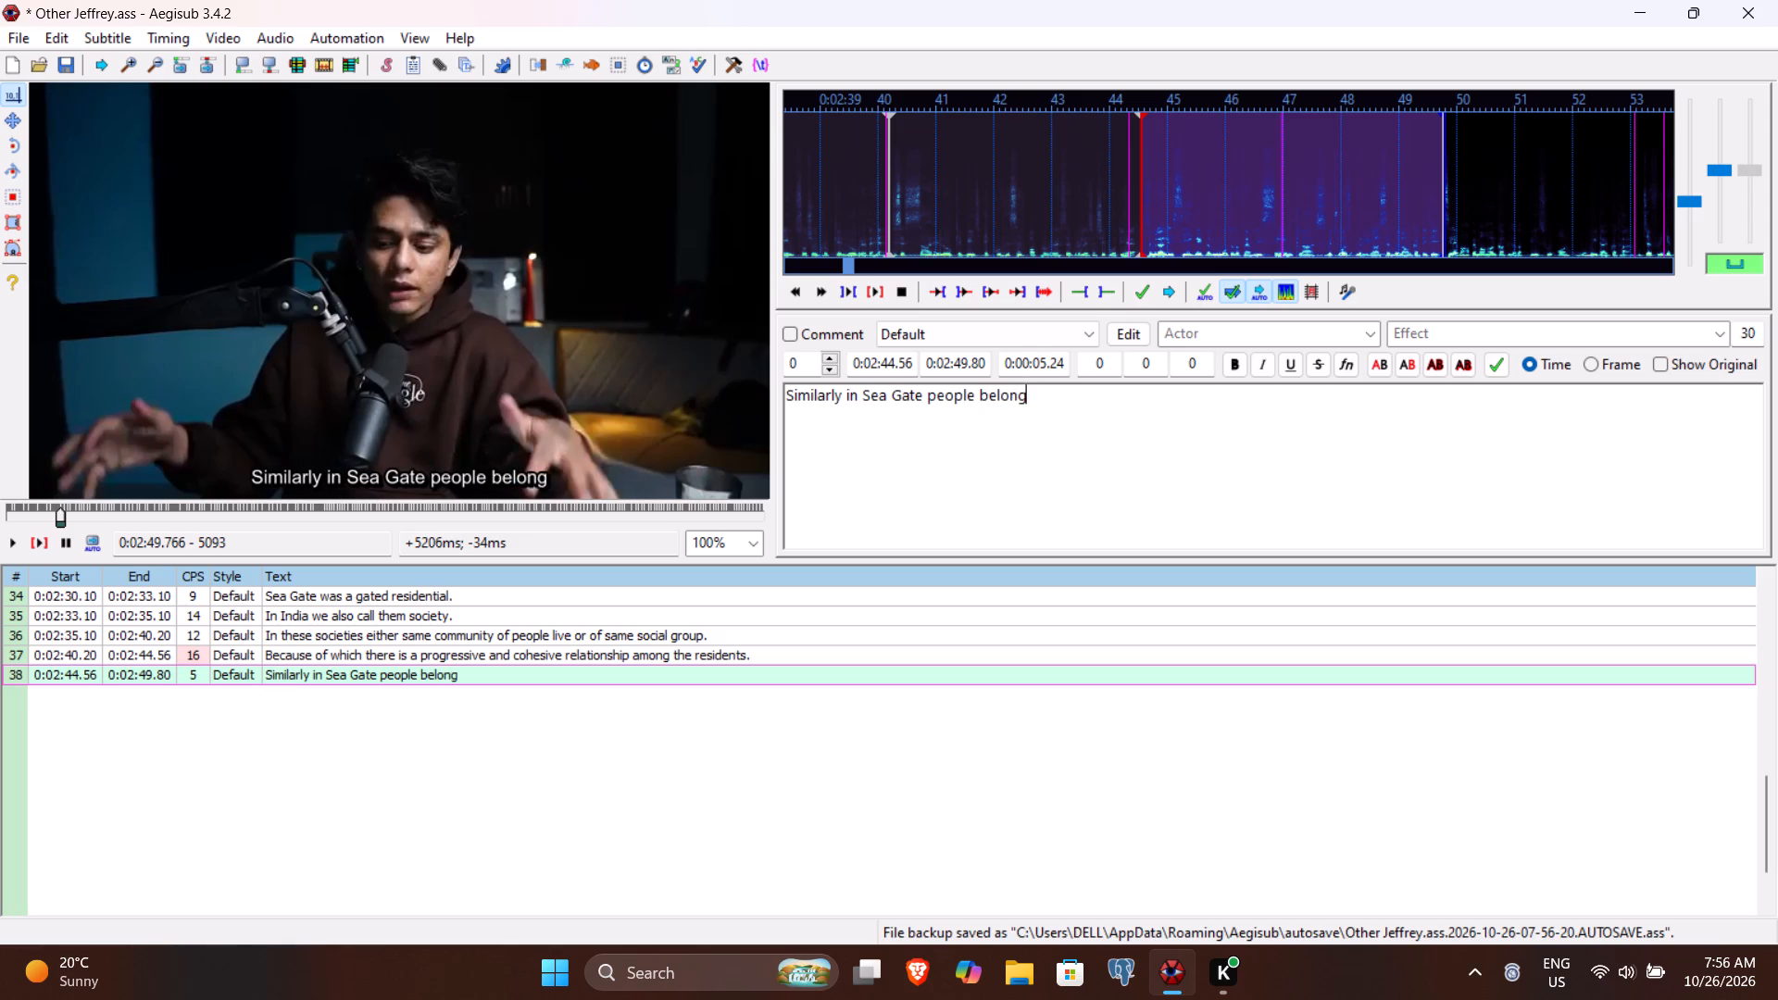
{"action": "key", "text": "BackSpace"}
{"action": "type", "text": "ed to the same class"}
{"action": "type", "text": ": middle class."}
{"action": "key", "text": "Return"}
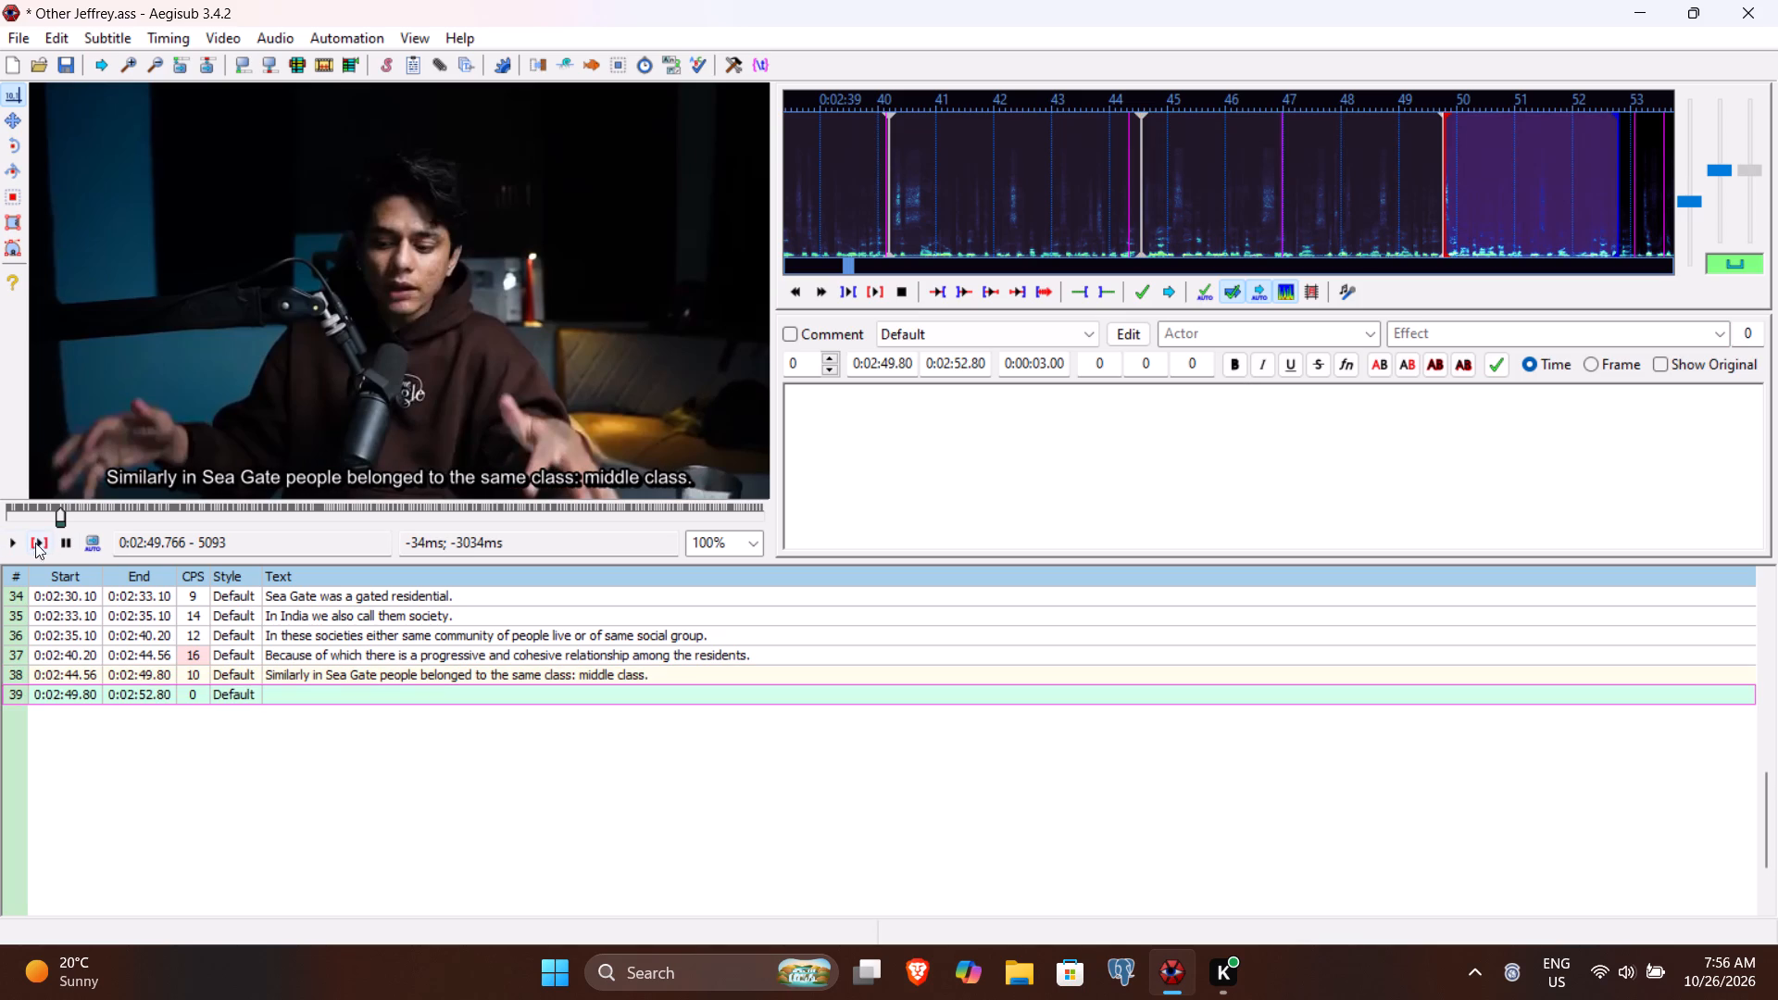
Play line 39's speech to find where it ends, and set the line's end time to 0:02:52.90.
{"action": "left_click", "coordinate": [43, 540]}
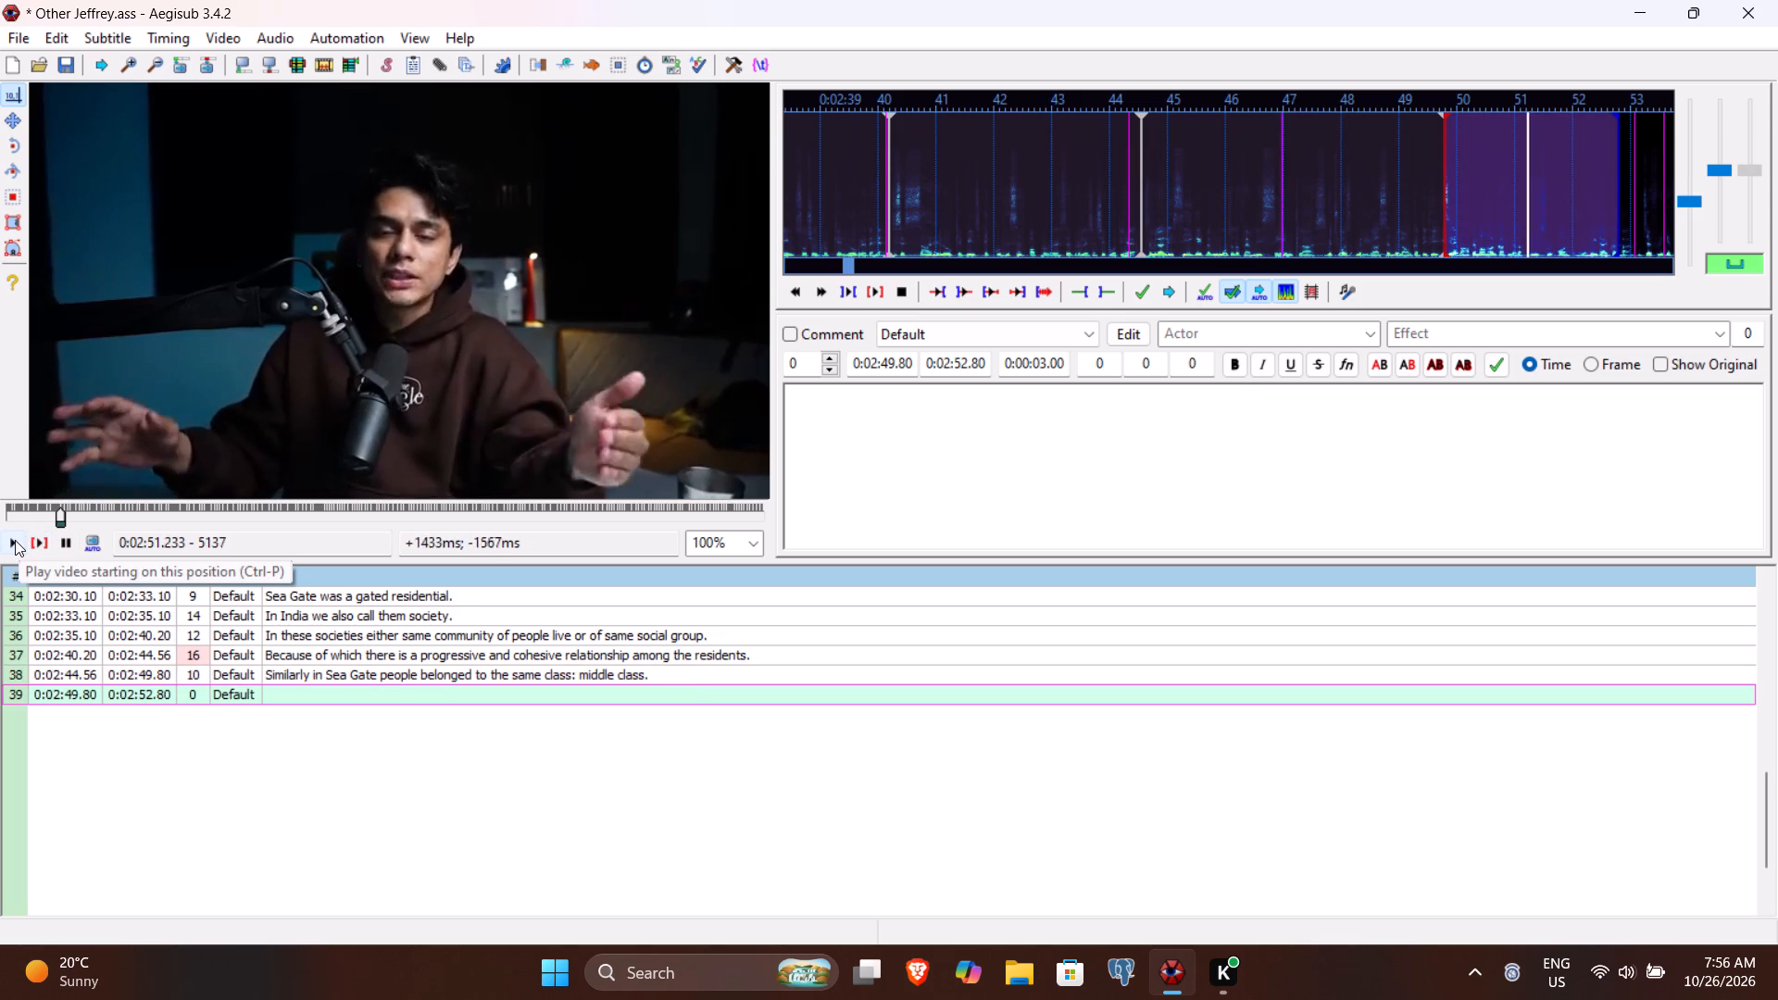
{"action": "left_click", "coordinate": [15, 540]}
{"action": "left_click", "coordinate": [15, 540]}
{"action": "left_click", "coordinate": [15, 540]}
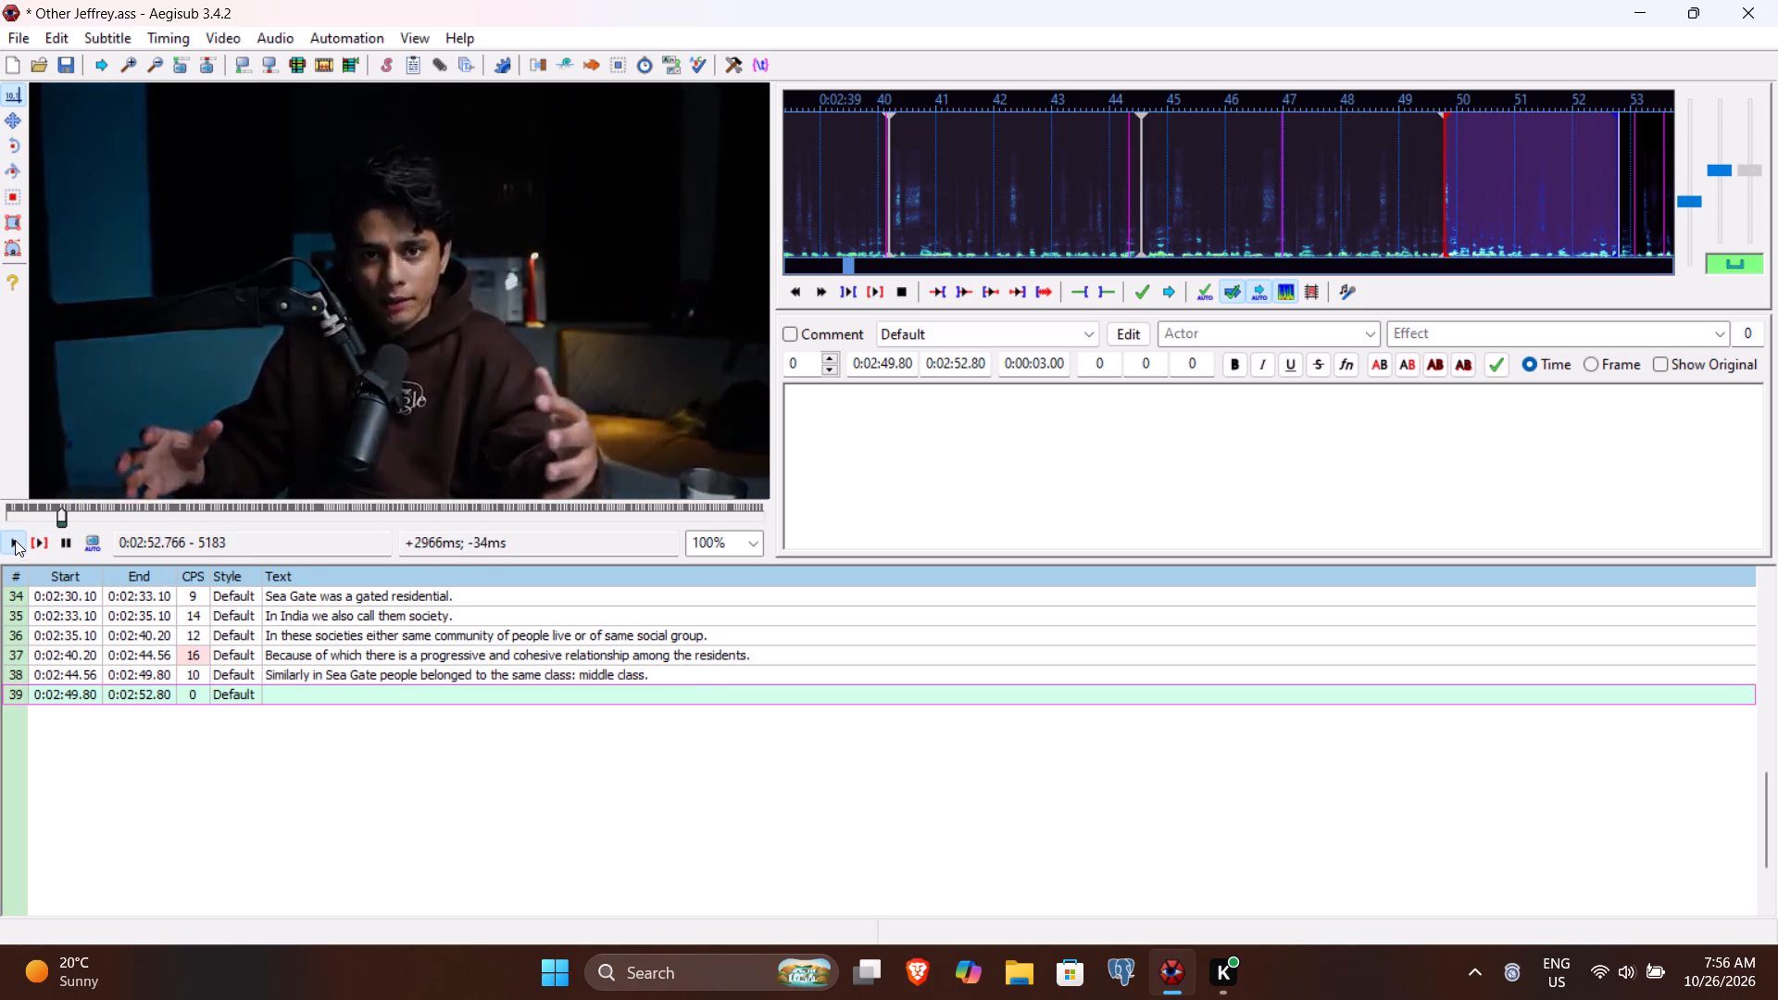
{"action": "left_click", "coordinate": [970, 354]}
{"action": "key", "text": "9"}
Enter "That's why the environment there was peaceful and homey." as line 39's text and commit it.
{"action": "left_click", "coordinate": [877, 473]}
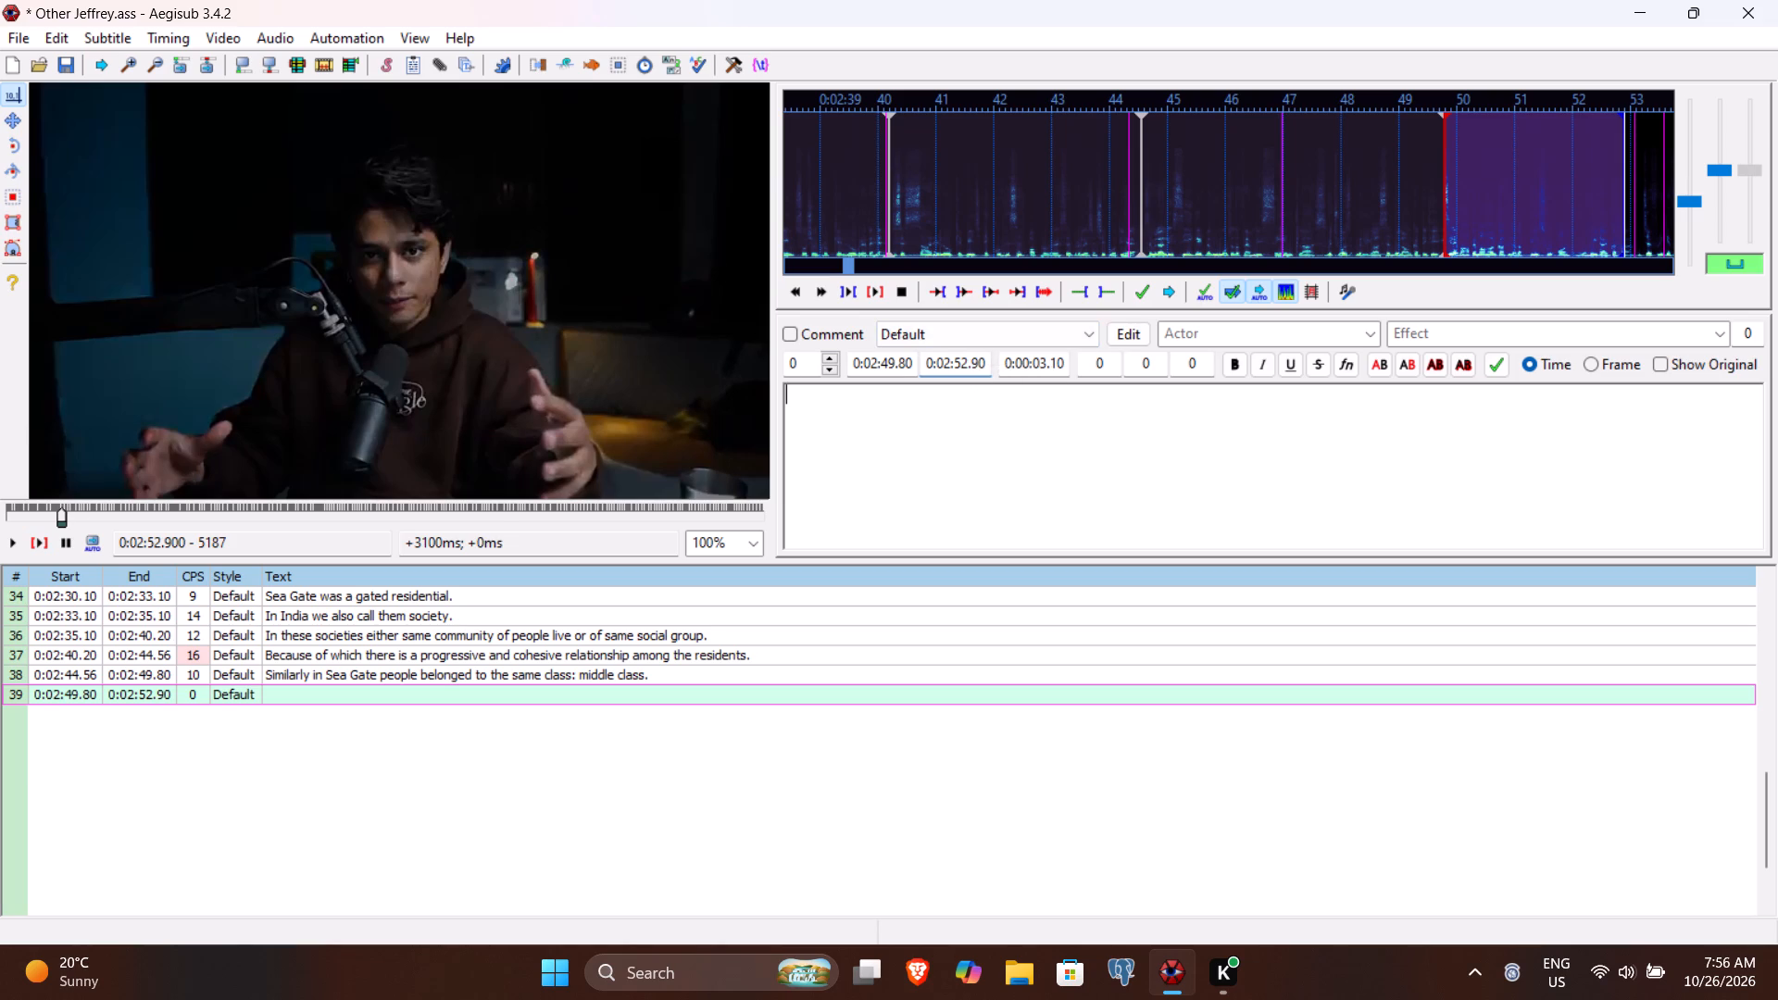
{"action": "type", "text": "That's why the"}
{"action": "key", "text": "space"}
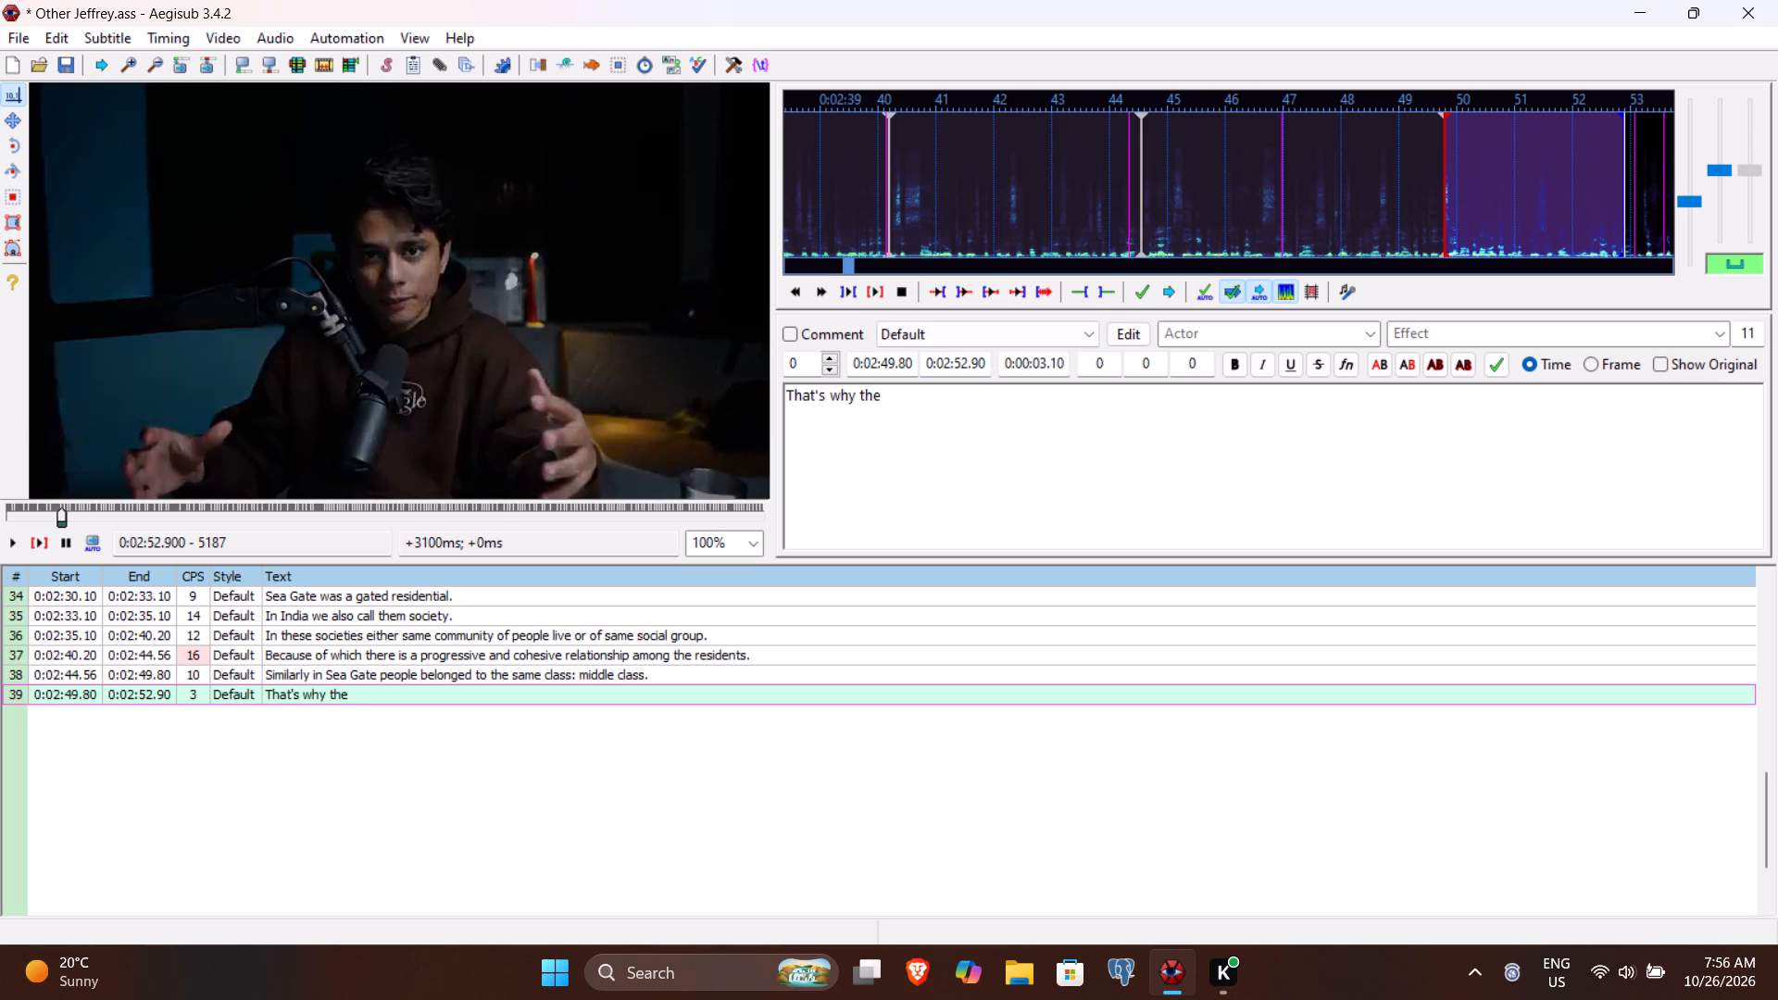
{"action": "type", "text": "environment there was"}
{"action": "key", "text": "space"}
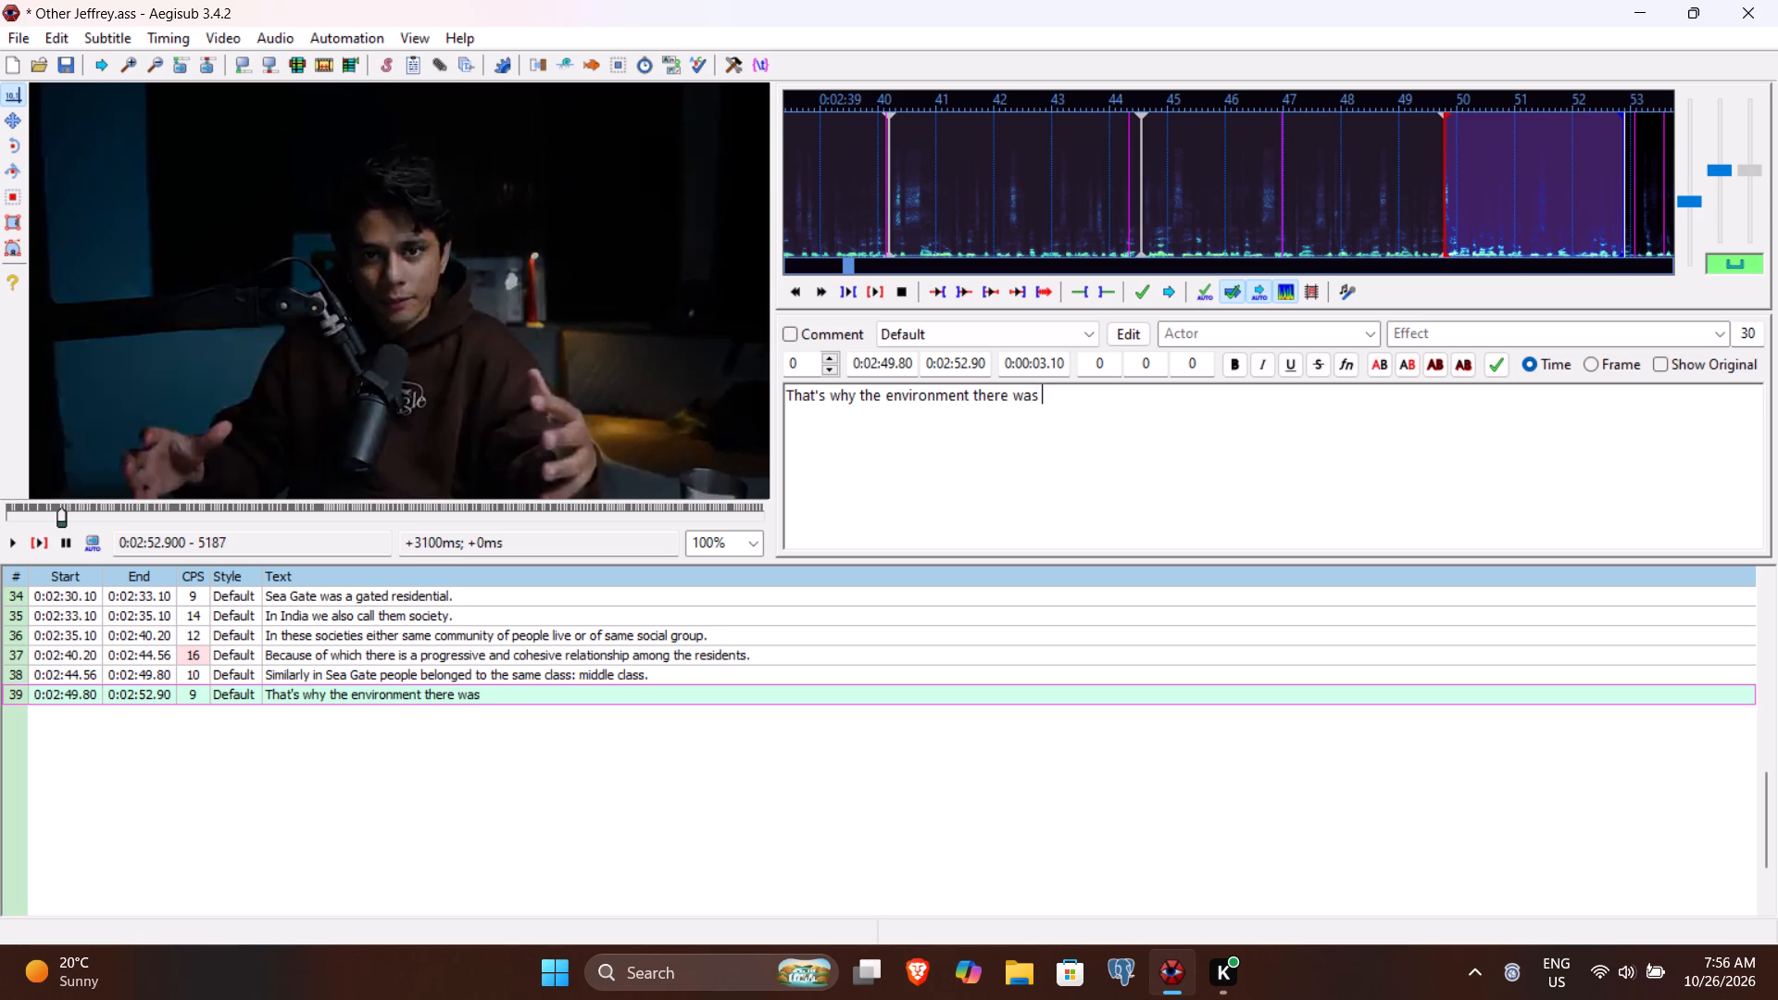
{"action": "type", "text": "peo"}
{"action": "key", "text": "BackSpace"}
{"action": "type", "text": "aceful and home"}
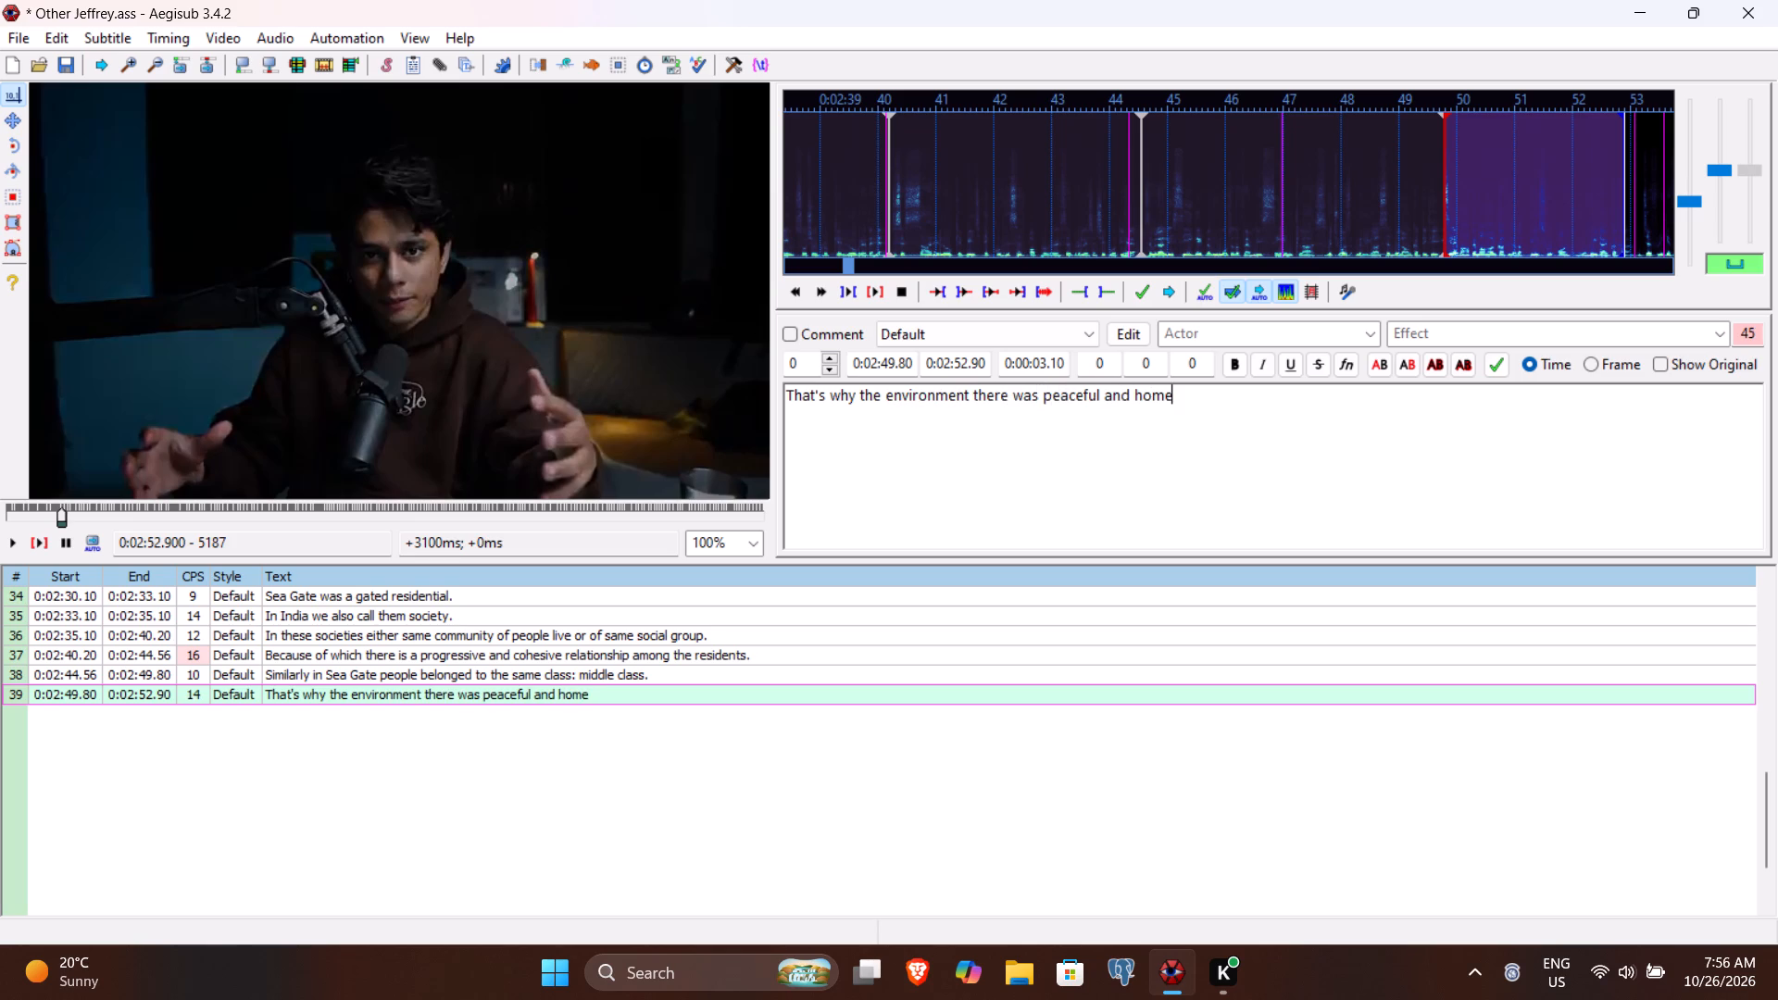
{"action": "key", "text": "y"}
{"action": "key", "text": "period"}
{"action": "key", "text": "Return"}
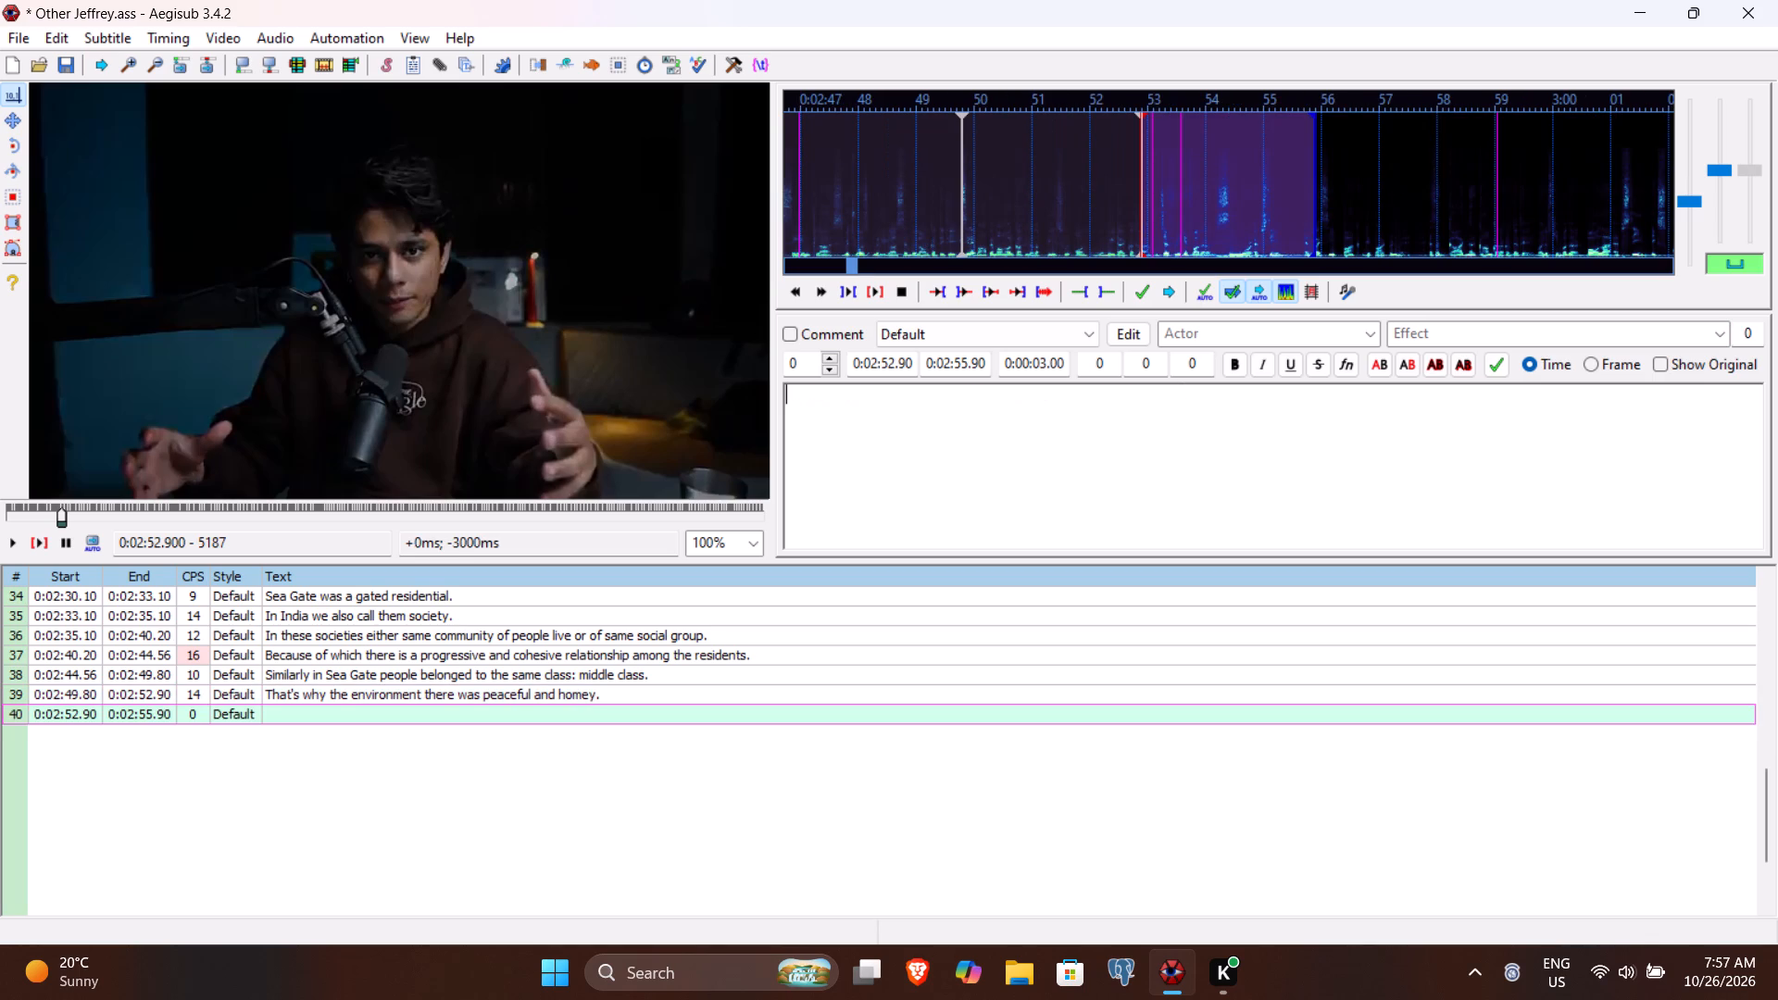
Play line 40's speech to find its limits, and time the line from 0:02:53.06 to 0:02:59.60.
{"action": "left_click", "coordinate": [42, 546]}
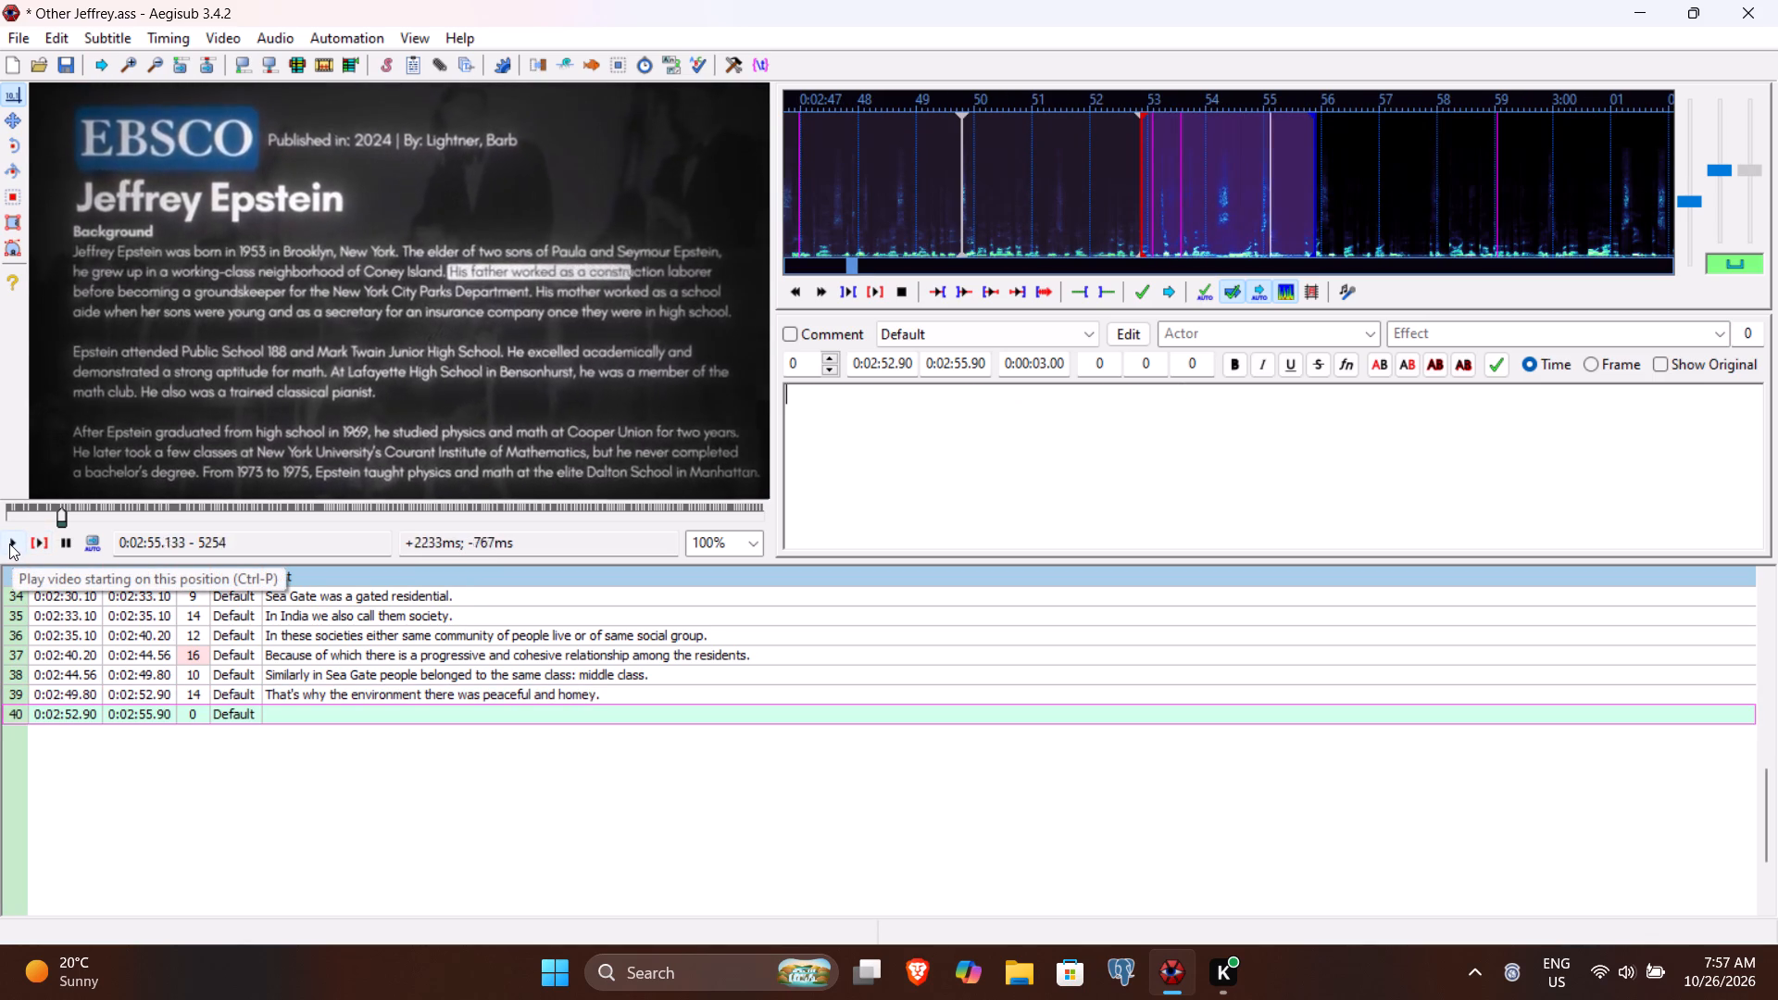
{"action": "left_click", "coordinate": [9, 544]}
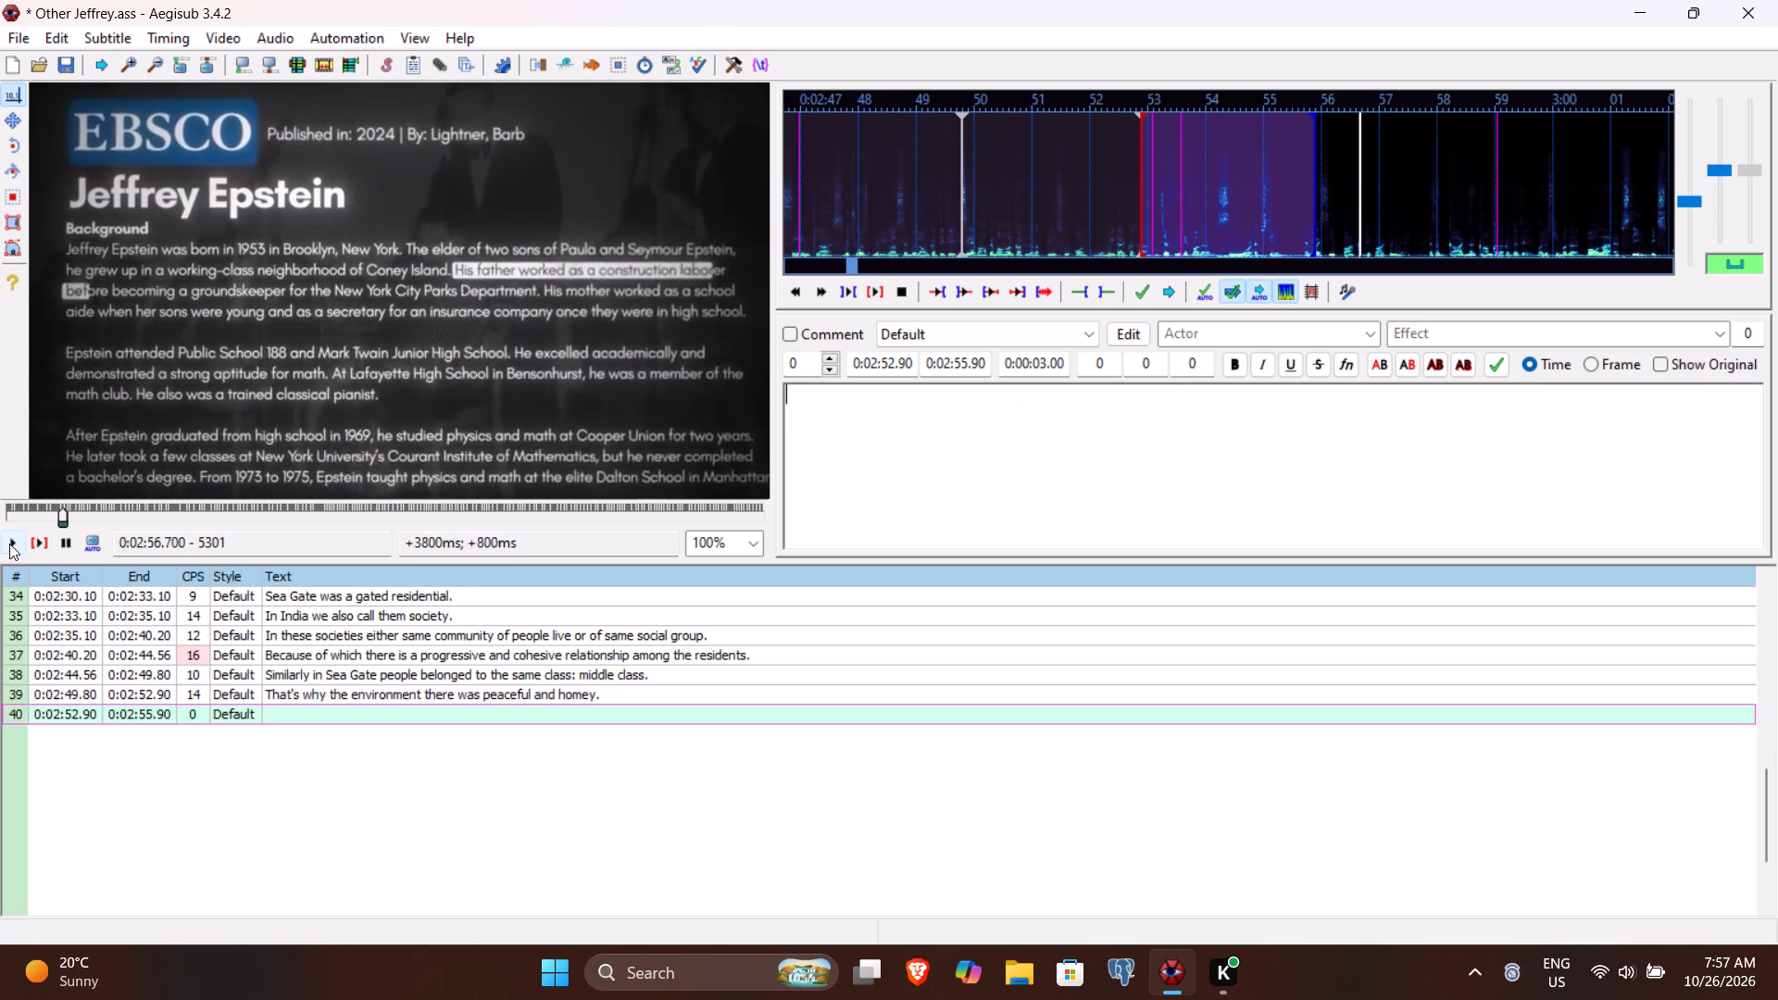
{"action": "left_click", "coordinate": [9, 544]}
{"action": "left_click", "coordinate": [9, 544]}
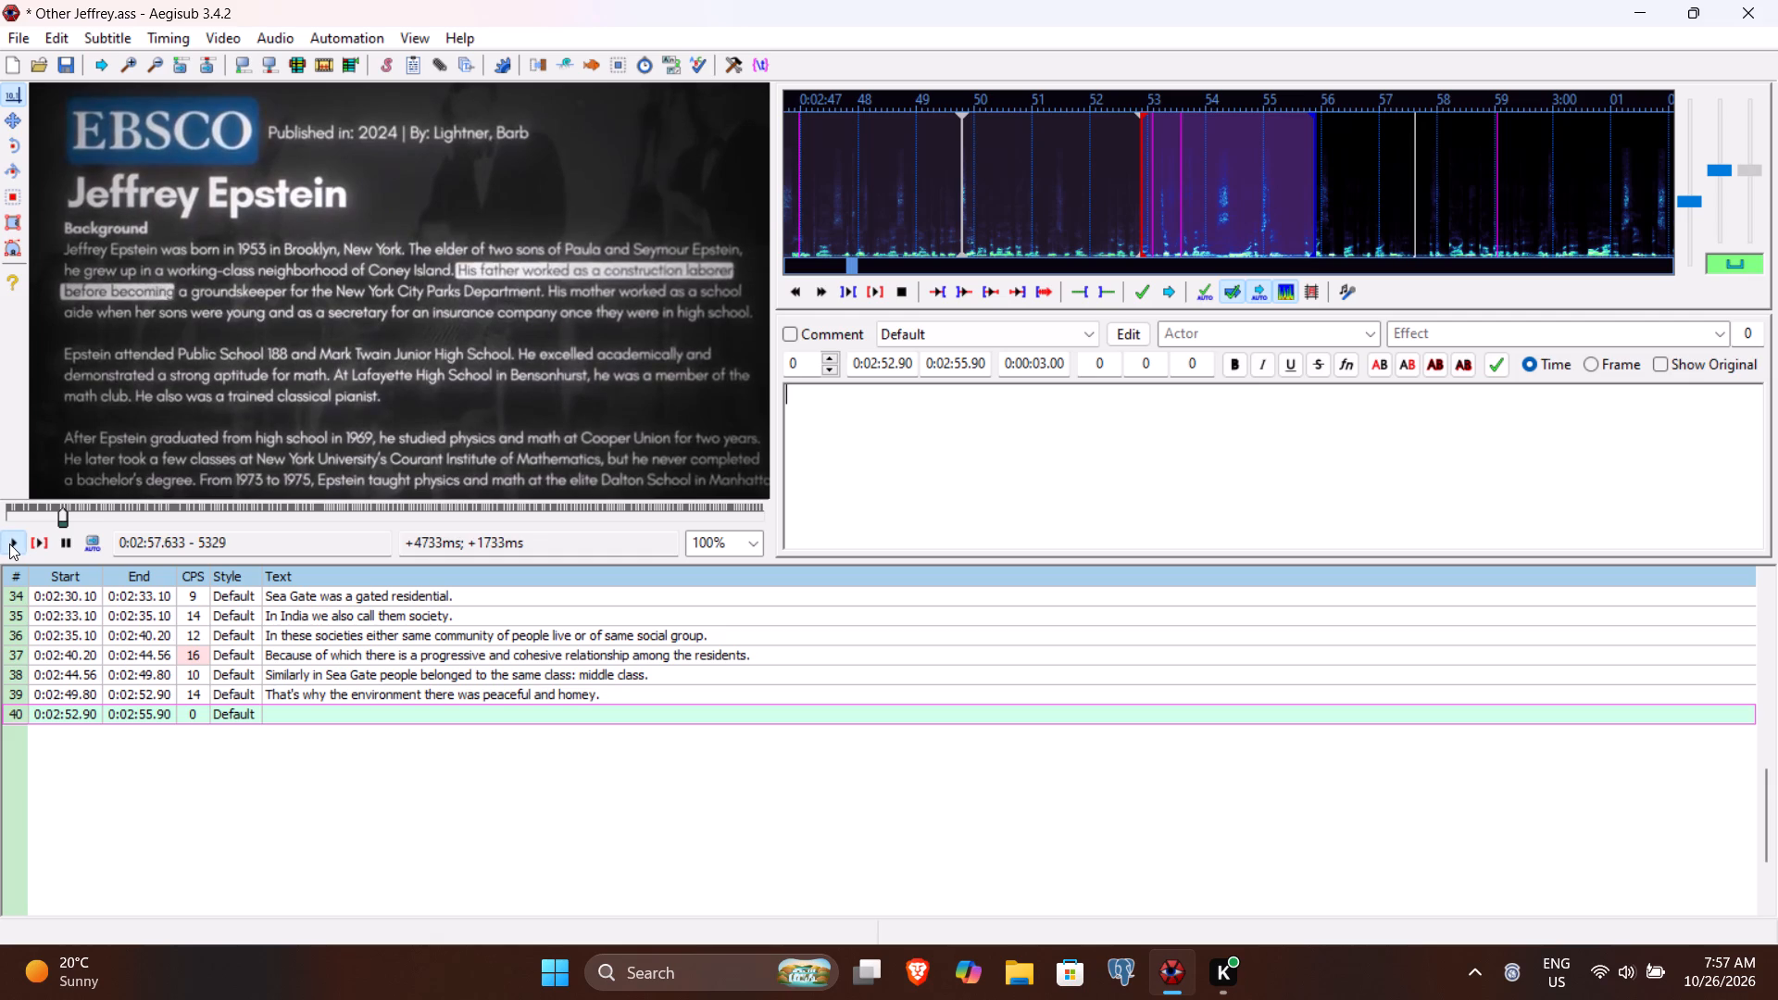
{"action": "left_click", "coordinate": [9, 544]}
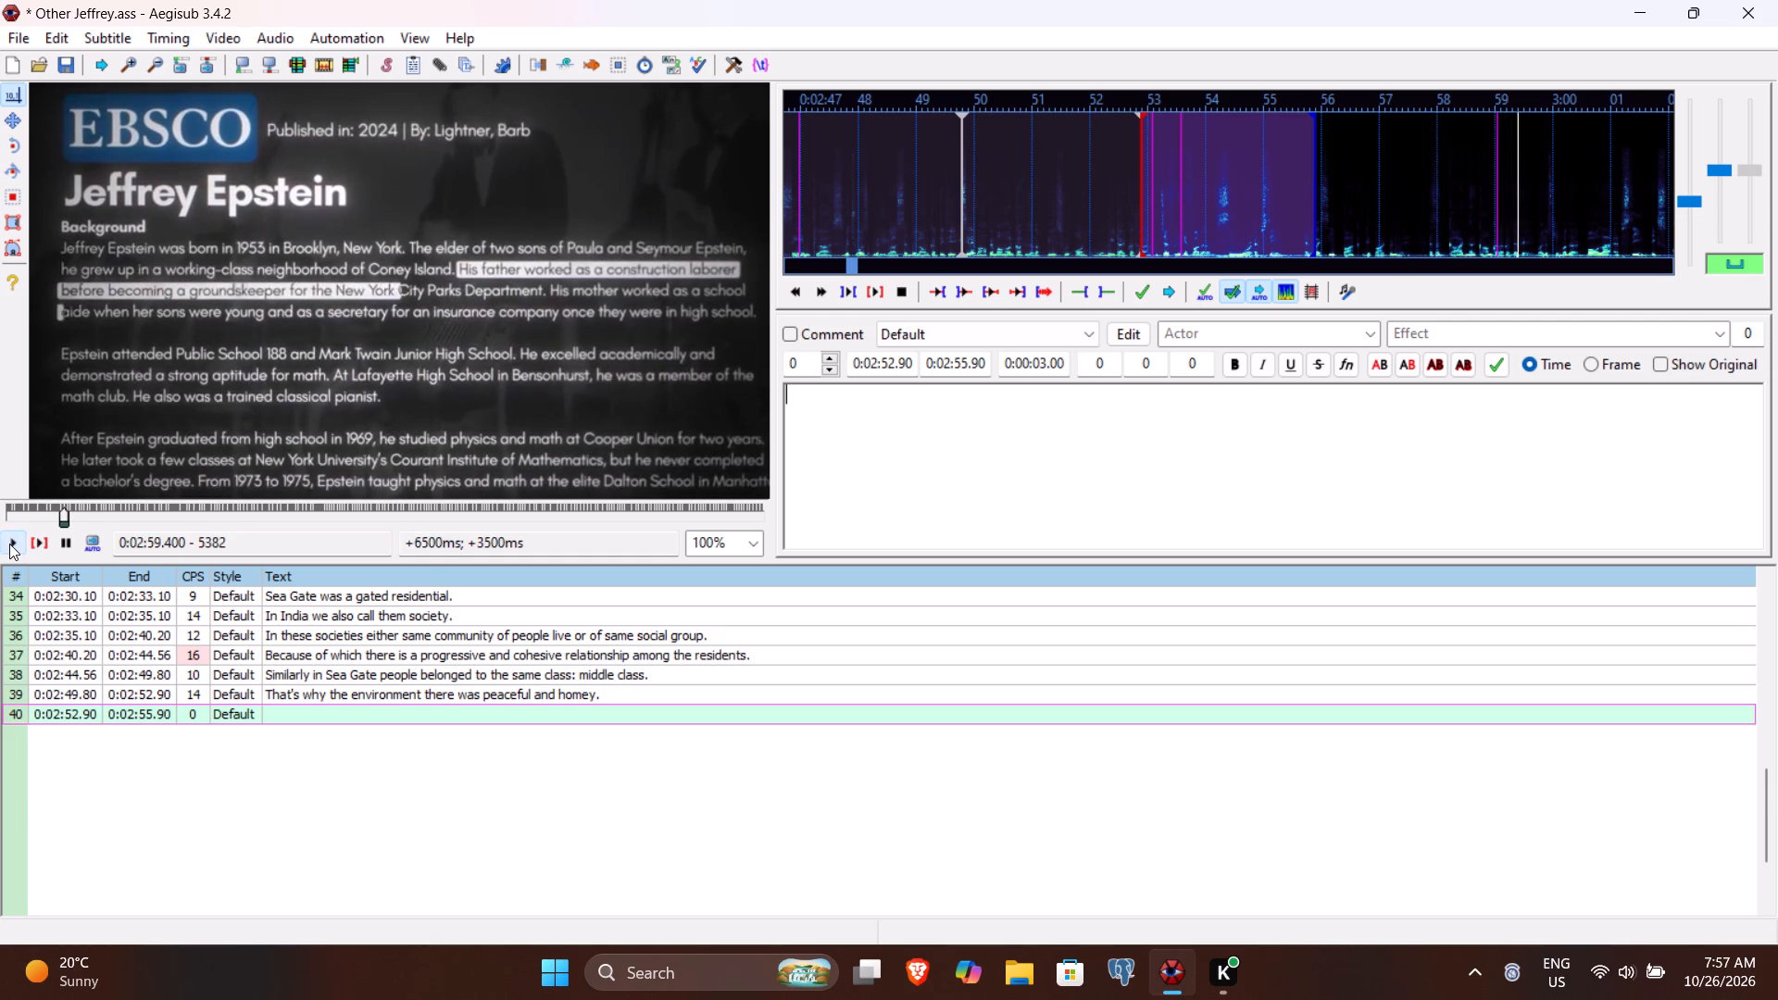
{"action": "double_click", "coordinate": [9, 544]}
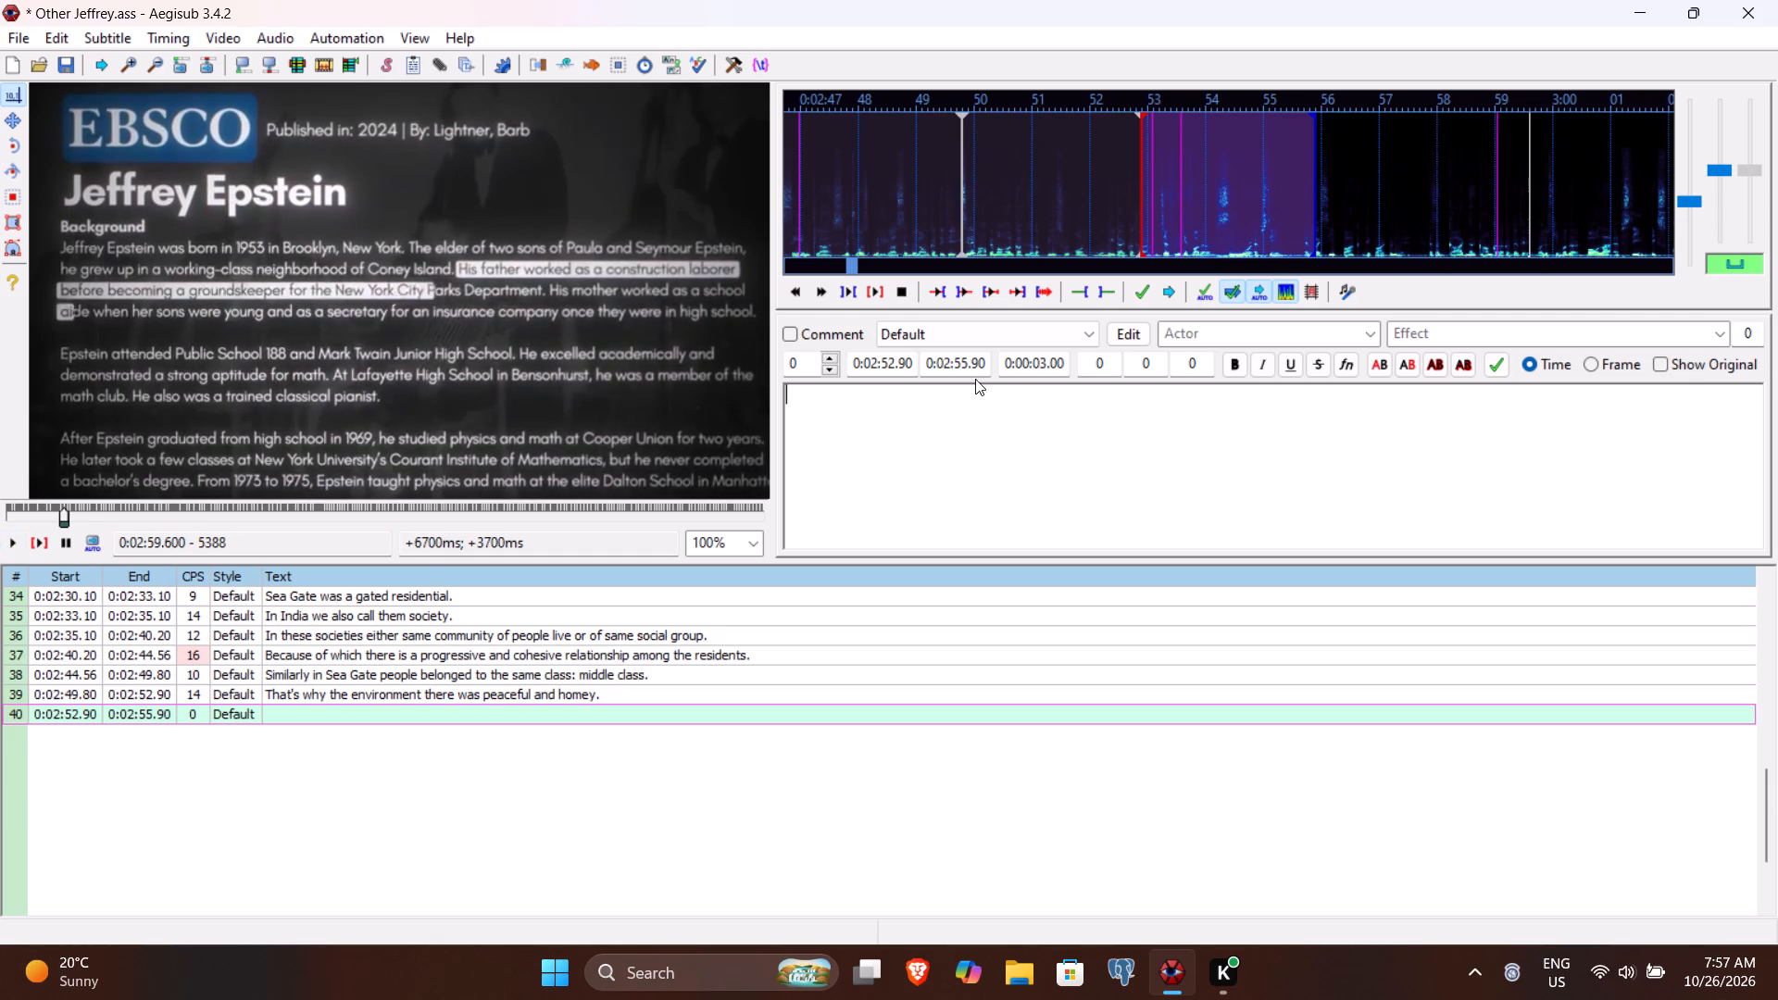
{"action": "left_click", "coordinate": [963, 364]}
{"action": "key", "text": "9"}
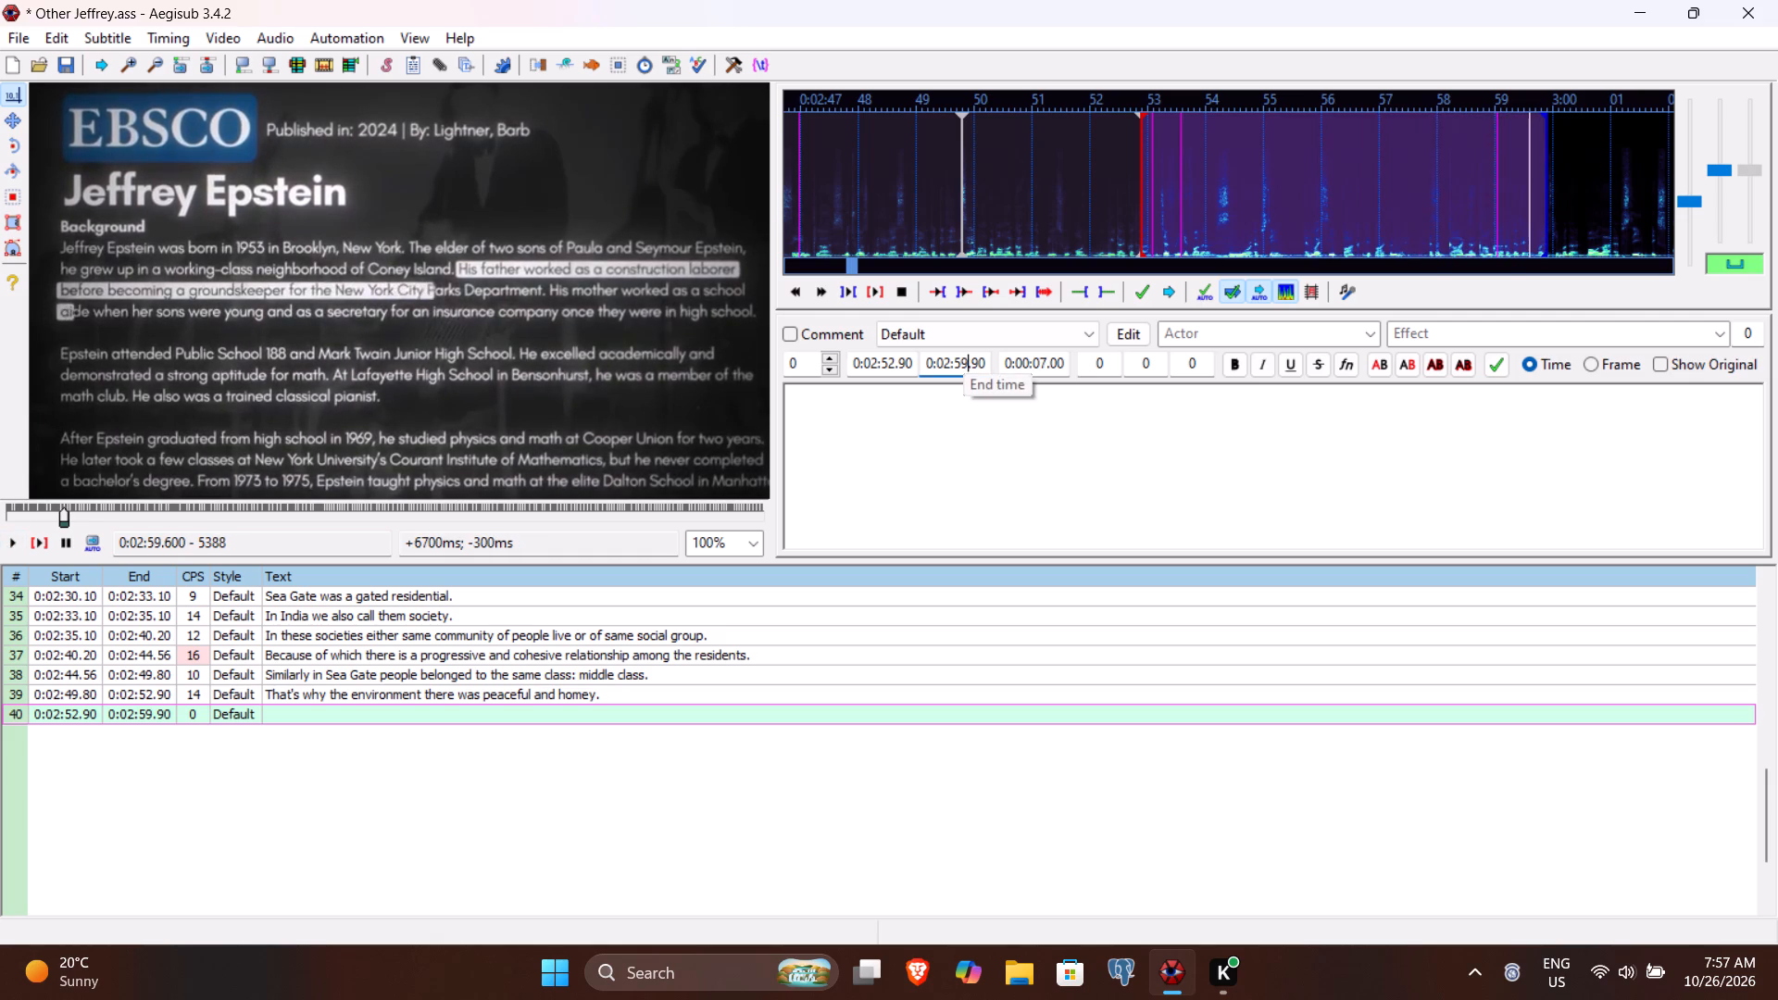
{"action": "type", "text": "60"}
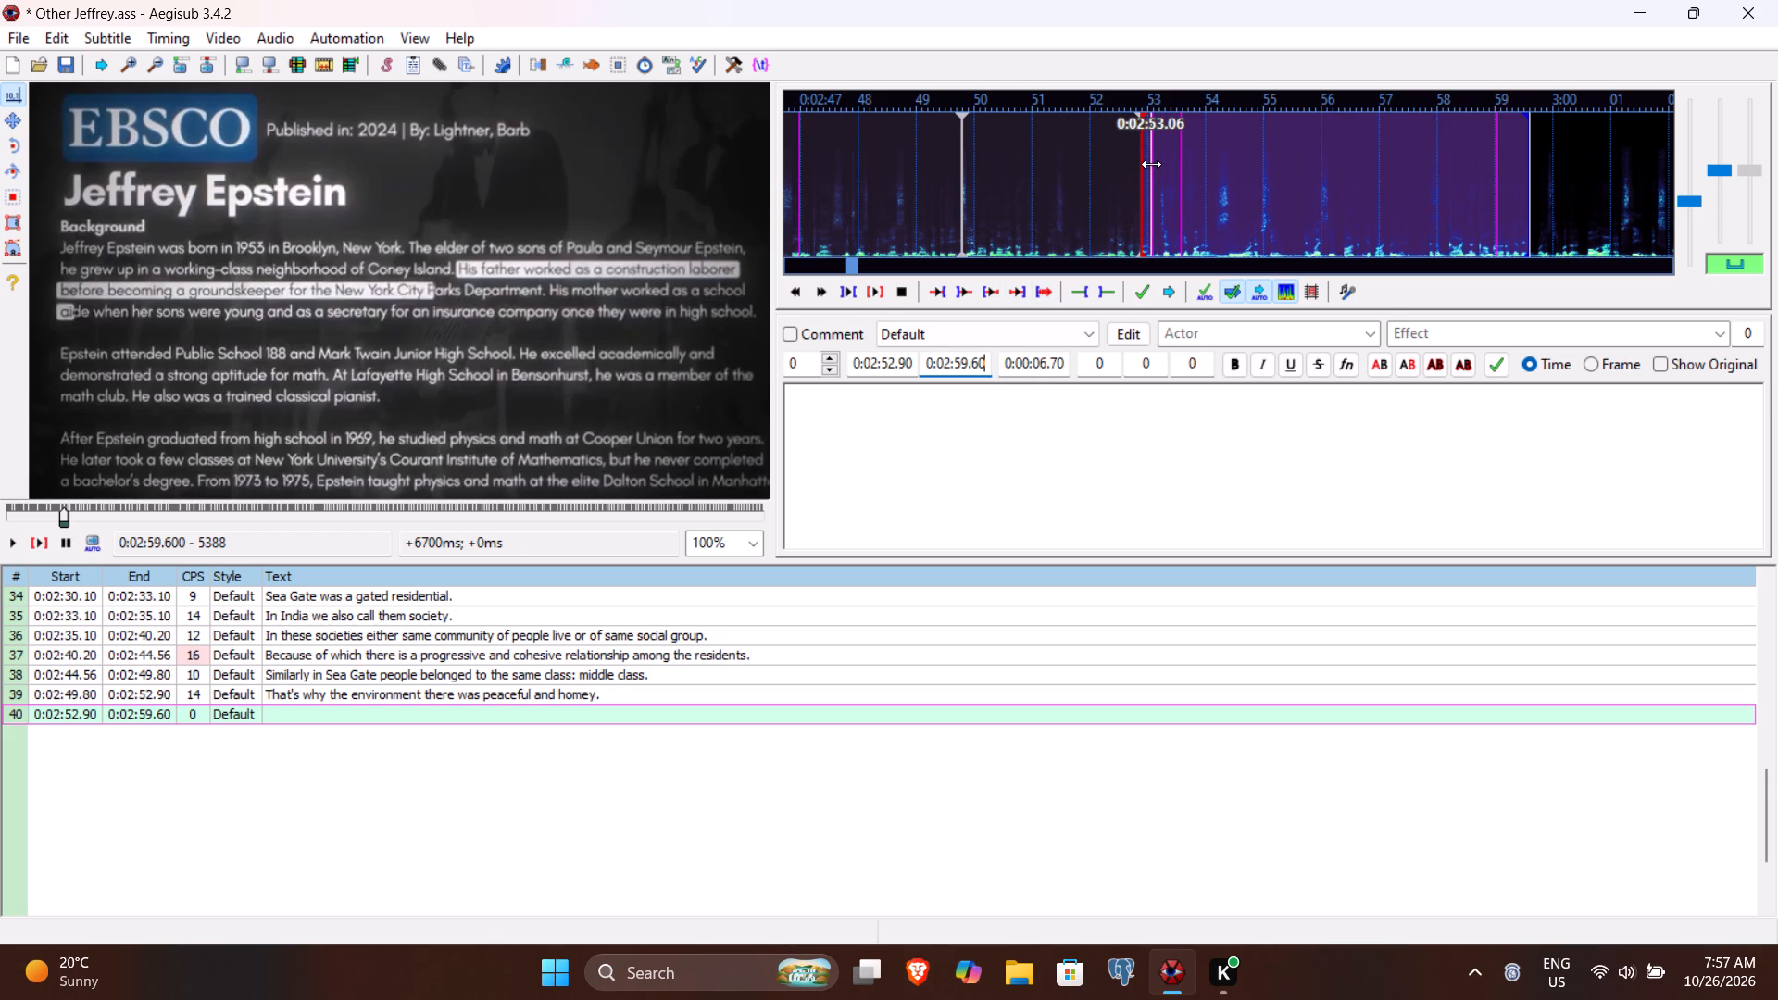
{"action": "left_click", "coordinate": [890, 366]}
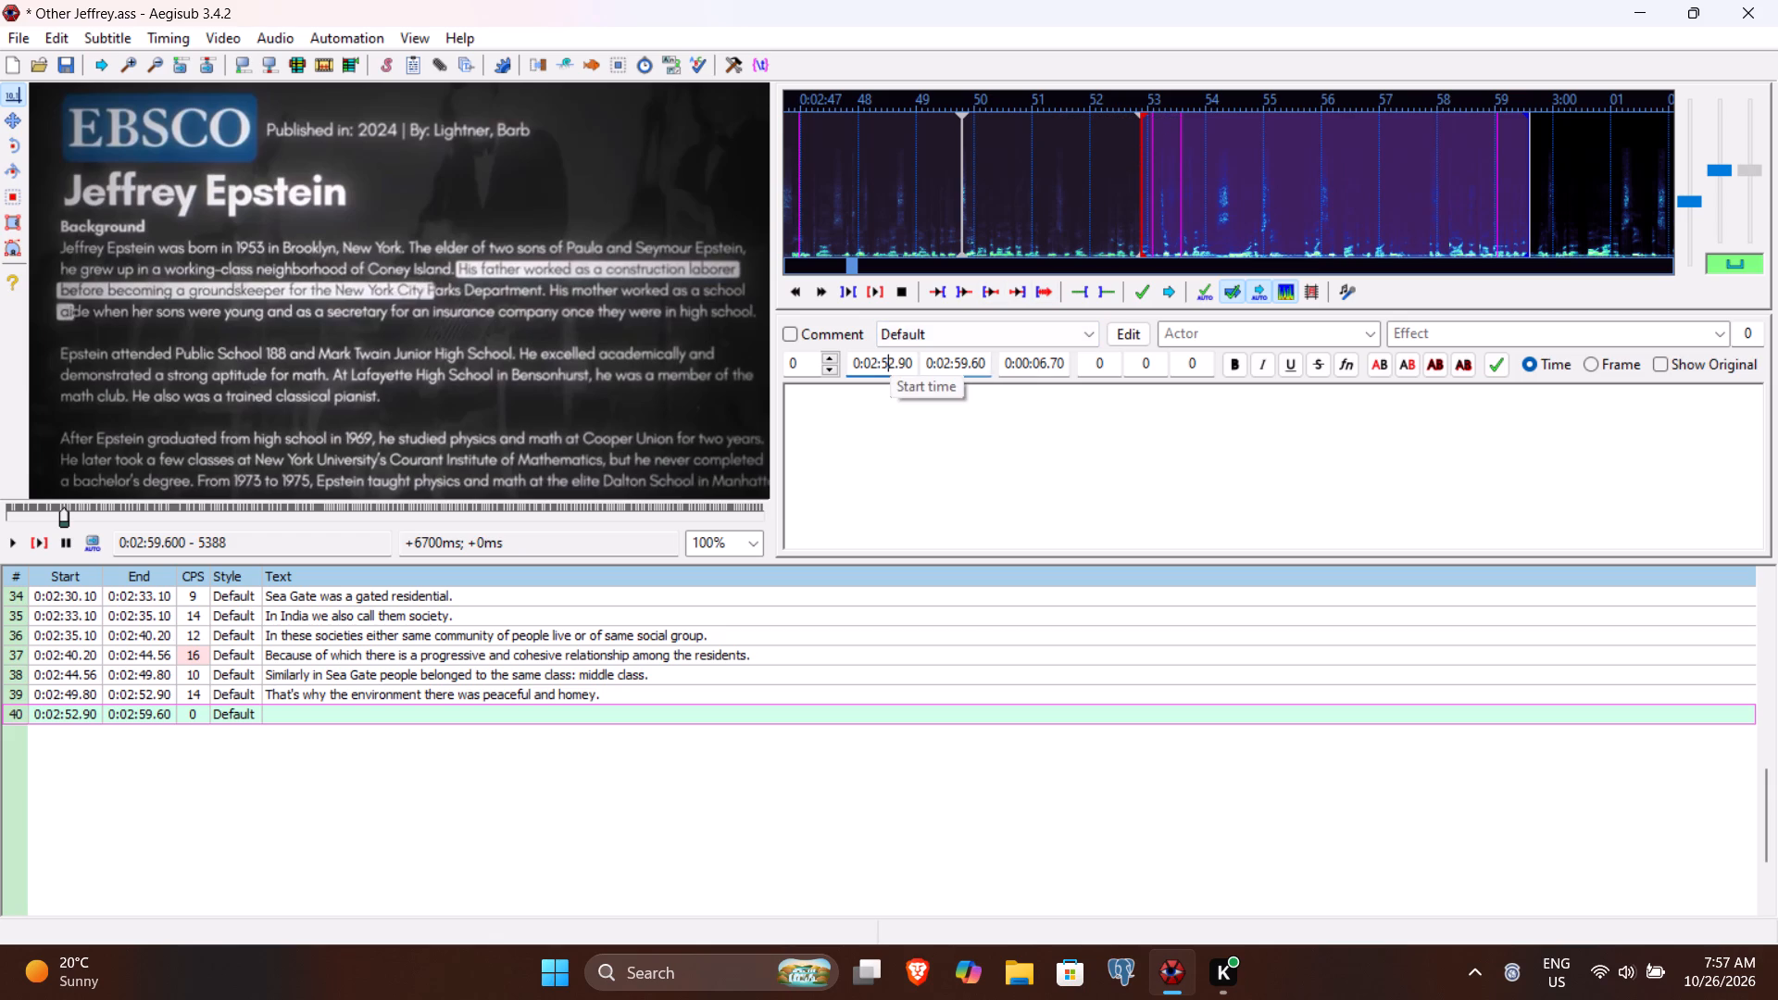
{"action": "type", "text": "306"}
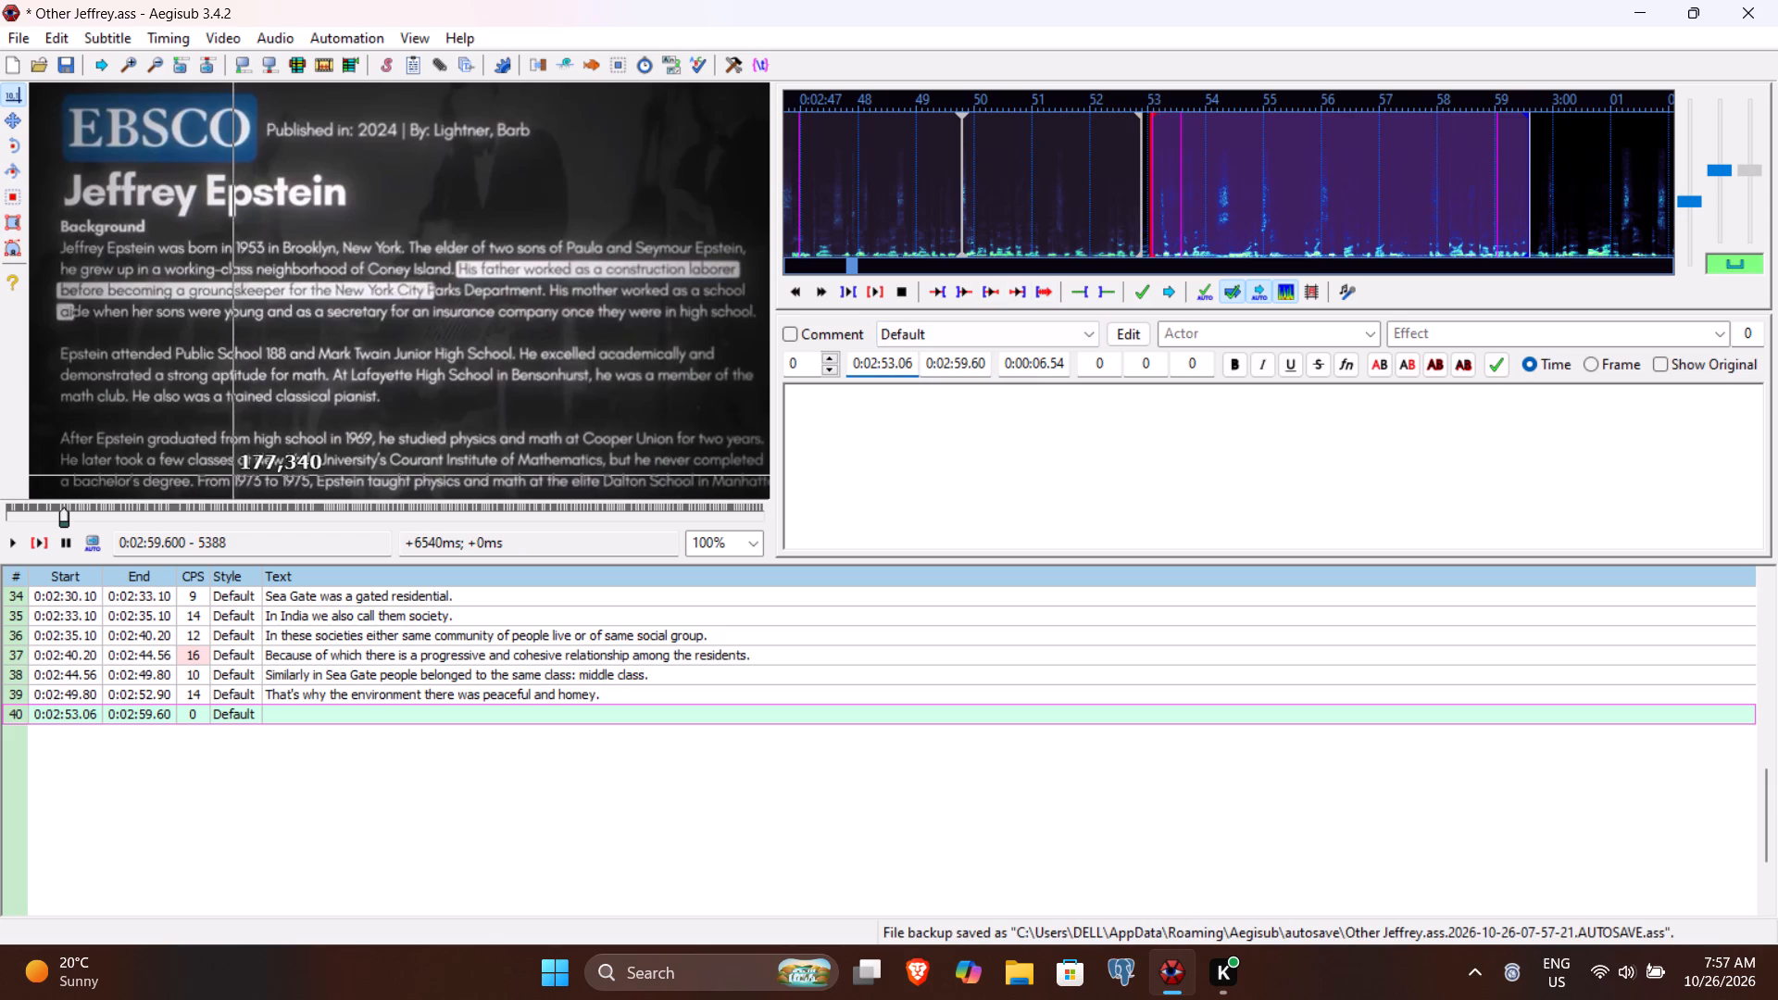
Replay line 40, enter the text "Jeffrey's father used to work in NYC Parks Dept as a gardener." and commit it.
{"action": "left_click", "coordinate": [39, 544]}
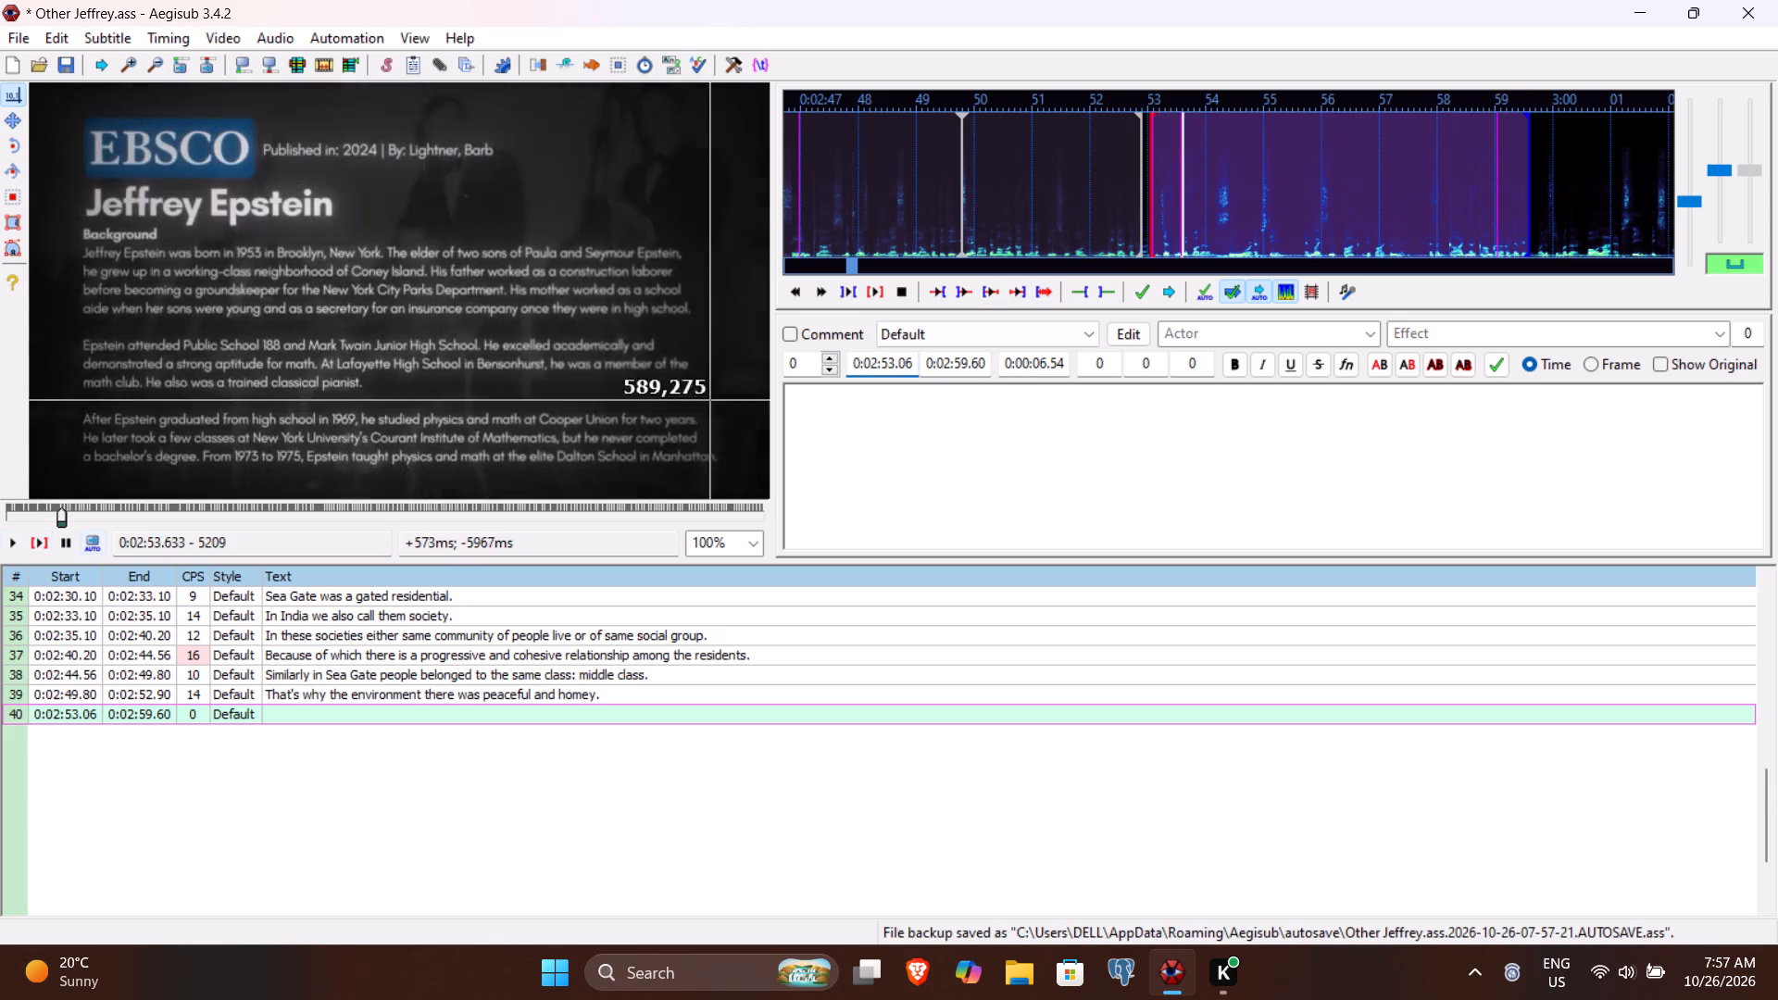
{"action": "left_click", "coordinate": [1021, 433]}
{"action": "type", "text": "Jeffer"}
{"action": "key", "text": "BackSpace"}
{"action": "key", "text": "BackSpace"}
{"action": "type", "text": "rey's fathre"}
{"action": "key", "text": "space"}
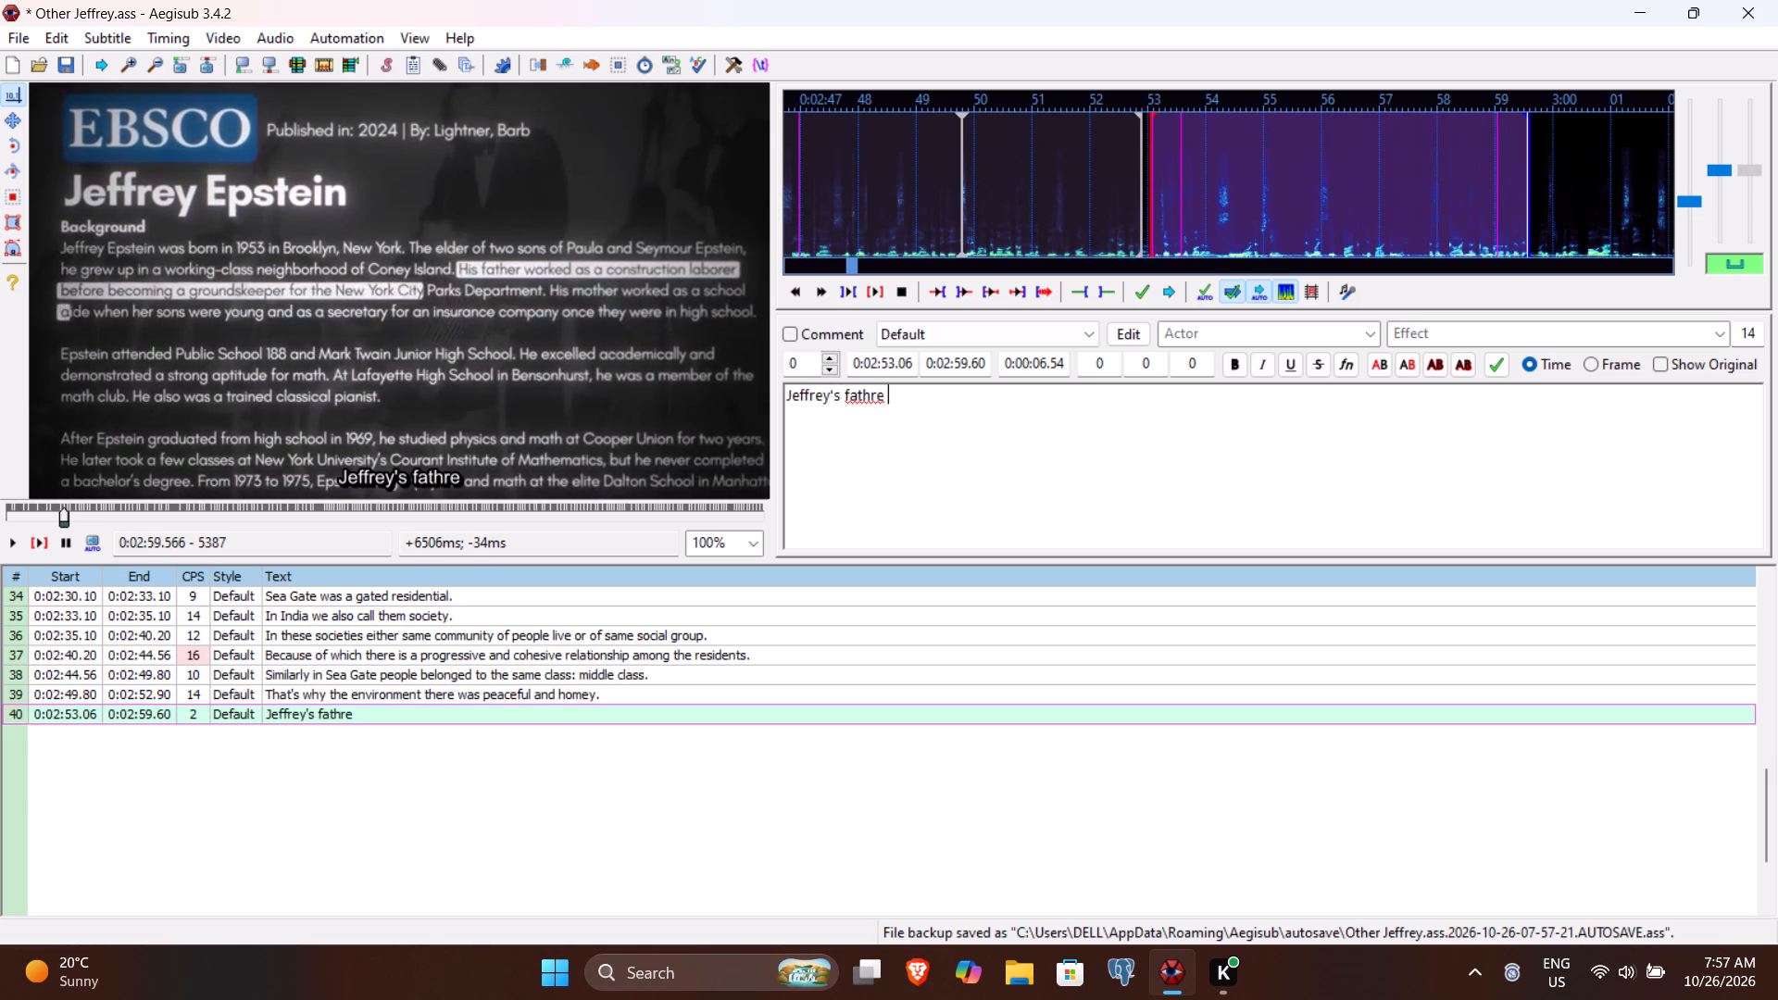
{"action": "key", "text": "BackSpace"}
{"action": "key", "text": "BackSpace"}
{"action": "key", "text": "BackSpace"}
{"action": "type", "text": "er used to work in NYC"}
{"action": "key", "text": "space"}
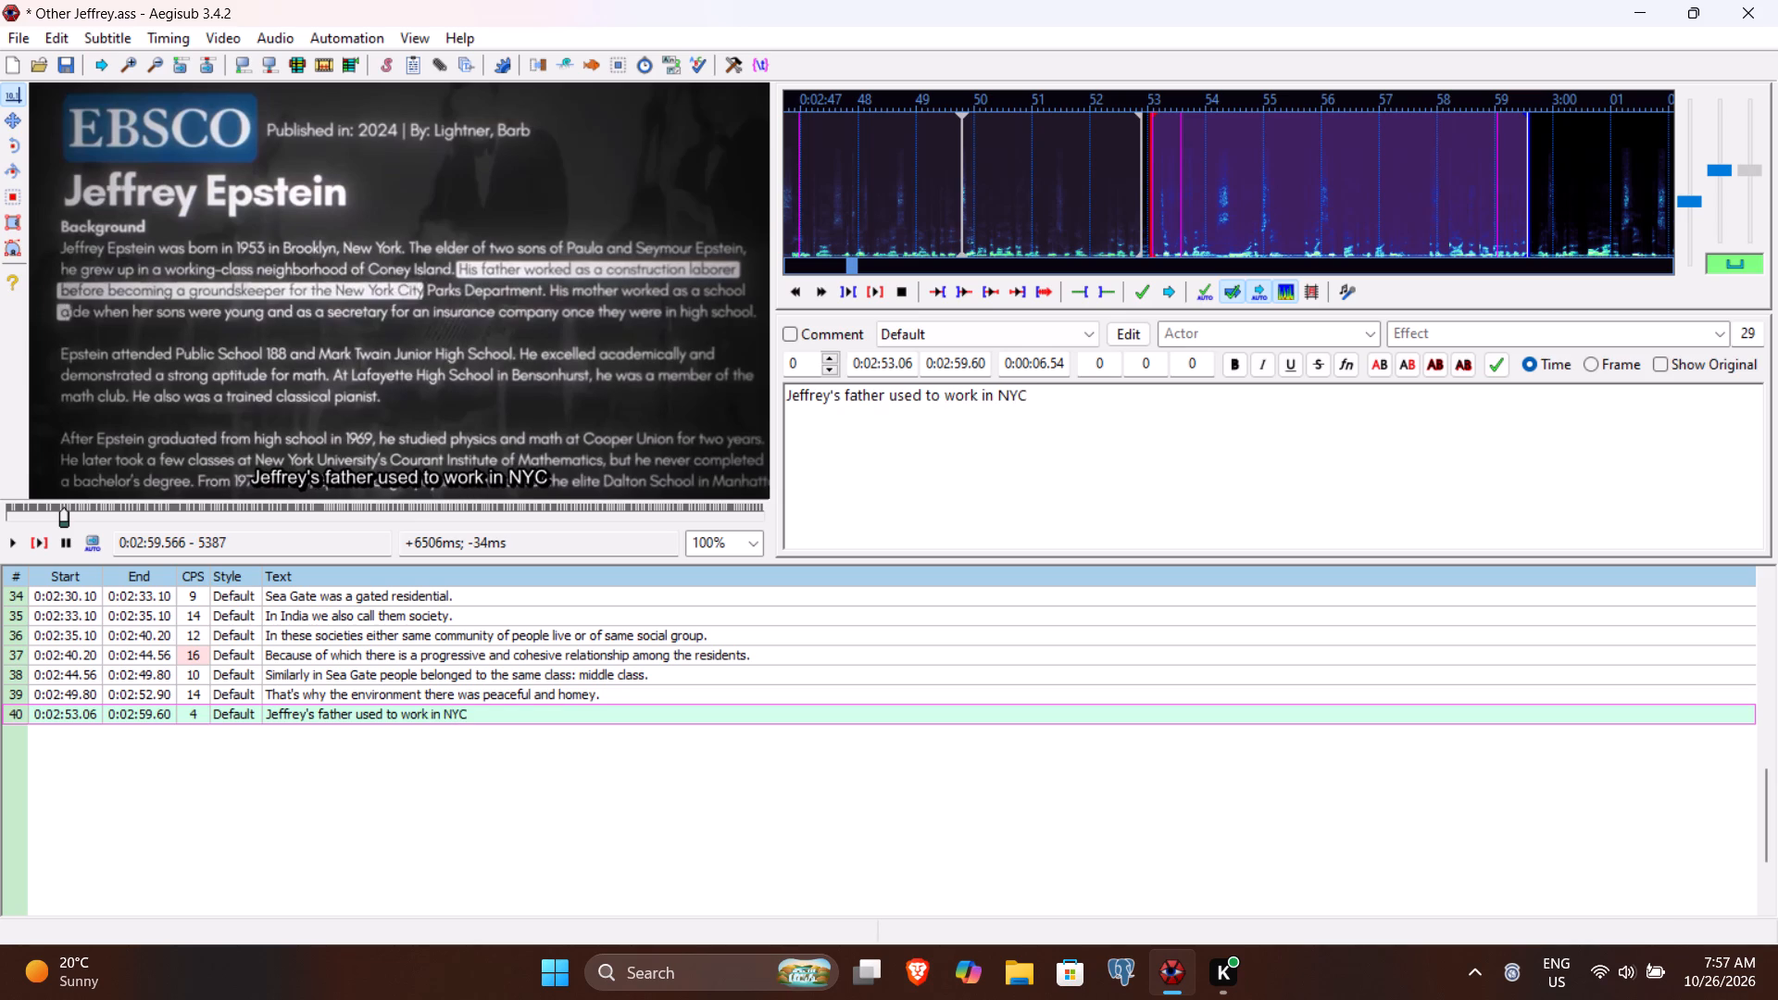
{"action": "key", "text": "p"}
{"action": "key", "text": "BackSpace"}
{"action": "type", "text": "Parks Dept as a ga"}
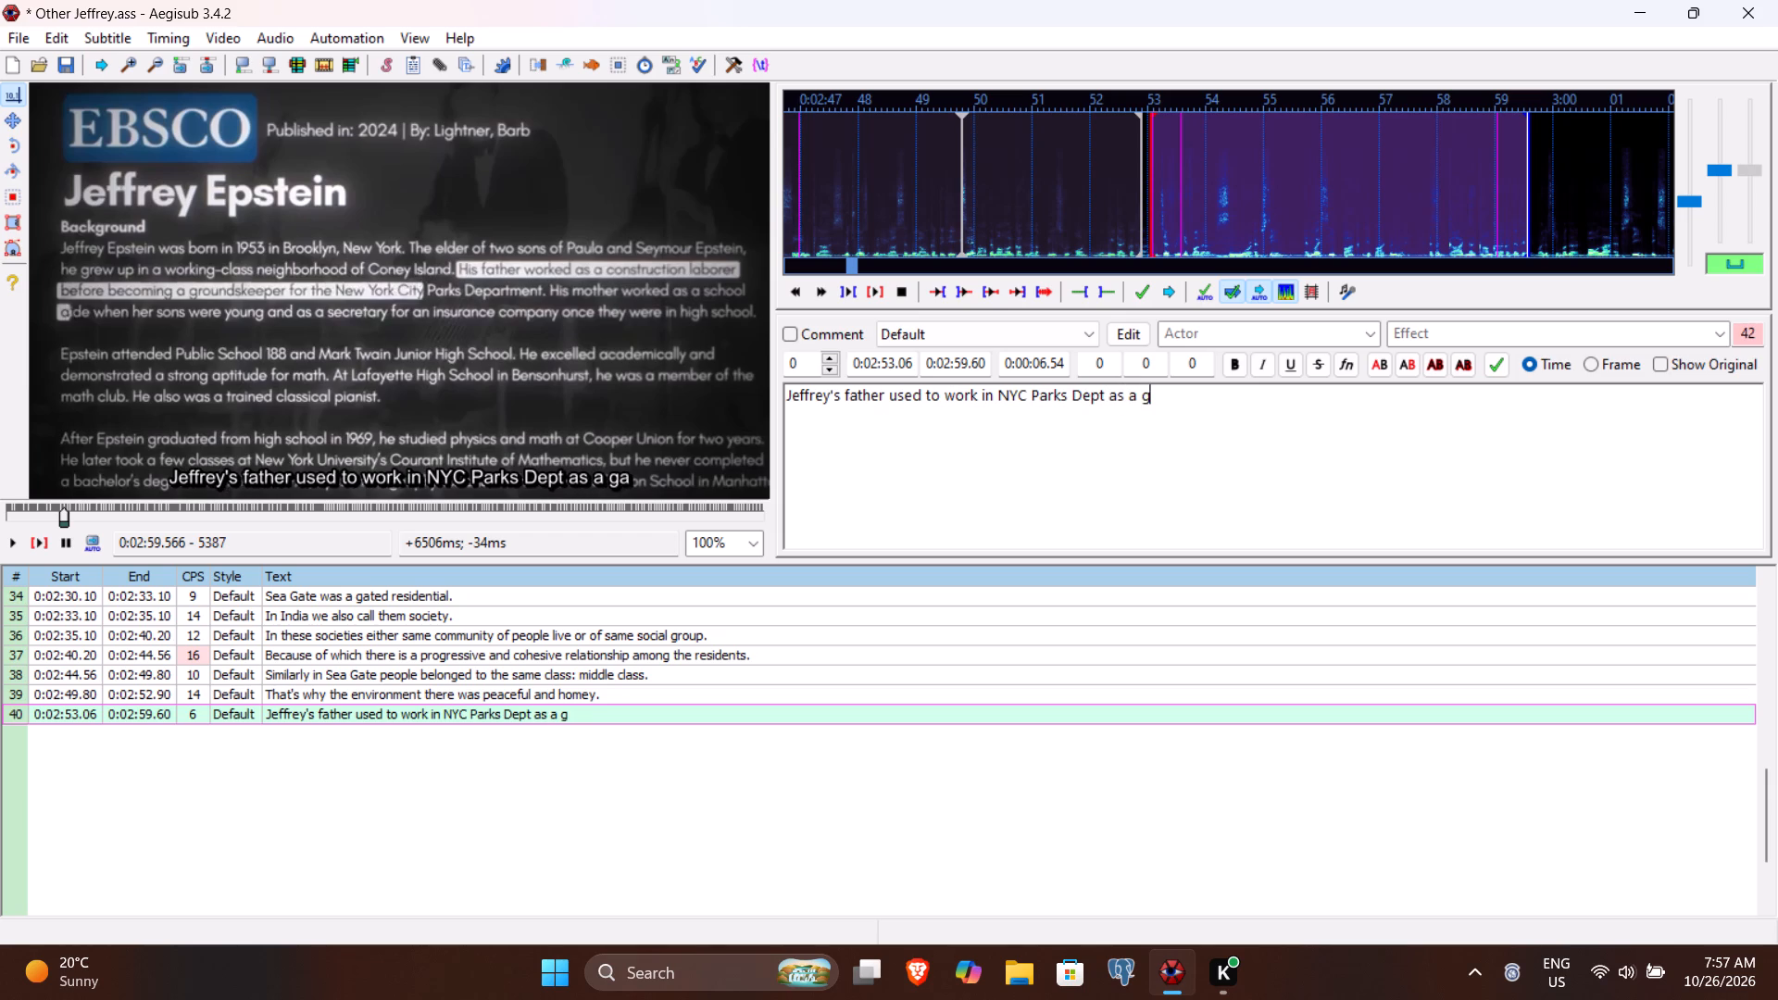
{"action": "type", "text": "rdner"}
{"action": "key", "text": "BackSpace"}
{"action": "key", "text": "BackSpace"}
{"action": "key", "text": "BackSpace"}
{"action": "type", "text": "ener"}
{"action": "key", "text": "period"}
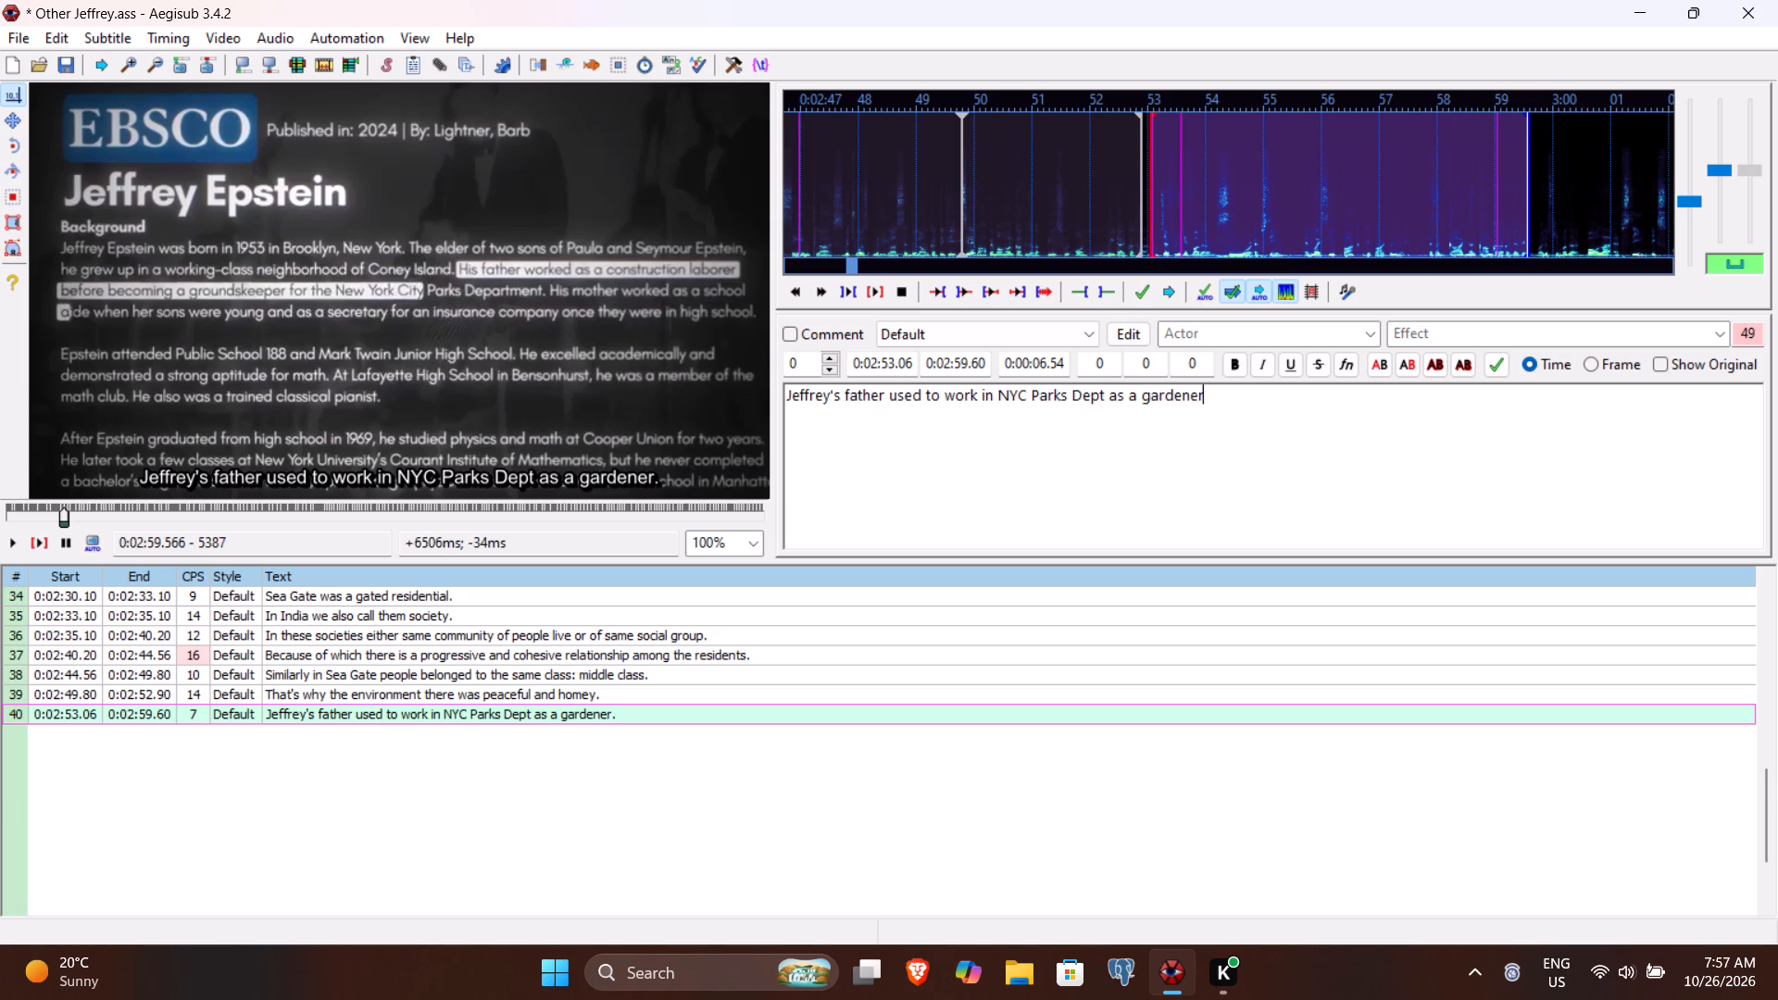
{"action": "key", "text": "Return"}
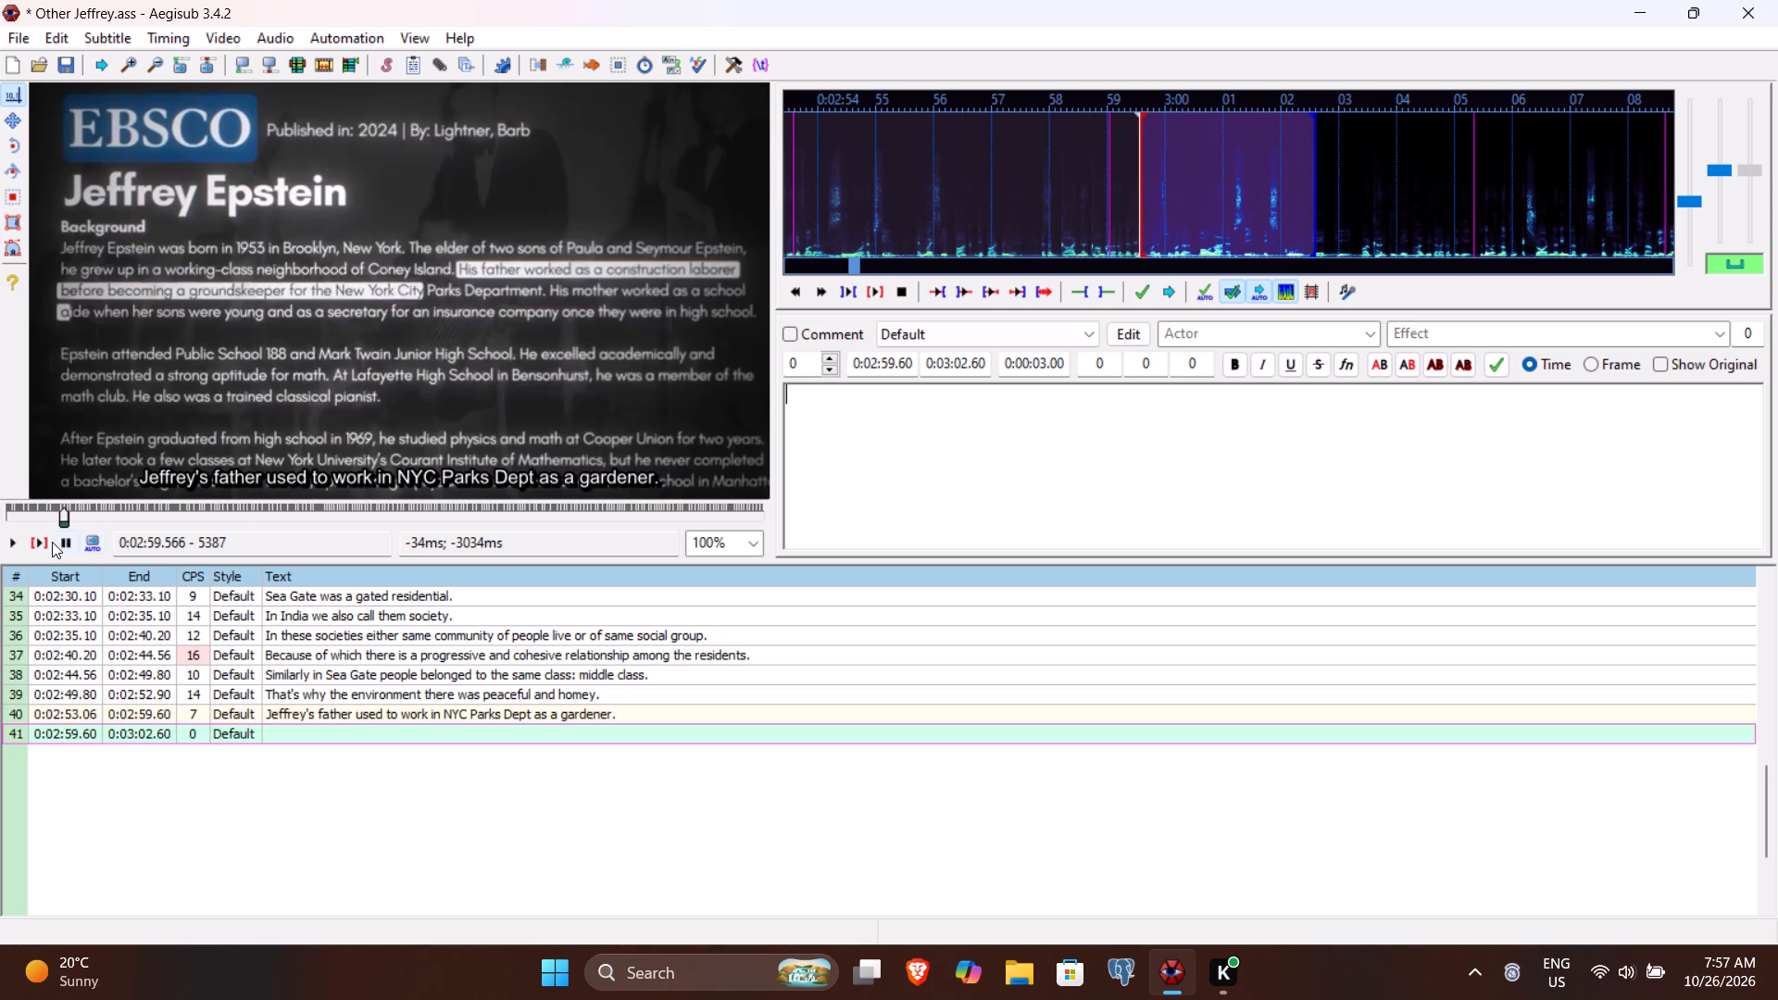
Play line 41's speech past its default end to find where it finishes, and set the line's end time to 0:03:03.36.
{"action": "left_click", "coordinate": [38, 544]}
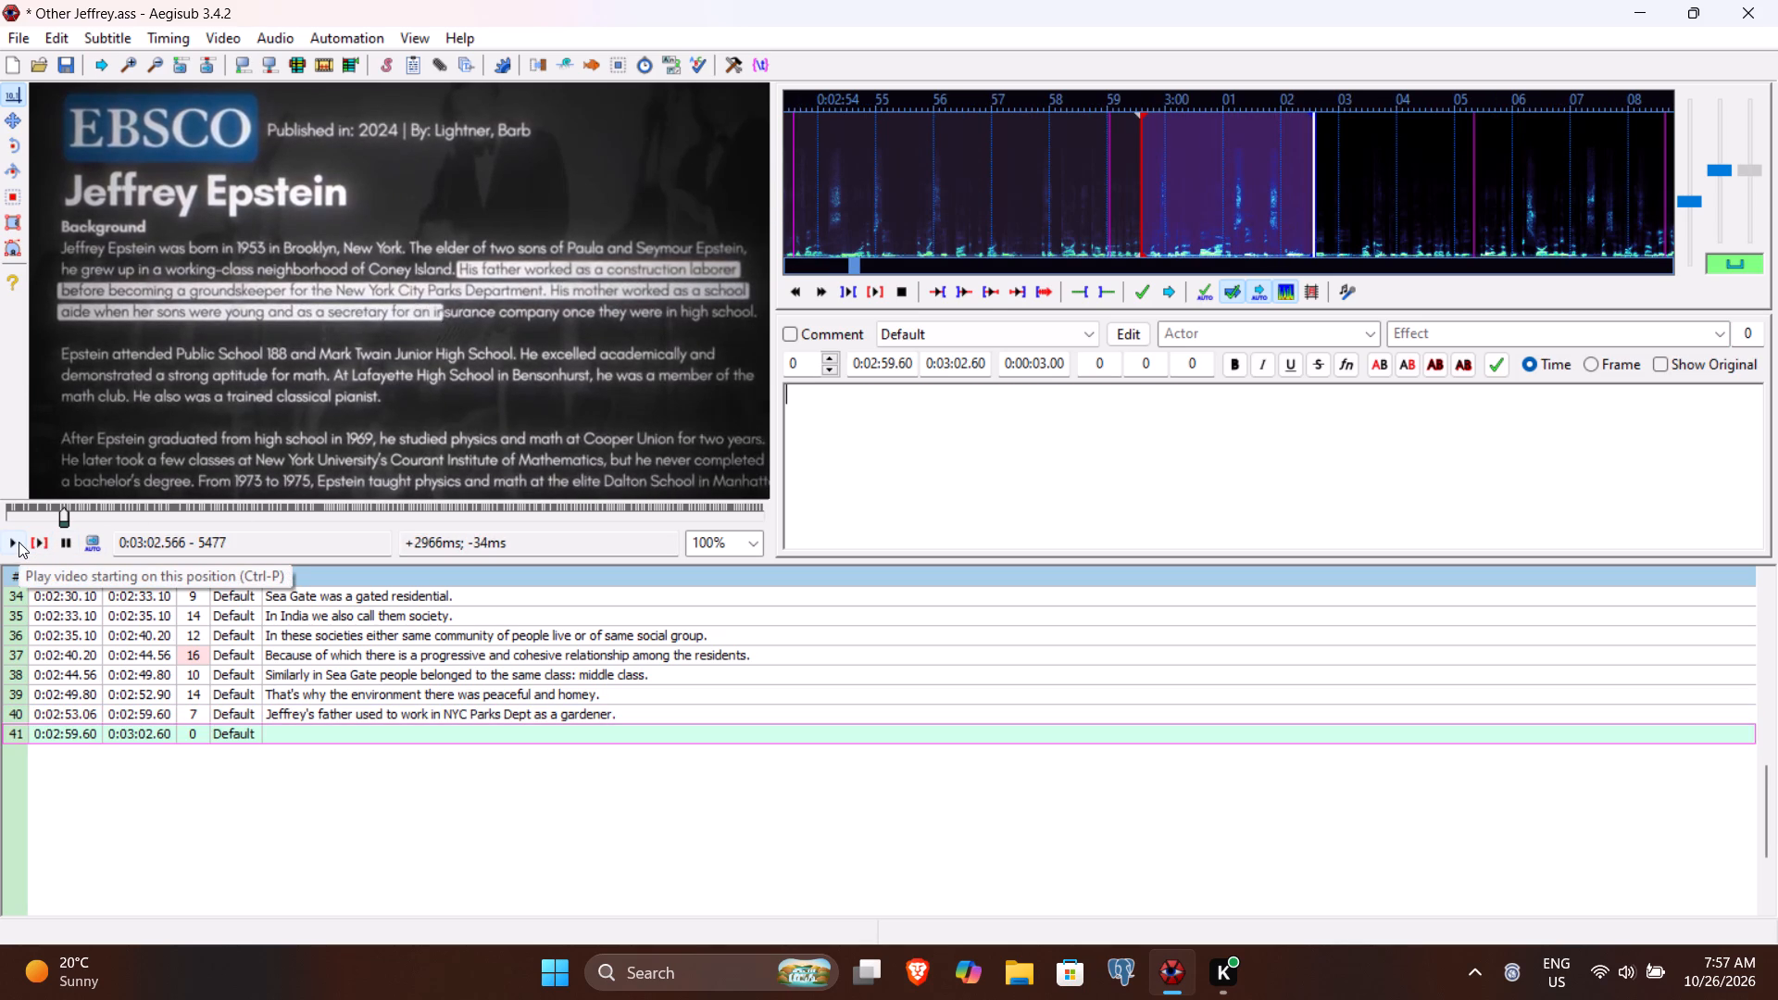
{"action": "left_click", "coordinate": [19, 542]}
{"action": "left_click", "coordinate": [19, 542]}
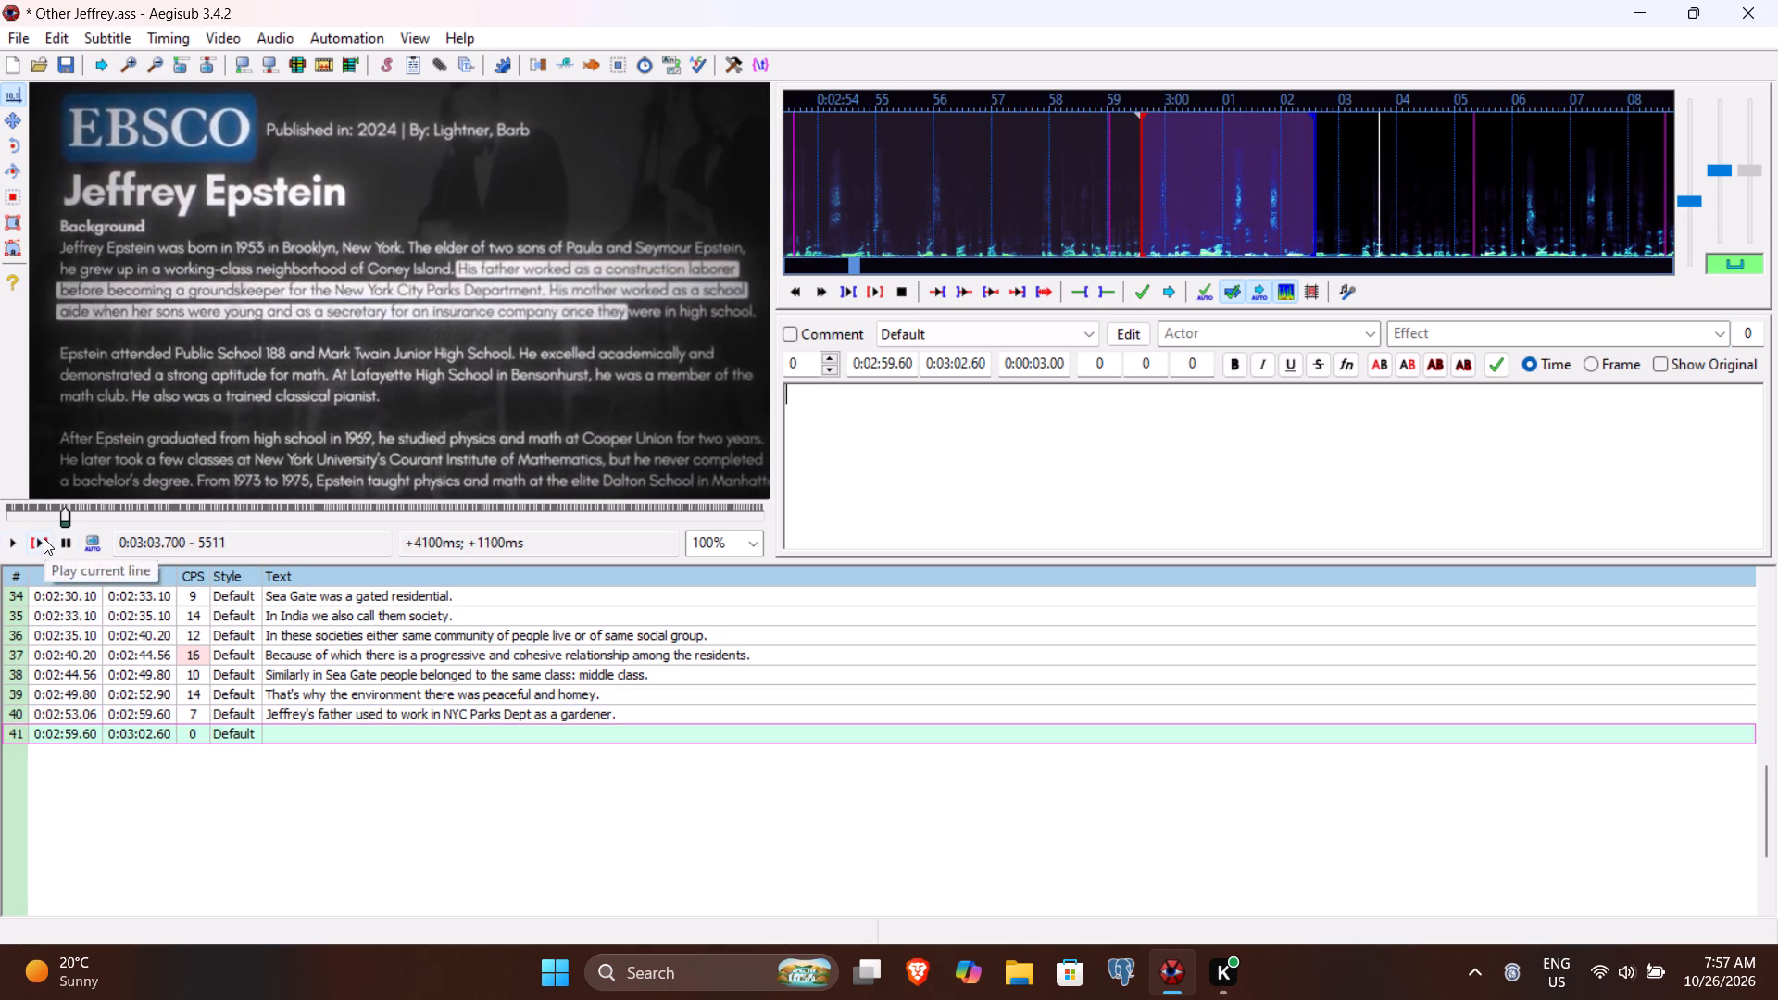
{"action": "left_click", "coordinate": [44, 538]}
{"action": "double_click", "coordinate": [2, 542]}
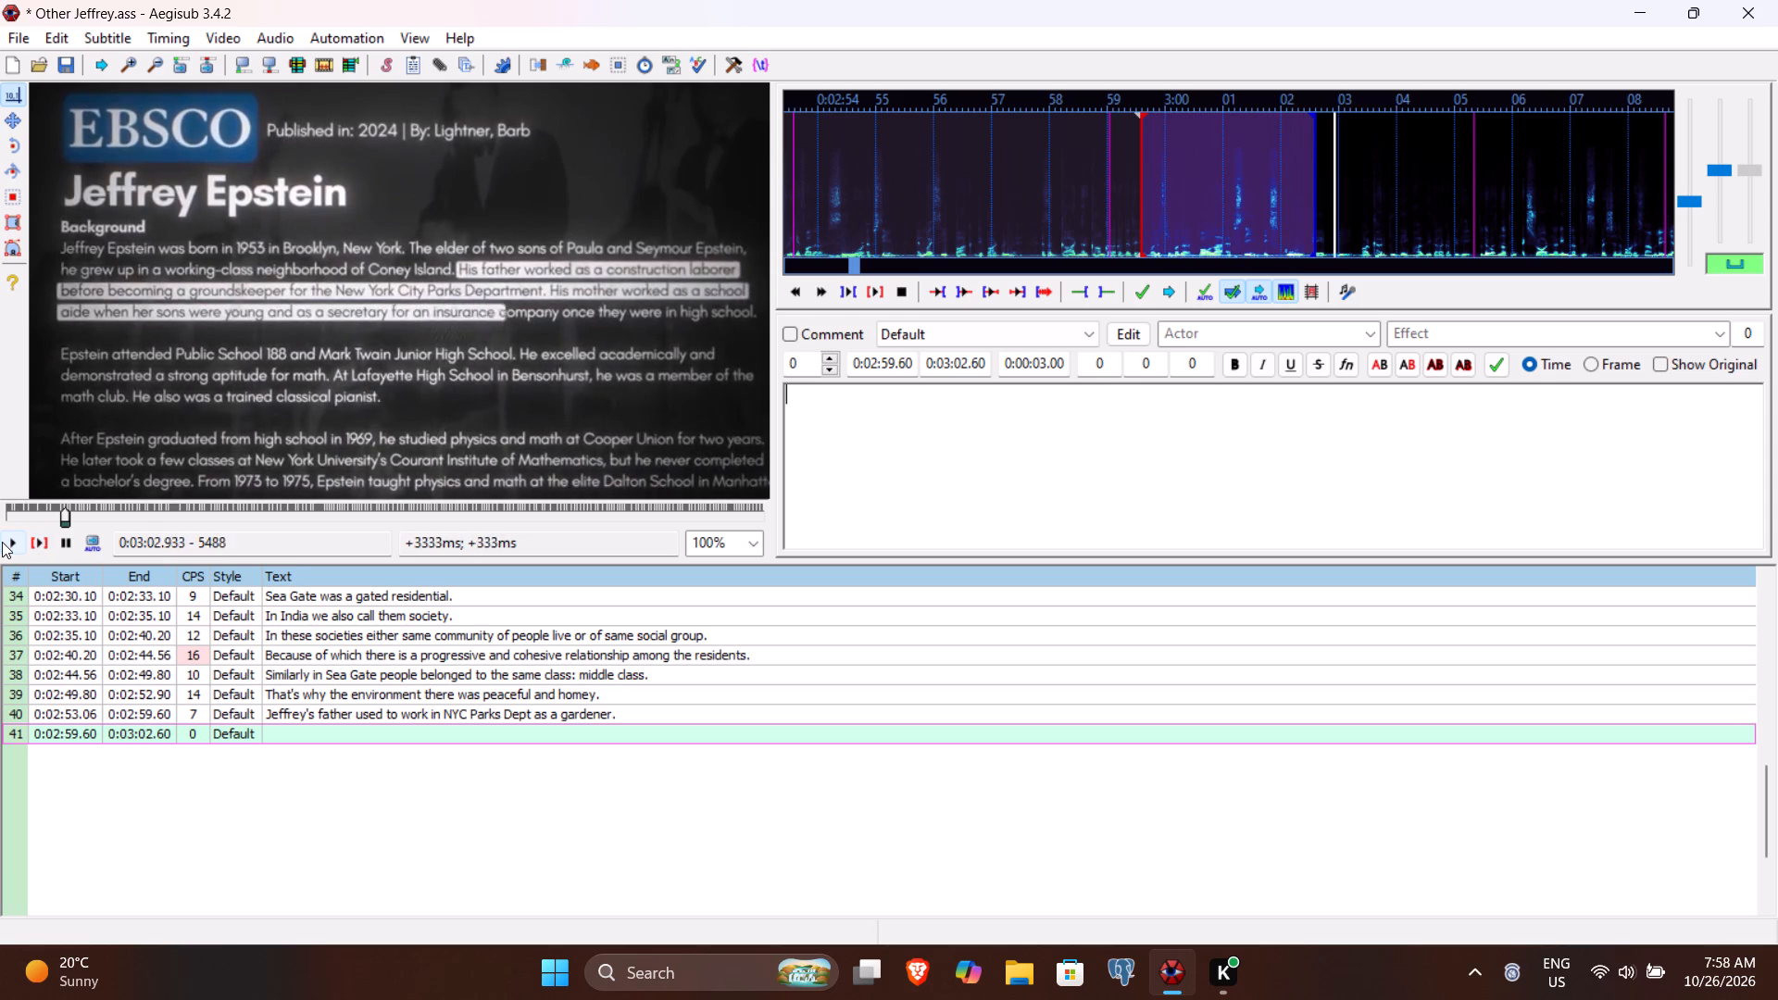
{"action": "left_click", "coordinate": [2, 542]}
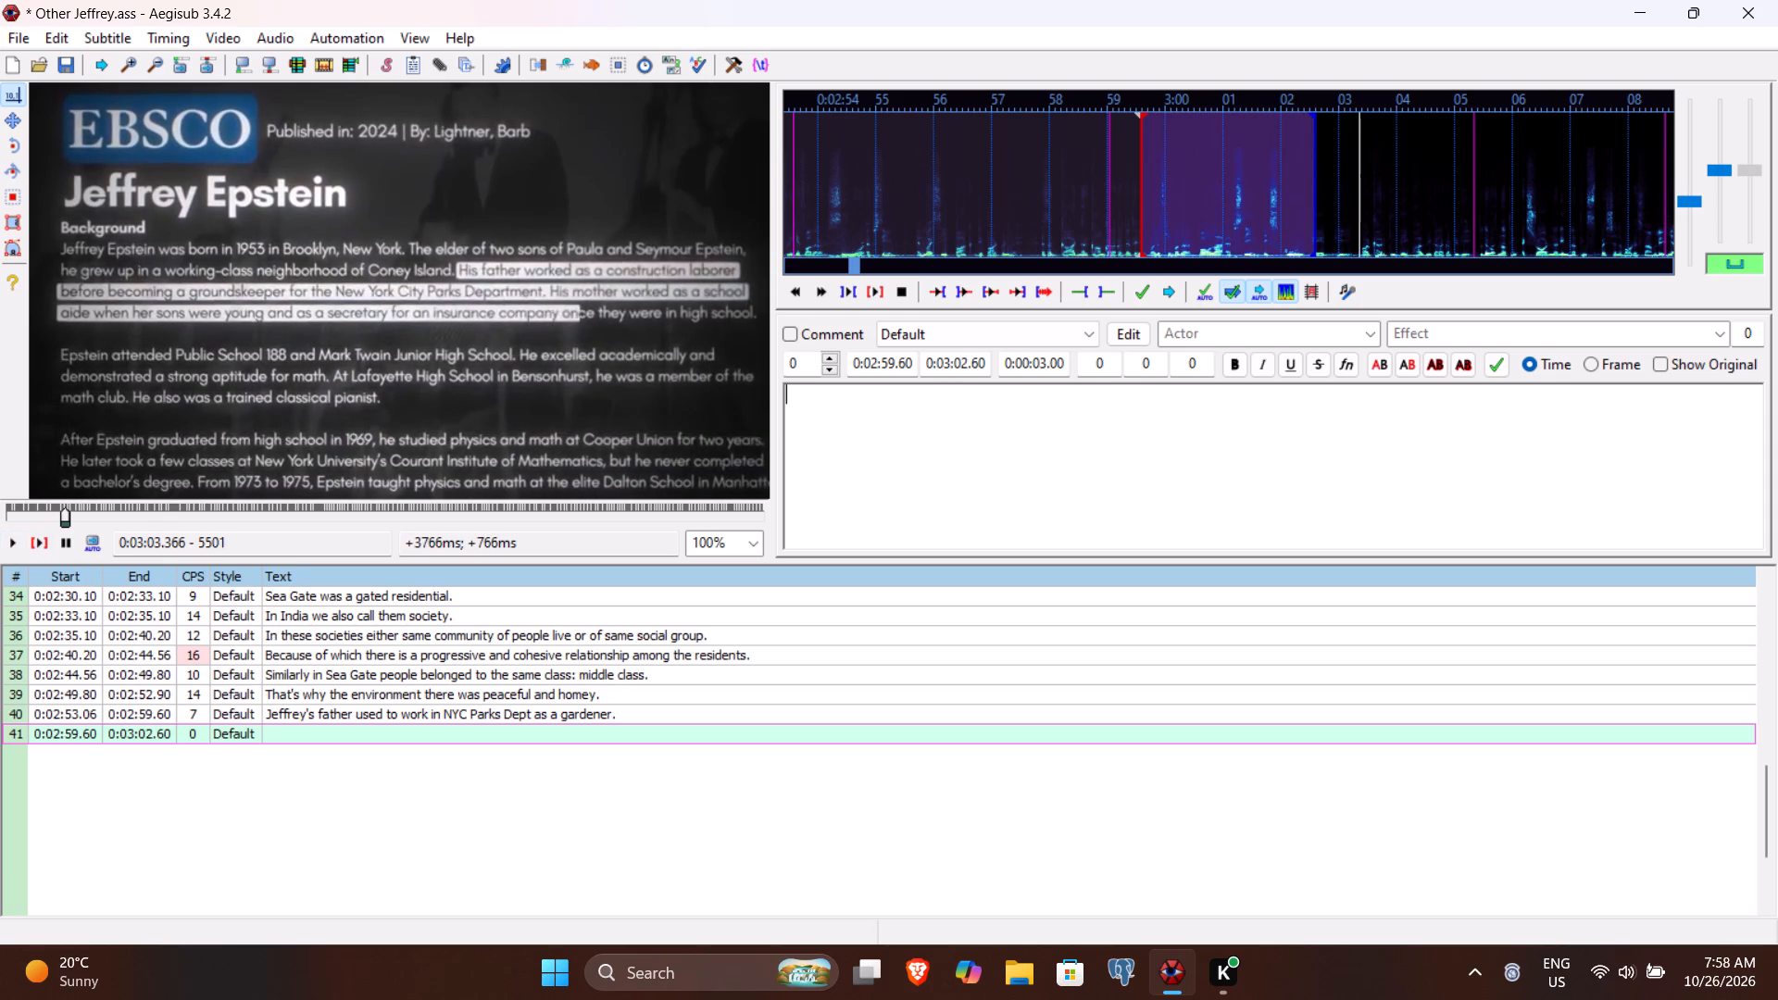
{"action": "left_click", "coordinate": [958, 369]}
{"action": "type", "text": "336"}
Enter "And his mother was working as a school aid." as line 41's text and commit it.
{"action": "left_click", "coordinate": [908, 467]}
{"action": "type", "text": "And his mother was in"}
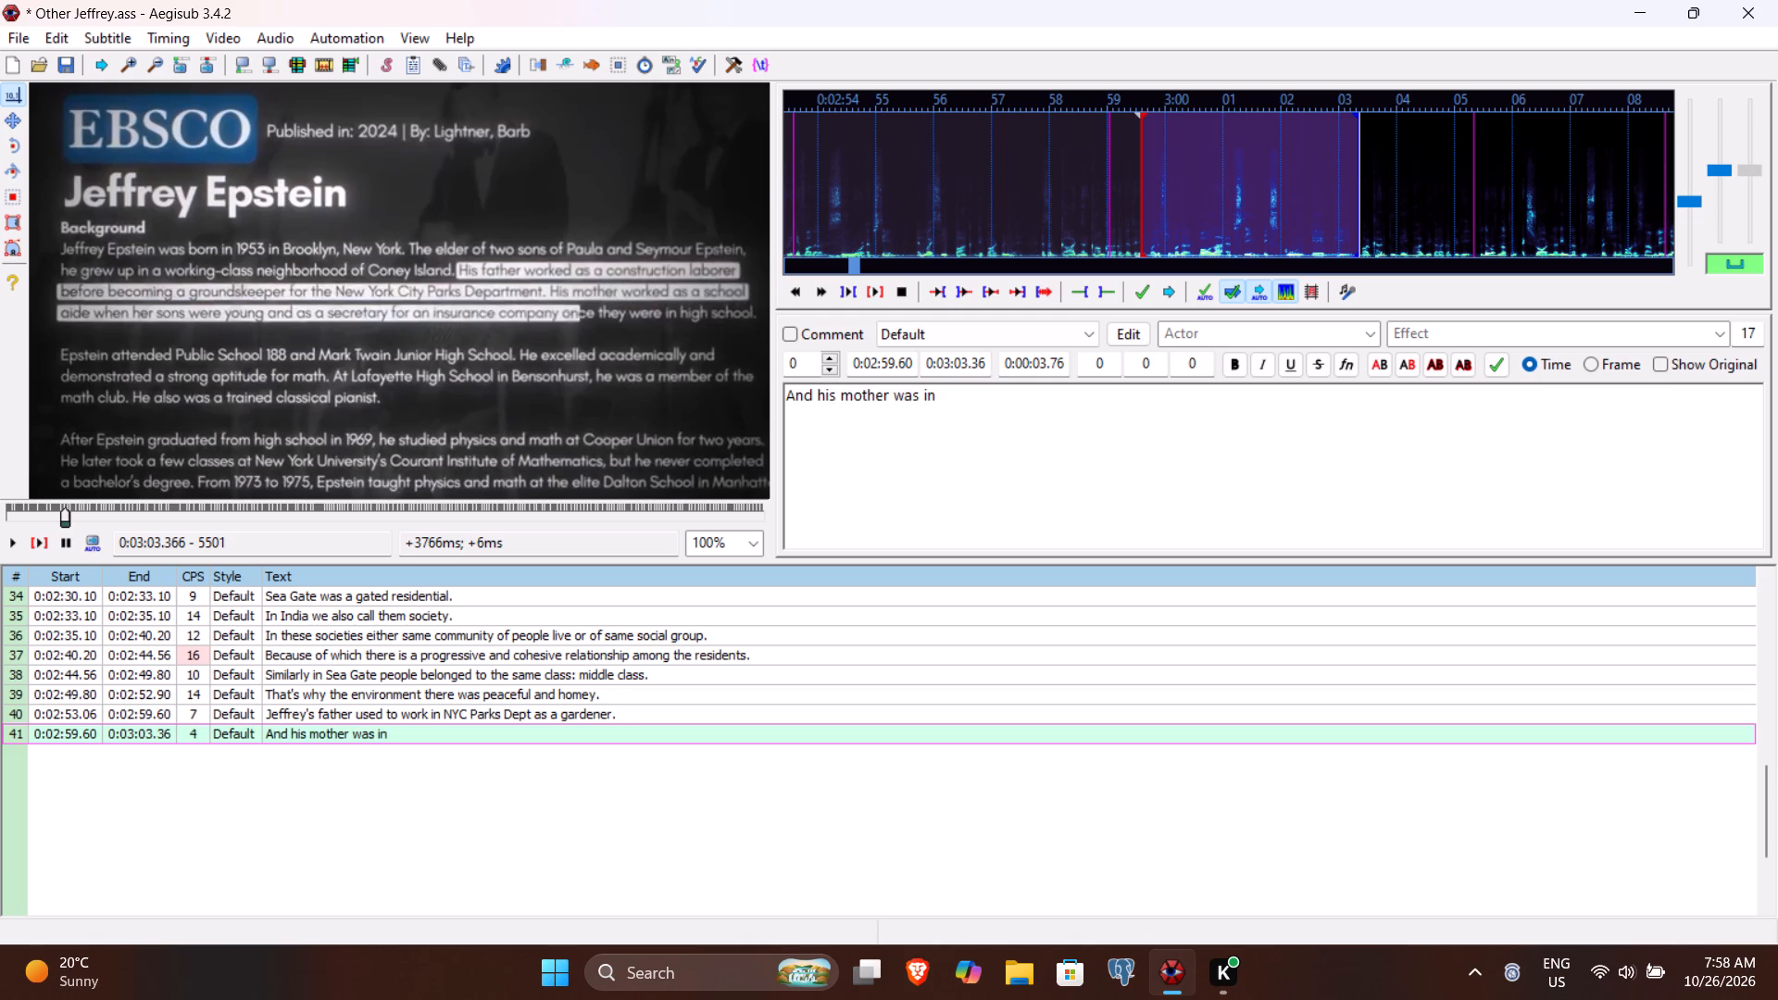
{"action": "key", "text": "BackSpace"}
{"action": "key", "text": "BackSpace"}
{"action": "type", "text": "wr"}
{"action": "key", "text": "BackSpace"}
{"action": "type", "text": "orking as a school aid."}
{"action": "key", "text": "Return"}
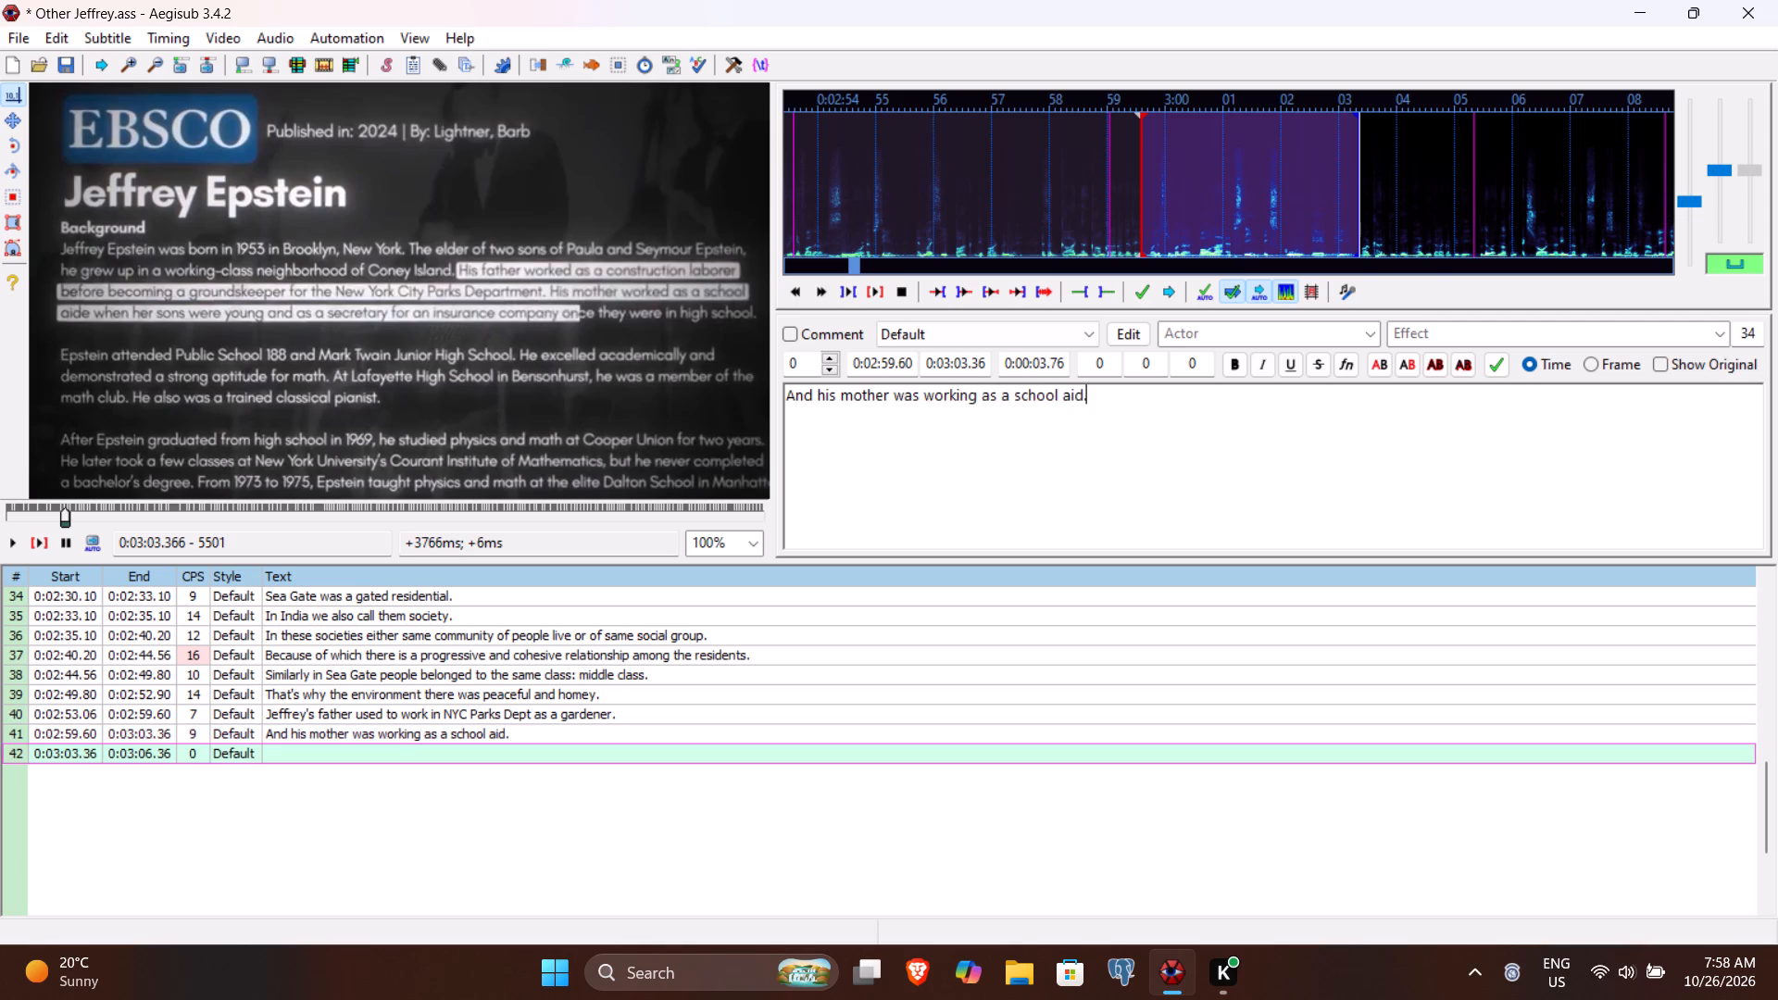
Play line 42's speech to find where it ends, and set the line's end time to 0:03:05.33.
{"action": "left_click", "coordinate": [43, 534]}
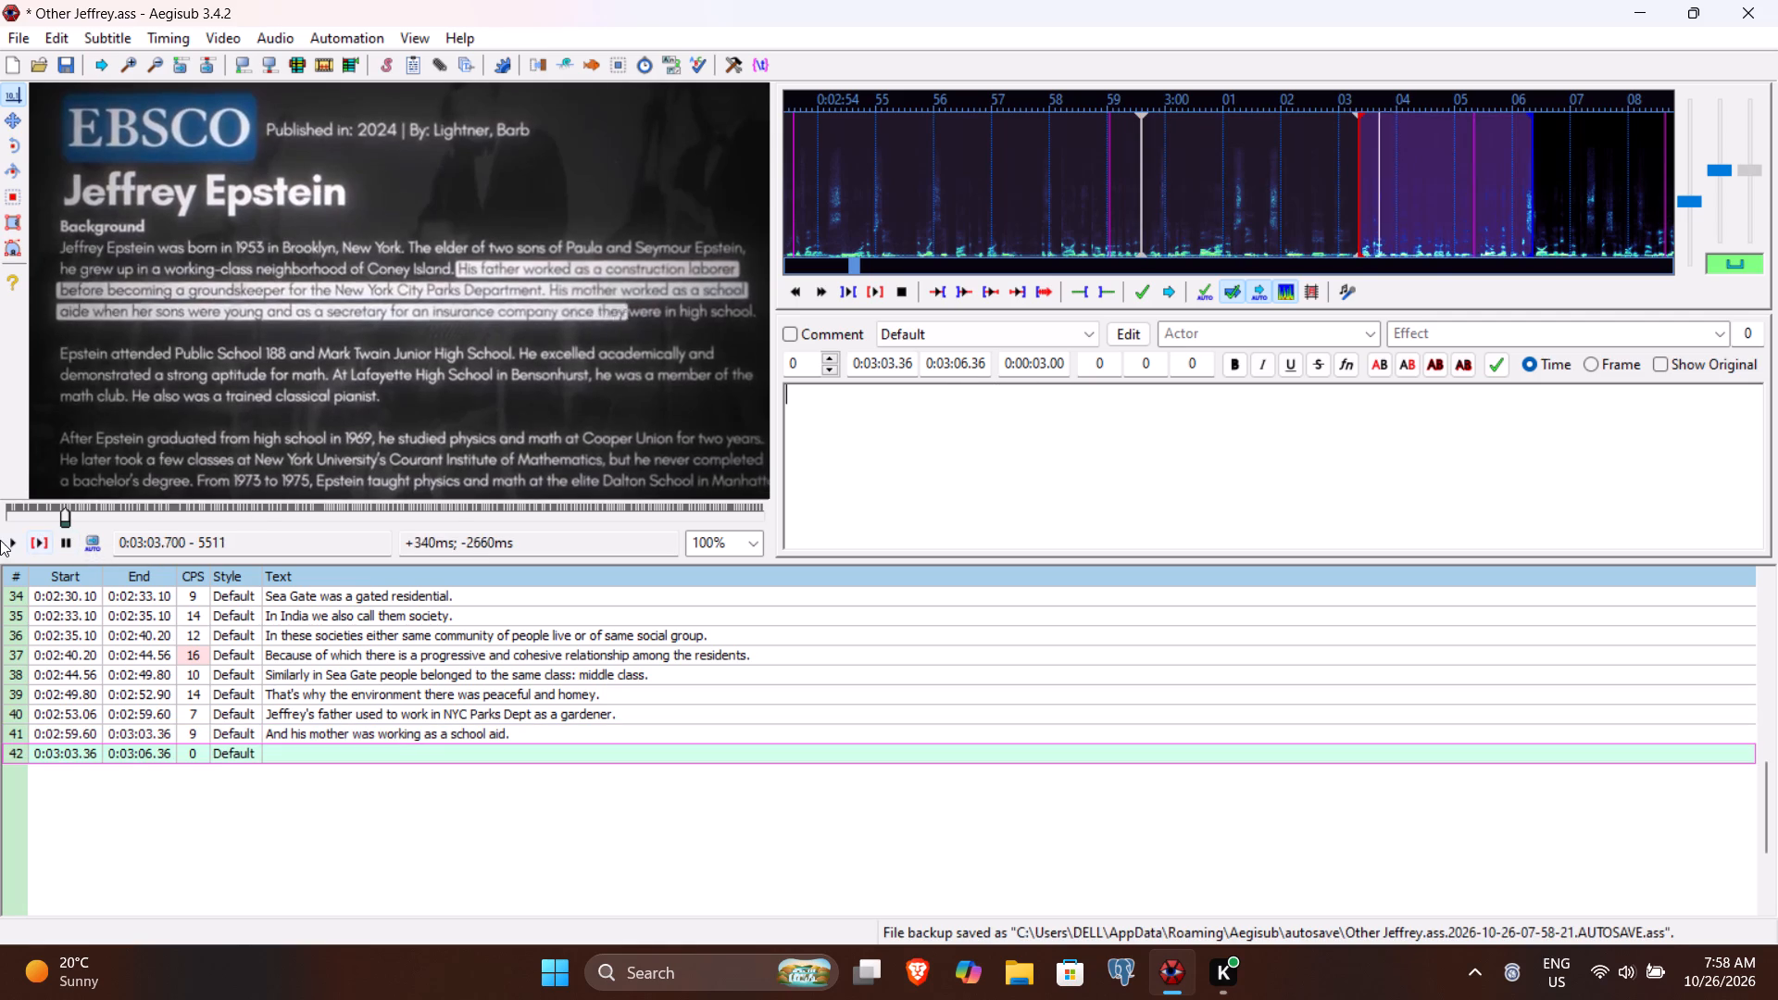
{"action": "left_click", "coordinate": [0, 540]}
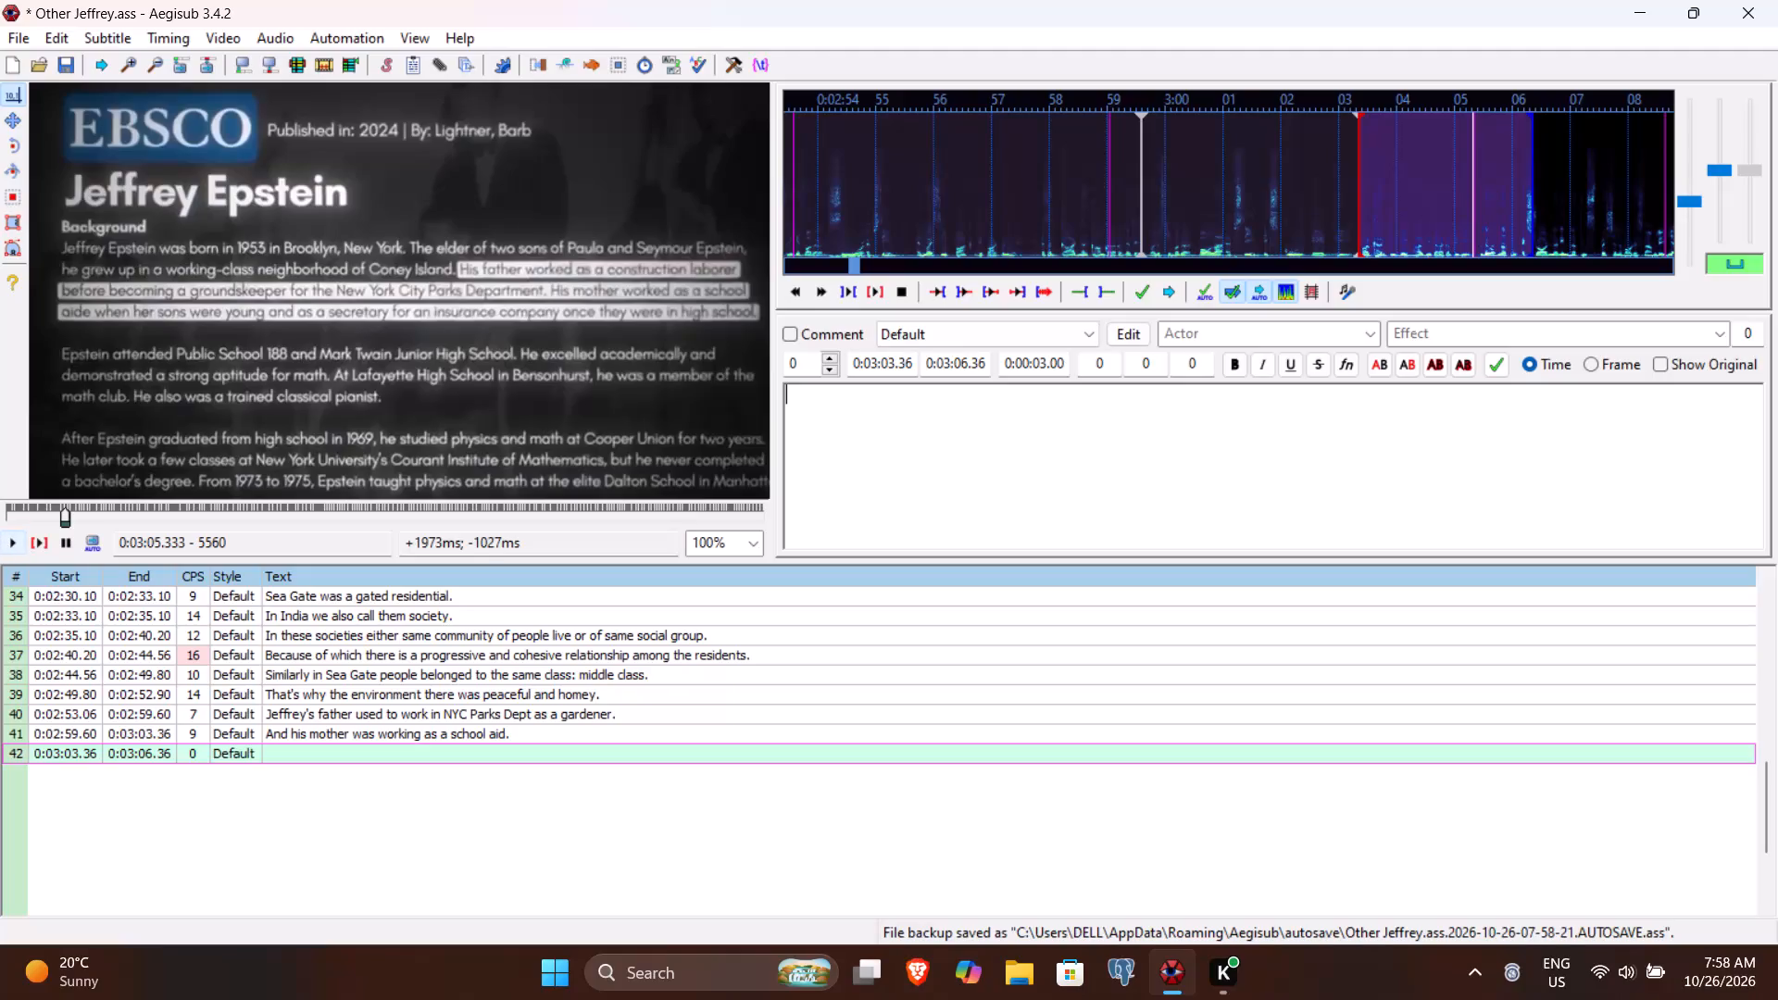
{"action": "left_click", "coordinate": [960, 366]}
{"action": "type", "text": "533"}
Enter "And used to take care of the home." as line 42's text and commit it.
{"action": "left_click", "coordinate": [875, 468]}
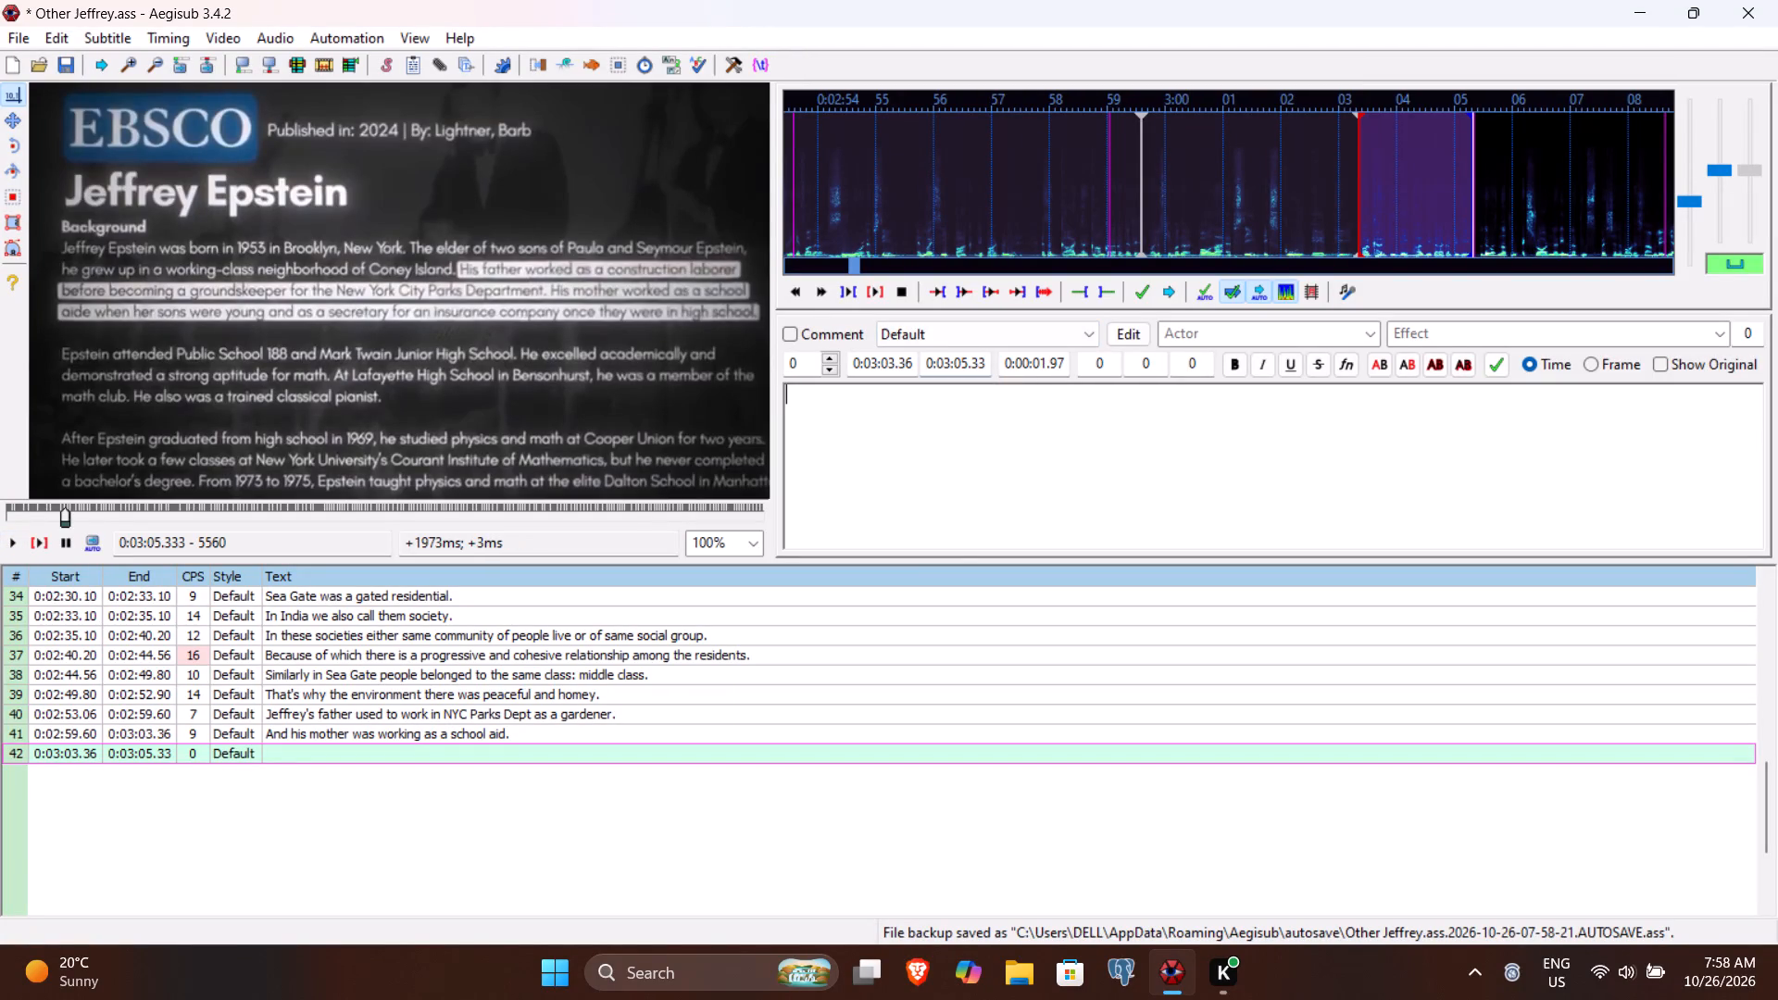
{"action": "type", "text": "ANd"}
{"action": "key", "text": "BackSpace"}
{"action": "key", "text": "BackSpace"}
{"action": "type", "text": "nd used to take c"}
{"action": "type", "text": "are of the home."}
{"action": "key", "text": "Return"}
Play line 43's speech to find where it ends, and set the line's end time to 0:03:08.60.
{"action": "left_click", "coordinate": [36, 546]}
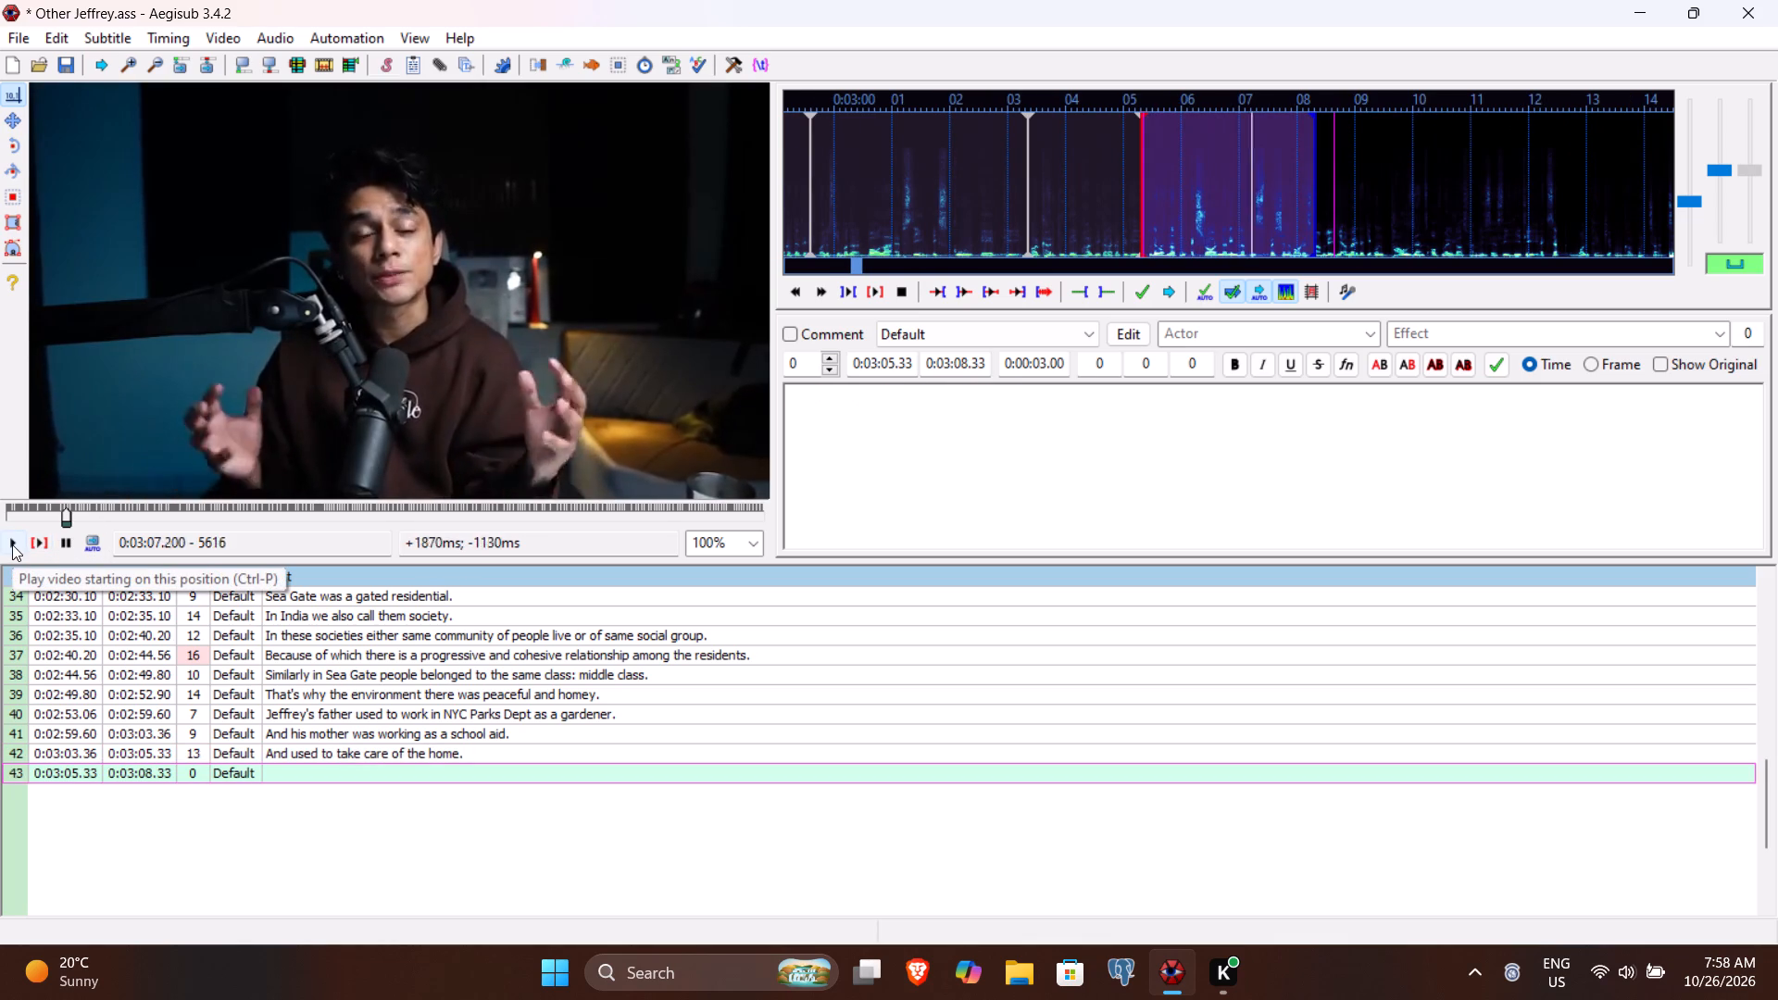
{"action": "double_click", "coordinate": [12, 544]}
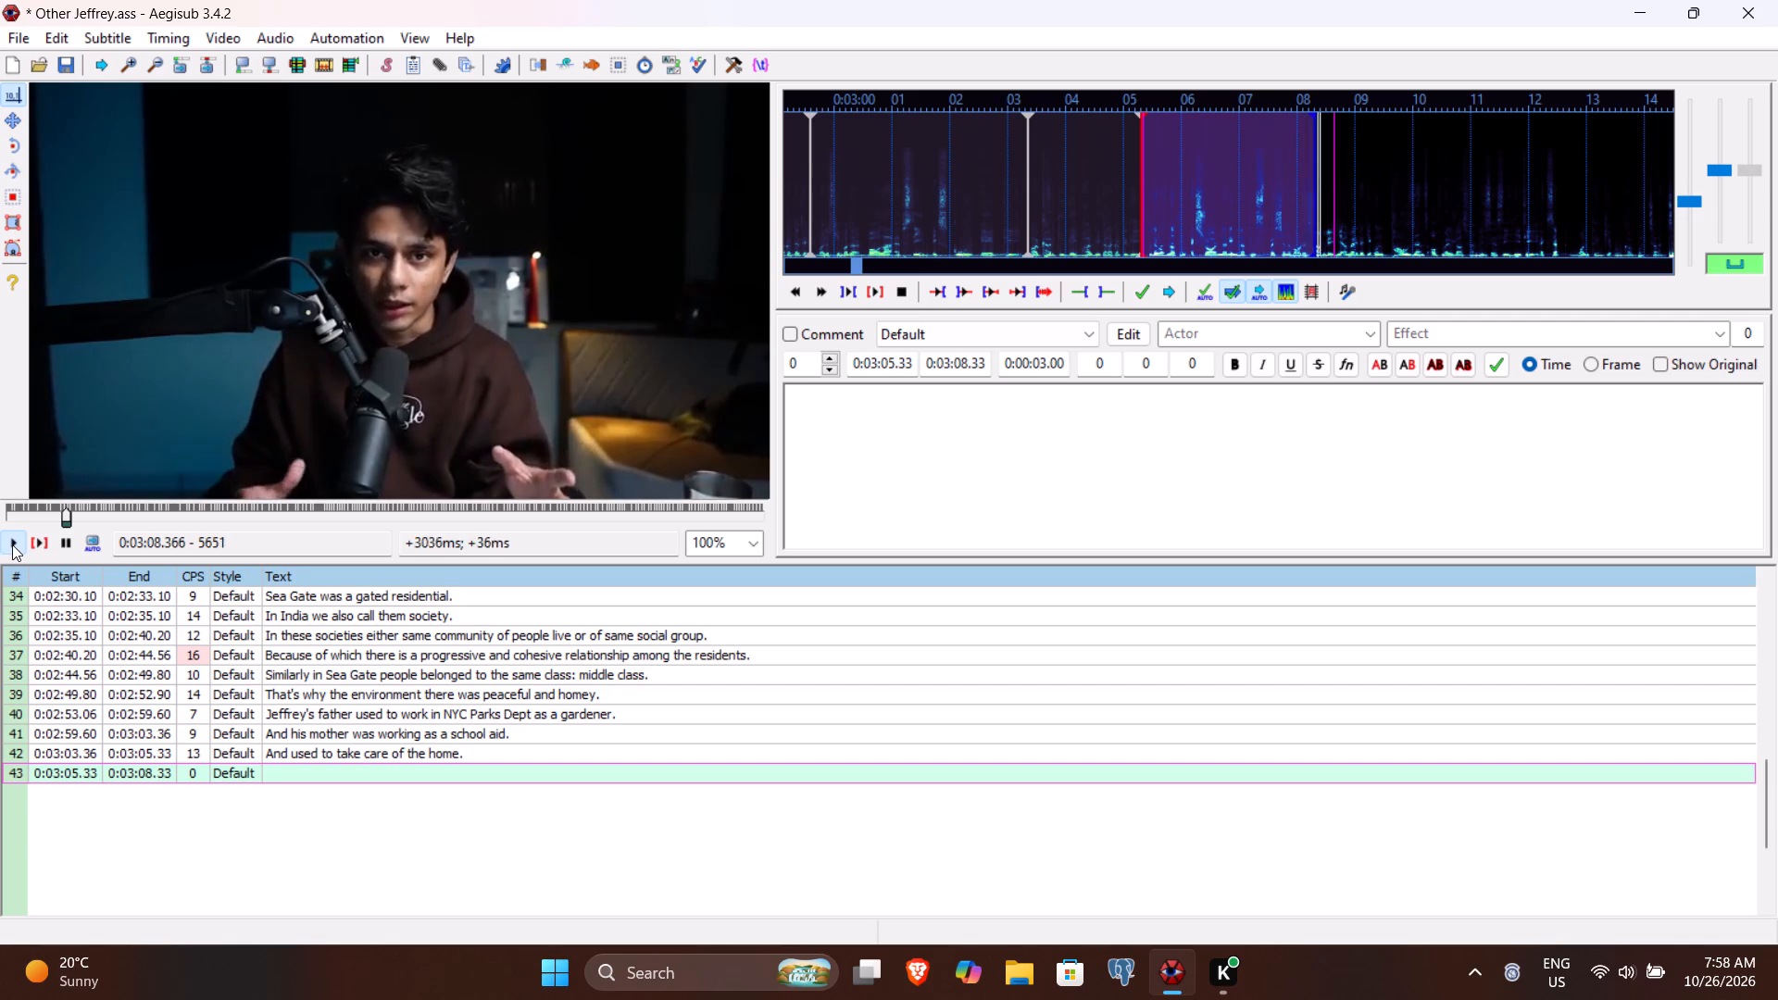
{"action": "left_click", "coordinate": [12, 544]}
{"action": "left_click", "coordinate": [12, 544]}
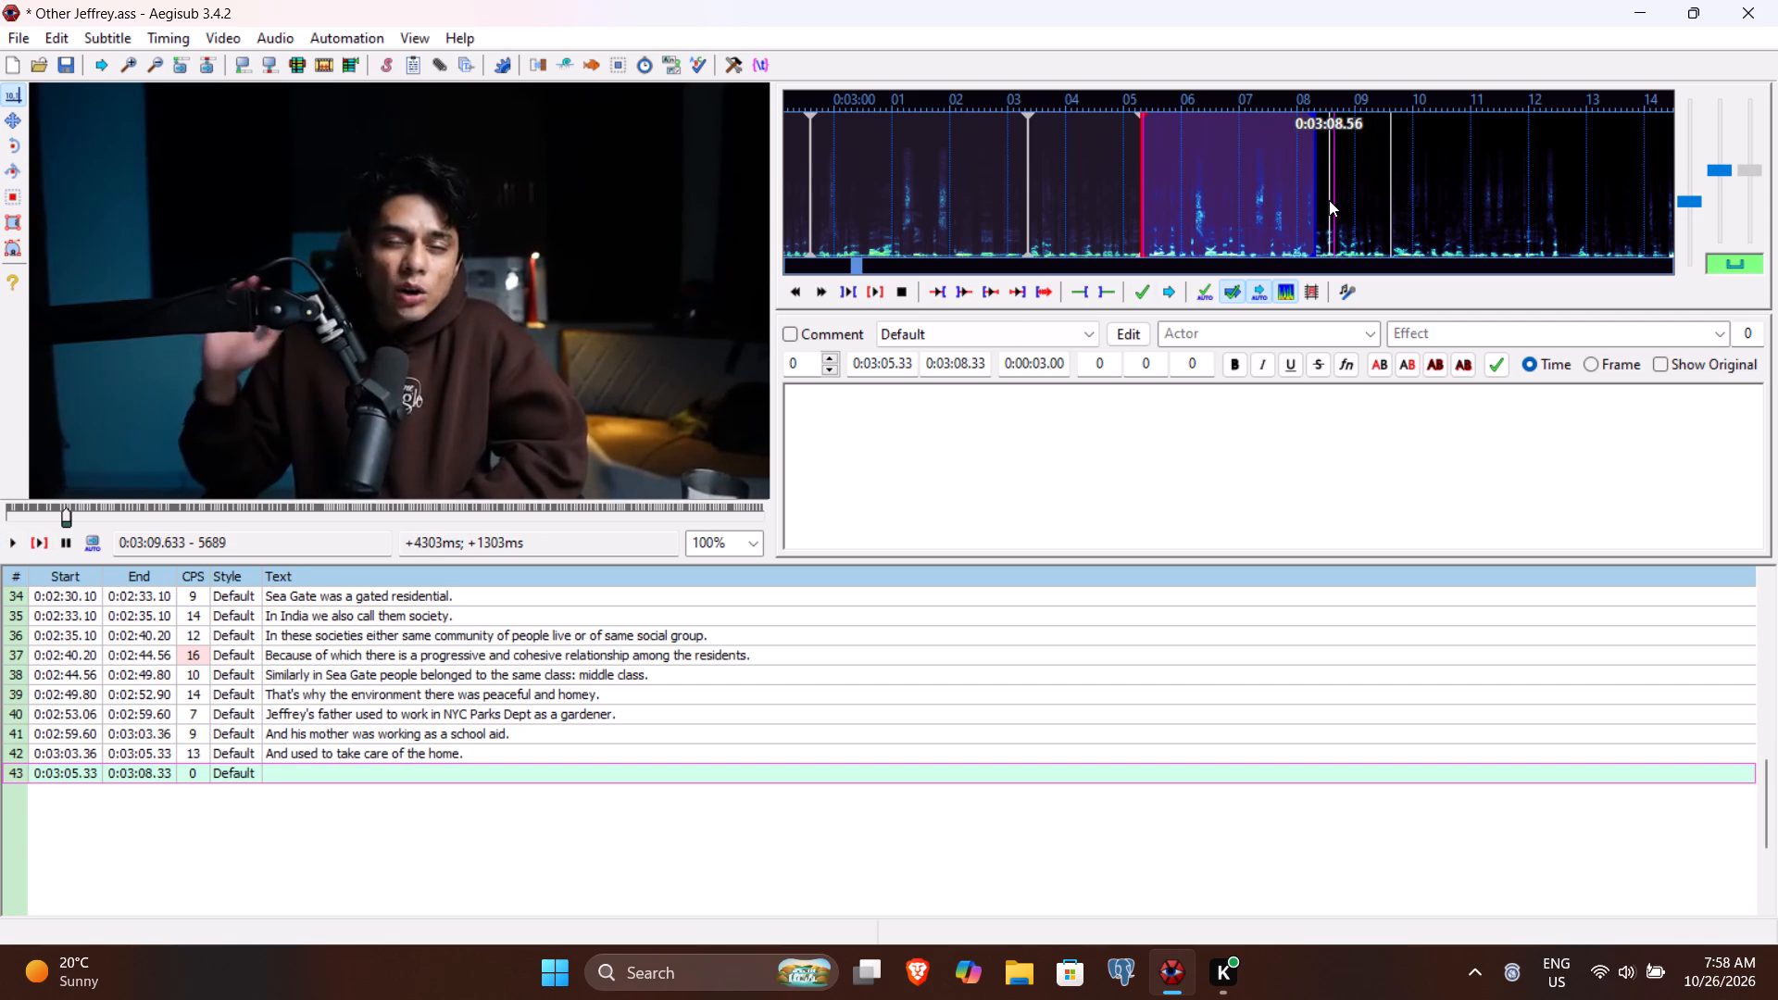
{"action": "left_click", "coordinate": [970, 366]}
{"action": "type", "text": "60"}
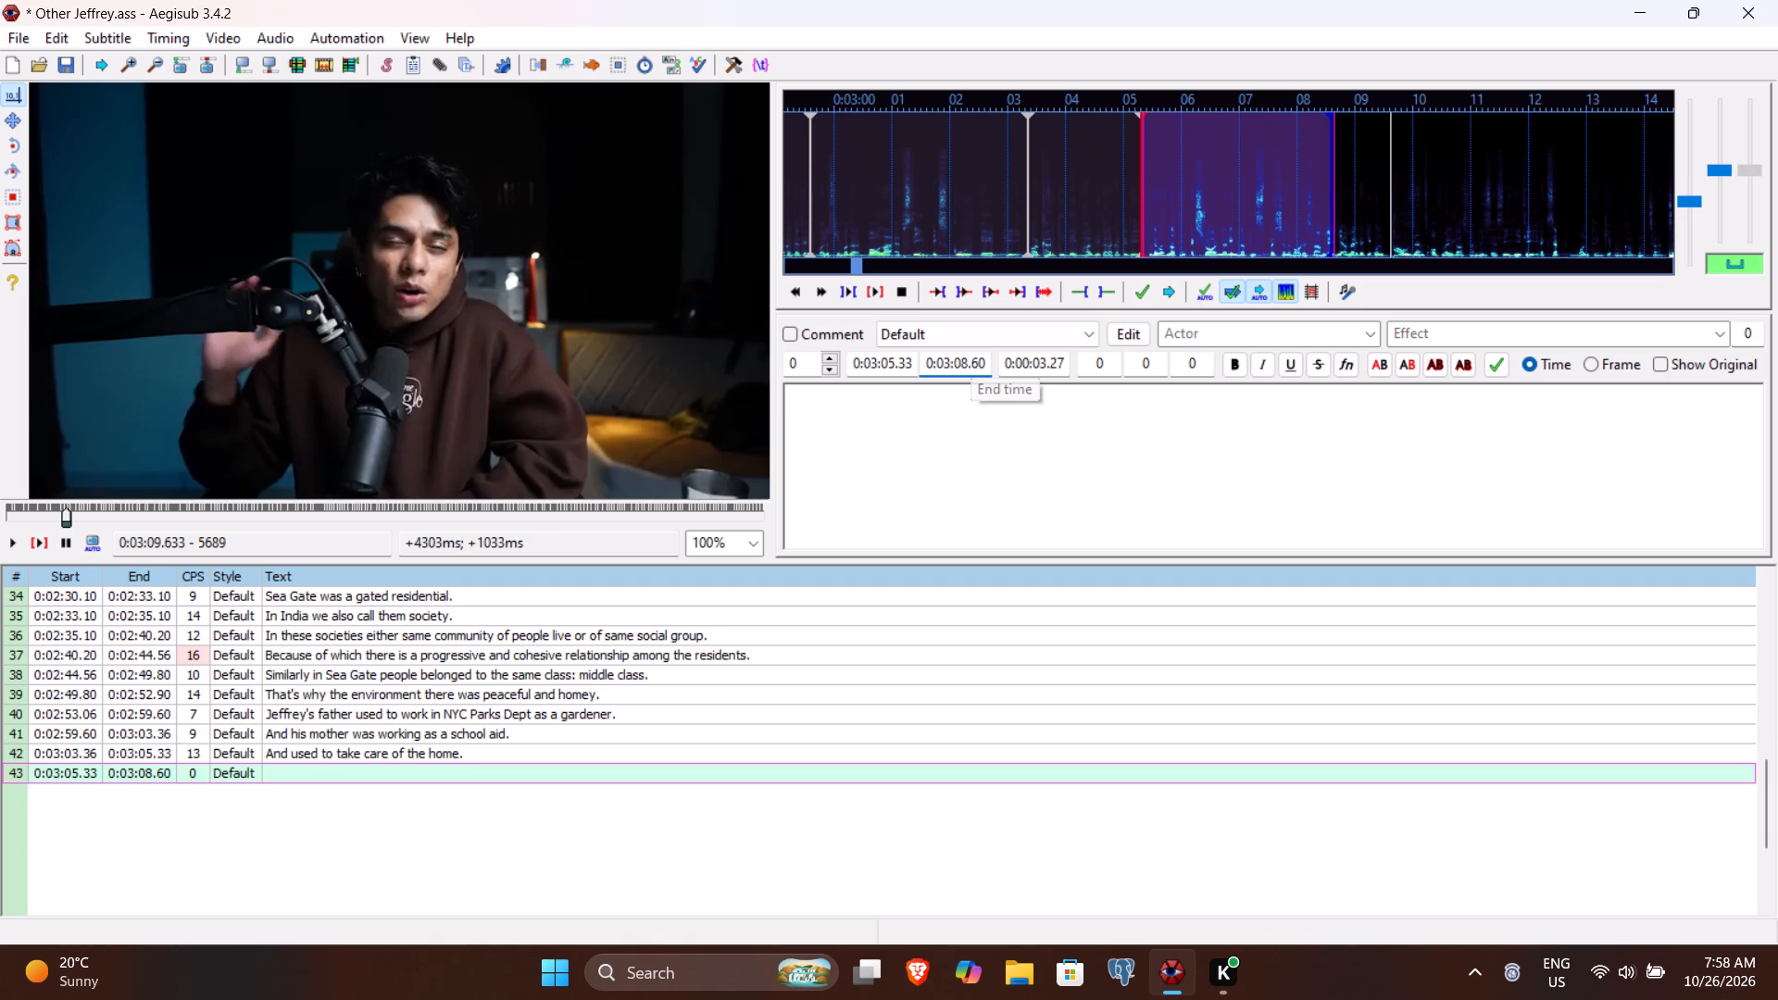
Enter "There was nothing extraordinary or special about his family." as line 43's text, replaying the line to check the wording, and commit it.
{"action": "left_click", "coordinate": [898, 448]}
{"action": "type", "text": "There was nothing ex"}
{"action": "type", "text": "traordinary or"}
{"action": "key", "text": "space"}
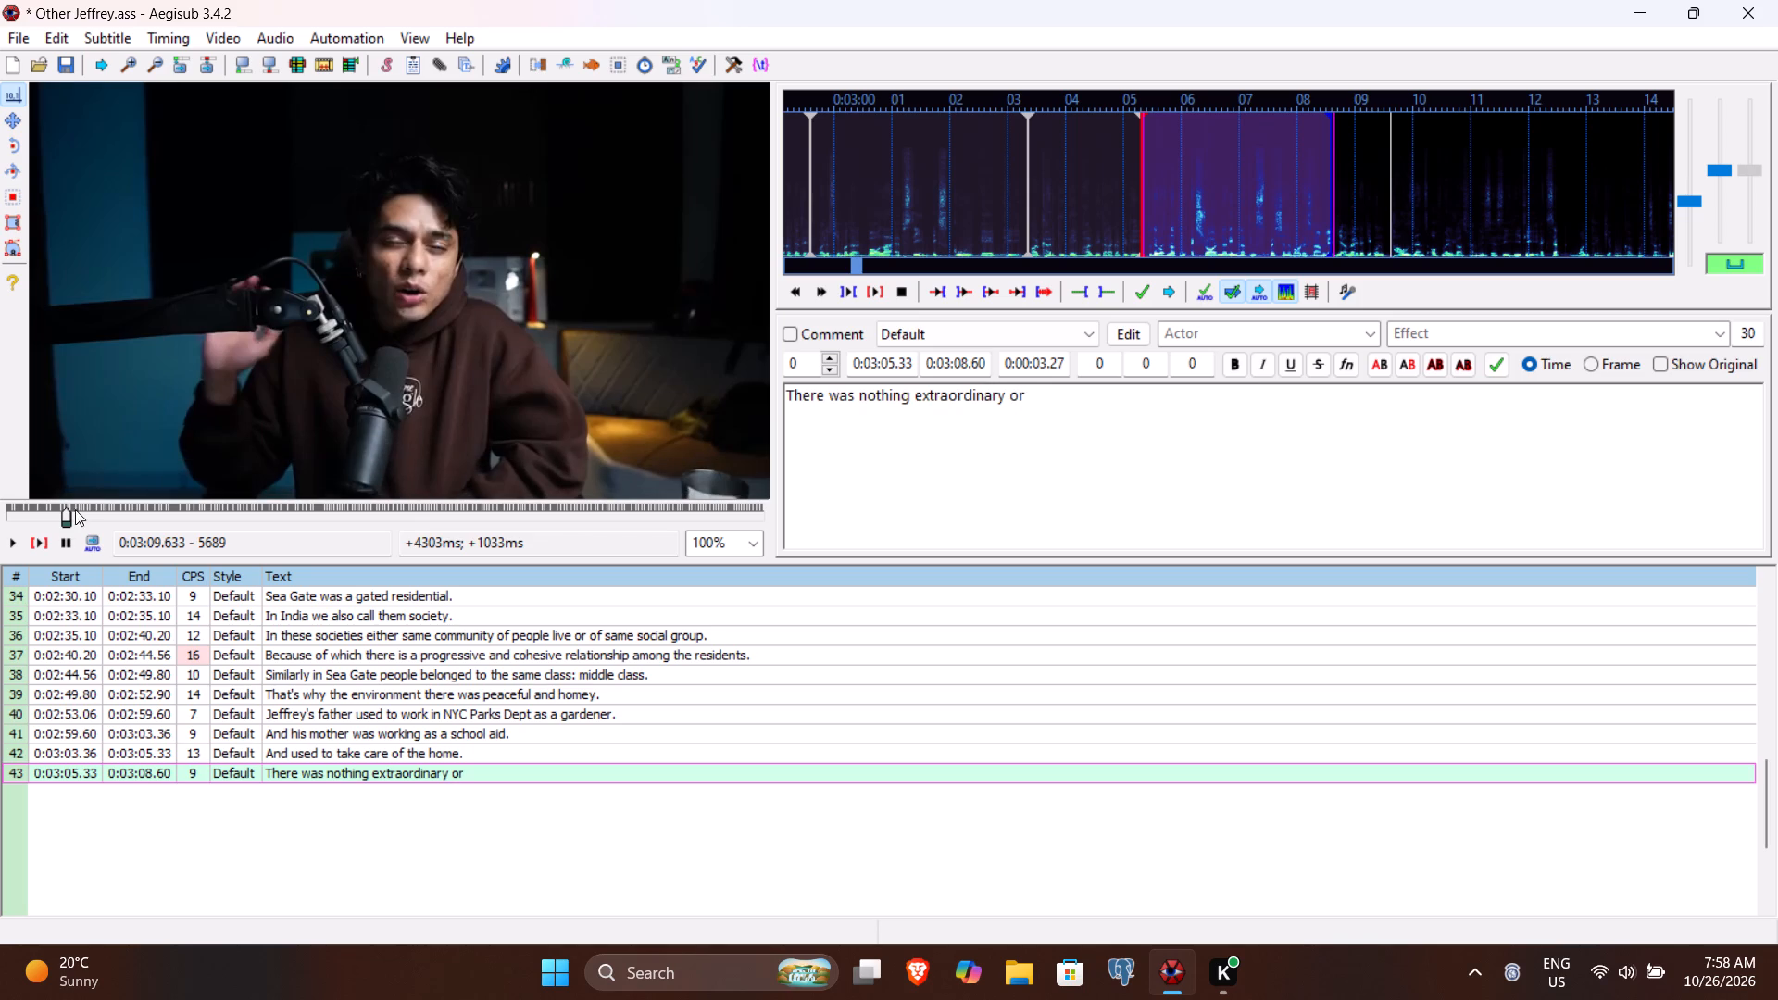
{"action": "left_click", "coordinate": [41, 541]}
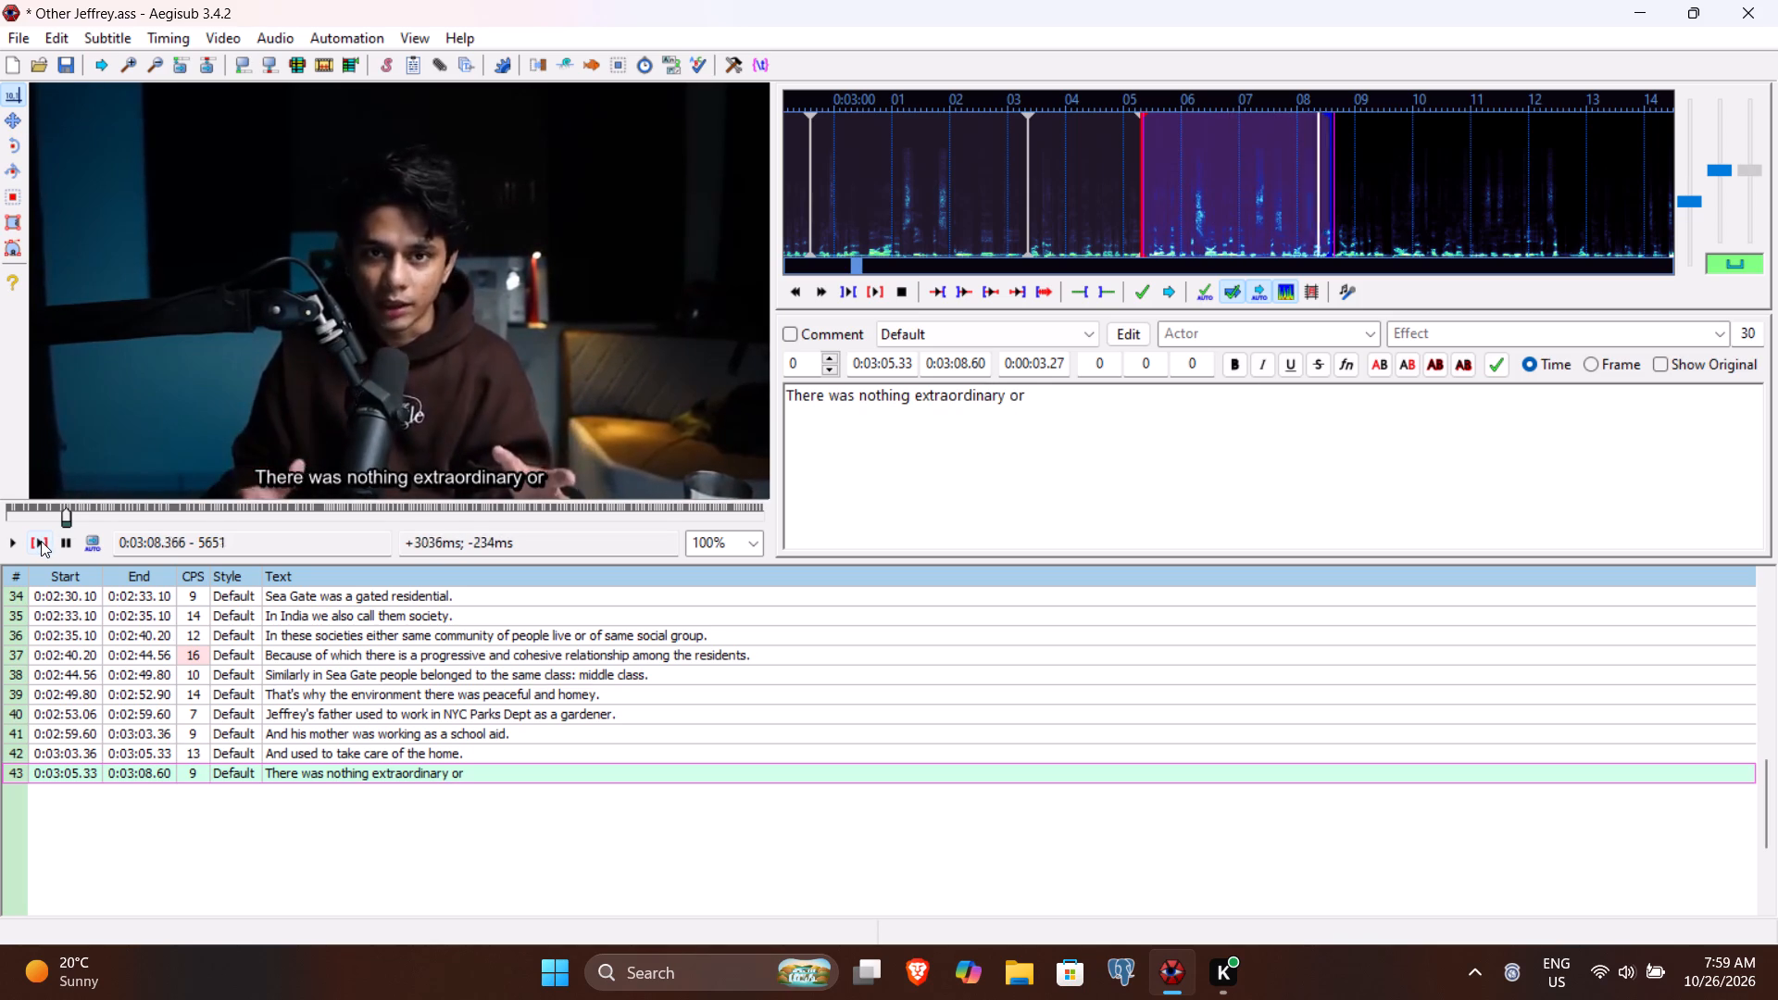
{"action": "type", "text": "special about his fai"}
{"action": "key", "text": "BackSpace"}
{"action": "type", "text": "mily"}
{"action": "key", "text": "comma"}
{"action": "key", "text": "BackSpace"}
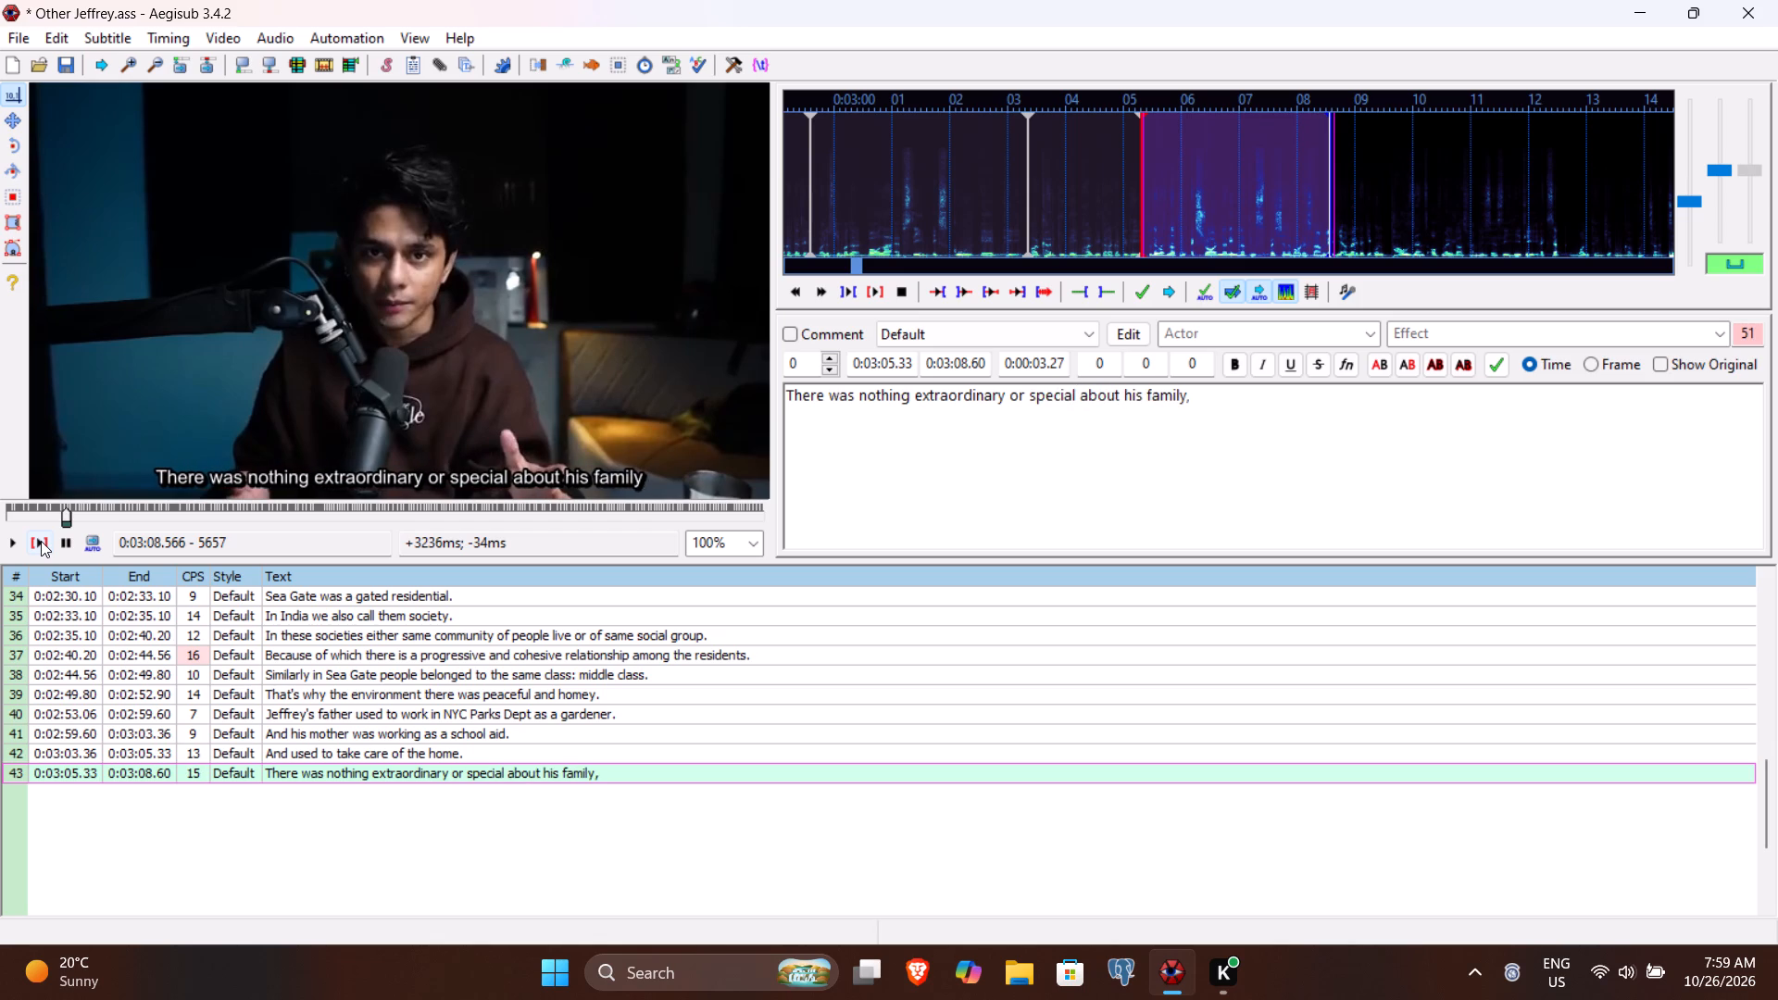
{"action": "key", "text": "period"}
{"action": "key", "text": "Return"}
Play line 44's speech to find where it ends, and set the line's end time to 0:03:12.30.
{"action": "left_click", "coordinate": [41, 541]}
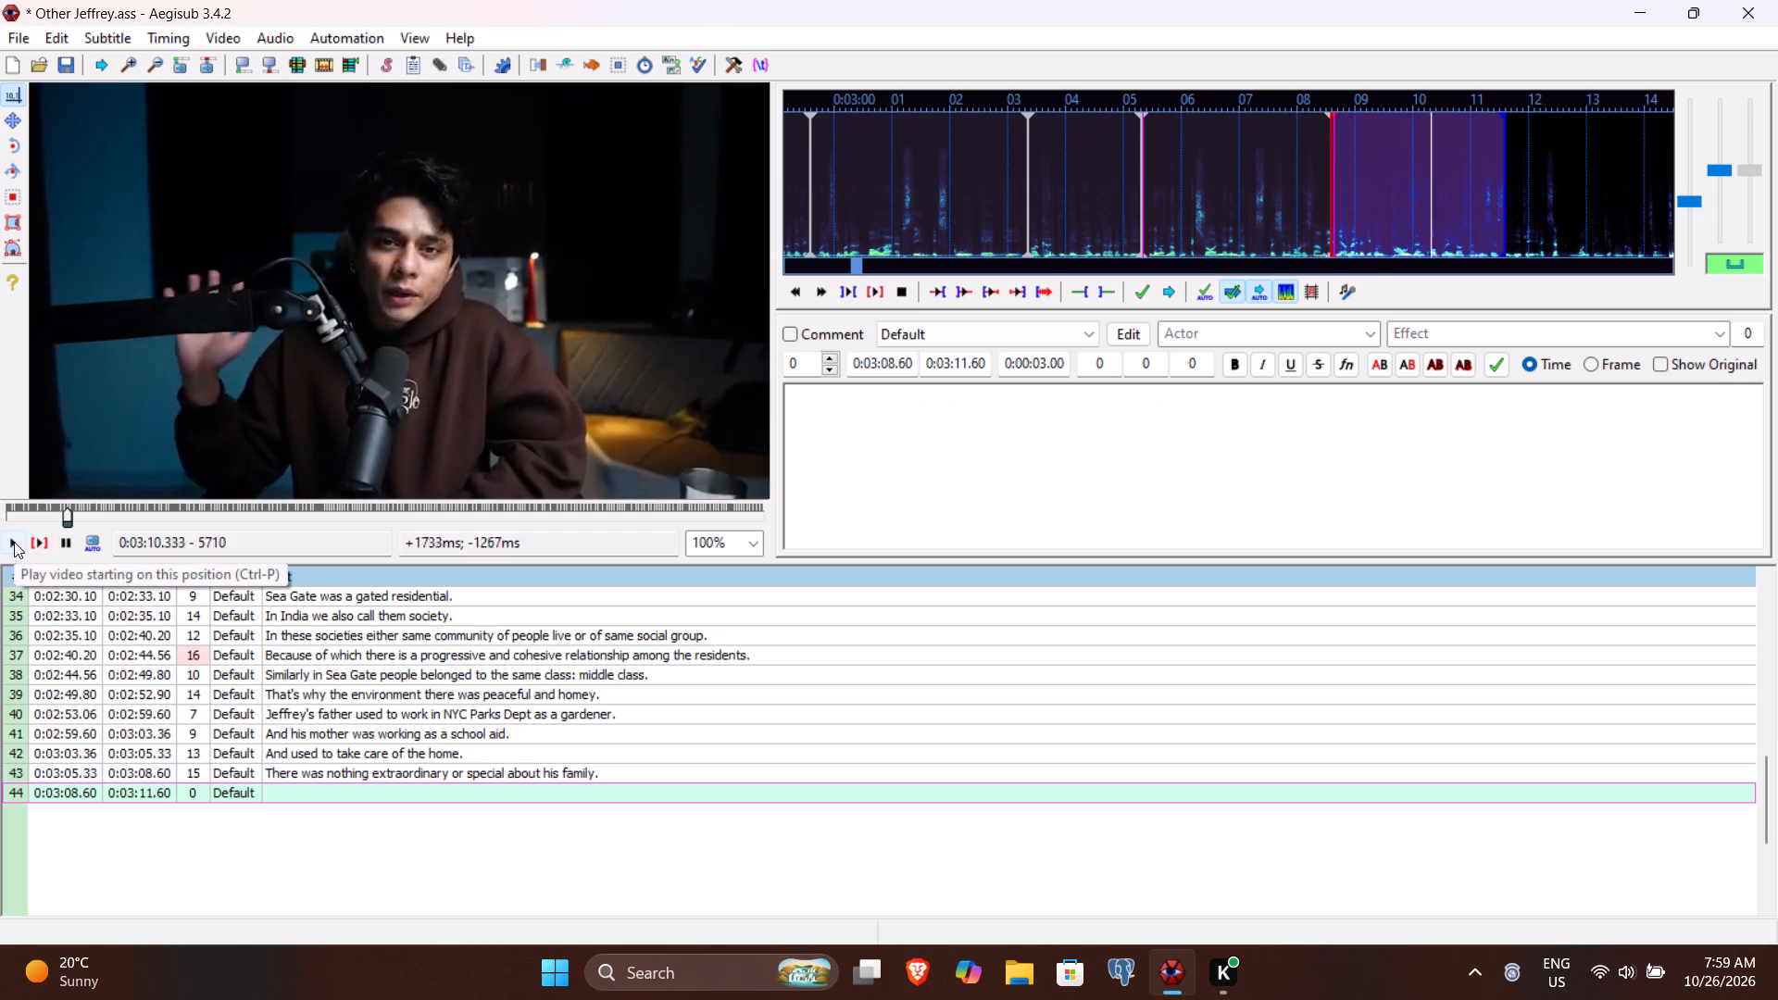
{"action": "left_click", "coordinate": [14, 542]}
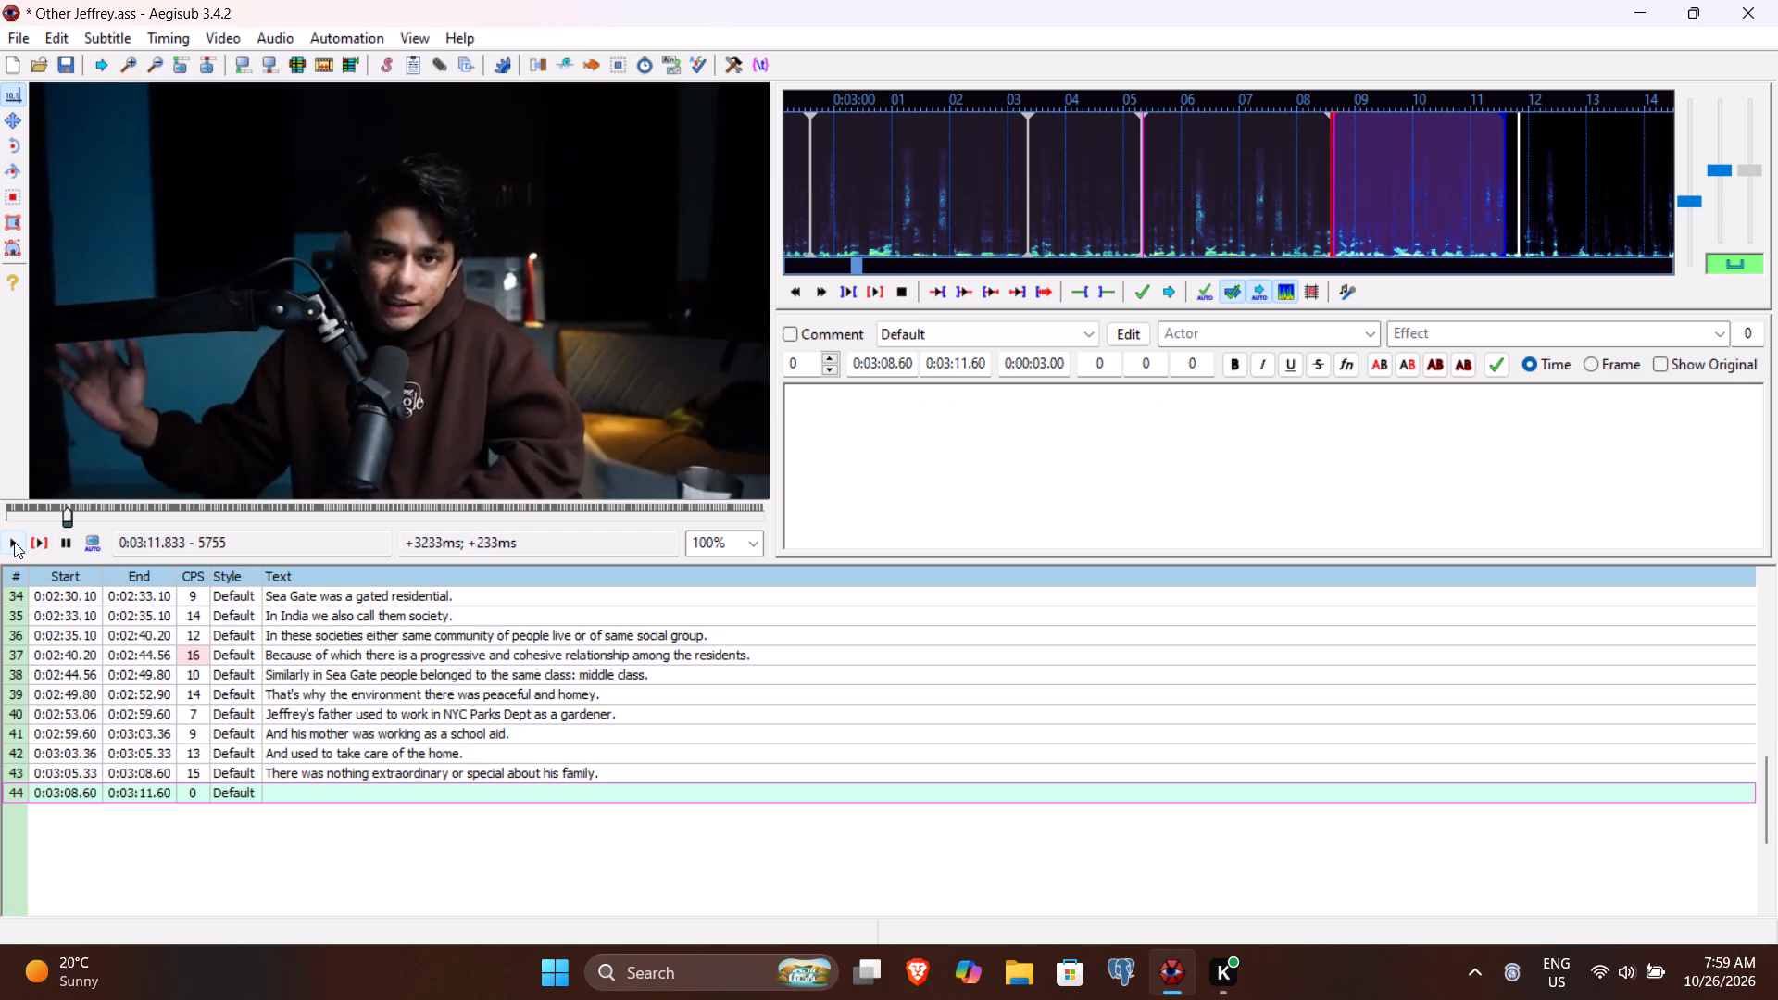
{"action": "left_click", "coordinate": [14, 542]}
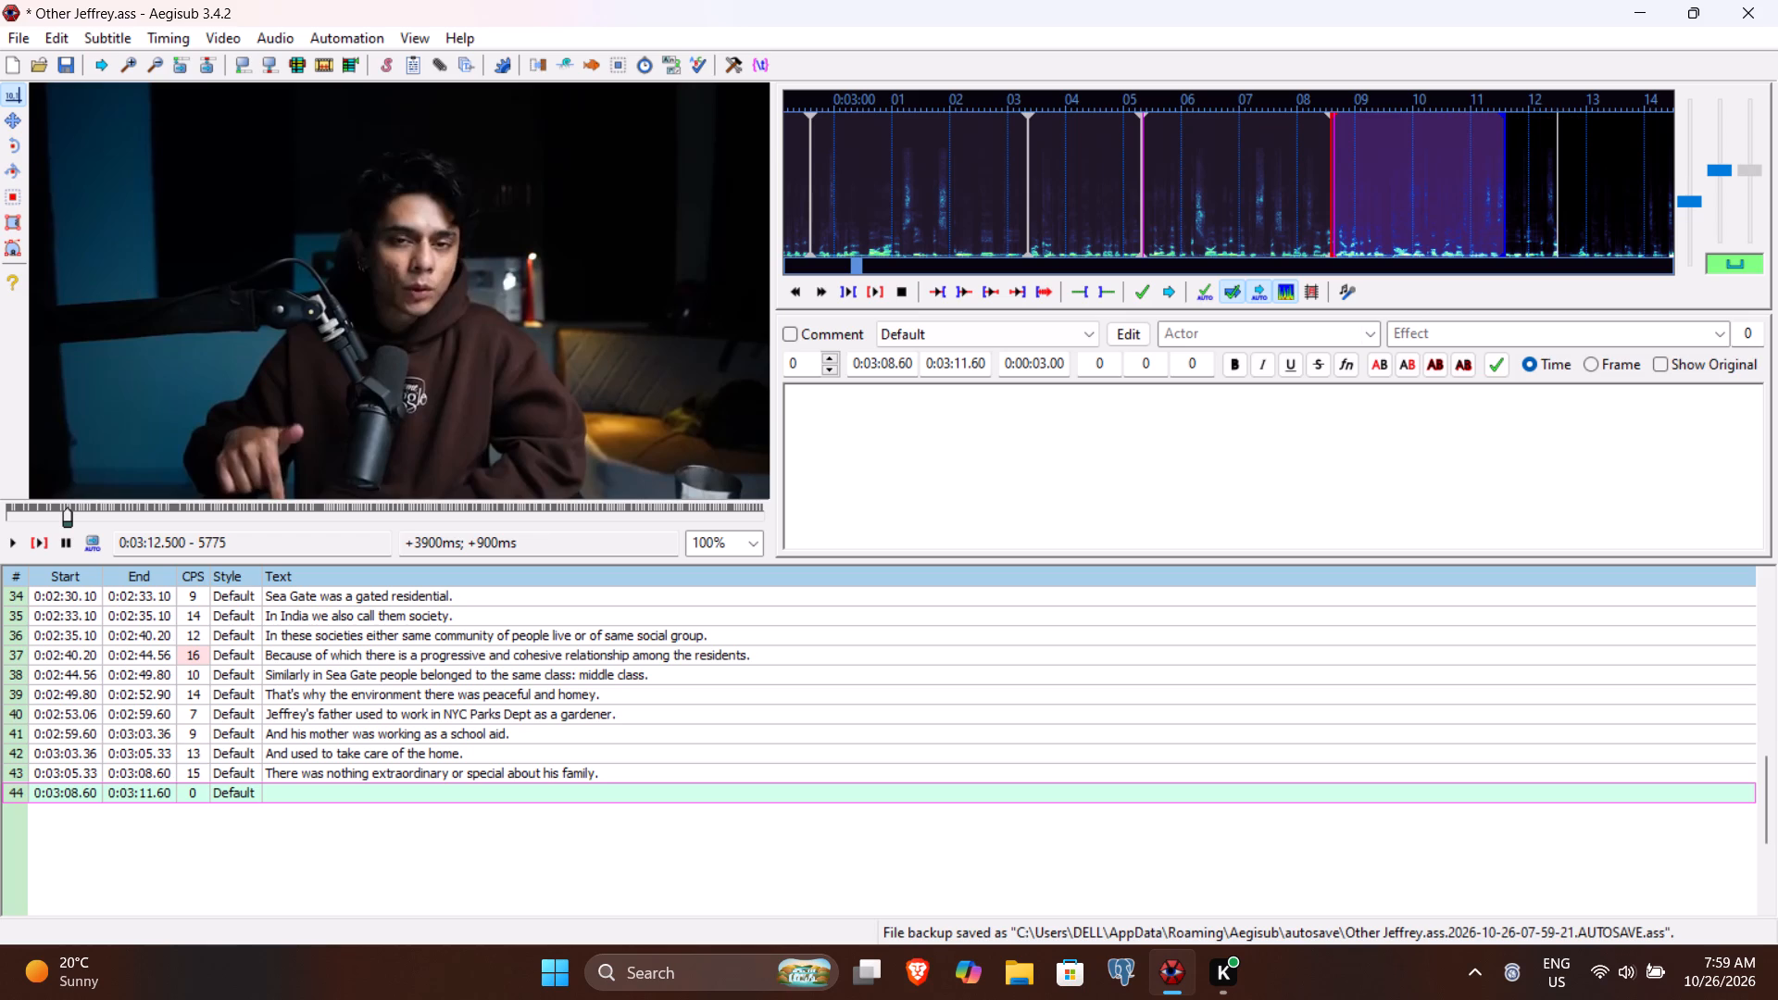
{"action": "left_click", "coordinate": [959, 364]}
{"action": "type", "text": "23"}
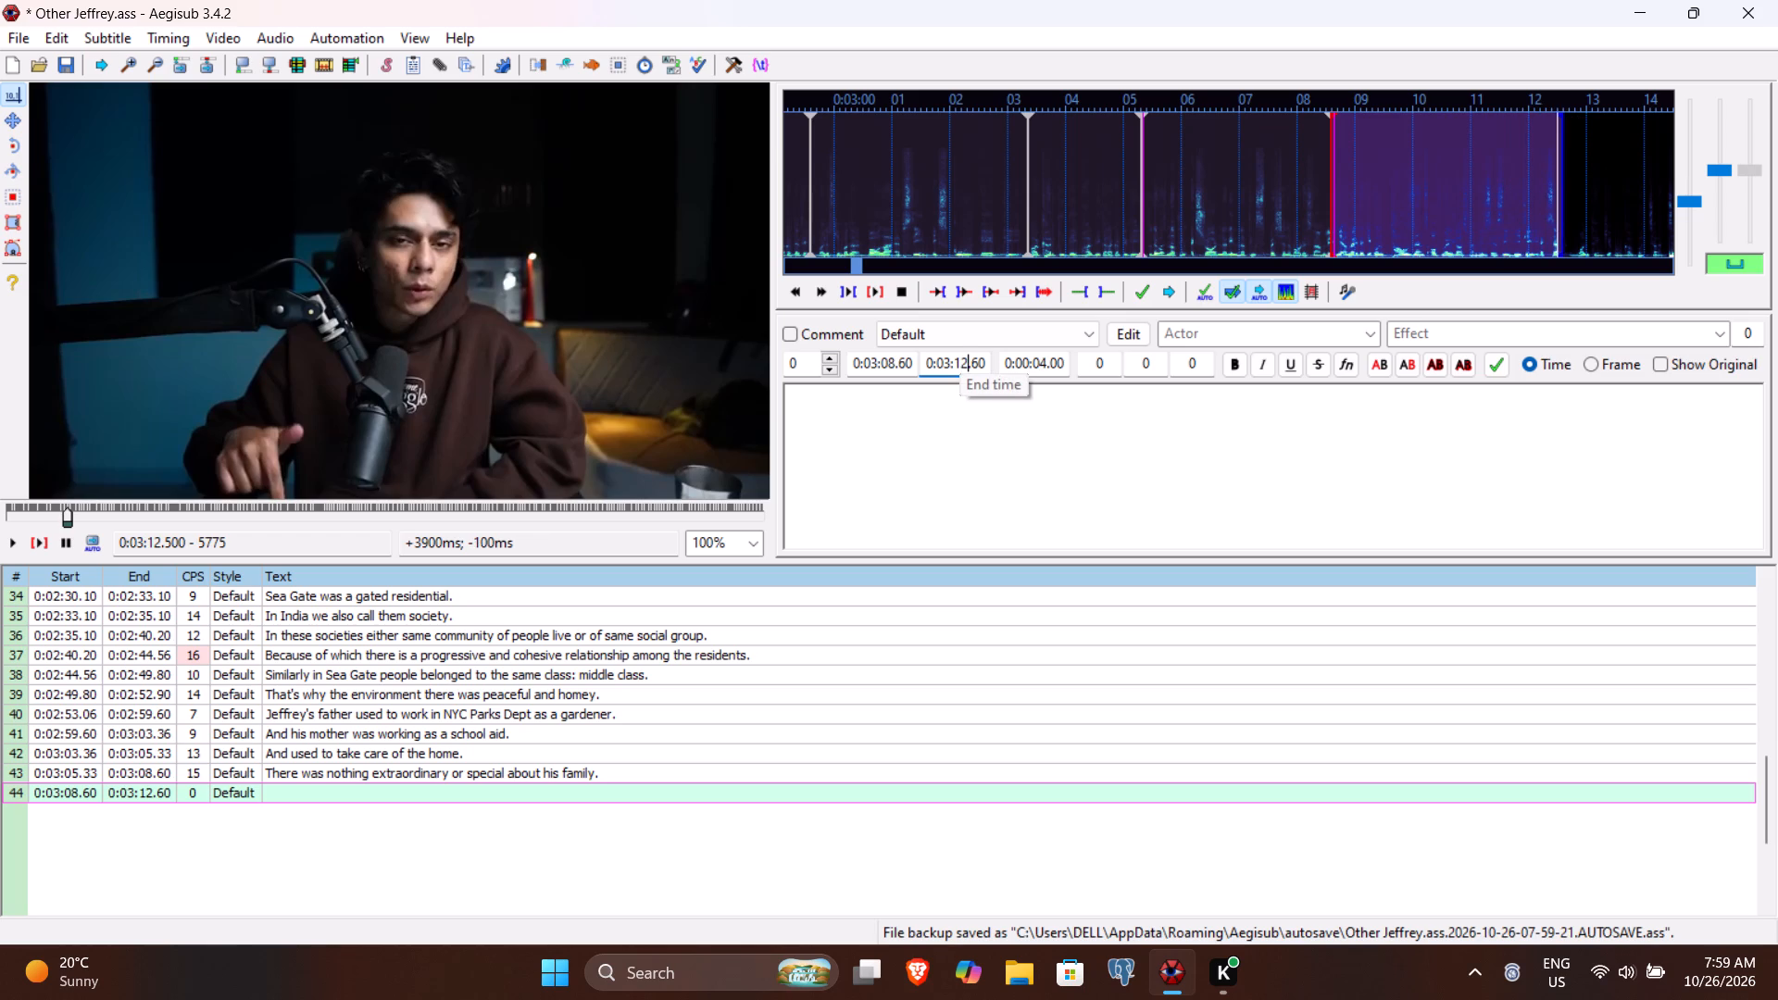
Enter "He was from a family similar to thousands of family in US." as line 44's text and commit it.
{"action": "left_click", "coordinate": [909, 435]}
{"action": "type", "text": "He was from a fa"}
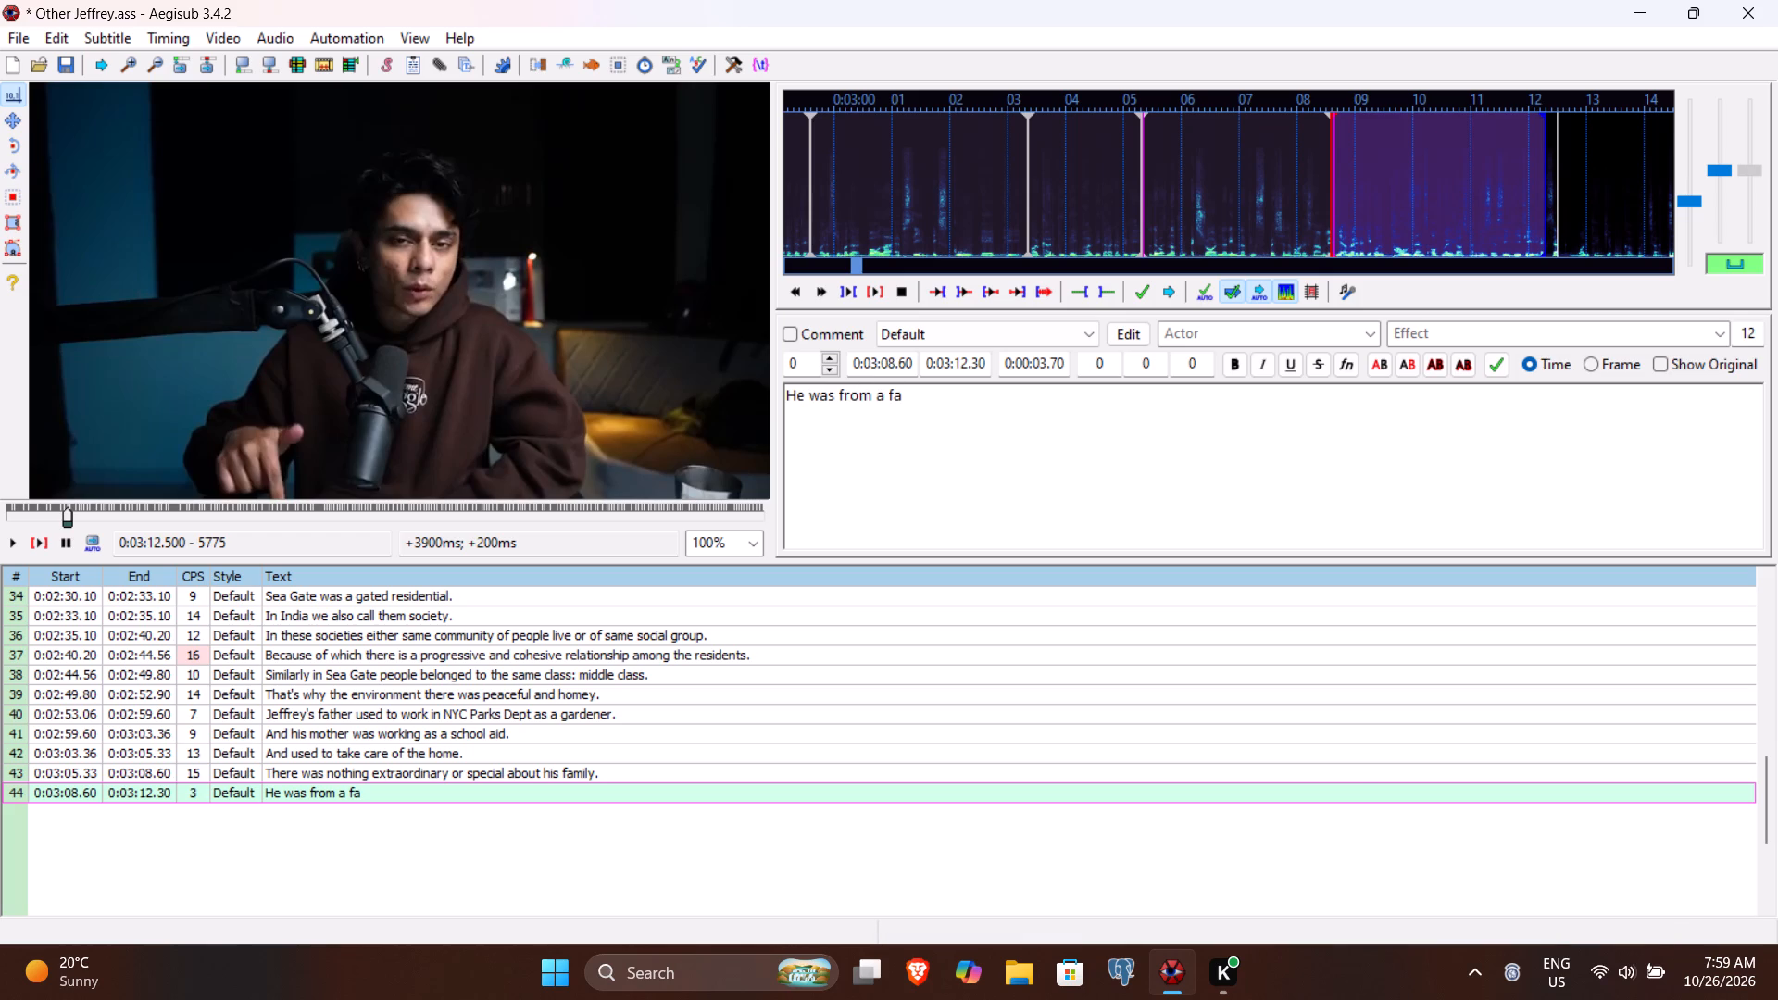
{"action": "key", "text": "BackSpace"}
{"action": "key", "text": "BackSpace"}
{"action": "key", "text": "BackSpace"}
{"action": "key", "text": "BackSpace"}
{"action": "key", "text": "BackSpace"}
{"action": "key", "text": "BackSpace"}
{"action": "type", "text": "mm"}
{"action": "key", "text": "BackSpace"}
{"action": "key", "text": "space"}
{"action": "type", "text": "a family similar to thousand"}
{"action": "key", "text": "space"}
{"action": "key", "text": "BackSpace"}
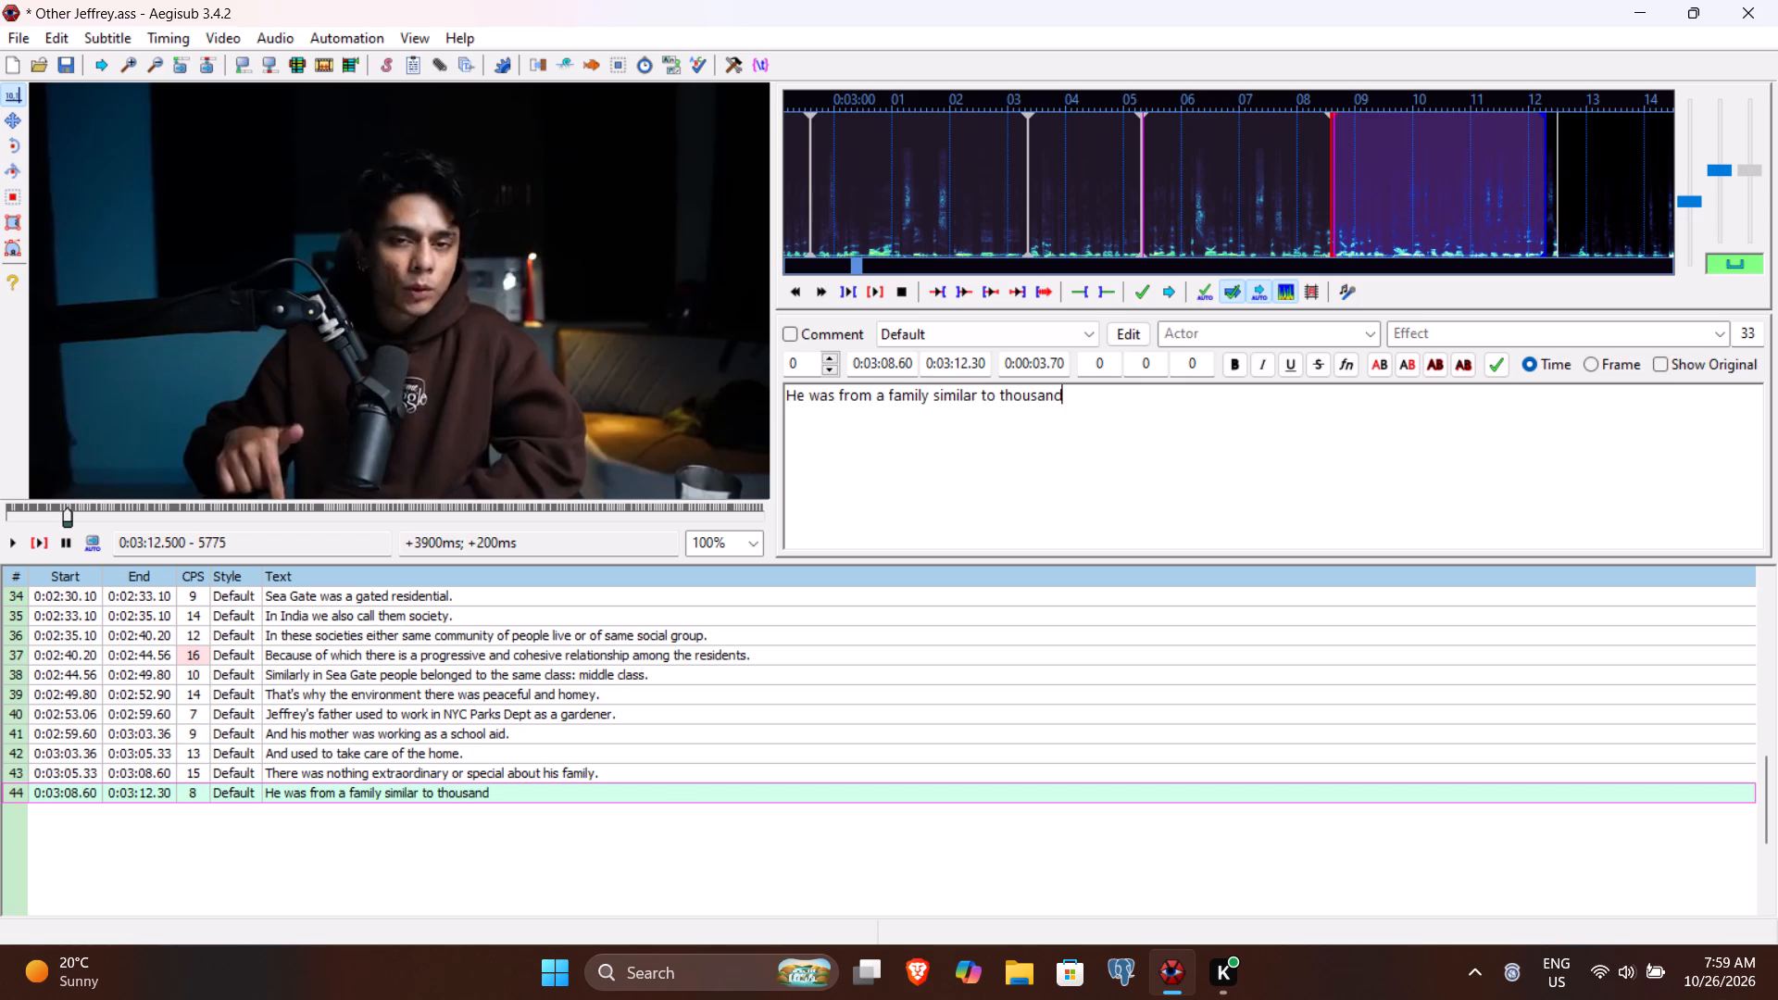
{"action": "type", "text": "s of familu"}
{"action": "key", "text": "BackSpace"}
{"action": "type", "text": "y in US."}
{"action": "key", "text": "Return"}
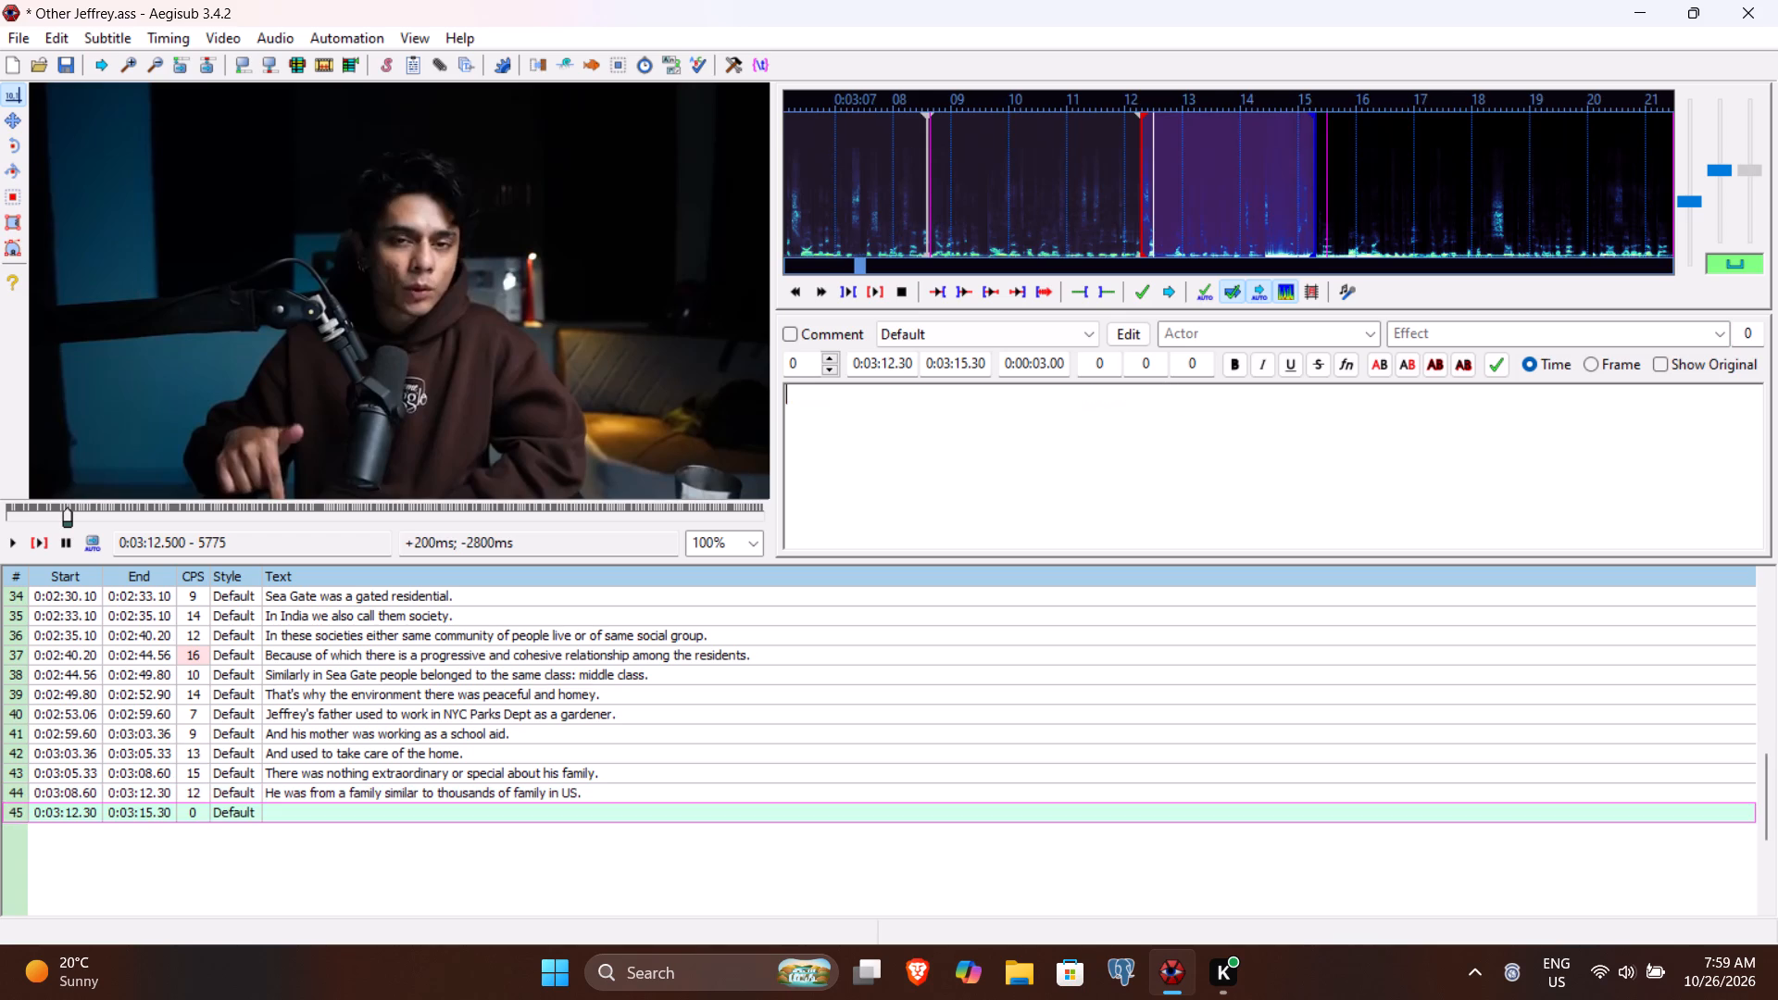
Play line 45's speech to find where it ends, and set the line's end time to 0:03:15.53.
{"action": "left_click", "coordinate": [48, 533]}
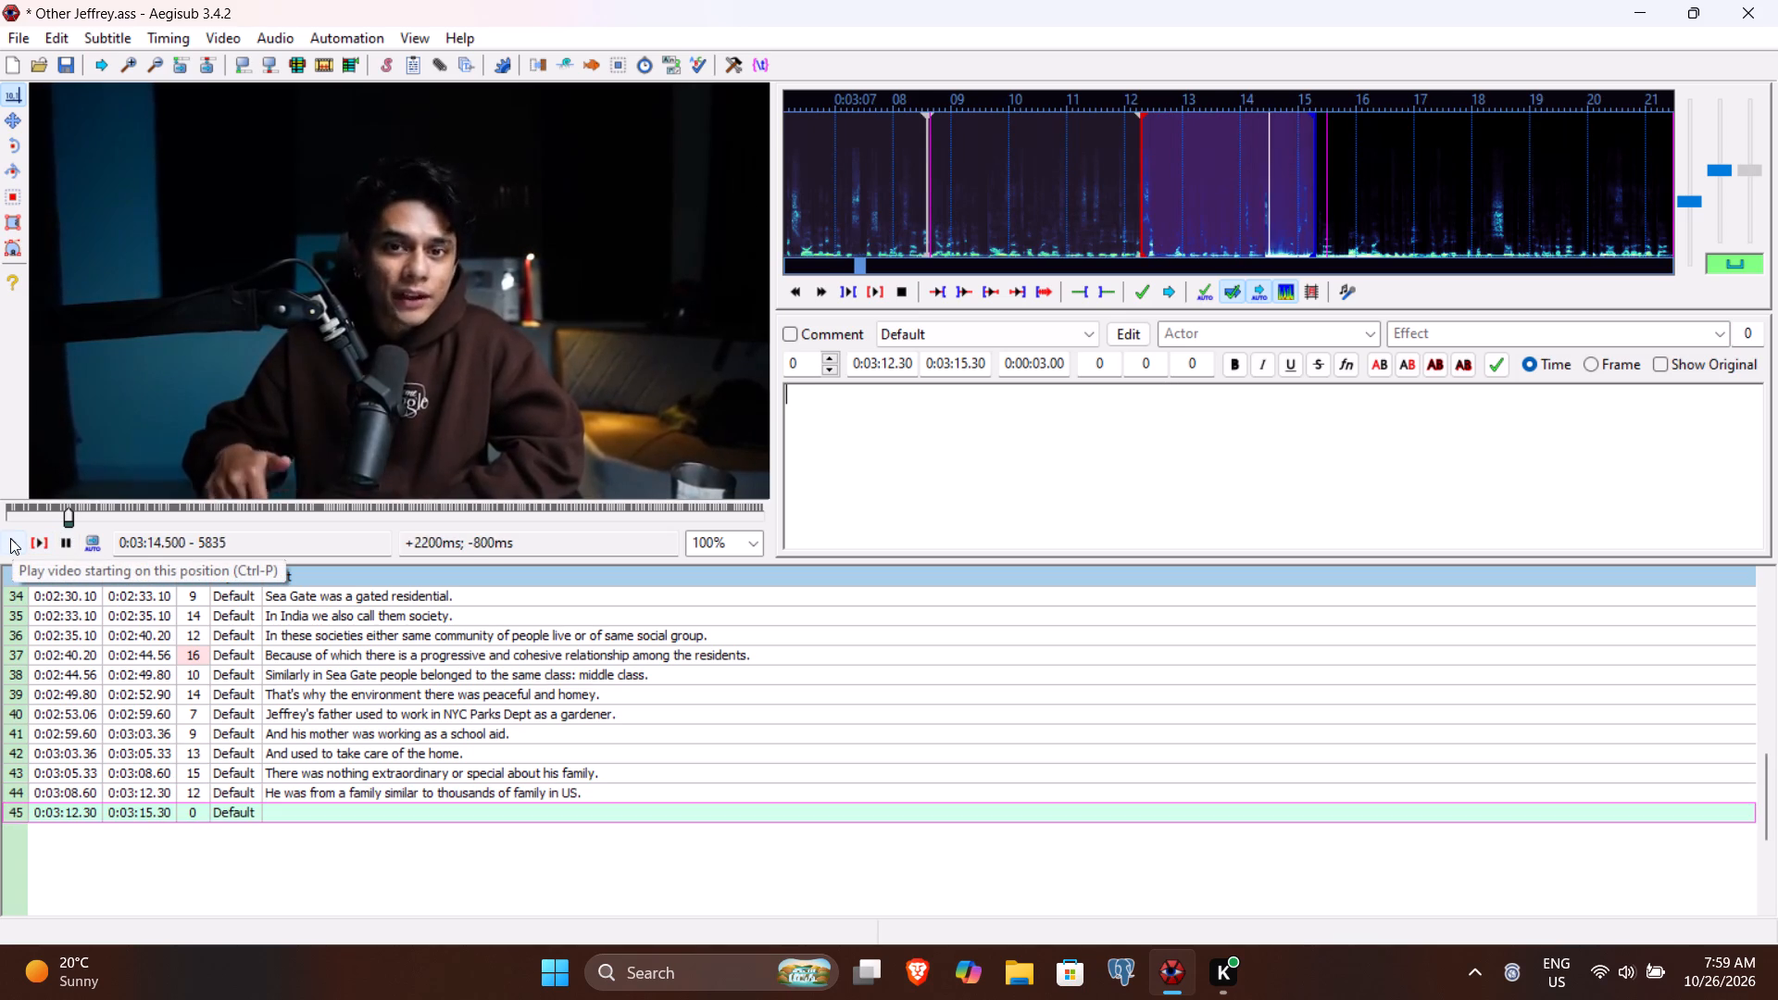
{"action": "double_click", "coordinate": [10, 538]}
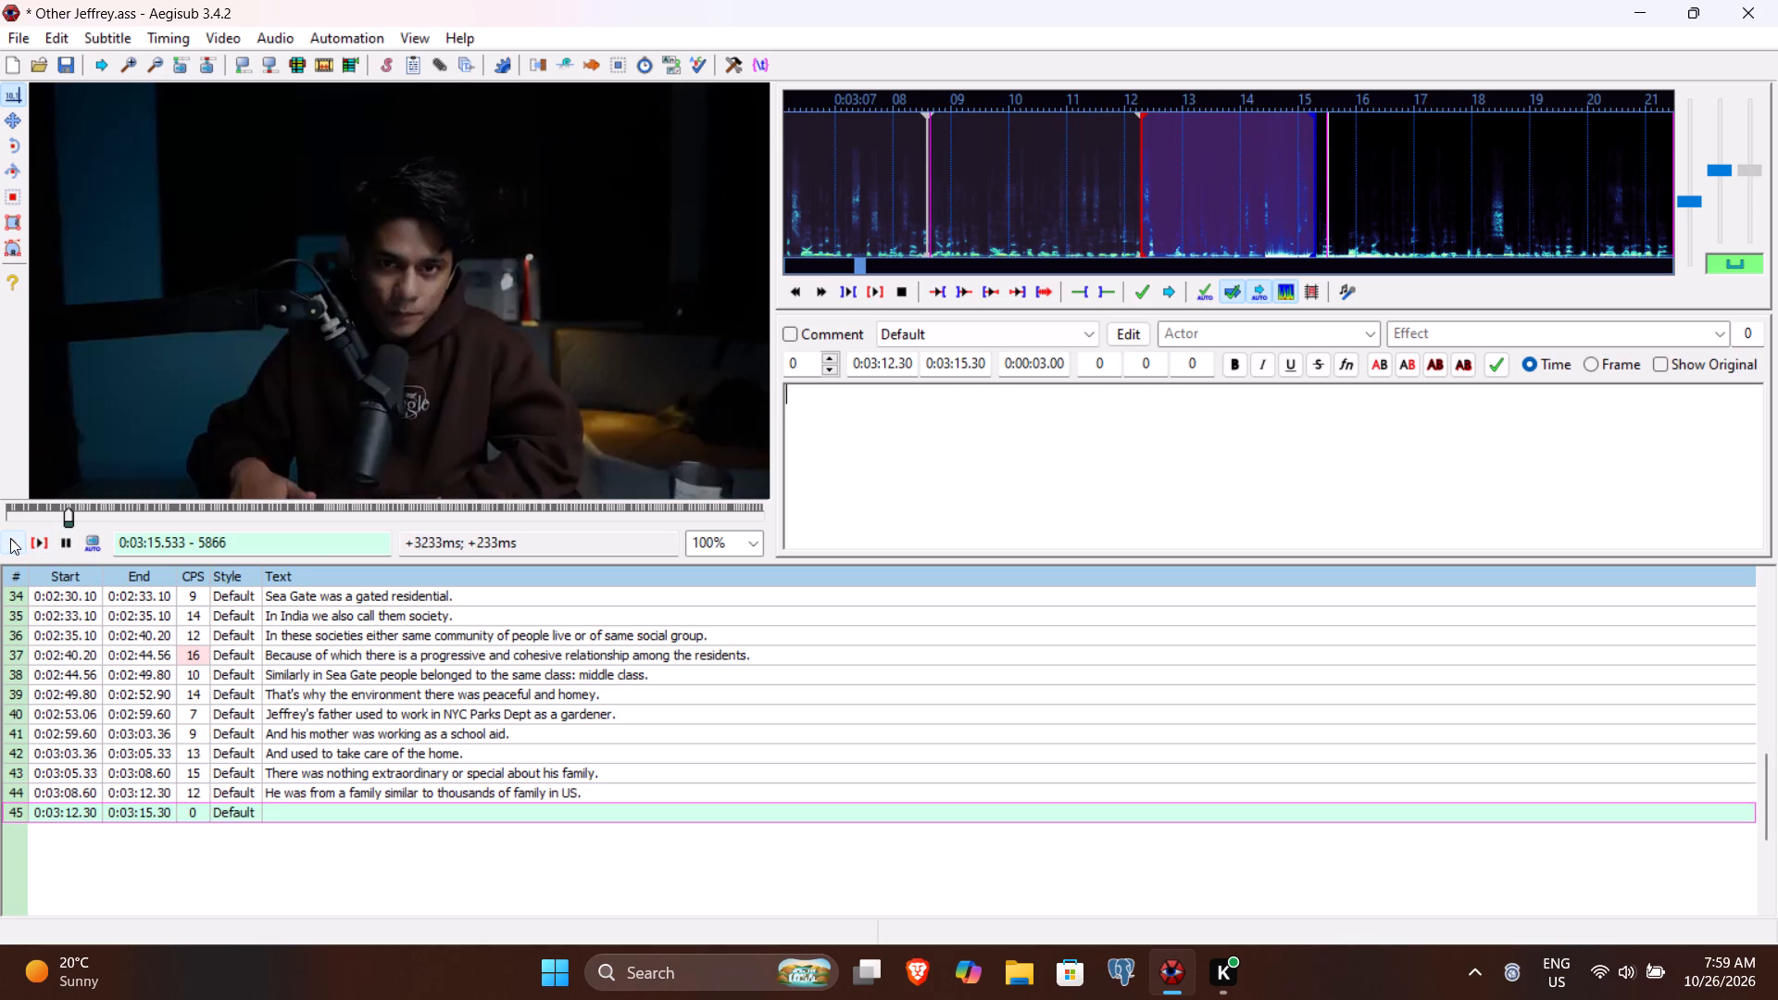
{"action": "left_click", "coordinate": [967, 363]}
{"action": "type", "text": "53"}
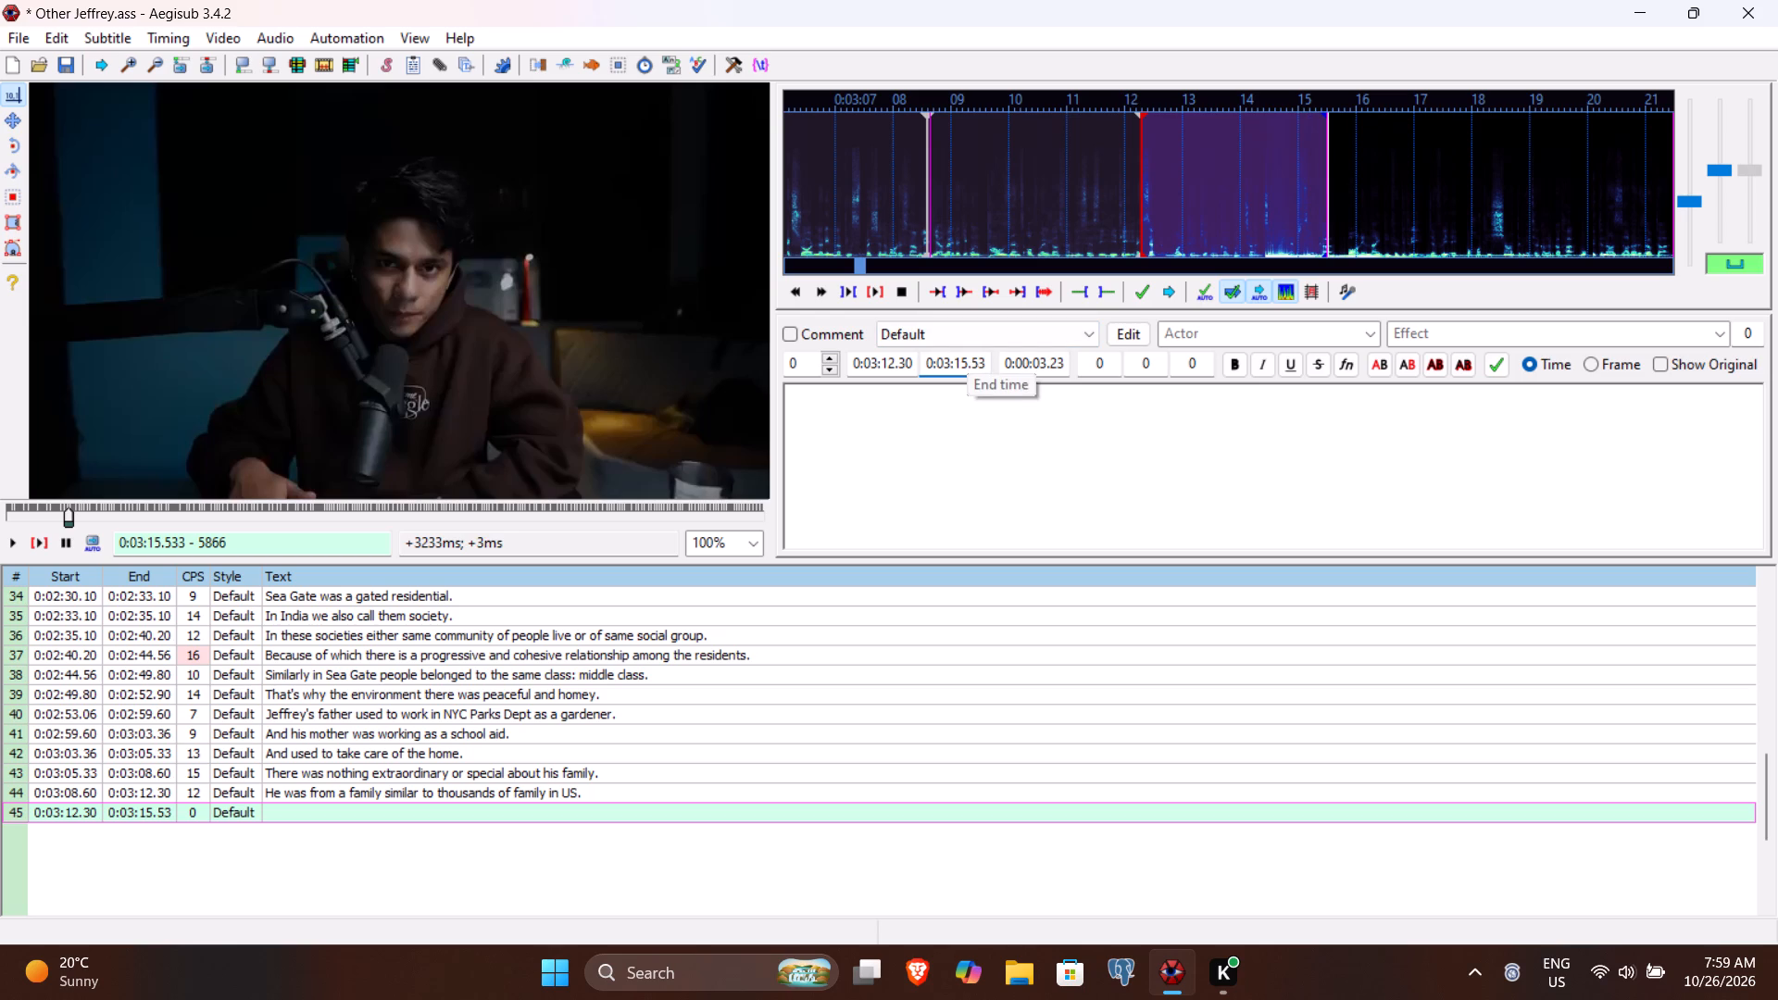
Enter "Except one thing that their son was Jeffry Epstein." as line 45's text and commit it.
{"action": "left_click", "coordinate": [1024, 508]}
{"action": "type", "text": "Except one things"}
{"action": "key", "text": "BackSpace"}
{"action": "key", "text": "space"}
{"action": "type", "text": "that their son was Jeffry Epstein."}
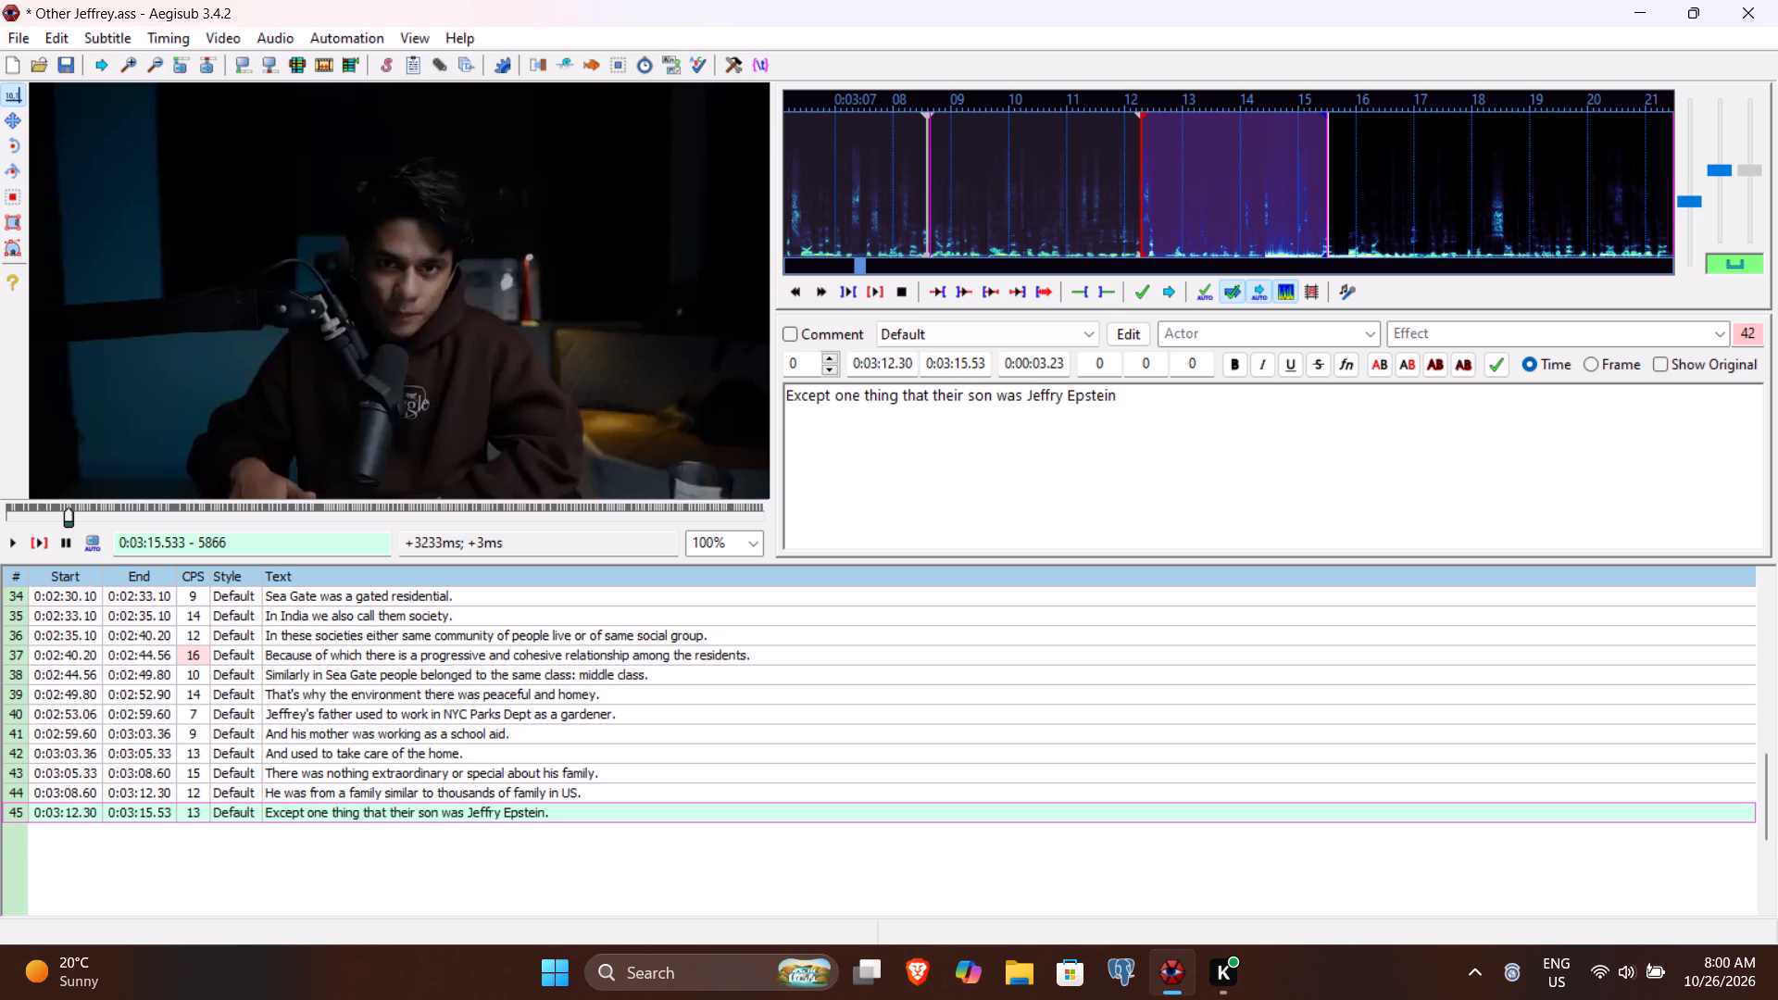
{"action": "key", "text": "Return"}
Play line 46's speech to find where it ends, and set the line's end time to 0:03:19.86.
{"action": "left_click", "coordinate": [37, 541]}
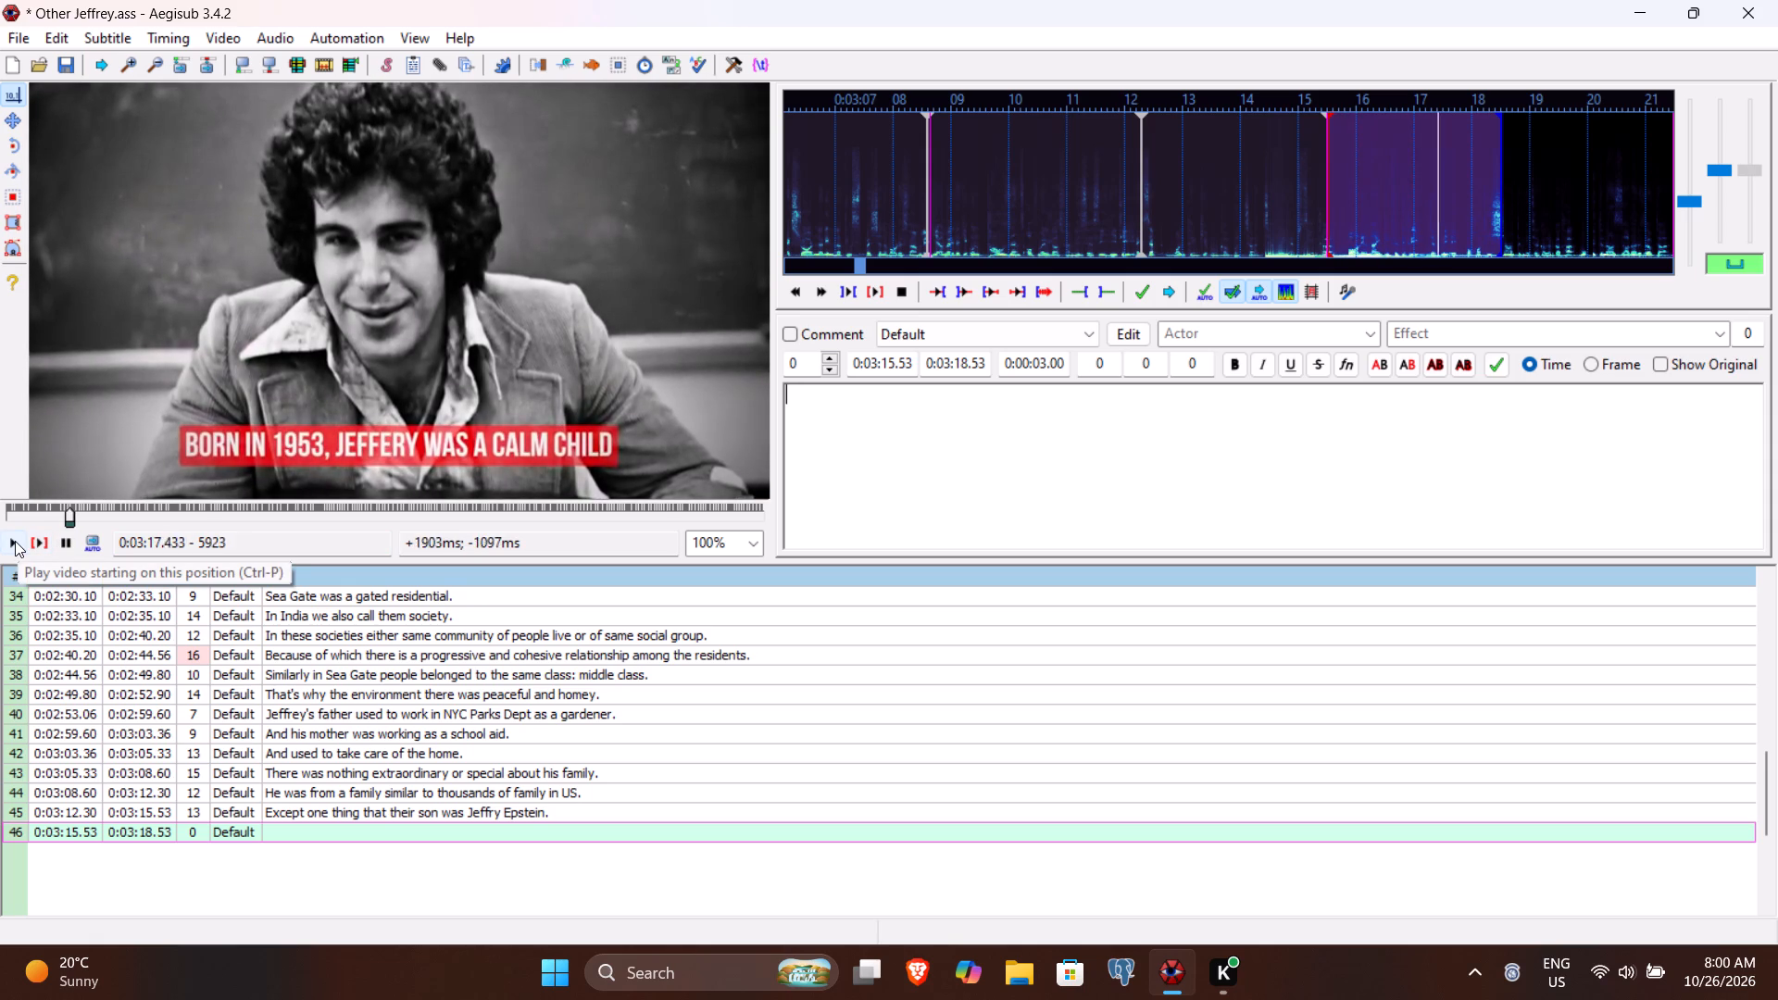
{"action": "left_click", "coordinate": [15, 541]}
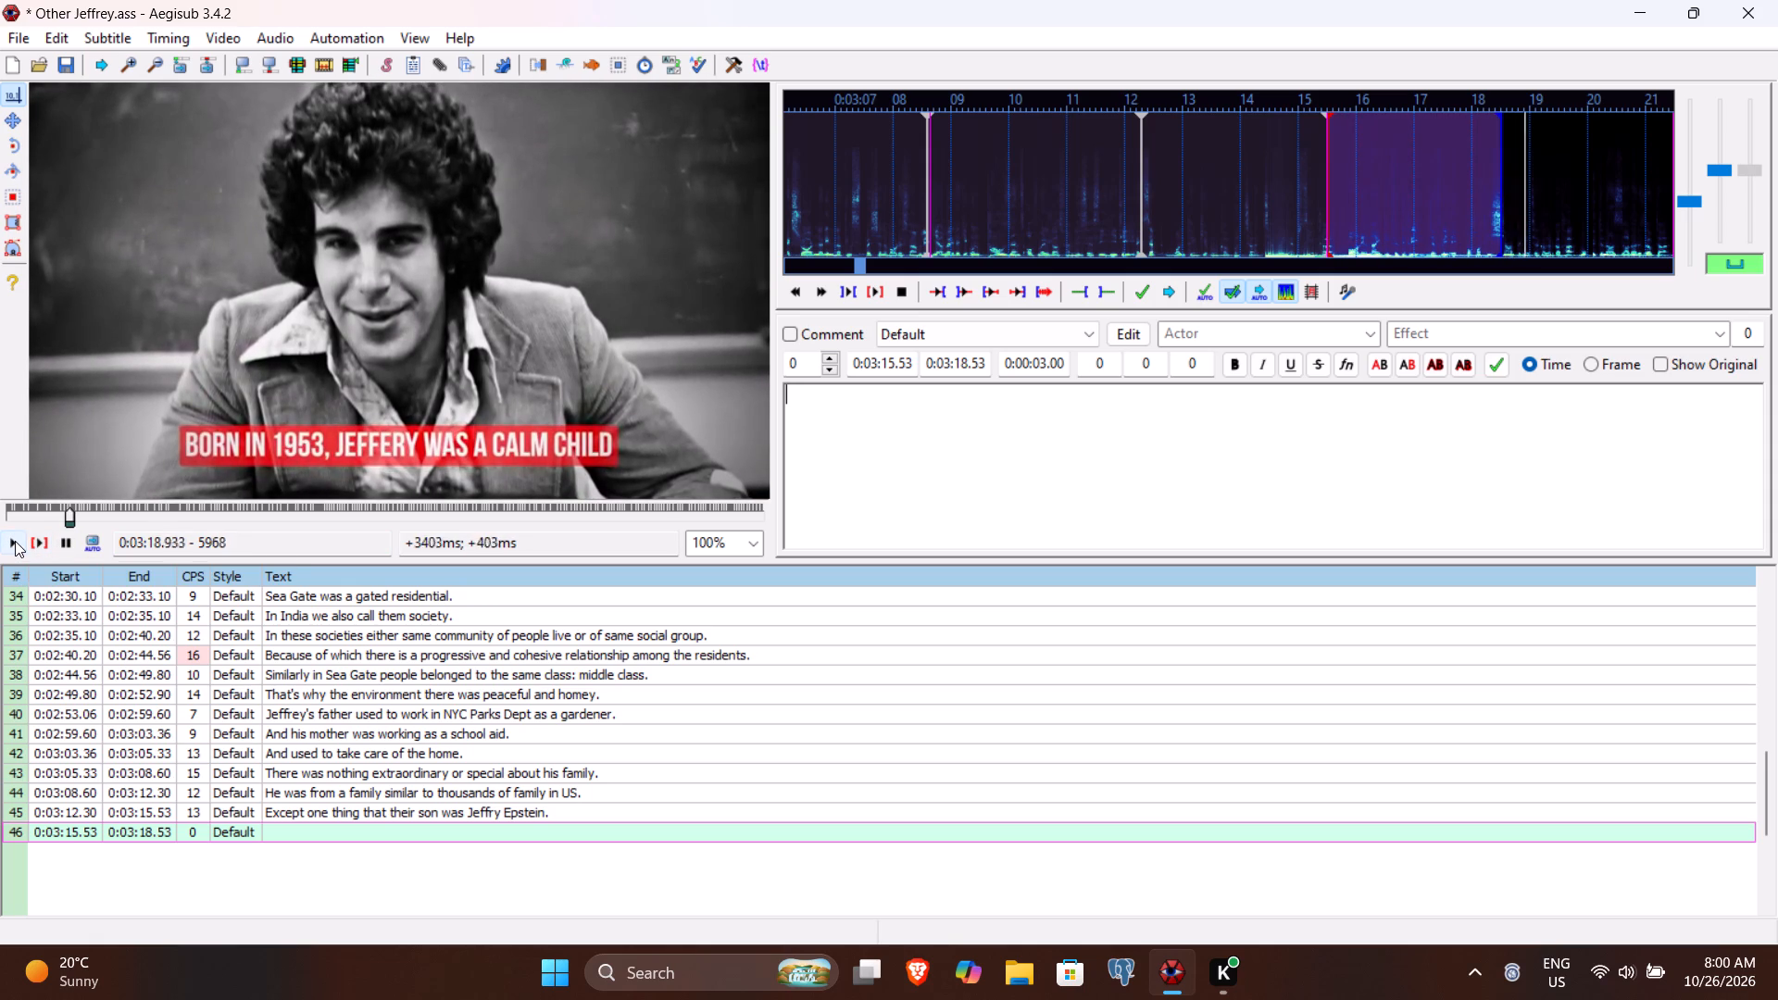
{"action": "left_click", "coordinate": [15, 541]}
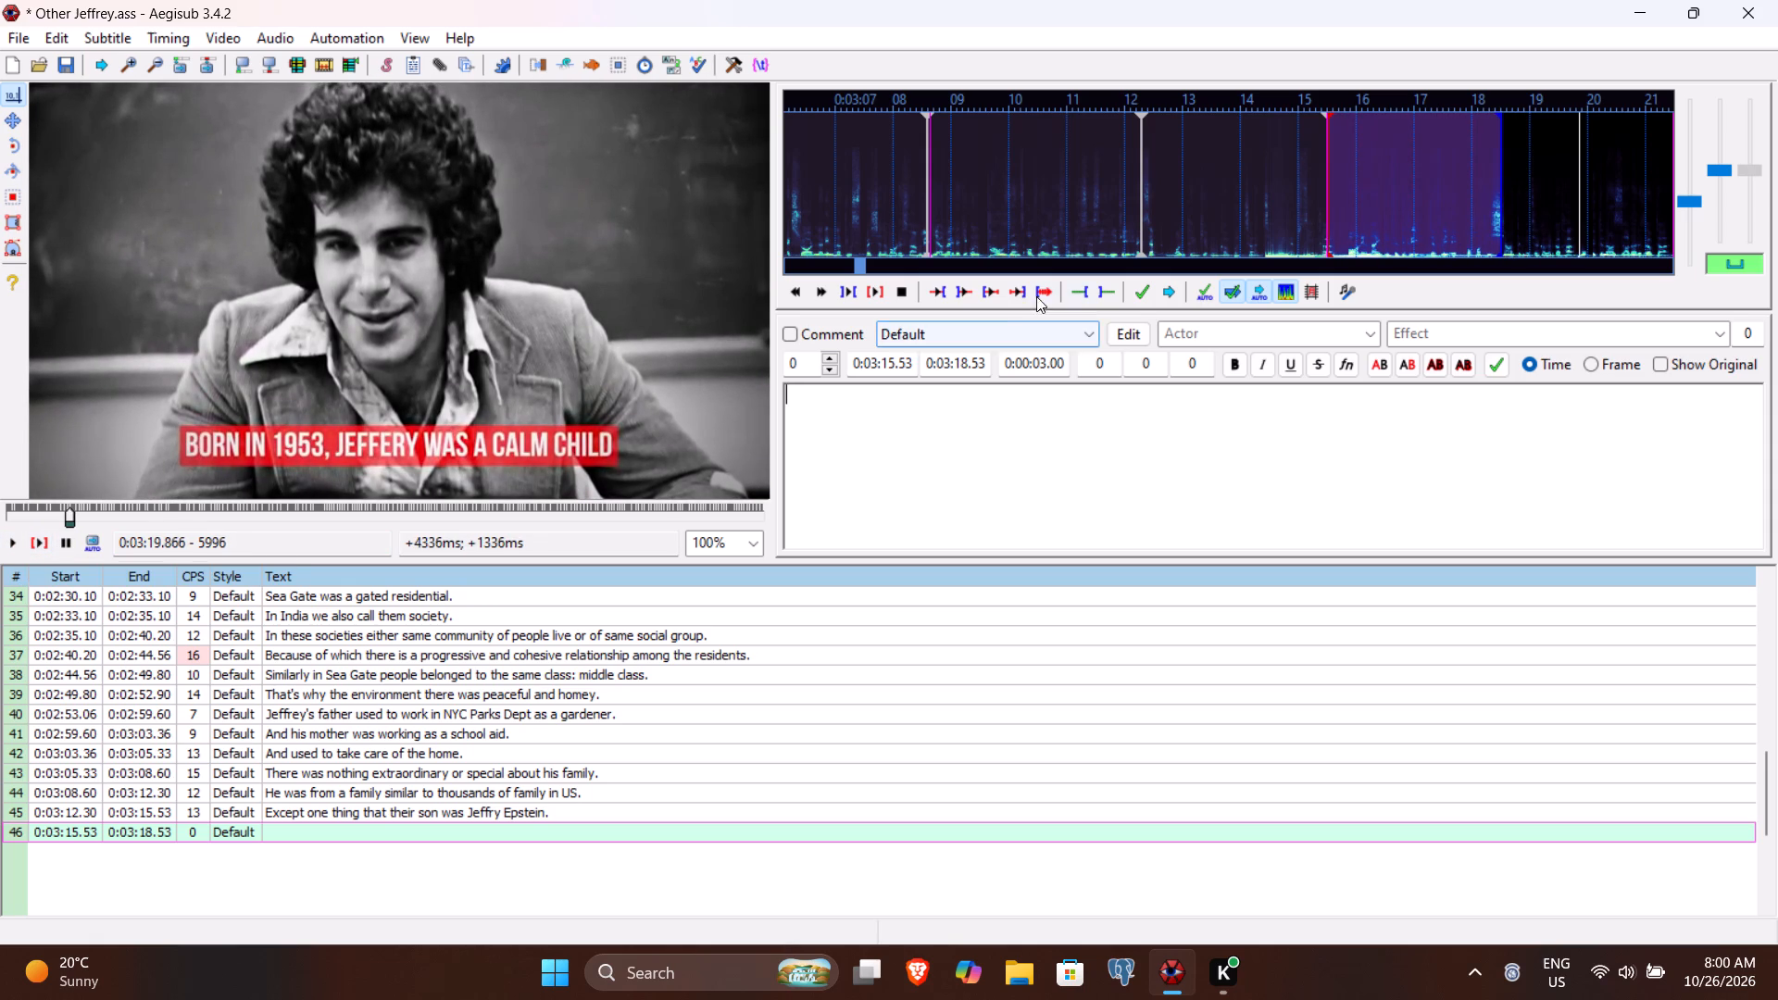
{"action": "left_click", "coordinate": [963, 361]}
{"action": "key", "text": "9"}
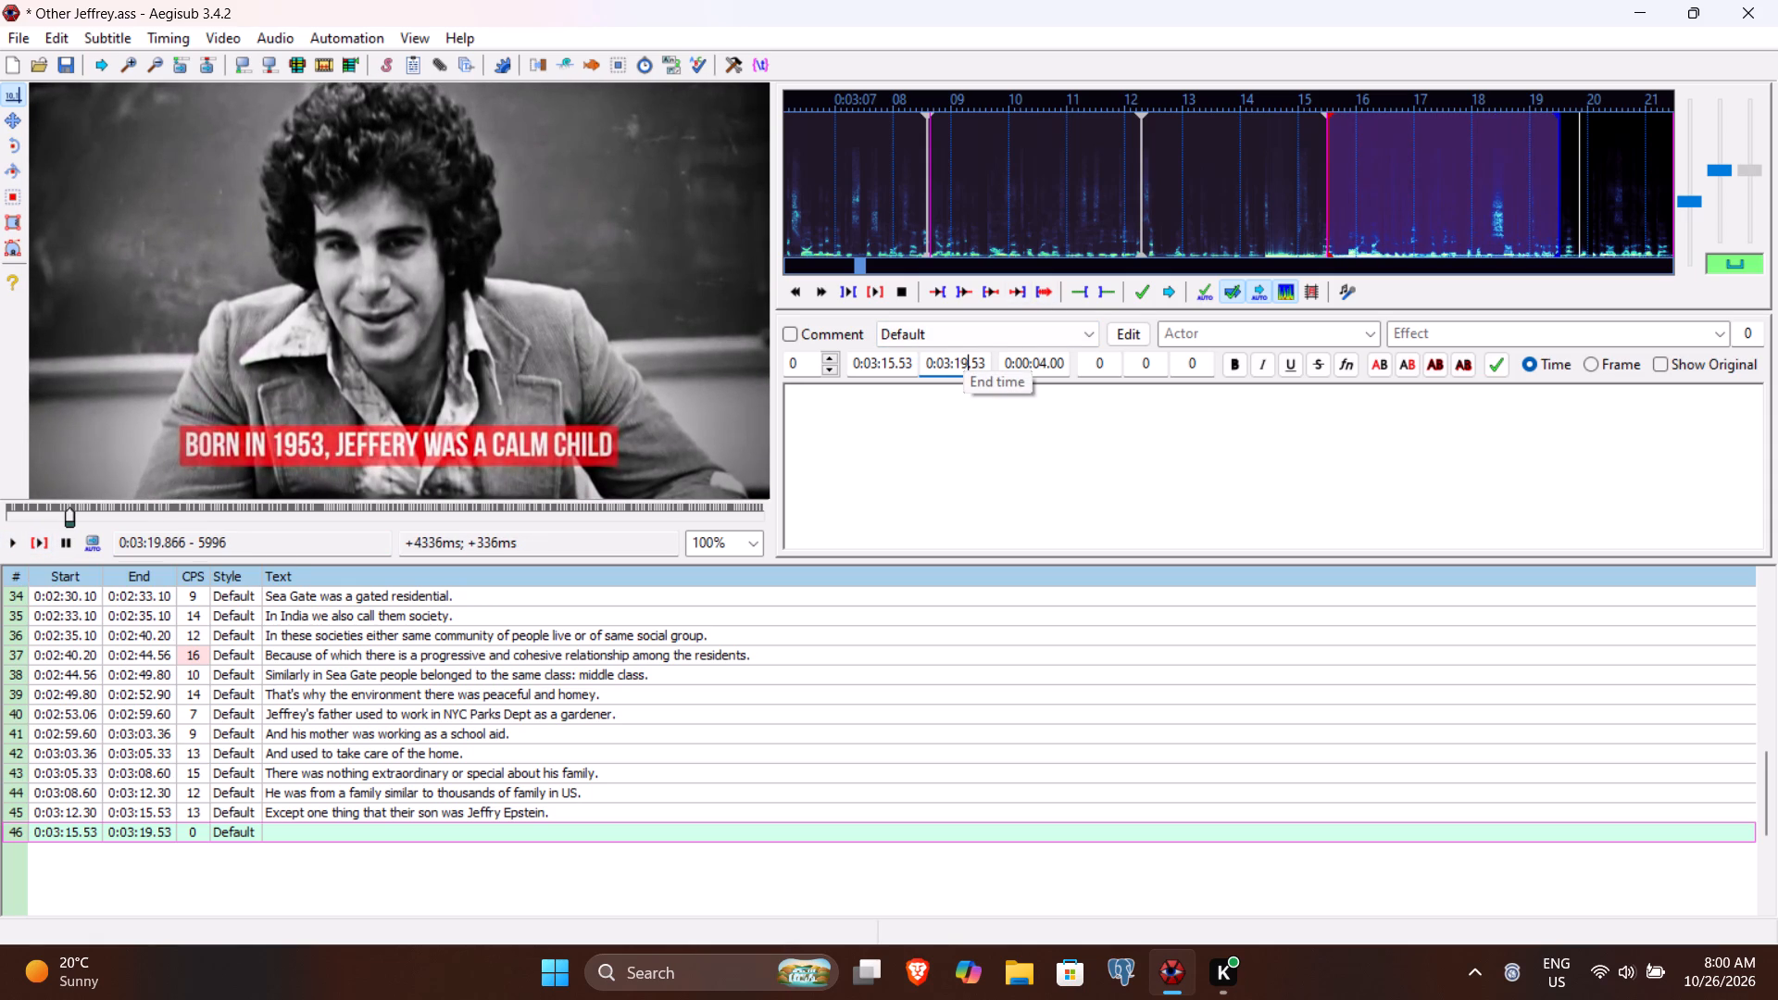
{"action": "type", "text": "86"}
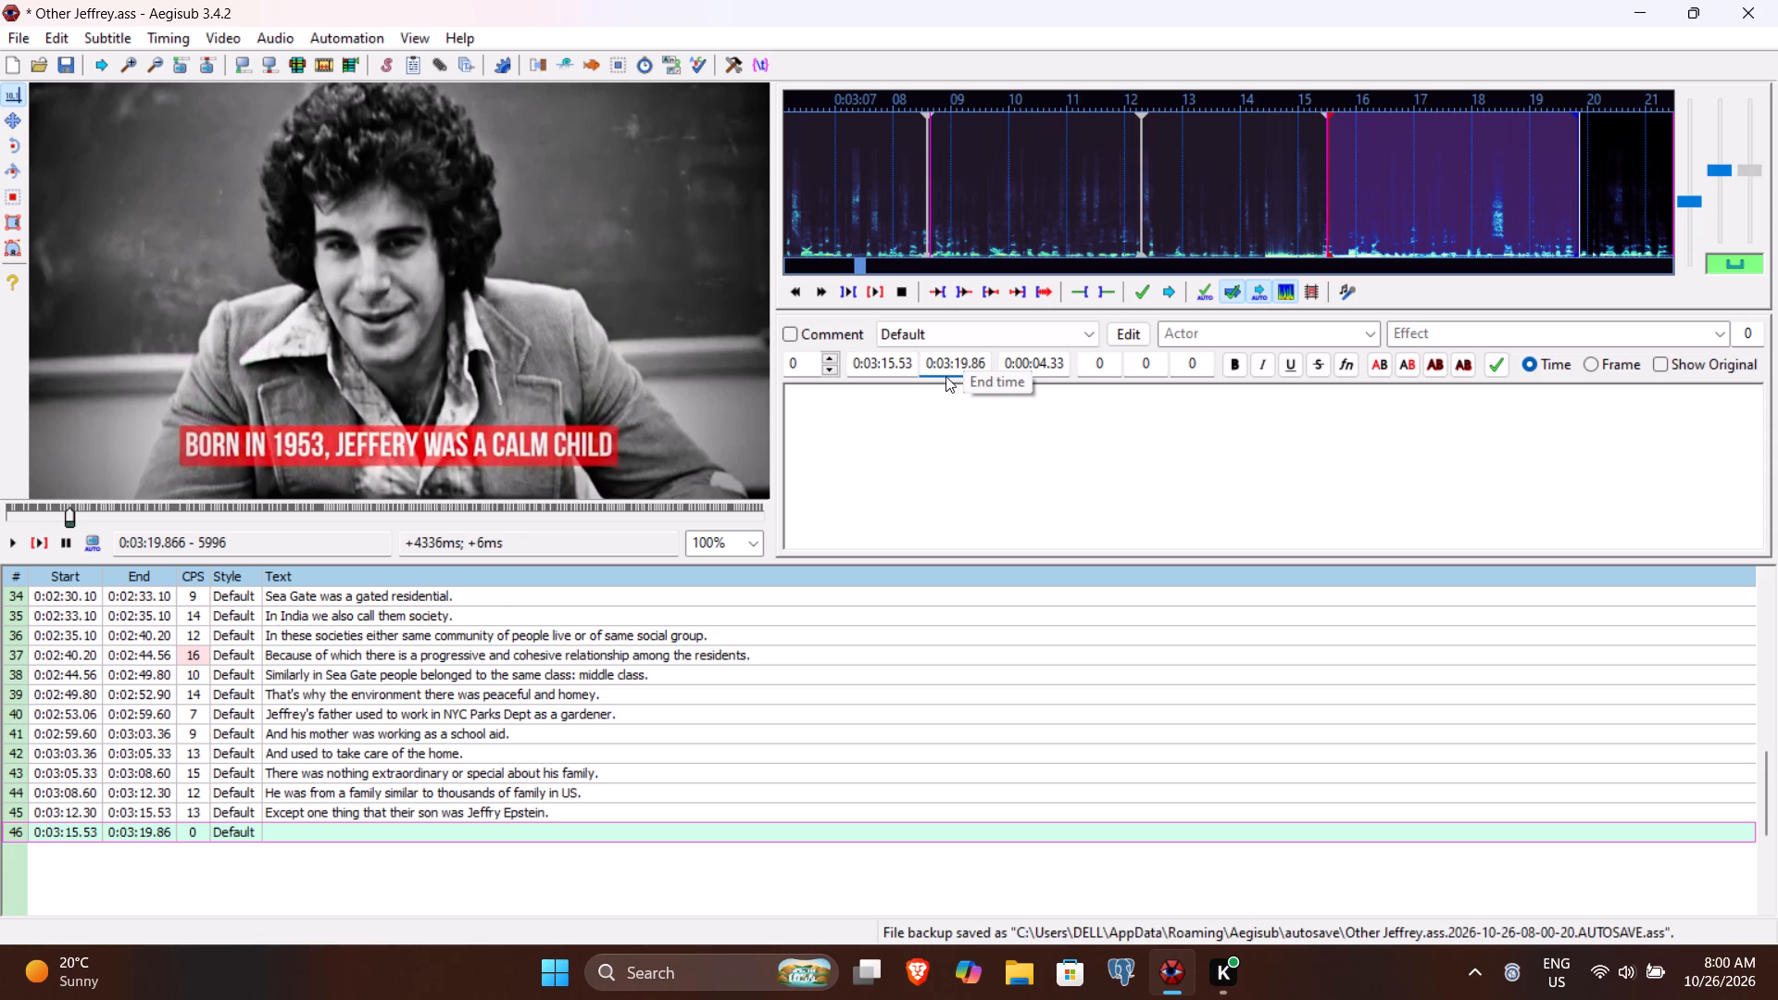
Enter "Born in 1953, Jeffrey was a very calm child in nature." as line 46's text and commit it.
{"action": "left_click", "coordinate": [886, 411]}
{"action": "type", "text": "Br"}
{"action": "key", "text": "BackSpace"}
{"action": "type", "text": "orn in"}
{"action": "key", "text": "space"}
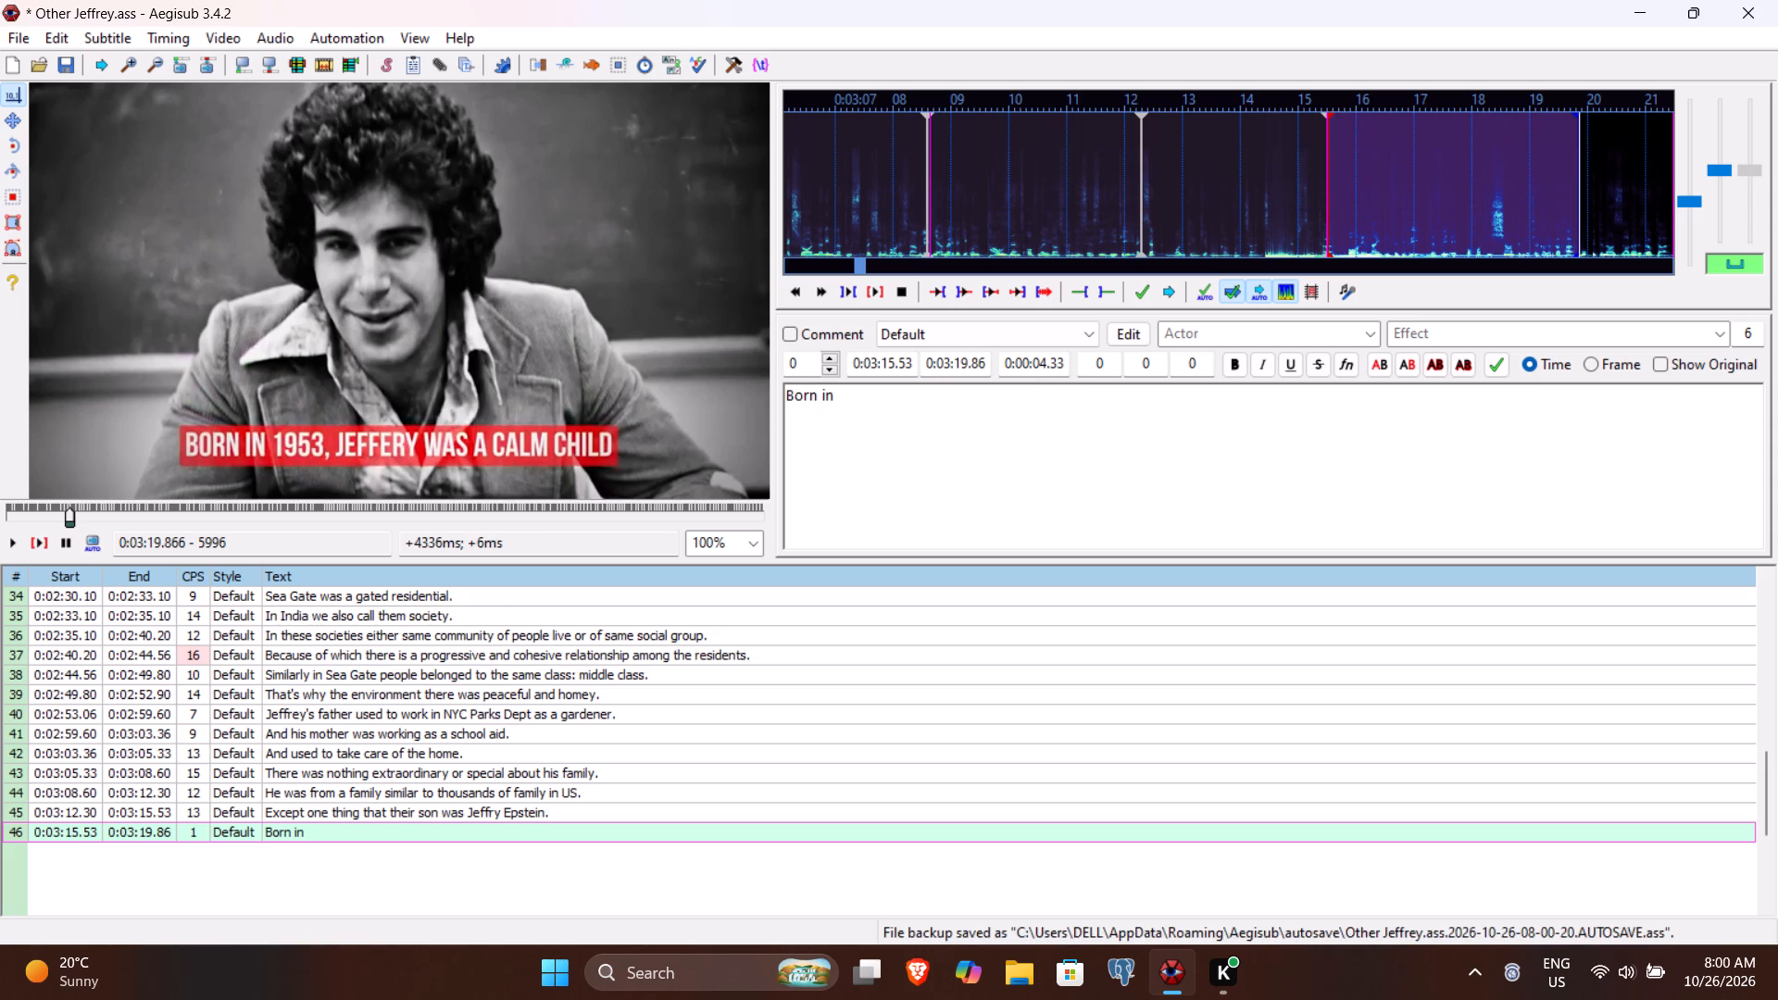
{"action": "type", "text": "1953"}
{"action": "type", "text": ", j"}
{"action": "key", "text": "BackSpace"}
{"action": "type", "text": "Jeffrey was s"}
{"action": "key", "text": "BackSpace"}
{"action": "type", "text": "a c"}
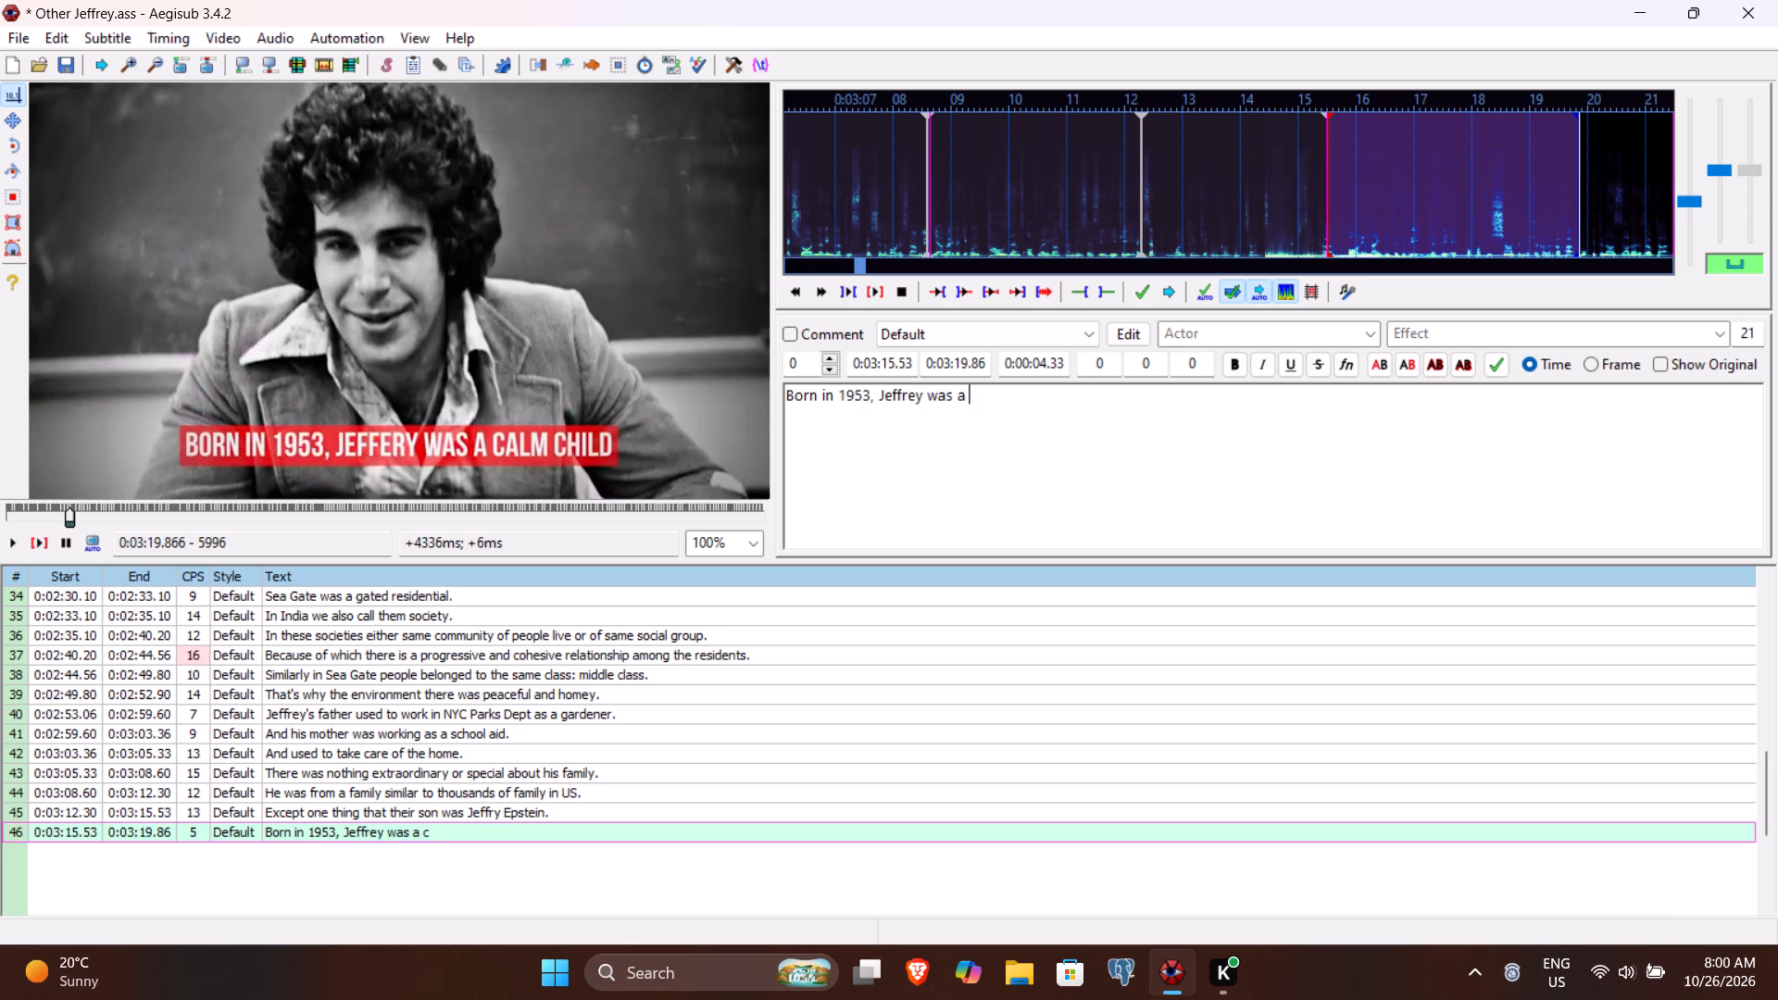
{"action": "key", "text": "BackSpace"}
{"action": "type", "text": "very"}
{"action": "key", "text": "space"}
{"action": "type", "text": "calm child in nature."}
{"action": "key", "text": "Return"}
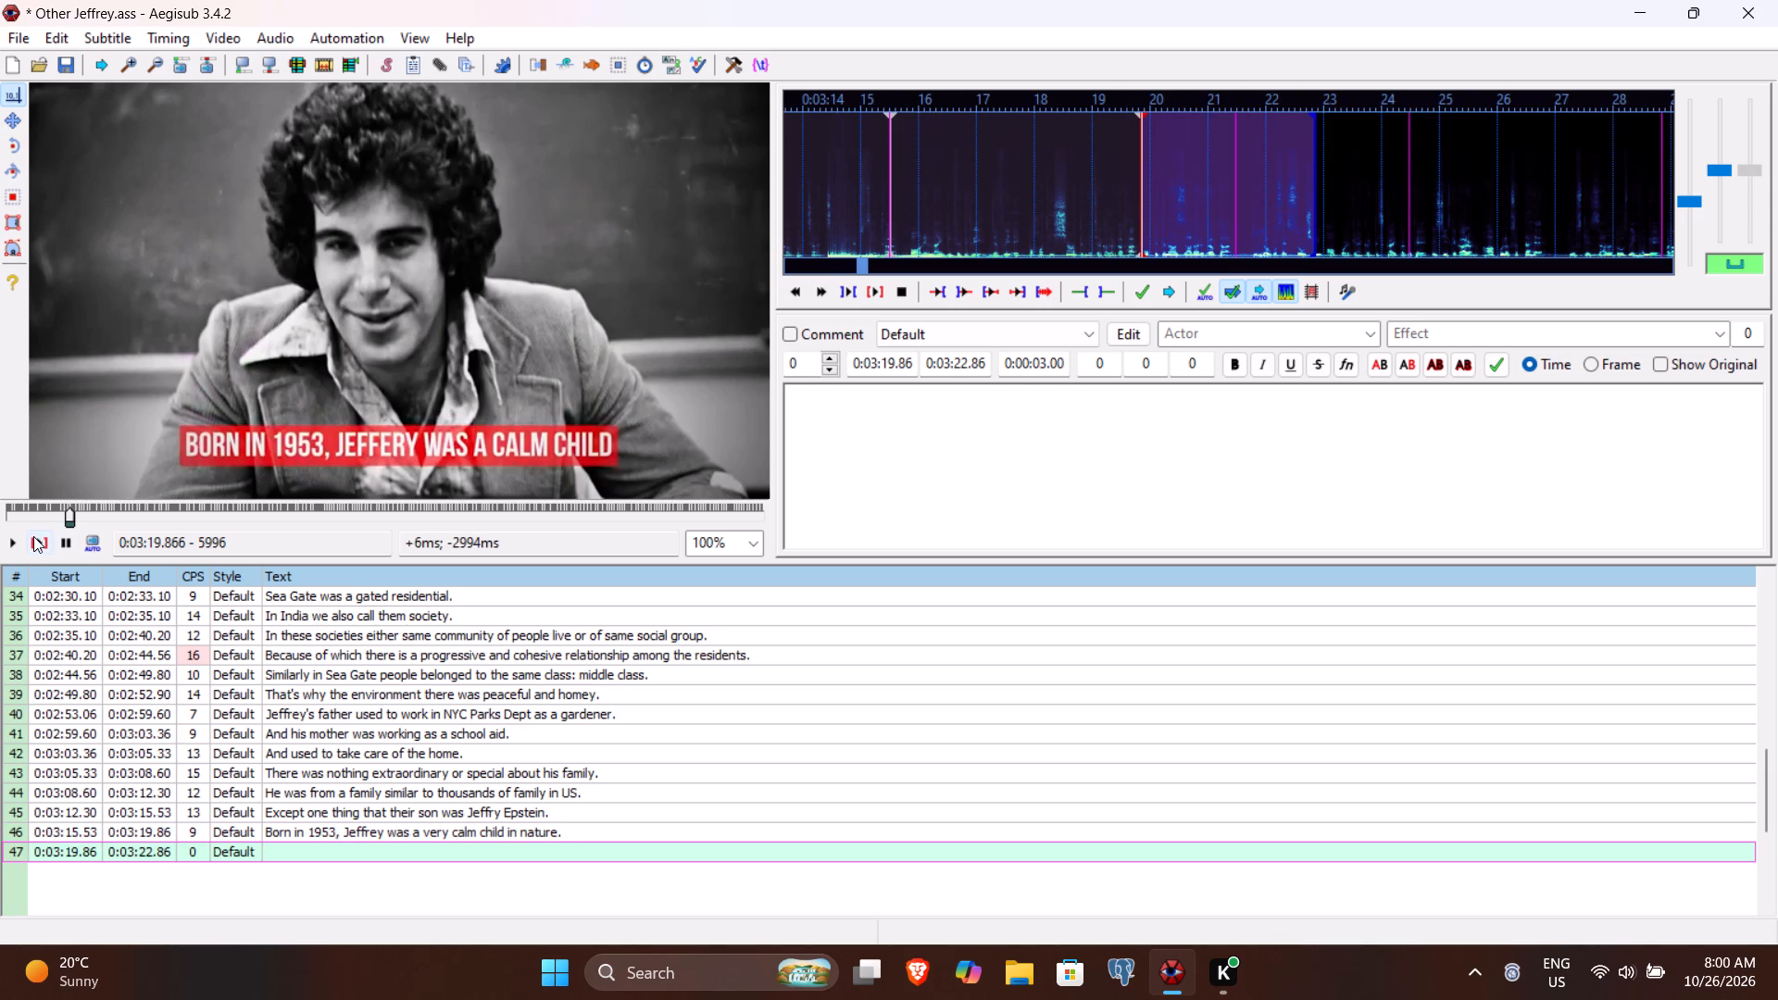
Play line 47's speech to find where it ends, and set the line's end time to 0:03:24.82.
{"action": "left_click", "coordinate": [37, 542]}
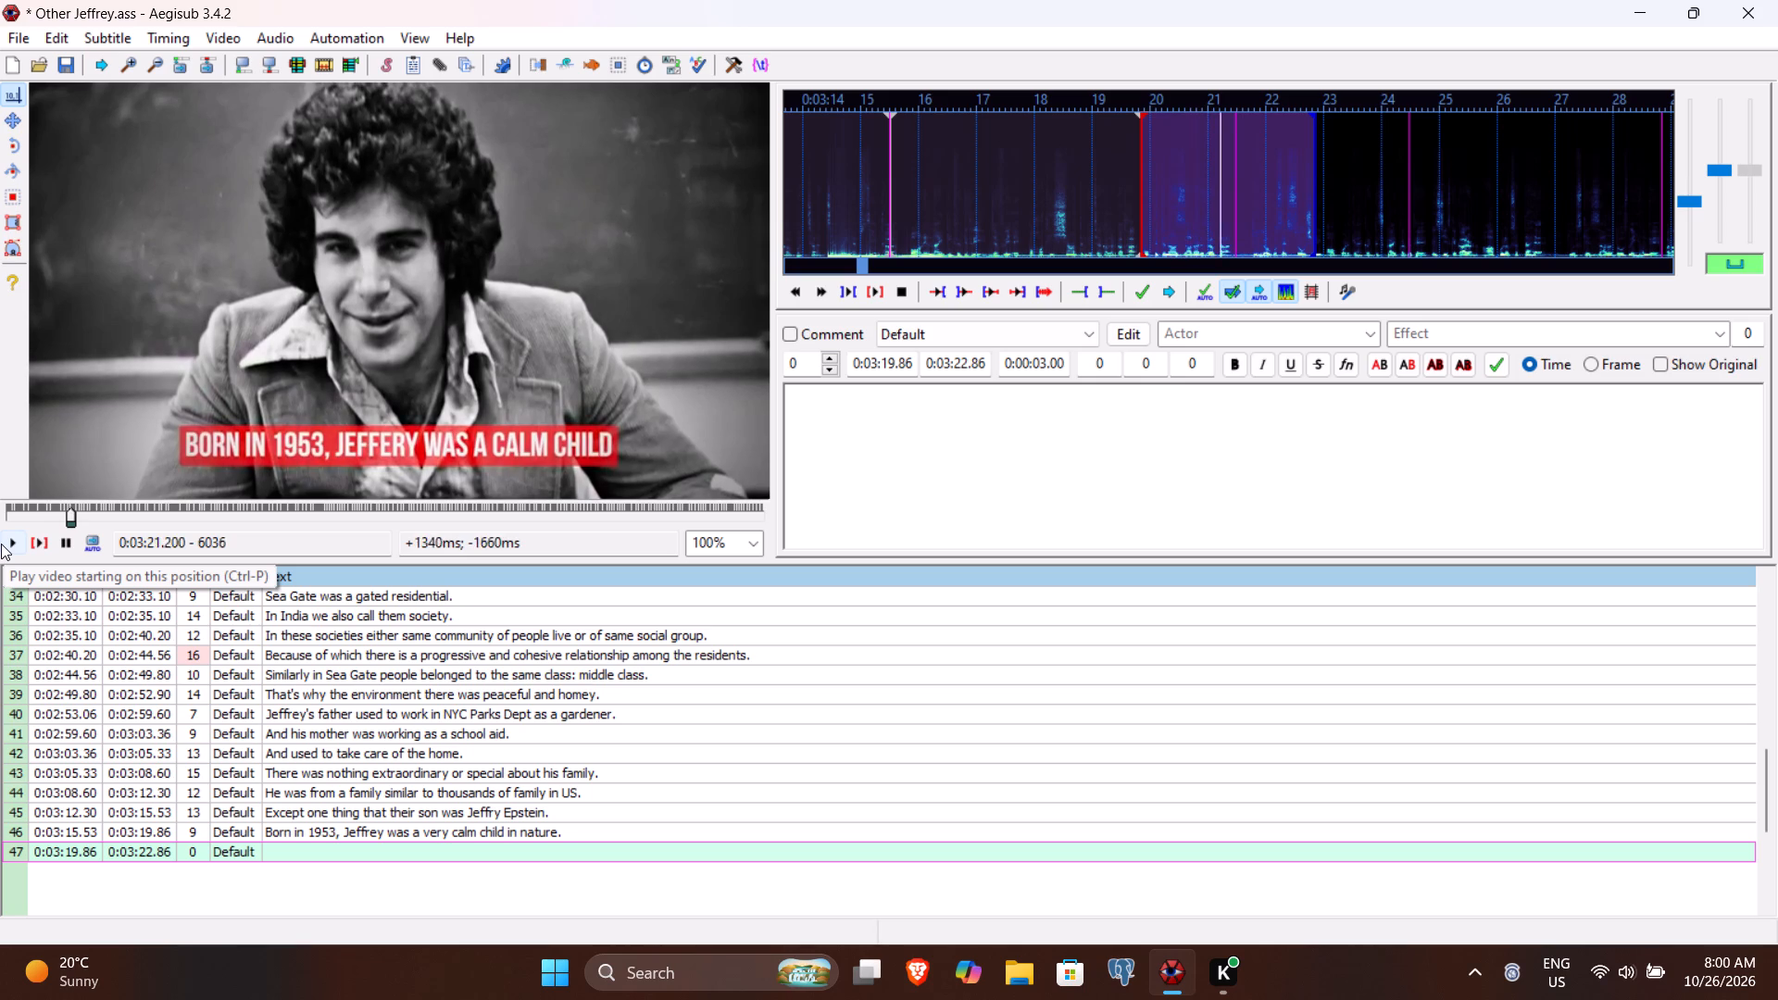
{"action": "left_click", "coordinate": [1, 544]}
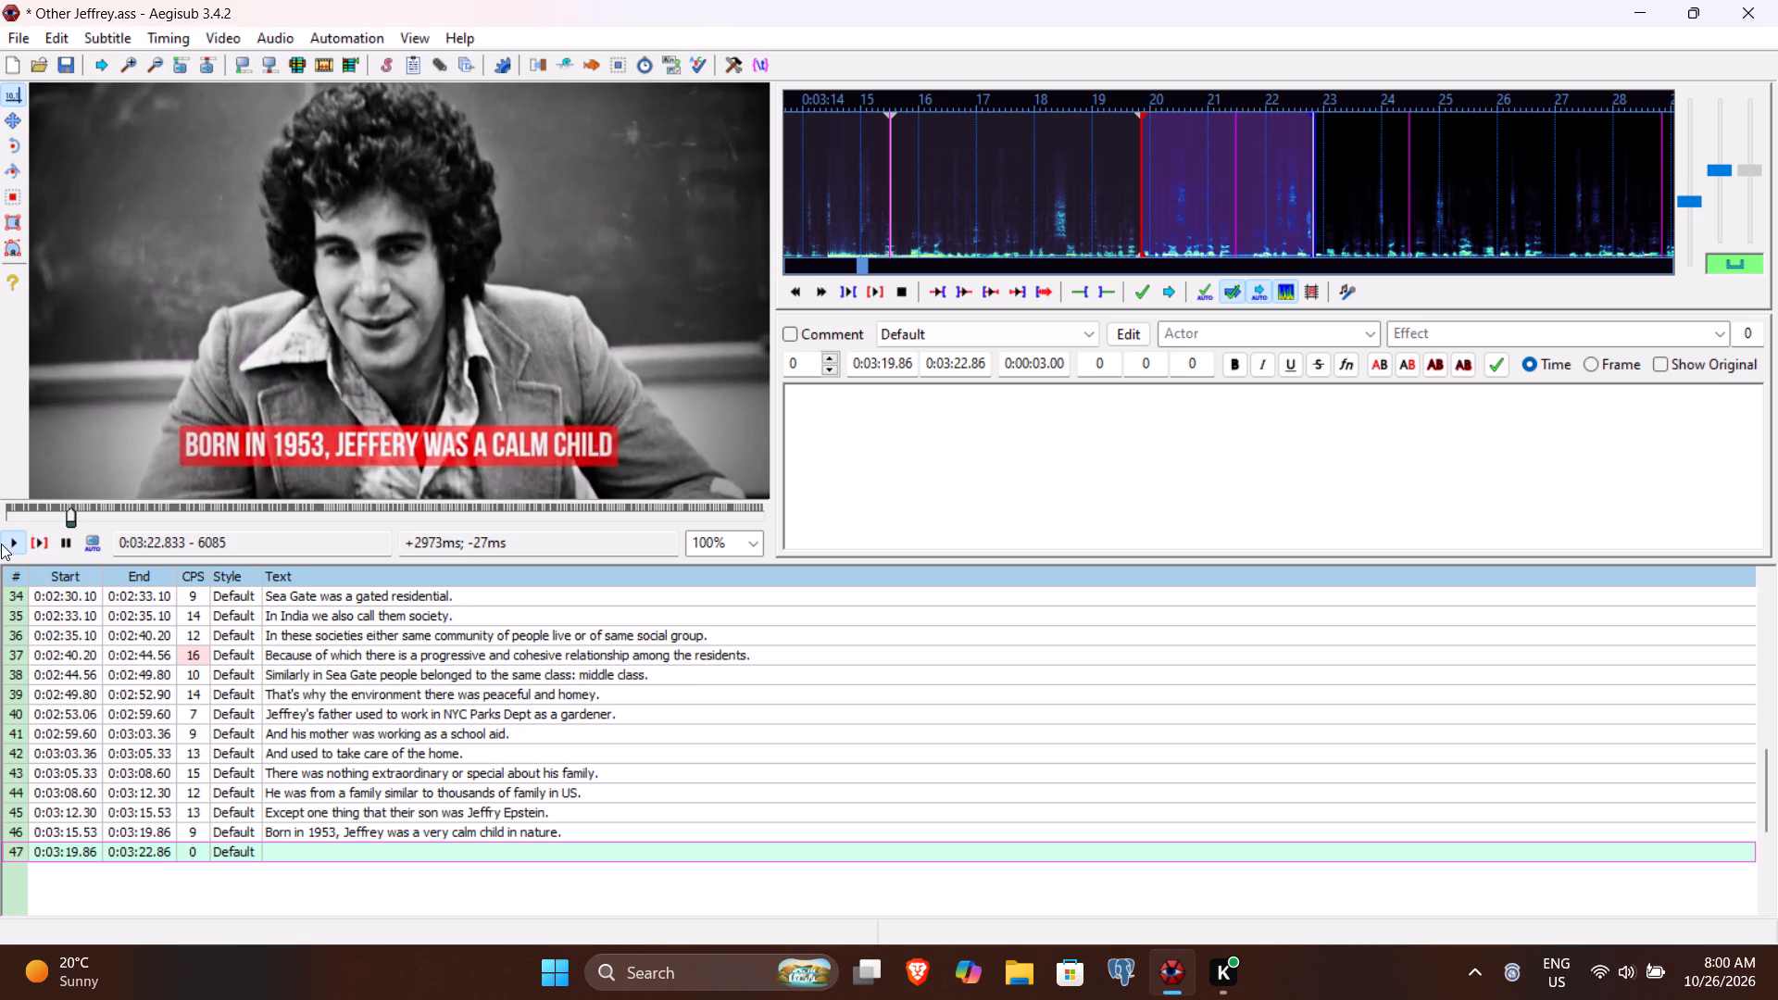
{"action": "left_click", "coordinate": [1, 544]}
{"action": "left_click", "coordinate": [1, 544]}
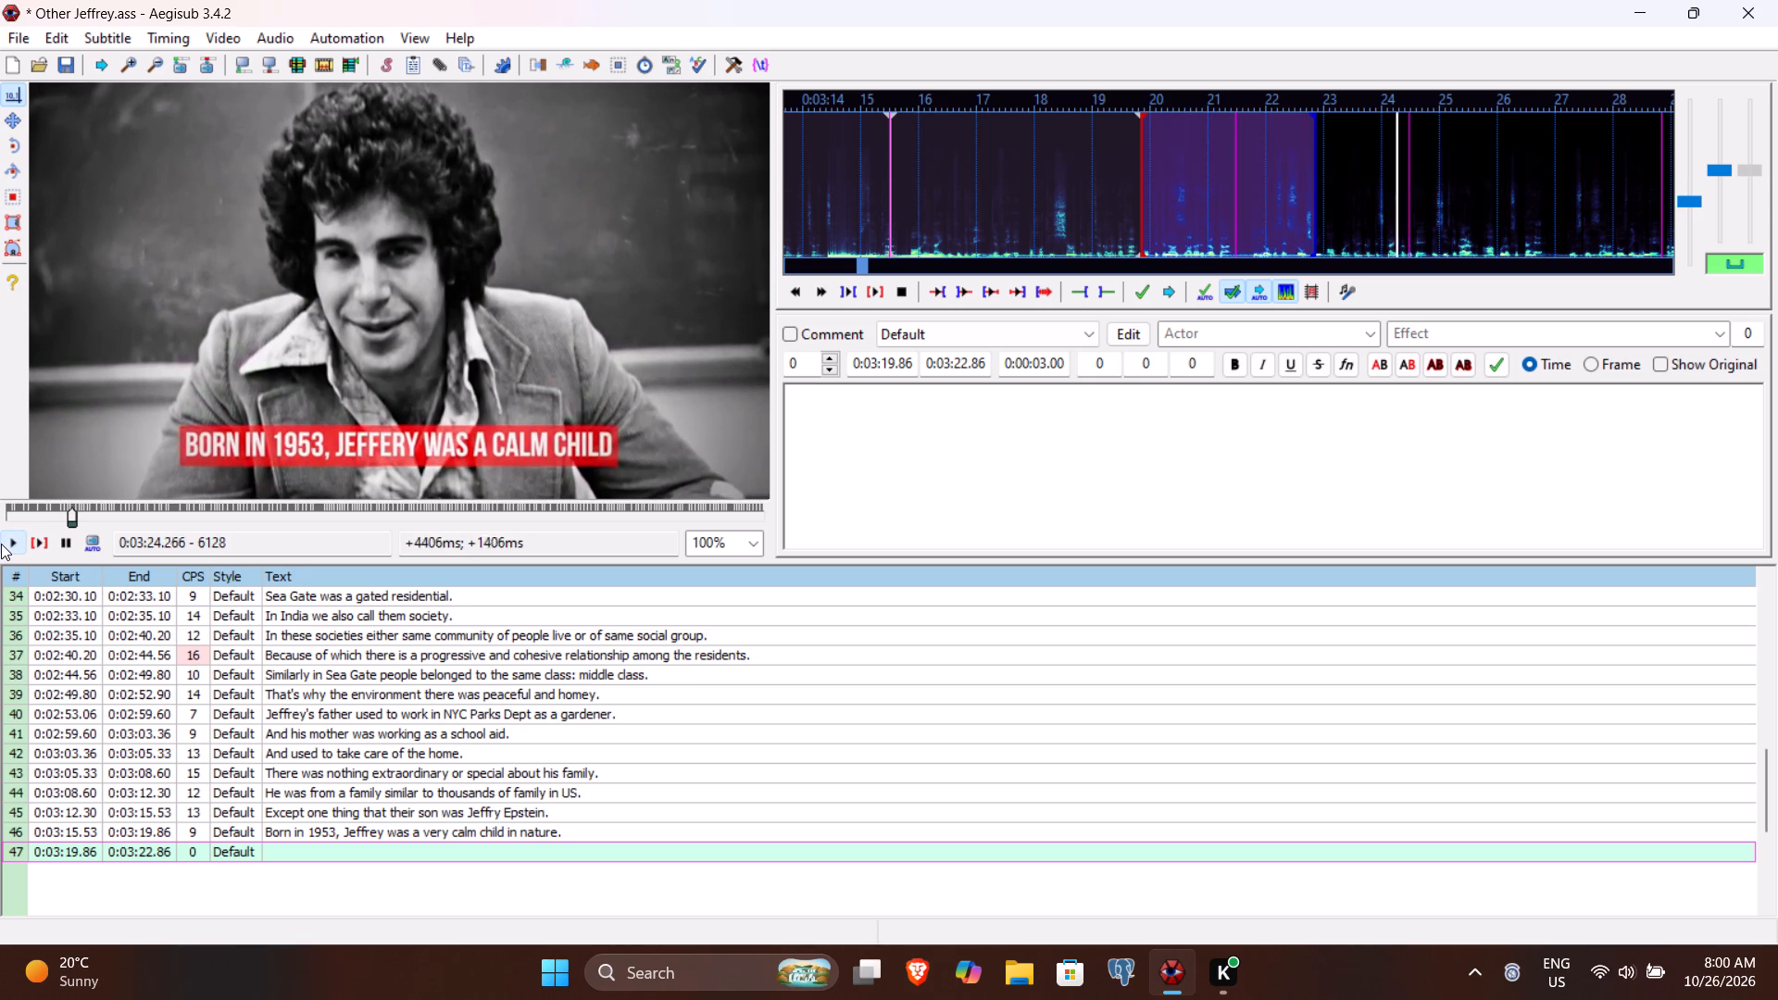
{"action": "left_click", "coordinate": [1, 544]}
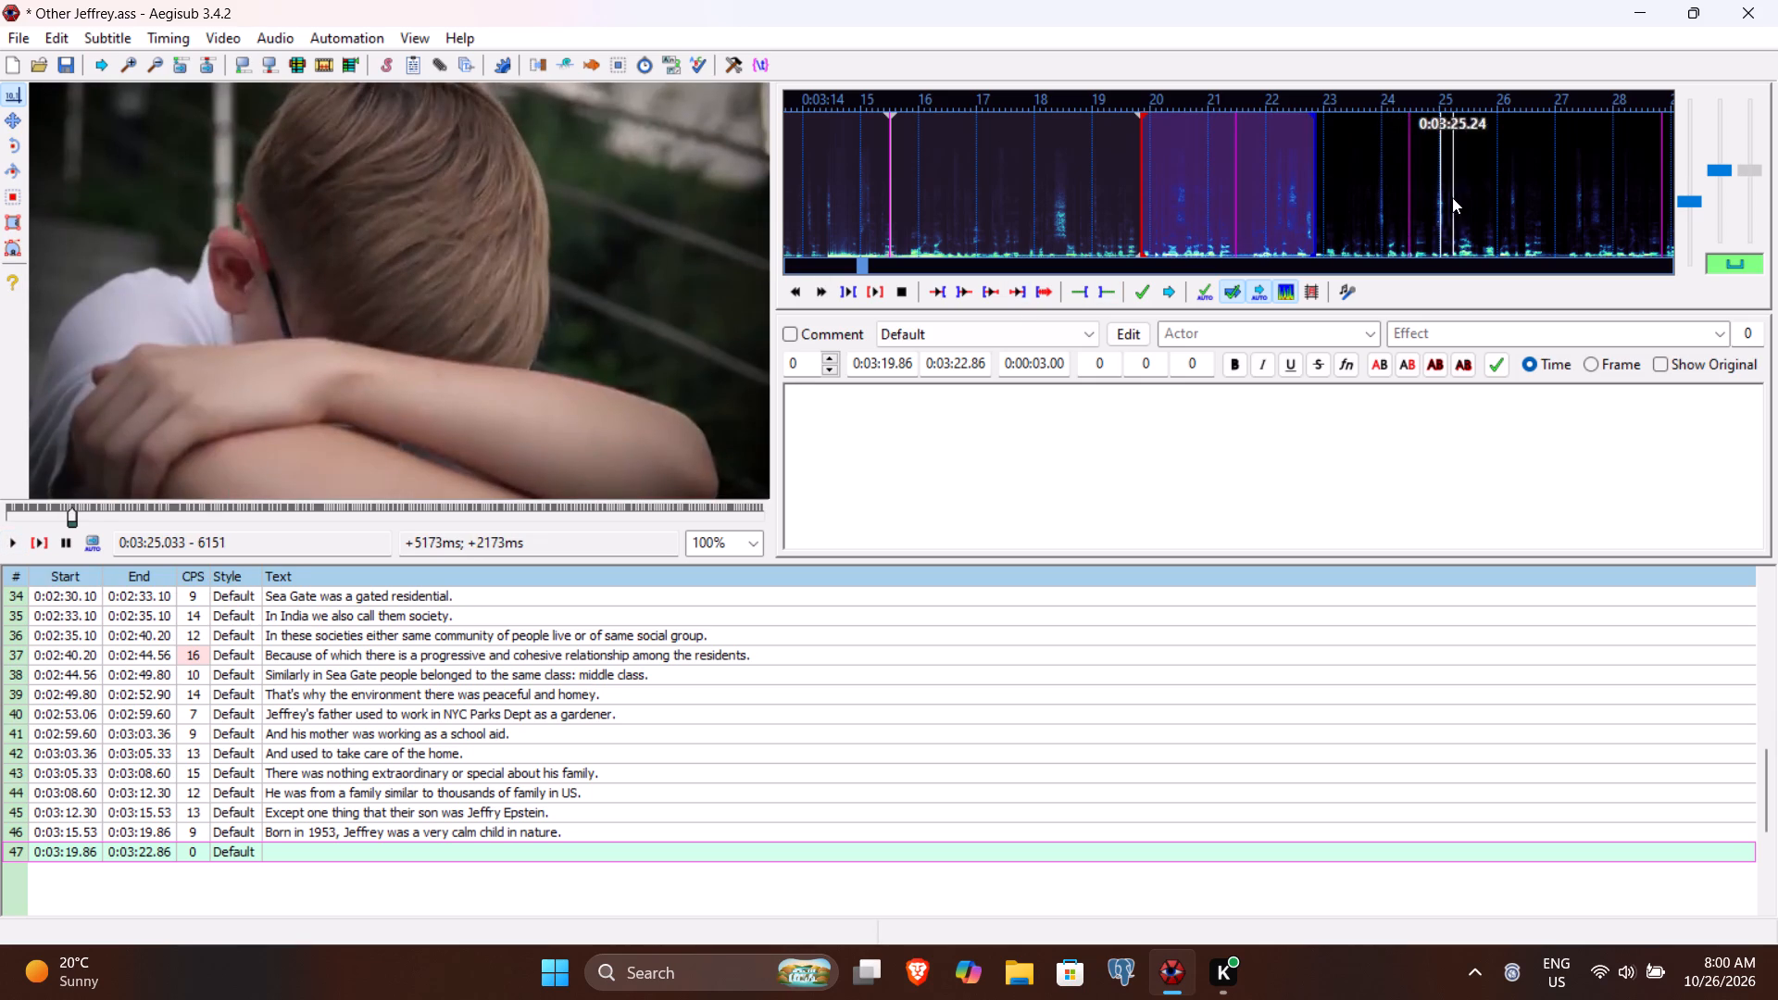
{"action": "left_click", "coordinate": [966, 366]}
{"action": "key", "text": "BackSpace"}
{"action": "key", "text": "4"}
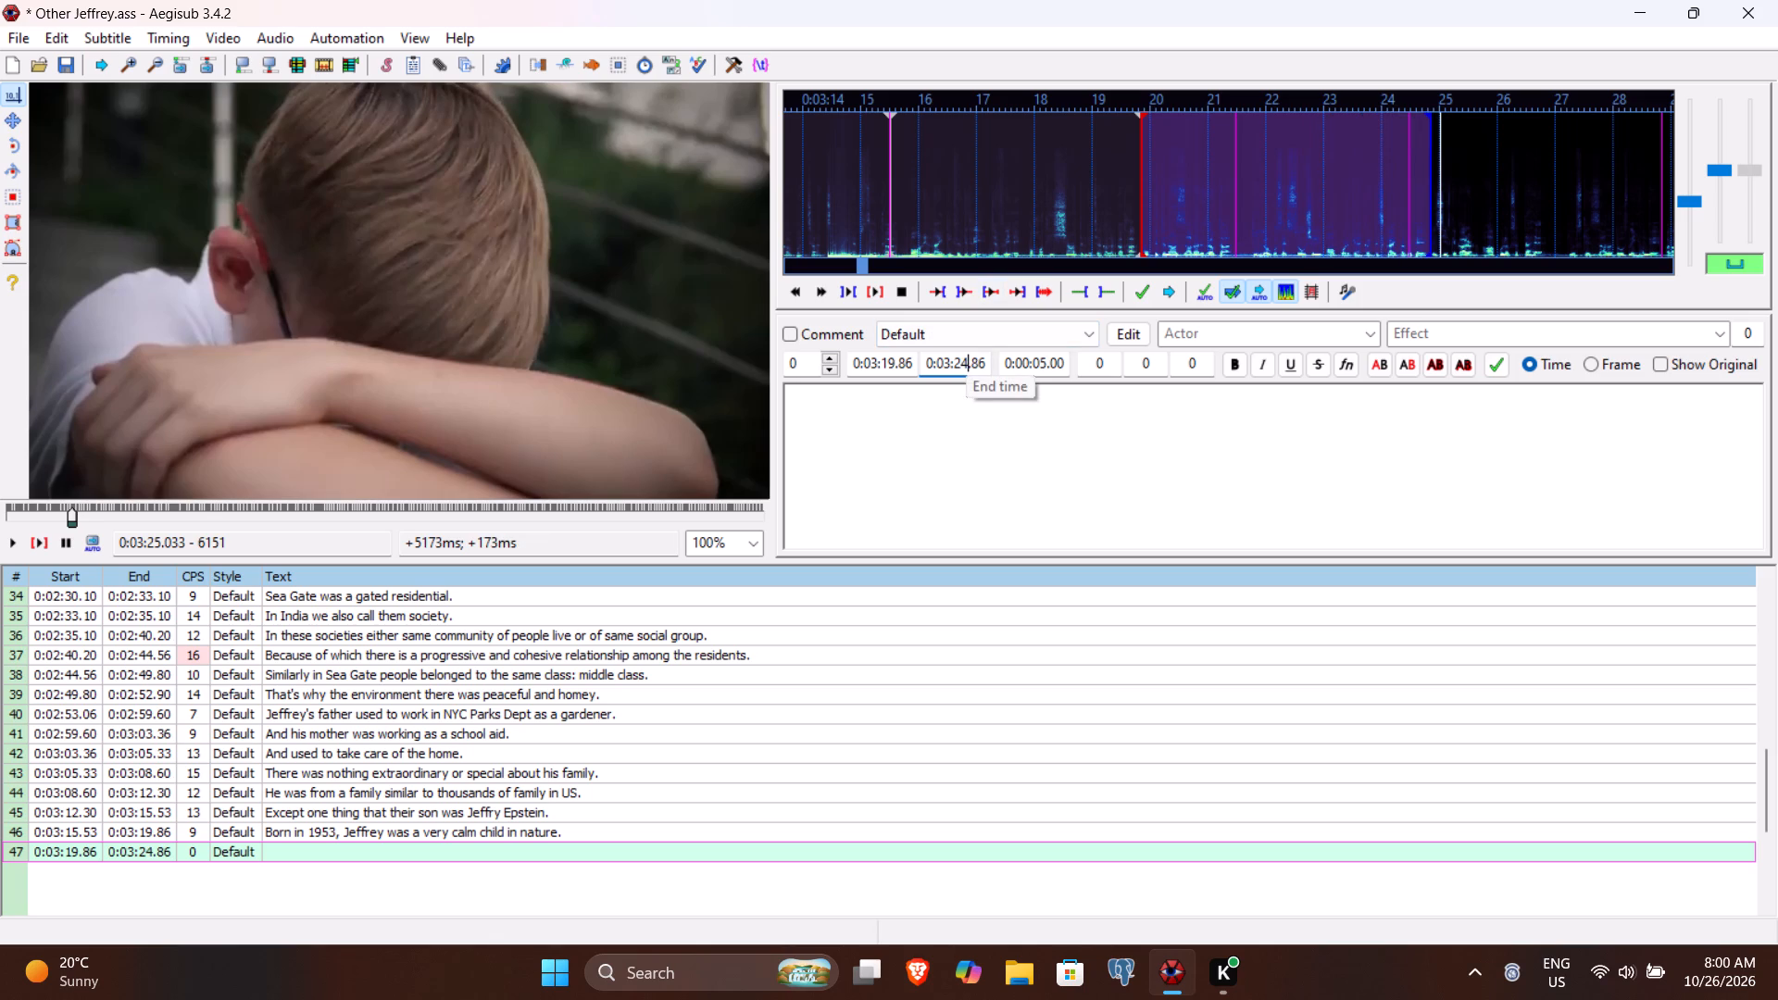
{"action": "type", "text": "82"}
Enter "He was so reserved that people described him as socially awkward." as line 47's text, replaying its speech for the wording, and commit it.
{"action": "left_click", "coordinate": [955, 393]}
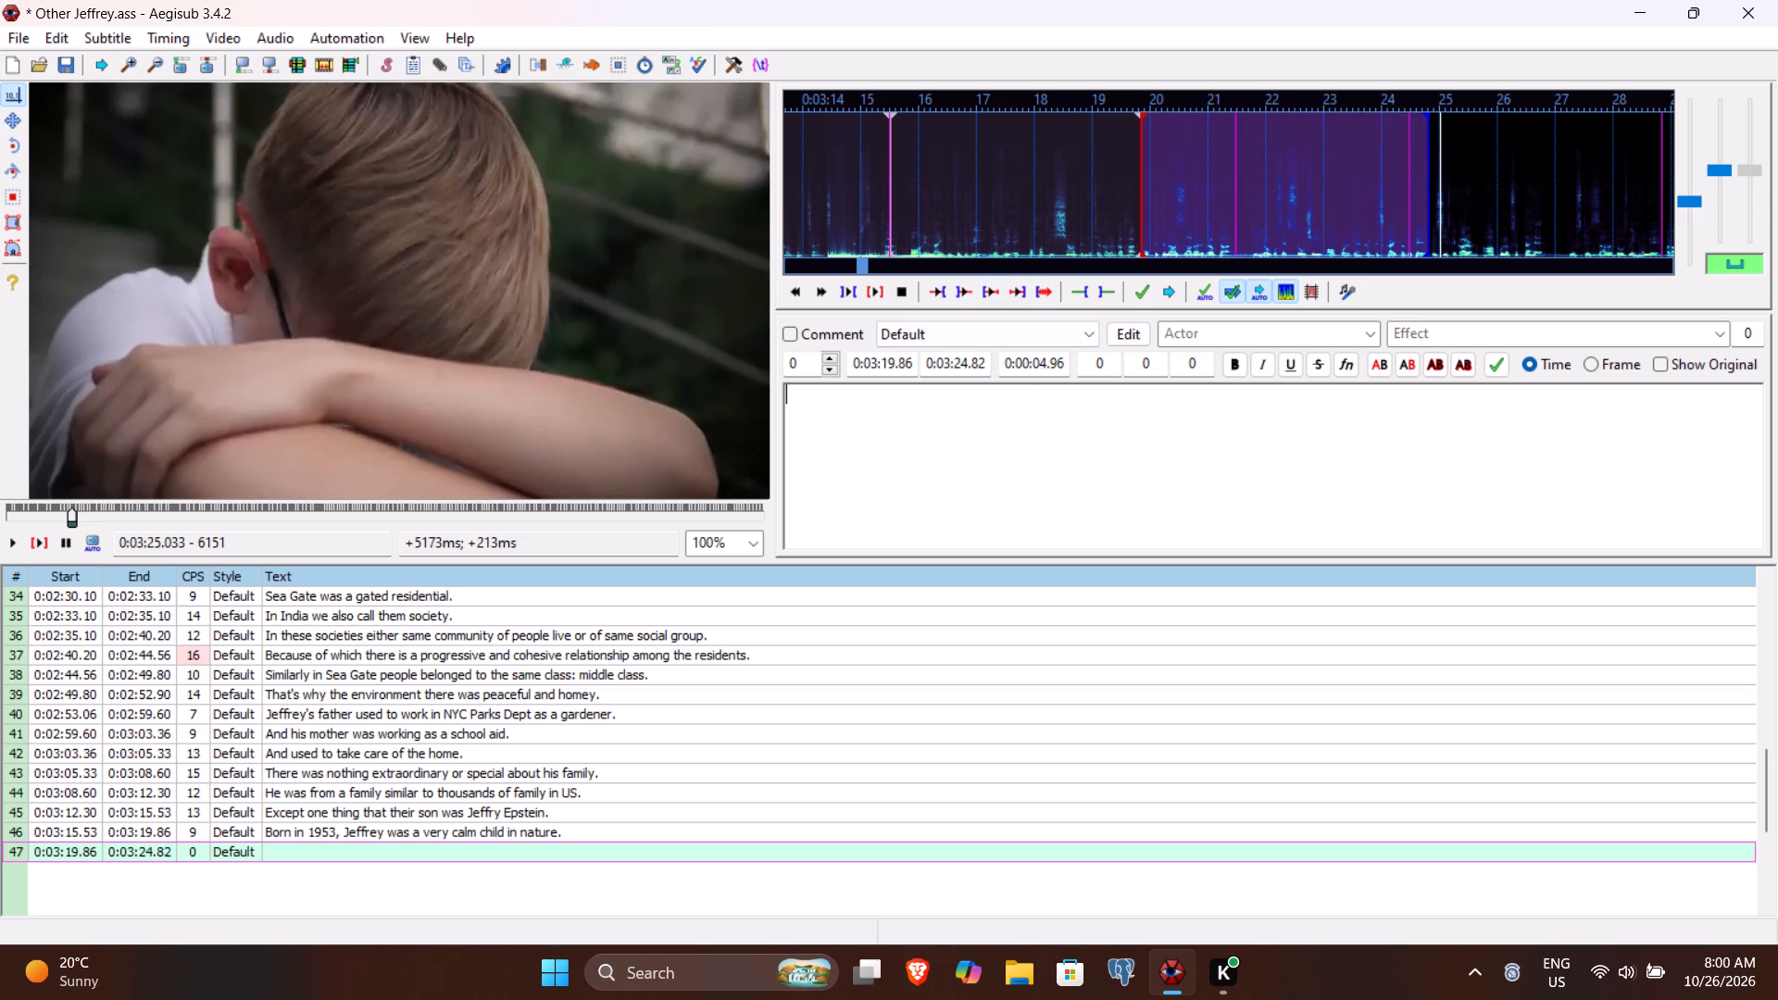
{"action": "type", "text": "H"}
{"action": "key", "text": "space"}
{"action": "key", "text": "BackSpace"}
{"action": "type", "text": "e was si"}
{"action": "key", "text": "space"}
{"action": "key", "text": "BackSpace"}
{"action": "key", "text": "BackSpace"}
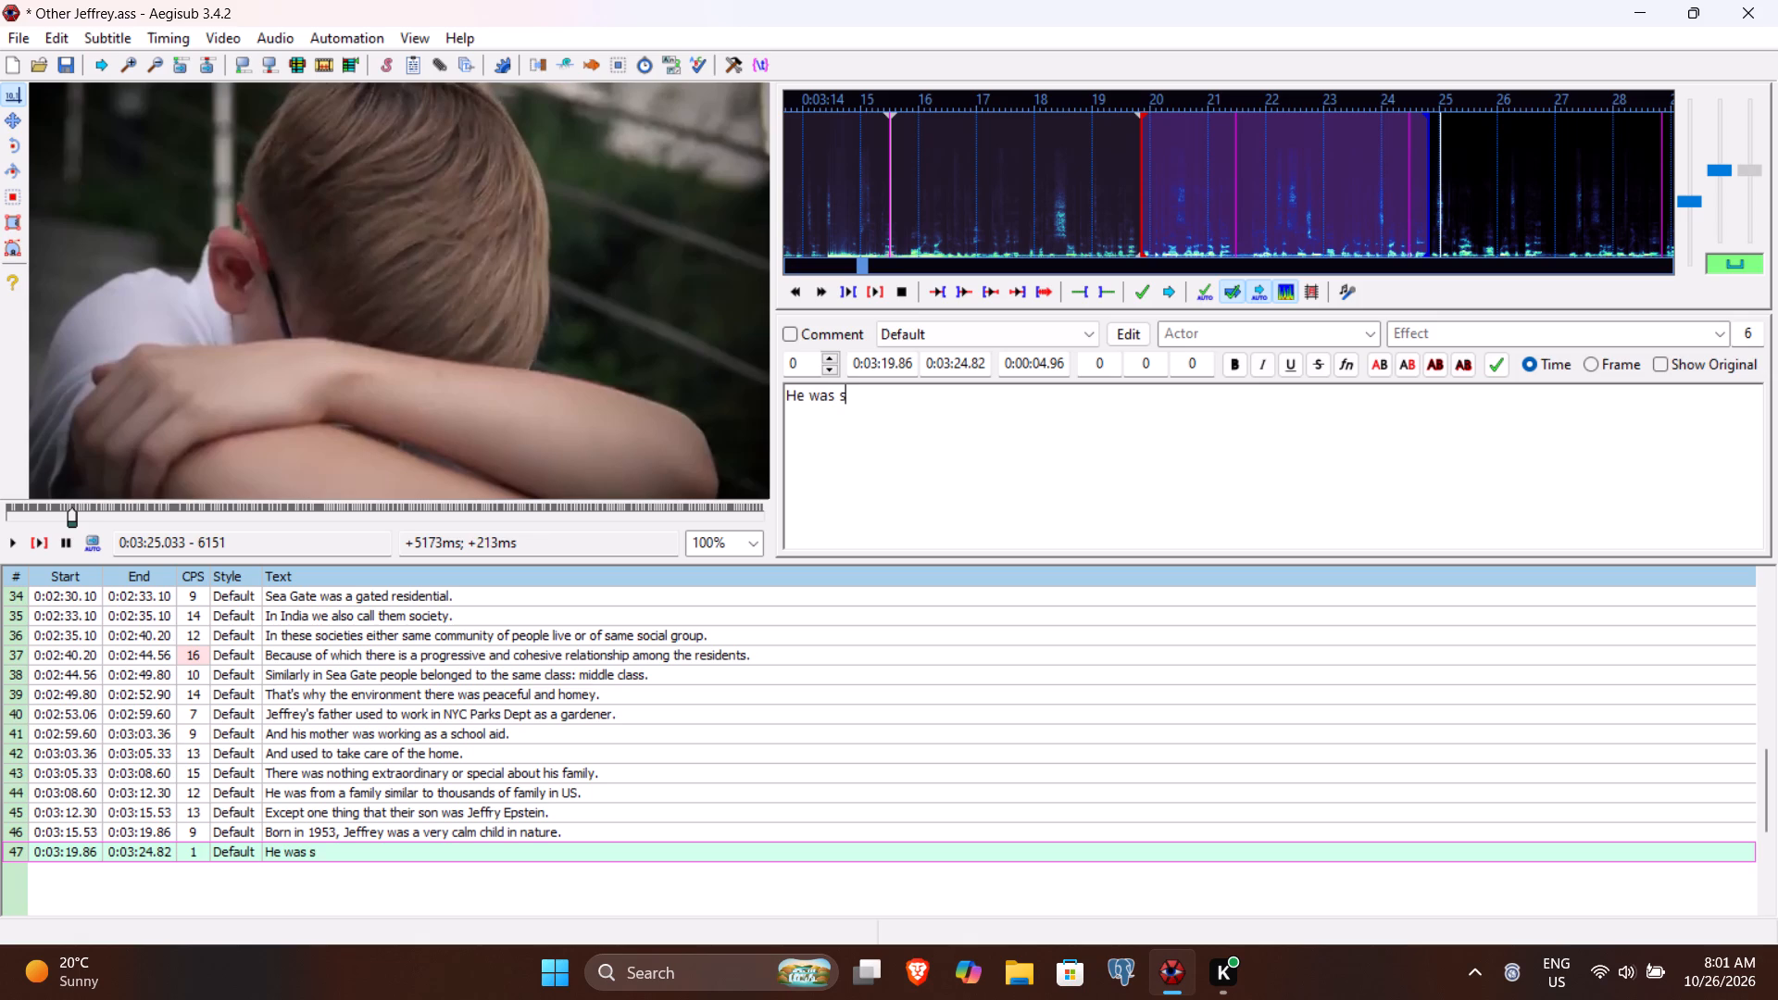
{"action": "type", "text": "o"}
{"action": "key", "text": "space"}
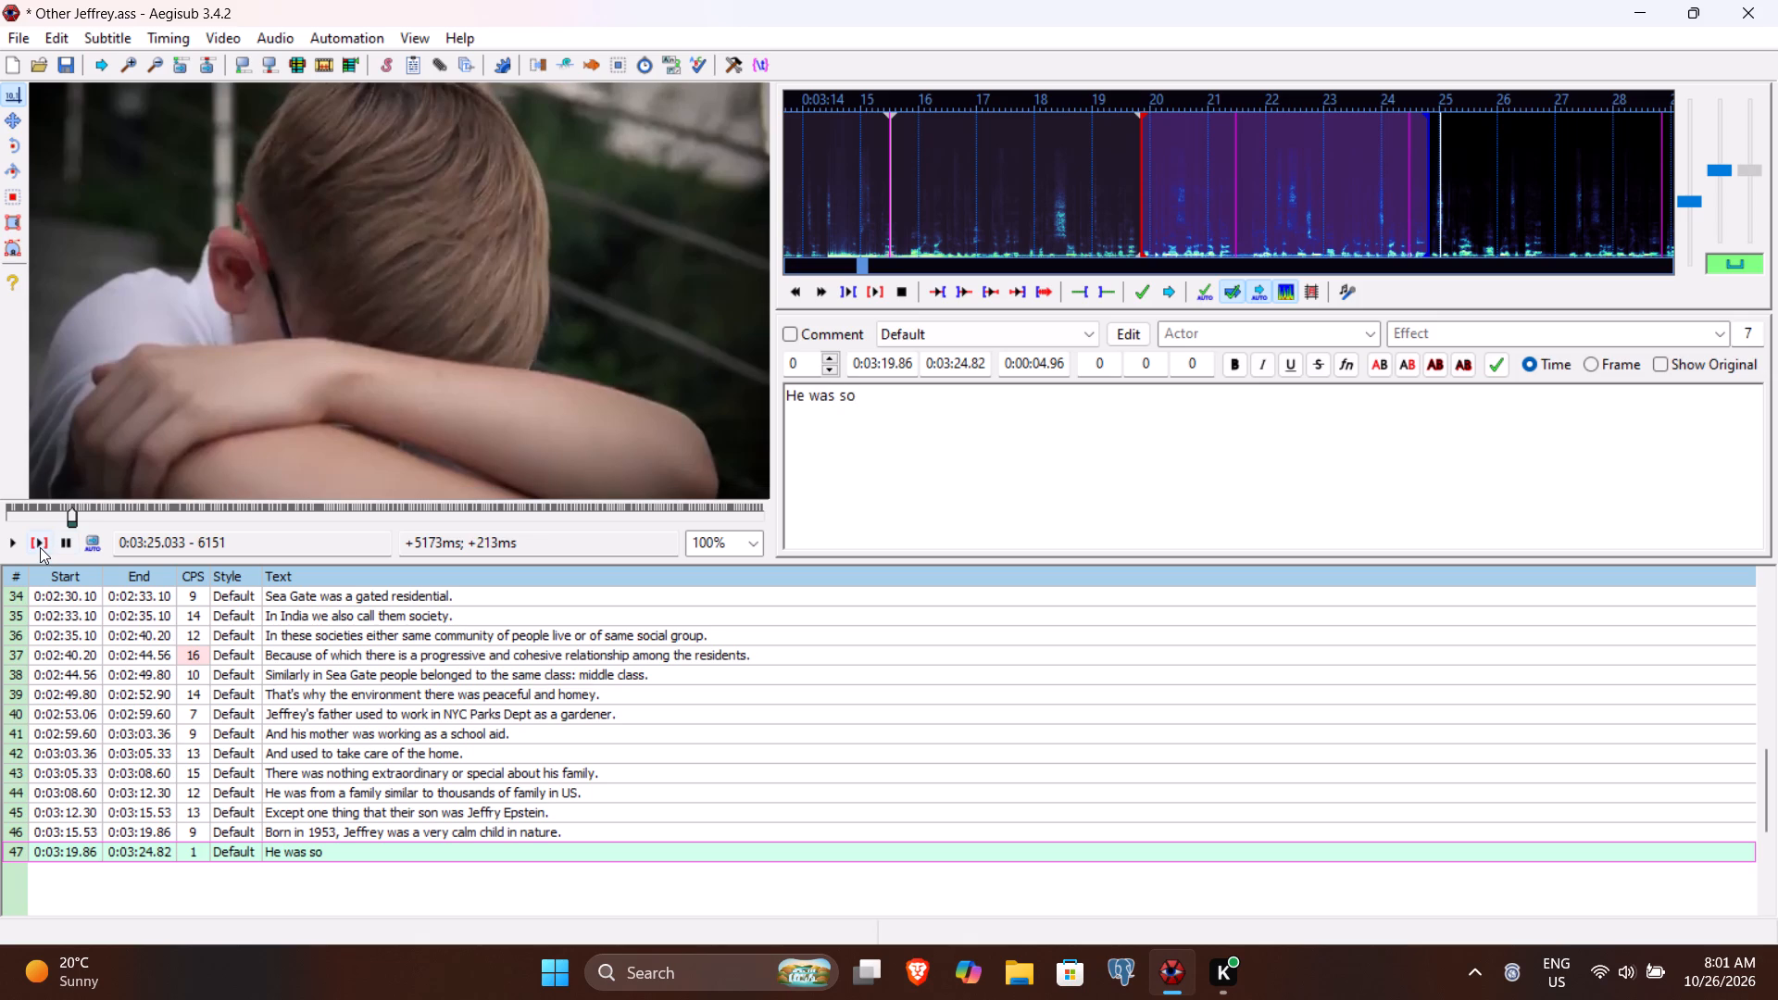
{"action": "left_click", "coordinate": [40, 547]}
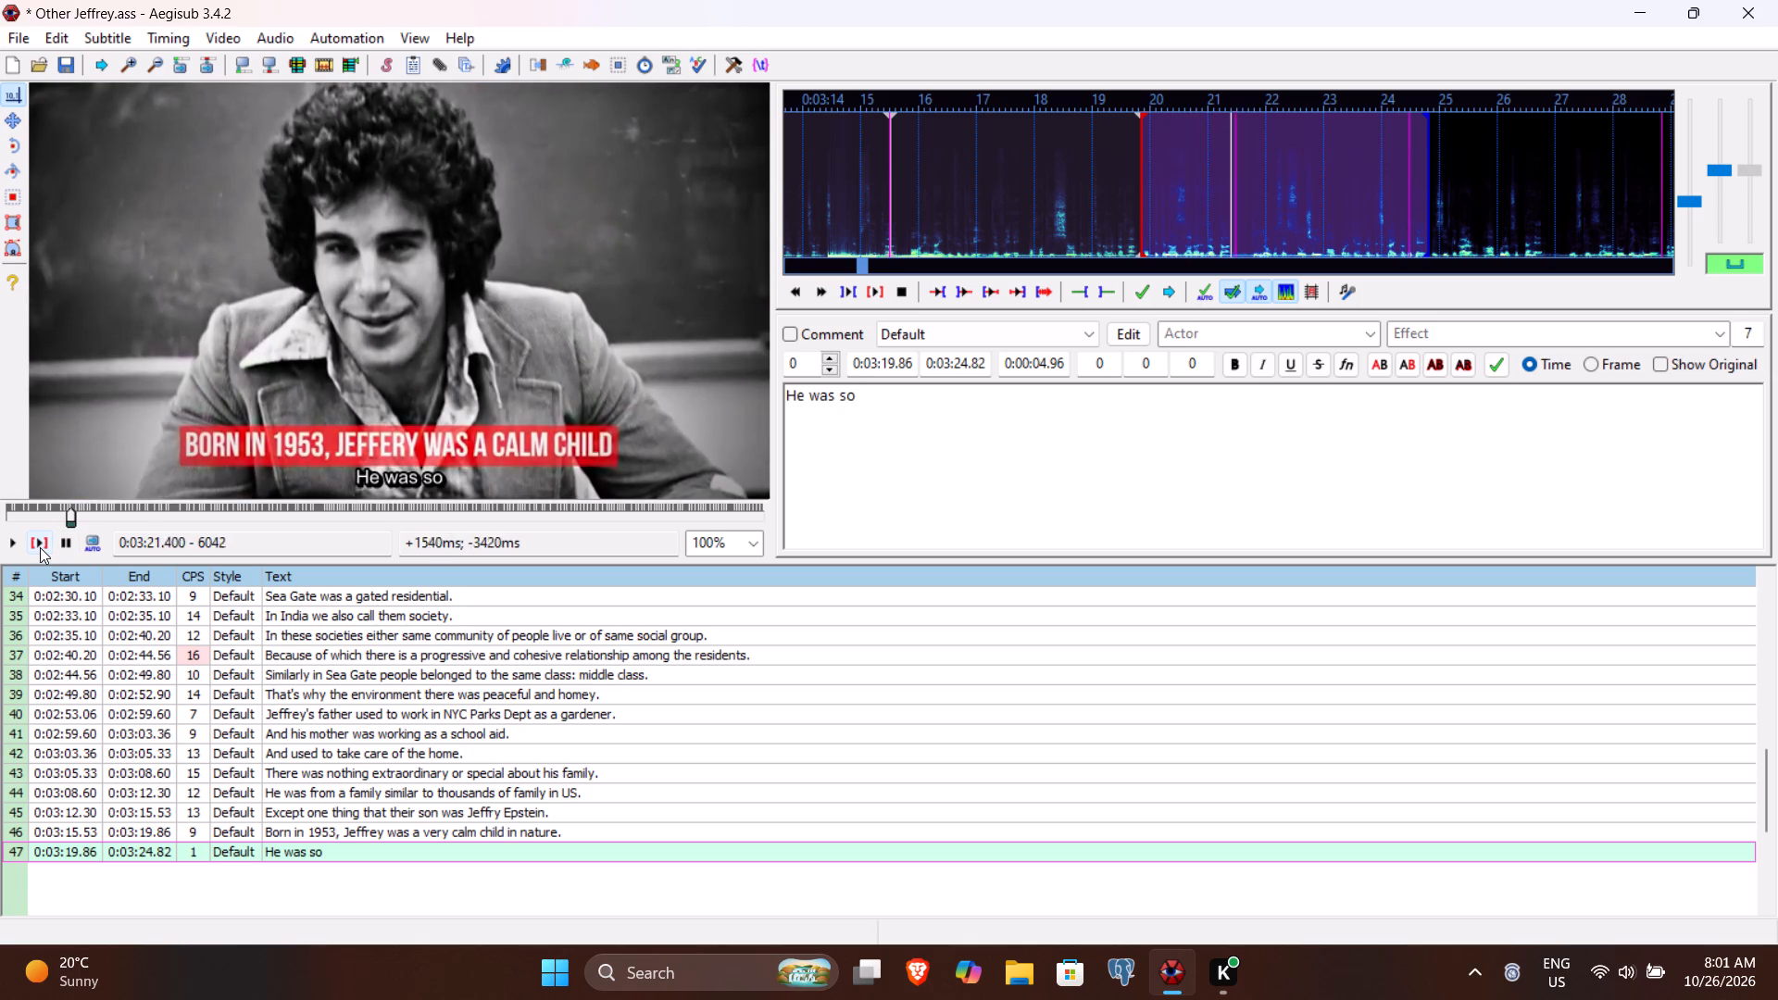
{"action": "type", "text": "reserved that e"}
{"action": "key", "text": "BackSpace"}
{"action": "type", "text": "peopke d"}
{"action": "key", "text": "BackSpace"}
{"action": "key", "text": "BackSpace"}
{"action": "key", "text": "BackSpace"}
{"action": "key", "text": "BackSpace"}
{"action": "type", "text": "le described them"}
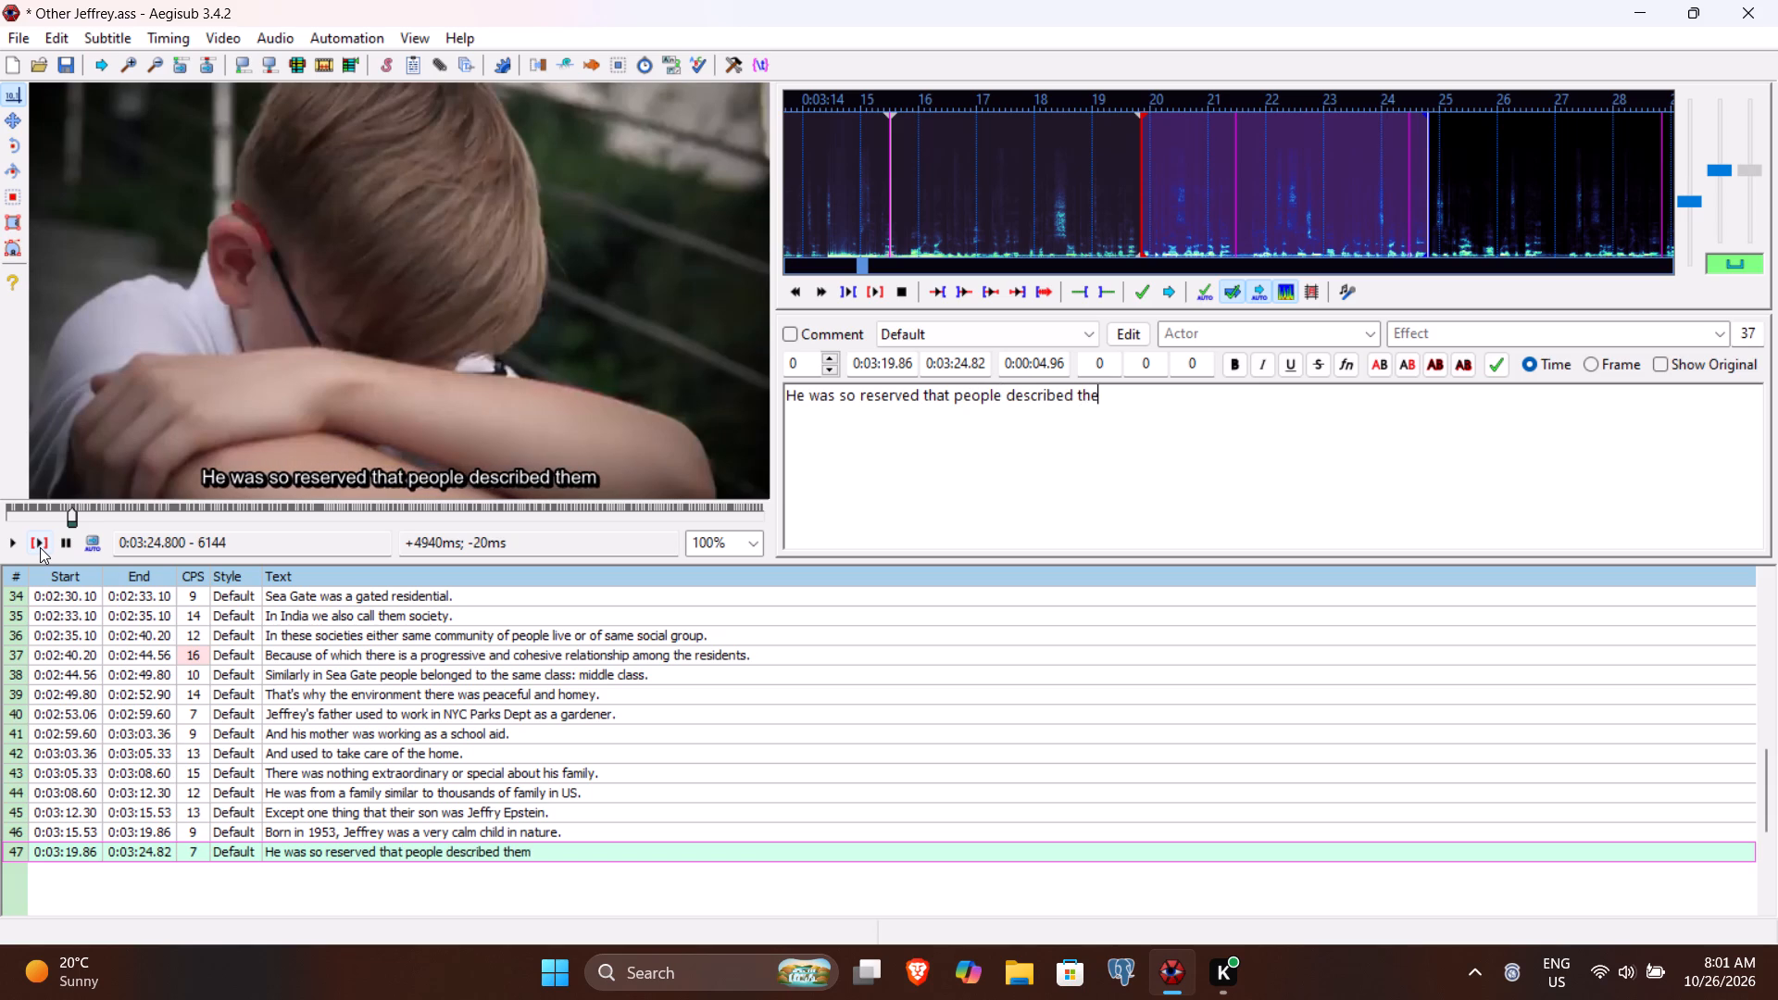
{"action": "key", "text": "BackSpace"}
{"action": "key", "text": "BackSpace"}
{"action": "key", "text": "BackSpace"}
{"action": "key", "text": "BackSpace"}
{"action": "type", "text": "him as socially s"}
{"action": "key", "text": "BackSpace"}
{"action": "type", "text": "awkward"}
{"action": "key", "text": "period"}
{"action": "key", "text": "Return"}
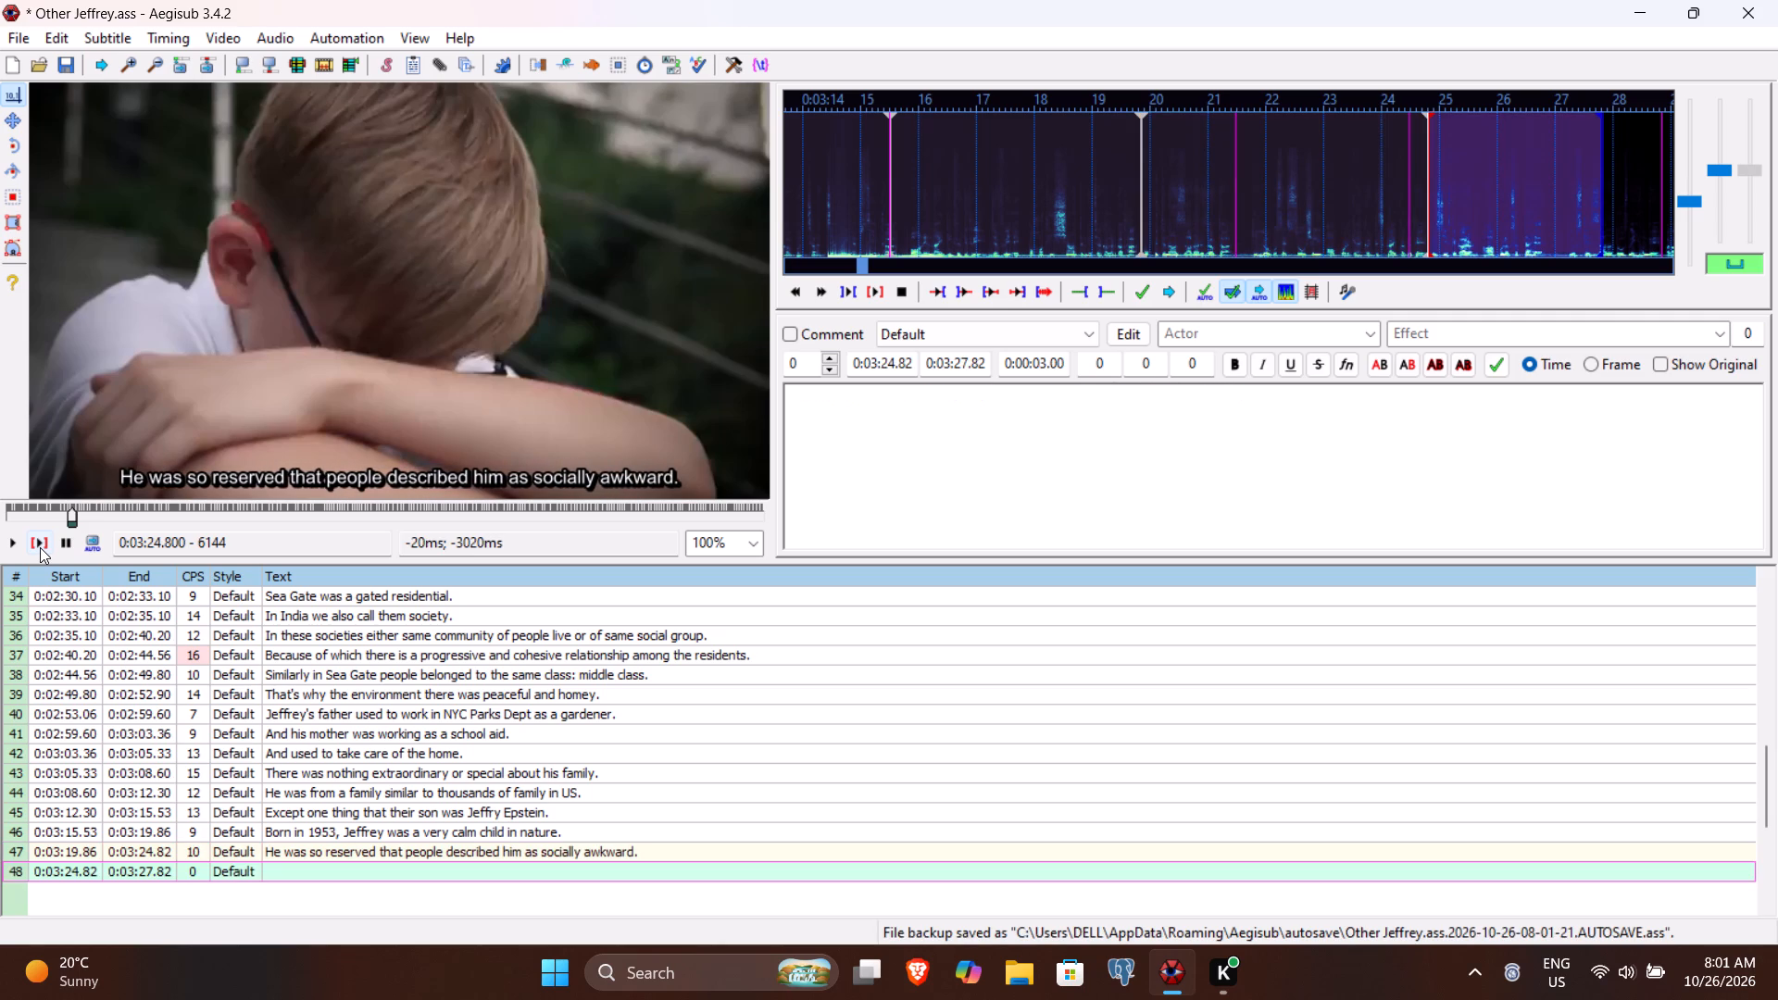
Play line 48's speech to find where it ends, and set the line's end time to 0:03:28.80.
{"action": "left_click", "coordinate": [40, 545]}
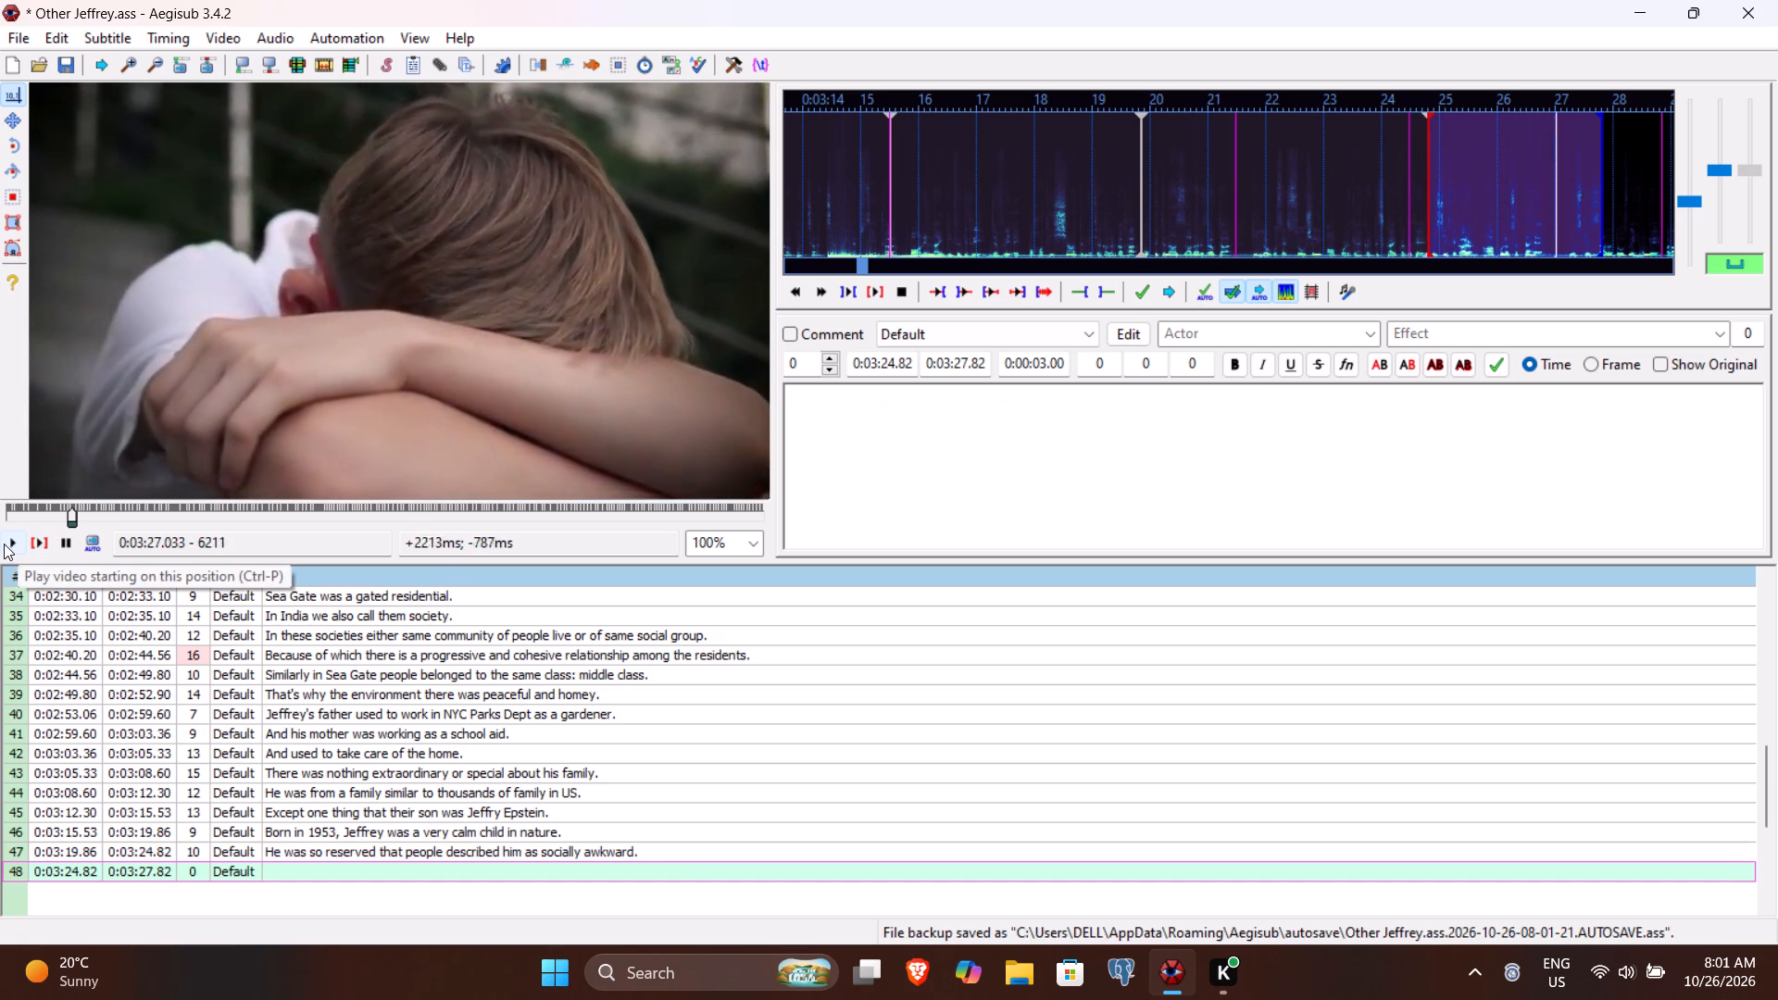
{"action": "left_click", "coordinate": [4, 544]}
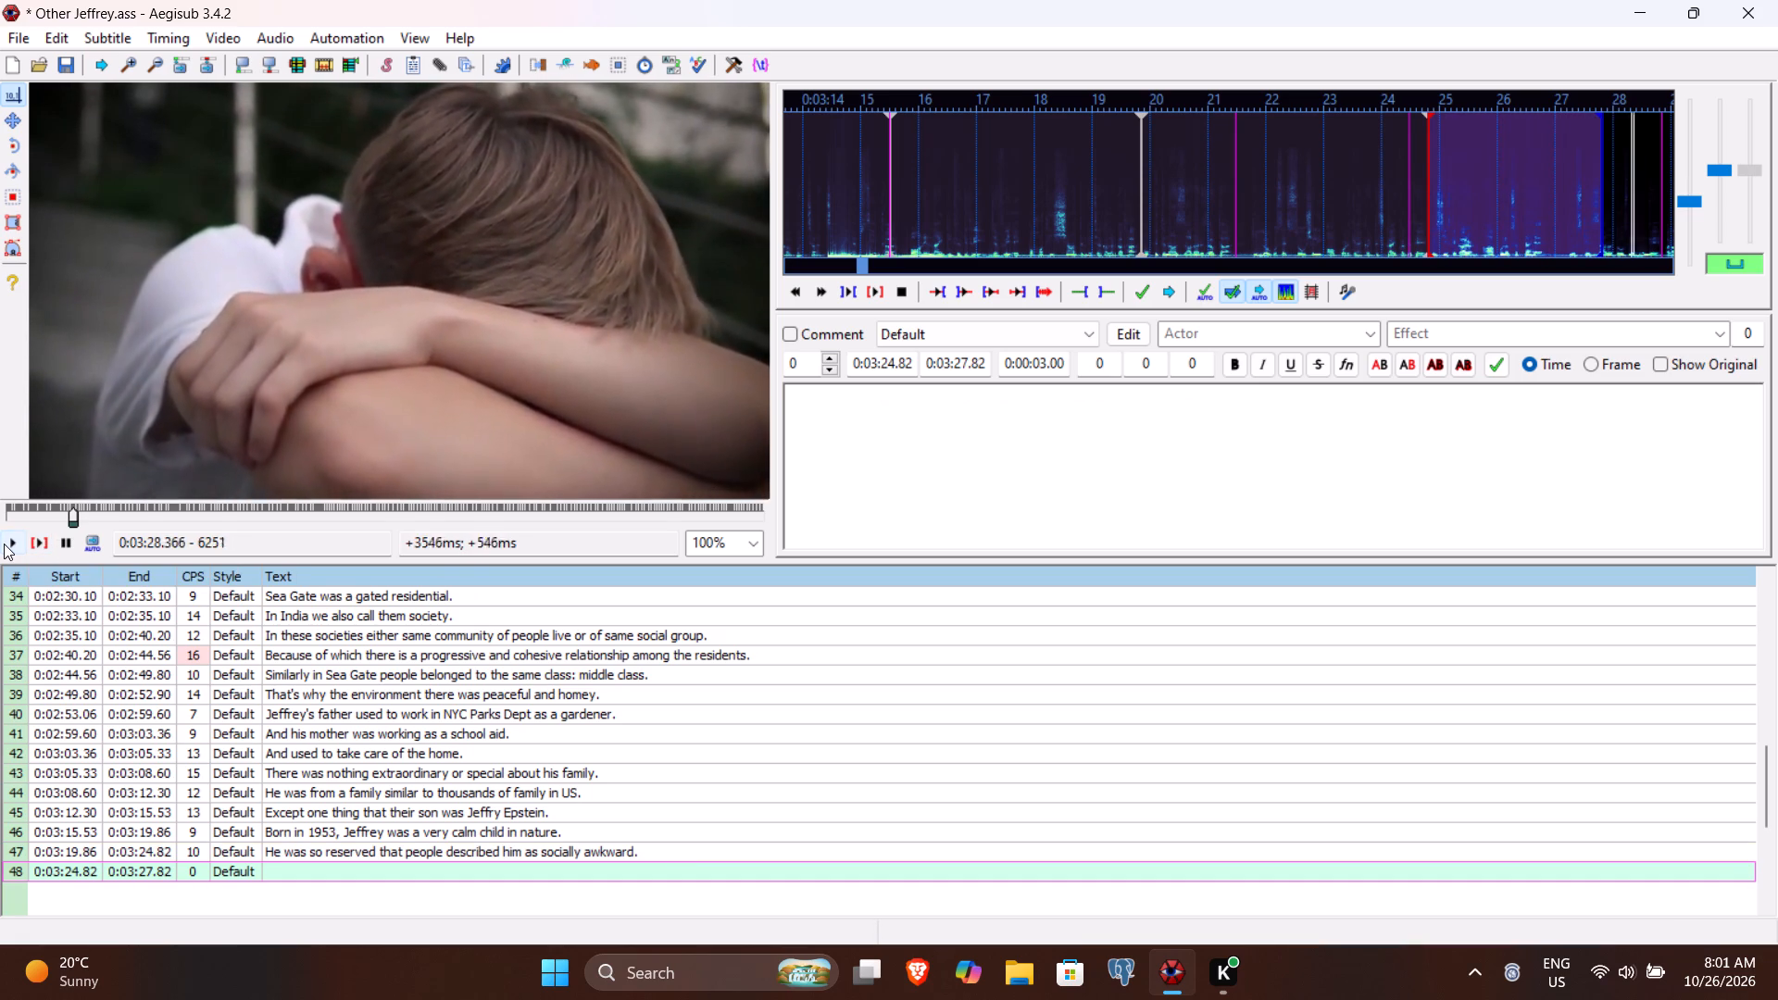
{"action": "left_click", "coordinate": [4, 544]}
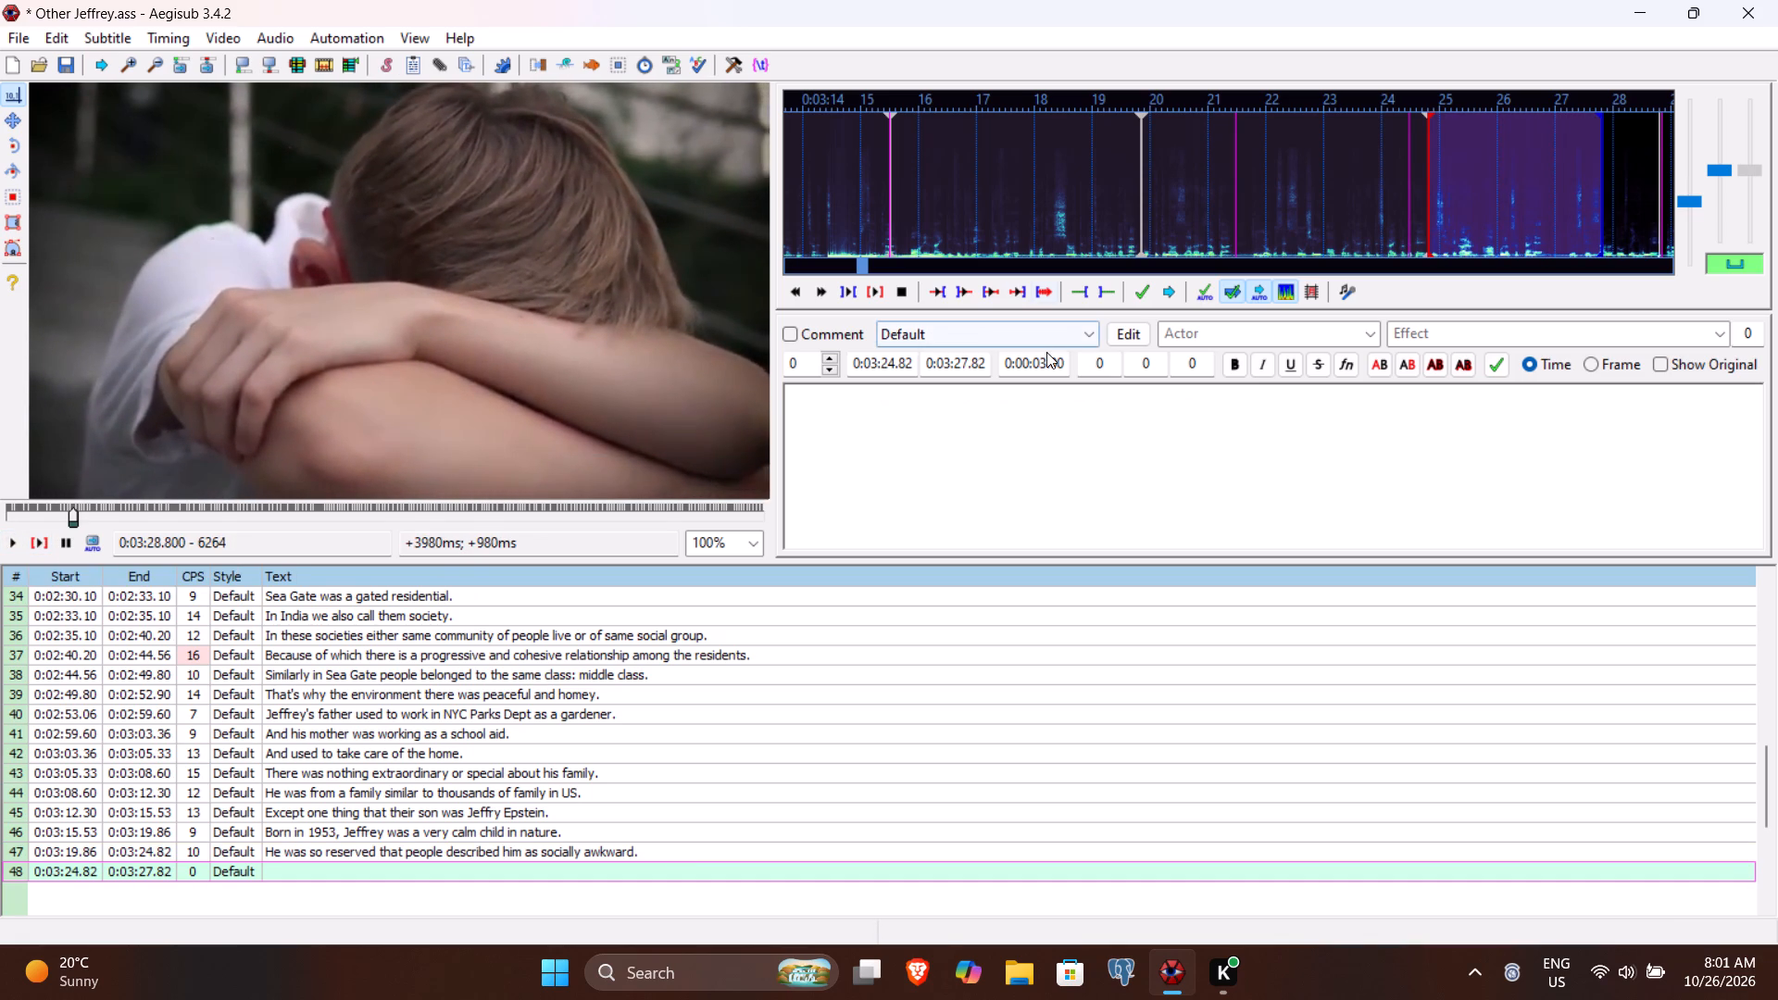
{"action": "left_click", "coordinate": [962, 364]}
{"action": "type", "text": "880"}
Enter "Because of this you might think he didn't had many friends," as line 48's text and commit it.
{"action": "left_click", "coordinate": [899, 444]}
{"action": "type", "text": "Because of this w"}
{"action": "key", "text": "BackSpace"}
{"action": "type", "text": "you might think d"}
{"action": "key", "text": "BackSpace"}
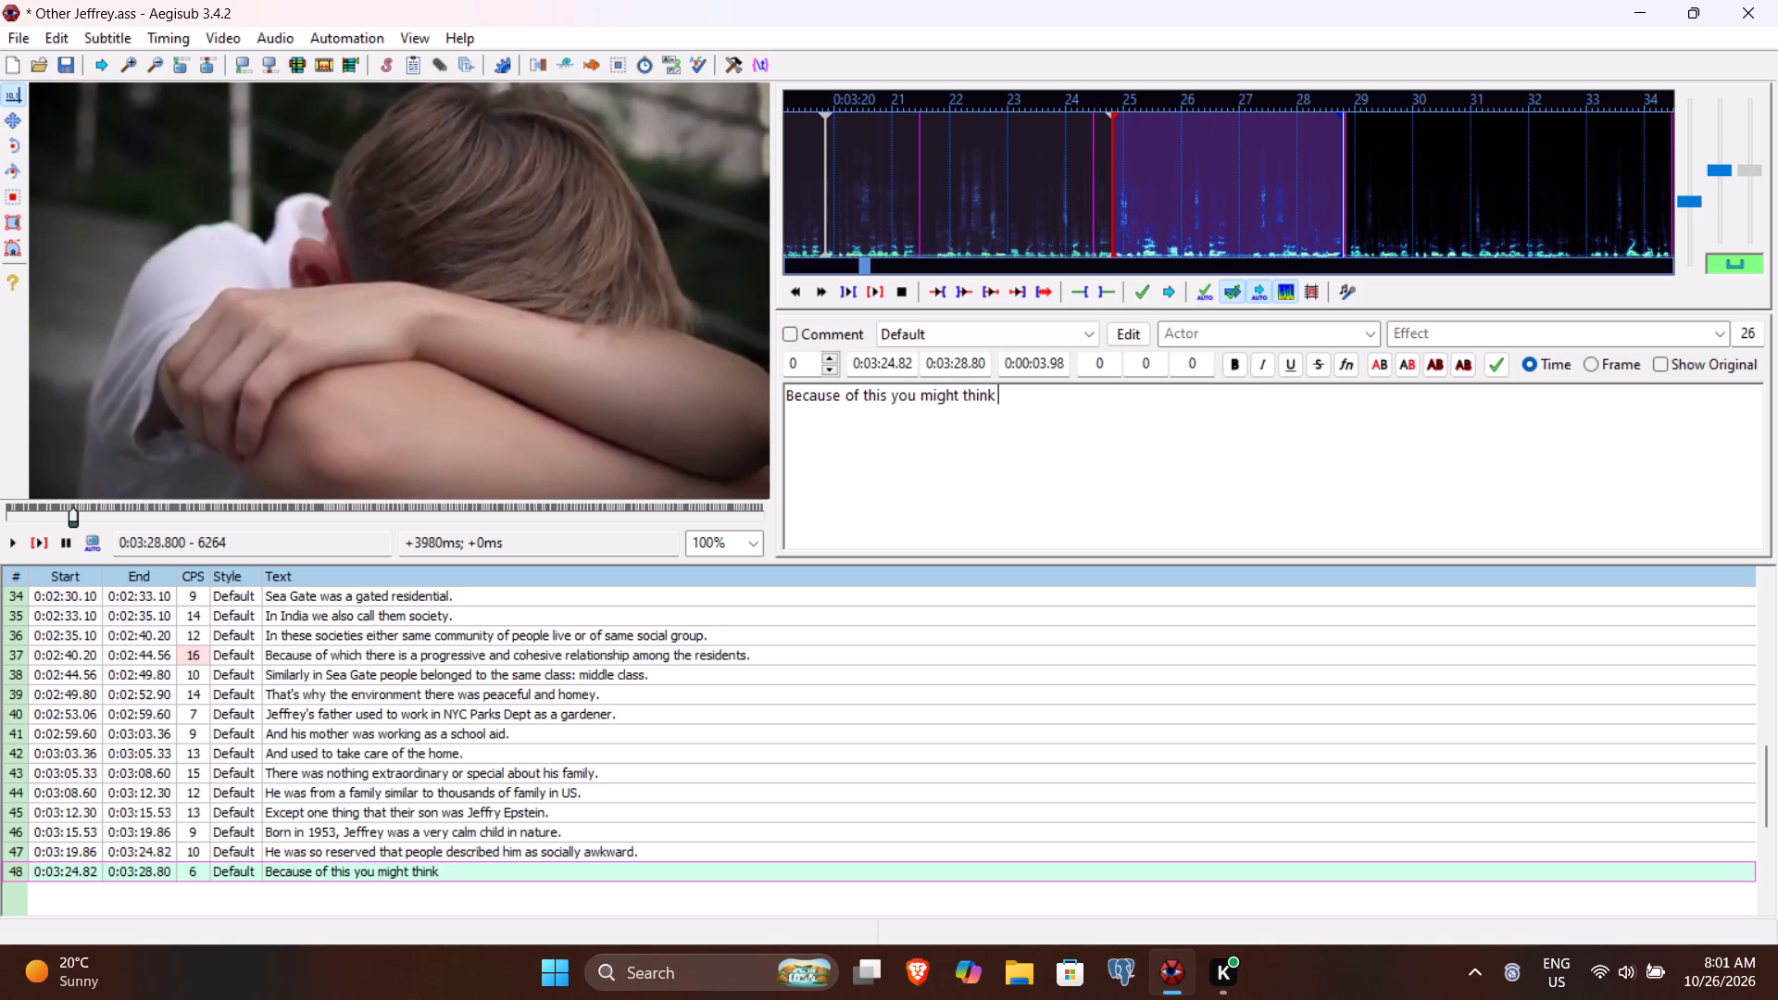
{"action": "type", "text": "he didn't had many fir"}
{"action": "key", "text": "BackSpace"}
{"action": "key", "text": "BackSpace"}
{"action": "type", "text": "riends"}
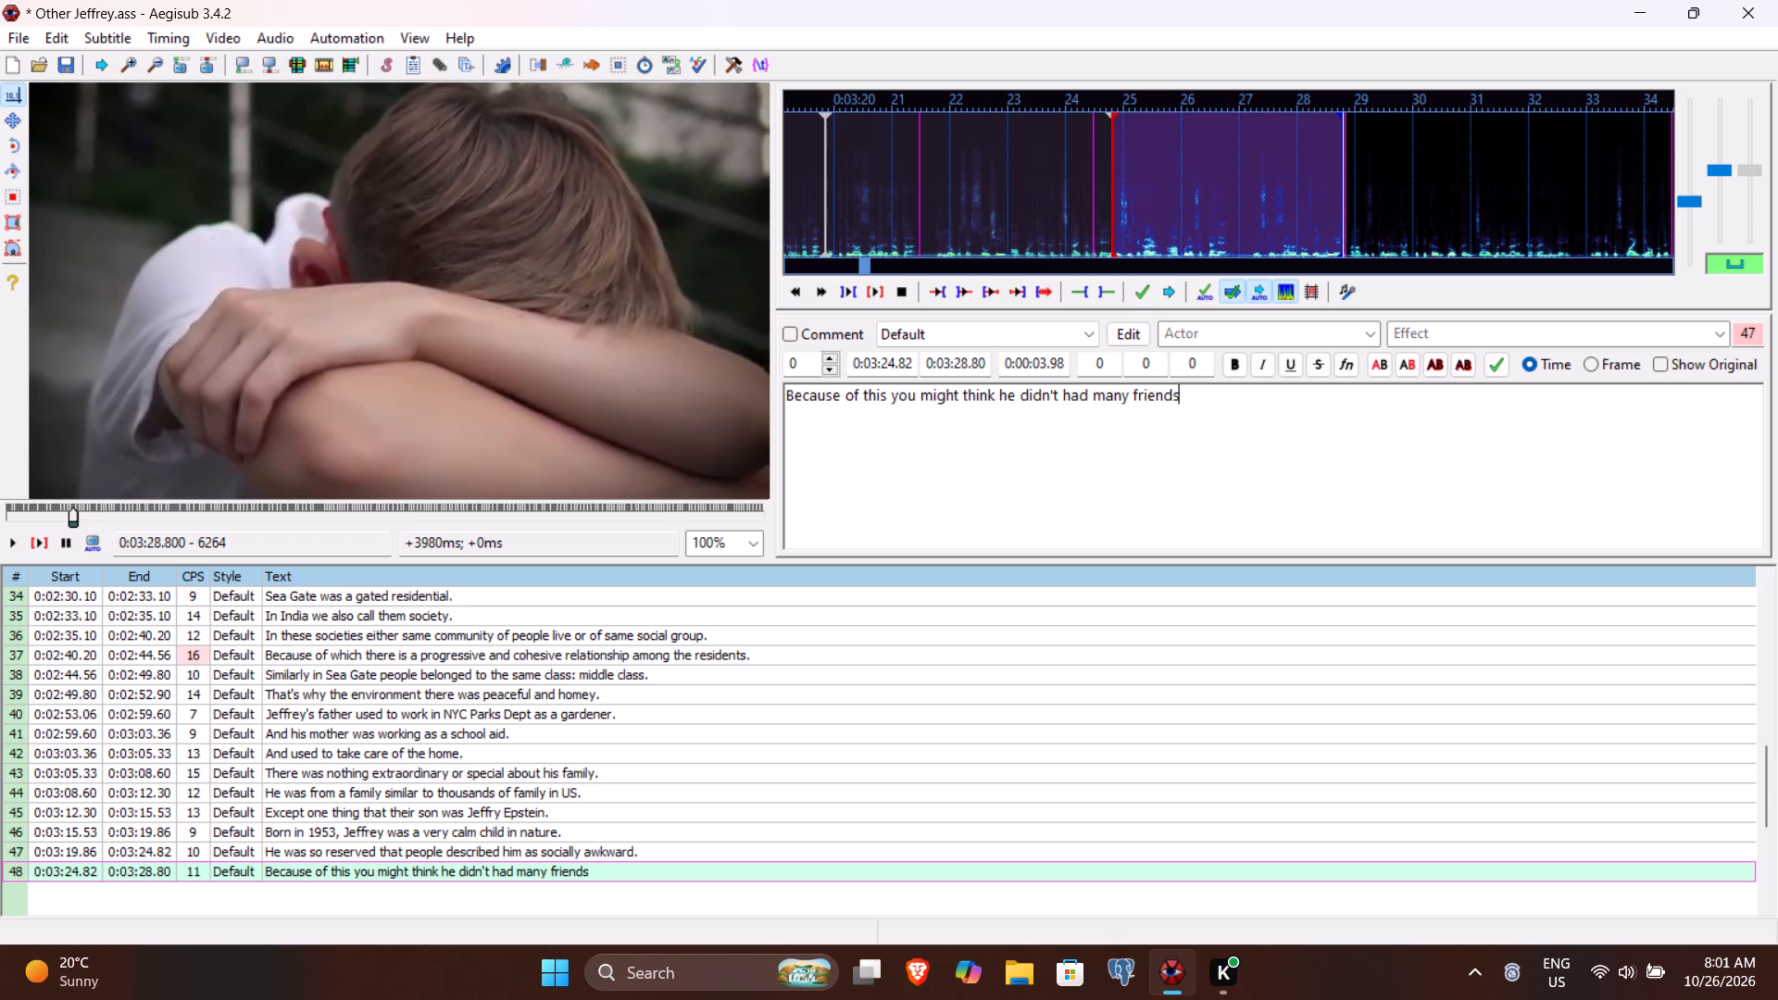
{"action": "key", "text": "comma"}
{"action": "key", "text": "Return"}
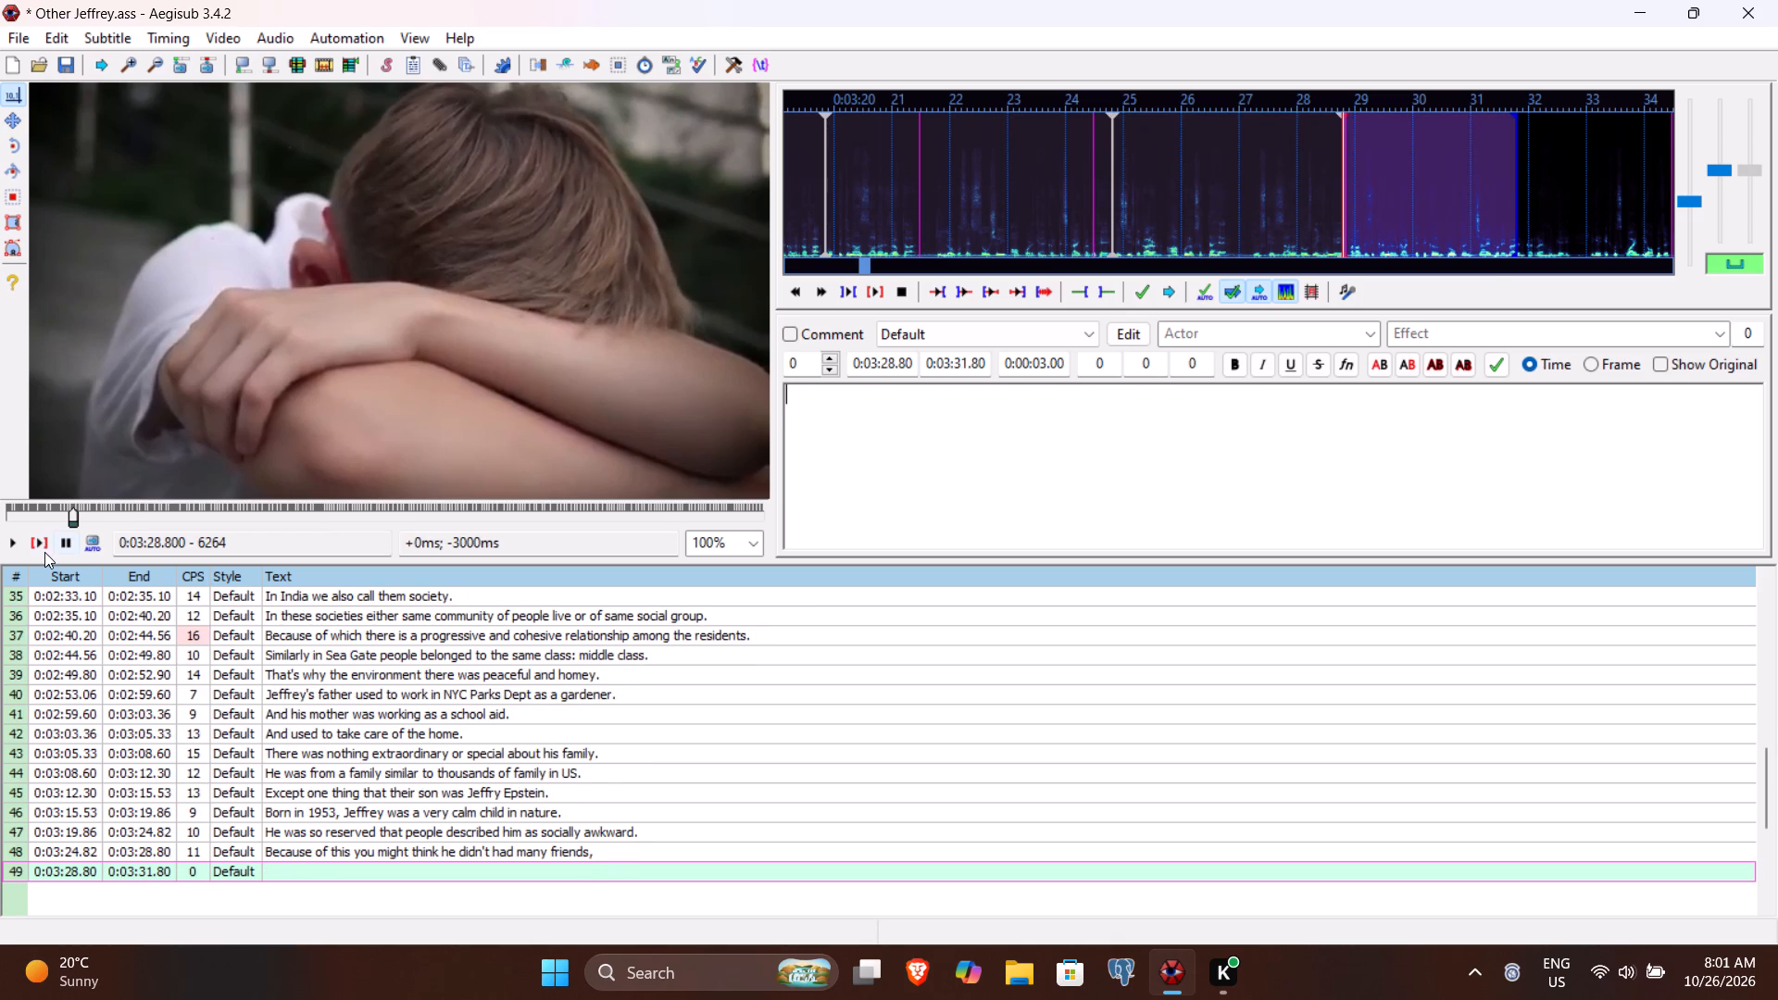
Play line 49's speech to find where it ends, and set the line's end time to 0:03:32.80.
{"action": "left_click", "coordinate": [37, 542]}
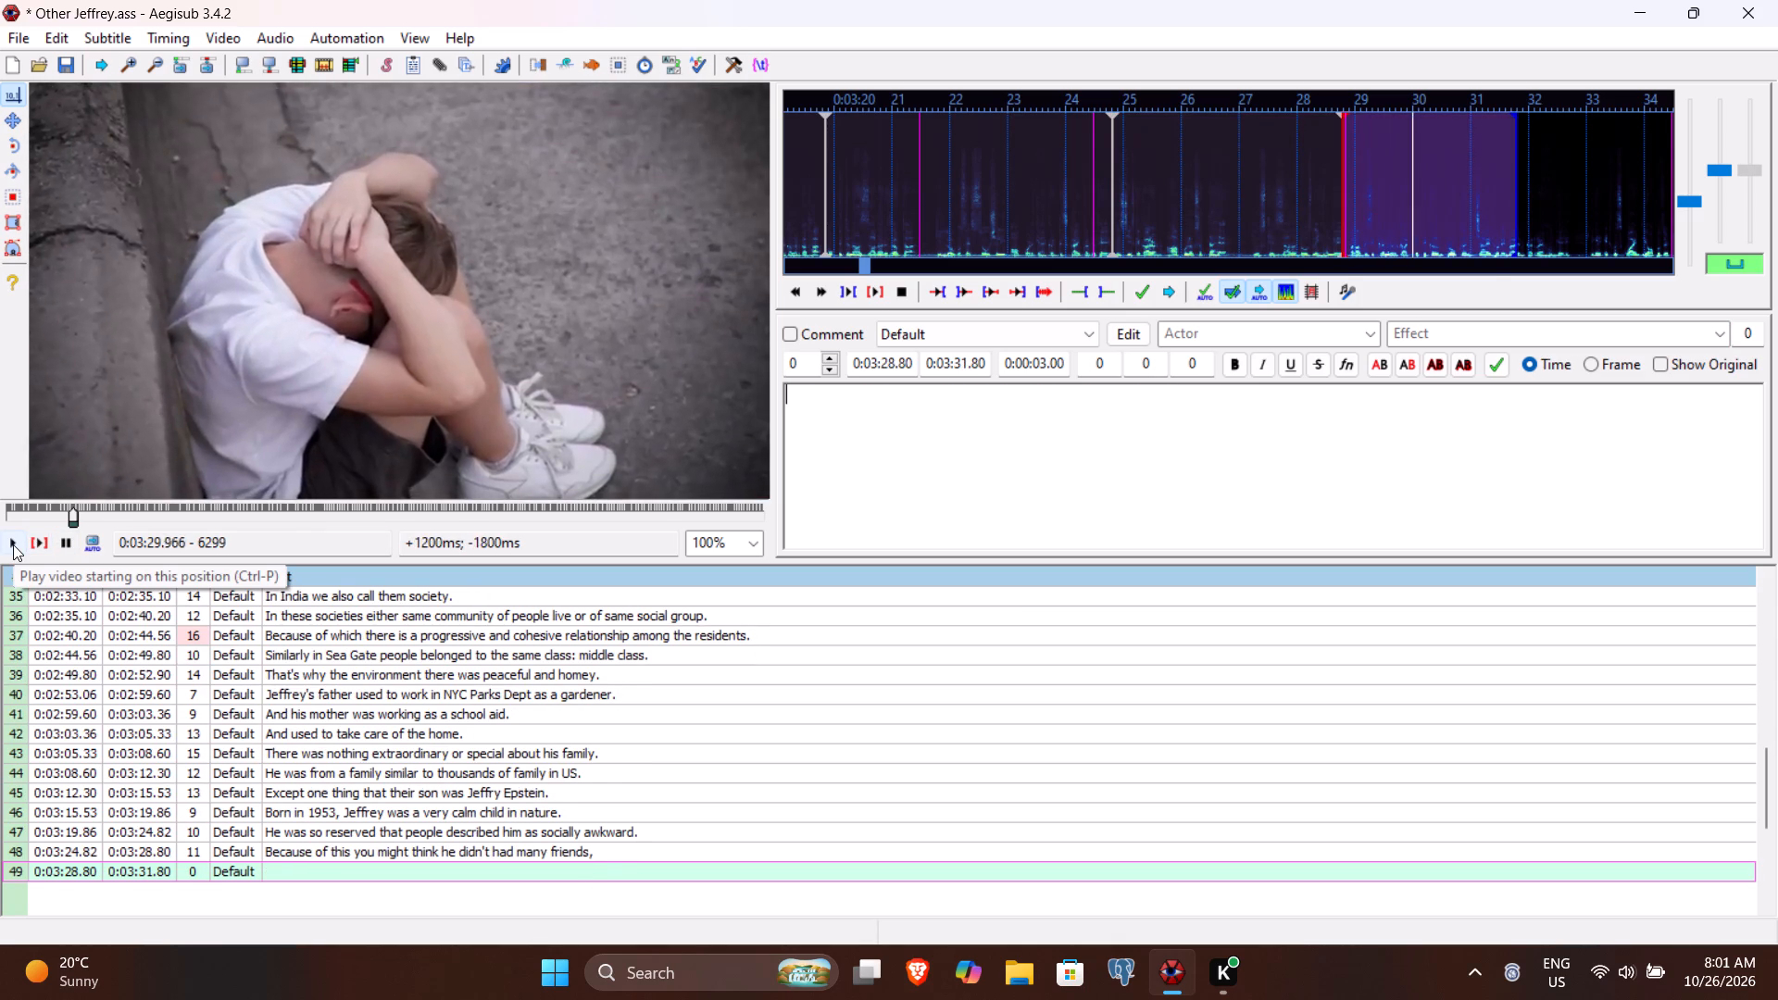
{"action": "left_click", "coordinate": [13, 544]}
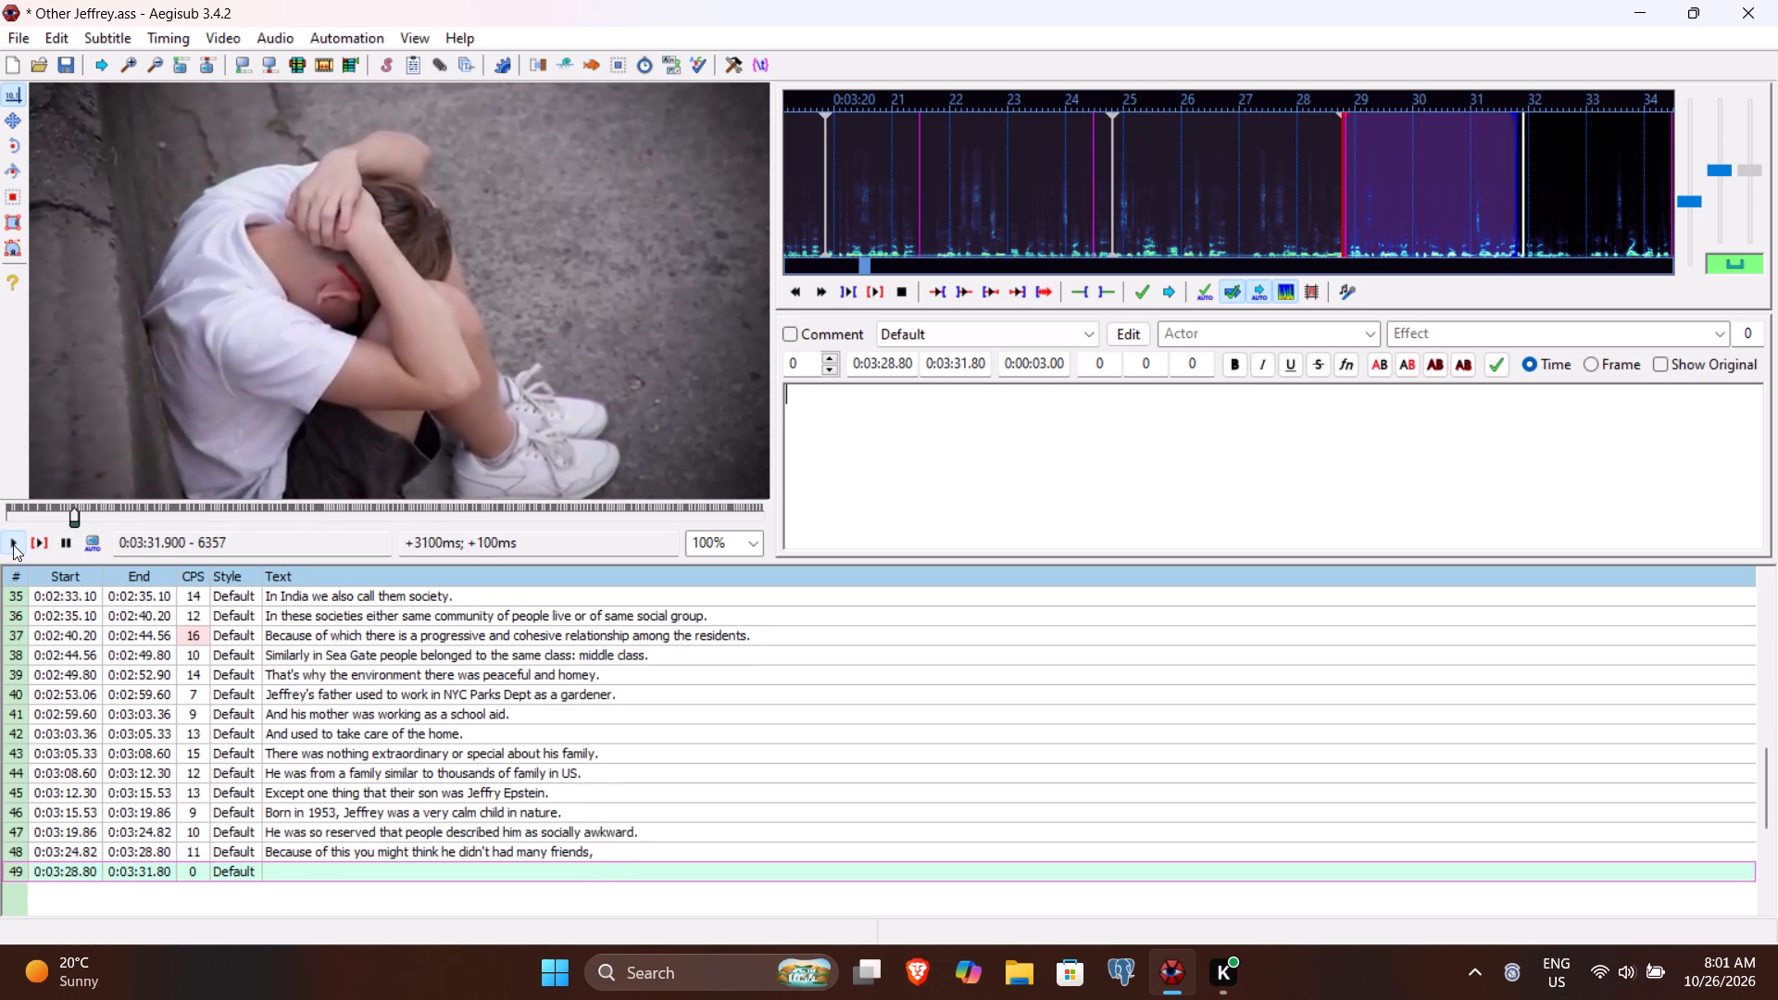
{"action": "left_click", "coordinate": [13, 544]}
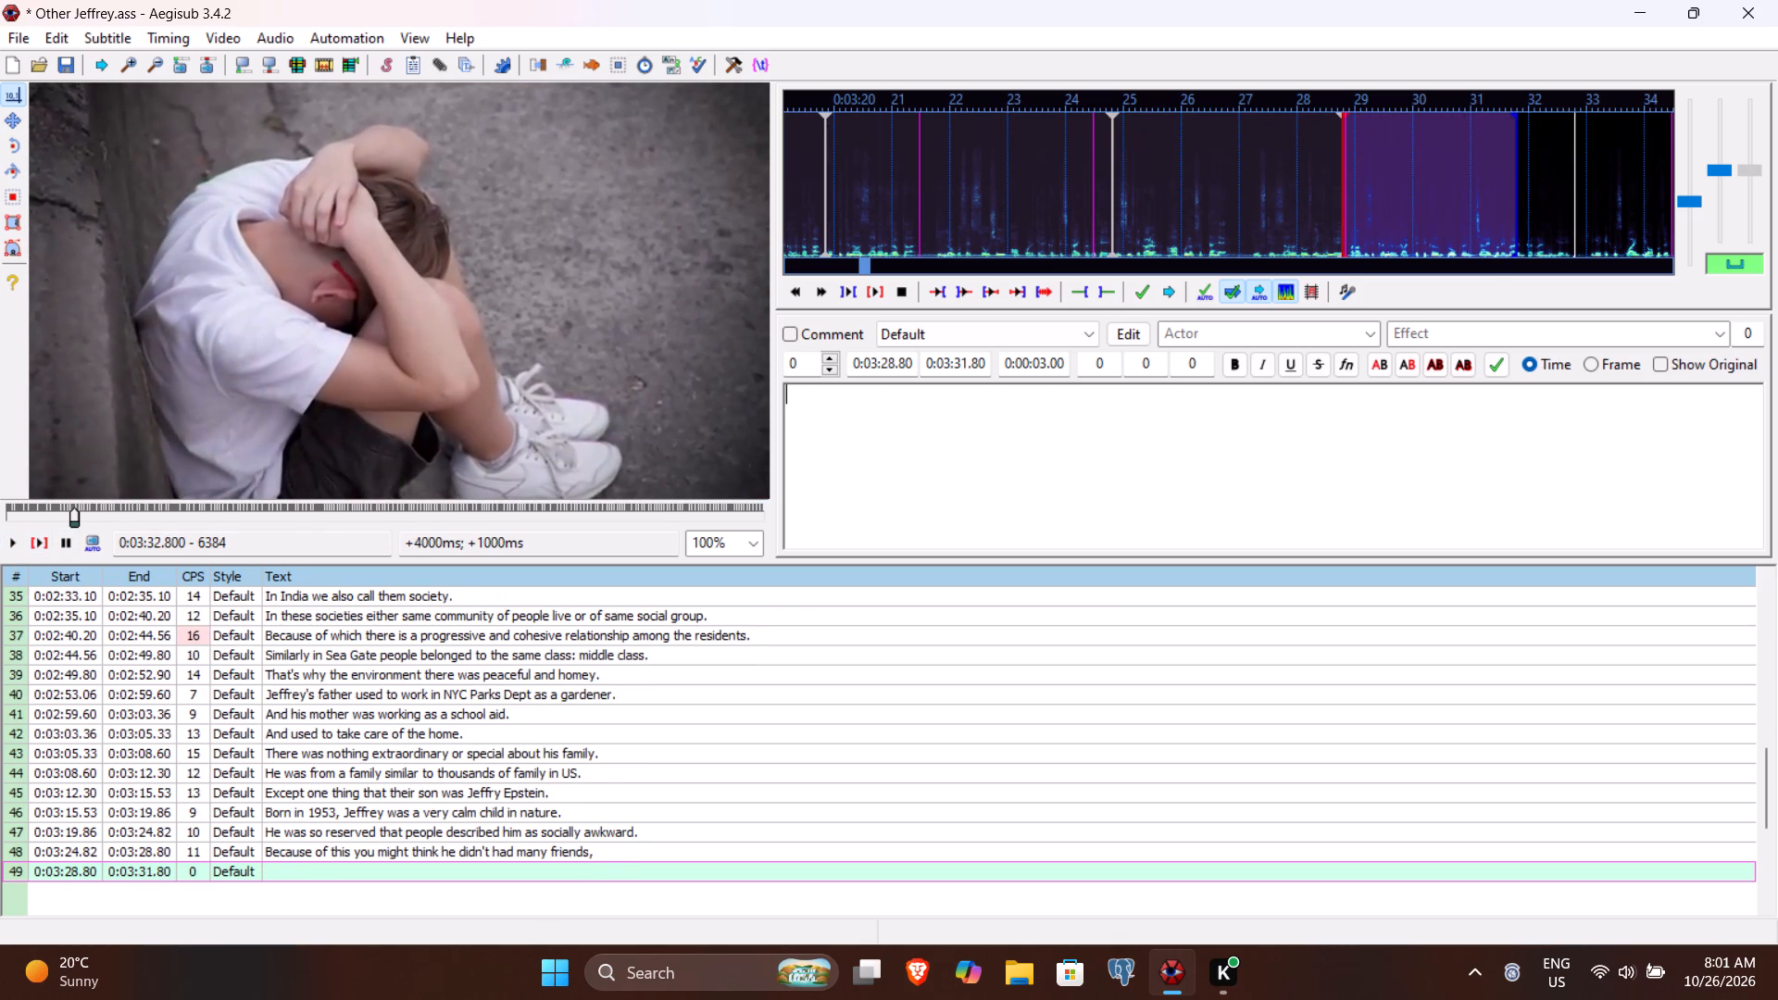
{"action": "left_click", "coordinate": [959, 365]}
{"action": "key", "text": "2"}
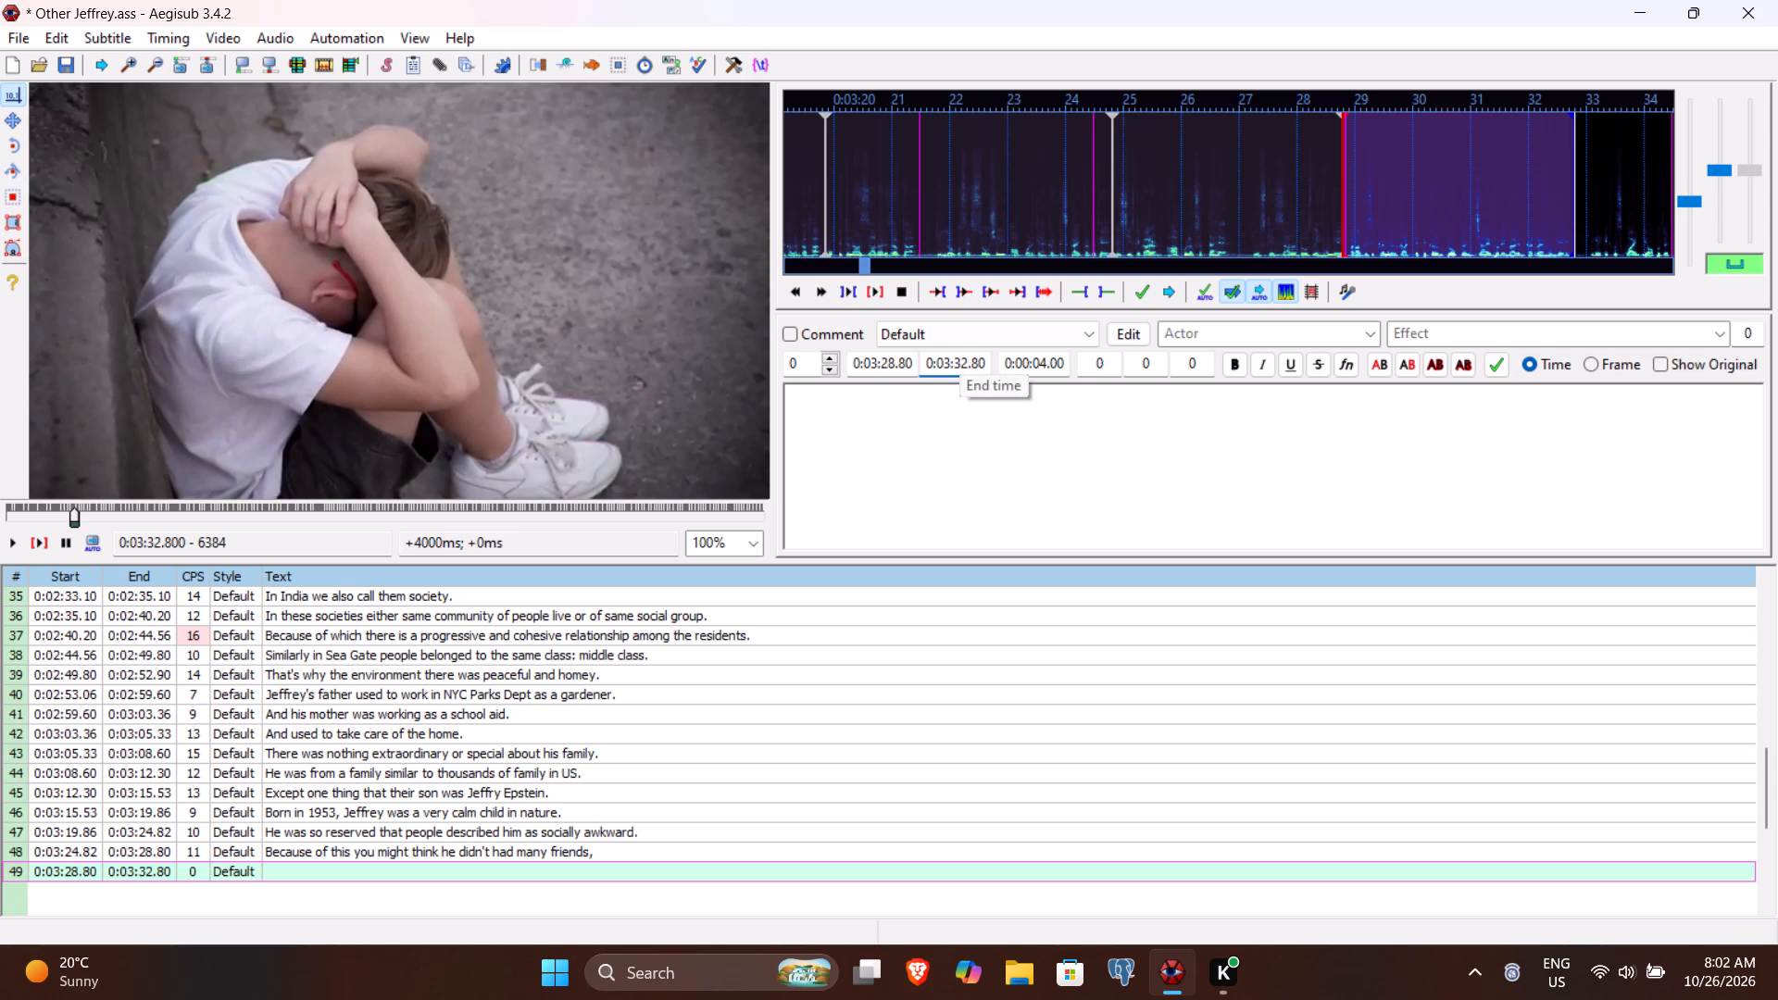
Enter "and might be imagining the typical broken childhood of any criminal." as line 49's text and commit it.
{"action": "left_click", "coordinate": [931, 434]}
{"action": "type", "text": "and mi"}
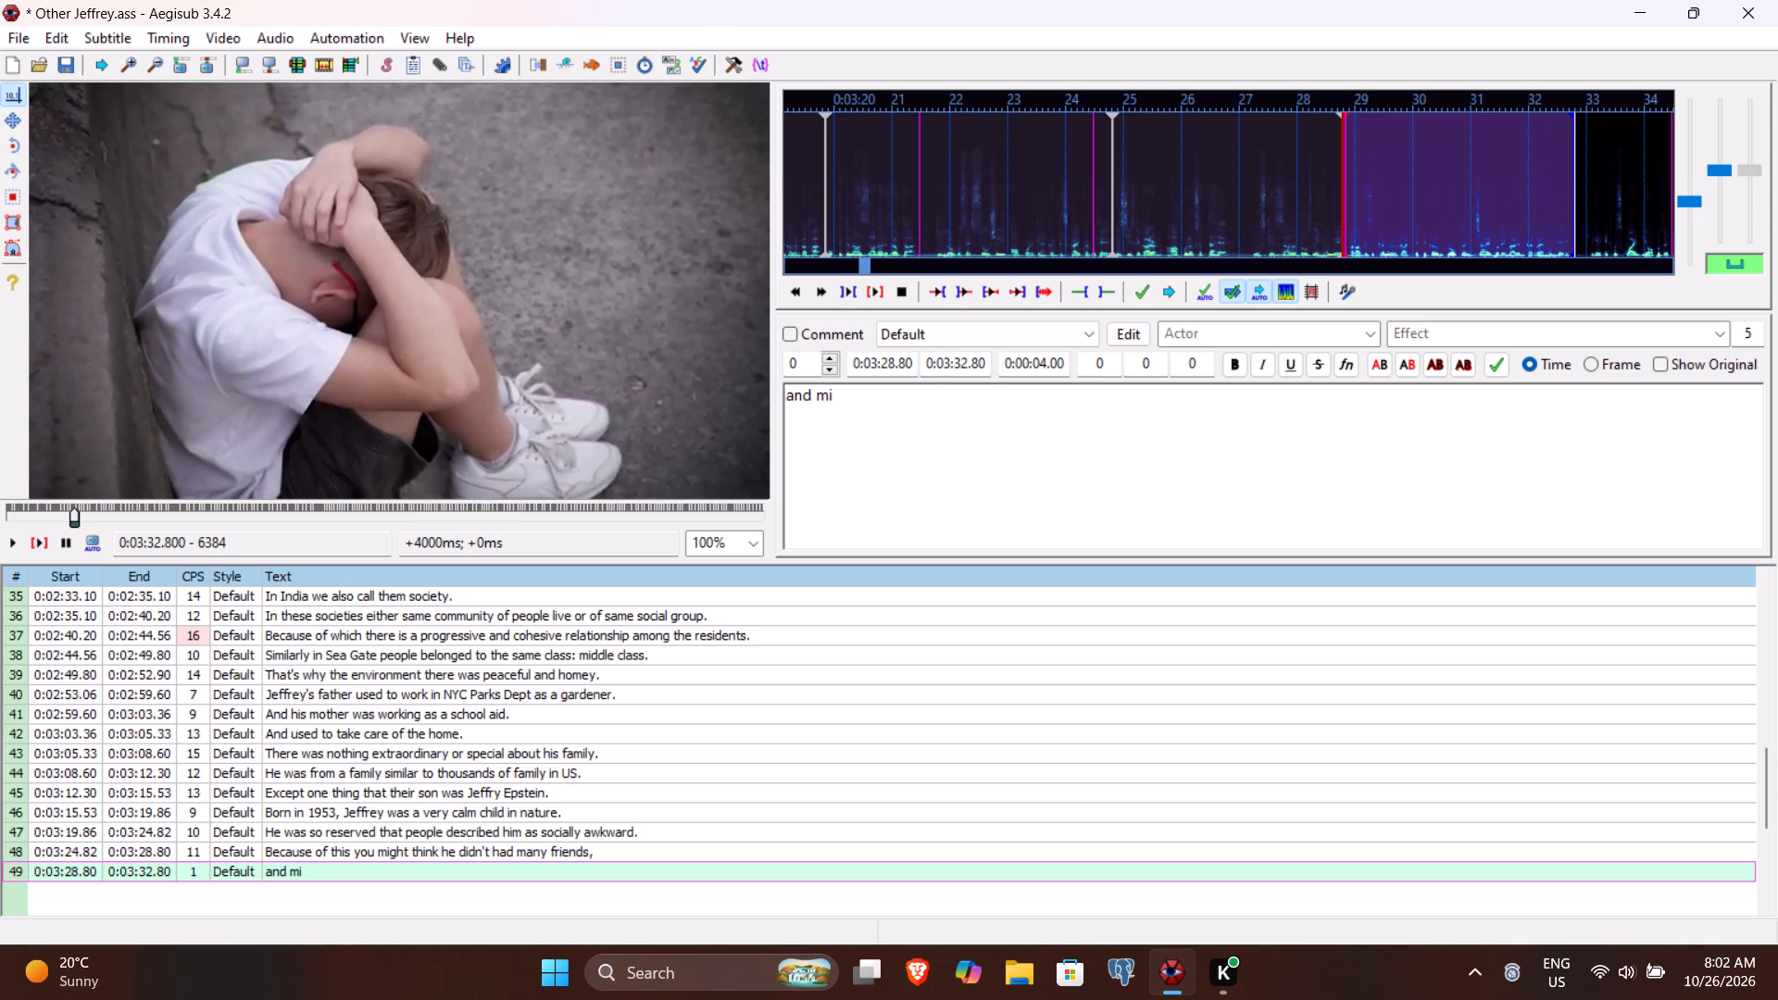
{"action": "type", "text": "ght be imagining the typ"}
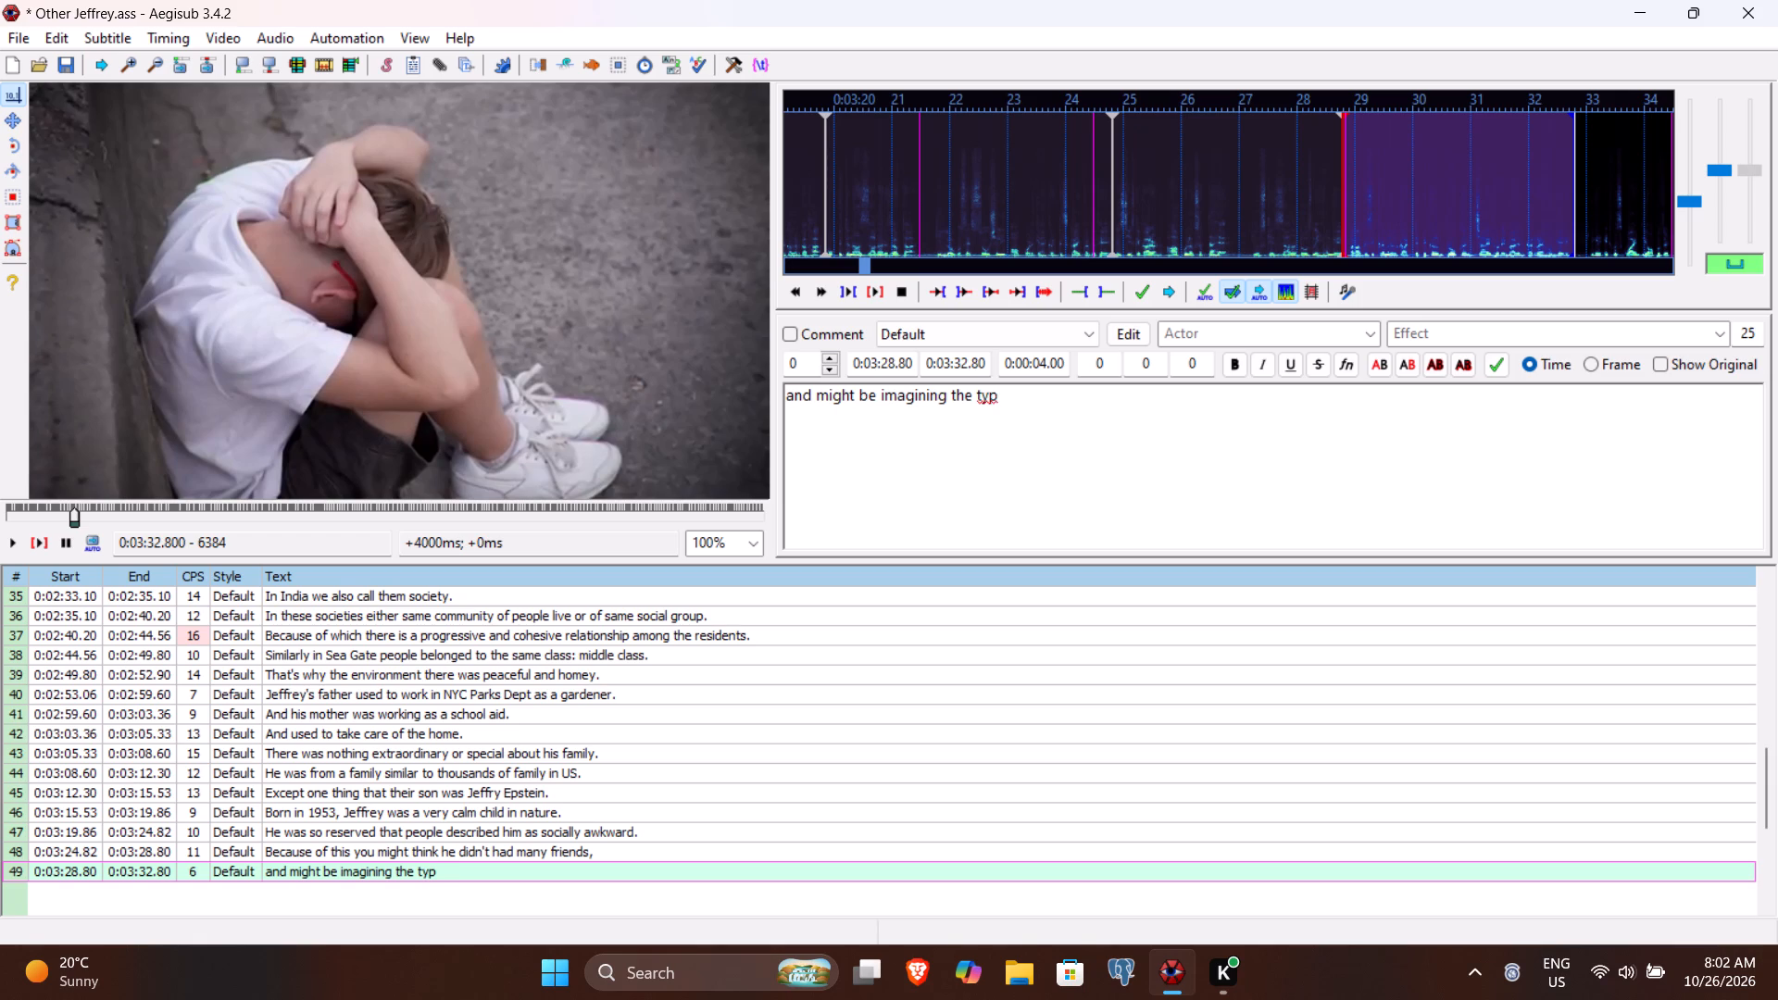
{"action": "type", "text": "ical broken childhod"}
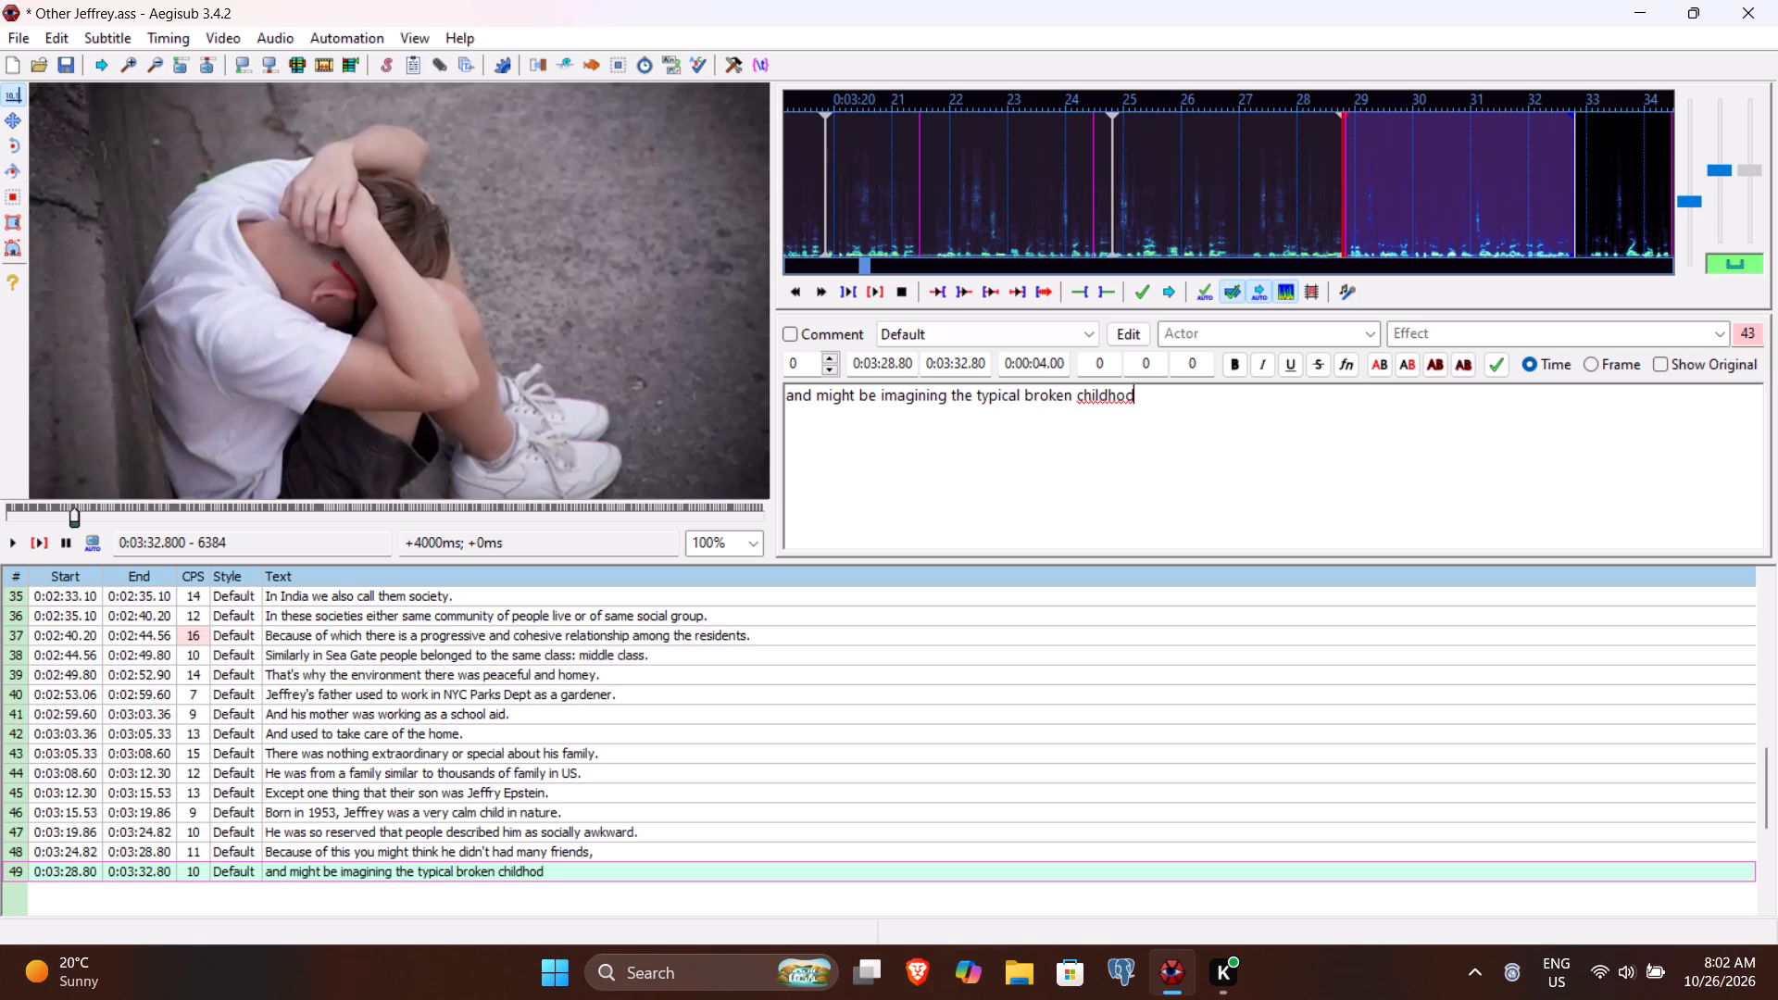
{"action": "key", "text": "BackSpace"}
{"action": "key", "text": "d"}
{"action": "key", "text": "BackSpace"}
{"action": "type", "text": "od a"}
{"action": "key", "text": "BackSpace"}
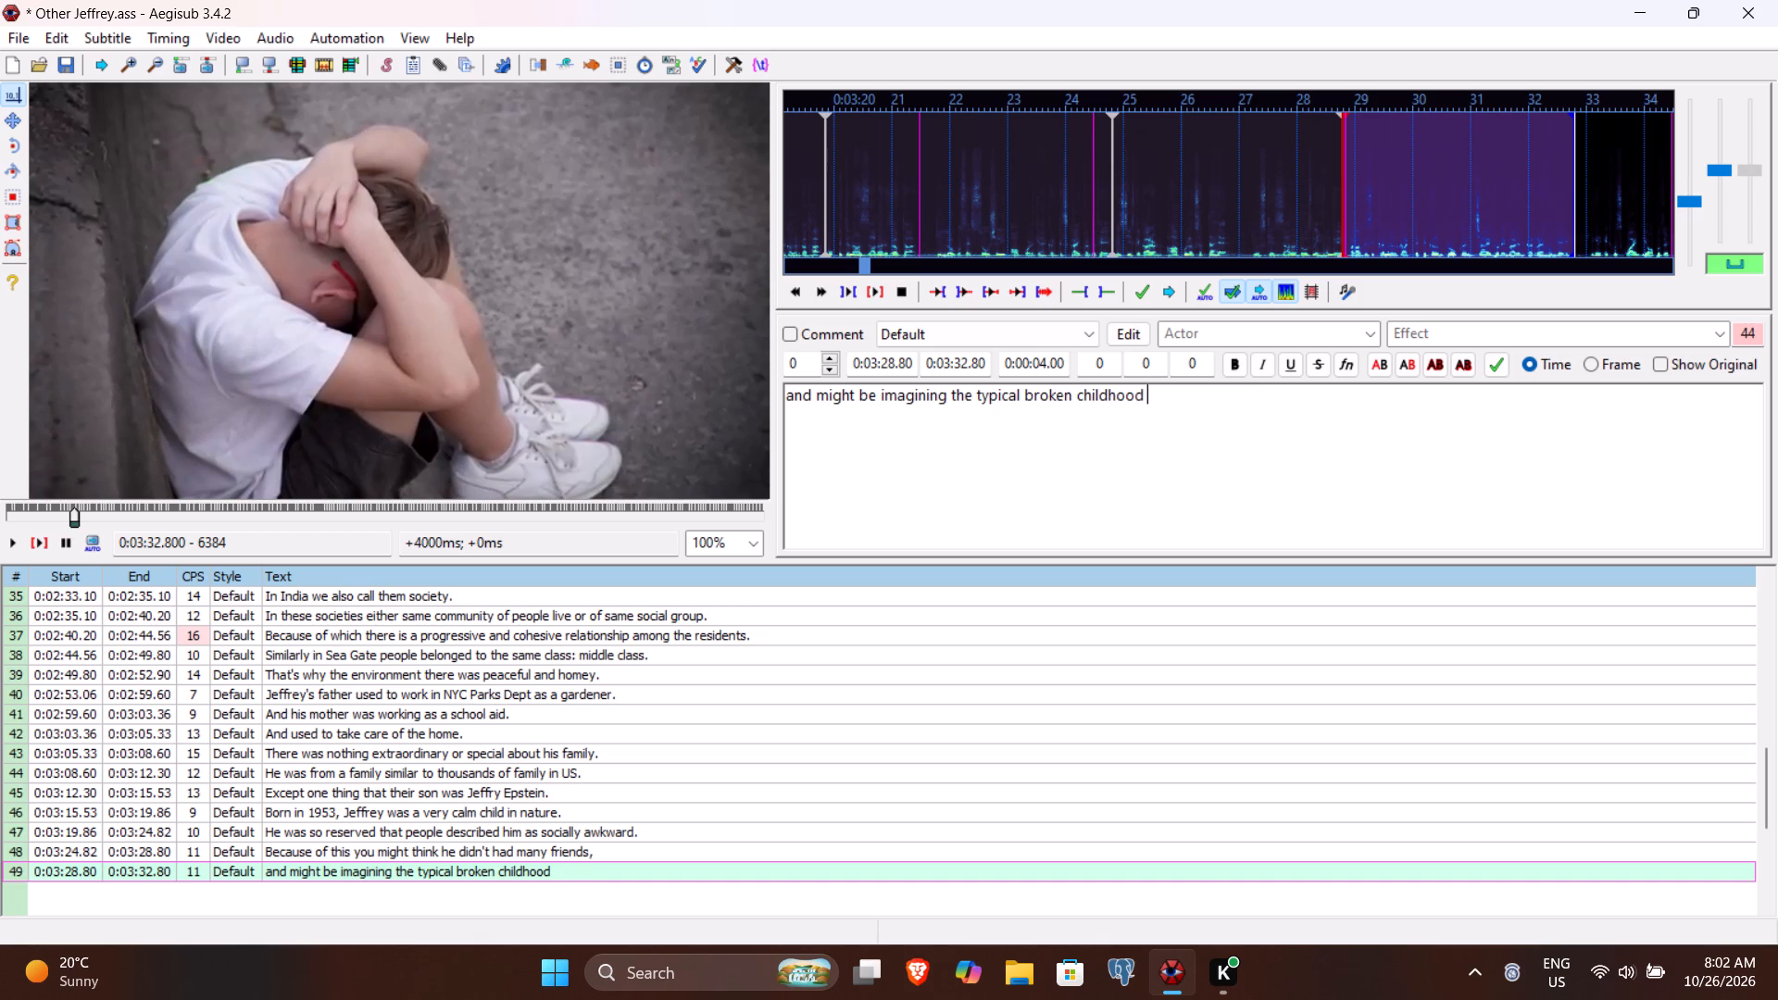
{"action": "type", "text": "of an"}
{"action": "type", "text": "y crimina"}
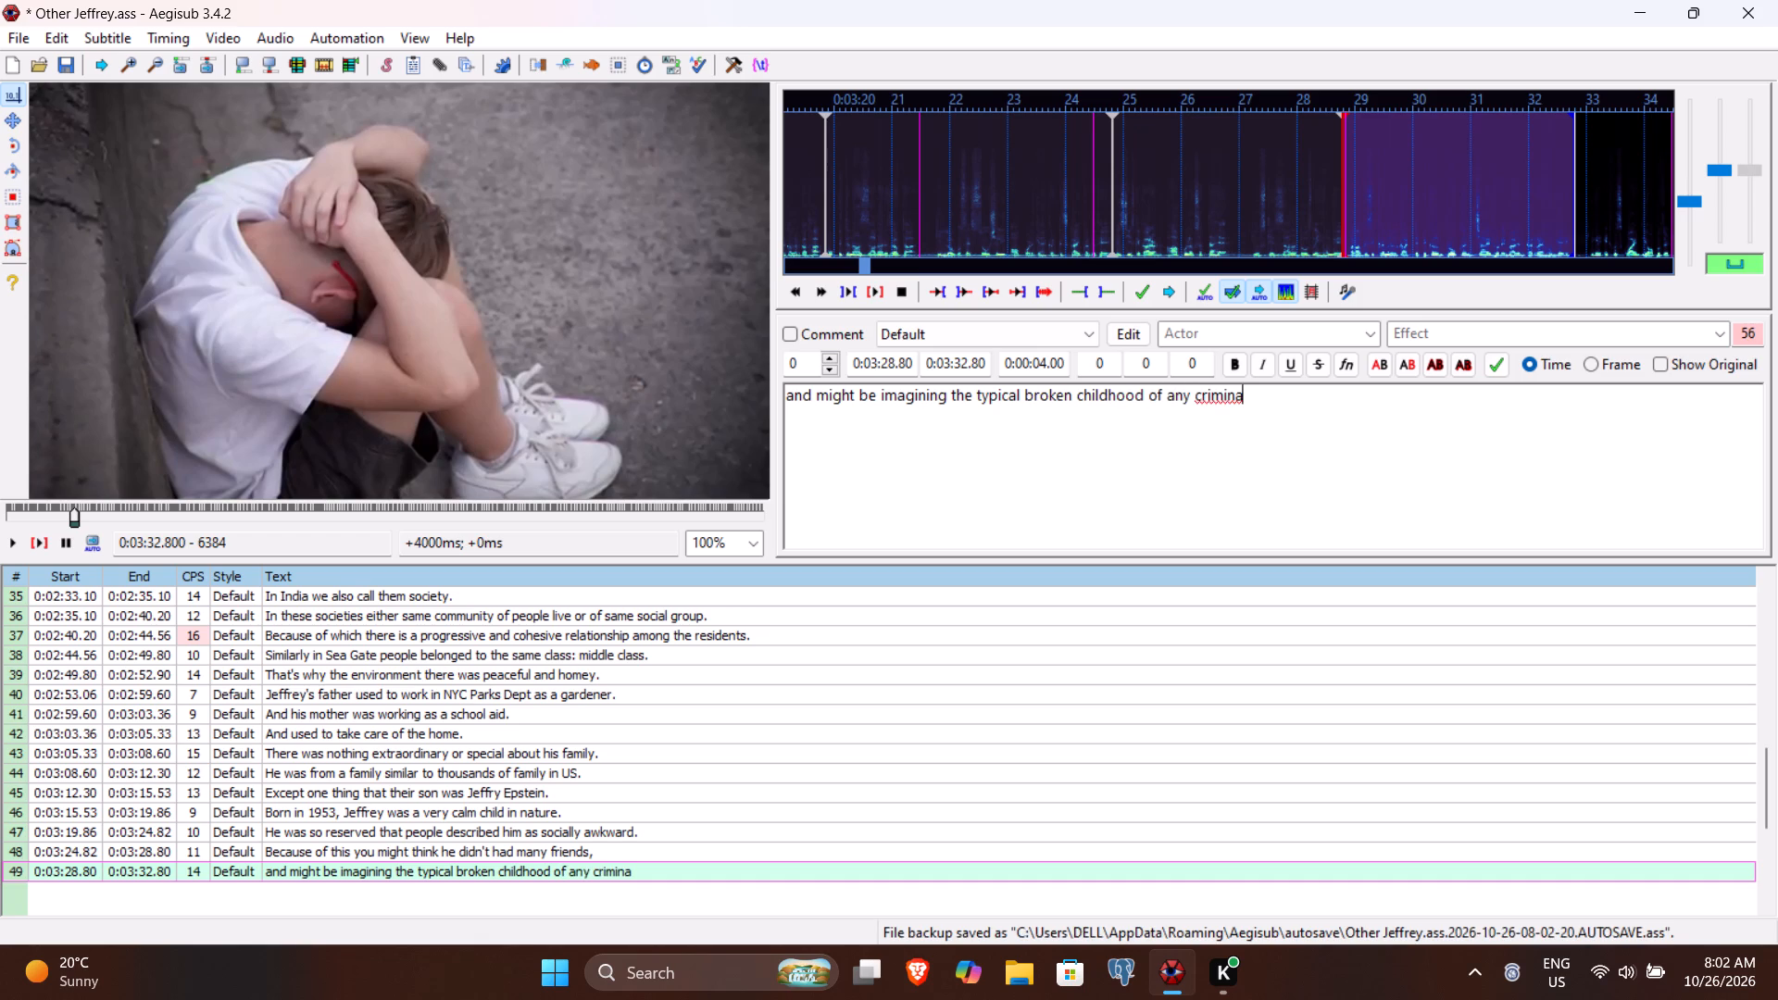
{"action": "type", "text": "l,"}
{"action": "key", "text": "BackSpace"}
{"action": "key", "text": "period"}
{"action": "key", "text": "Return"}
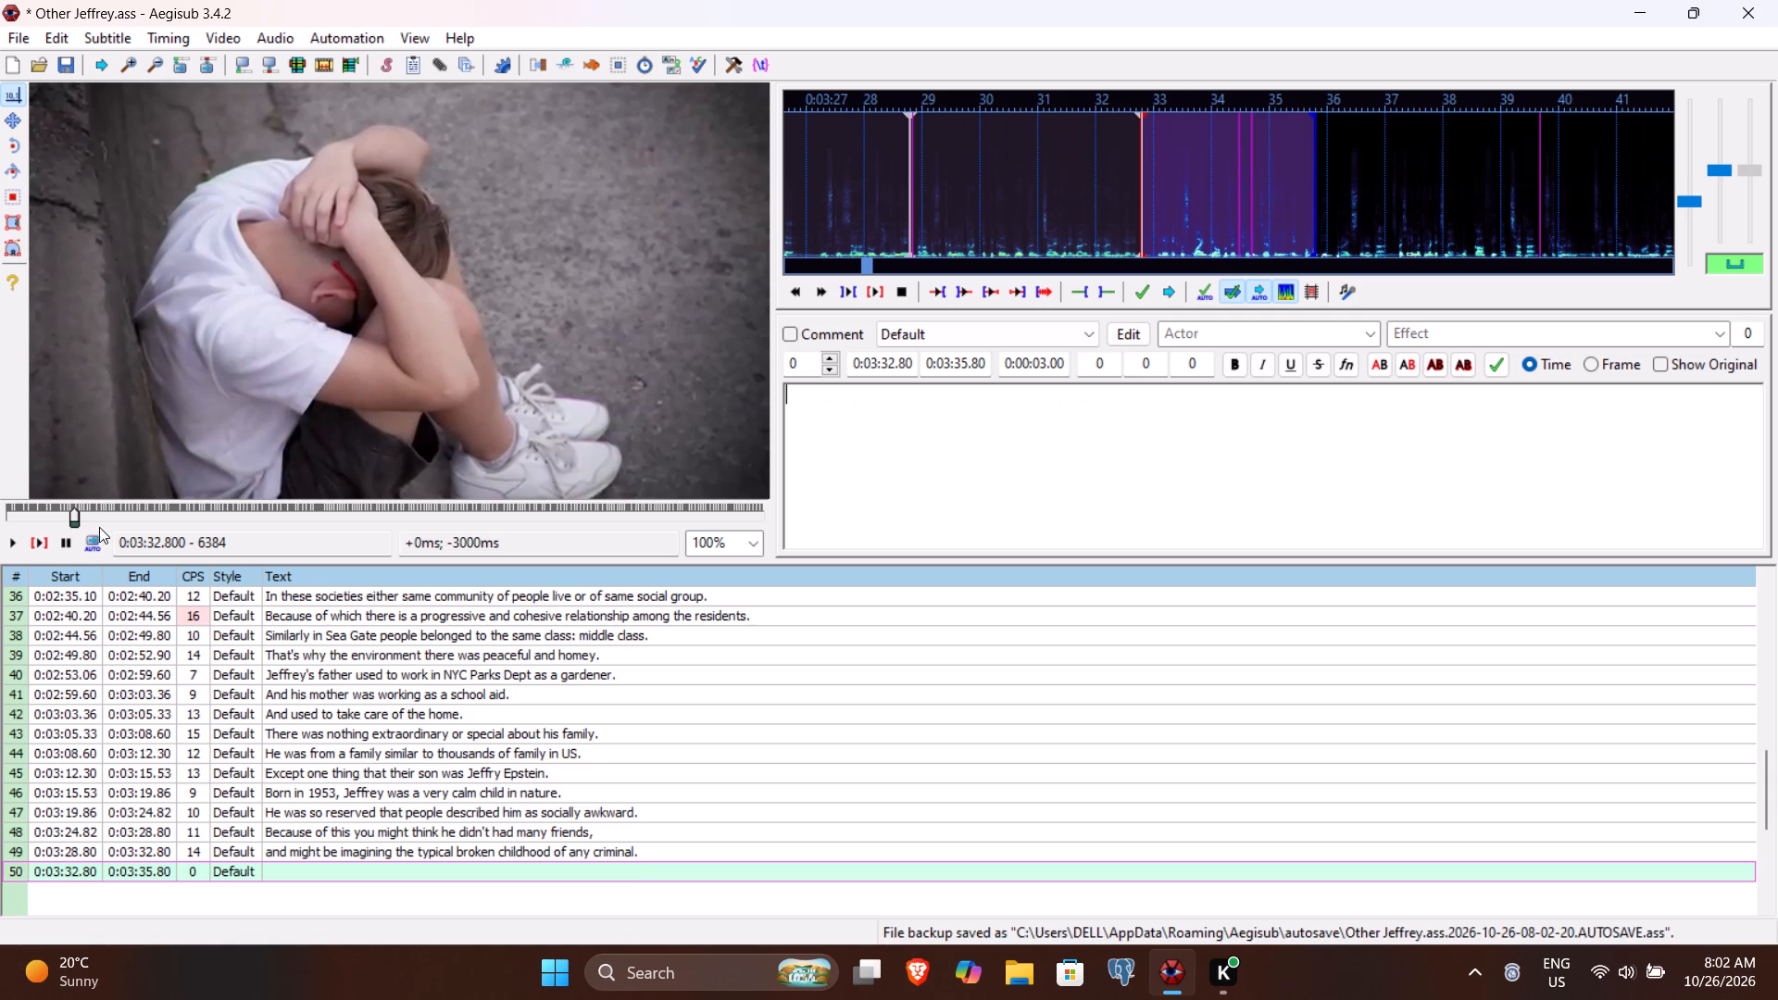
Play line 50's speech to find its limits, and set the line's end time to 0:03:34.60 and start time to 0:03:33.04.
{"action": "left_click", "coordinate": [50, 540]}
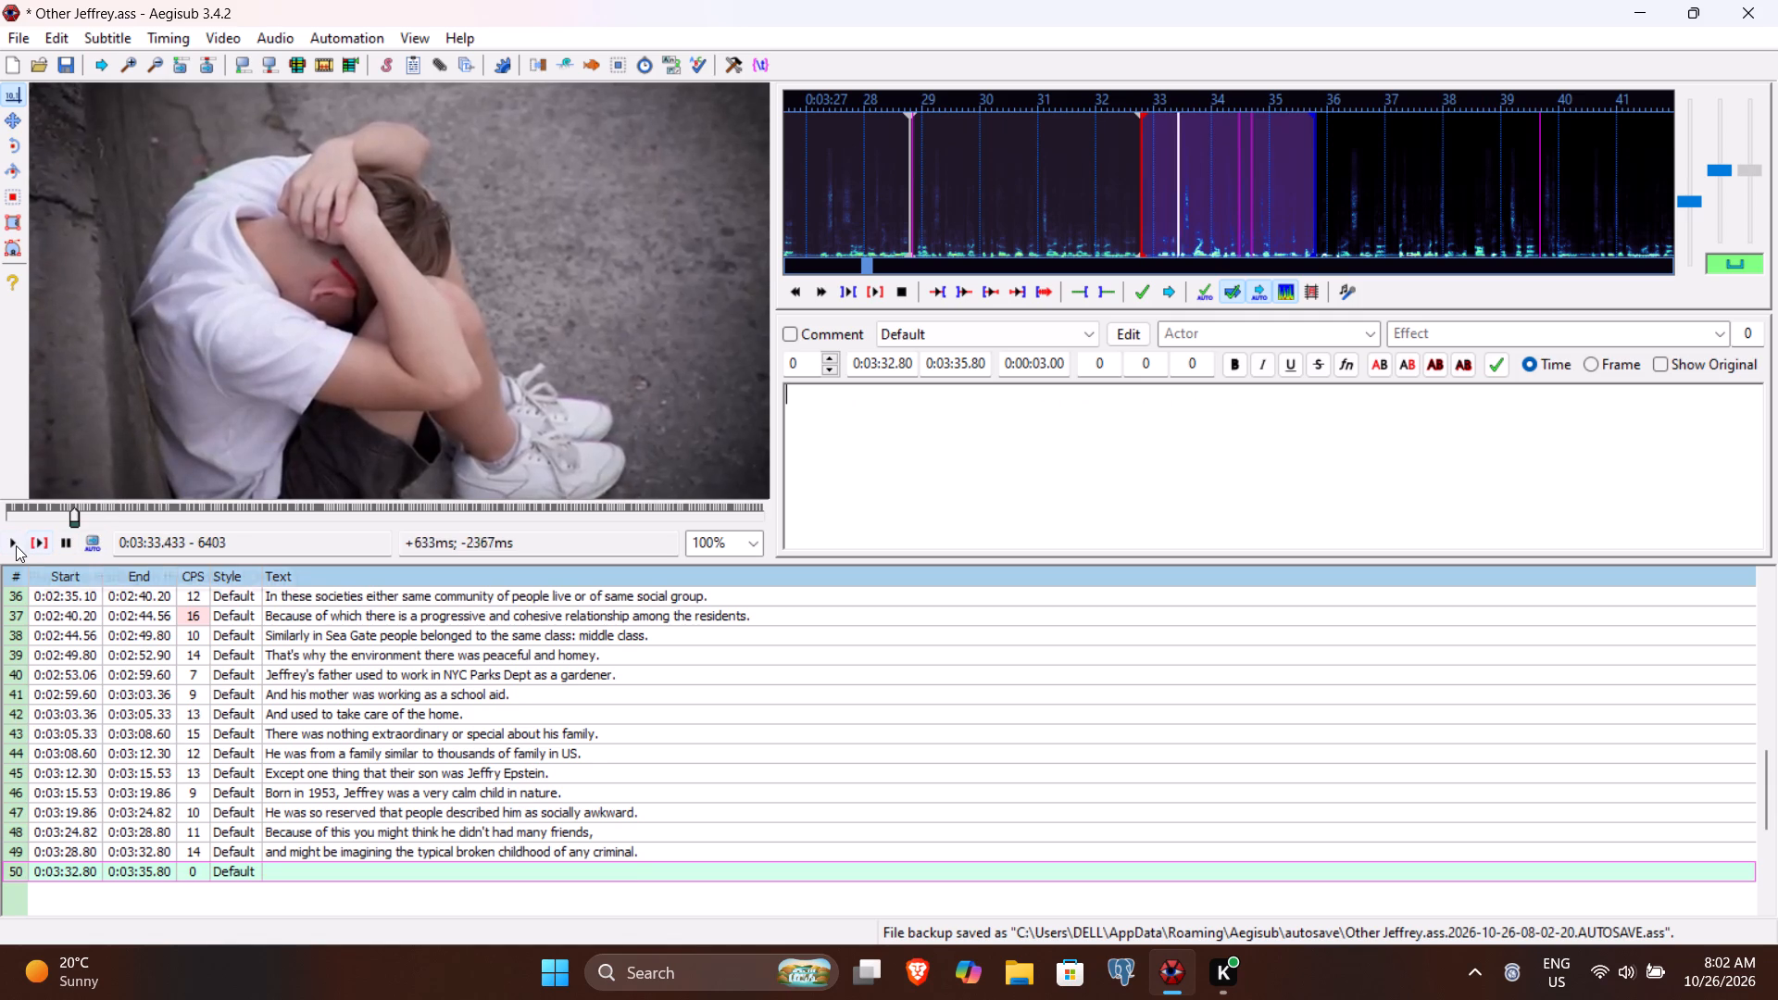
{"action": "left_click", "coordinate": [13, 544]}
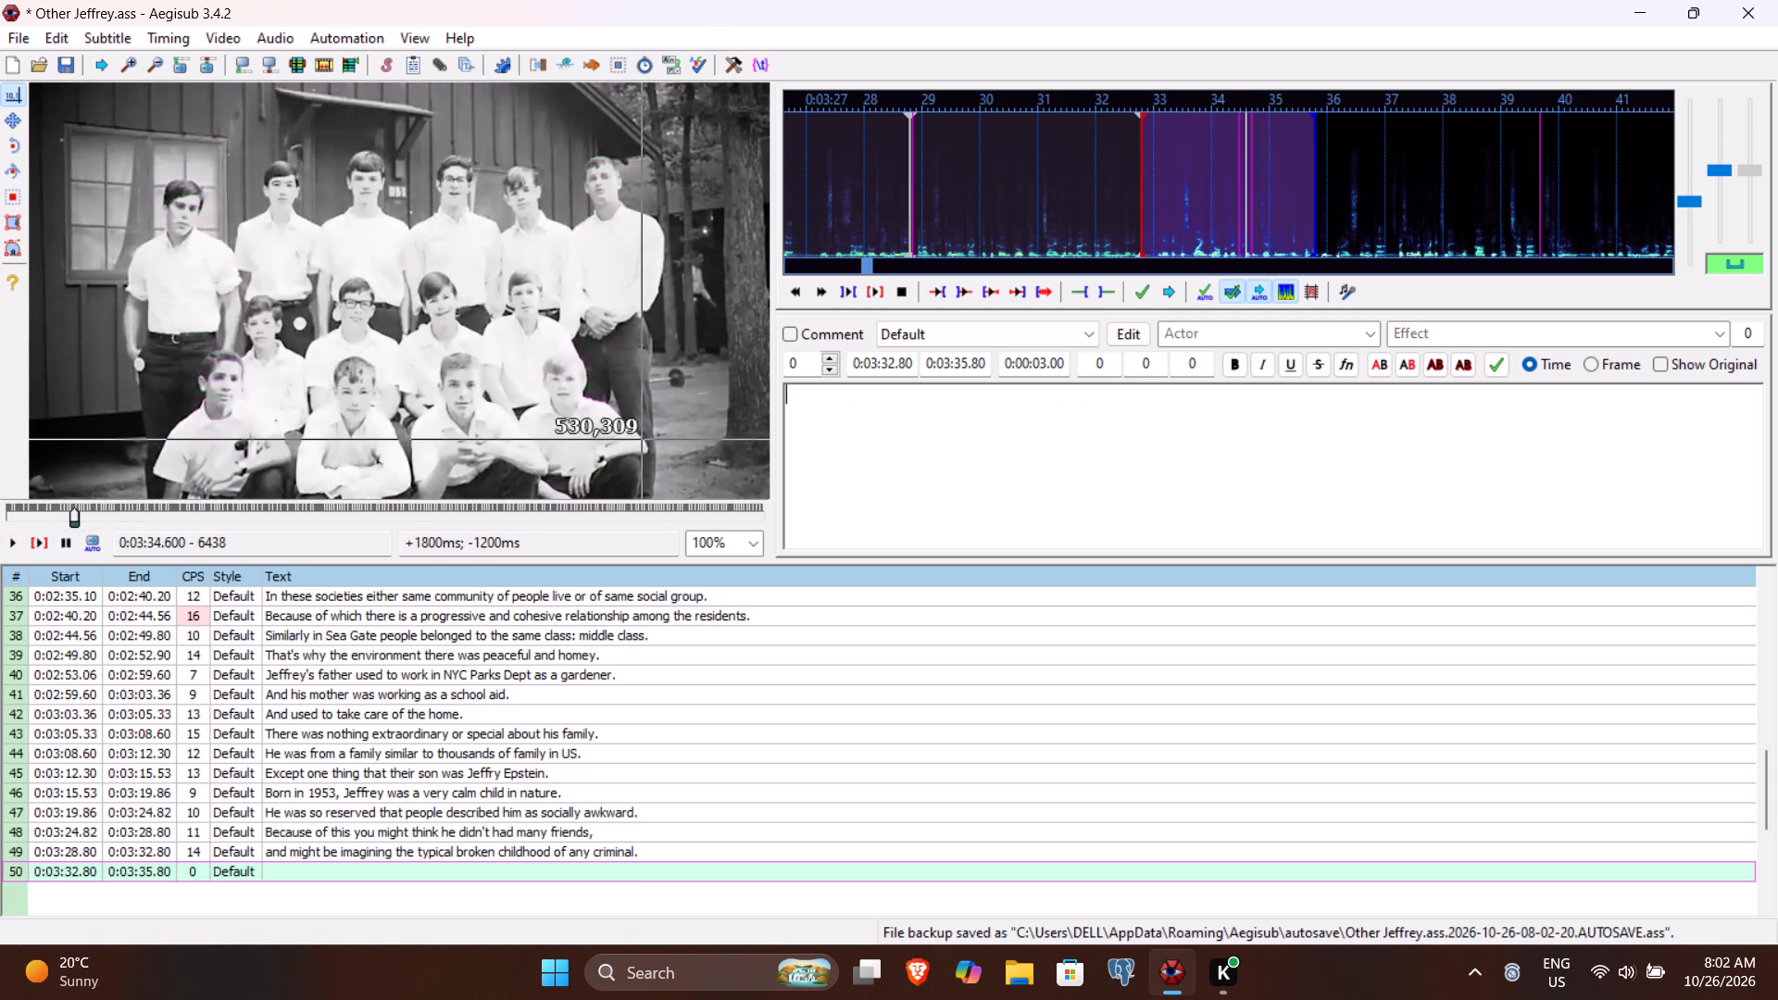
{"action": "left_click", "coordinate": [962, 364]}
{"action": "key", "text": "4"}
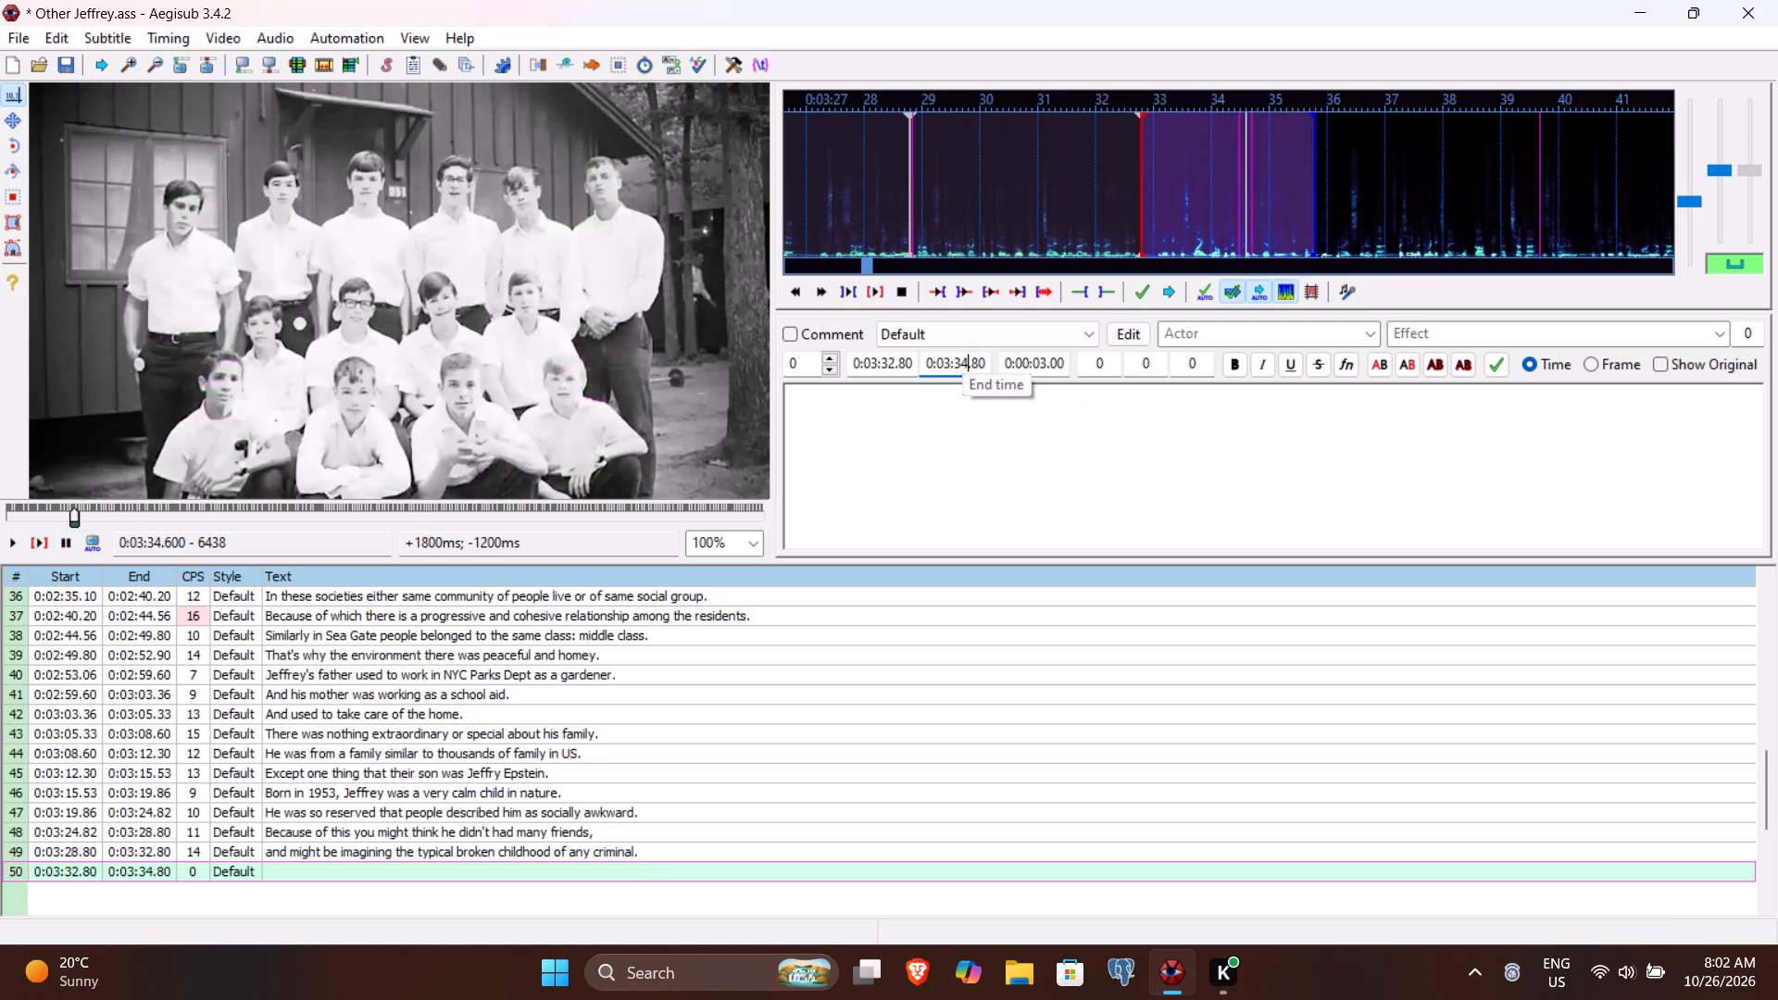
{"action": "key", "text": "6"}
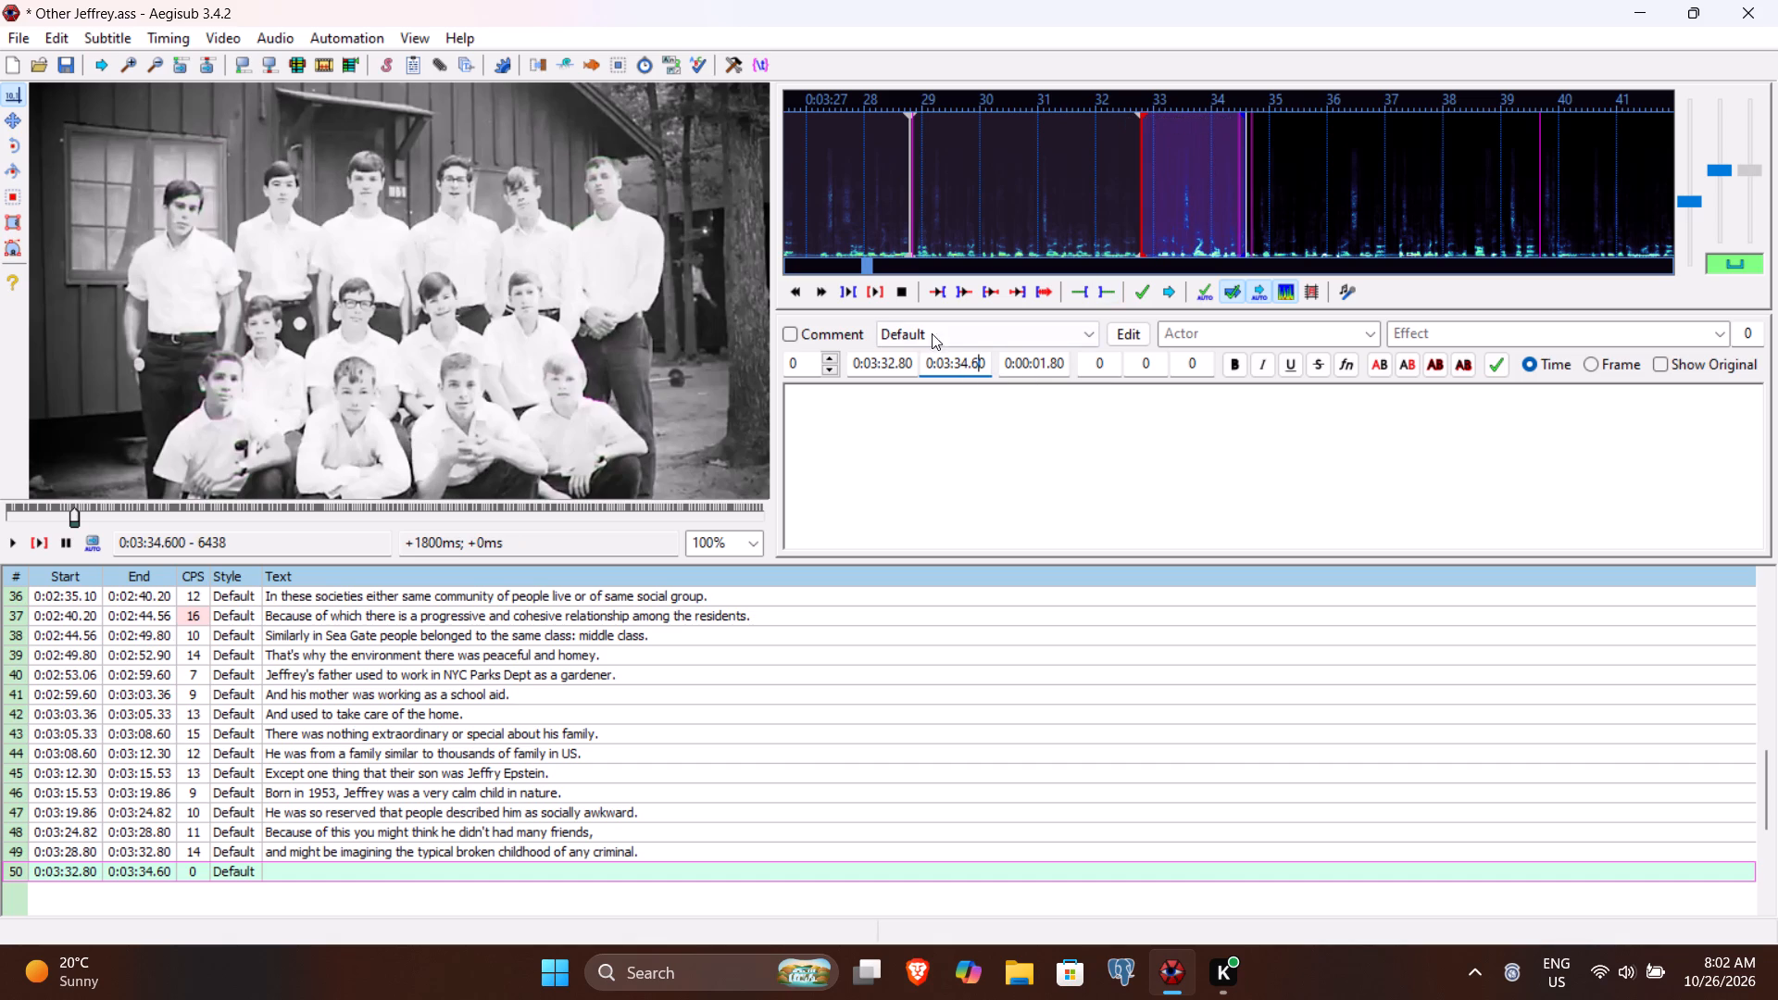
{"action": "left_click", "coordinate": [883, 362]}
{"action": "type", "text": "3304"}
Enter "But it was quiet the opposite." as line 50's text and commit it.
{"action": "left_click", "coordinate": [825, 438]}
{"action": "type", "text": "But it was quiet the opposite."}
{"action": "key", "text": "Return"}
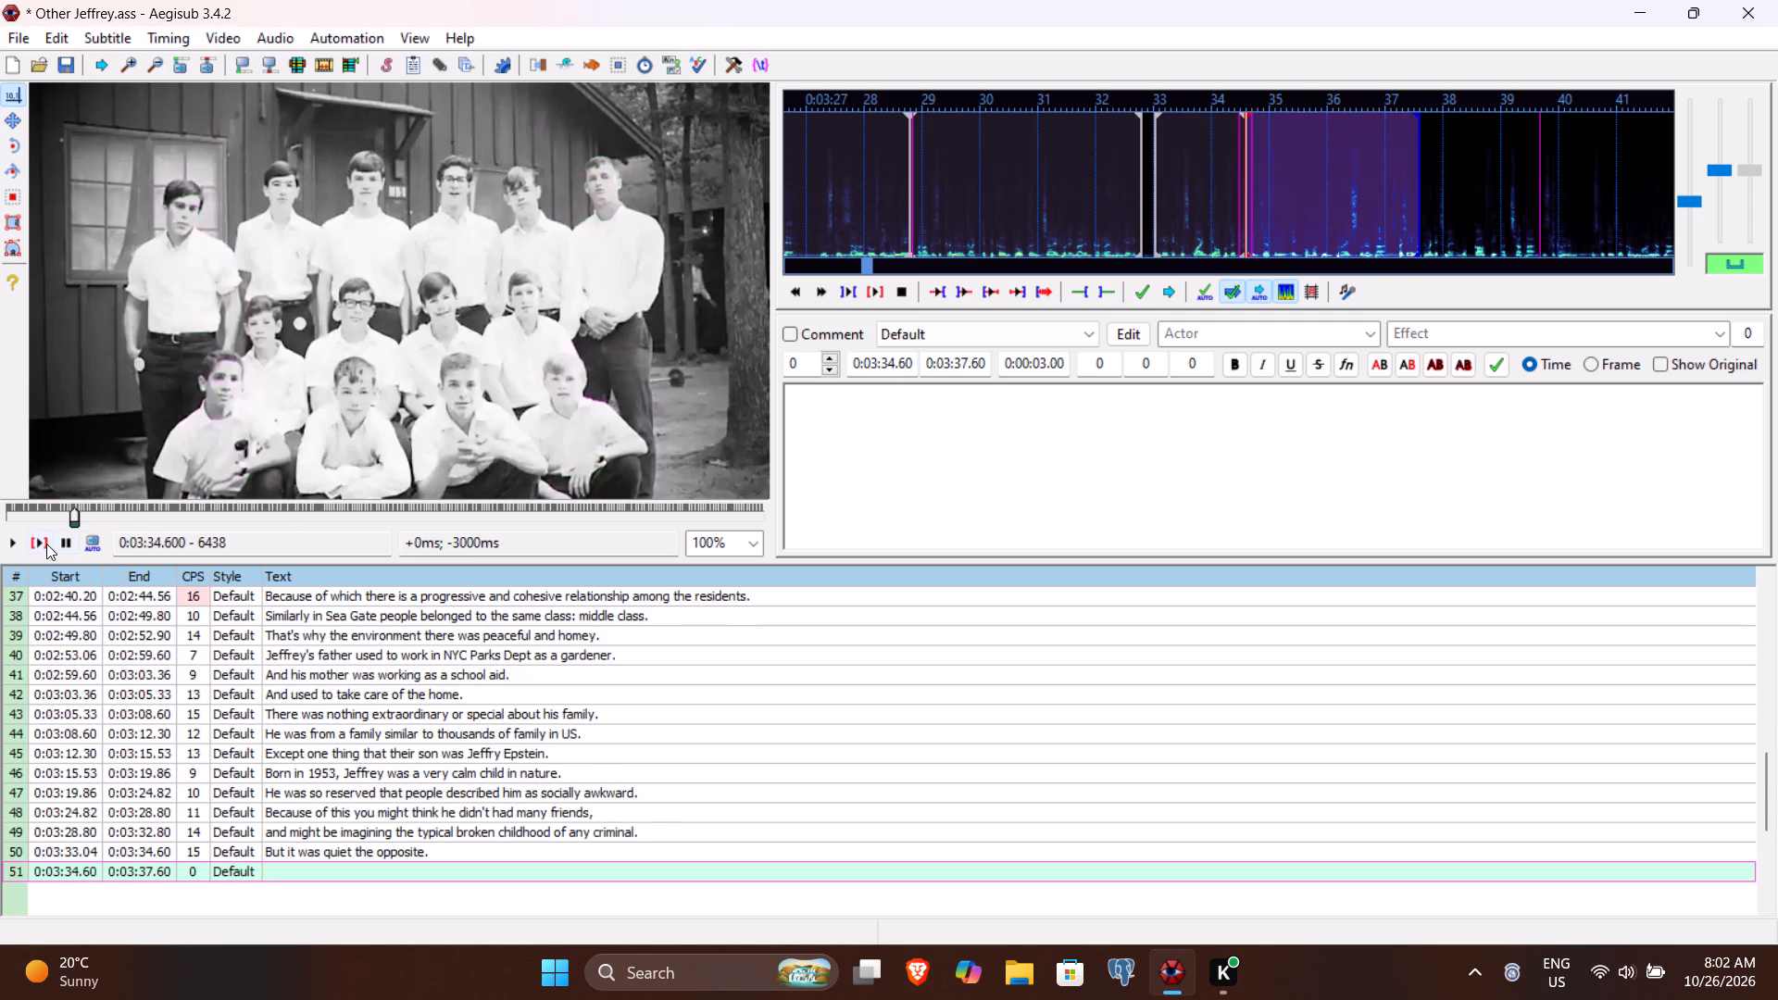
Play line 51's speech to find where it ends, and set the line's end time to 0:03:37.22.
{"action": "left_click", "coordinate": [46, 540]}
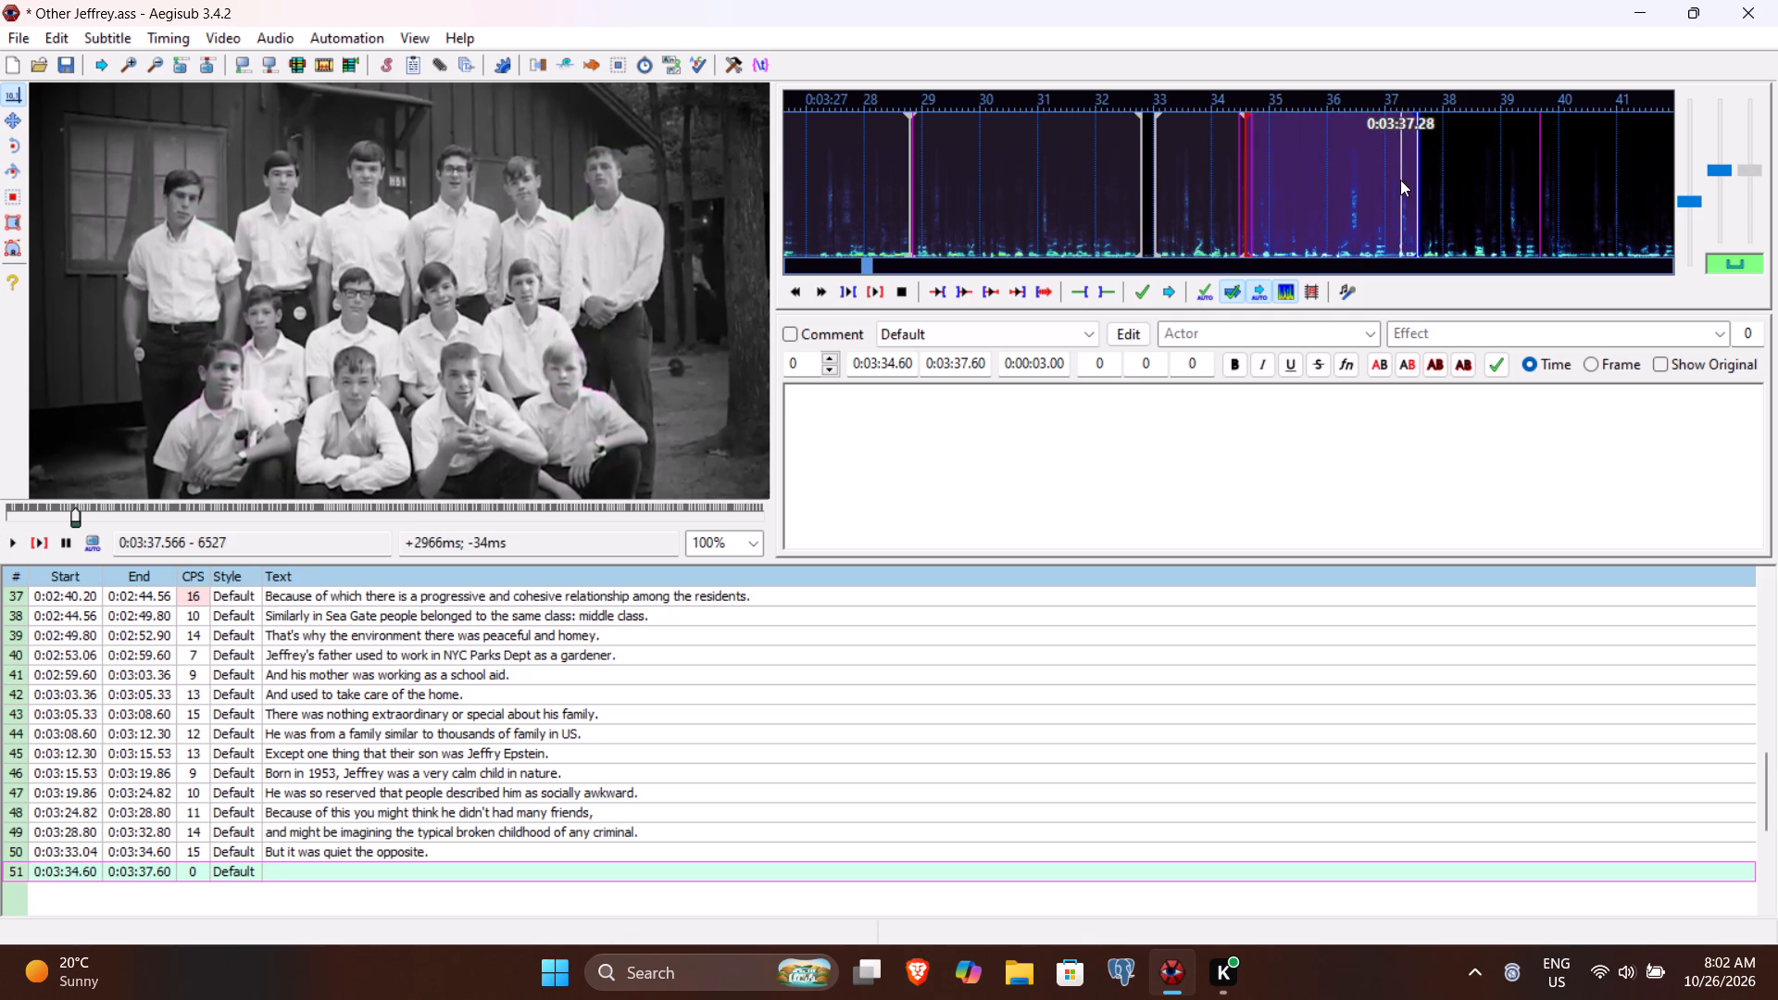
{"action": "left_click", "coordinate": [974, 361]}
{"action": "key", "text": "BackSpace"}
{"action": "type", "text": "22"}
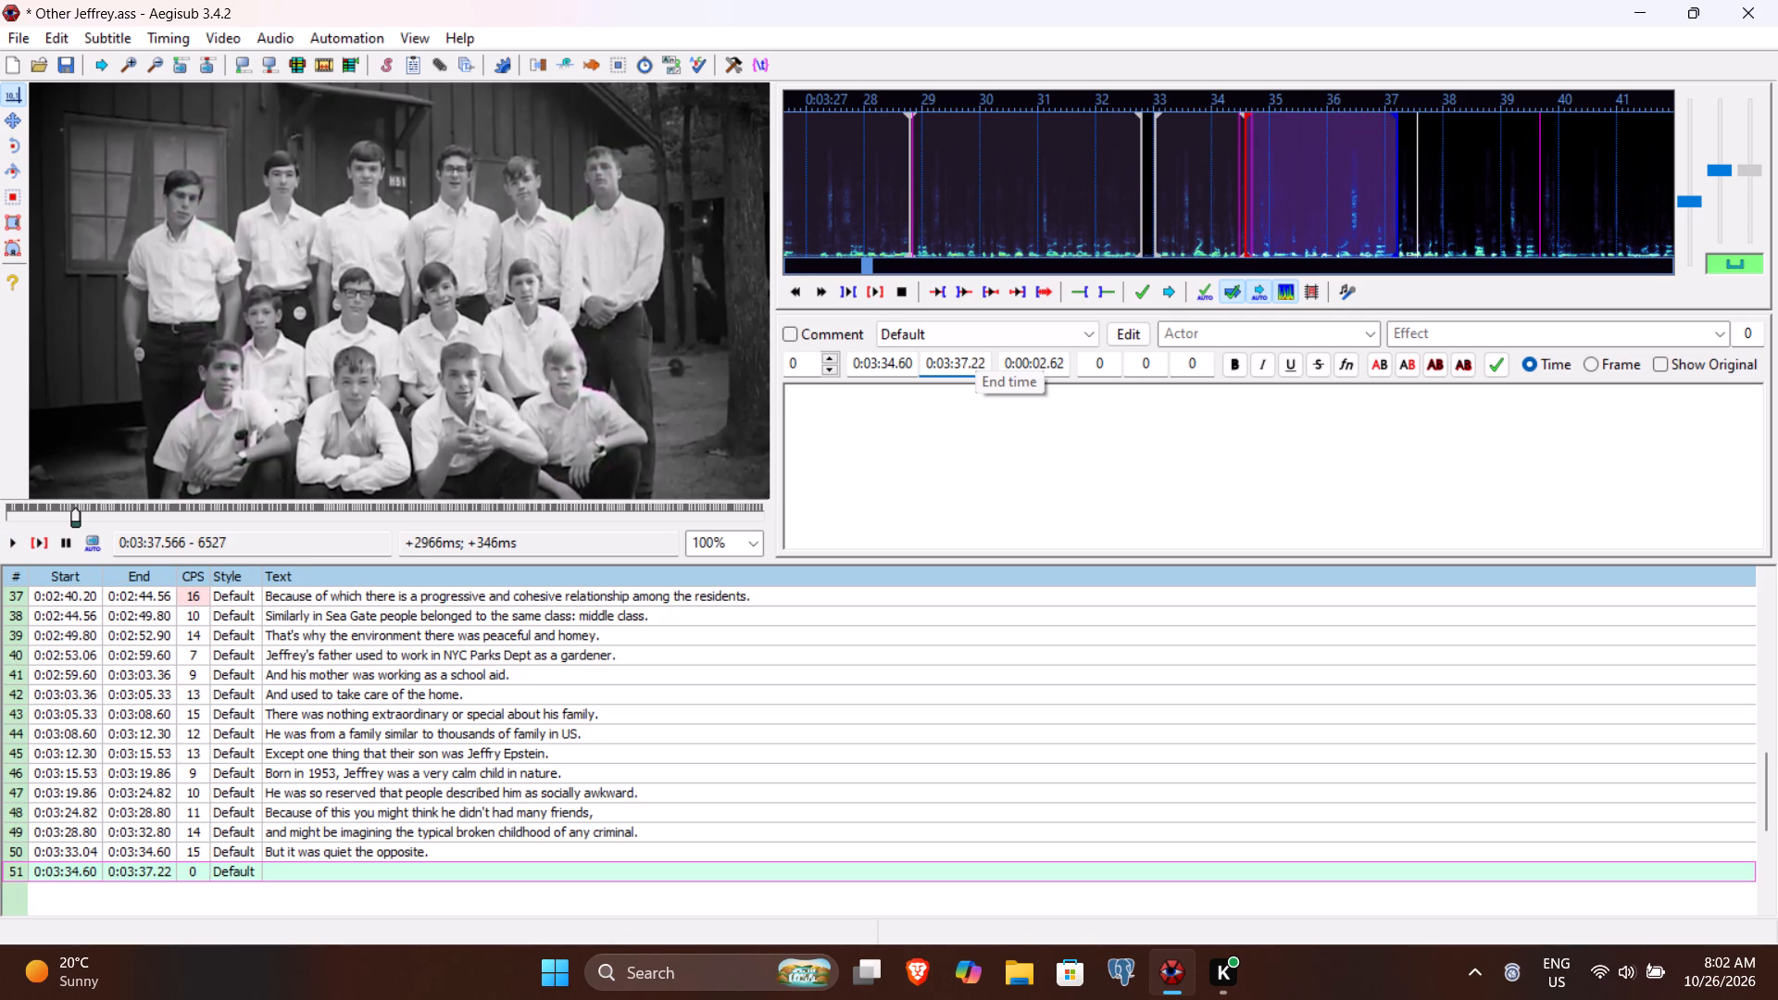
Enter "Because Jeffrey was quiet a bright student," as line 51's text and commit it.
{"action": "left_click", "coordinate": [932, 409]}
{"action": "type", "text": "Bea"}
{"action": "key", "text": "BackSpace"}
{"action": "type", "text": "cause Jeffrey was quiet a bright stunde"}
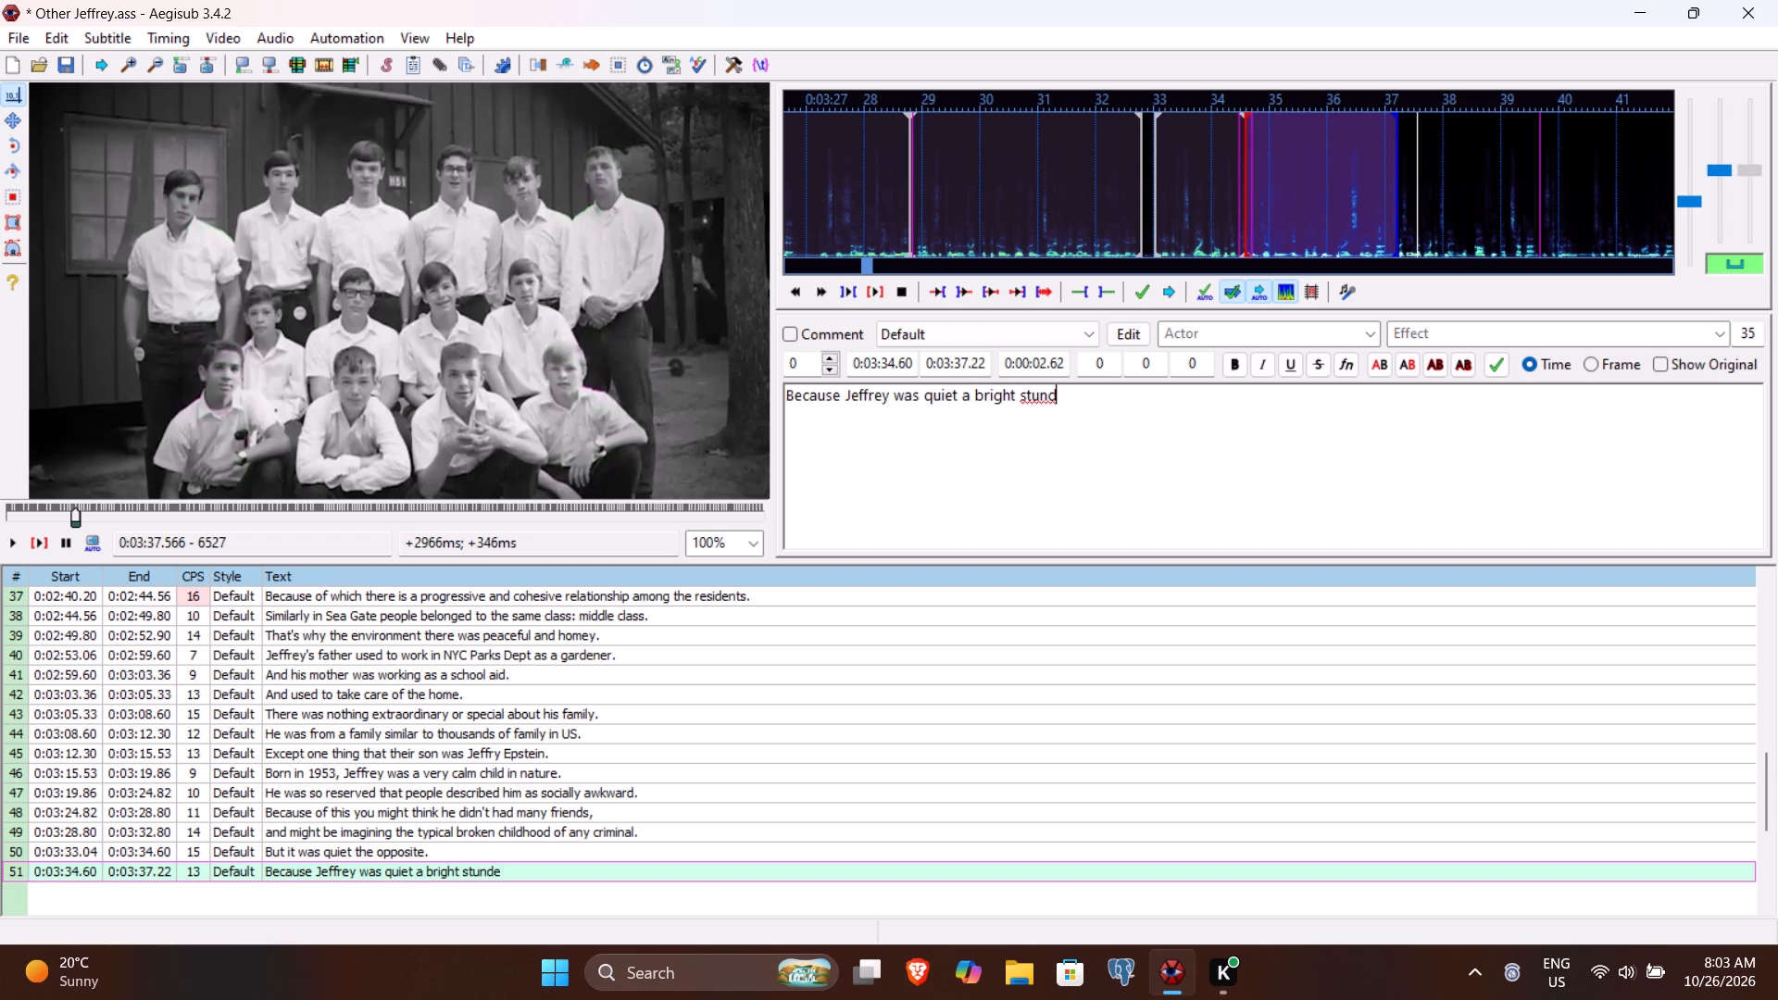
{"action": "key", "text": "BackSpace"}
{"action": "key", "text": "BackSpace"}
{"action": "key", "text": "BackSpace"}
{"action": "type", "text": "dent,"}
{"action": "key", "text": "Return"}
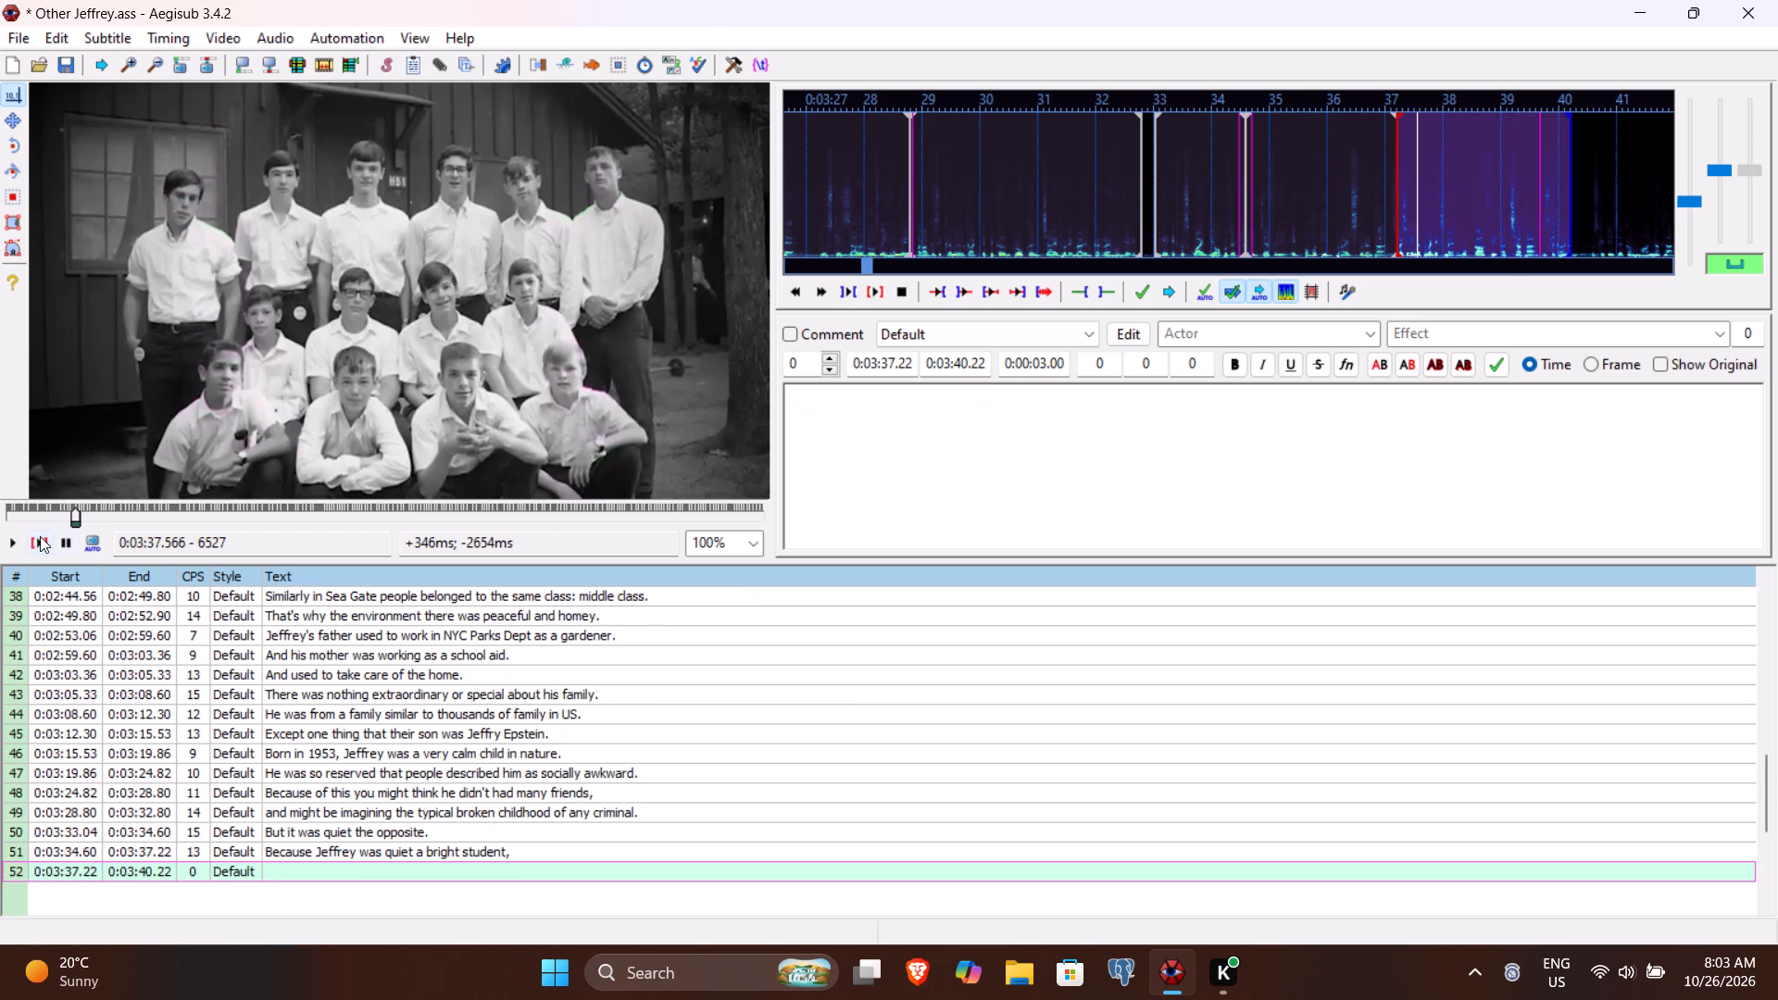
Play line 52's speech to find where it ends, and set the line's end time to 0:03:39.74.
{"action": "left_click", "coordinate": [40, 536]}
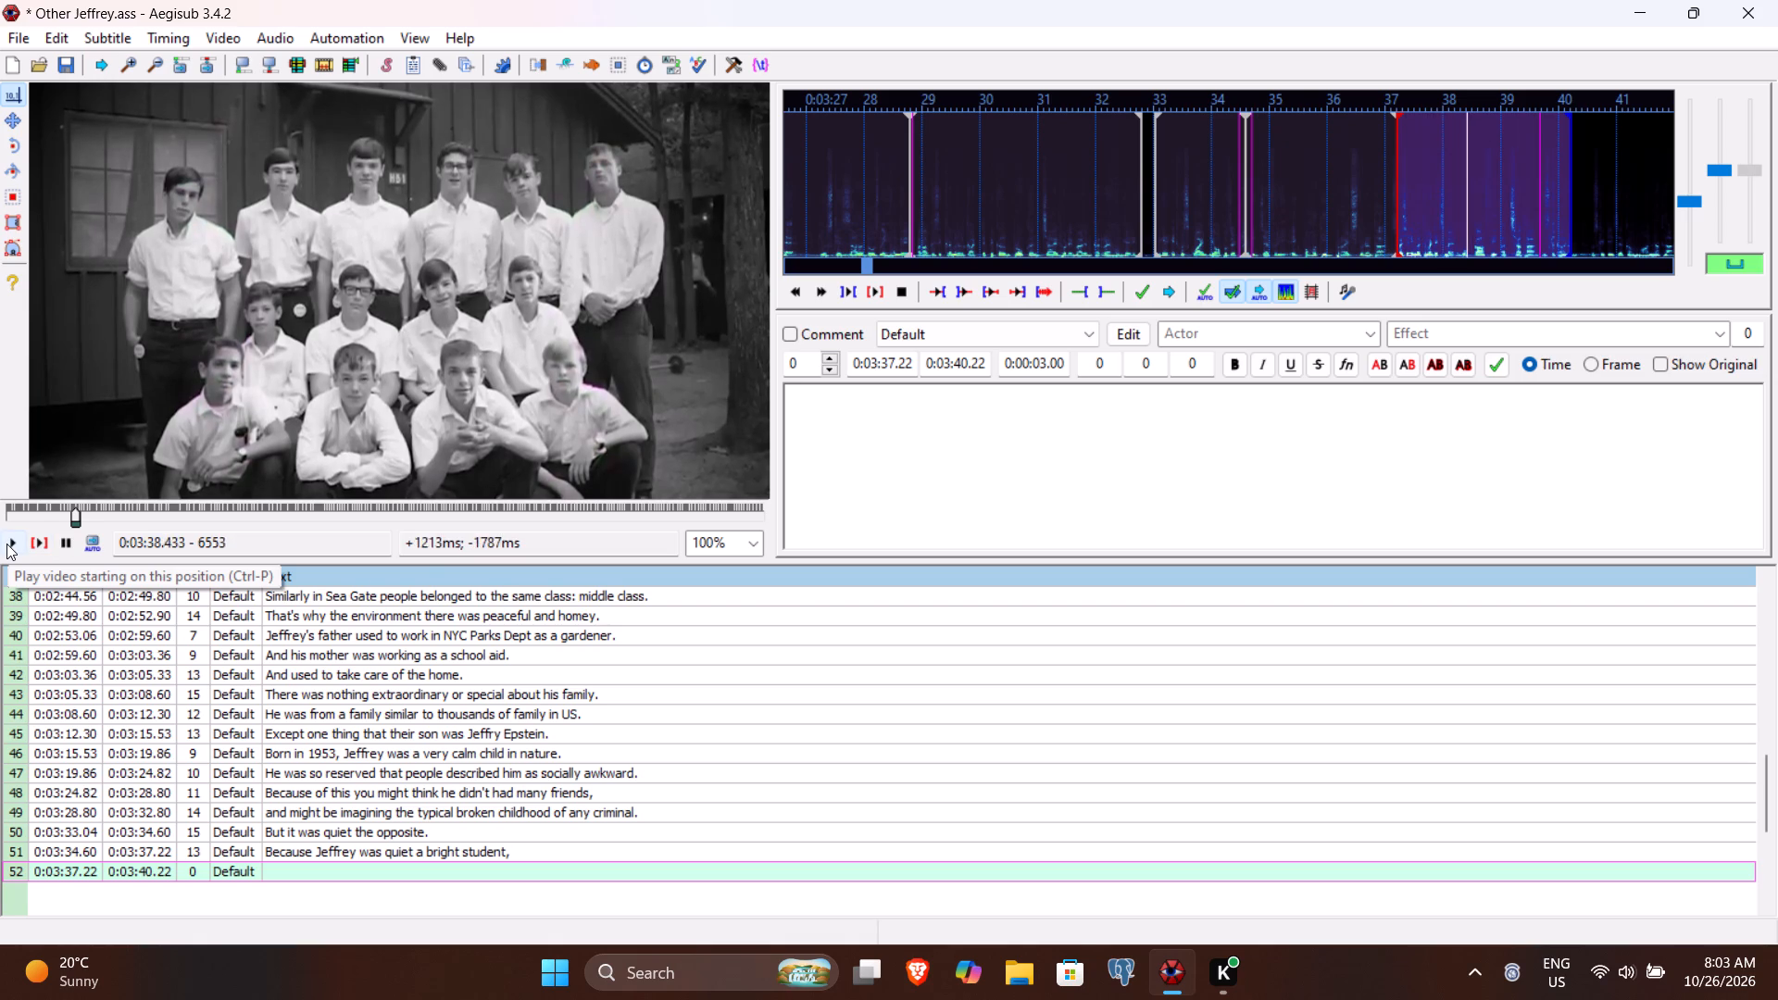
{"action": "left_click", "coordinate": [6, 544]}
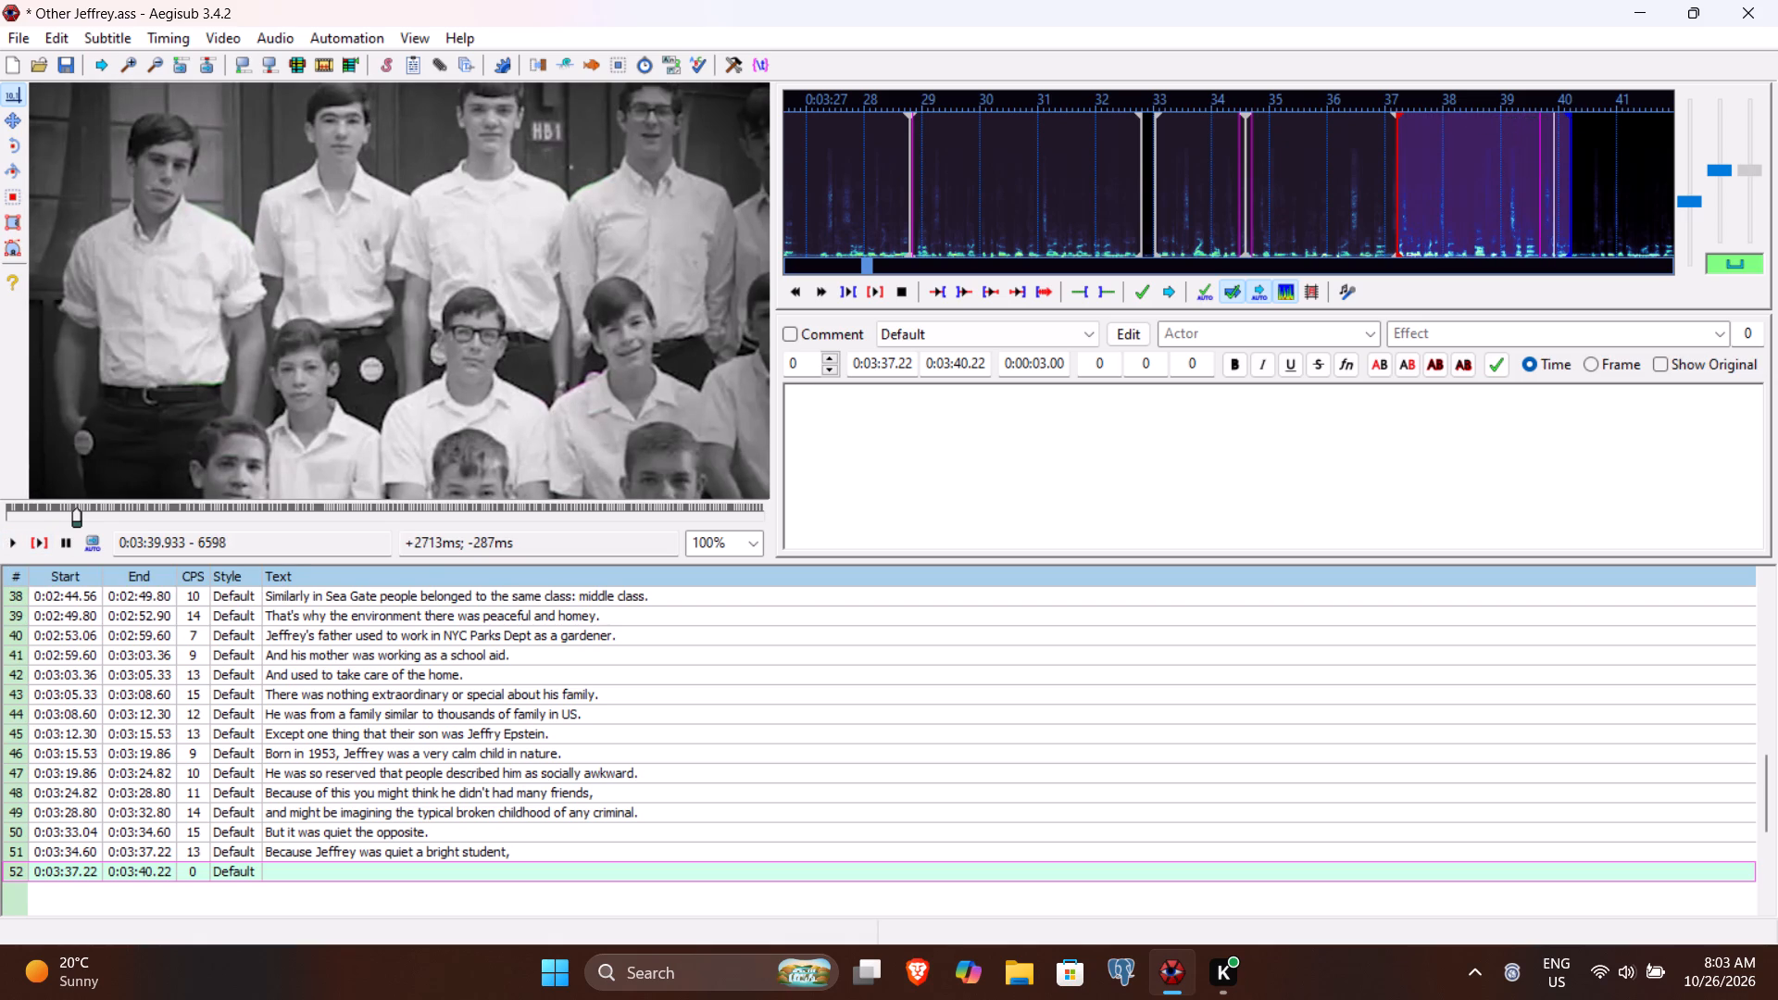
{"action": "left_click", "coordinate": [956, 365]}
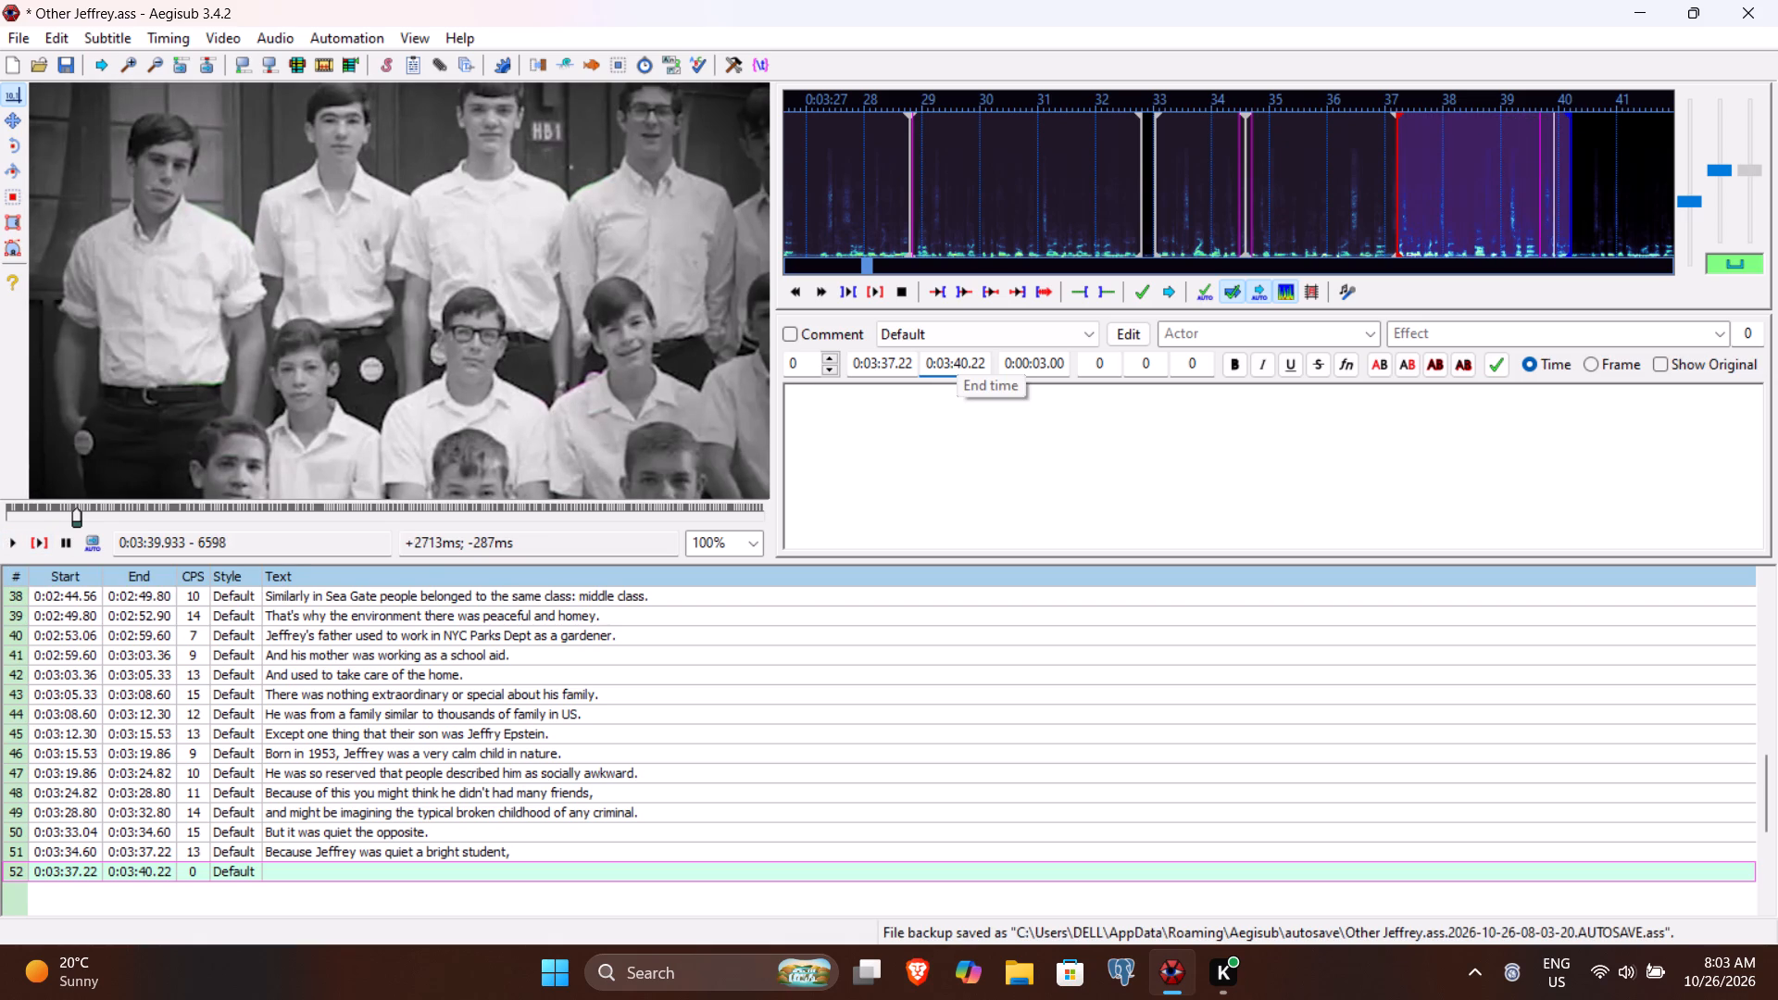
{"action": "type", "text": "3974"}
Enter "especially in mathematics." as line 52's text and commit it.
{"action": "left_click", "coordinate": [933, 422]}
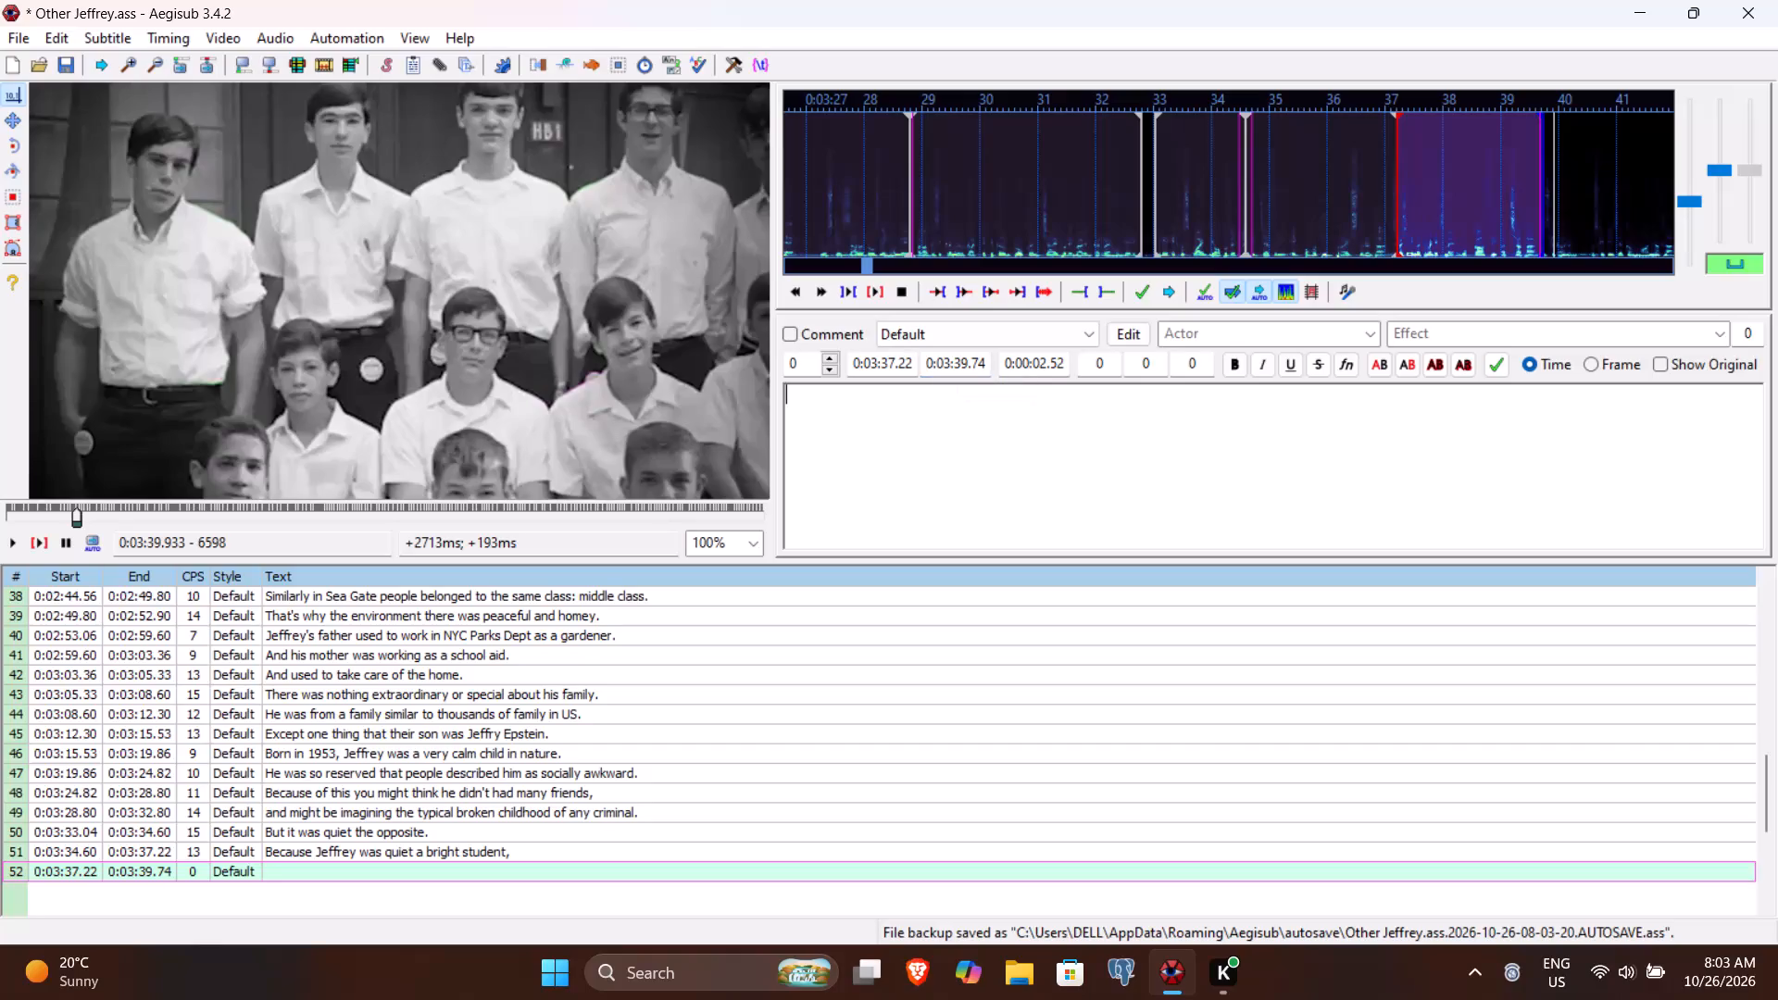
{"action": "type", "text": "especially in mathematics"}
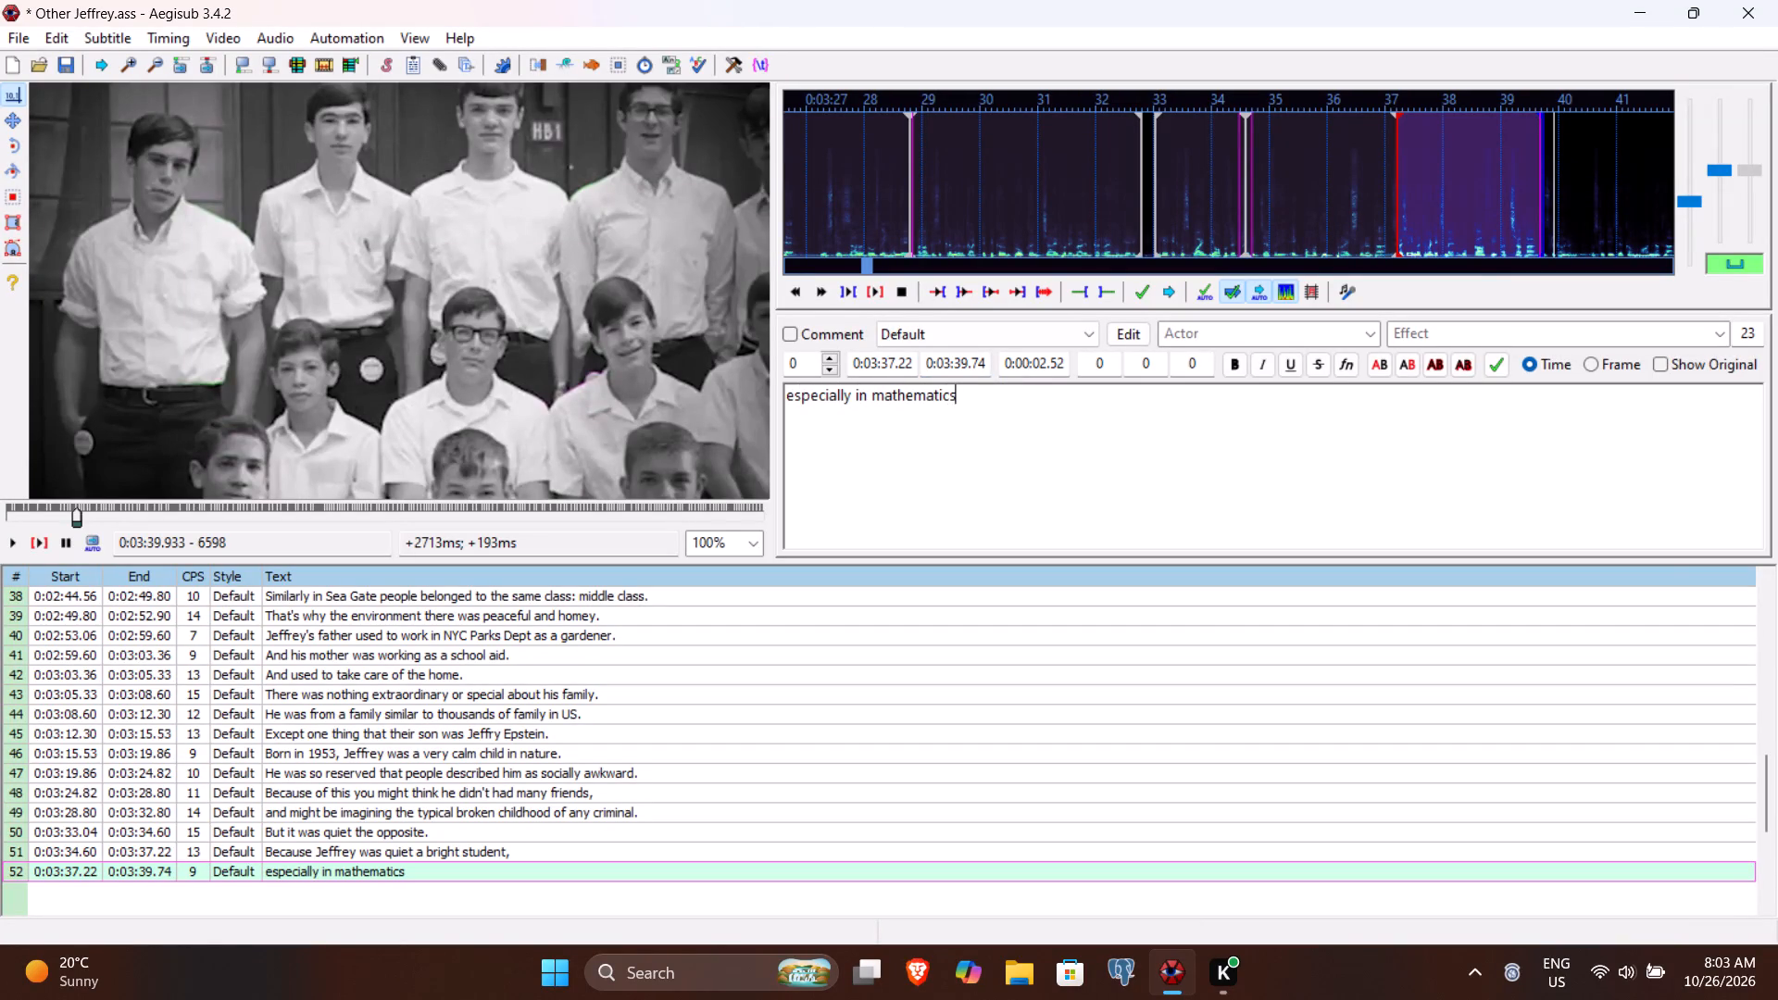
{"action": "key", "text": "period"}
{"action": "key", "text": "Return"}
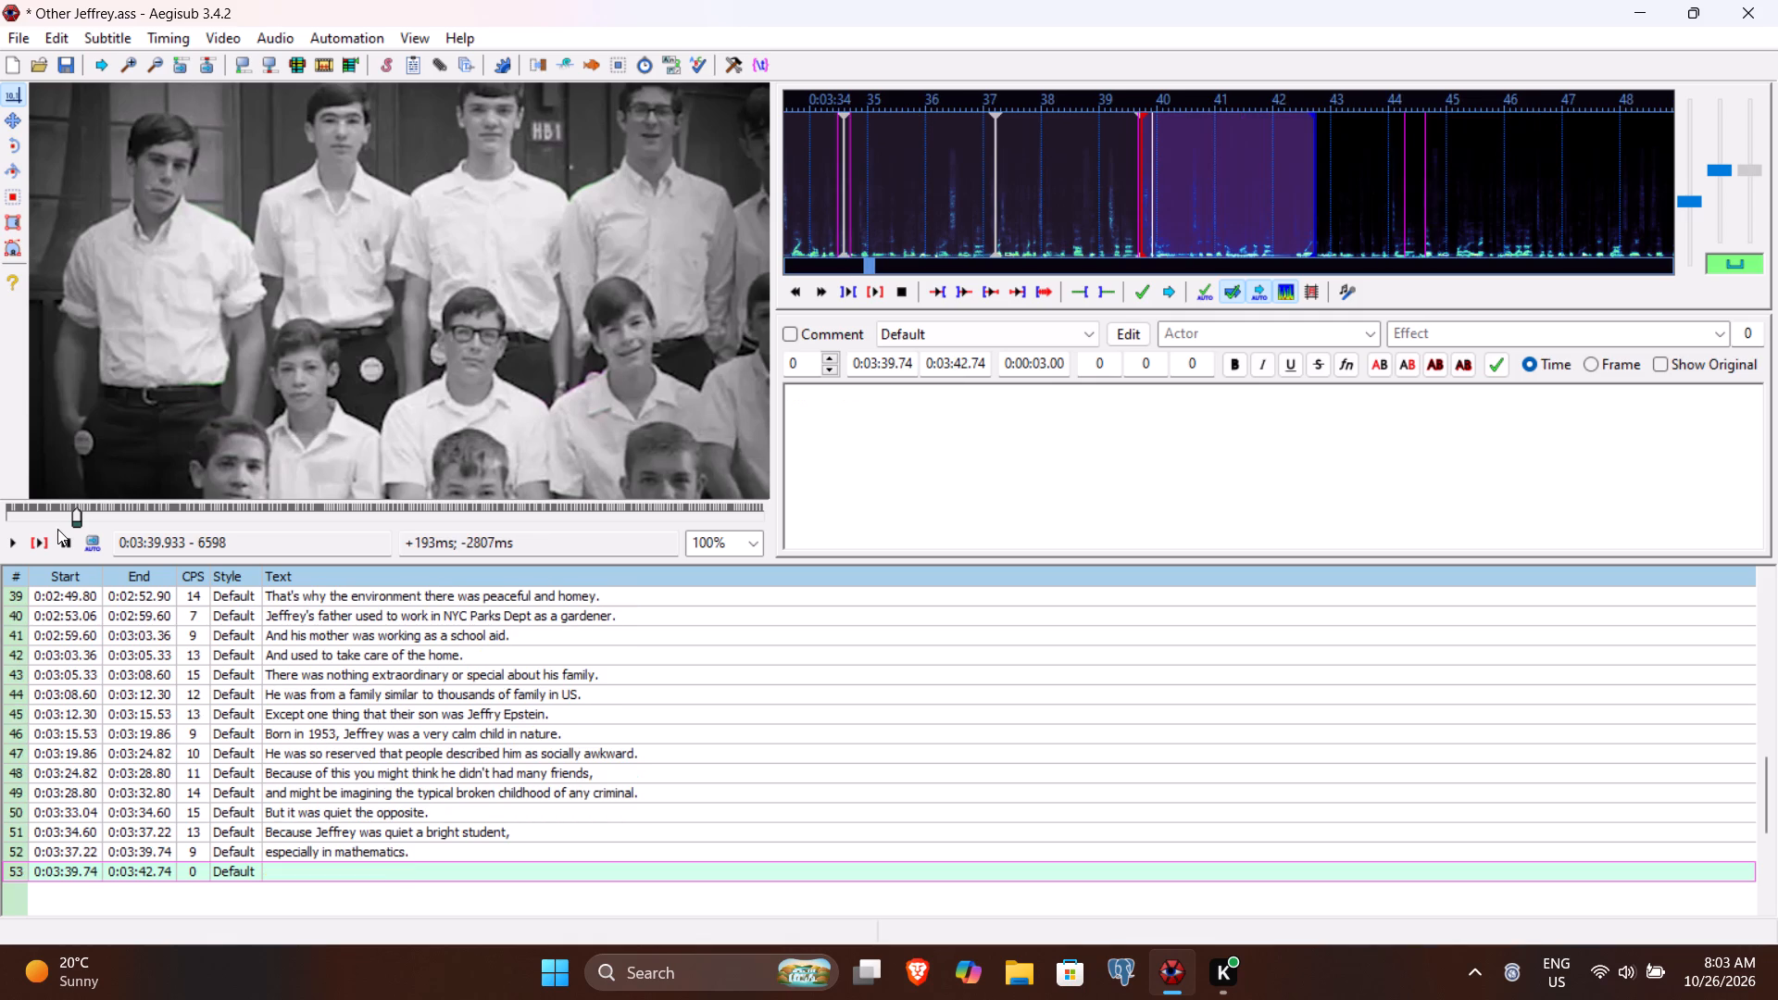
Play line 53's speech to find where it ends, and set the line's end time to 0:03:44.46.
{"action": "left_click", "coordinate": [33, 543]}
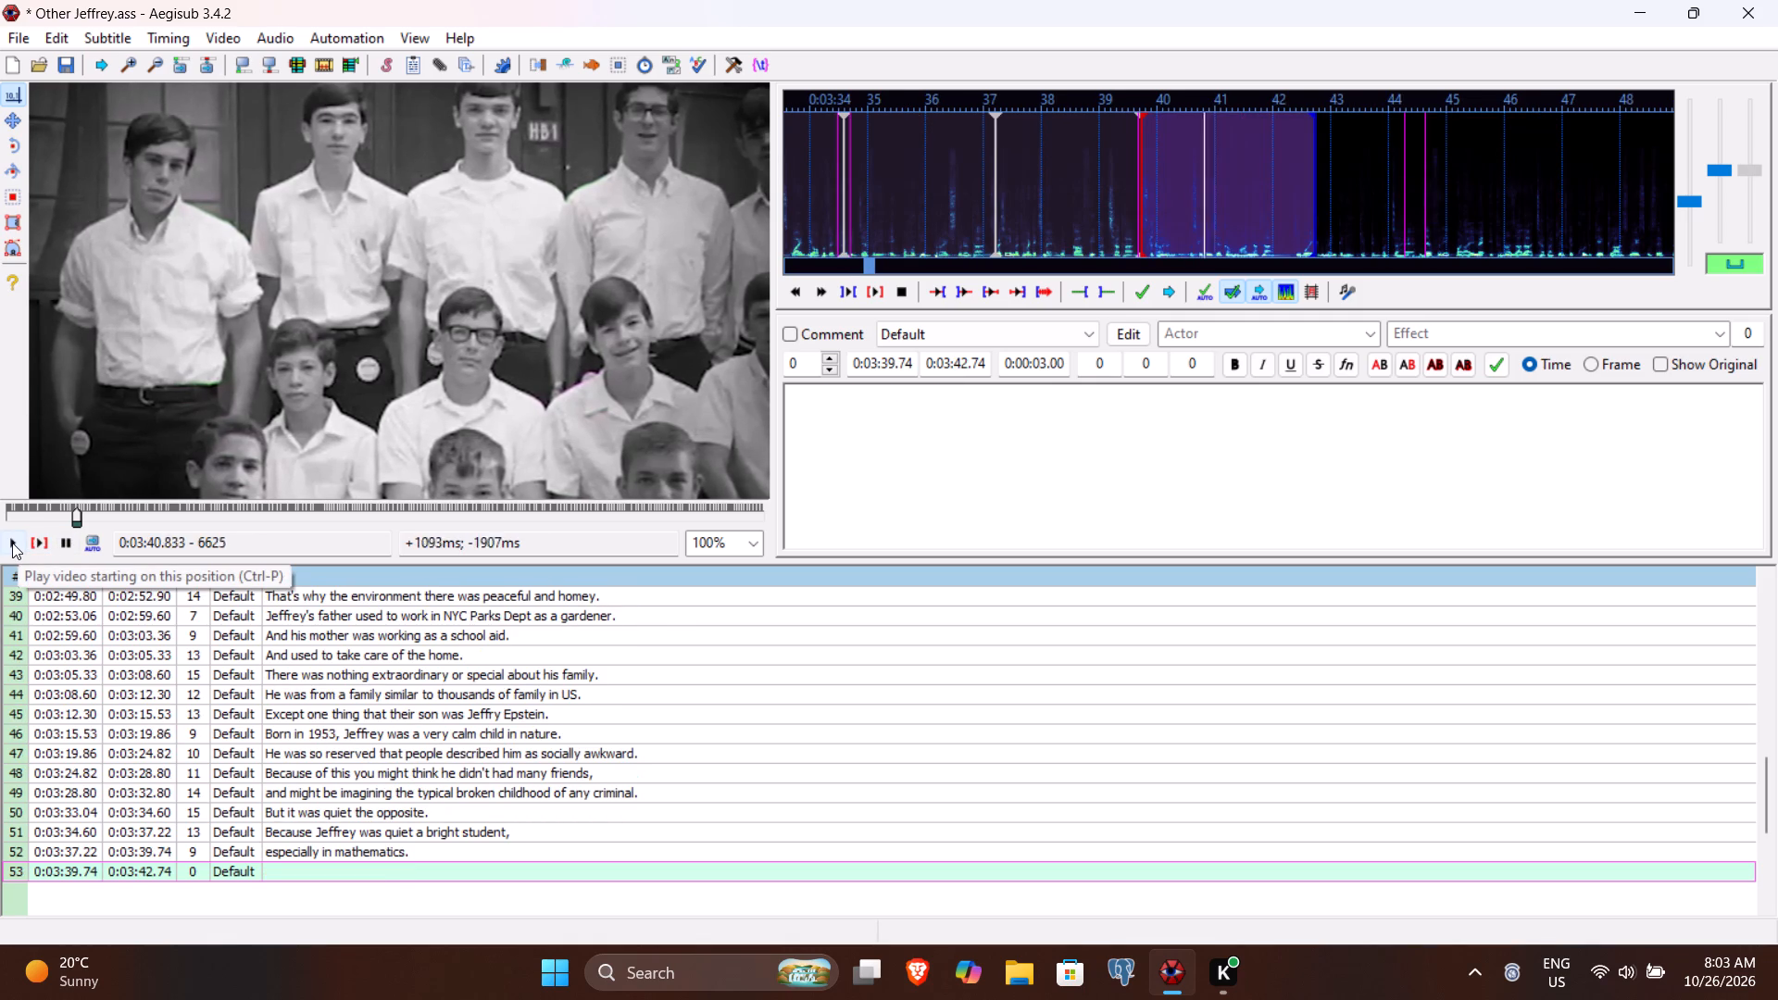
{"action": "left_click", "coordinate": [12, 543]}
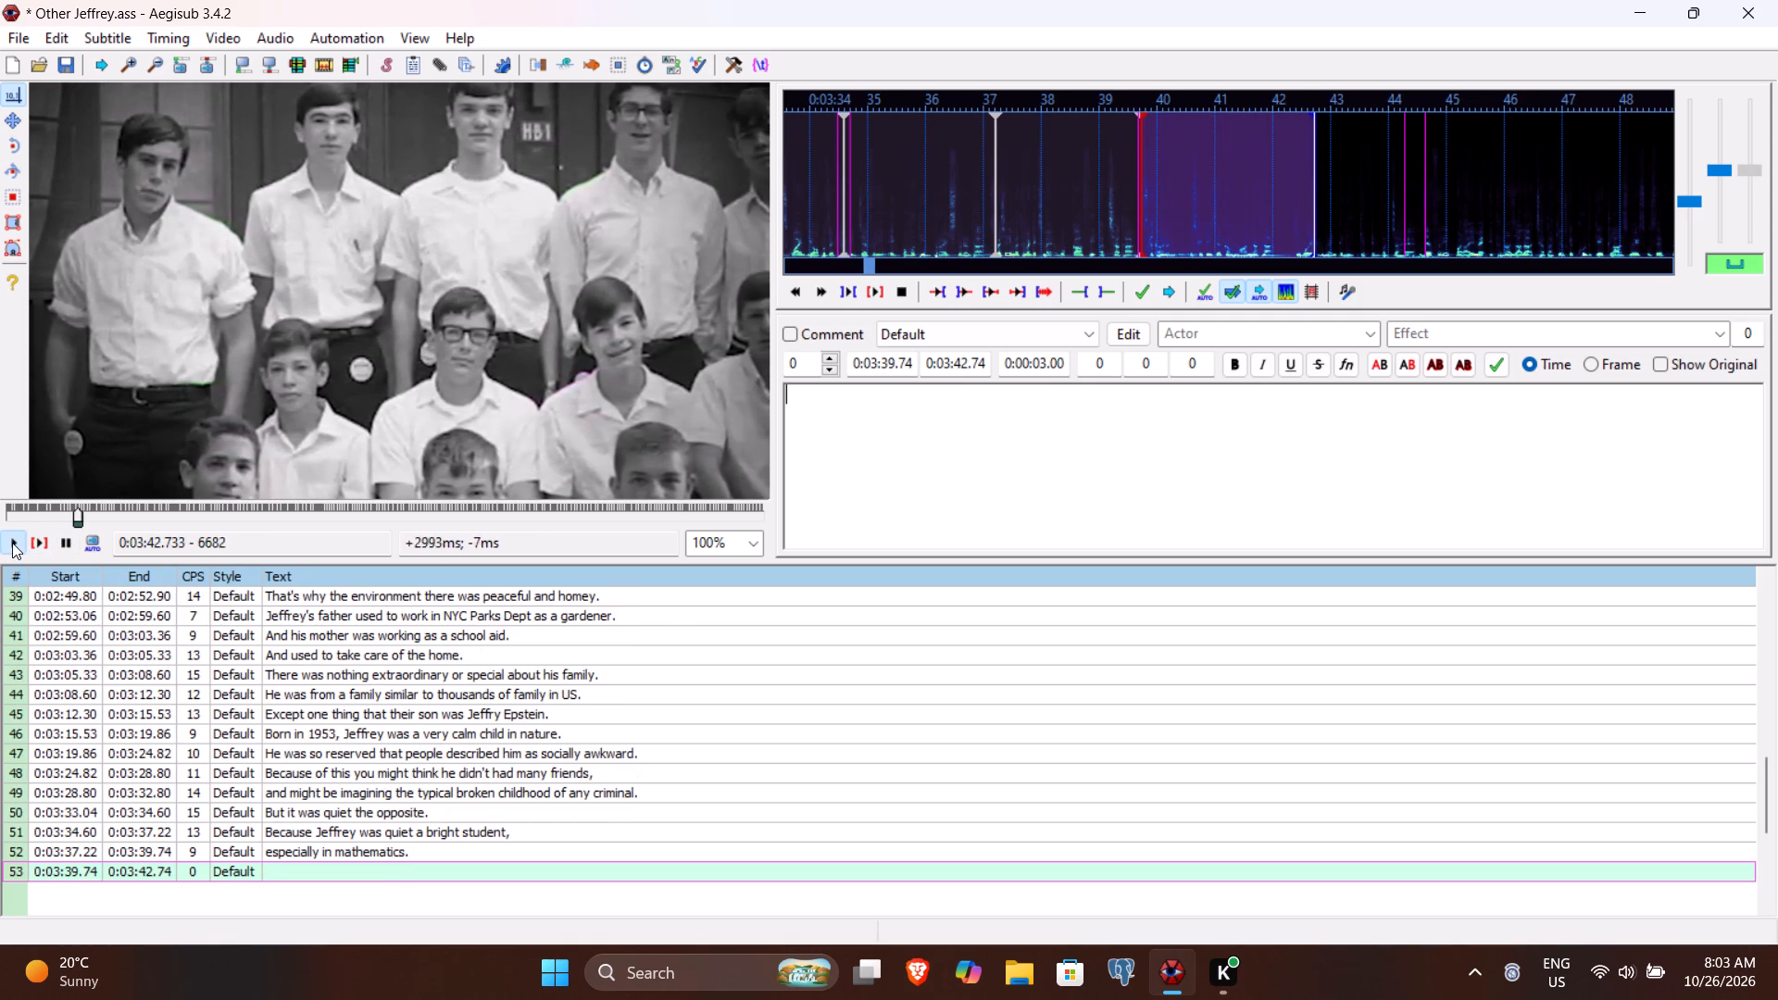
{"action": "left_click", "coordinate": [12, 543]}
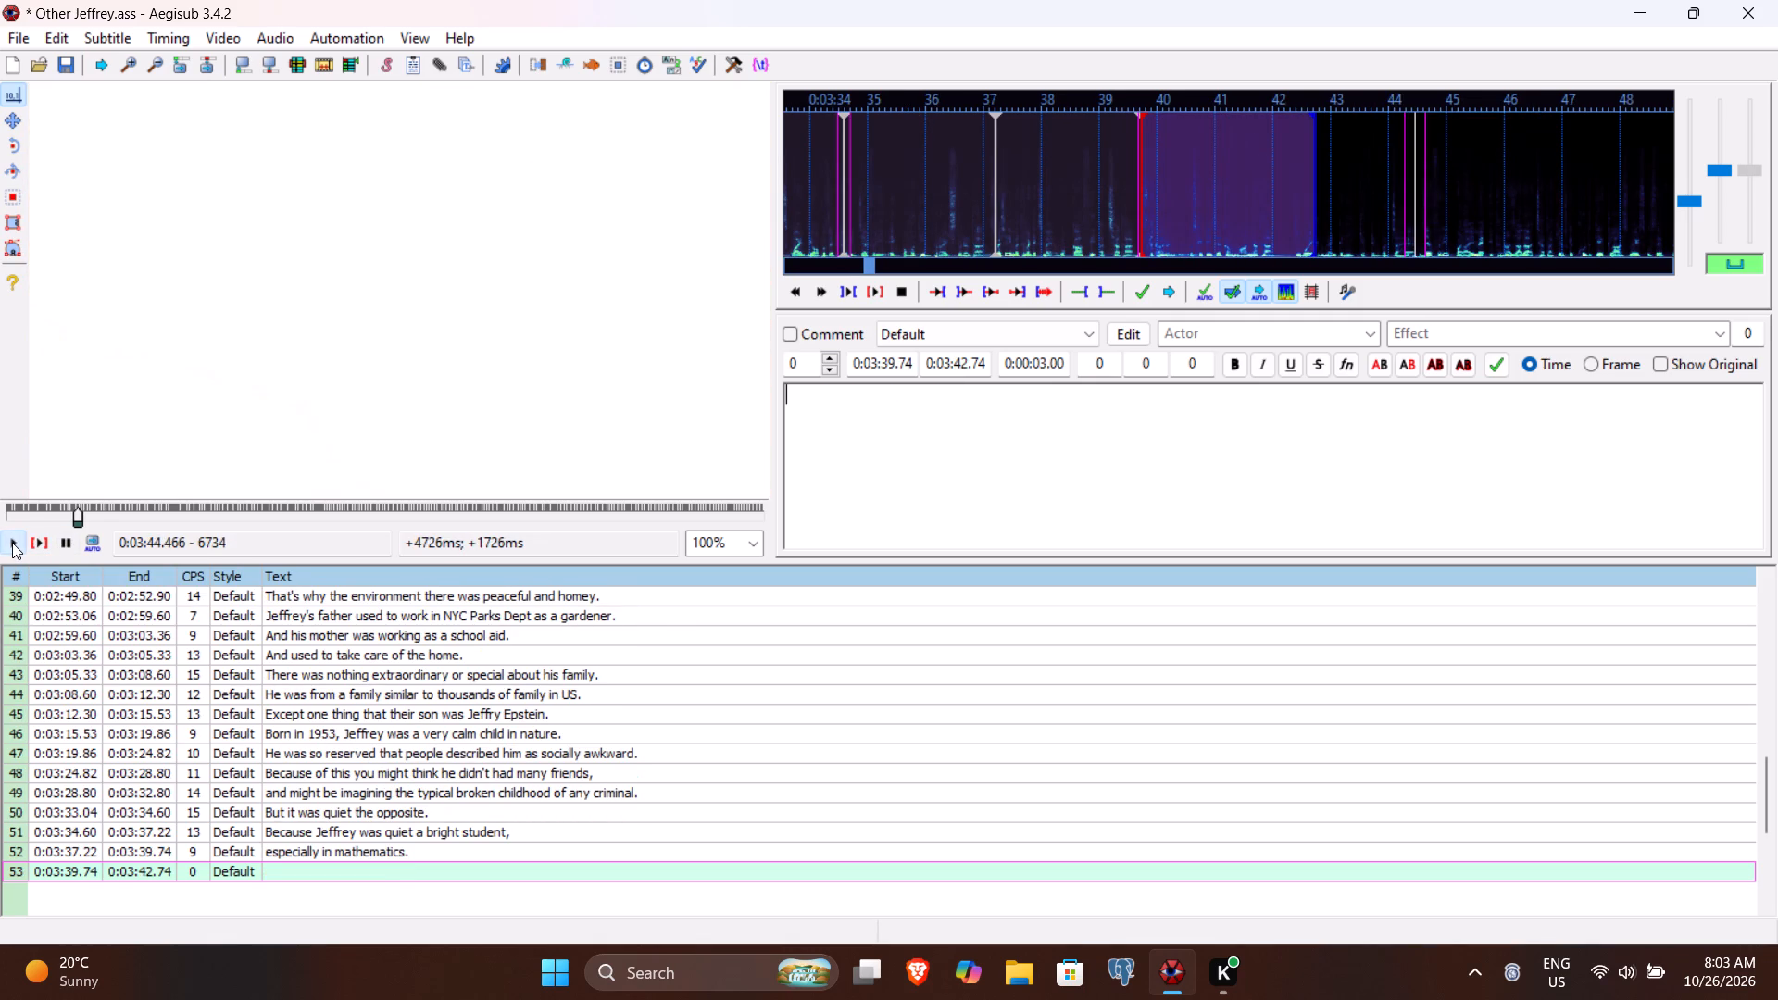
{"action": "left_click", "coordinate": [963, 365]}
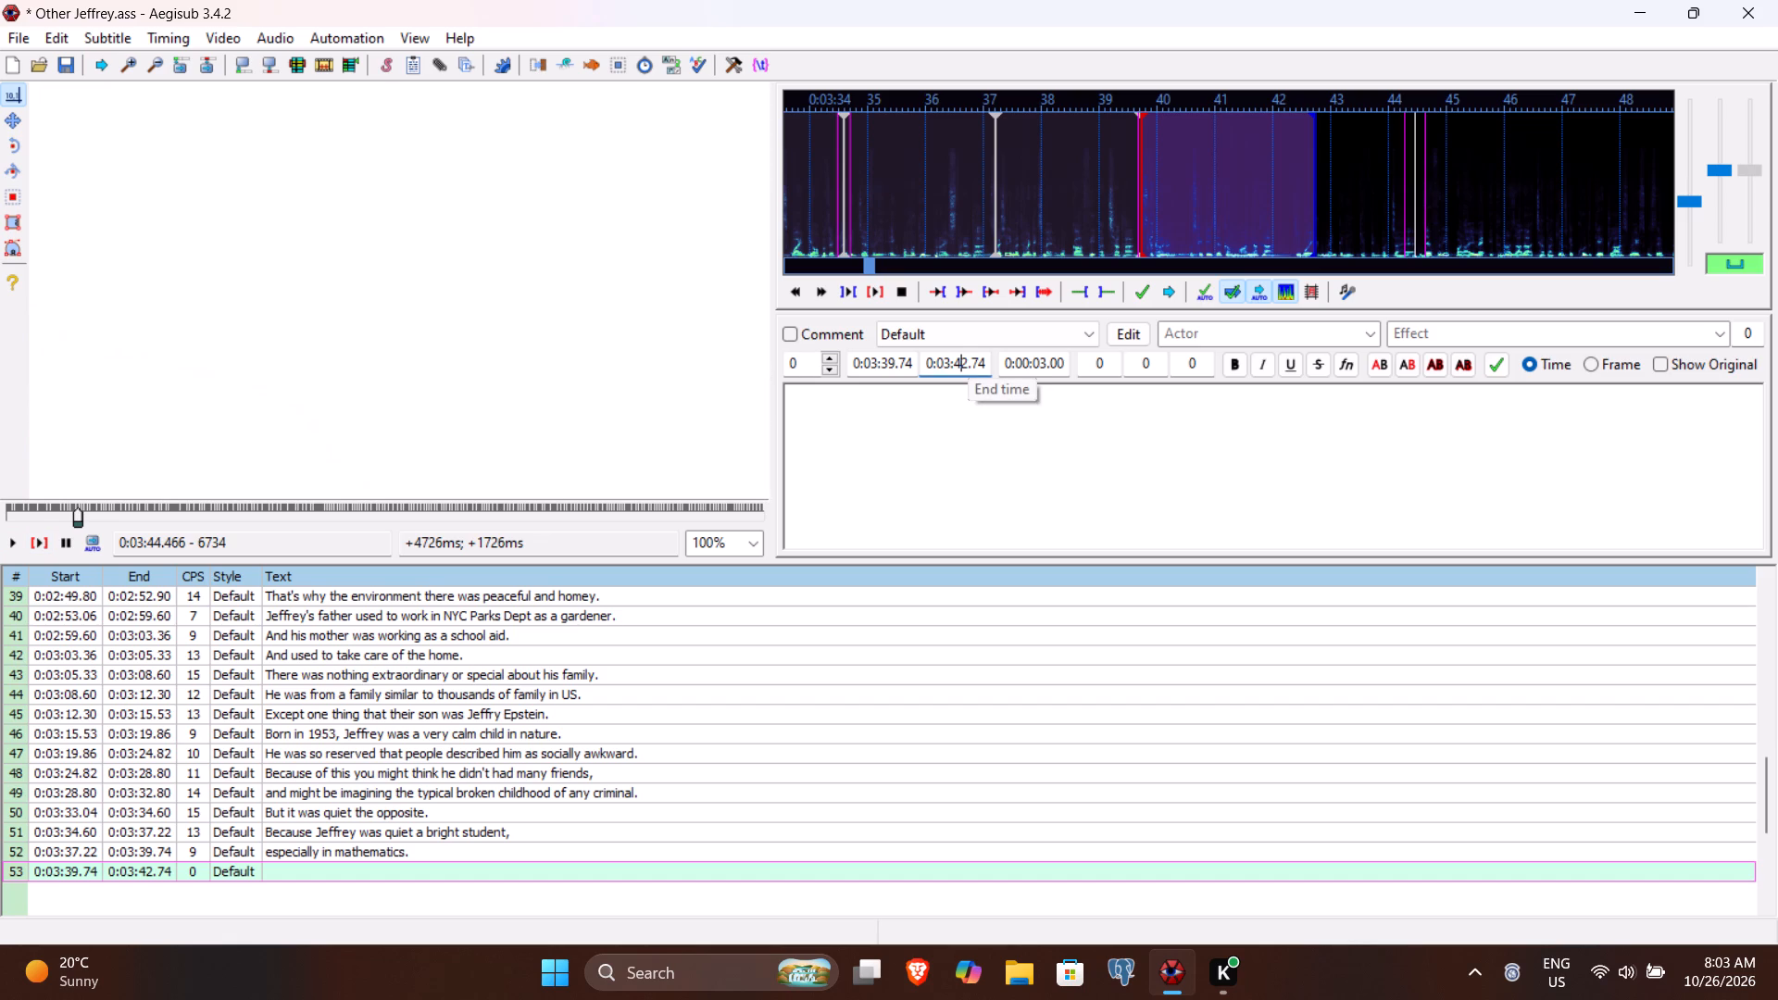
{"action": "key", "text": "4"}
{"action": "type", "text": "46"}
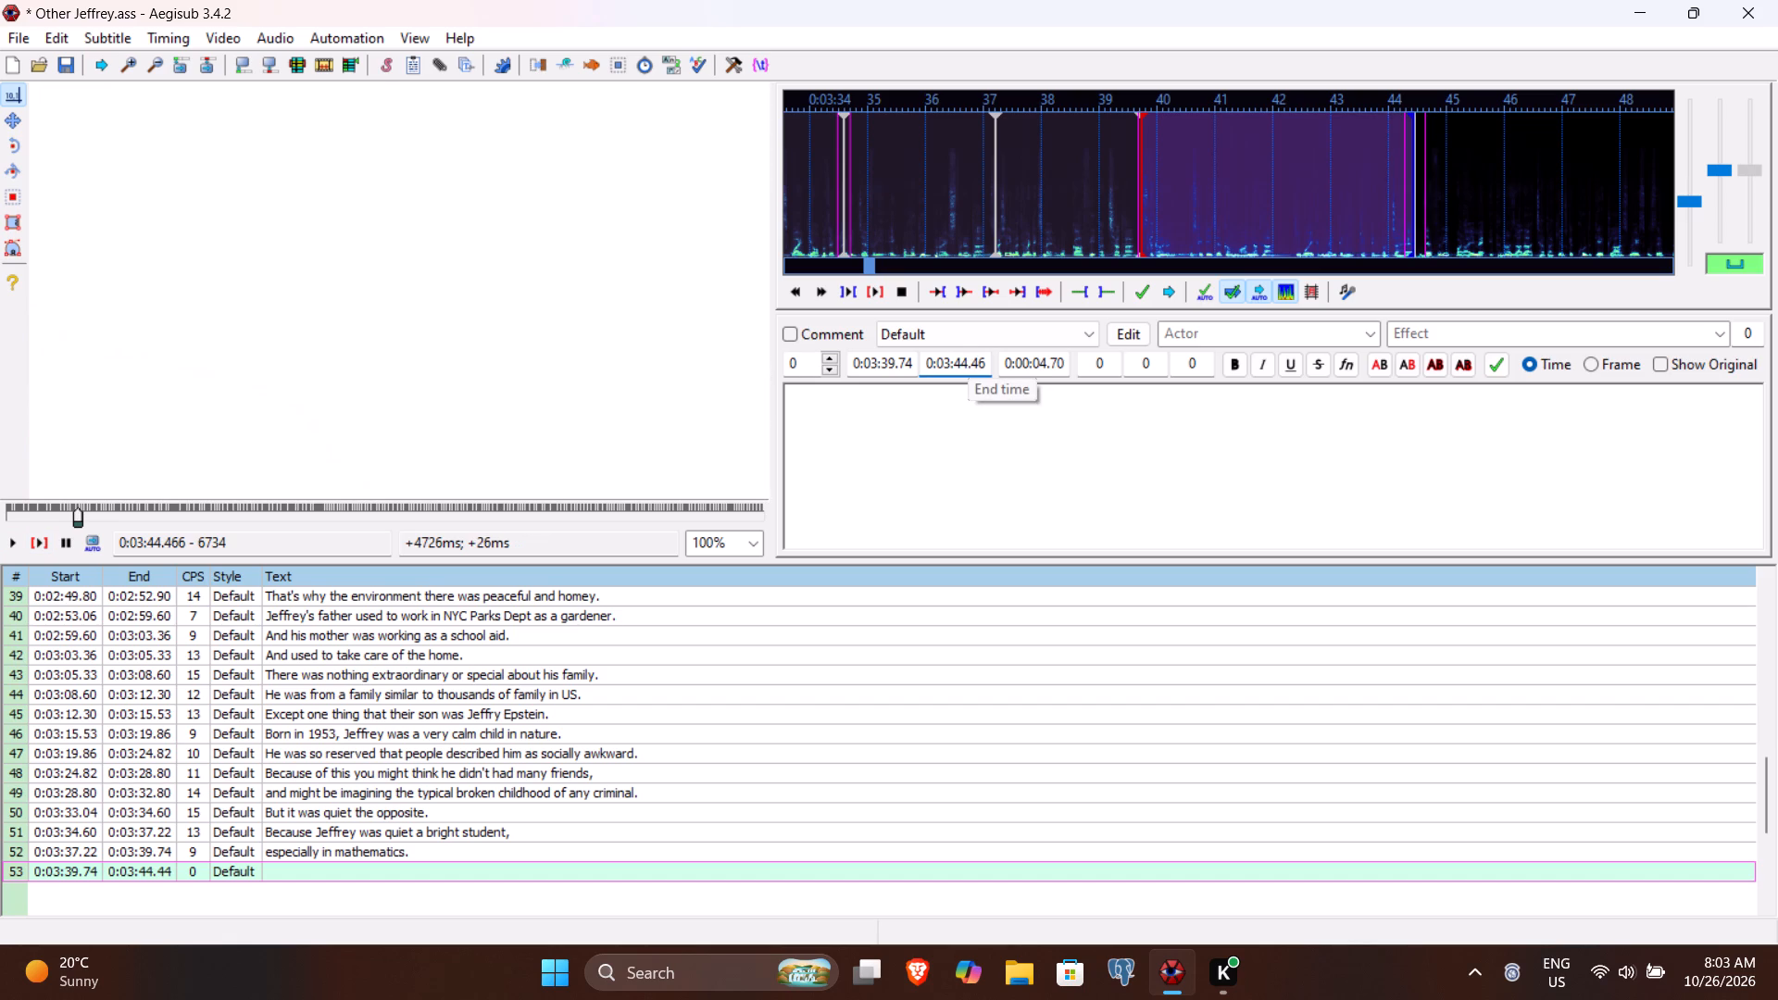
Enter "That's why his teachers used to think he is a mentally gifted child." as line 53's text and commit it.
{"action": "left_click", "coordinate": [904, 447]}
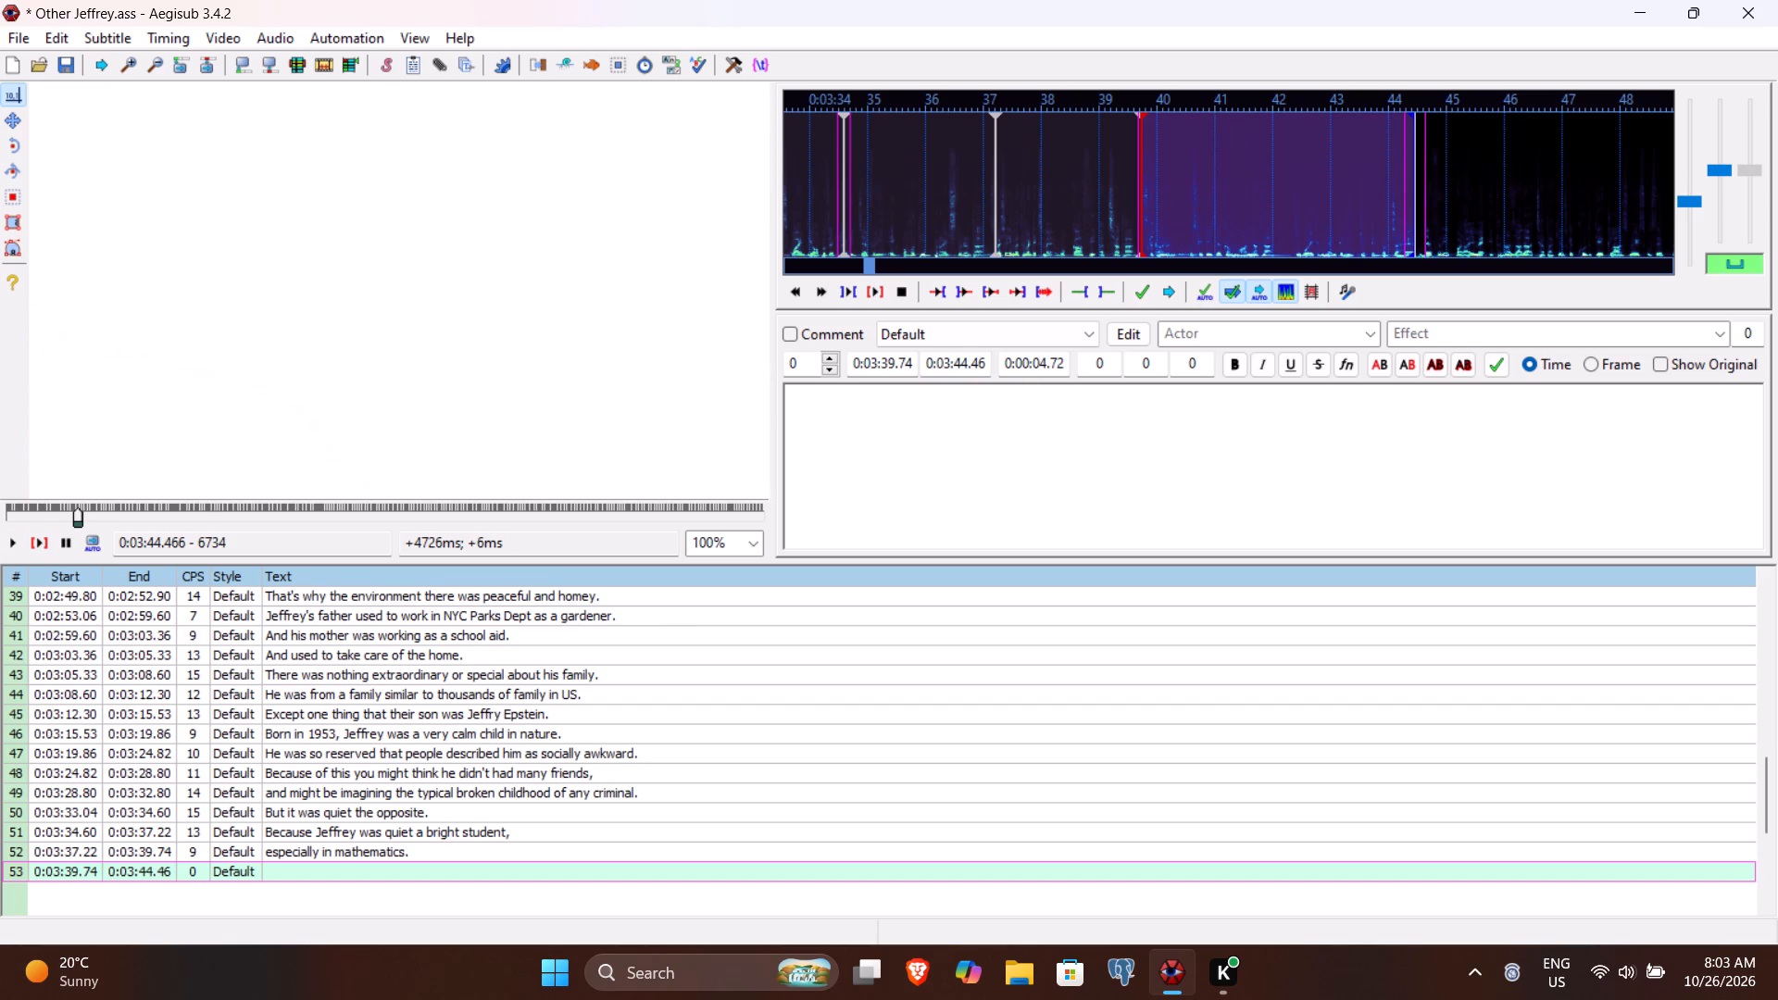
{"action": "key", "text": "shift+b"}
{"action": "key", "text": "BackSpace"}
{"action": "type", "text": "Tha"}
{"action": "key", "text": "s"}
{"action": "key", "text": "BackSpace"}
{"action": "type", "text": "t's why his teachers used to thi"}
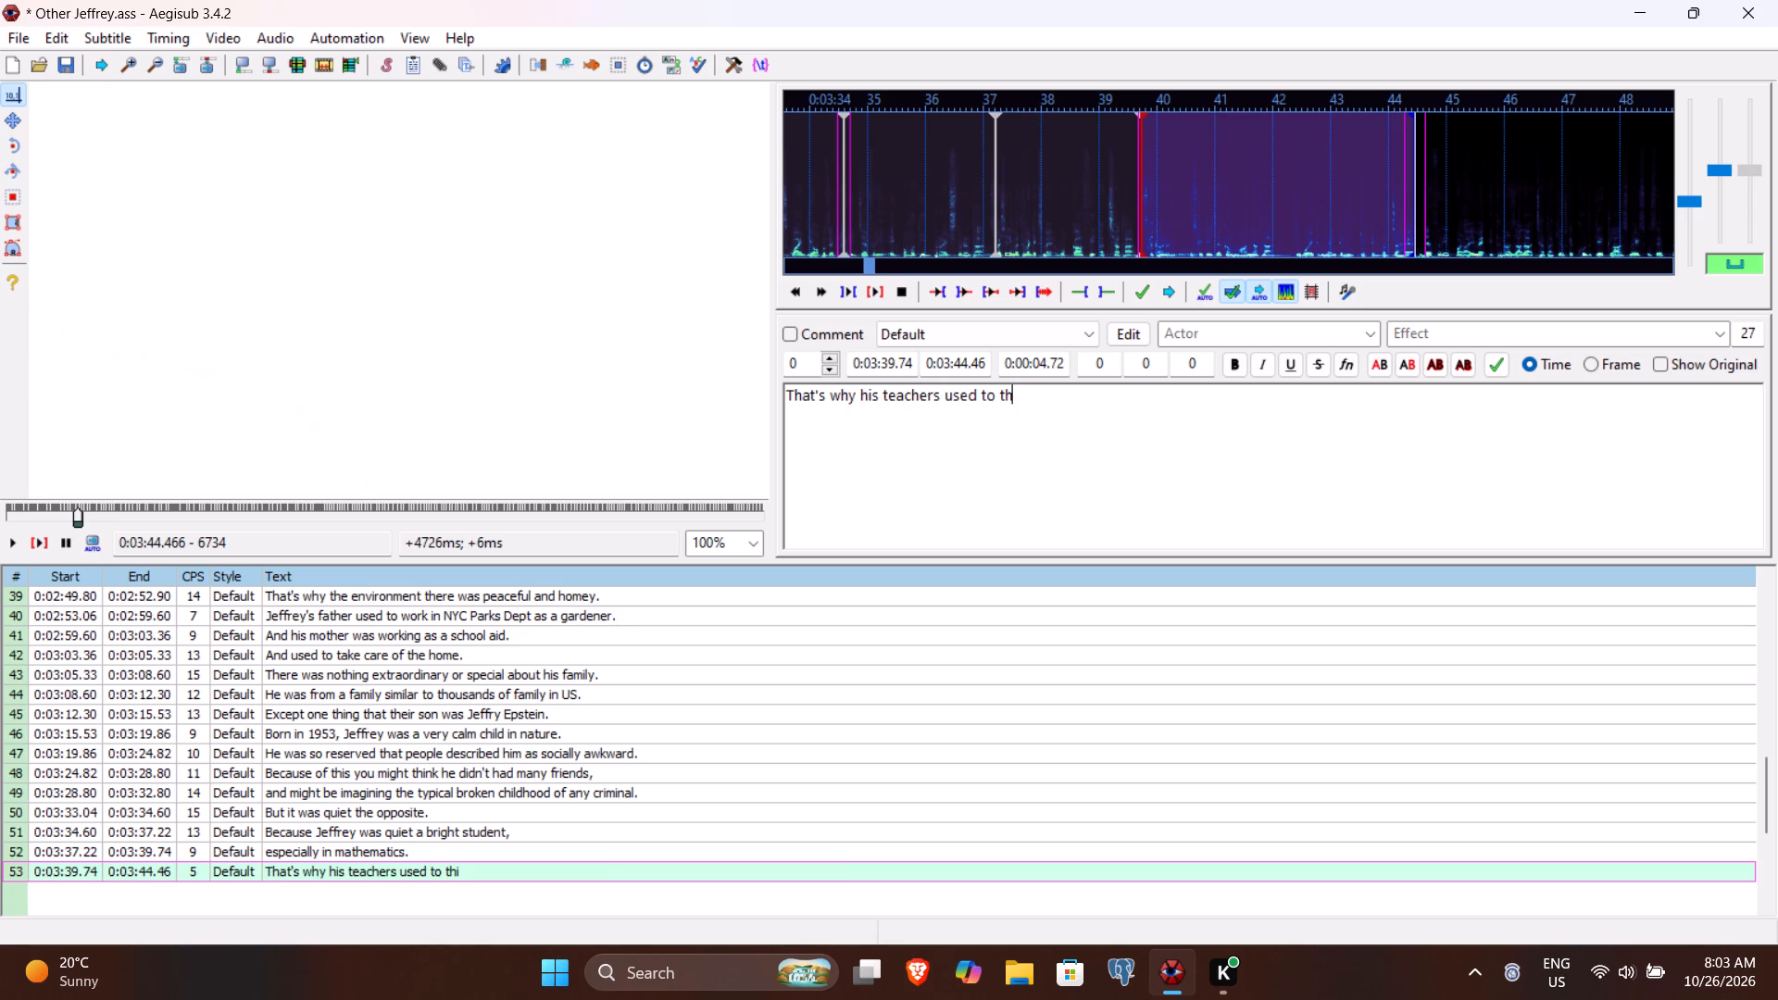
{"action": "type", "text": "nk he is a mentally gi"}
{"action": "type", "text": "fted child."}
{"action": "key", "text": "Return"}
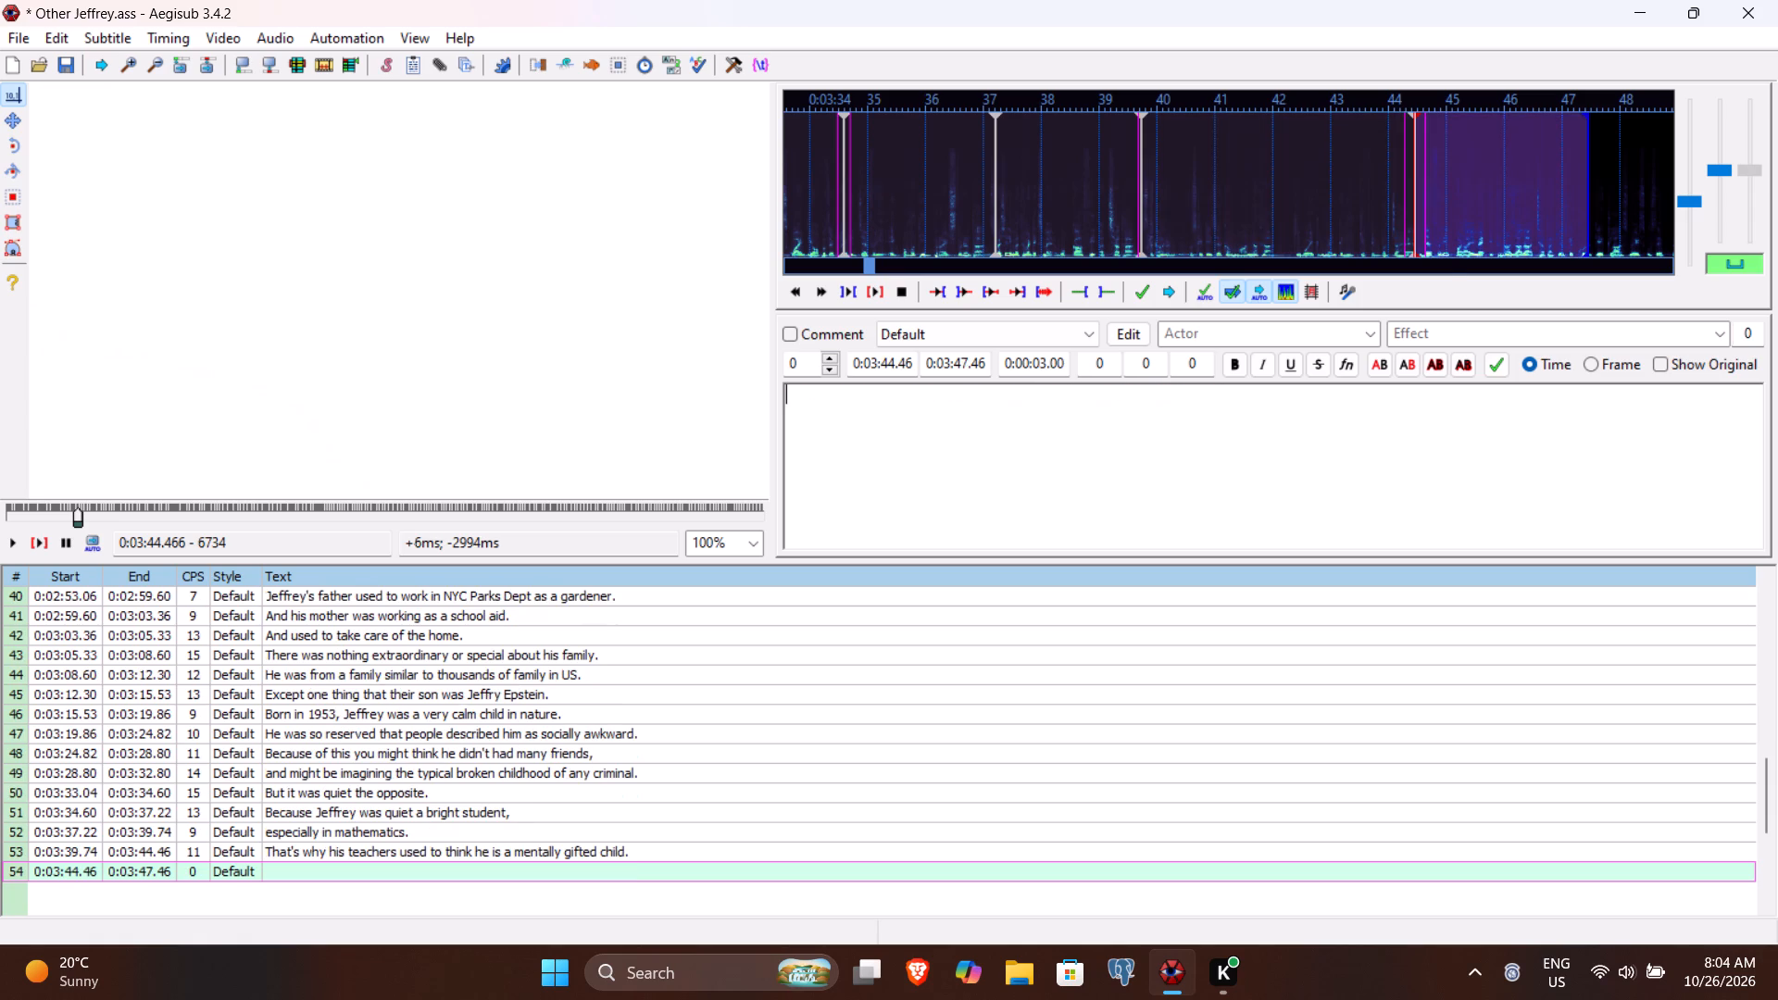
Play line 54's speech to find where it ends, and set the line's end time to 0:03:51.46.
{"action": "left_click", "coordinate": [38, 544]}
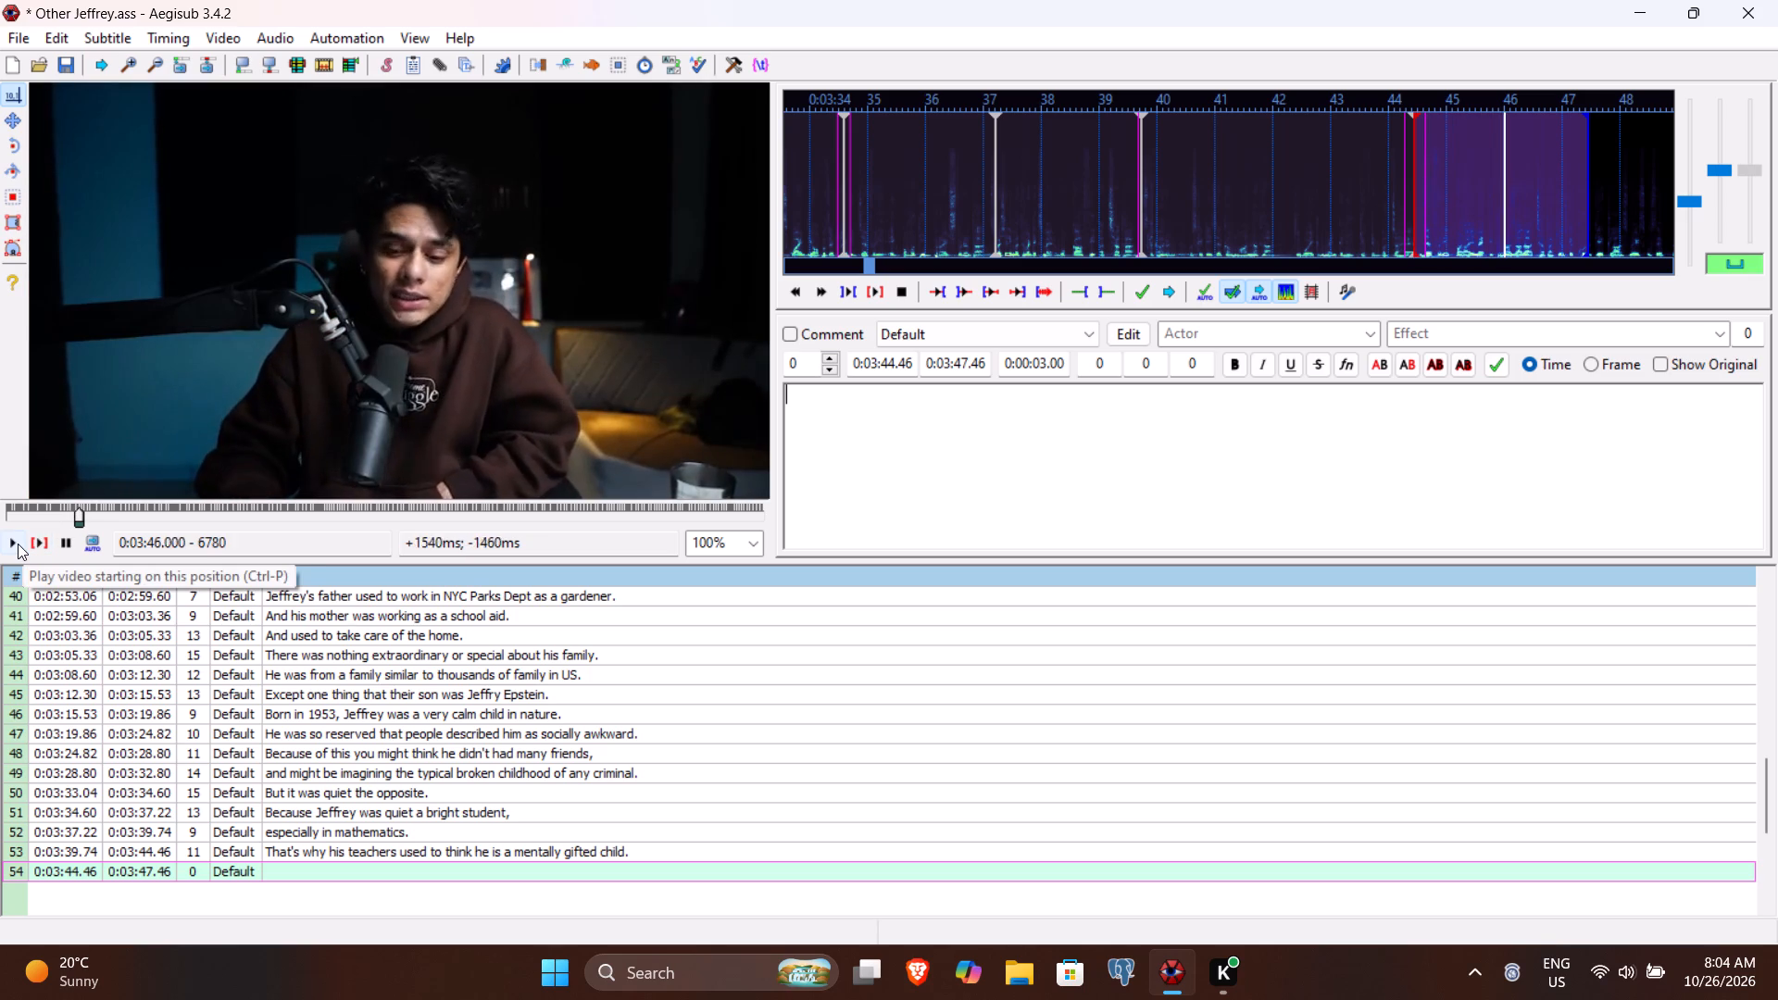
{"action": "left_click", "coordinate": [18, 544]}
{"action": "double_click", "coordinate": [18, 544]}
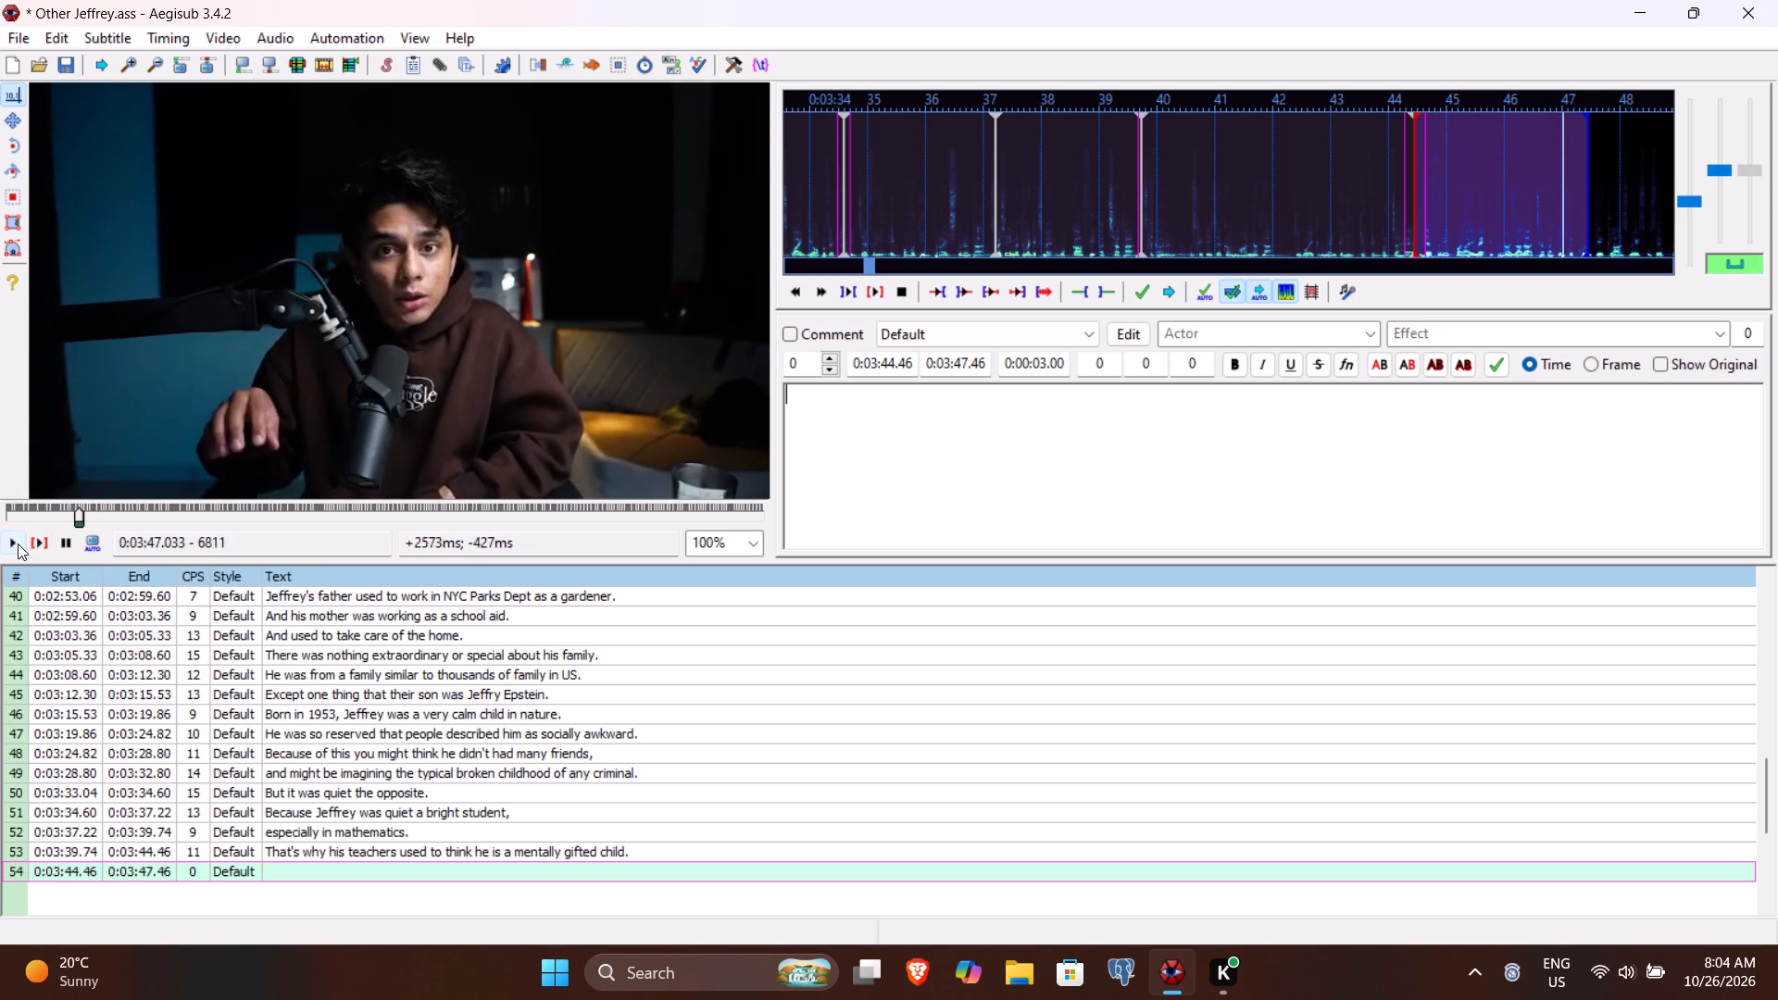
{"action": "left_click", "coordinate": [18, 544]}
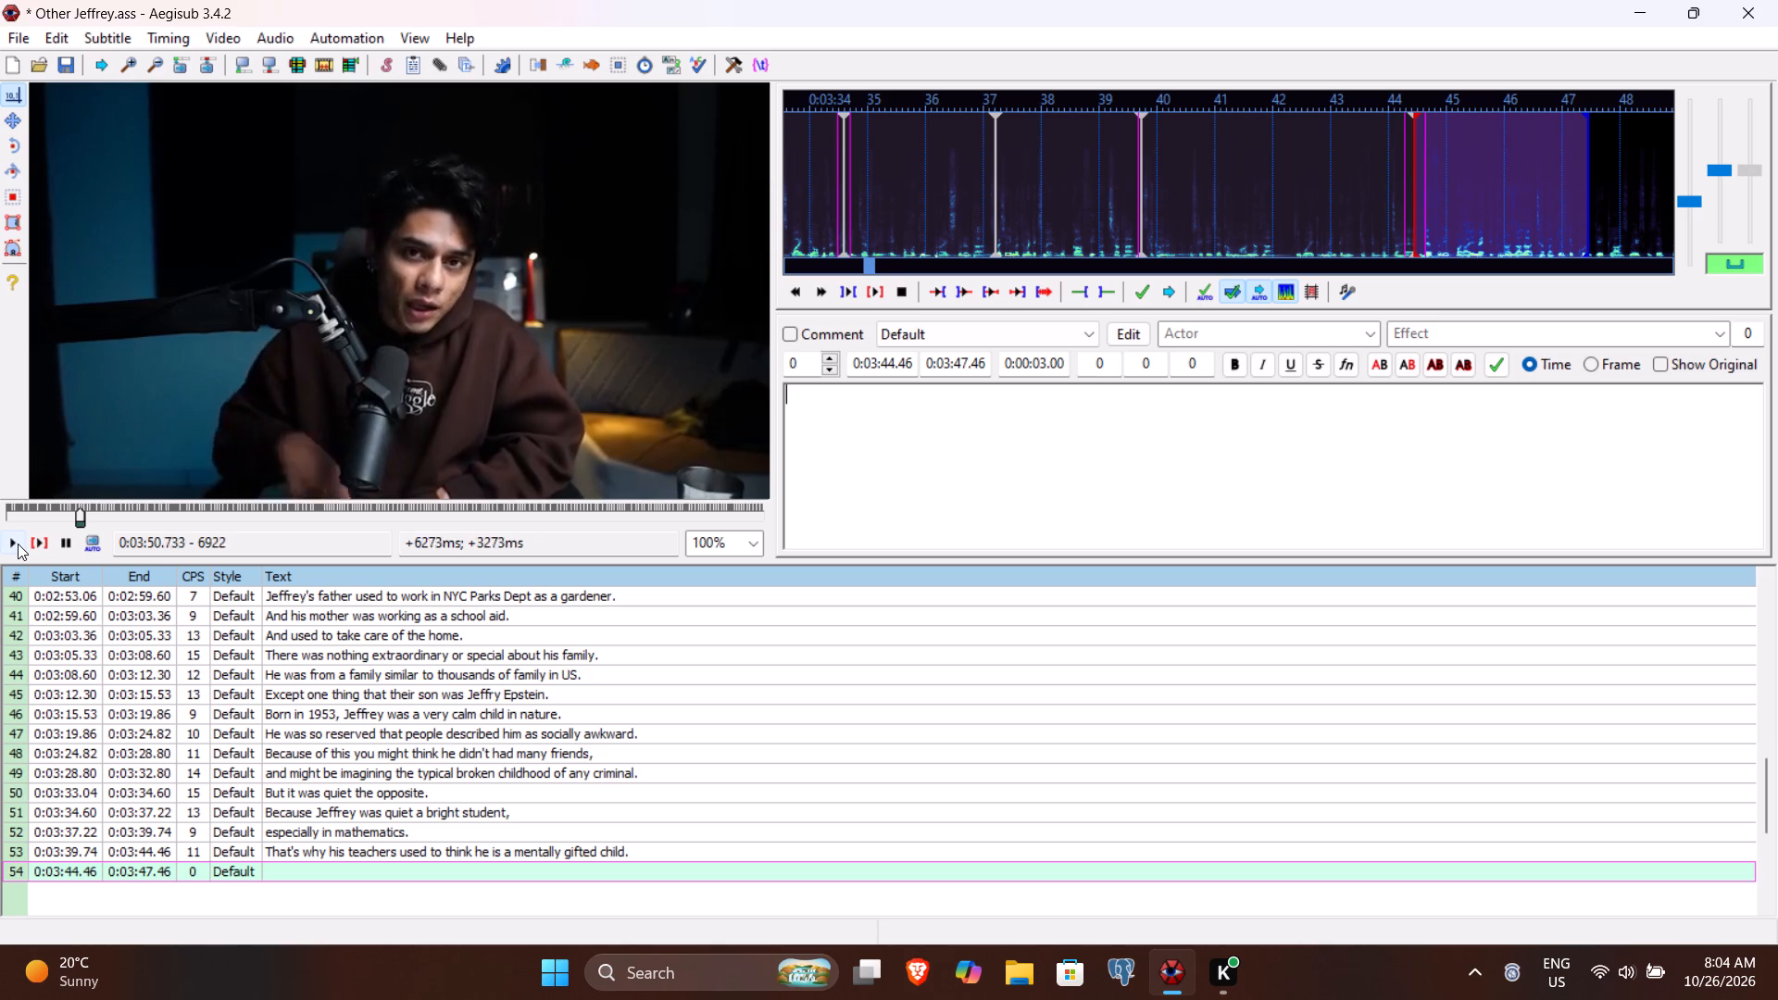
{"action": "left_click", "coordinate": [18, 544]}
{"action": "double_click", "coordinate": [18, 544]}
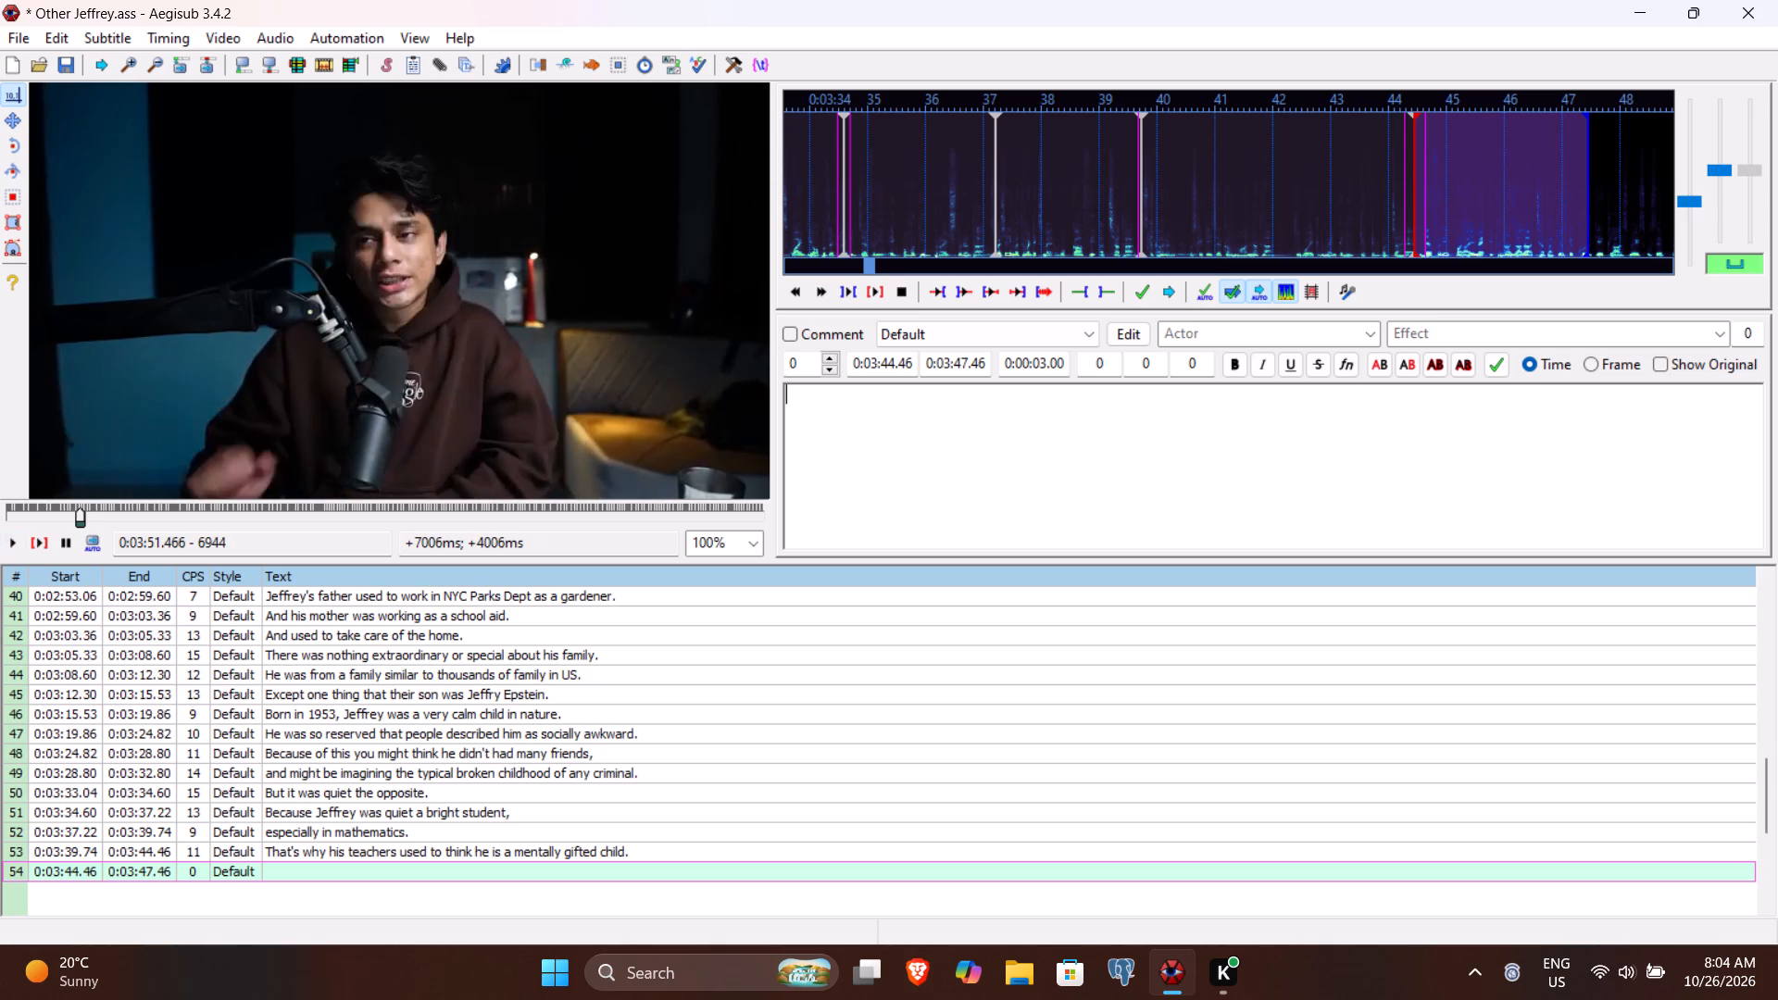
{"action": "left_click", "coordinate": [956, 364]}
{"action": "type", "text": "5146"}
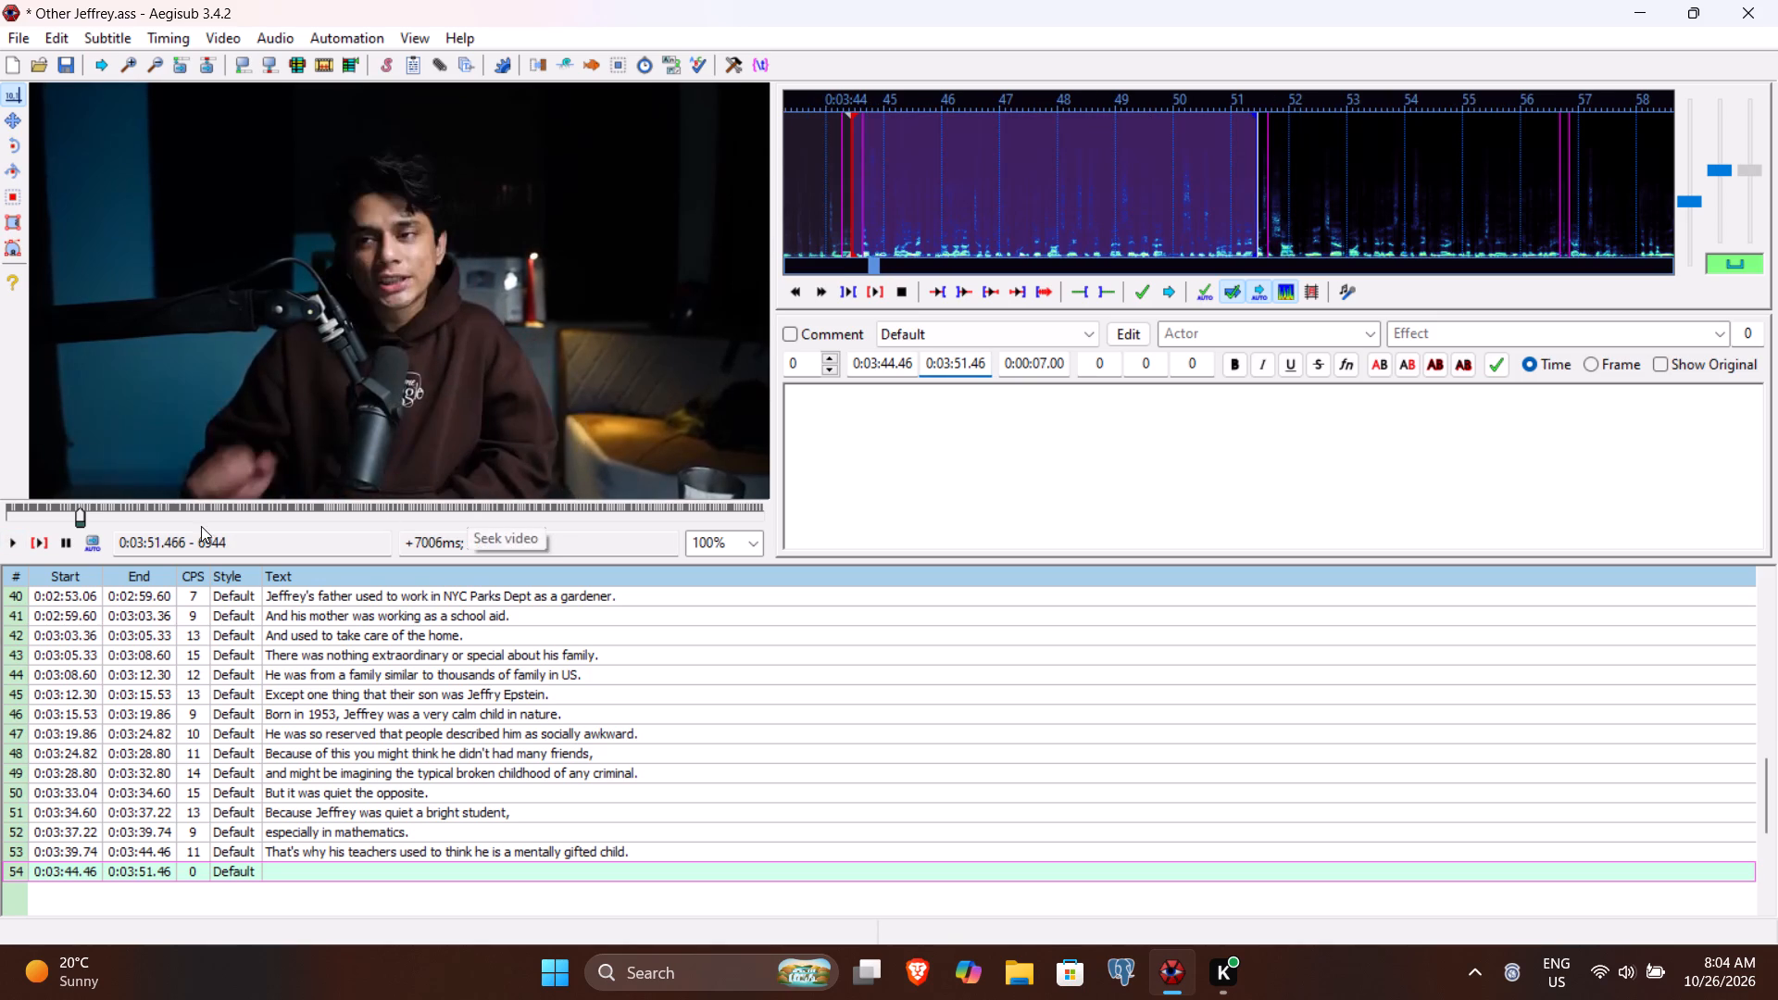
Enter "Jeffrey was so good in academics that his own classmates used to take tiution by paying him." as line 54's text and commit it.
{"action": "left_click", "coordinate": [38, 542]}
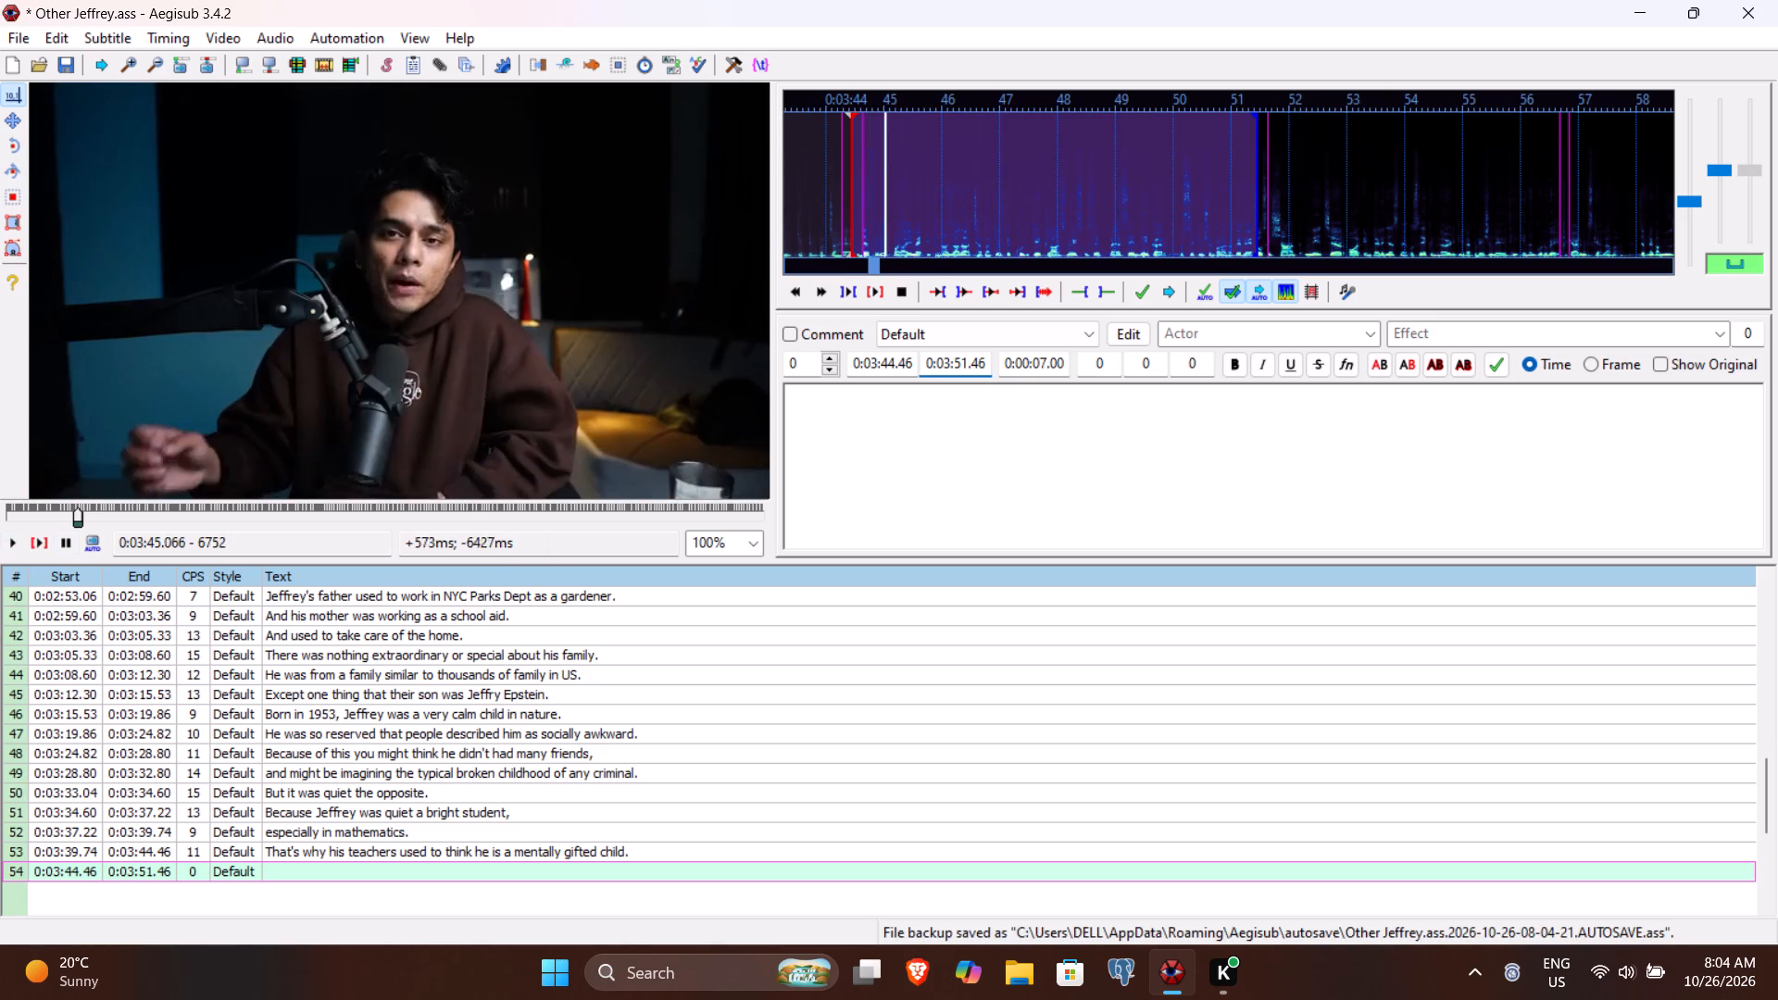
{"action": "left_click", "coordinate": [970, 446]}
{"action": "type", "text": "Jeffrey was so"}
{"action": "key", "text": "space"}
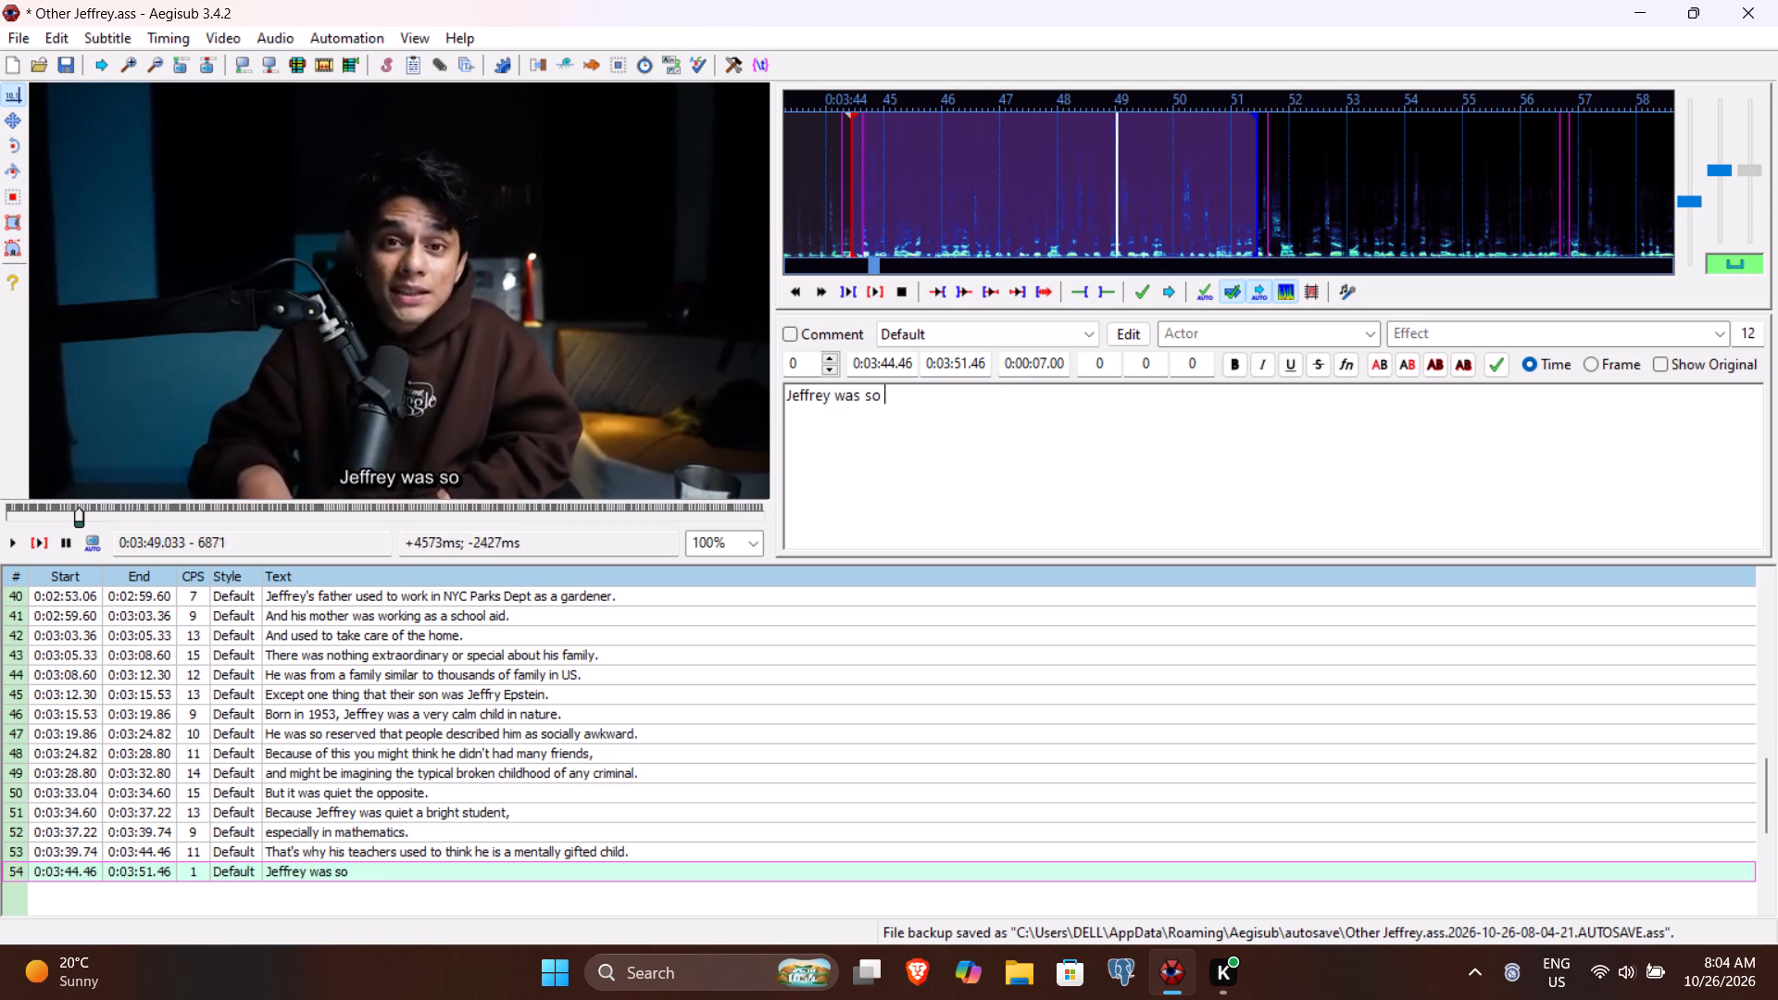
{"action": "type", "text": "good in academt"}
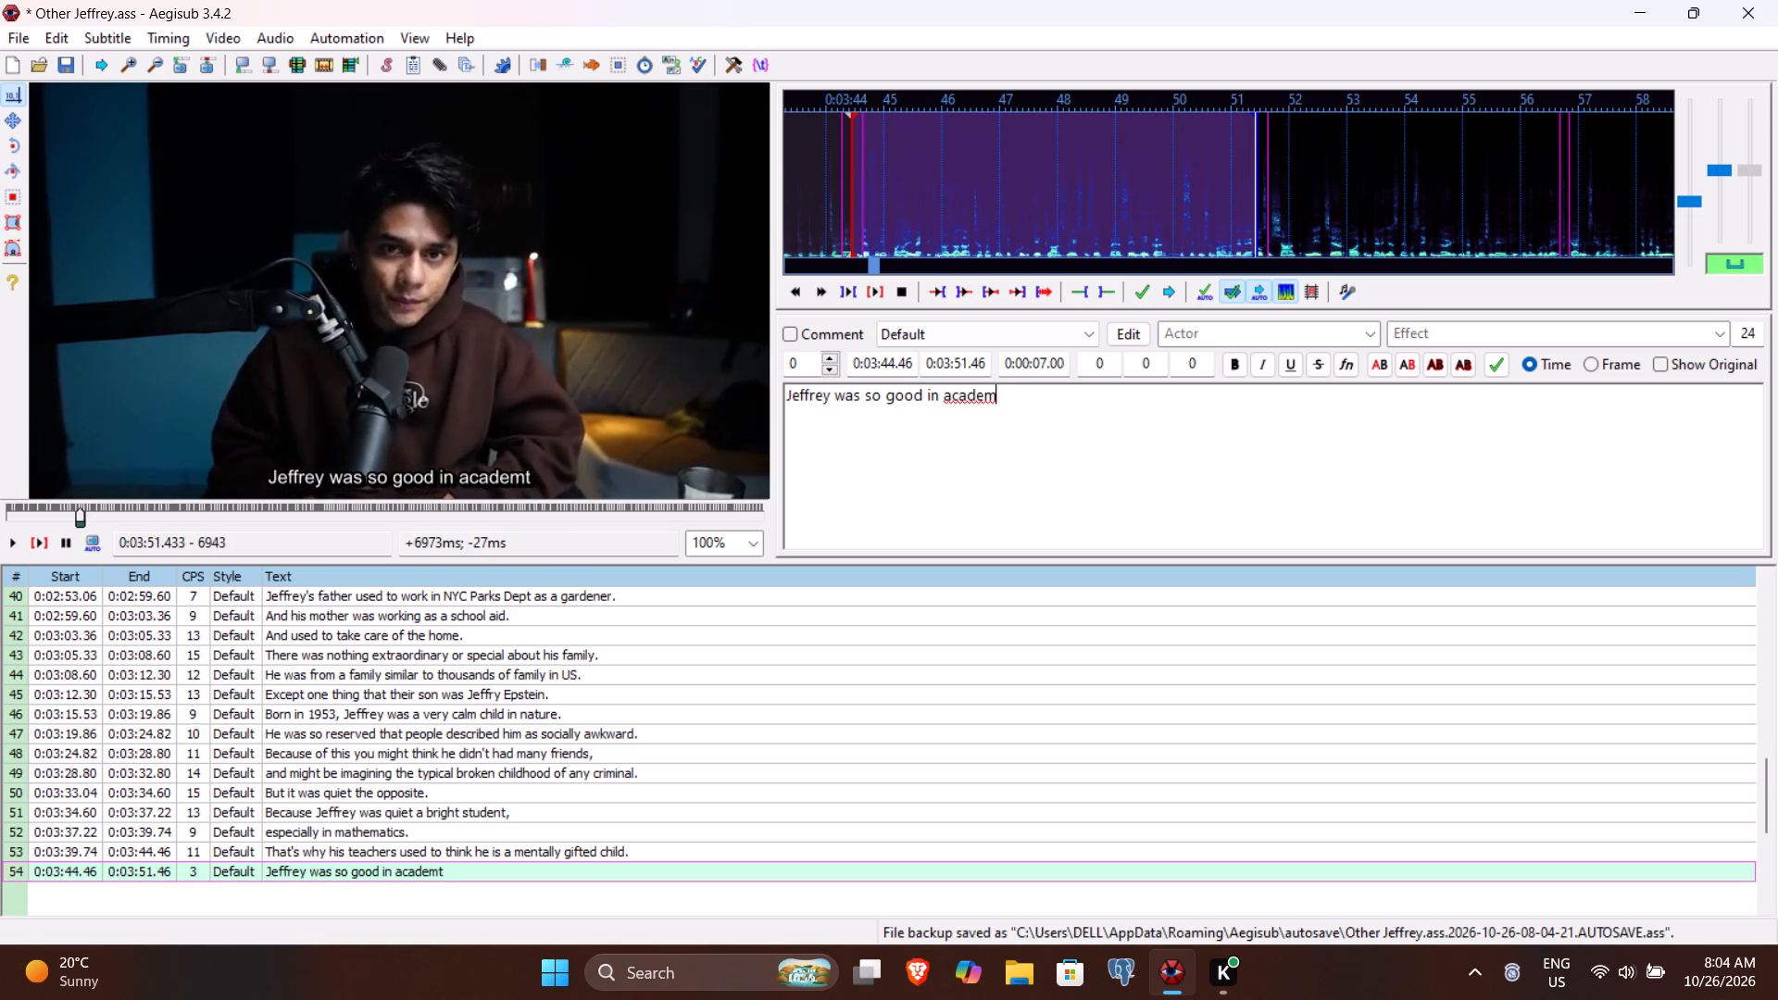
{"action": "key", "text": "BackSpace"}
{"action": "type", "text": "ics that"}
{"action": "key", "text": "space"}
{"action": "type", "text": "his own classmates used to take t"}
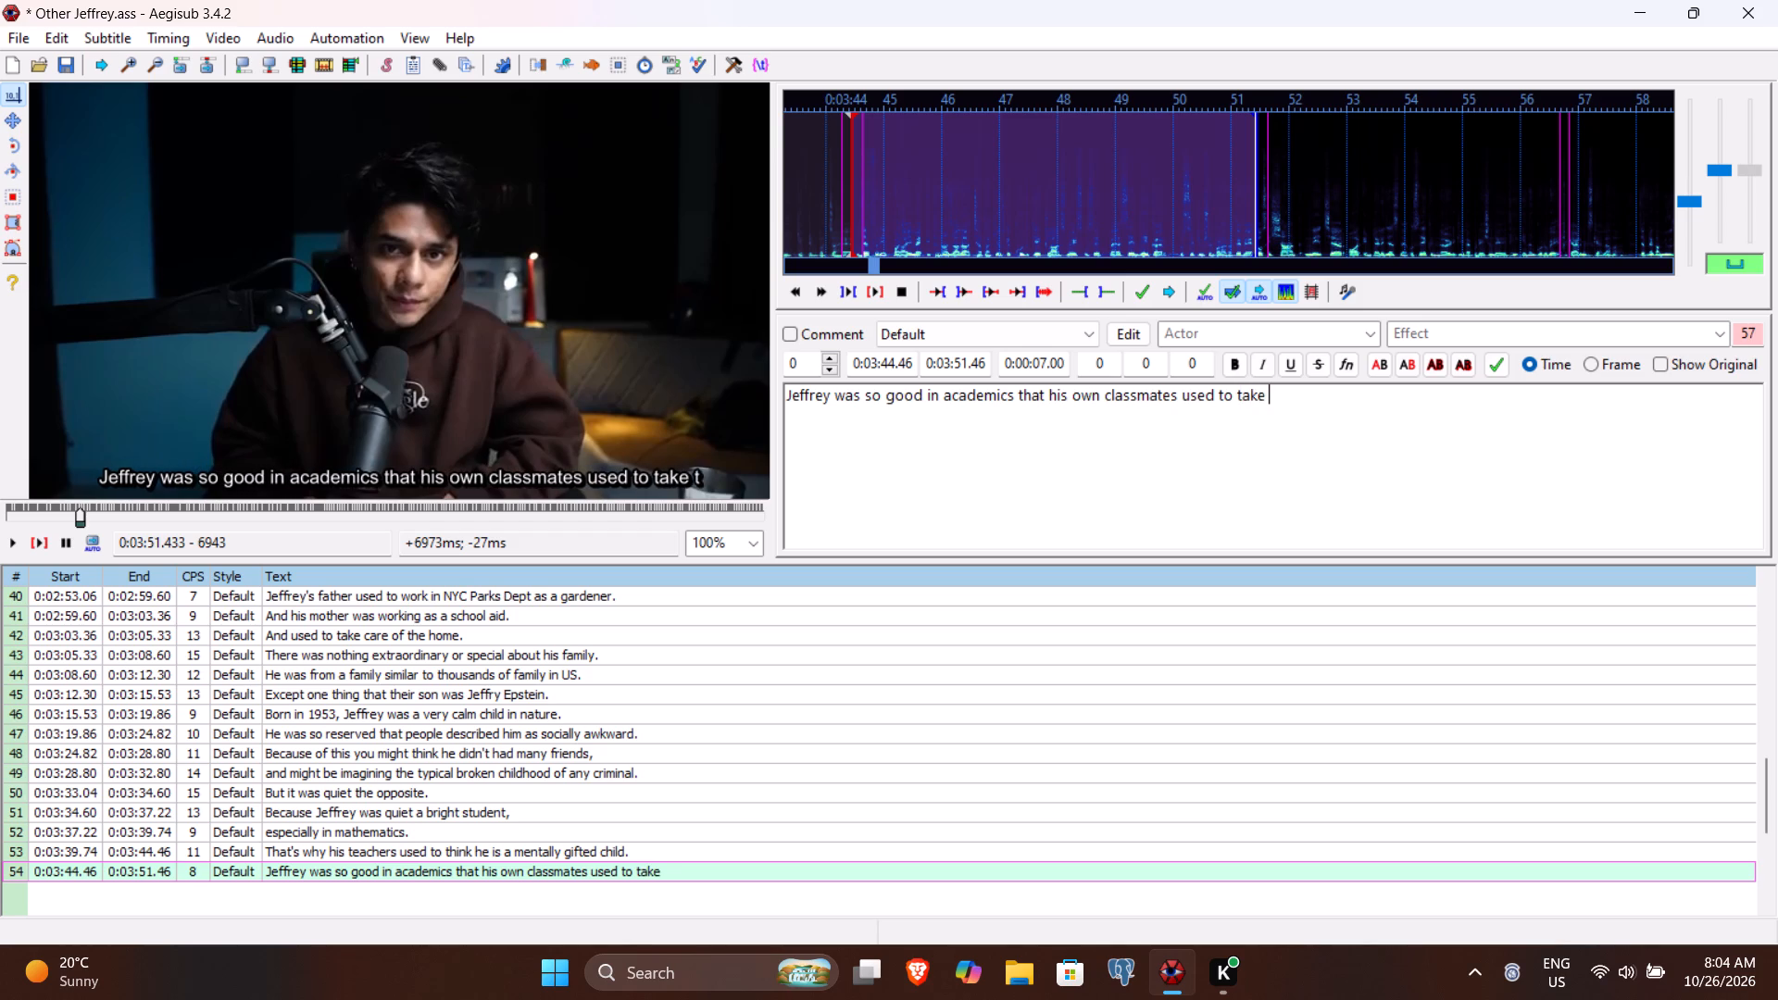
{"action": "type", "text": "itu"}
{"action": "key", "text": "BackSpace"}
{"action": "key", "text": "BackSpace"}
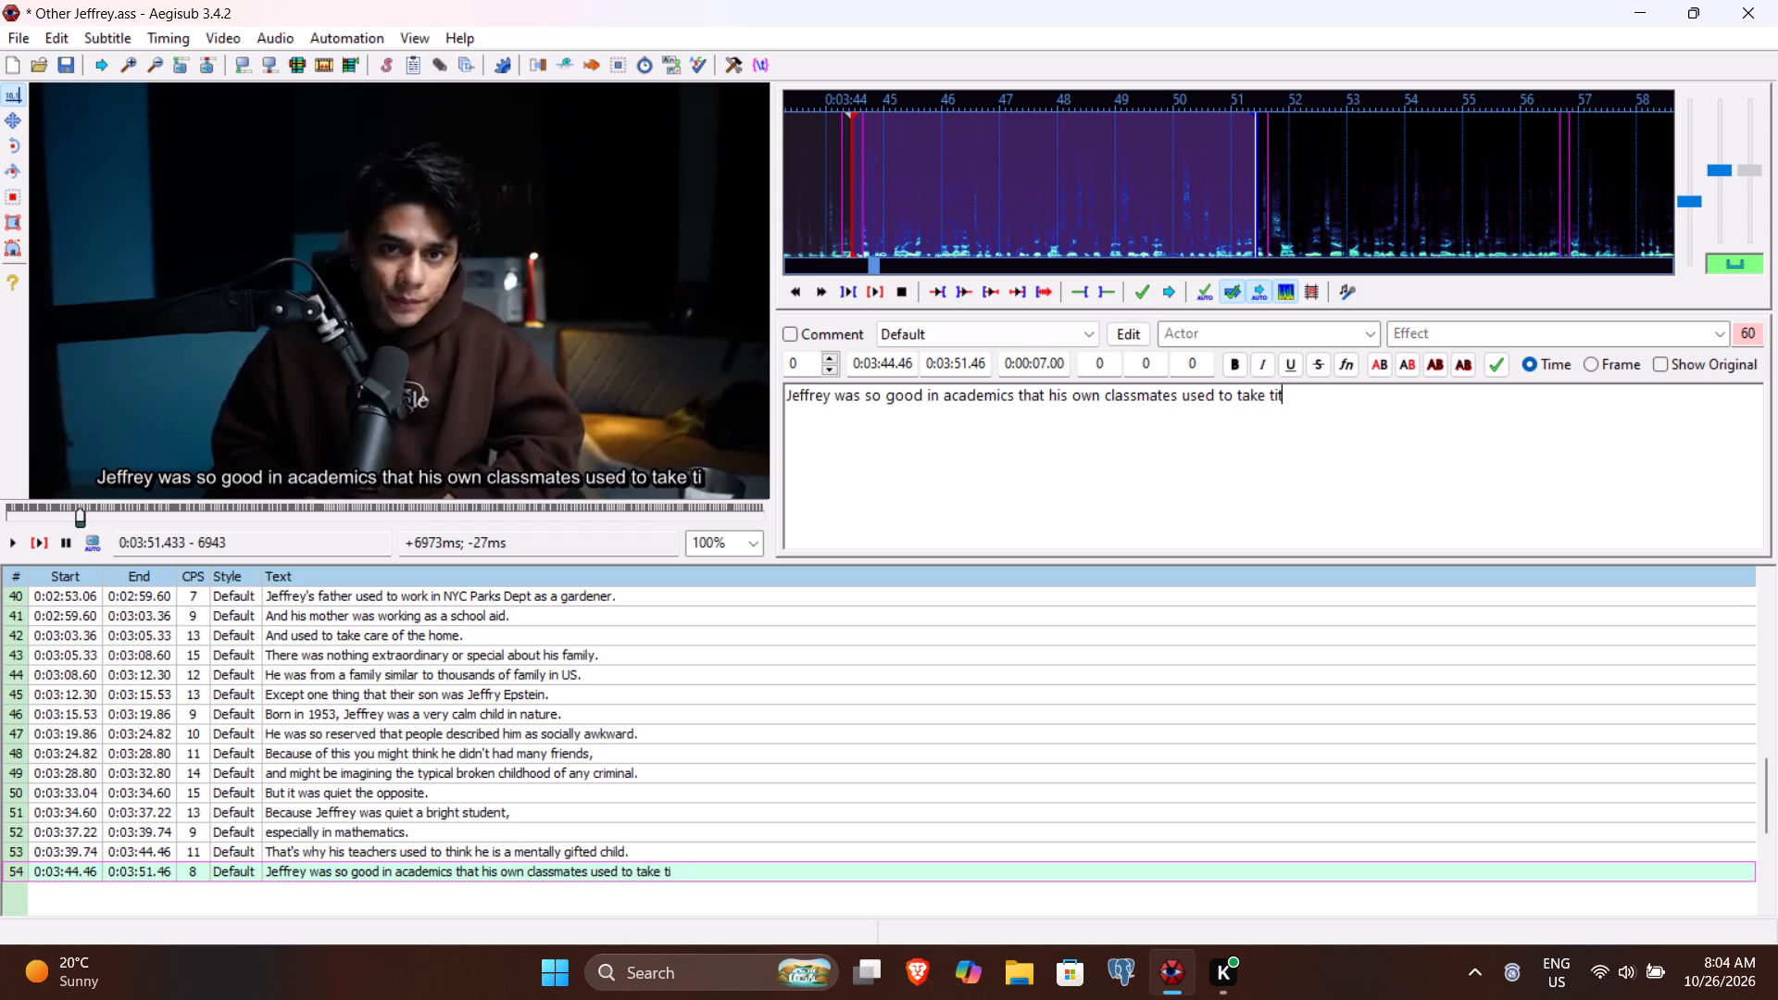
{"action": "type", "text": "ution"}
{"action": "key", "text": "space"}
{"action": "key", "text": "BackSpace"}
{"action": "key", "text": "BackSpace"}
{"action": "key", "text": "BackSpace"}
{"action": "key", "text": "BackSpace"}
{"action": "key", "text": "BackSpace"}
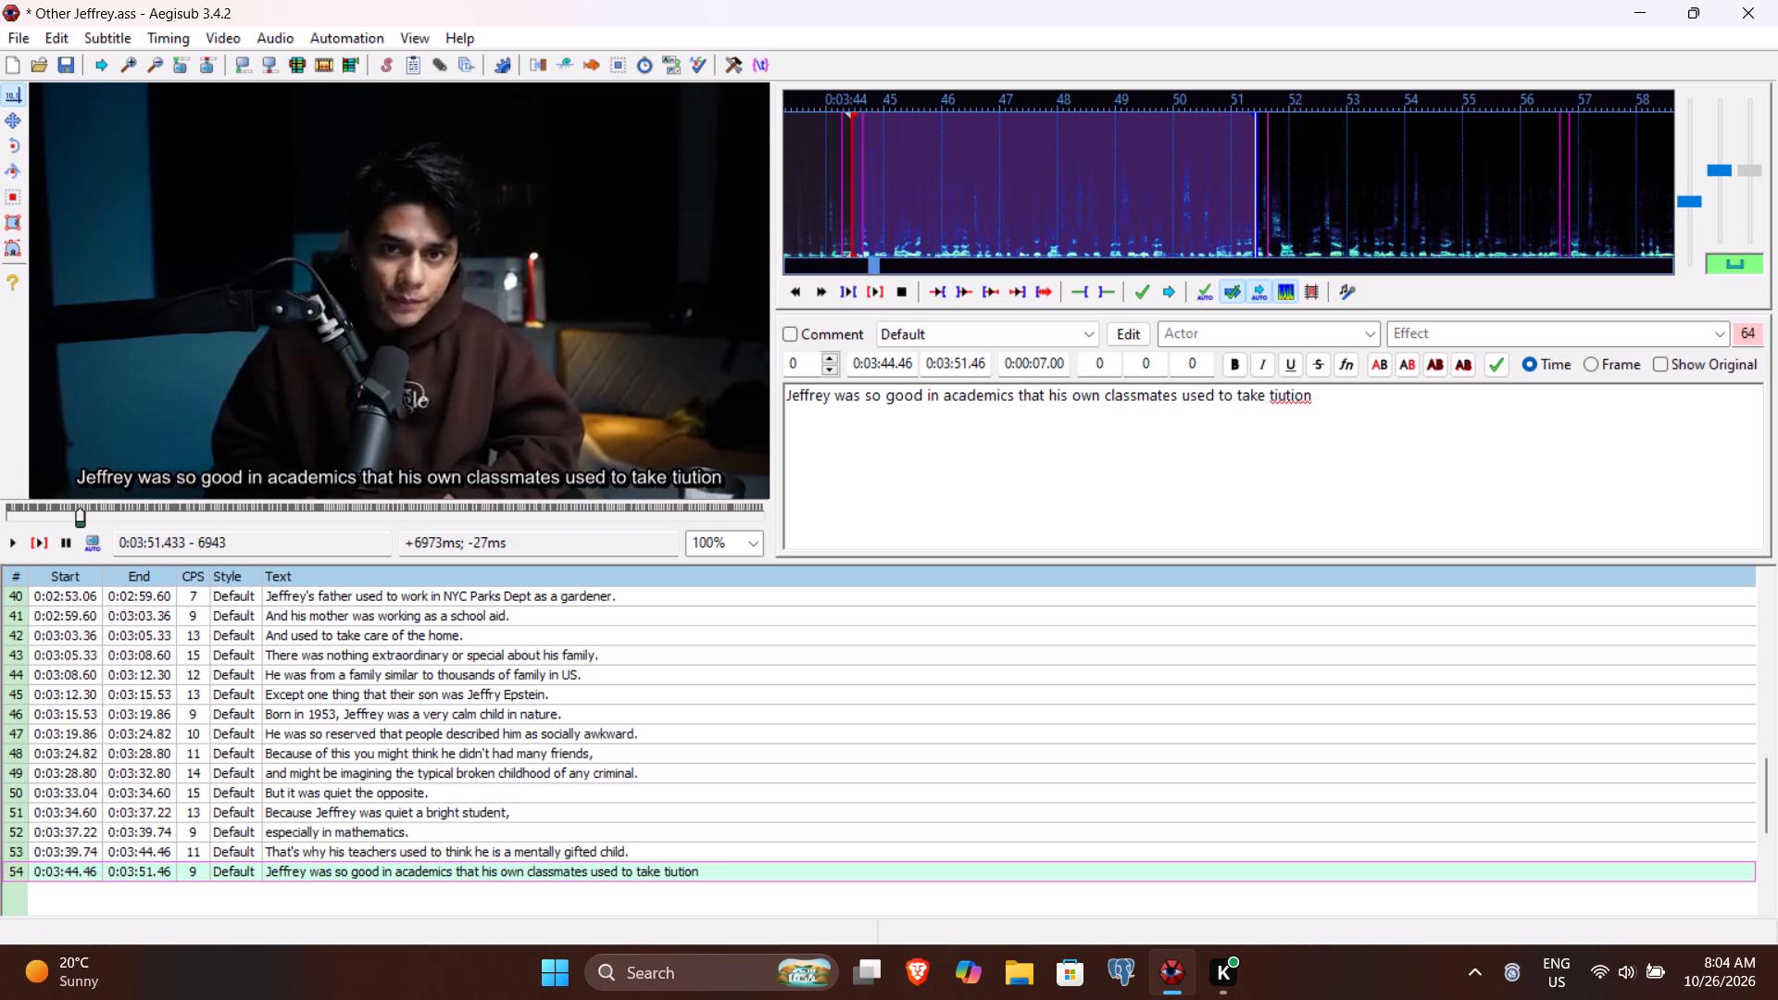
{"action": "key", "text": "BackSpace"}
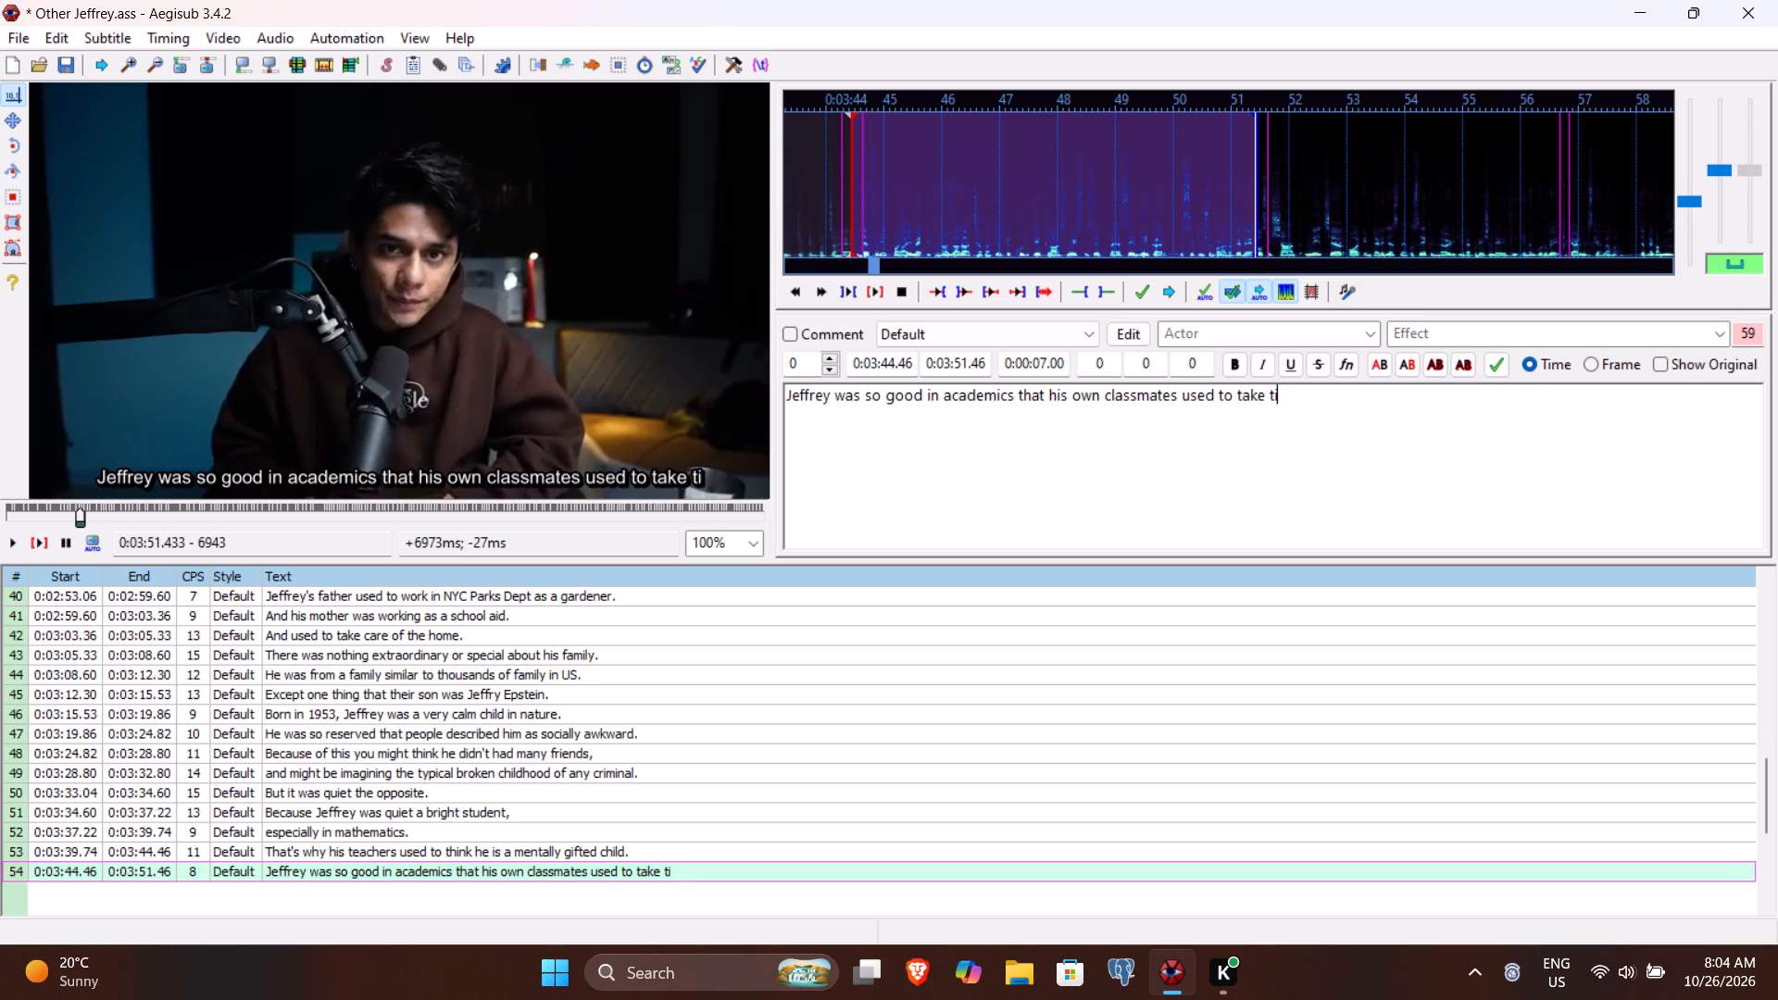
{"action": "key", "text": "BackSpace"}
{"action": "type", "text": "ution"}
{"action": "key", "text": "BackSpace"}
{"action": "key", "text": "BackSpace"}
{"action": "key", "text": "BackSpace"}
{"action": "key", "text": "BackSpace"}
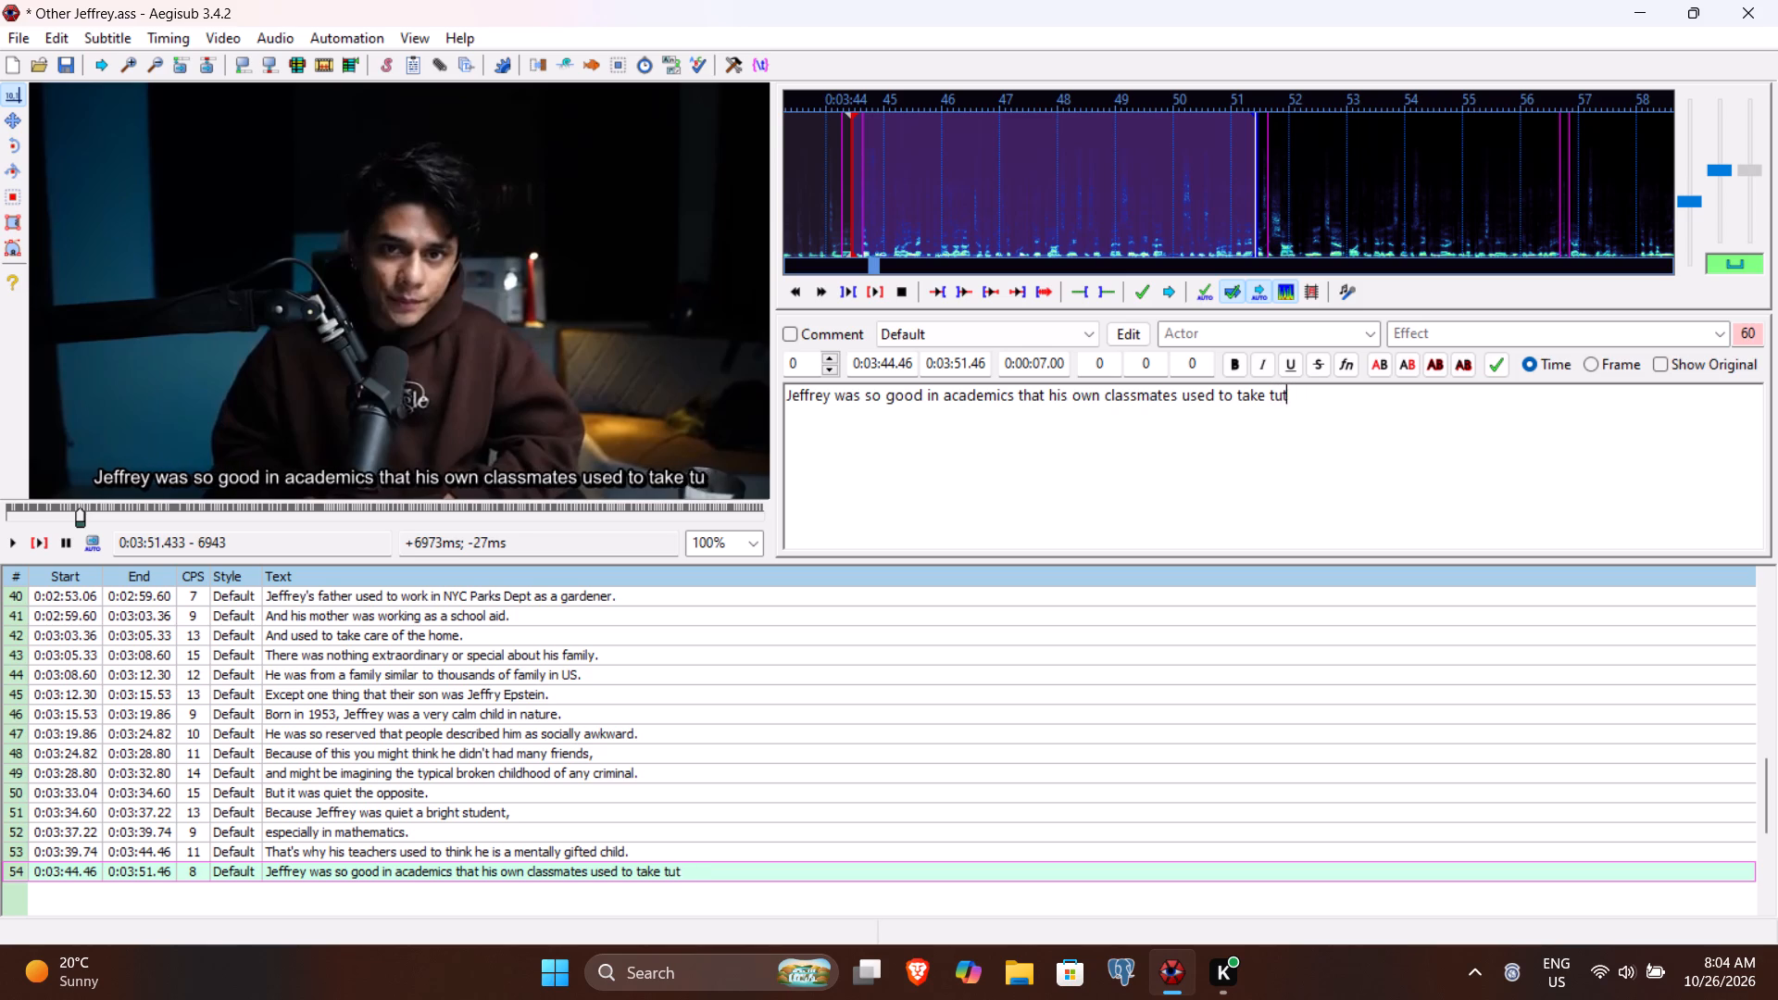
{"action": "key", "text": "BackSpace"}
{"action": "key", "text": "BackSpace"}
{"action": "type", "text": "tiu"}
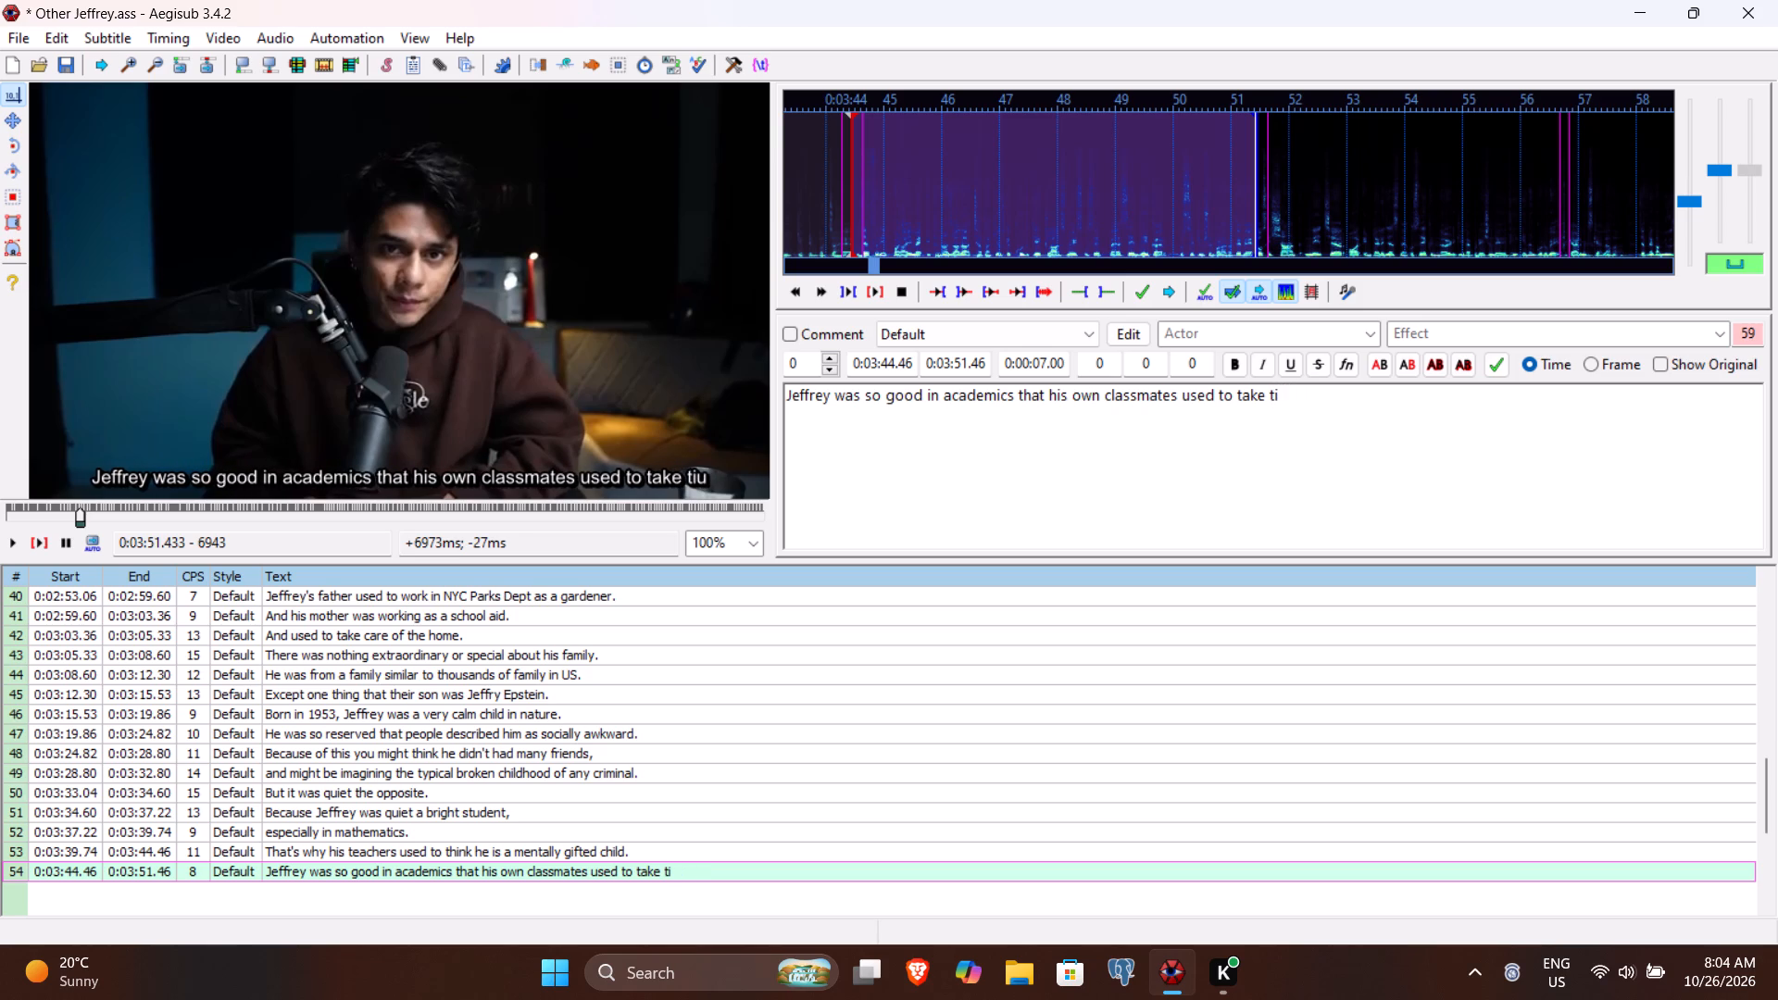
{"action": "key", "text": "BackSpace"}
{"action": "type", "text": "tuion"}
{"action": "key", "text": "BackSpace"}
{"action": "key", "text": "BackSpace"}
{"action": "key", "text": "BackSpace"}
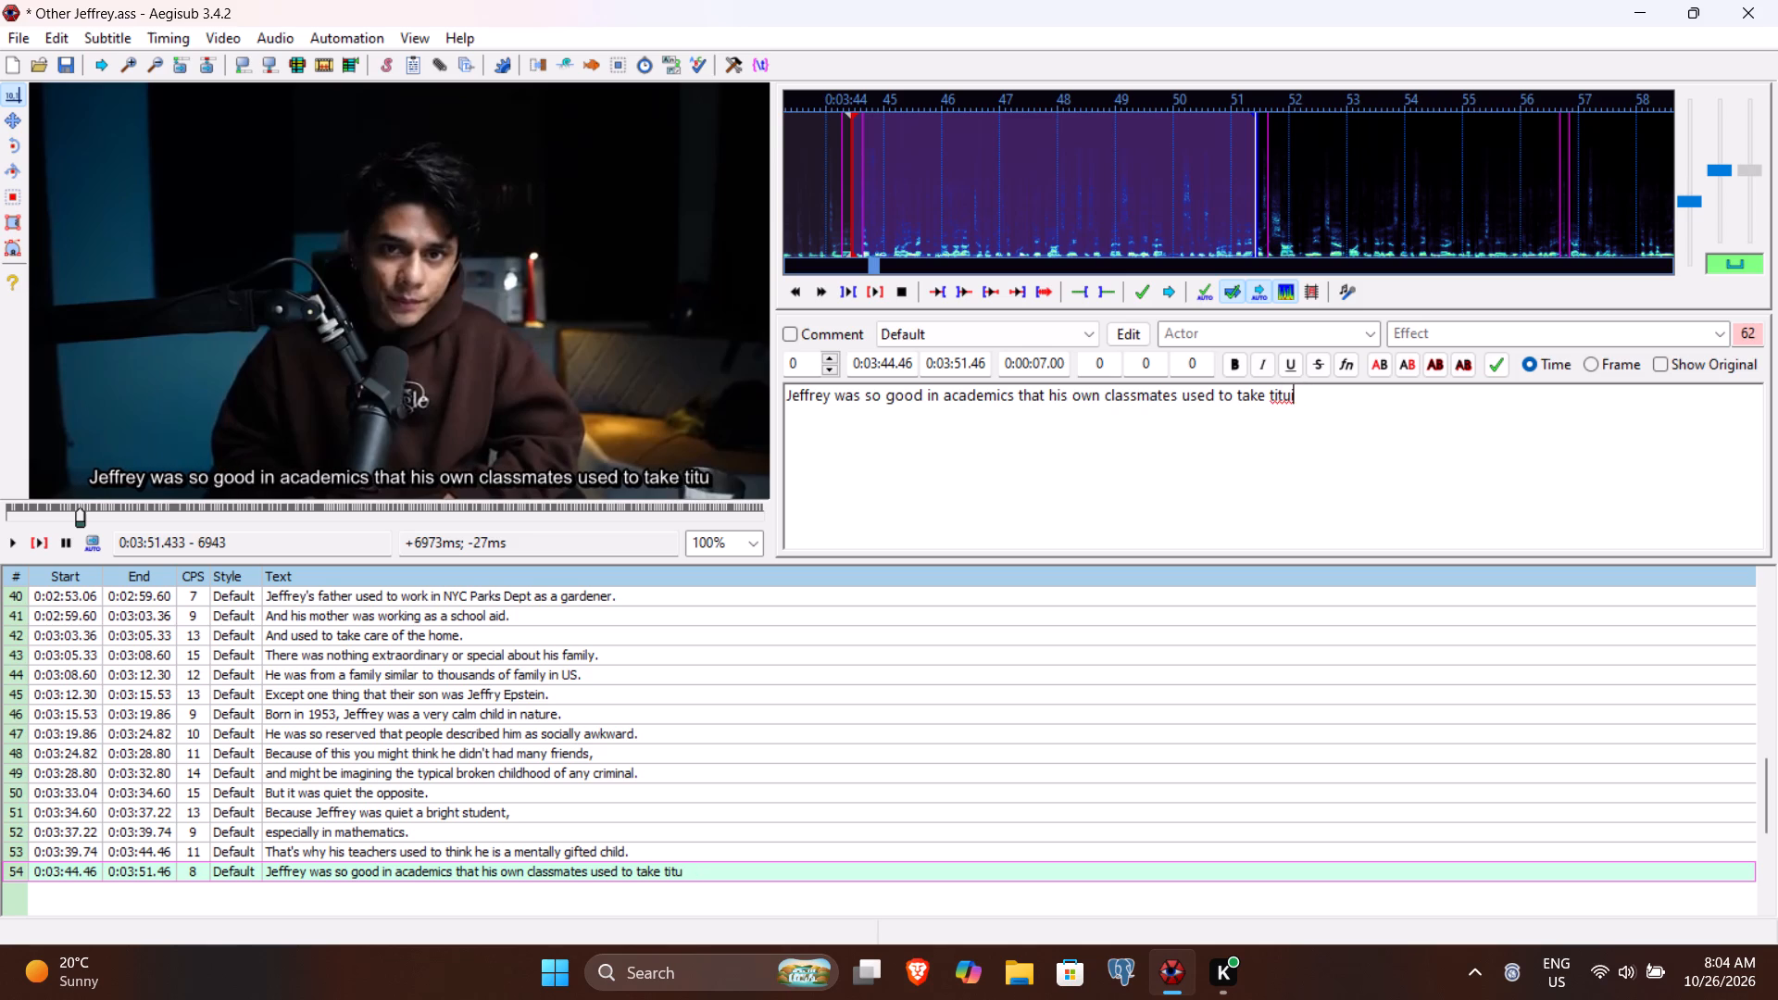
{"action": "key", "text": "BackSpace"}
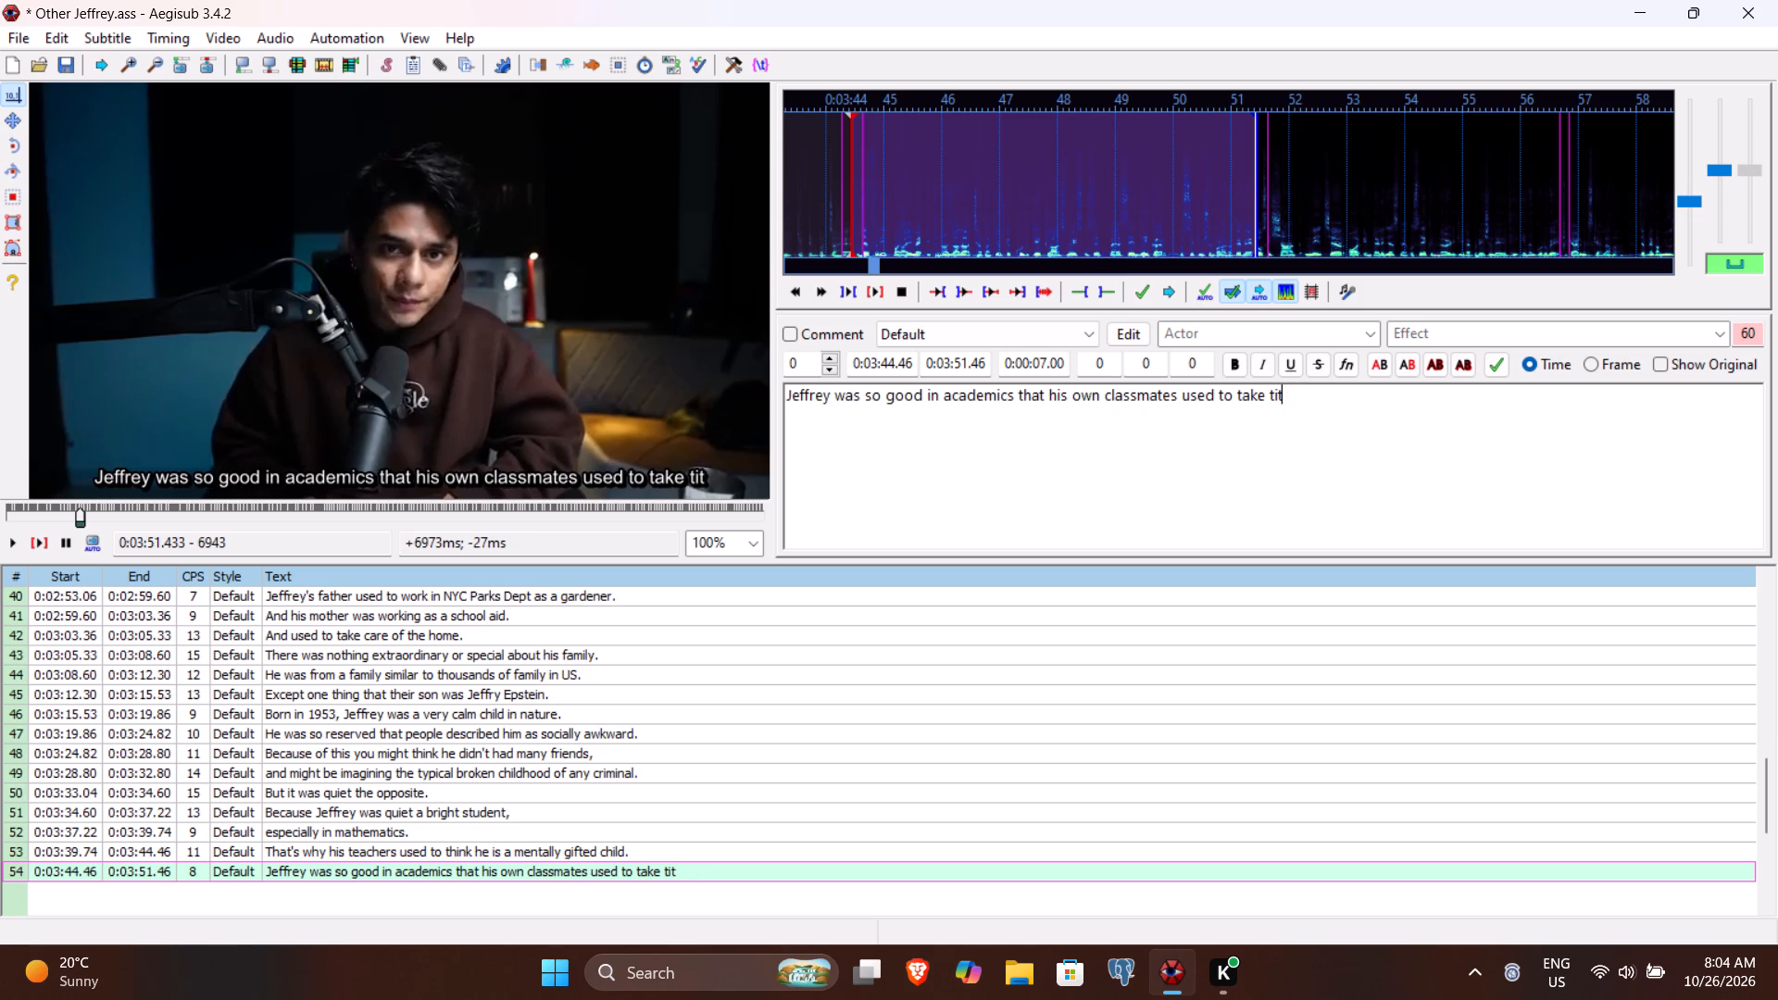
{"action": "key", "text": "BackSpace"}
{"action": "type", "text": "ution"}
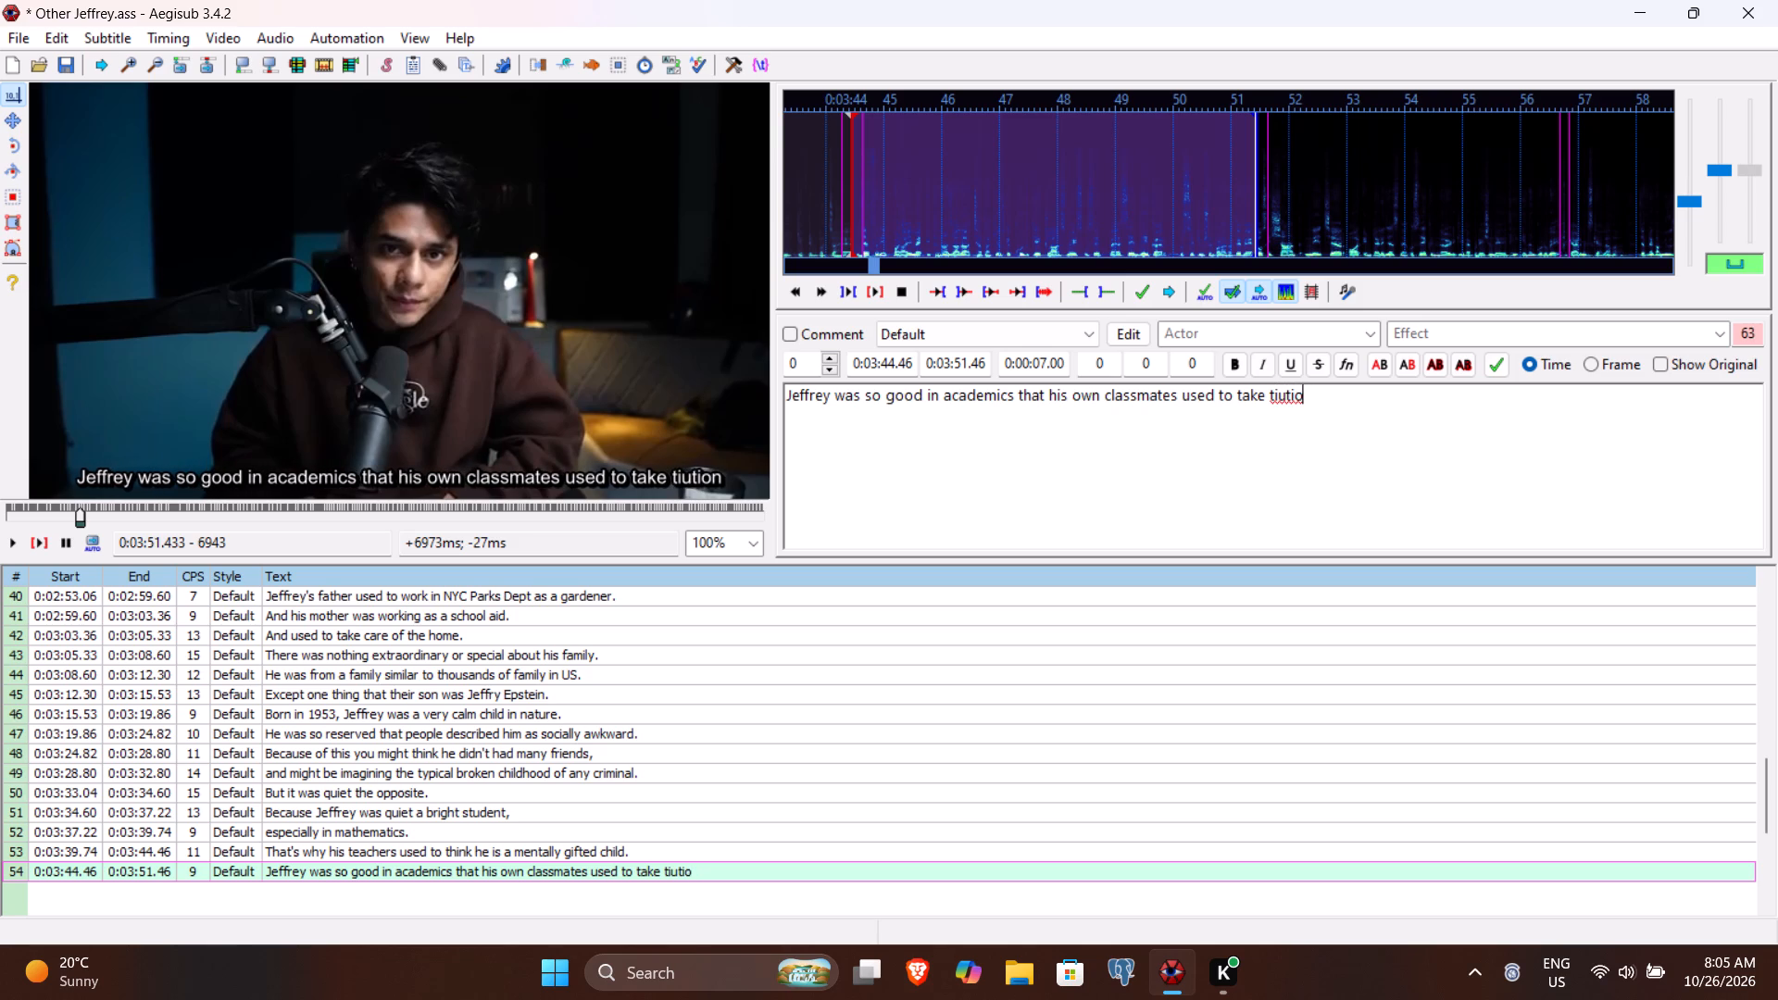
{"action": "key", "text": "space"}
{"action": "type", "text": "by payin"}
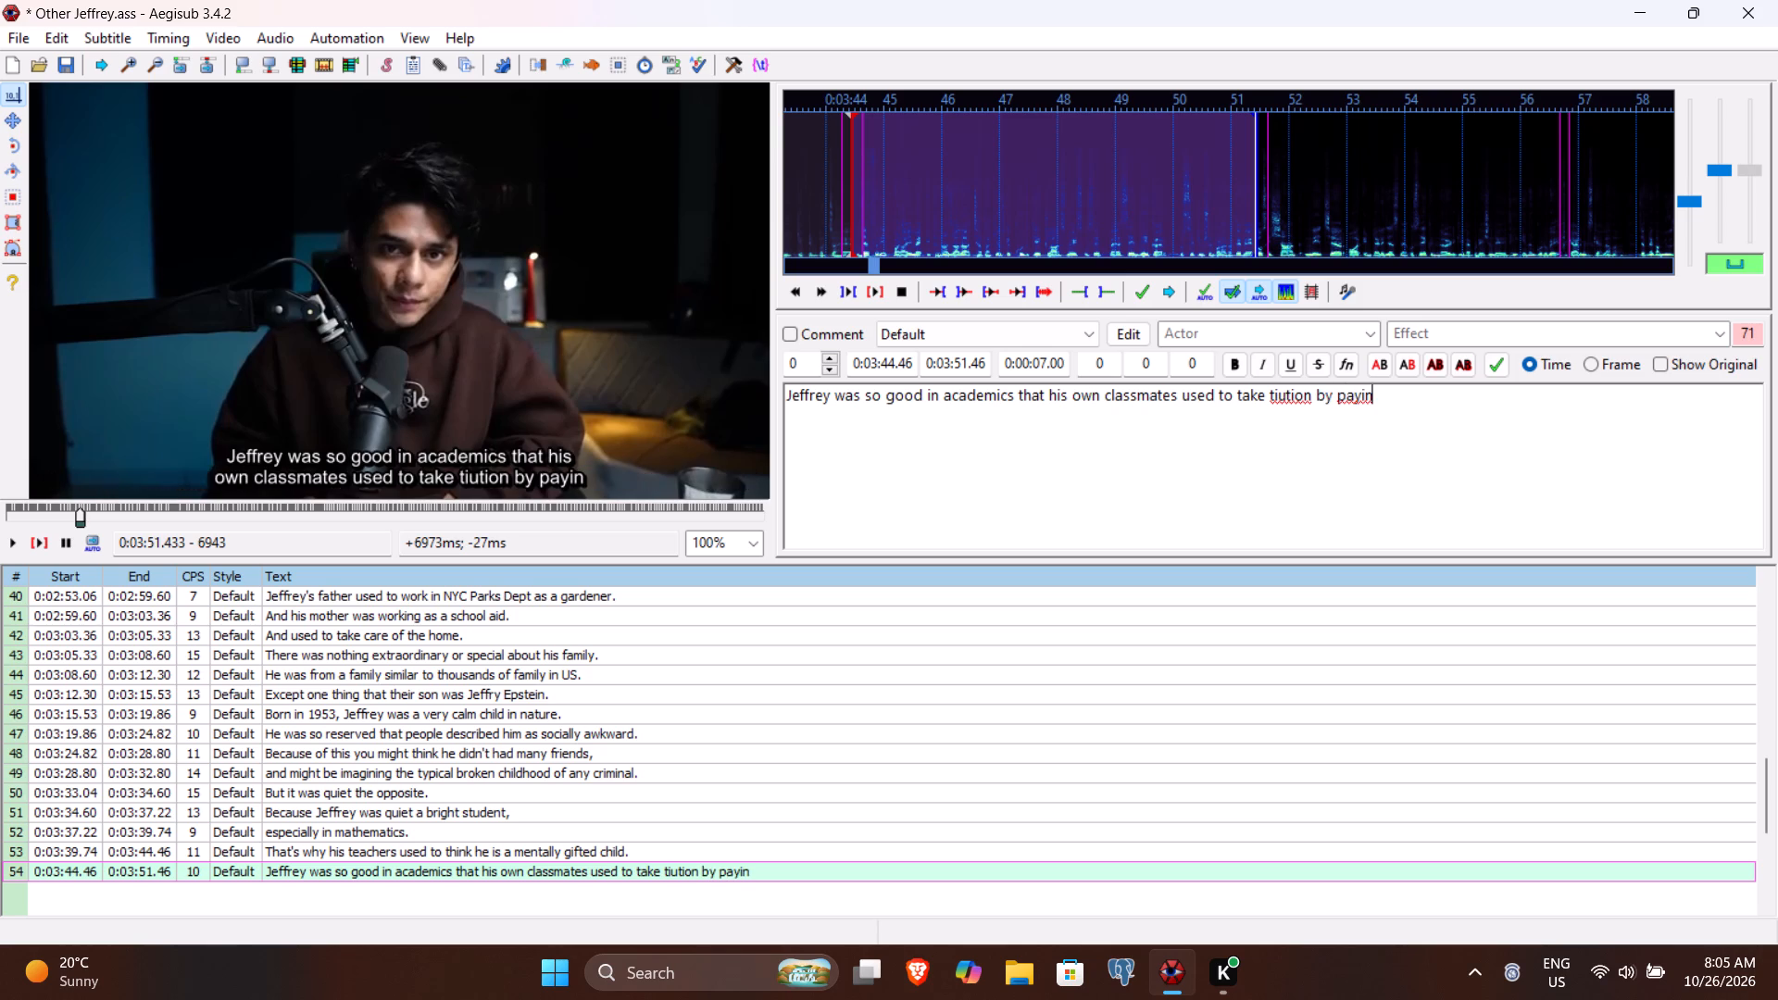
{"action": "type", "text": "g him."}
{"action": "key", "text": "Return"}
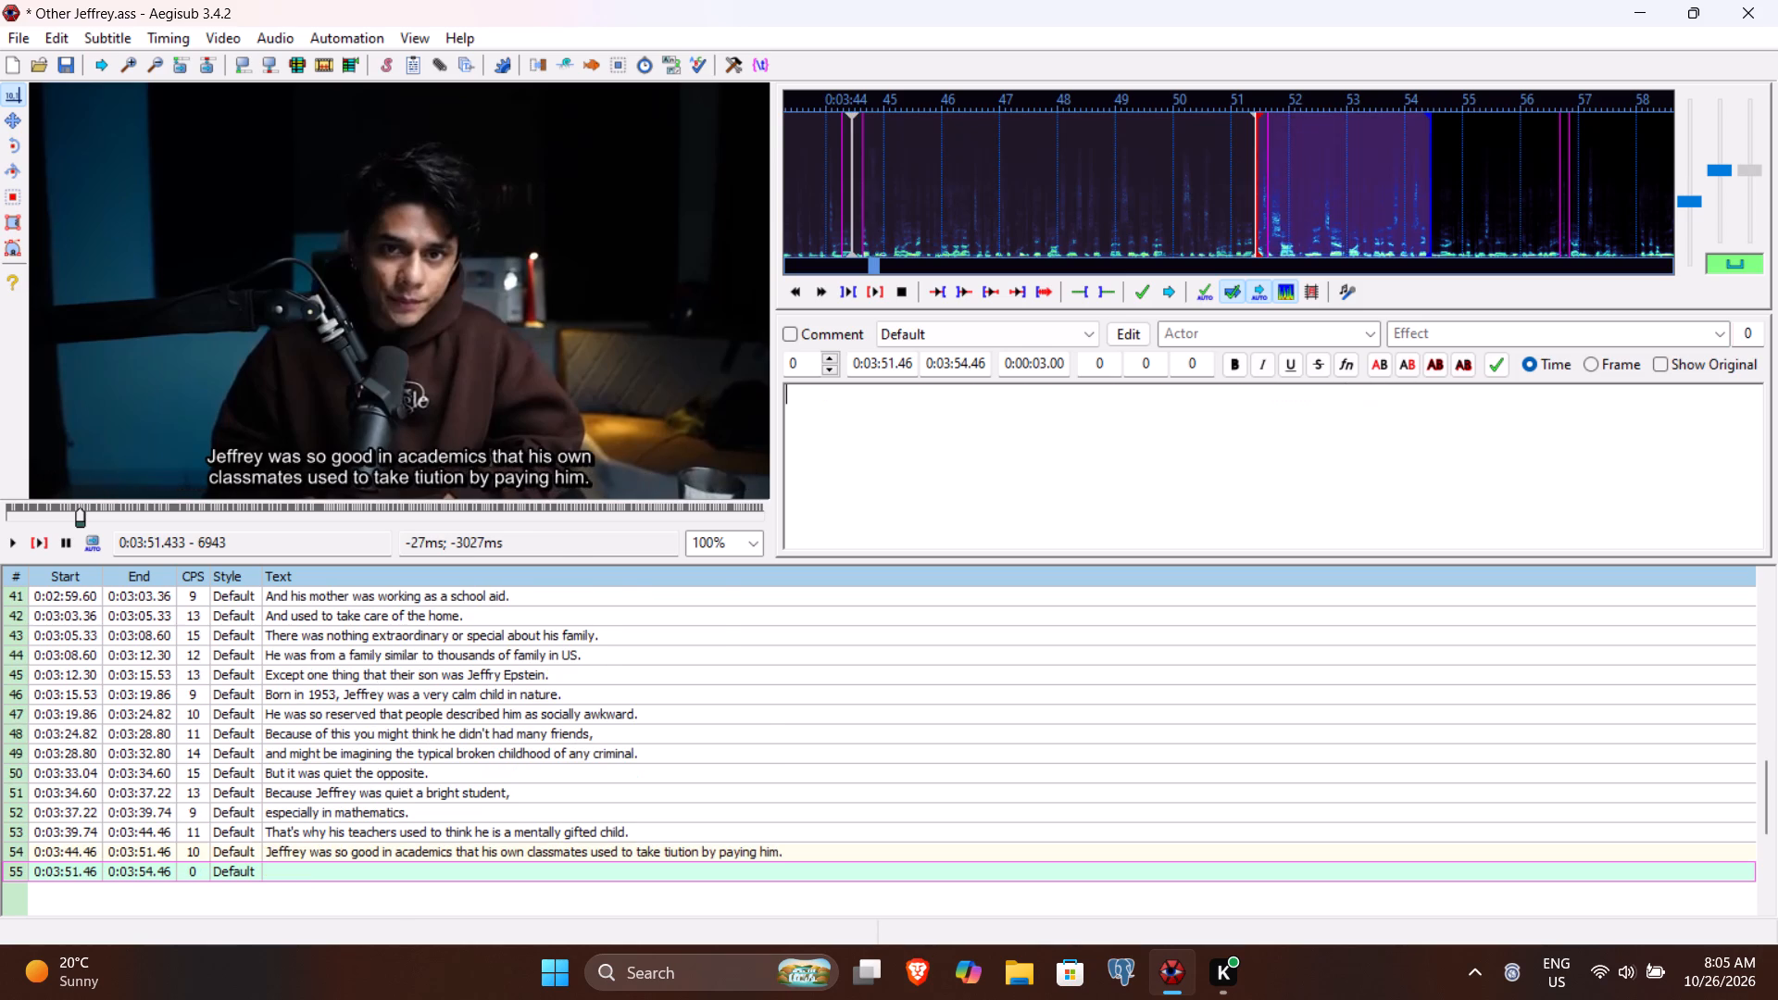
Play line 55's speech to find where it ends, and set the line's end time to 0:03:56.86.
{"action": "left_click", "coordinate": [41, 539]}
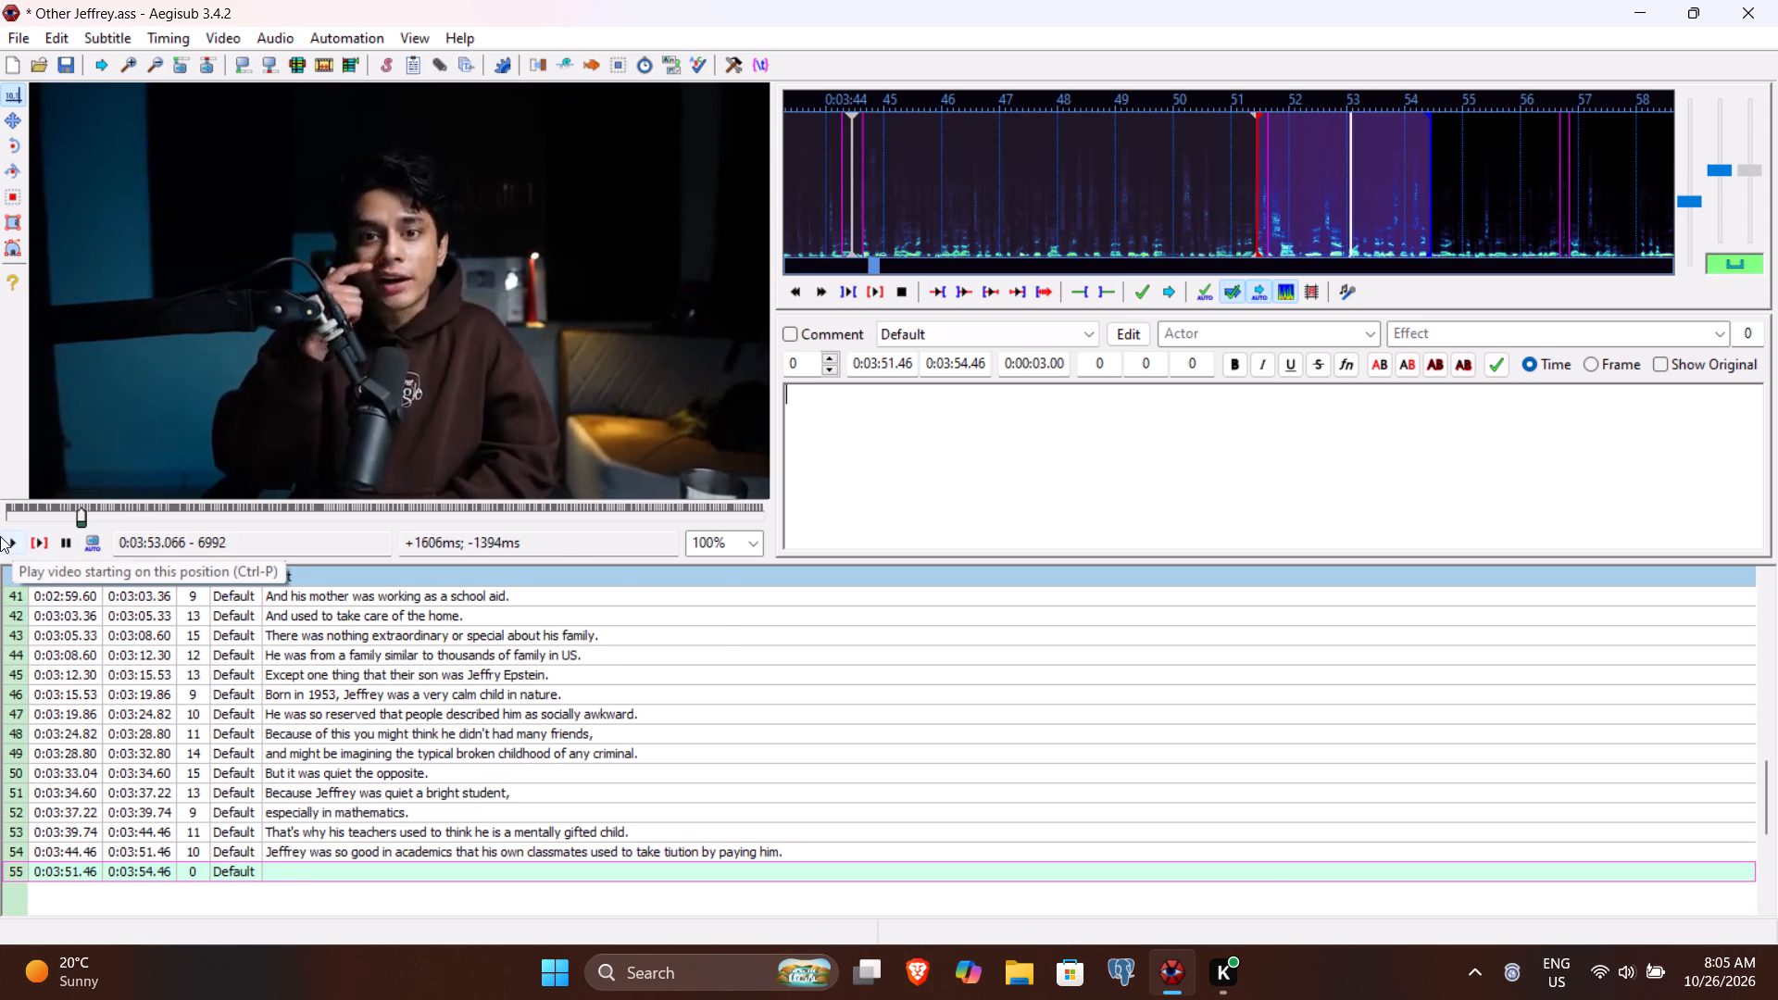
{"action": "left_click", "coordinate": [0, 536]}
{"action": "left_click", "coordinate": [0, 536]}
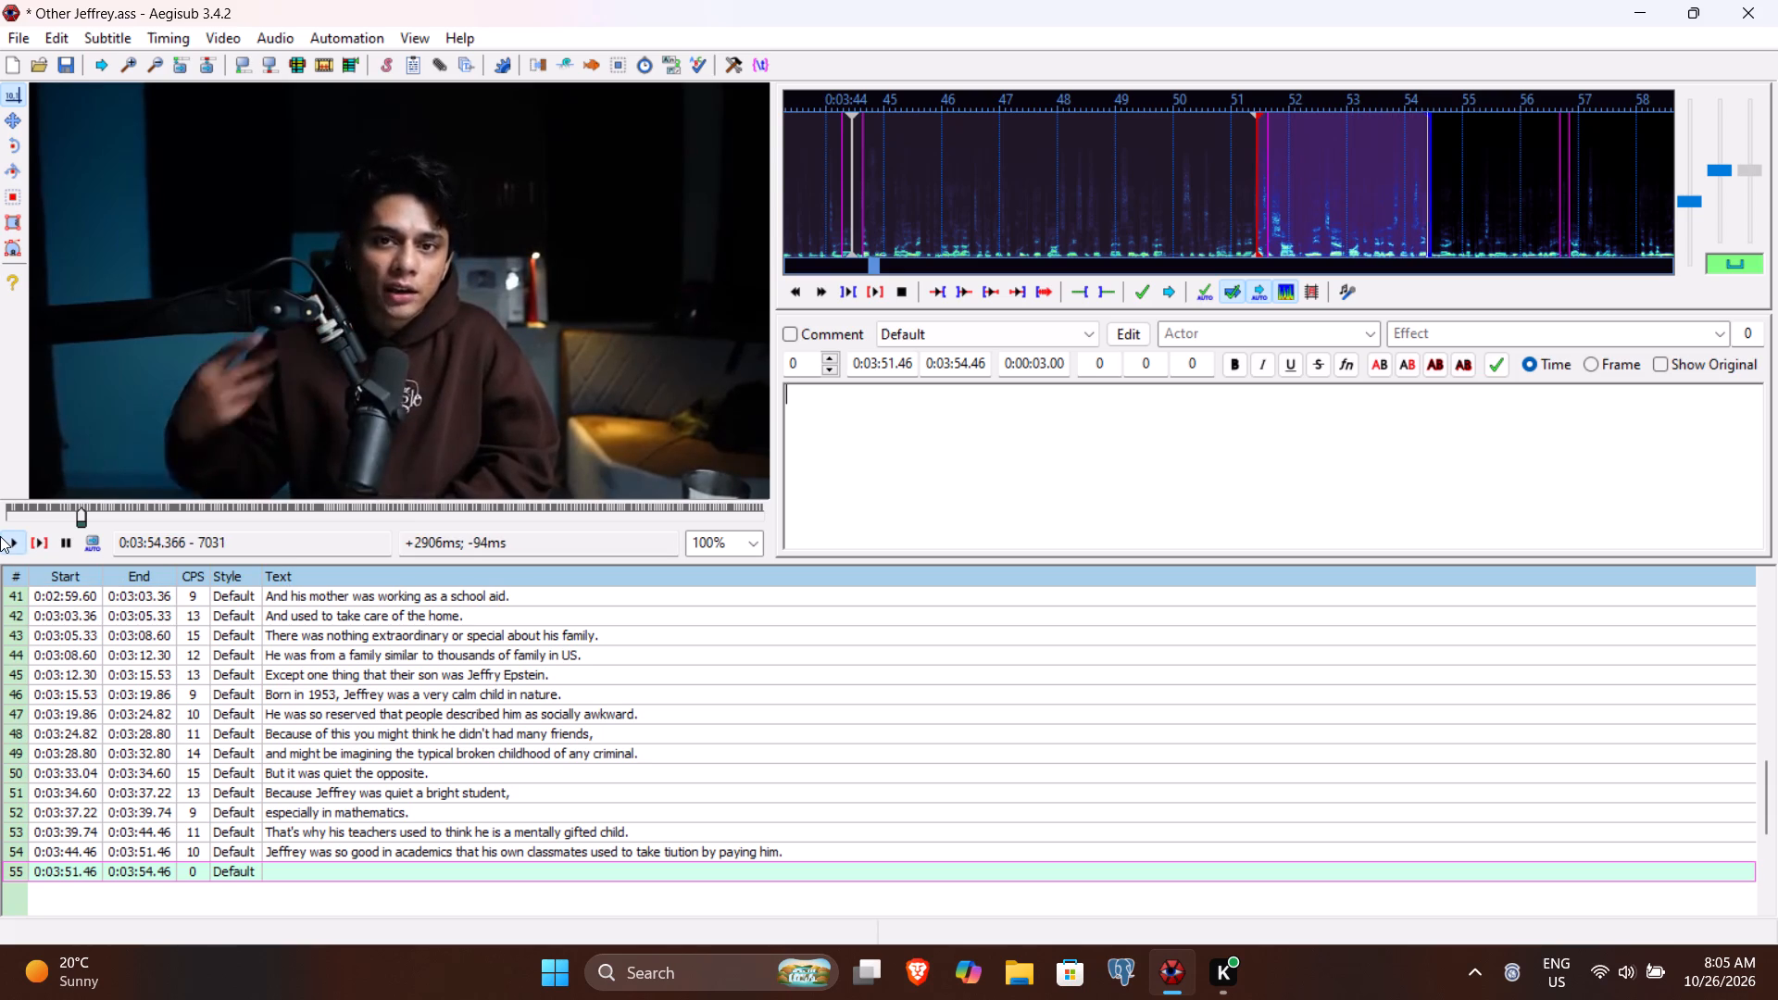
{"action": "left_click", "coordinate": [0, 536]}
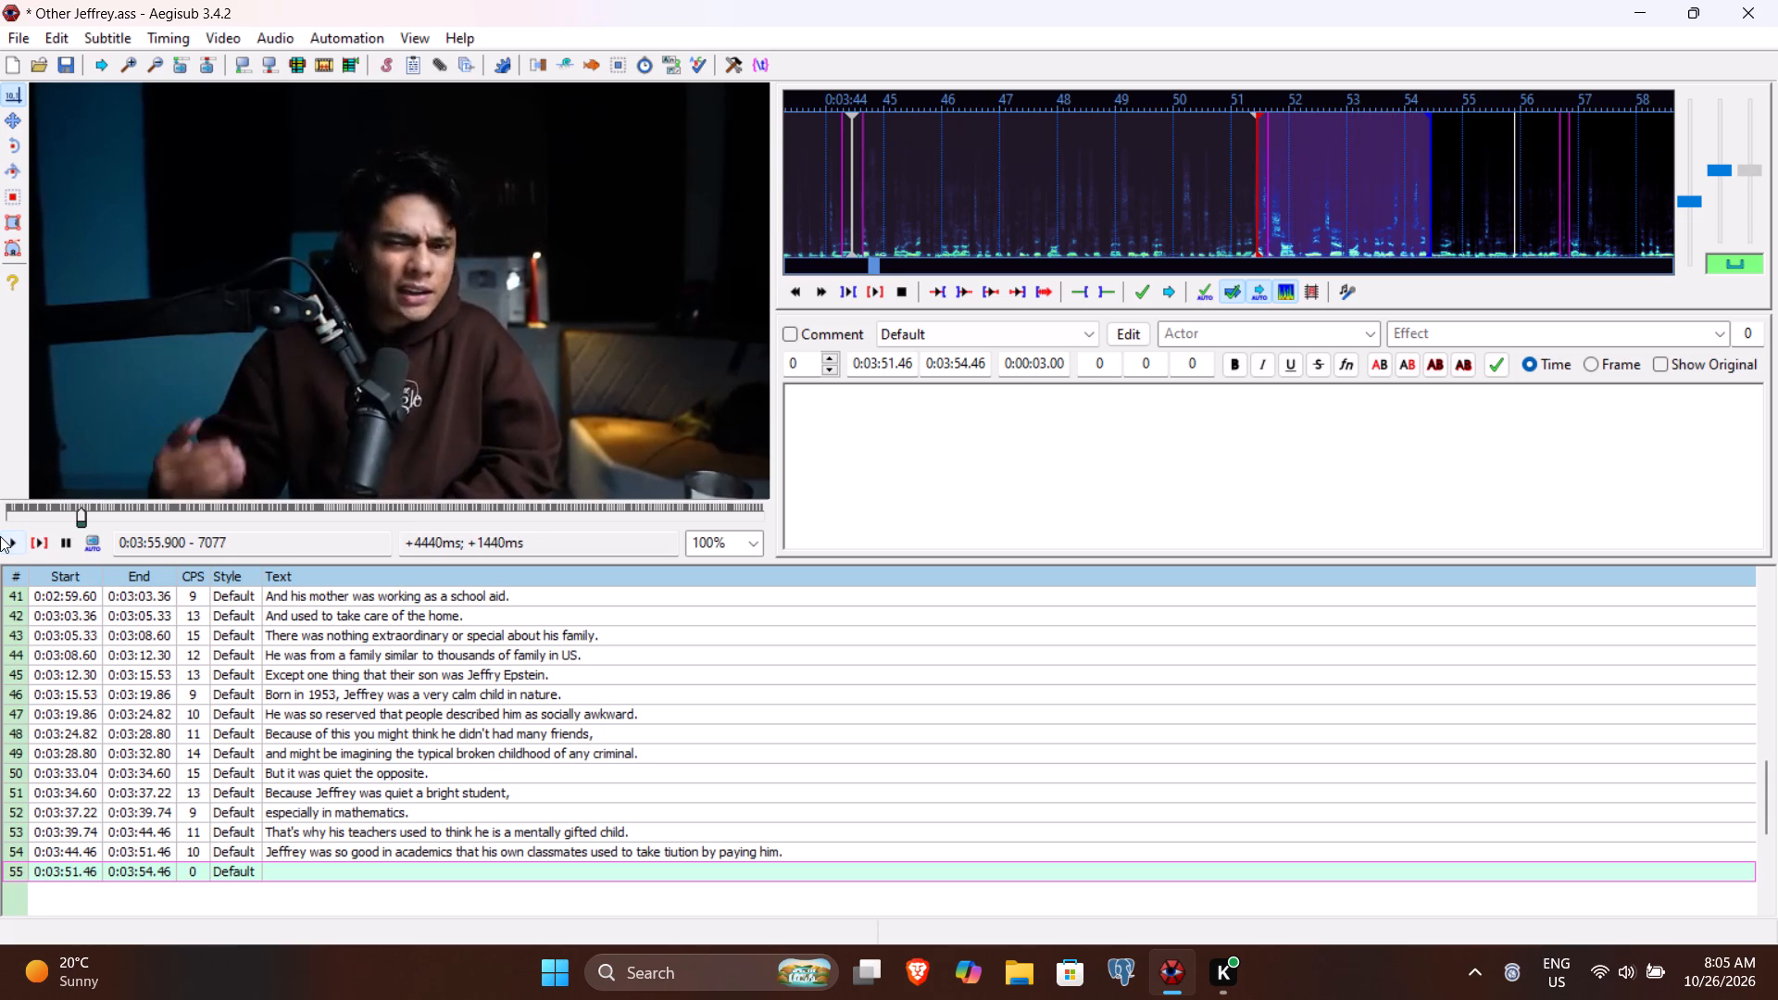
{"action": "left_click", "coordinate": [0, 536]}
{"action": "left_click", "coordinate": [0, 536]}
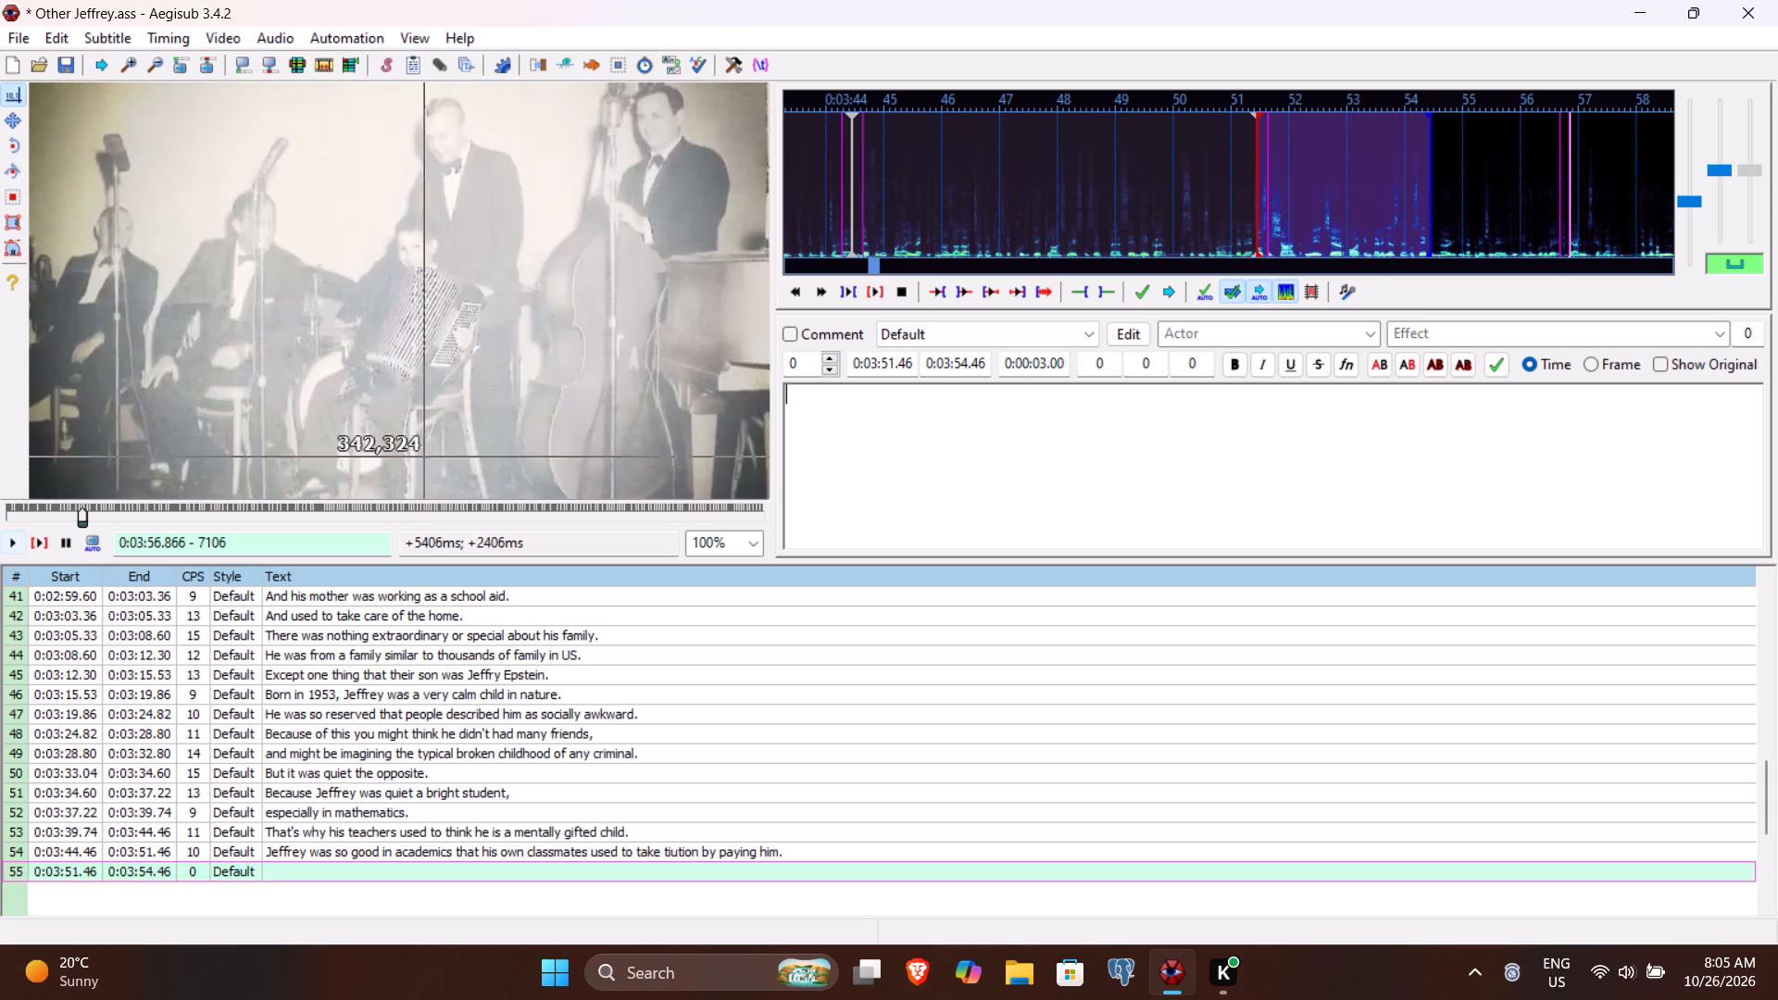
{"action": "left_click", "coordinate": [961, 368]}
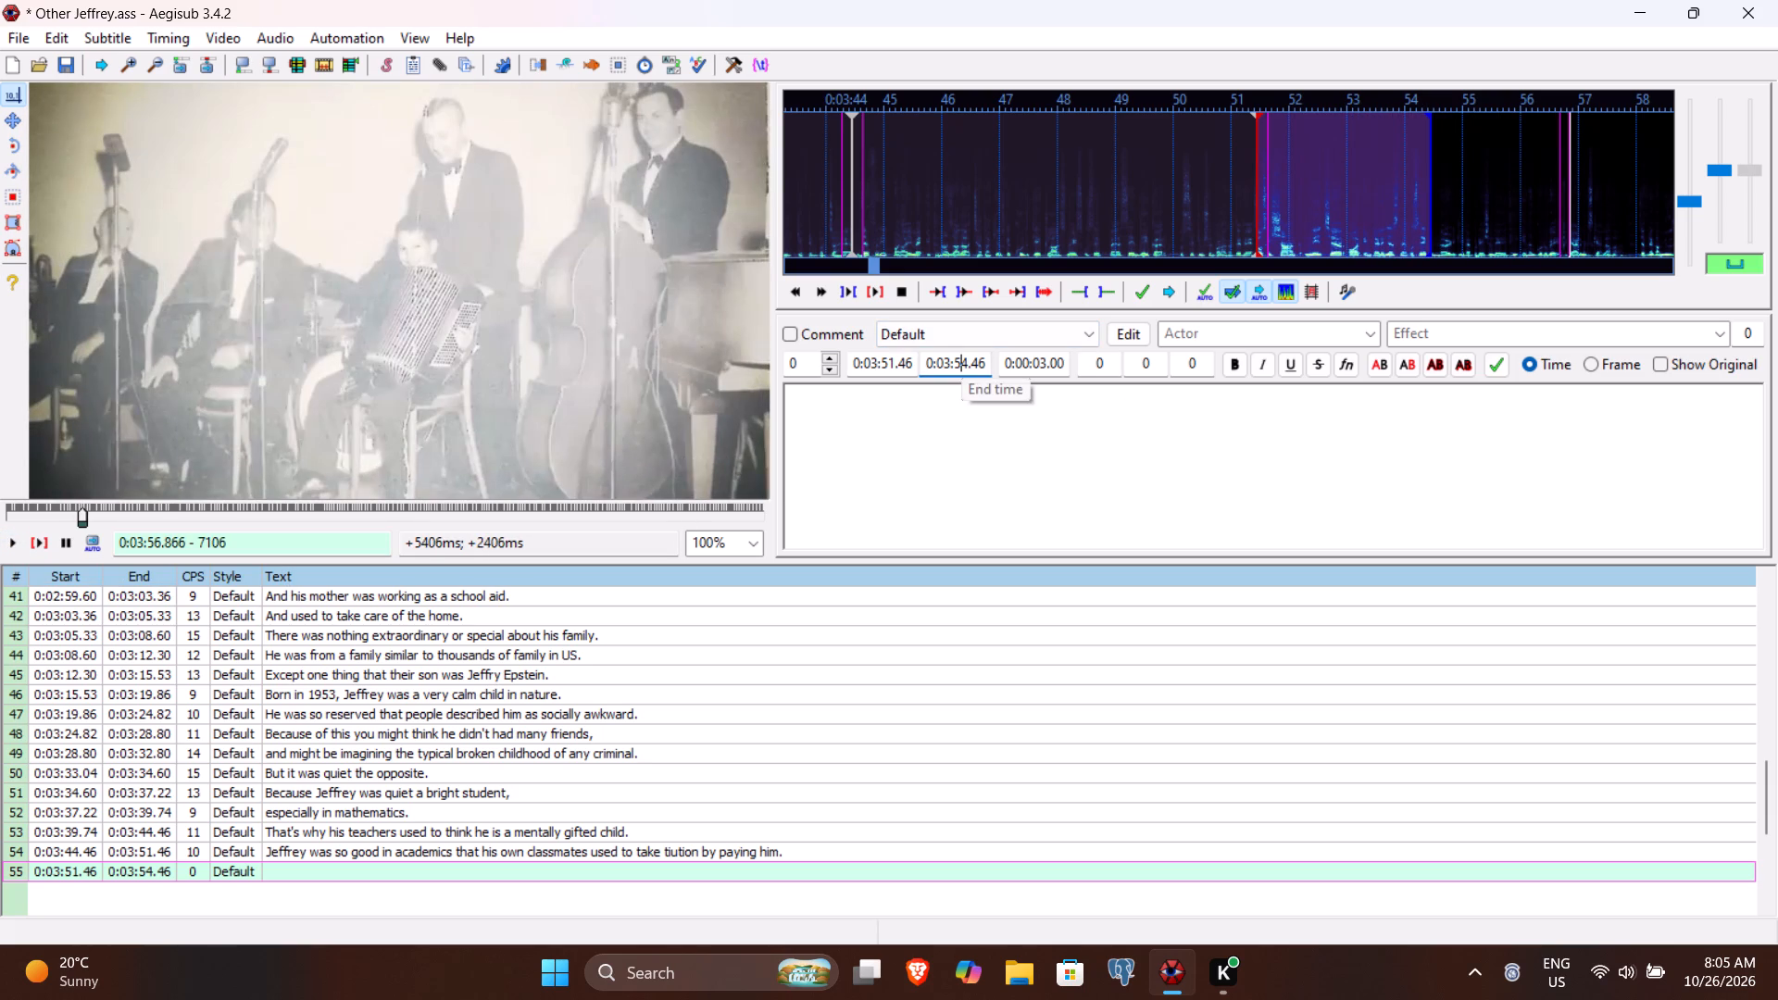
{"action": "key", "text": "6"}
{"action": "type", "text": "86"}
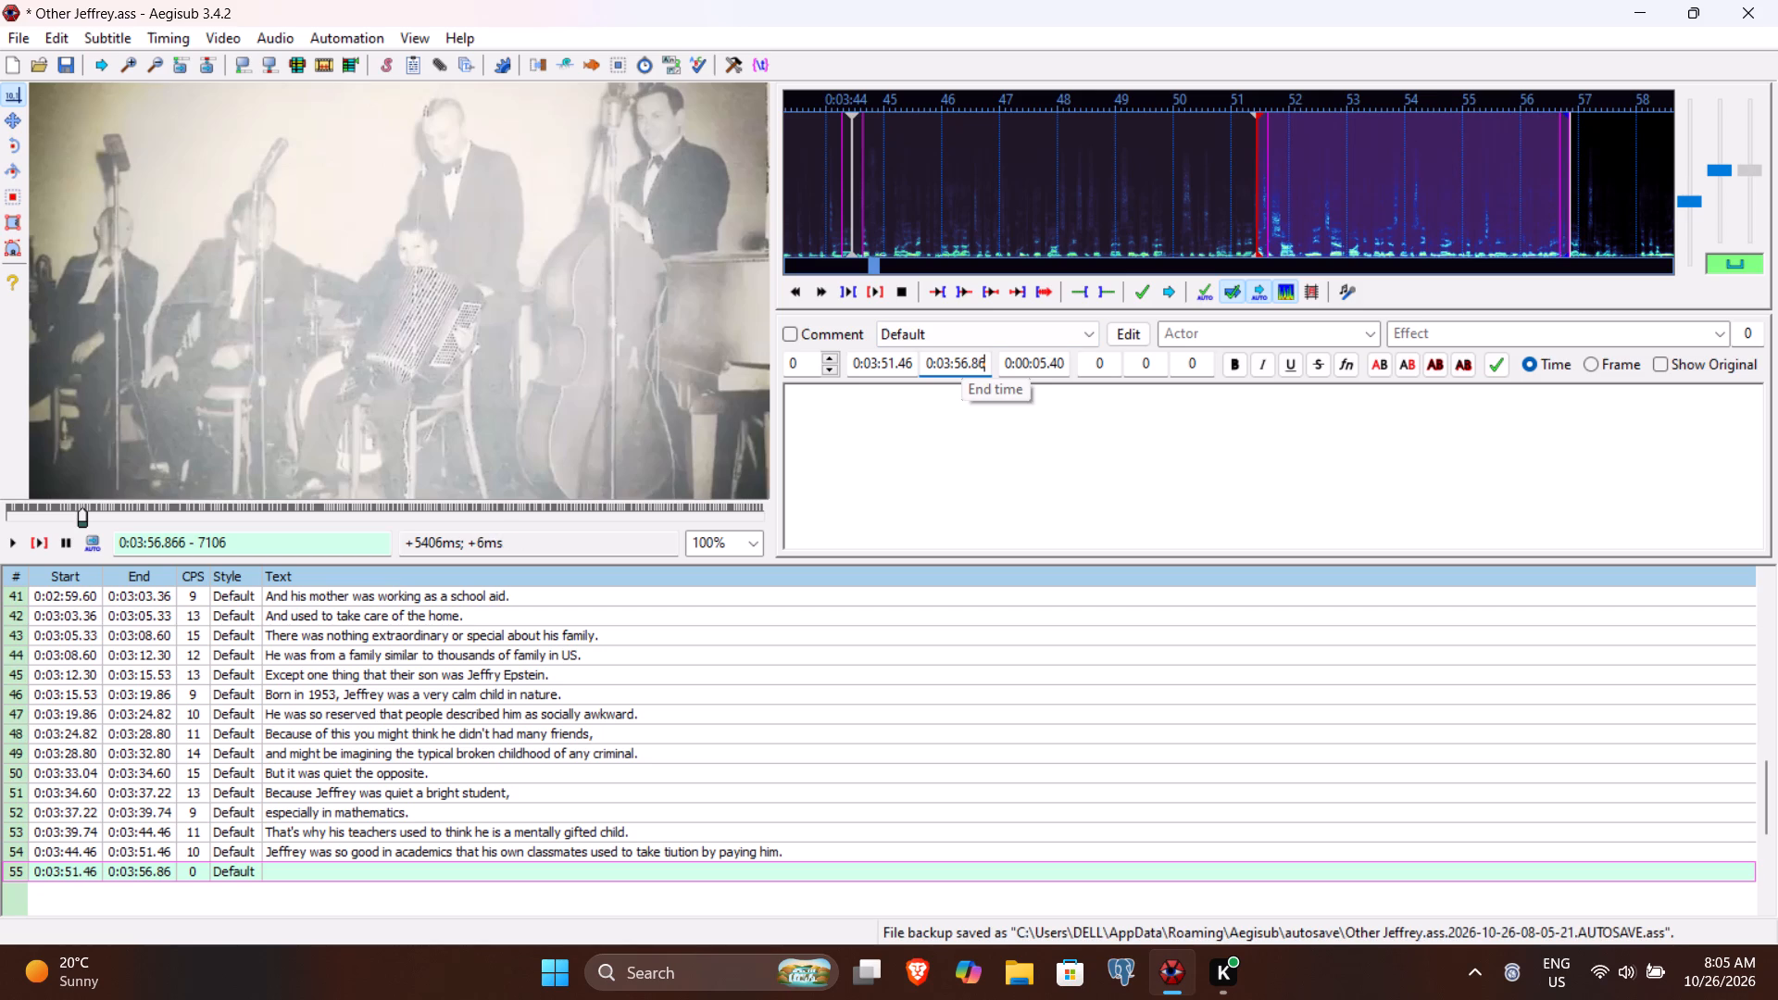
Enter "So his calm nature and intelligence gave him the reputation of a nerd in a good way." as line 55's text and commit it.
{"action": "left_click", "coordinate": [899, 481]}
{"action": "type", "text": "SO h"}
{"action": "key", "text": "BackSpace"}
{"action": "key", "text": "BackSpace"}
{"action": "key", "text": "BackSpace"}
{"action": "type", "text": "o his"}
{"action": "key", "text": "space"}
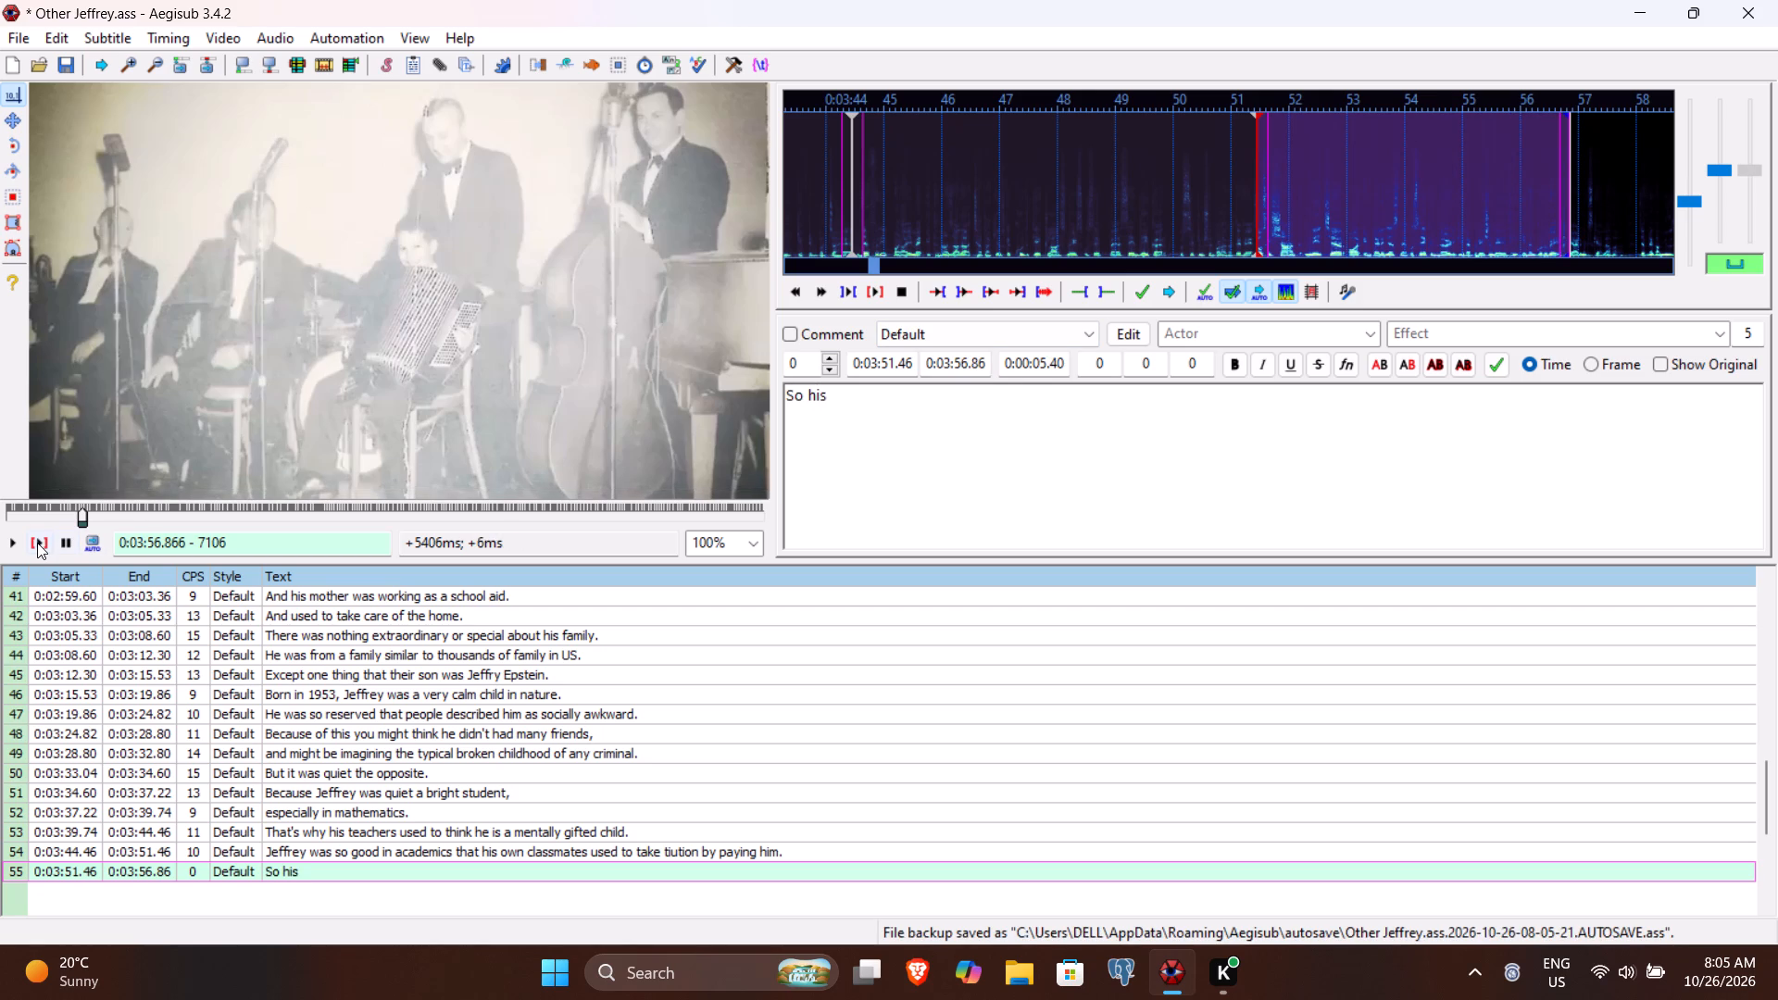
{"action": "left_click", "coordinate": [37, 543]}
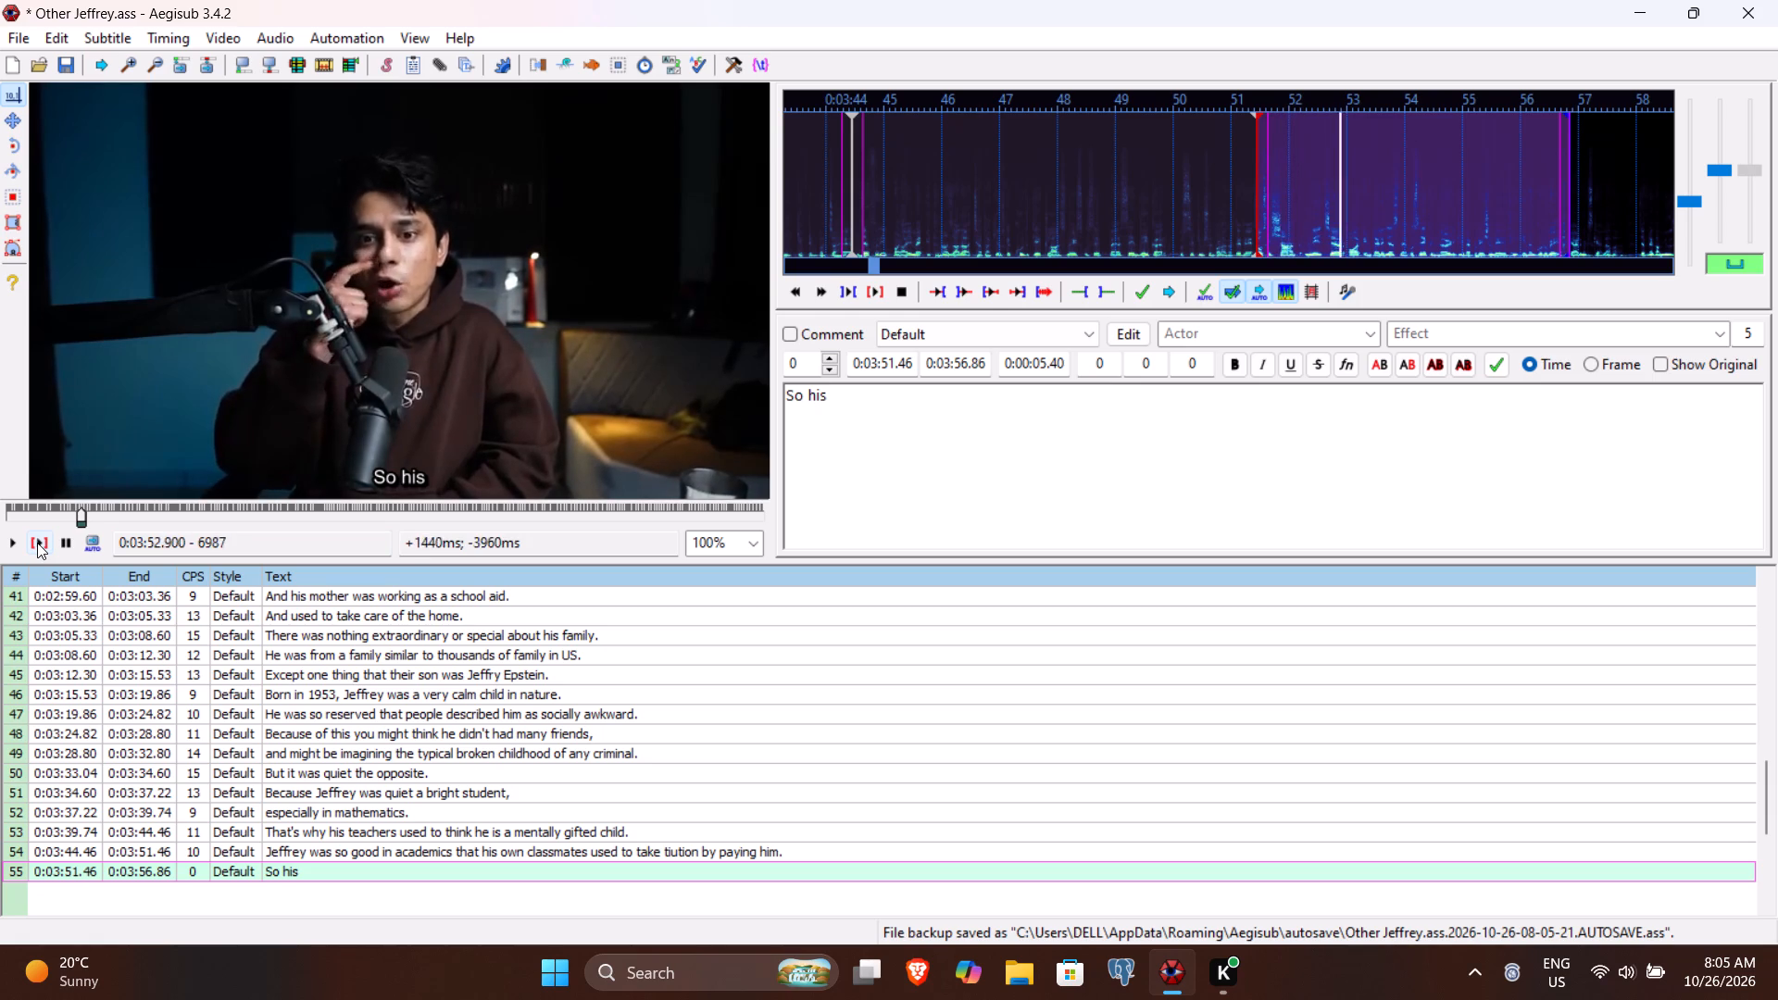
{"action": "type", "text": "calm natue"}
{"action": "key", "text": "BackSpace"}
{"action": "type", "text": "re and intellig"}
{"action": "type", "text": "ence gave him the reputation of a nerd in g"}
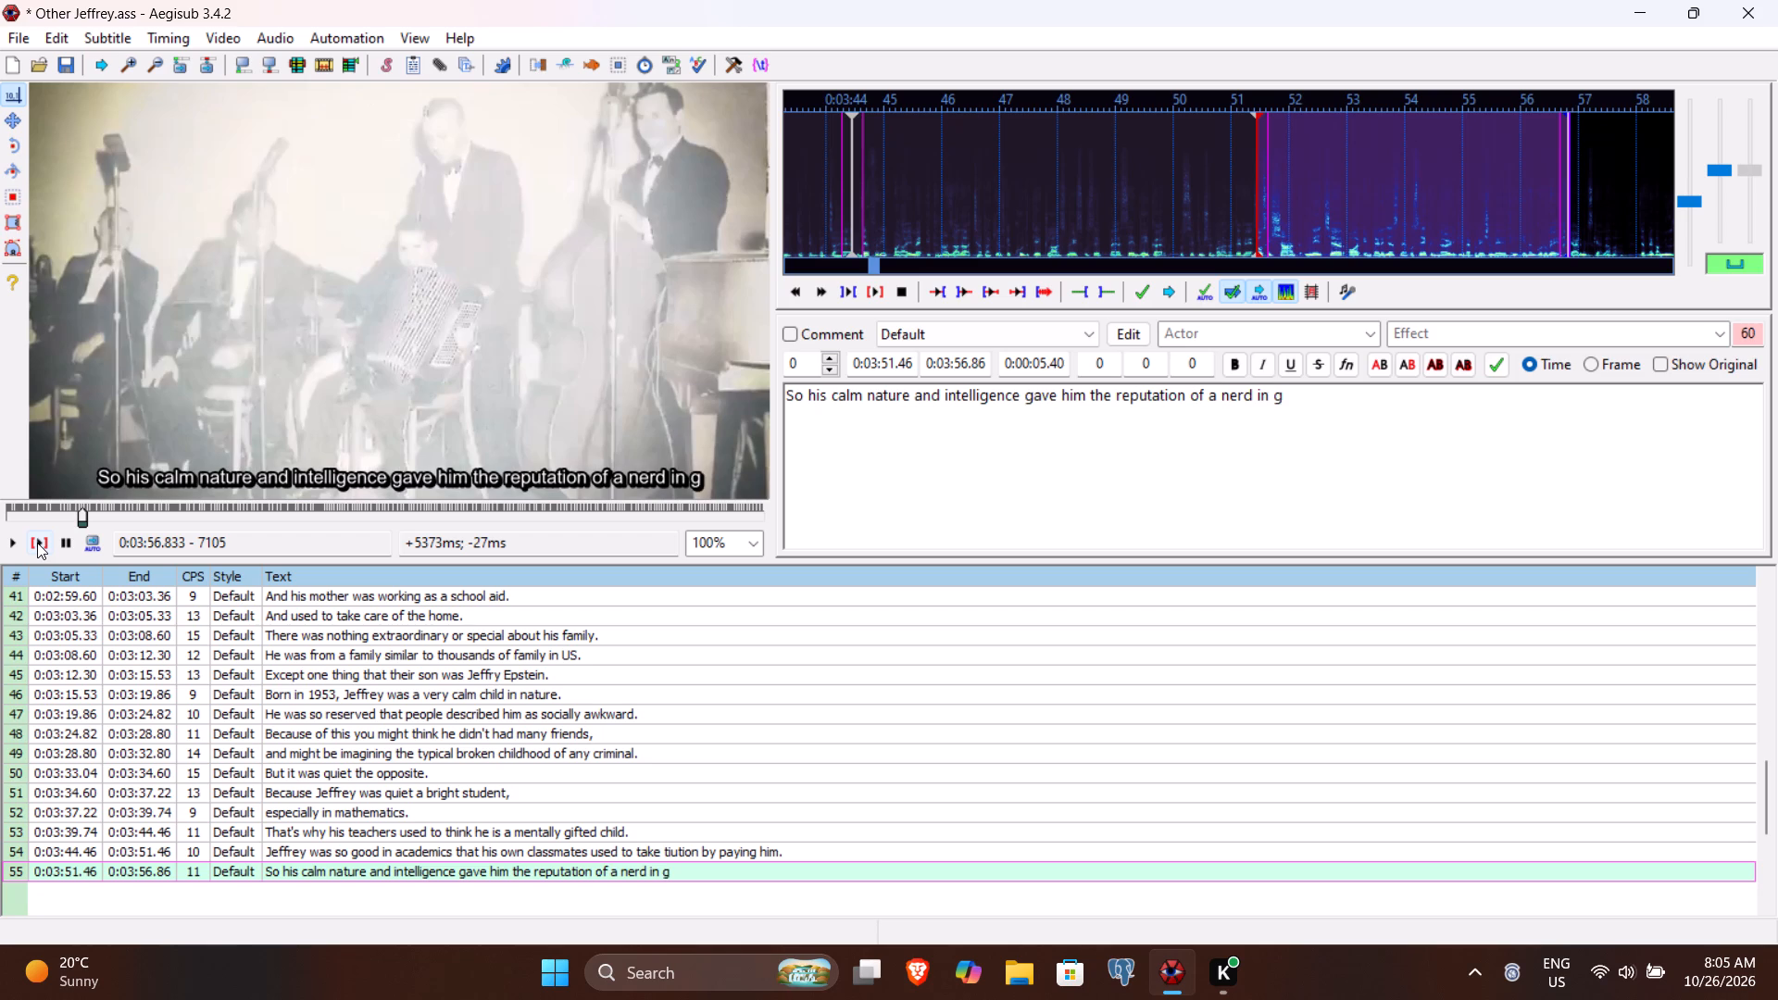
{"action": "key", "text": "BackSpace"}
{"action": "type", "text": "a good wa"}
{"action": "type", "text": "y."}
{"action": "key", "text": "Return"}
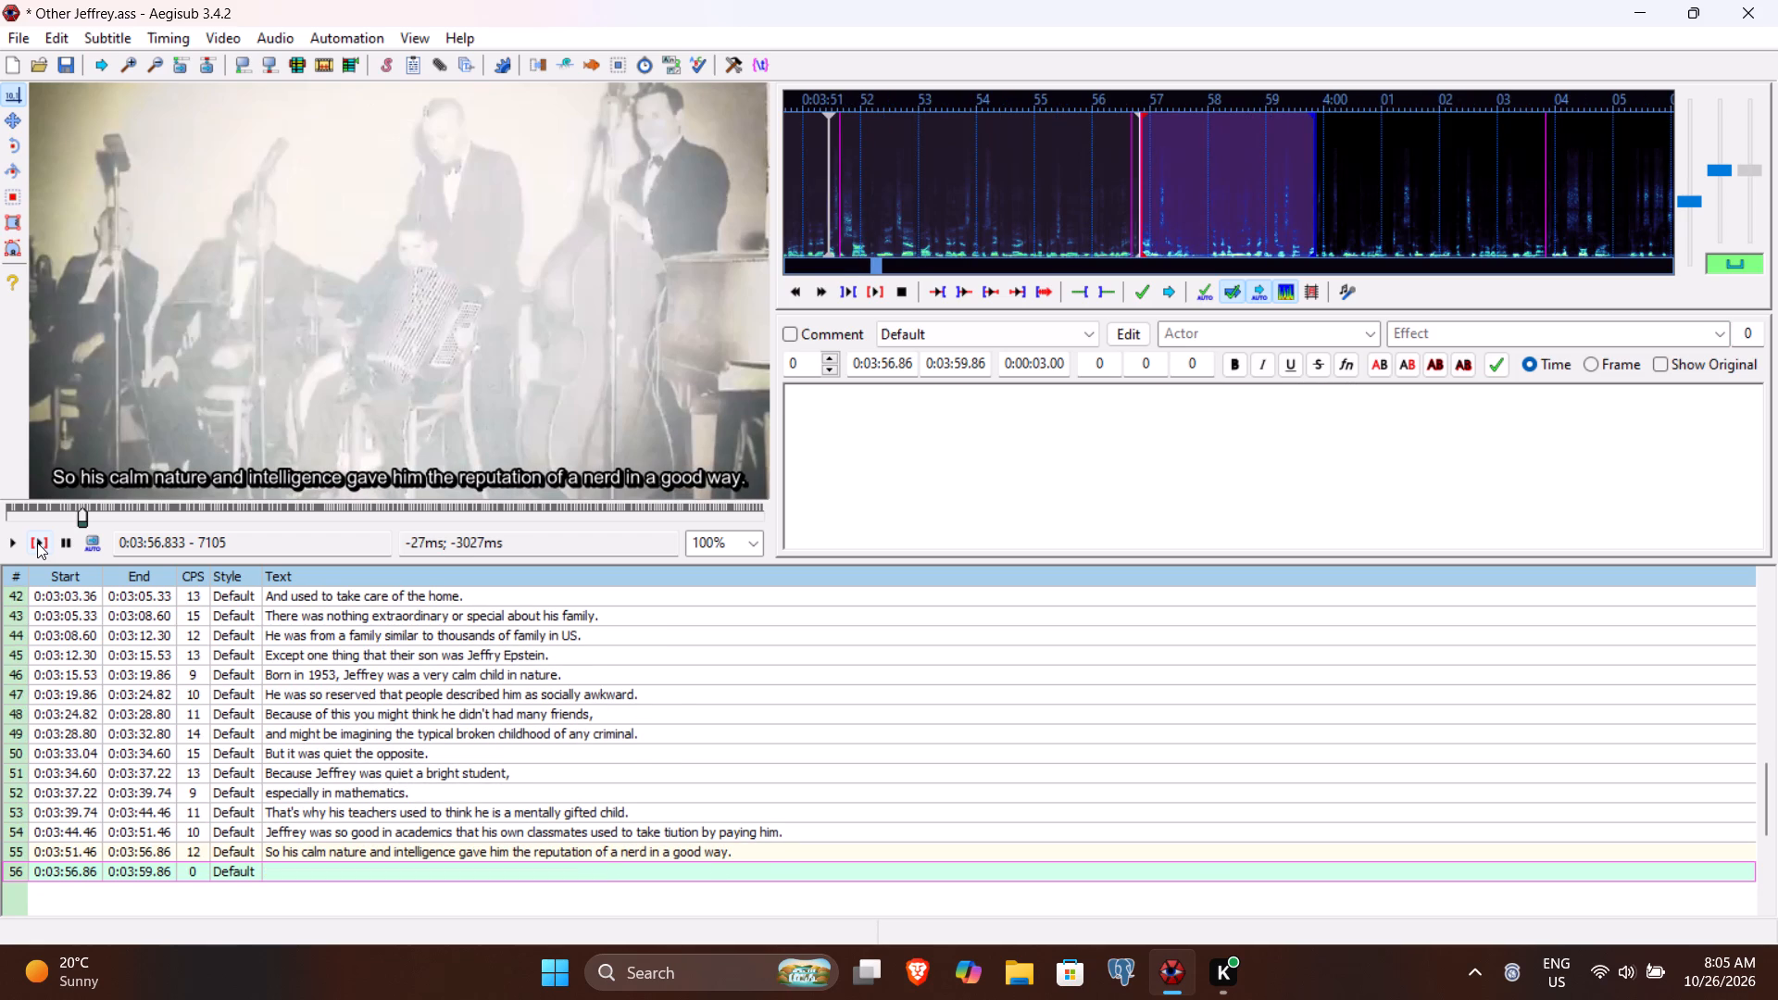
Play line 56, enter "Apart from academics he was also interested in music" as its text, and commit it.
{"action": "left_click", "coordinate": [37, 543]}
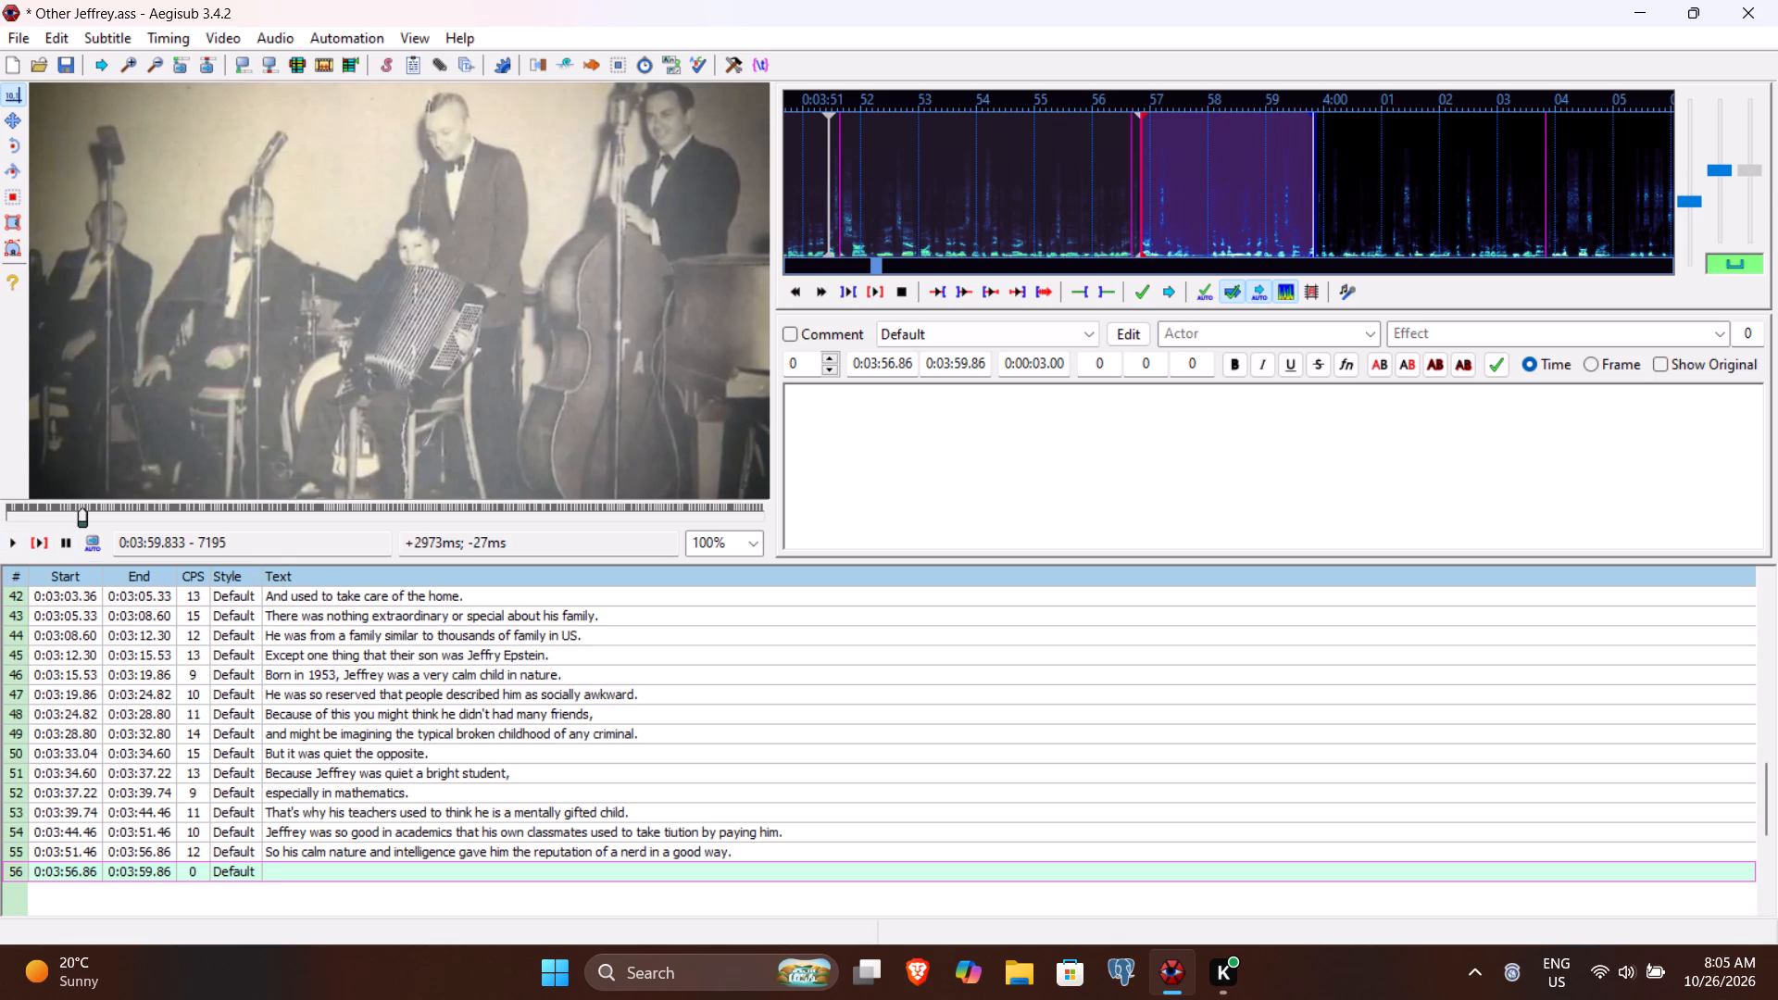
{"action": "key", "text": "shift+p"}
{"action": "key", "text": "BackSpace"}
{"action": "type", "text": "Apart from acadme"}
{"action": "key", "text": "BackSpace"}
{"action": "key", "text": "BackSpace"}
{"action": "type", "text": "emics he was also interested in"}
{"action": "key", "text": "space"}
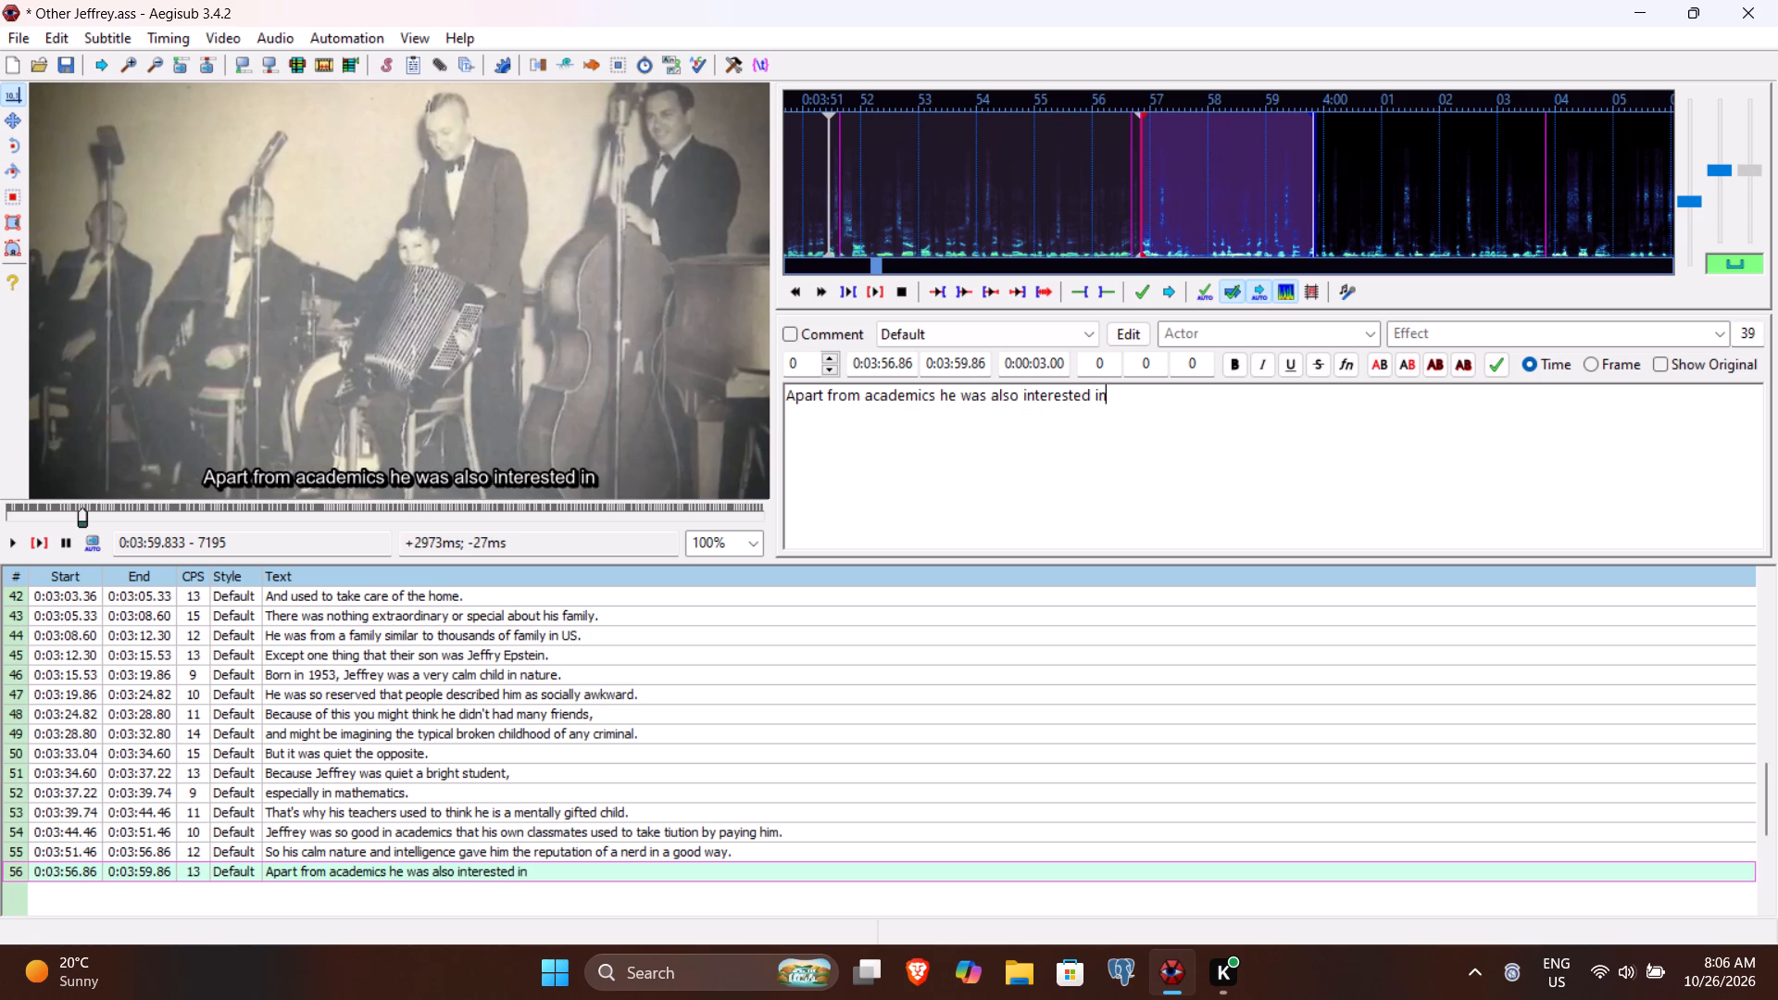
{"action": "type", "text": "musci"}
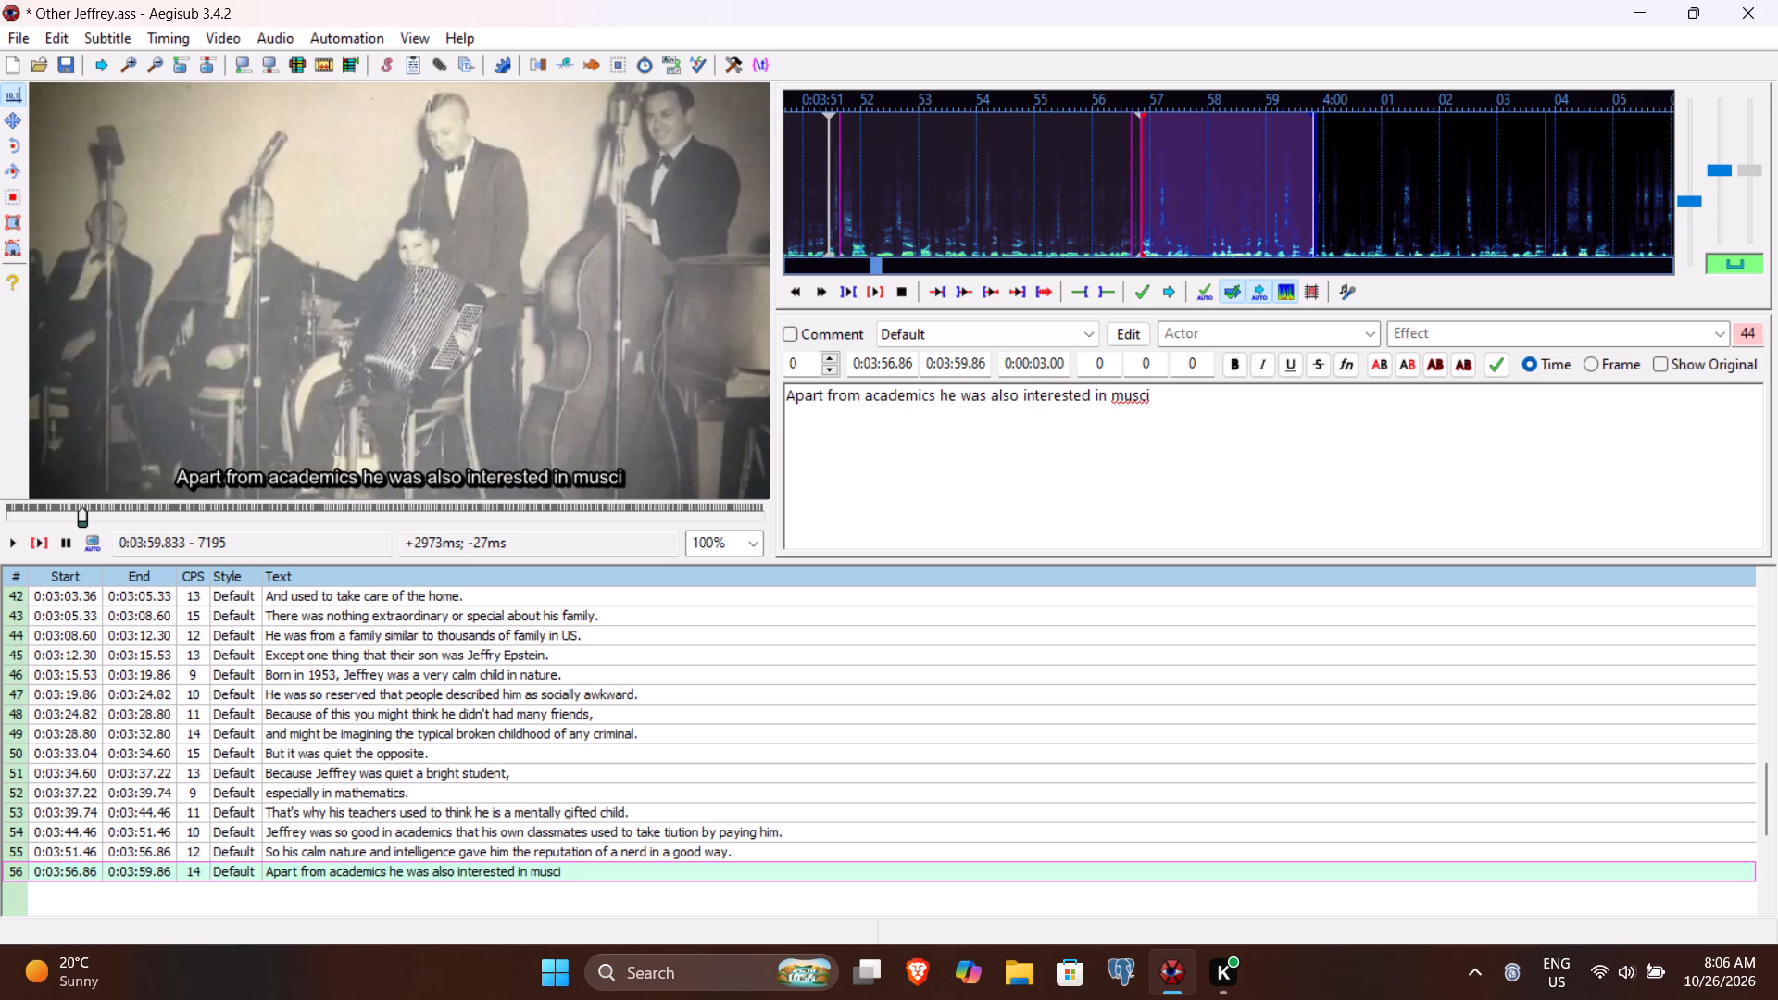
{"action": "key", "text": "BackSpace"}
{"action": "key", "text": "BackSpace"}
{"action": "type", "text": "ic"}
{"action": "key", "text": "Return"}
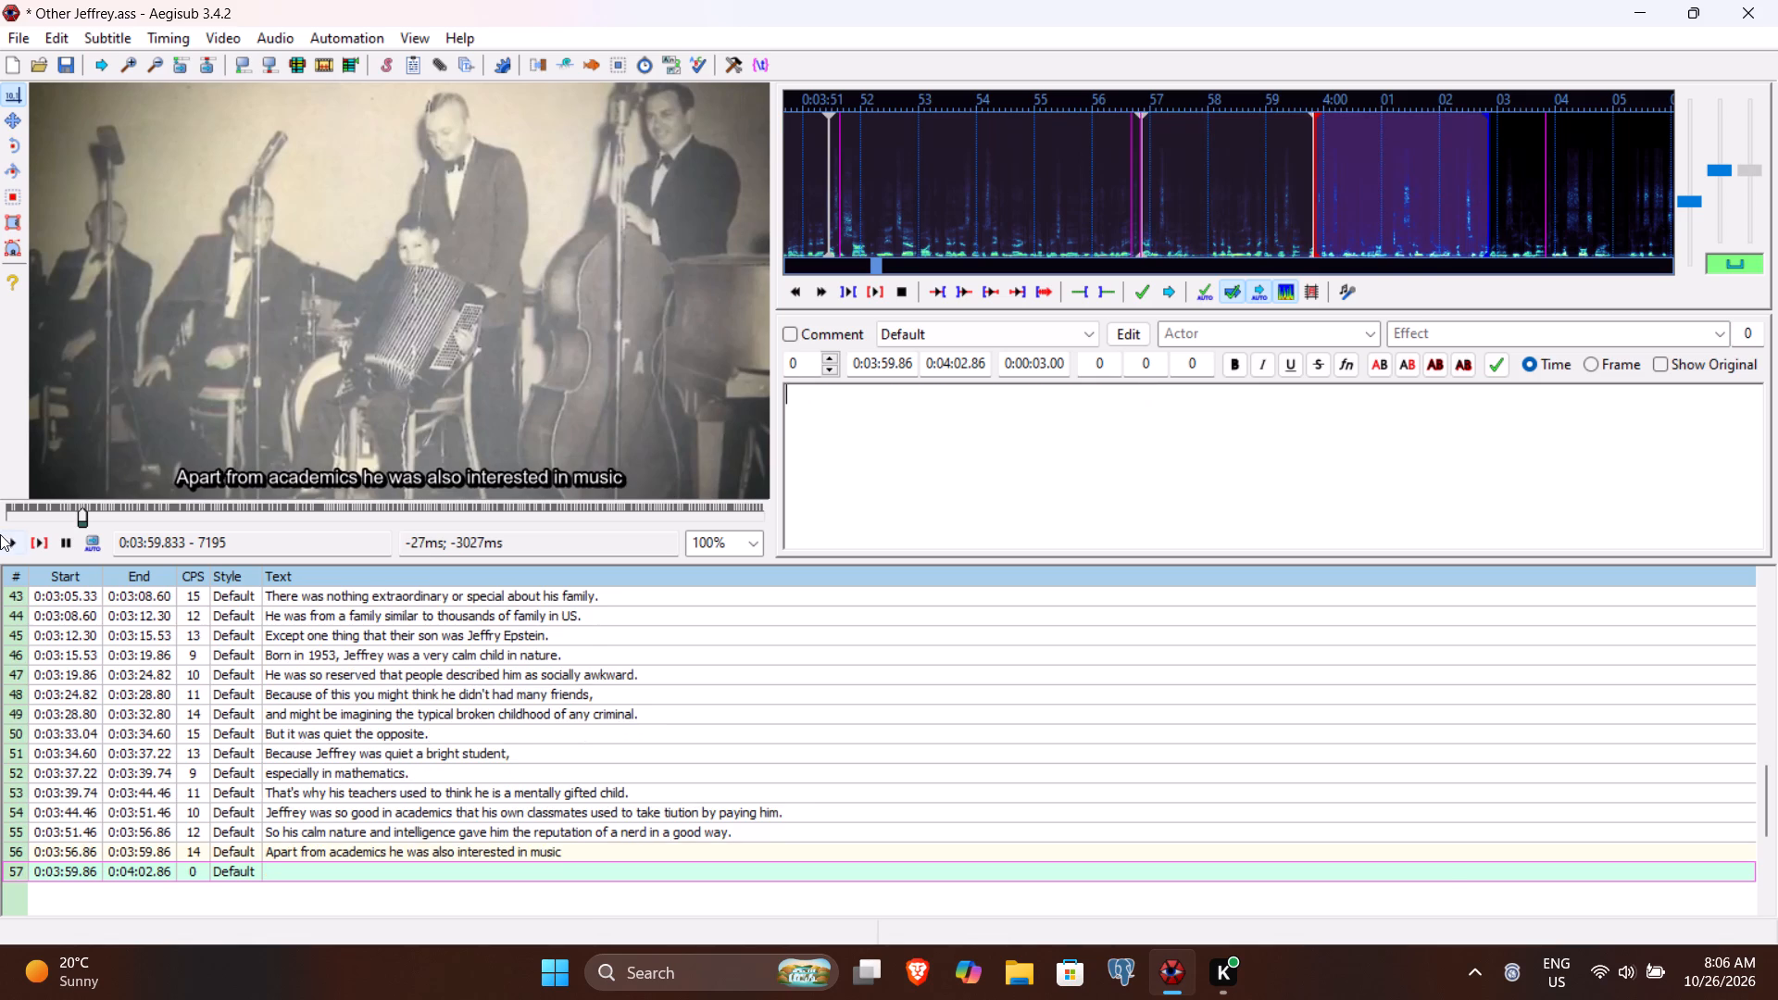
Play line 57's speech to find where it ends, and set the line's end time to 0:04:03.83.
{"action": "left_click", "coordinate": [39, 537]}
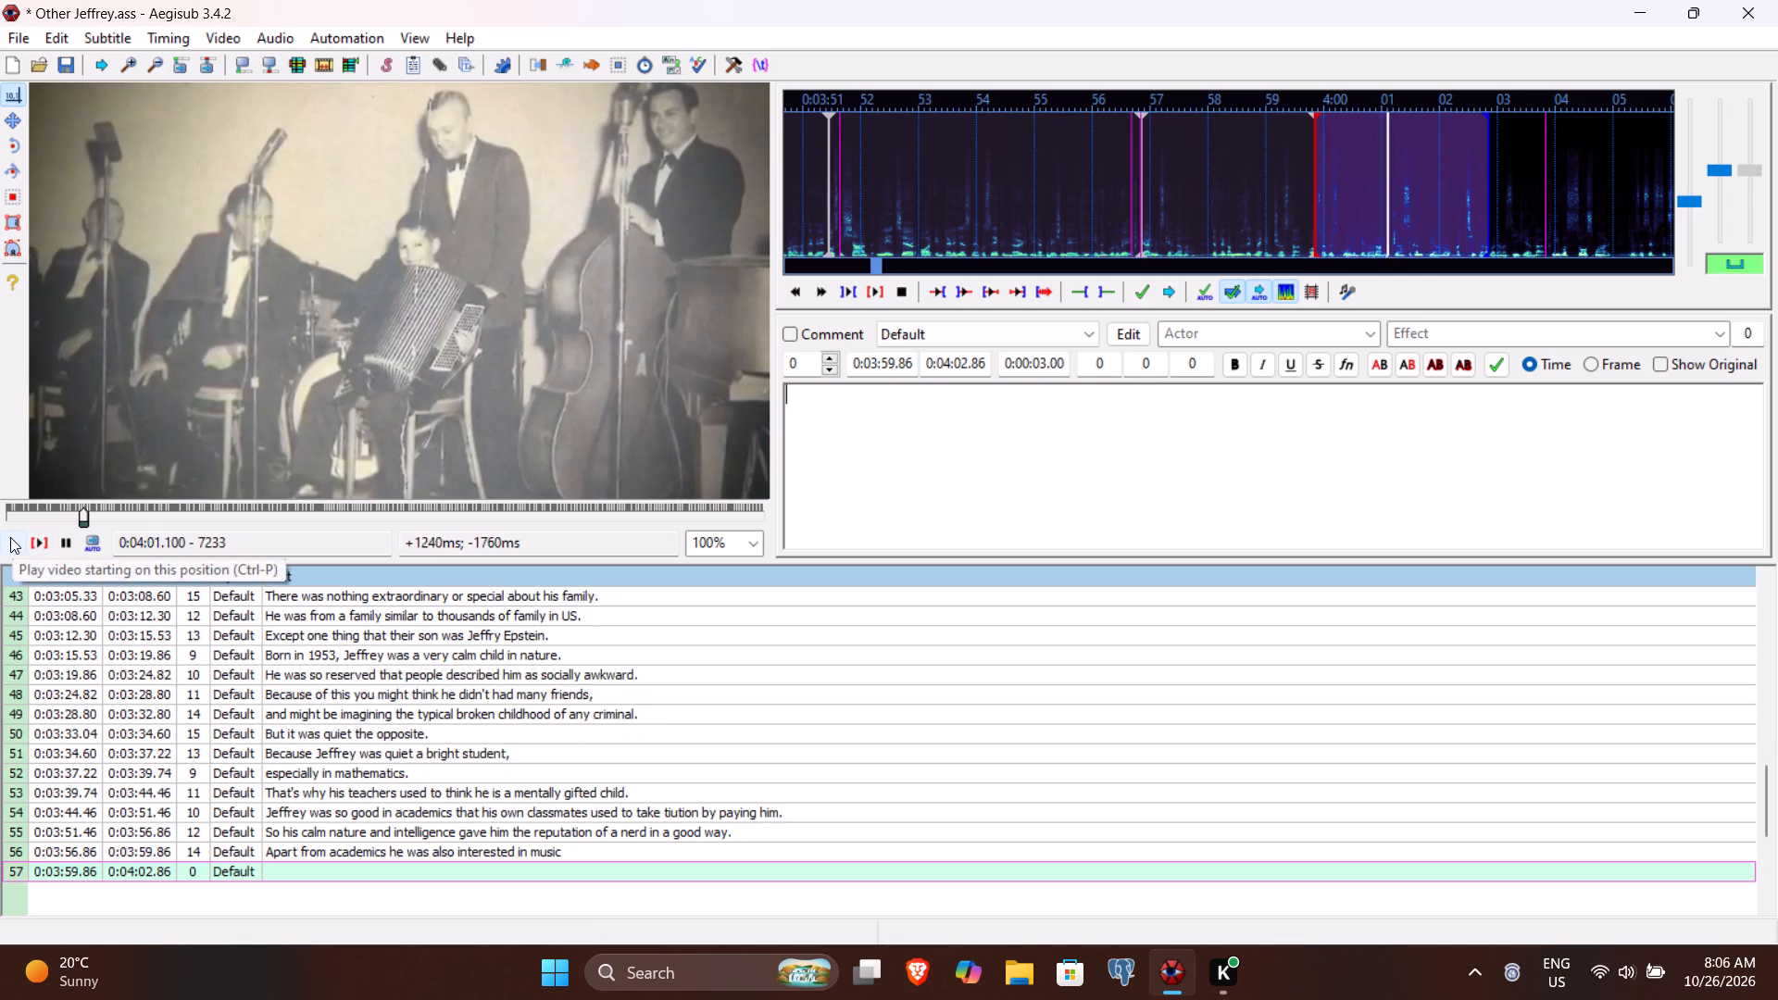
{"action": "left_click", "coordinate": [10, 537]}
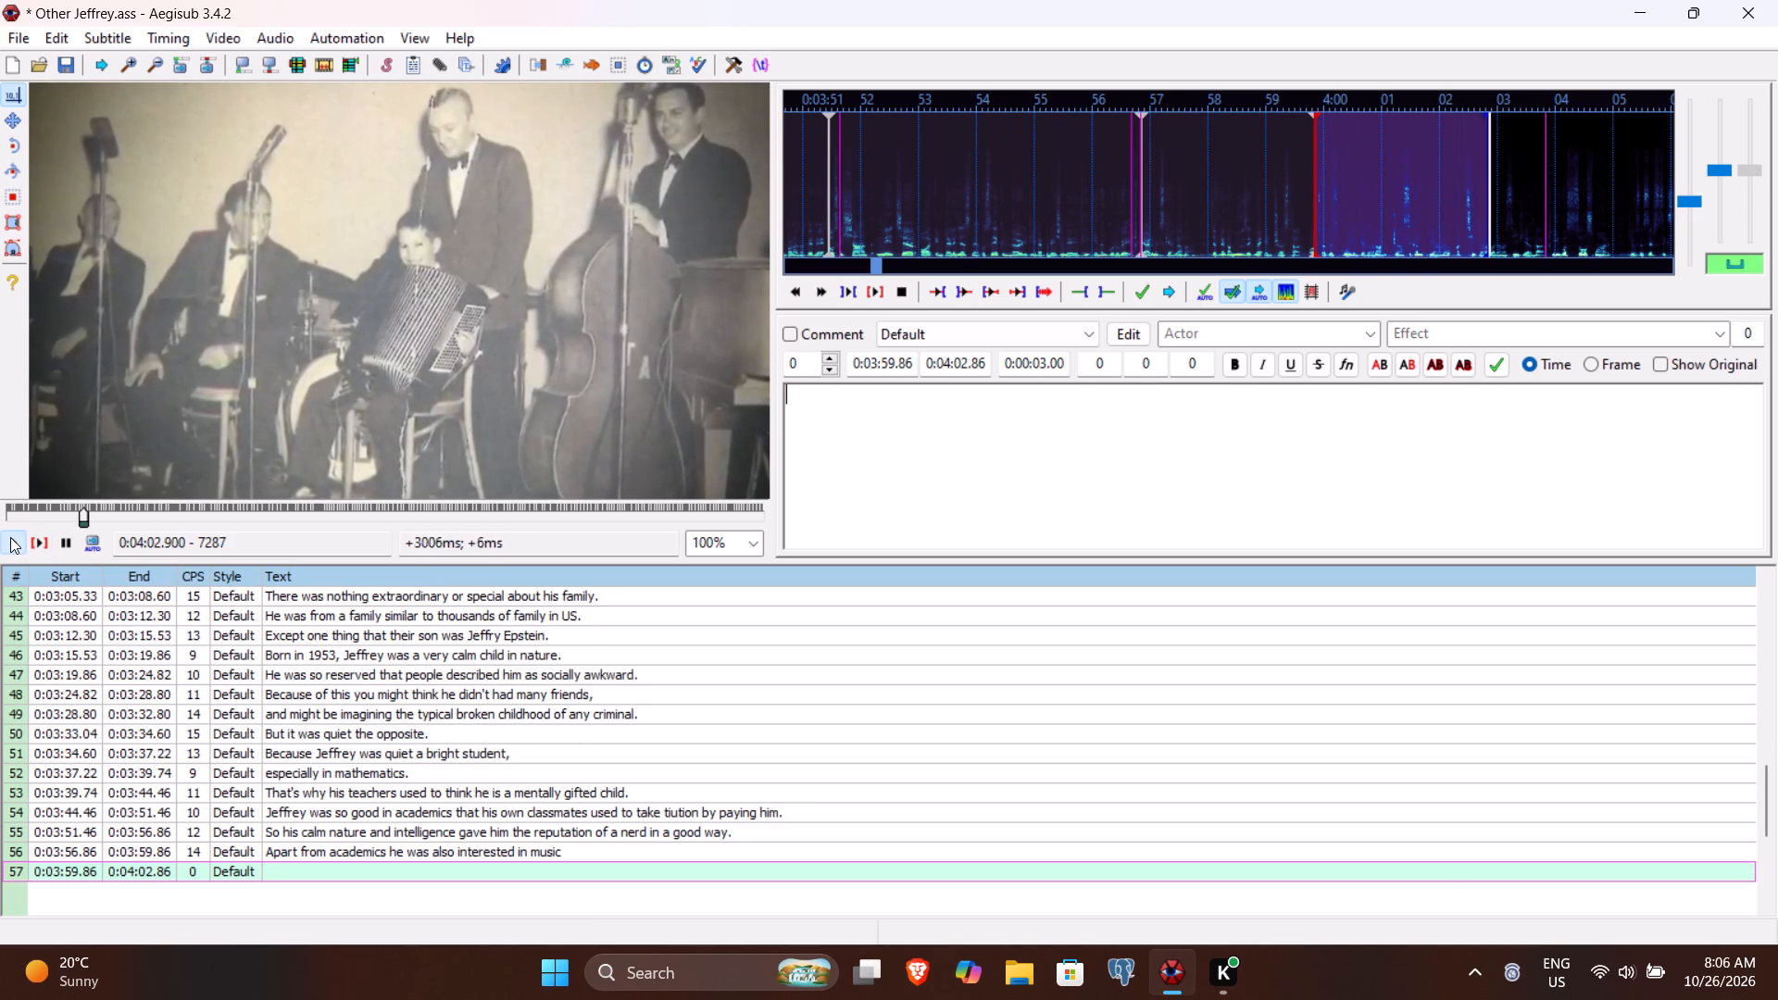
{"action": "left_click", "coordinate": [10, 537]}
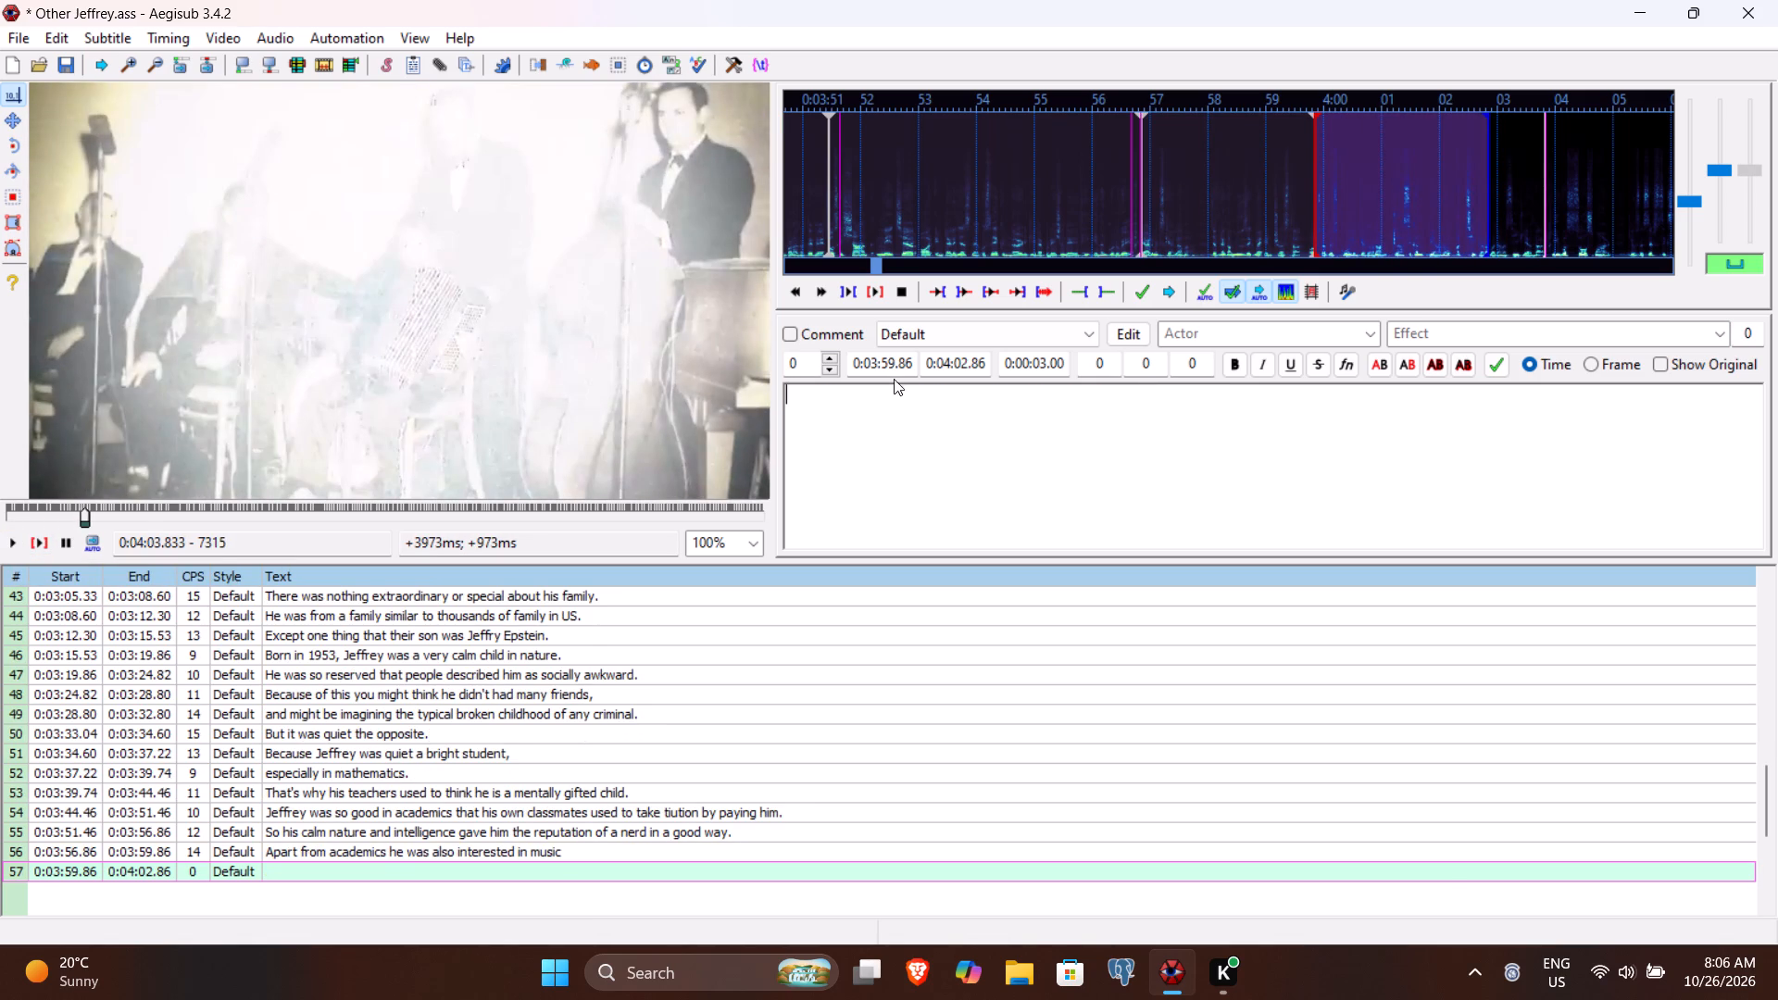
{"action": "left_click", "coordinate": [960, 359]}
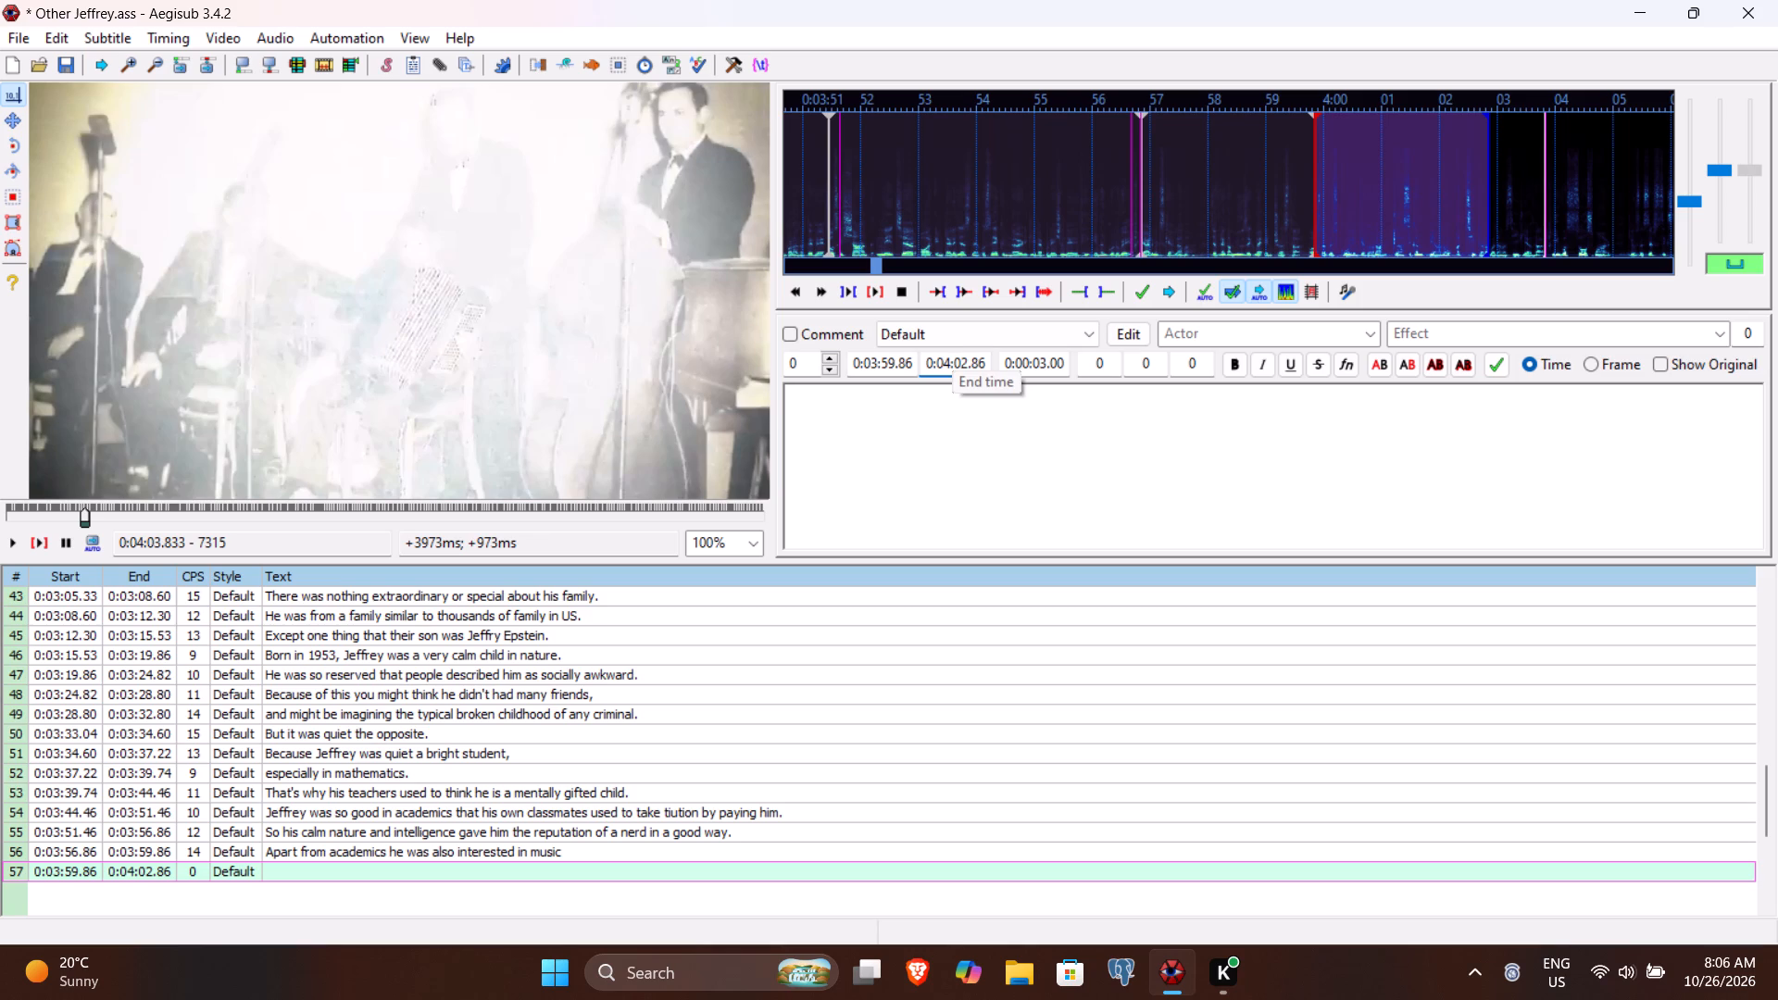
{"action": "type", "text": "383"}
Enter "and during his schooling he had learned to play classical piano." as line 57's text and commit it.
{"action": "left_click", "coordinate": [896, 449]}
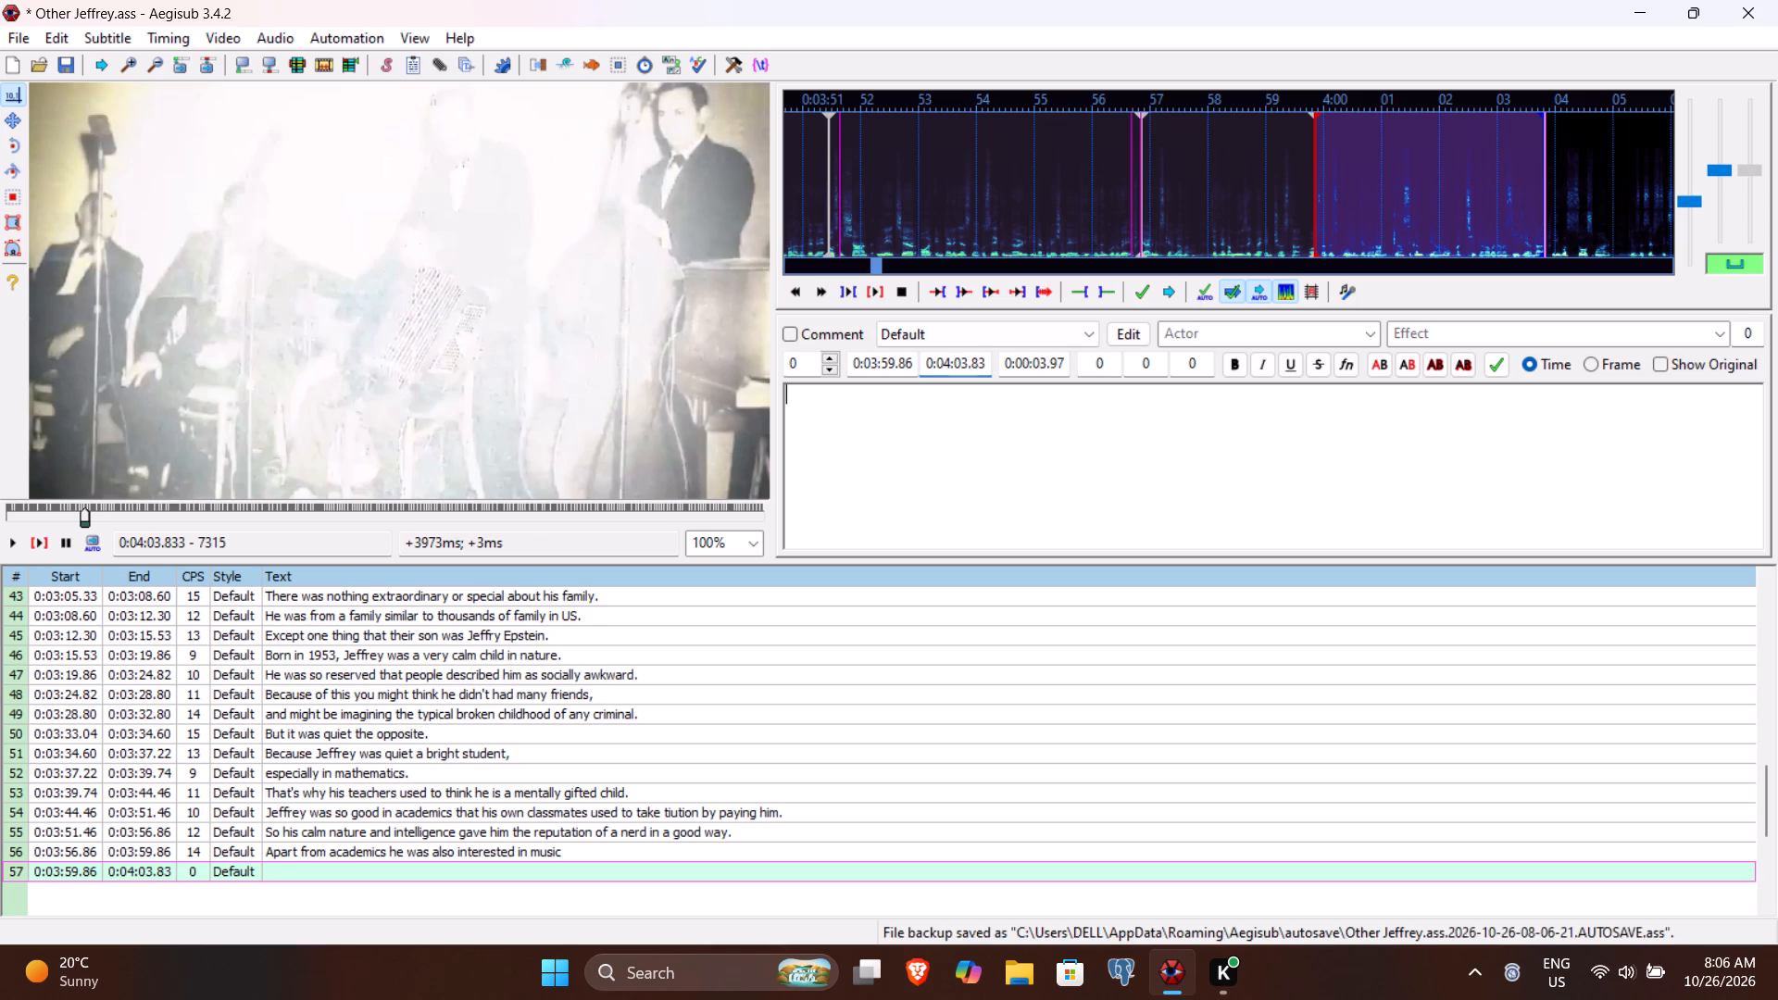
{"action": "type", "text": "and during his schooling he had"}
{"action": "key", "text": "space"}
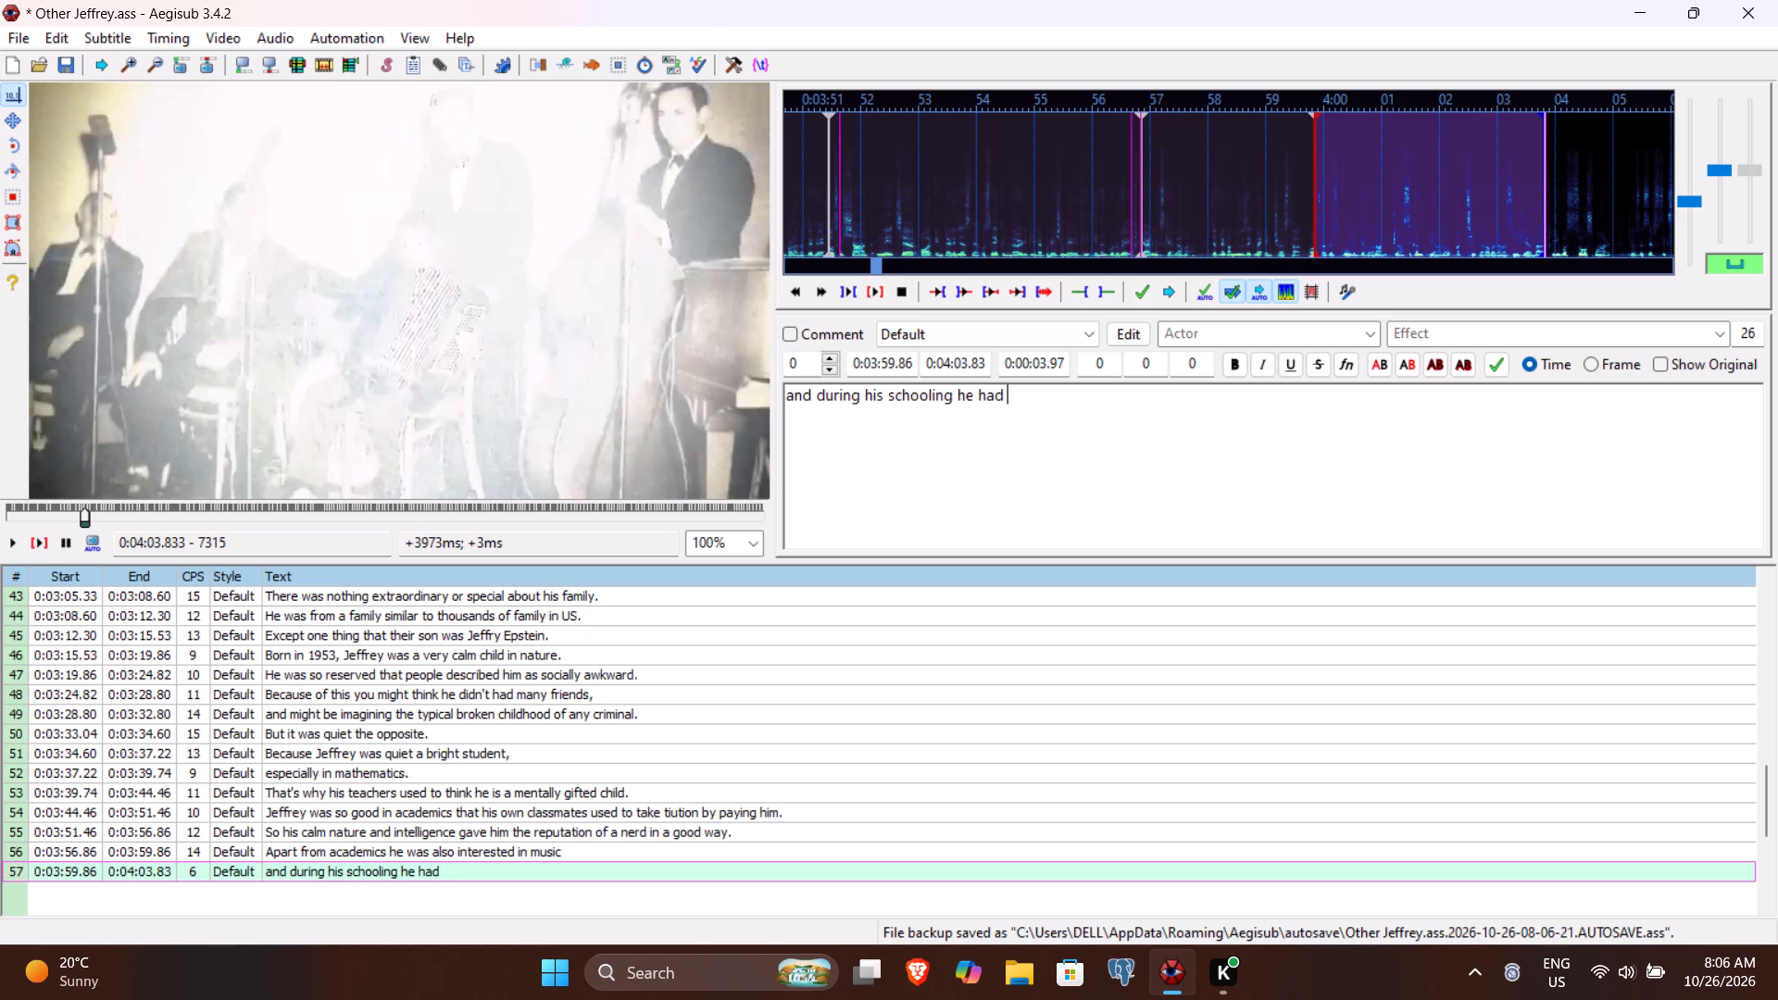
{"action": "type", "text": "learned to play classical pe"}
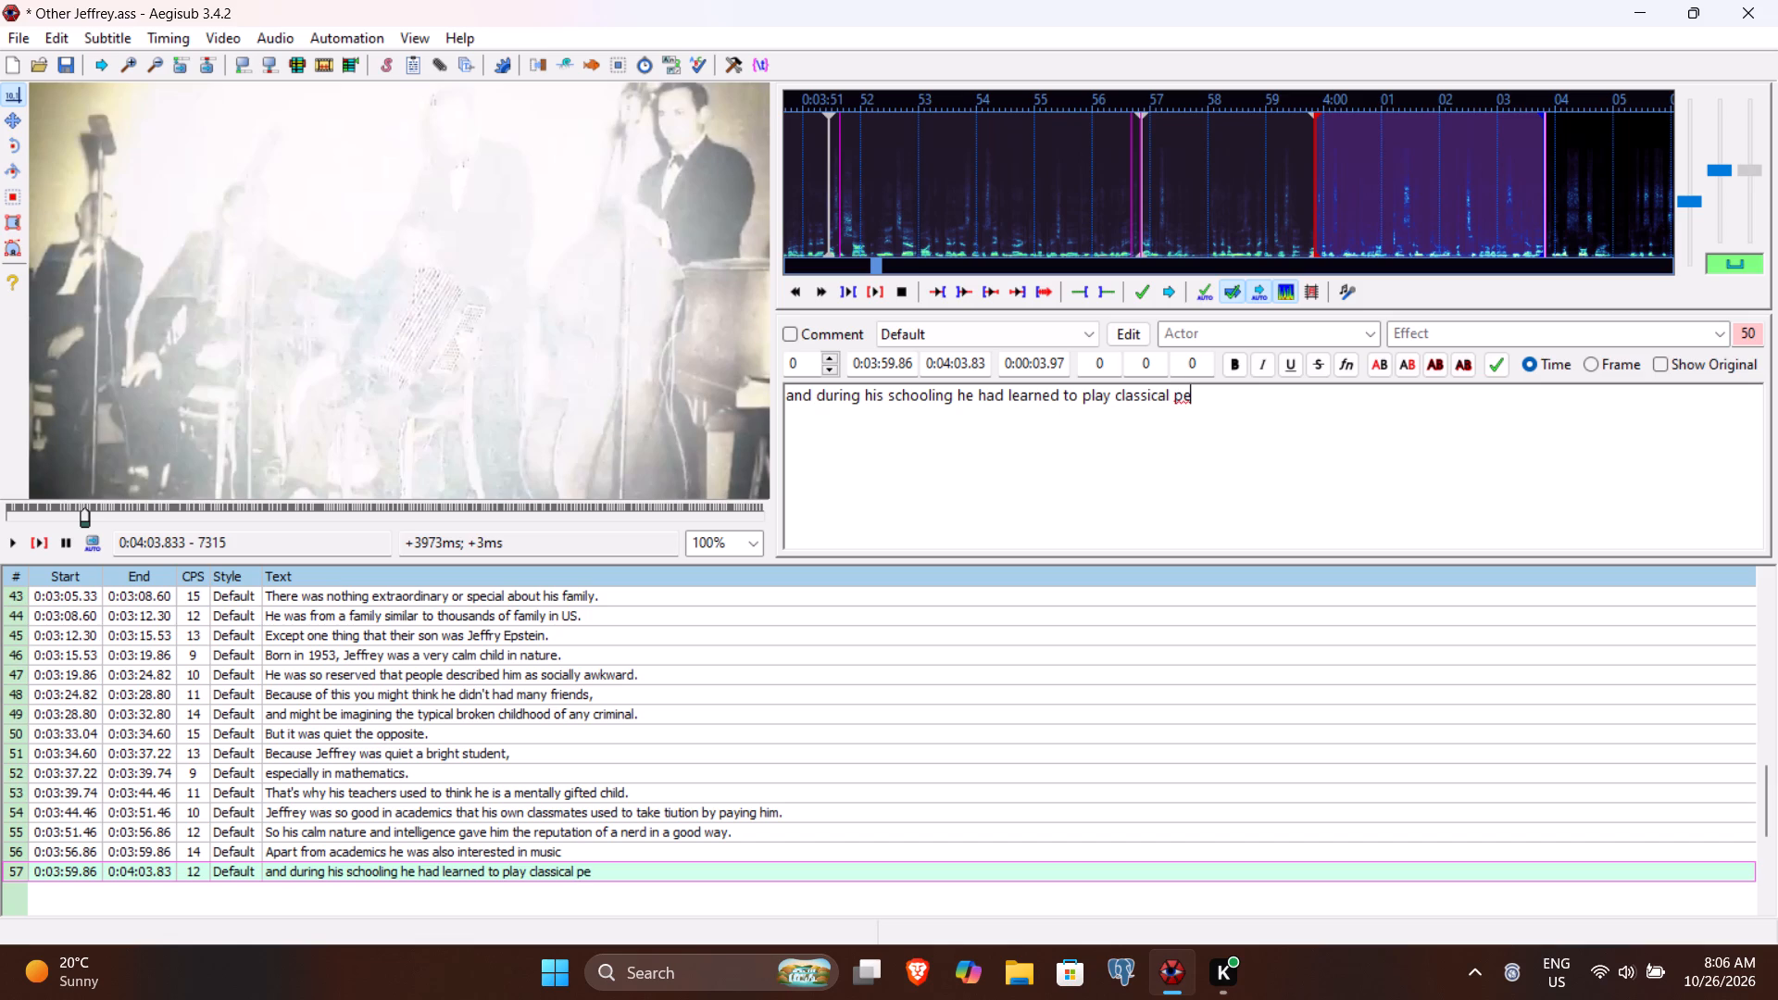
{"action": "key", "text": "BackSpace"}
{"action": "type", "text": "iano"}
{"action": "key", "text": "space"}
{"action": "key", "text": "BackSpace"}
{"action": "key", "text": "period"}
{"action": "key", "text": "Return"}
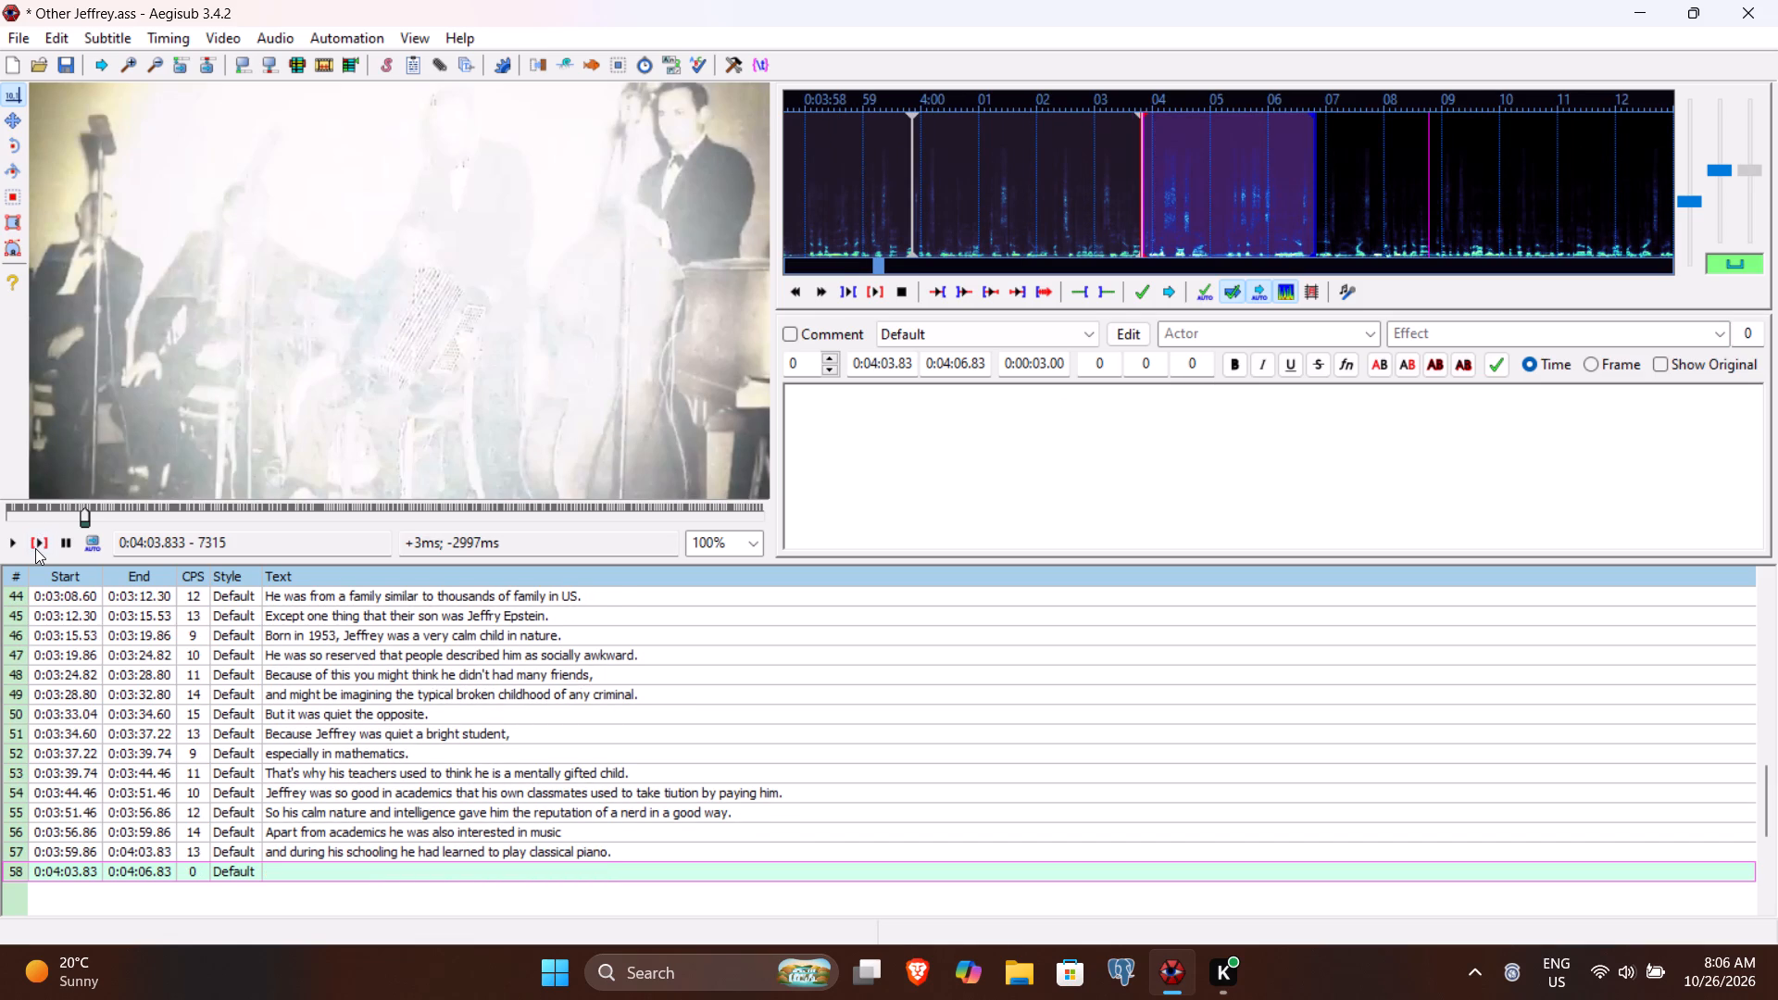
Play line 58's speech to find where it ends, and set the line's end time to 0:04:08.86.
{"action": "left_click", "coordinate": [35, 548]}
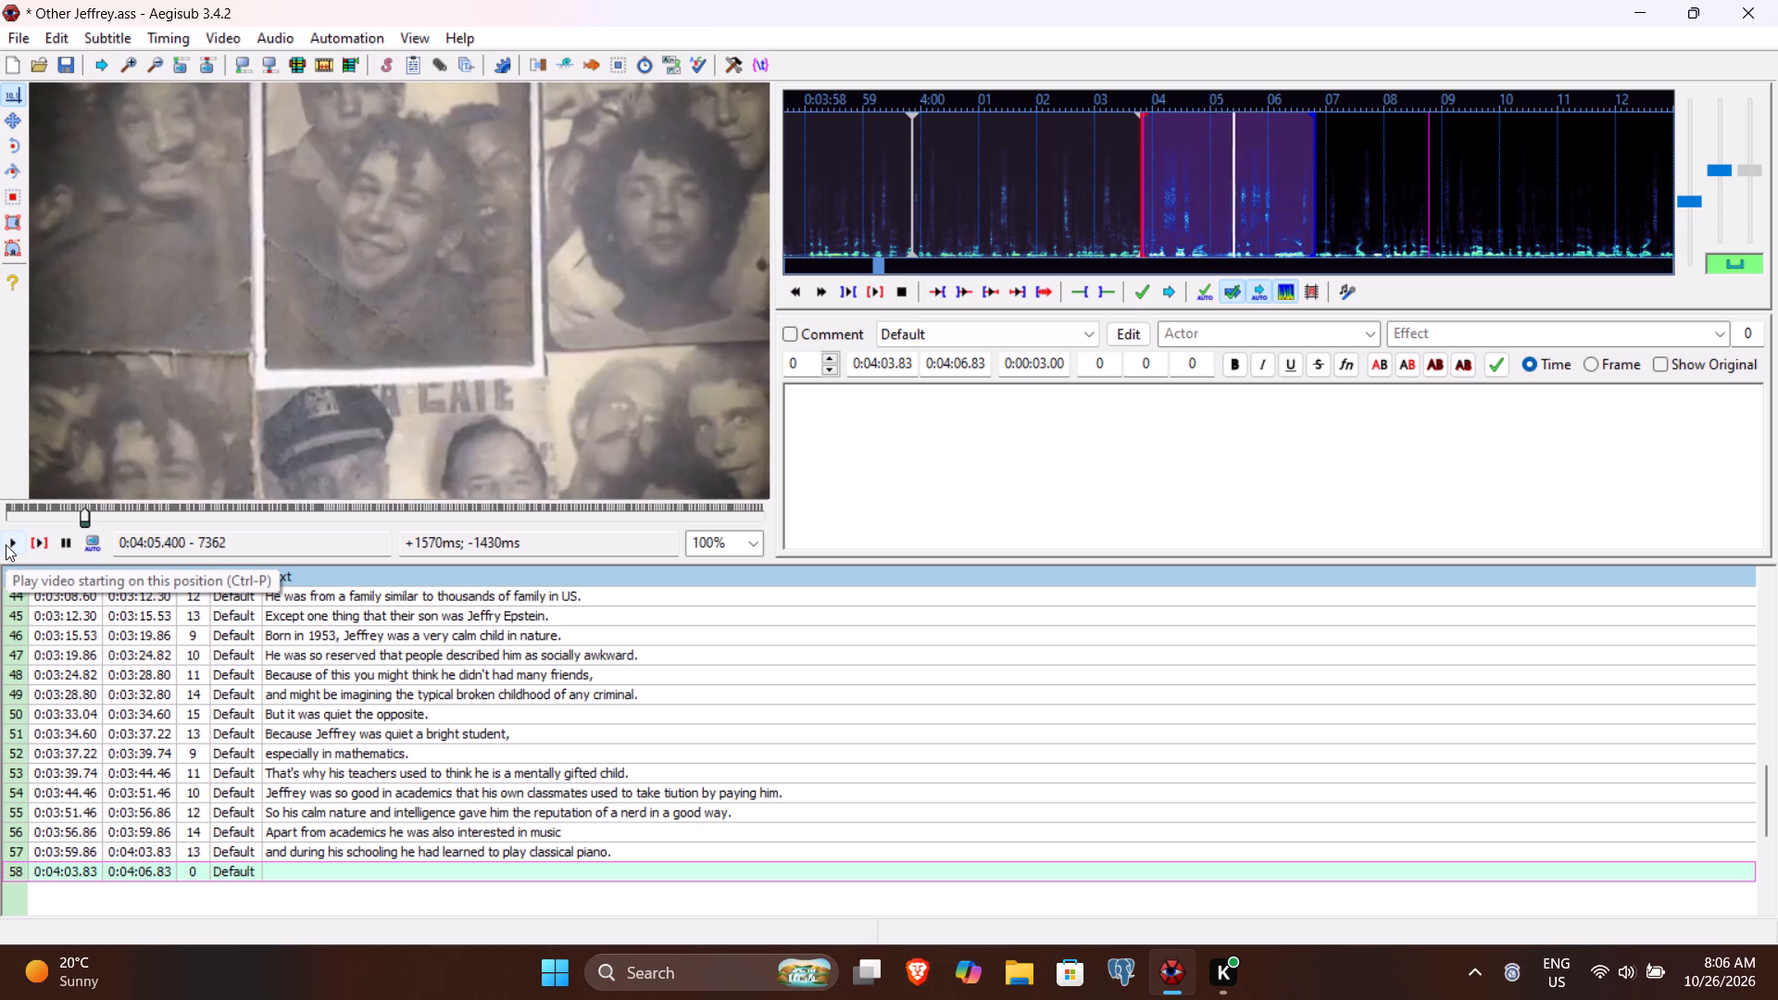
{"action": "left_click", "coordinate": [6, 544]}
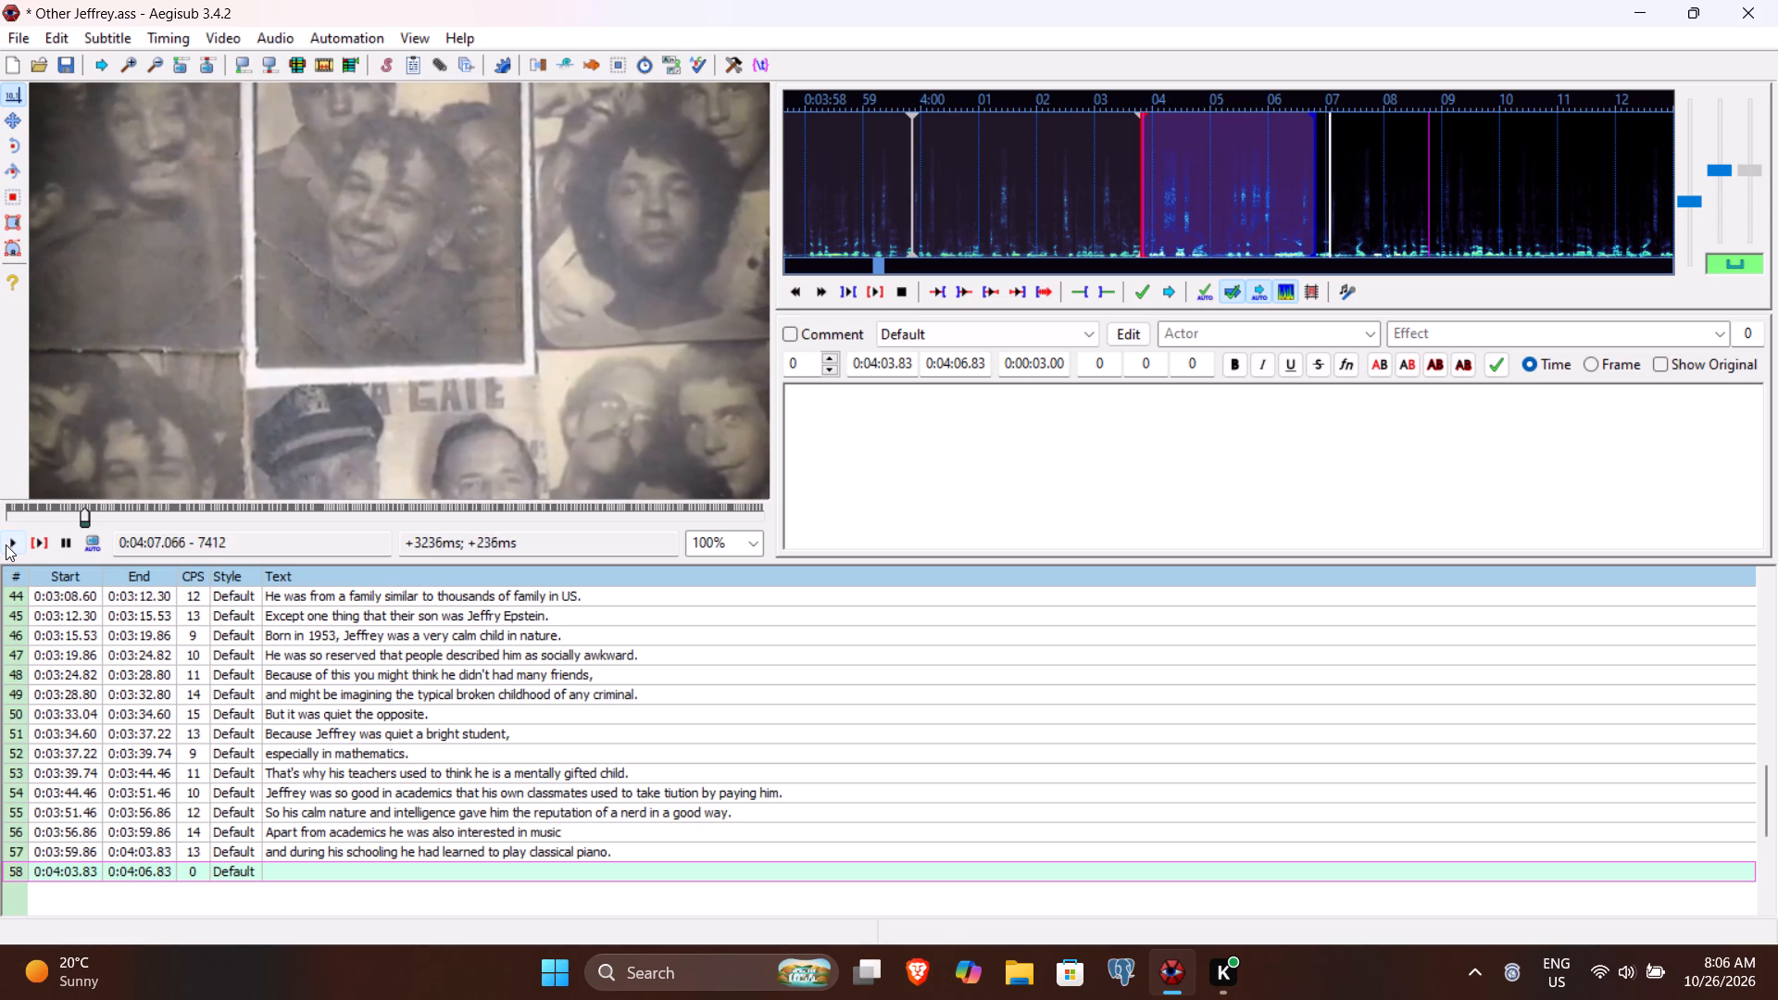
{"action": "left_click", "coordinate": [6, 544]}
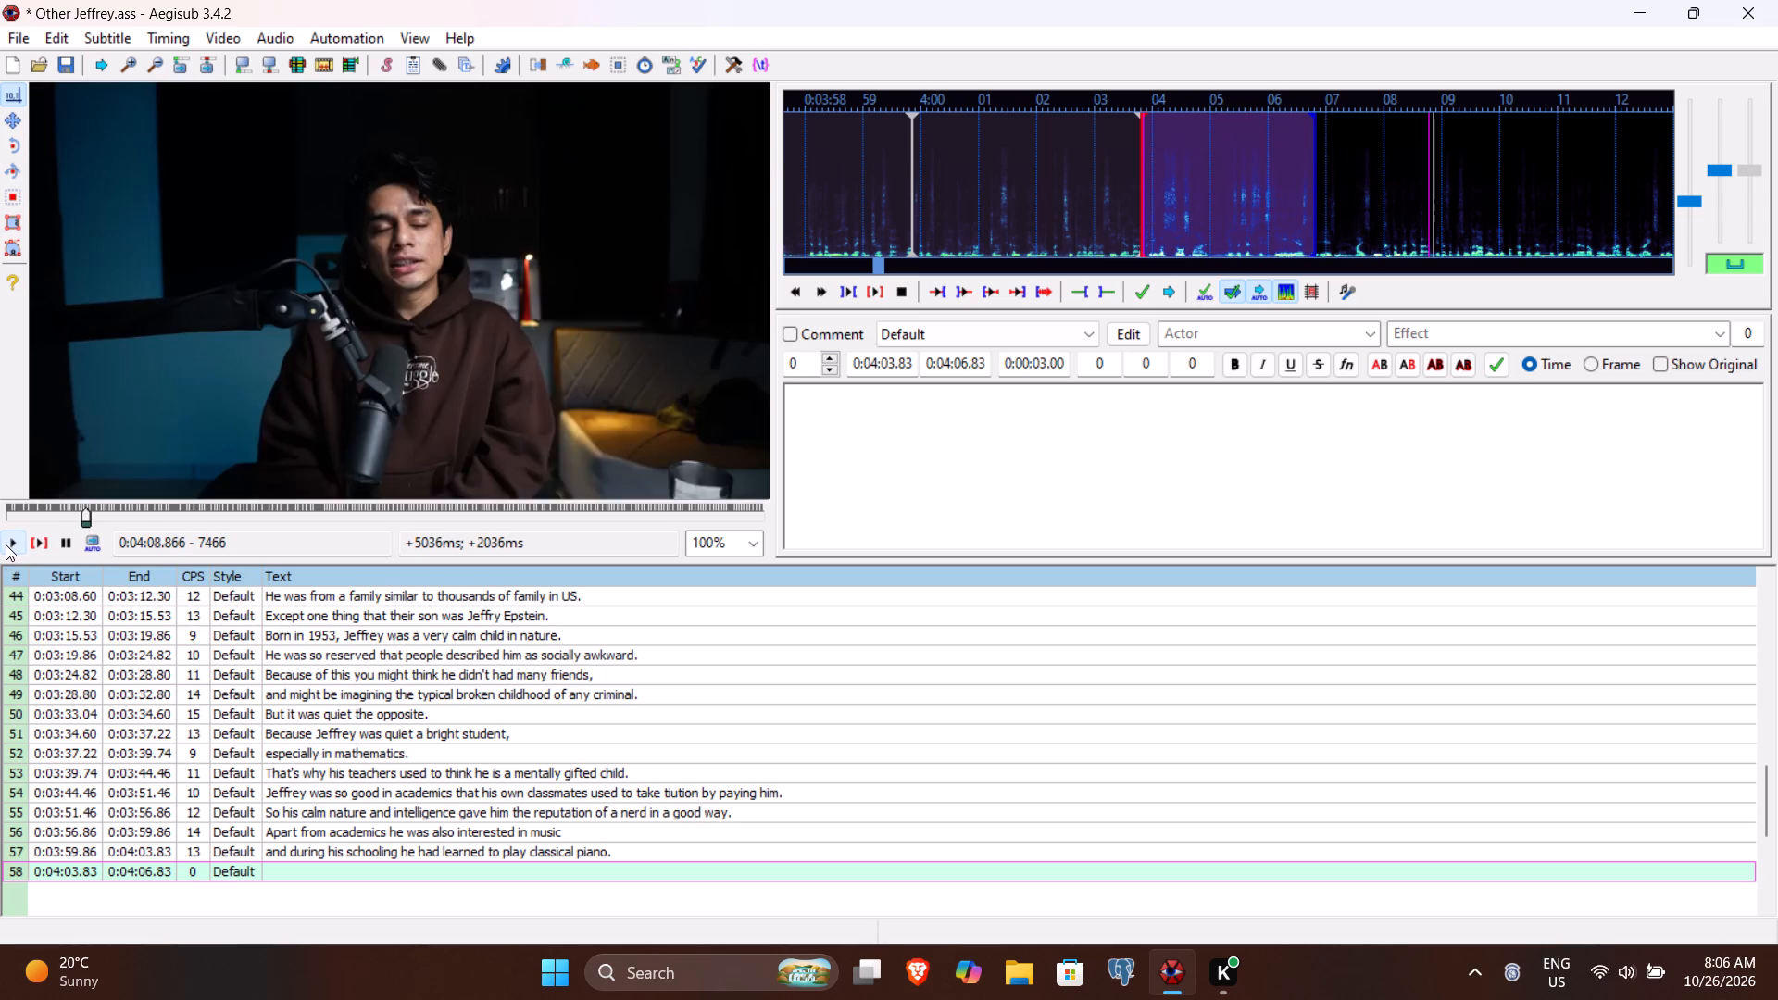
{"action": "left_click", "coordinate": [961, 364]}
{"action": "type", "text": "886"}
Enter "He was so smart that at the age of 16 only he had completed his school." as line 58's text and commit it.
{"action": "left_click", "coordinate": [896, 432]}
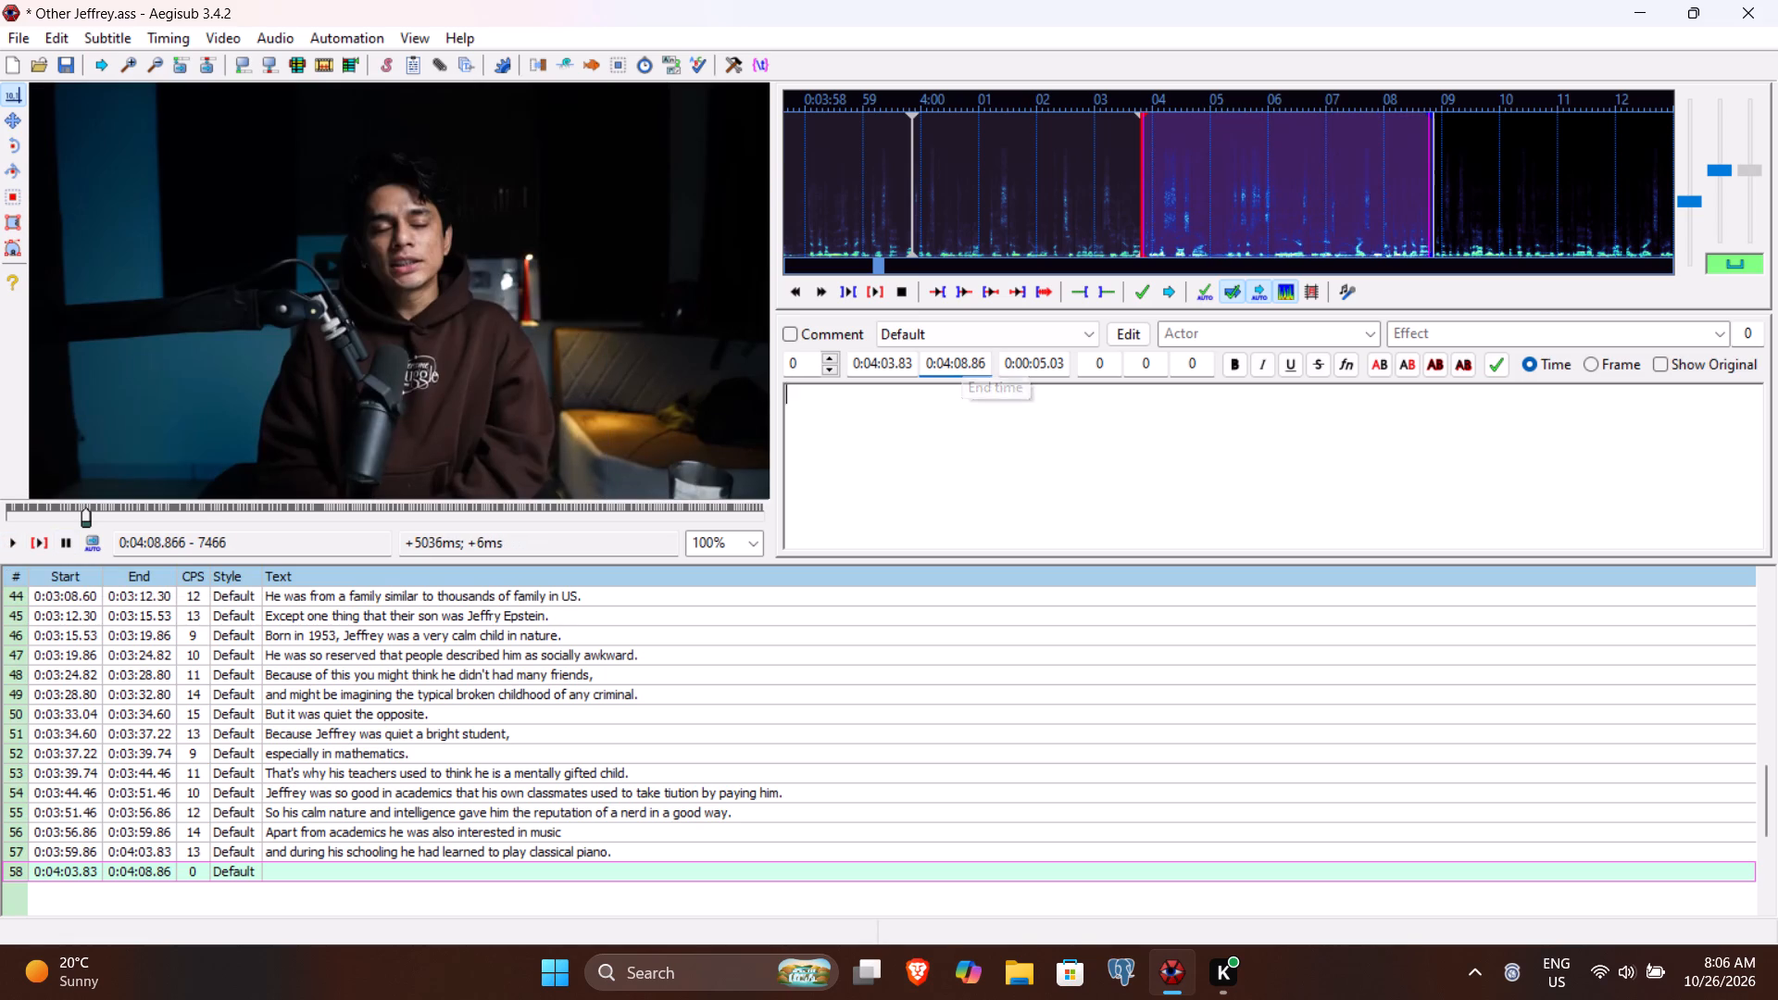
{"action": "type", "text": "He was so cma"}
{"action": "key", "text": "BackSpace"}
{"action": "key", "text": "BackSpace"}
{"action": "key", "text": "BackSpace"}
{"action": "type", "text": "smart that ath"}
{"action": "key", "text": "BackSpace"}
{"action": "key", "text": "space"}
{"action": "type", "text": "the age of 16"}
{"action": "key", "text": "space"}
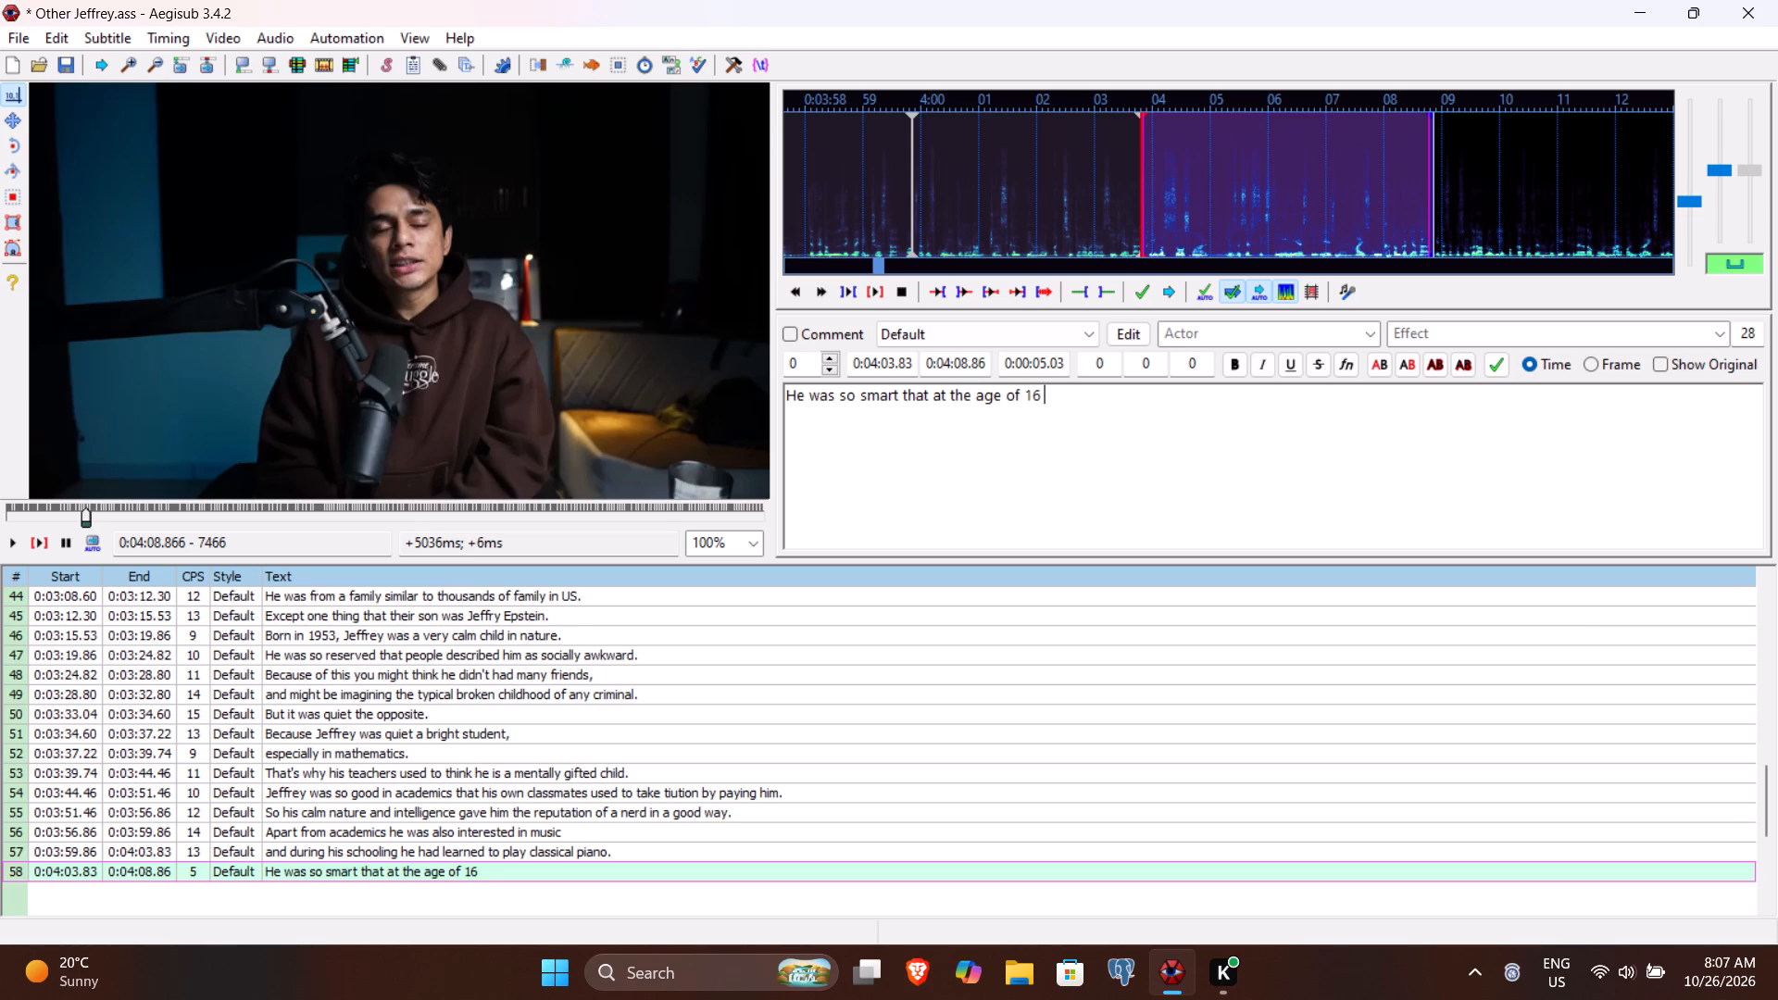
{"action": "type", "text": "only he had completed his c"}
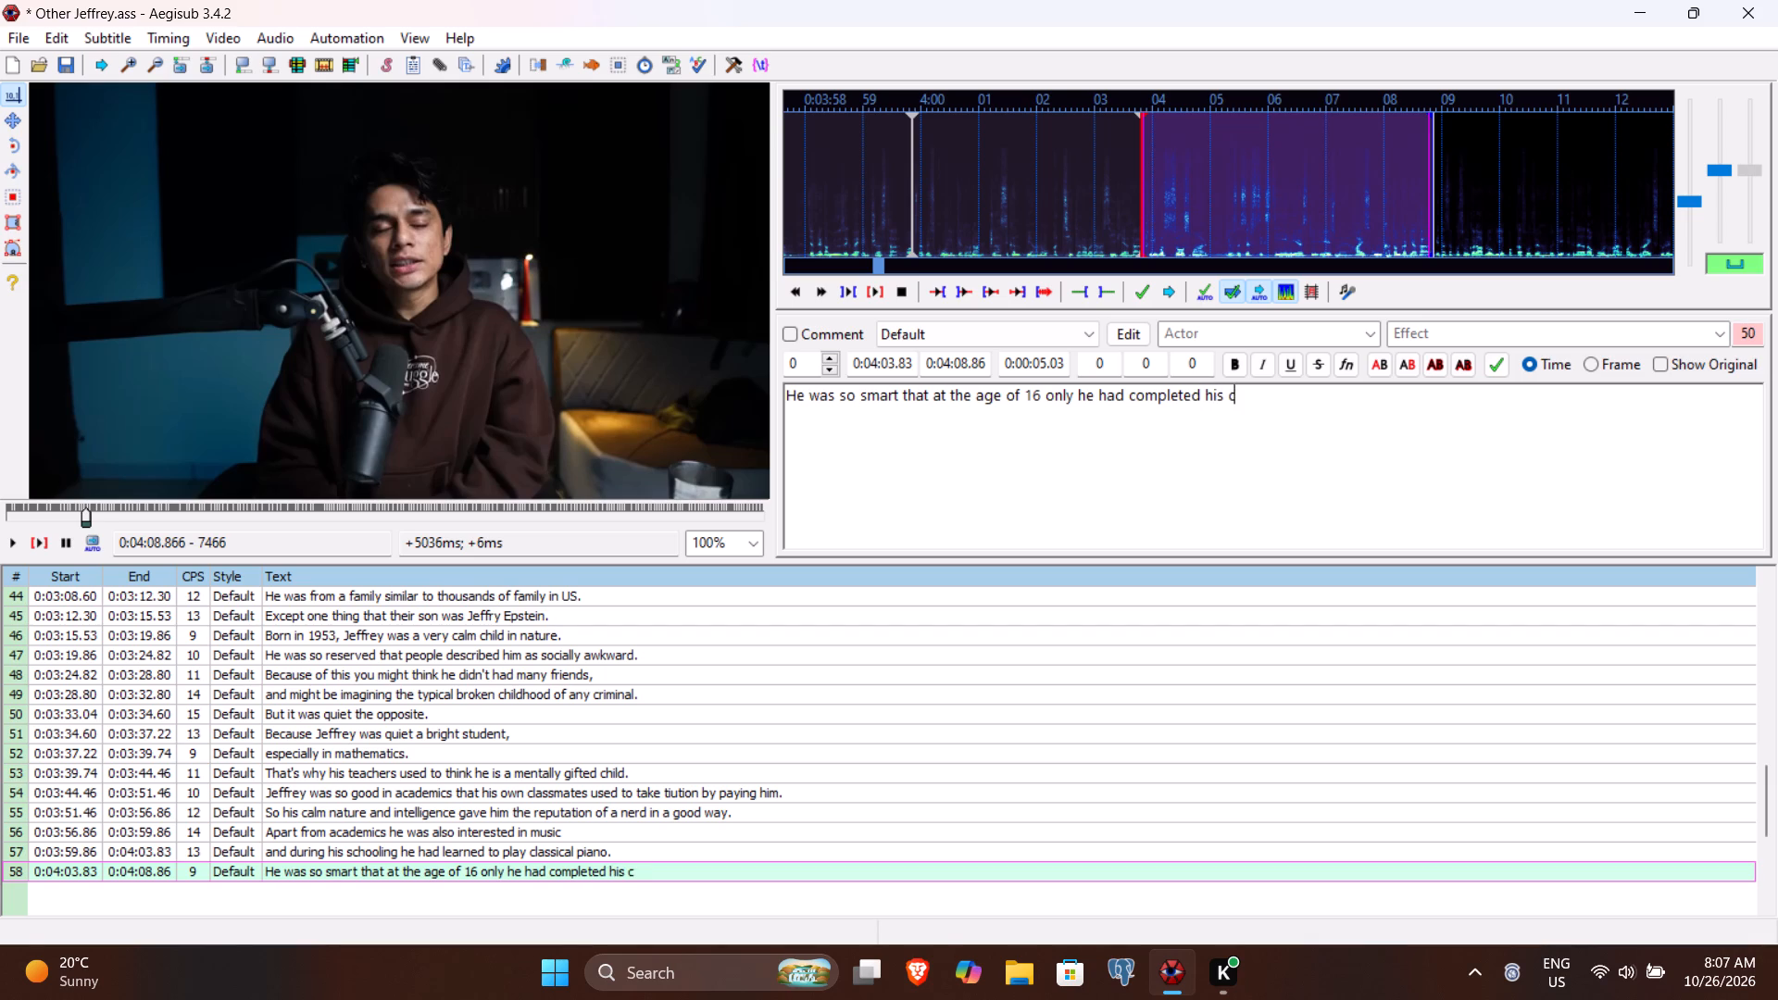
{"action": "key", "text": "BackSpace"}
{"action": "type", "text": "school."}
{"action": "key", "text": "Return"}
Play line 59's speech to find where it ends, and set the line's end time to 0:04:15.60.
{"action": "left_click", "coordinate": [42, 536]}
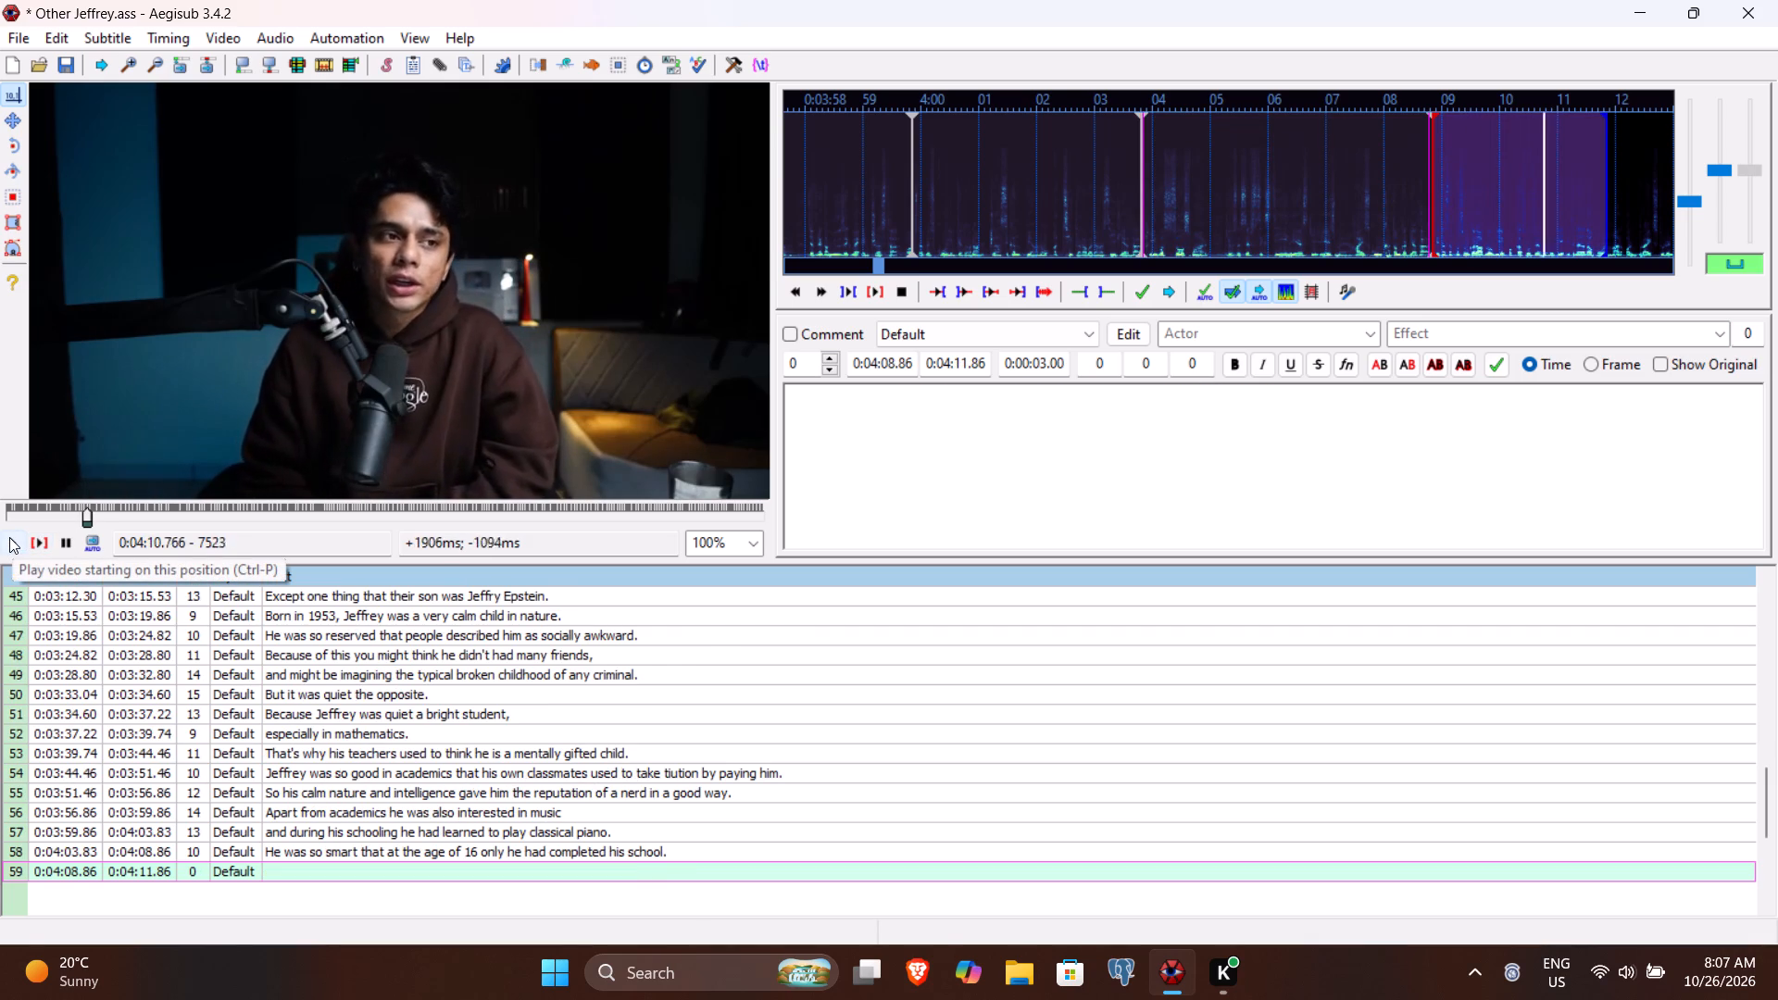
{"action": "left_click", "coordinate": [9, 537]}
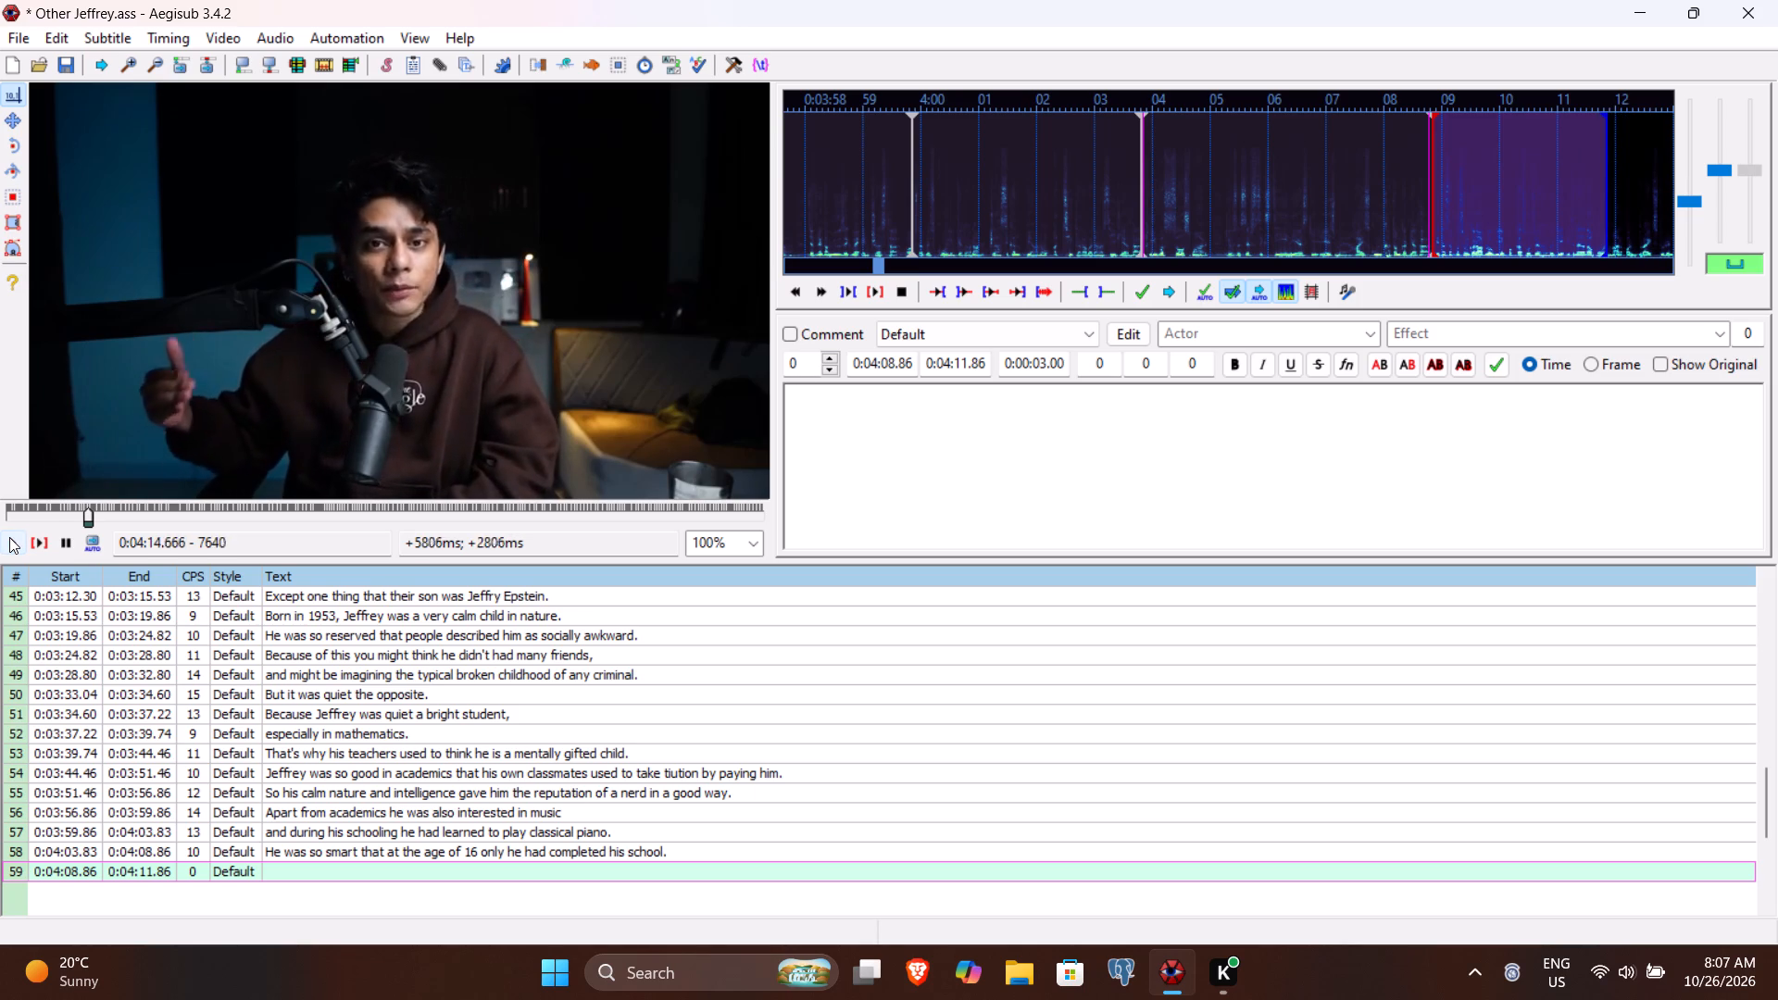
{"action": "left_click", "coordinate": [9, 537]}
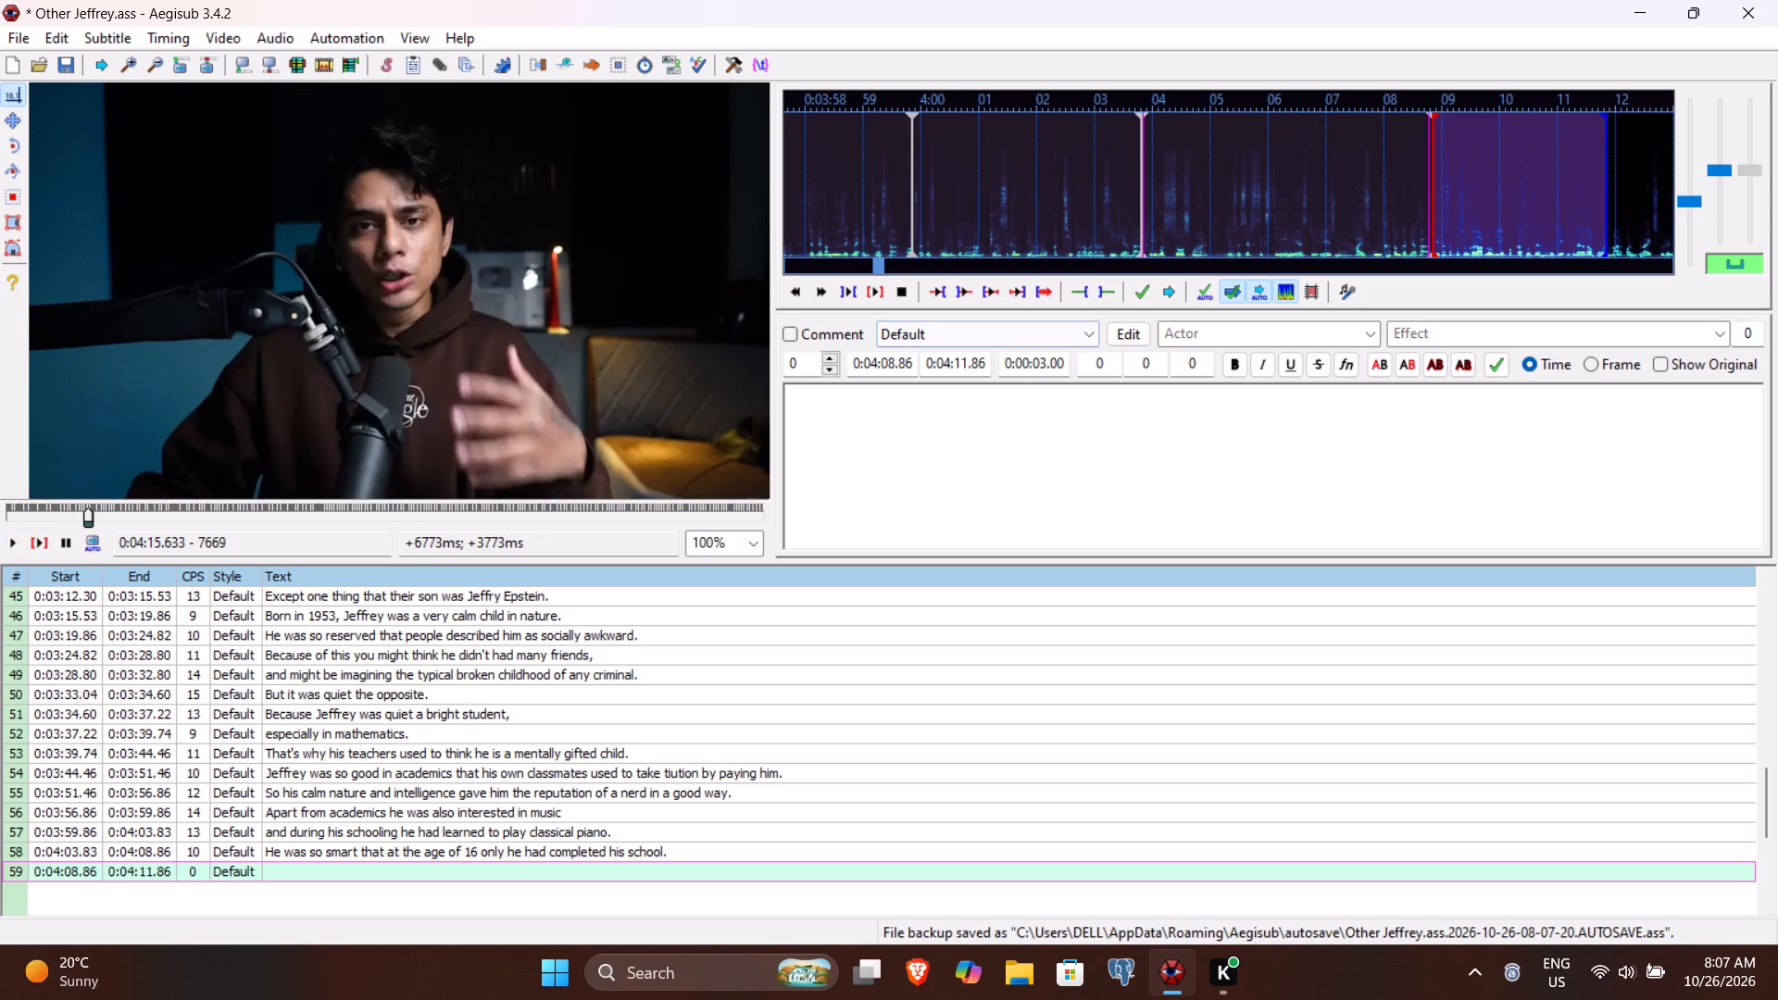
{"action": "left_click", "coordinate": [961, 361]}
{"action": "type", "text": "56"}
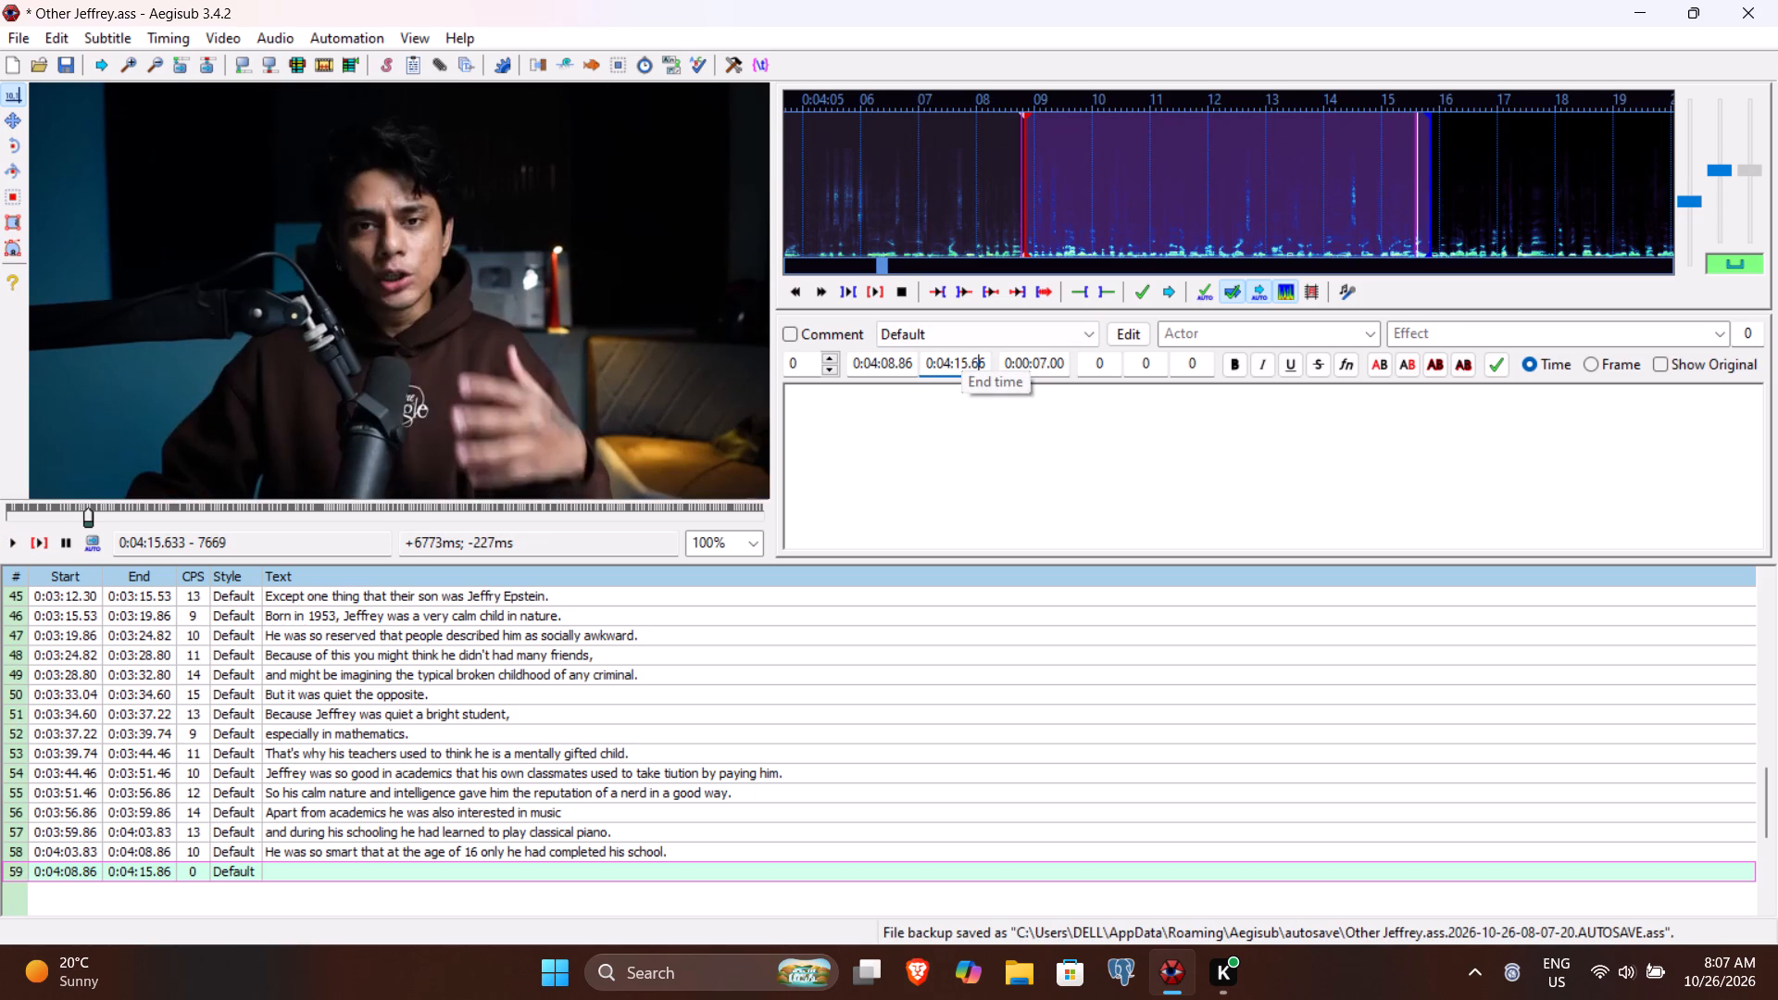
{"action": "key", "text": "0"}
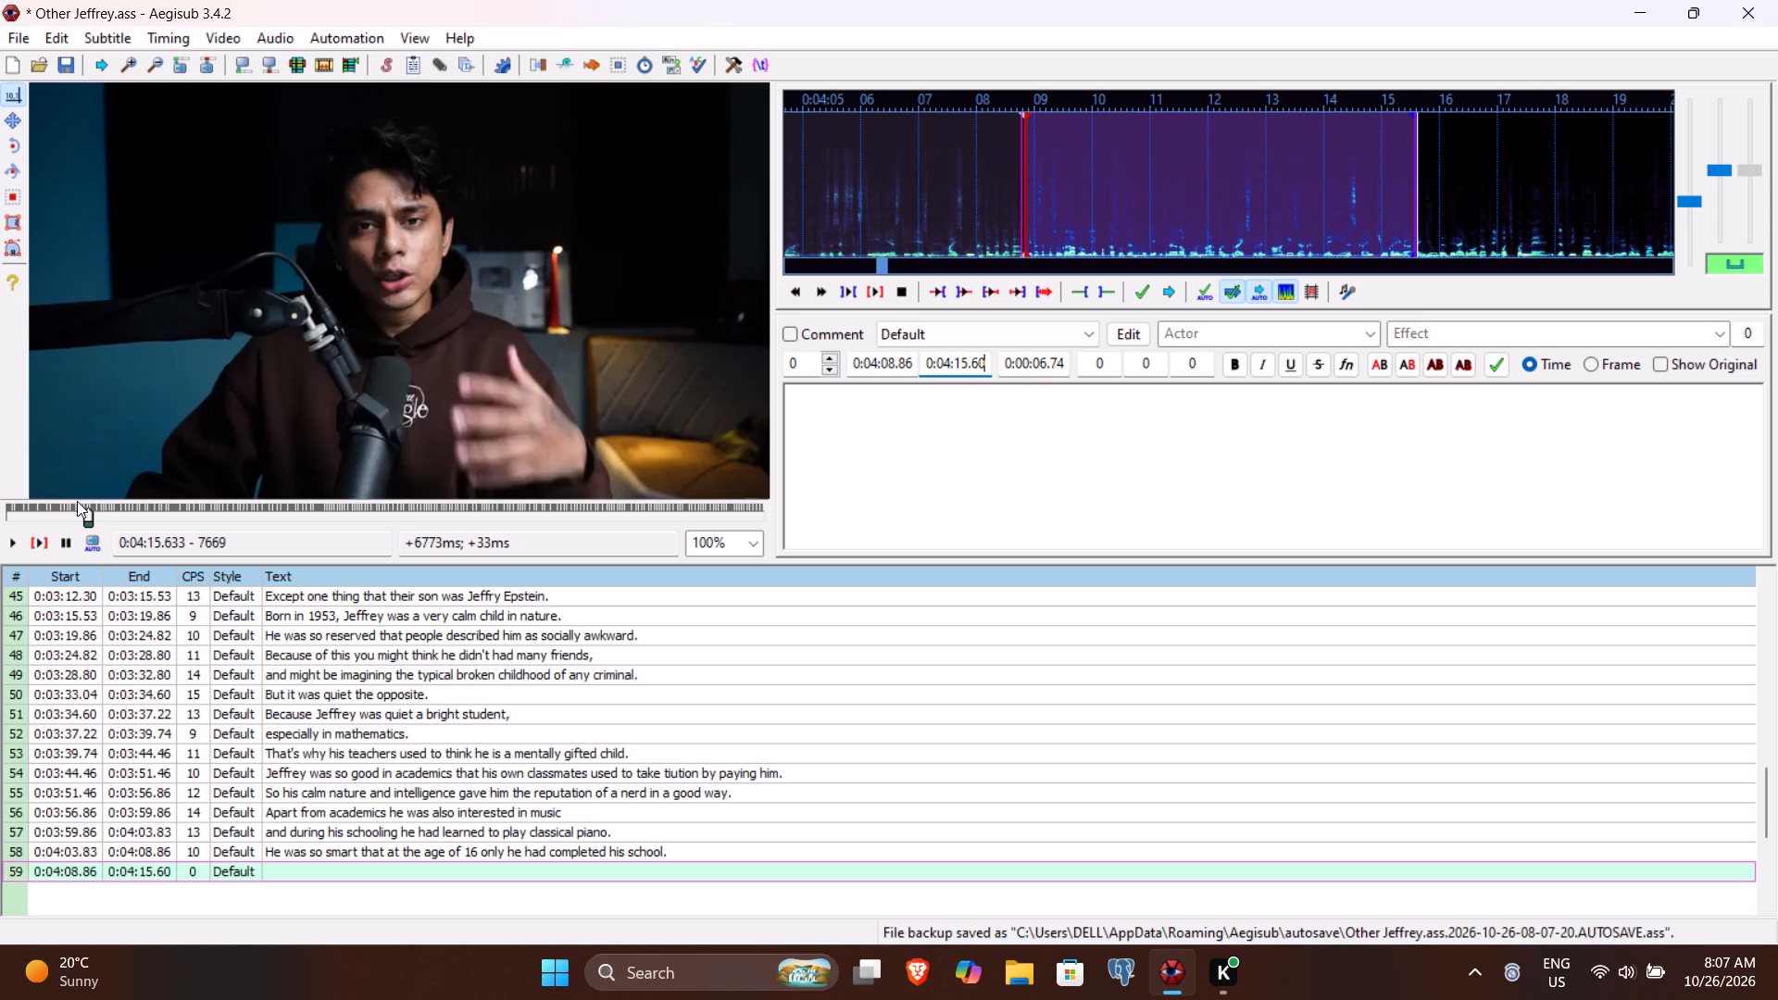
Enter line 59's text: "Listening to all this you might think why such a good and bright student would commit such kinds of heinous crimes int he future.".
{"action": "left_click", "coordinate": [44, 531]}
{"action": "left_click", "coordinate": [915, 475]}
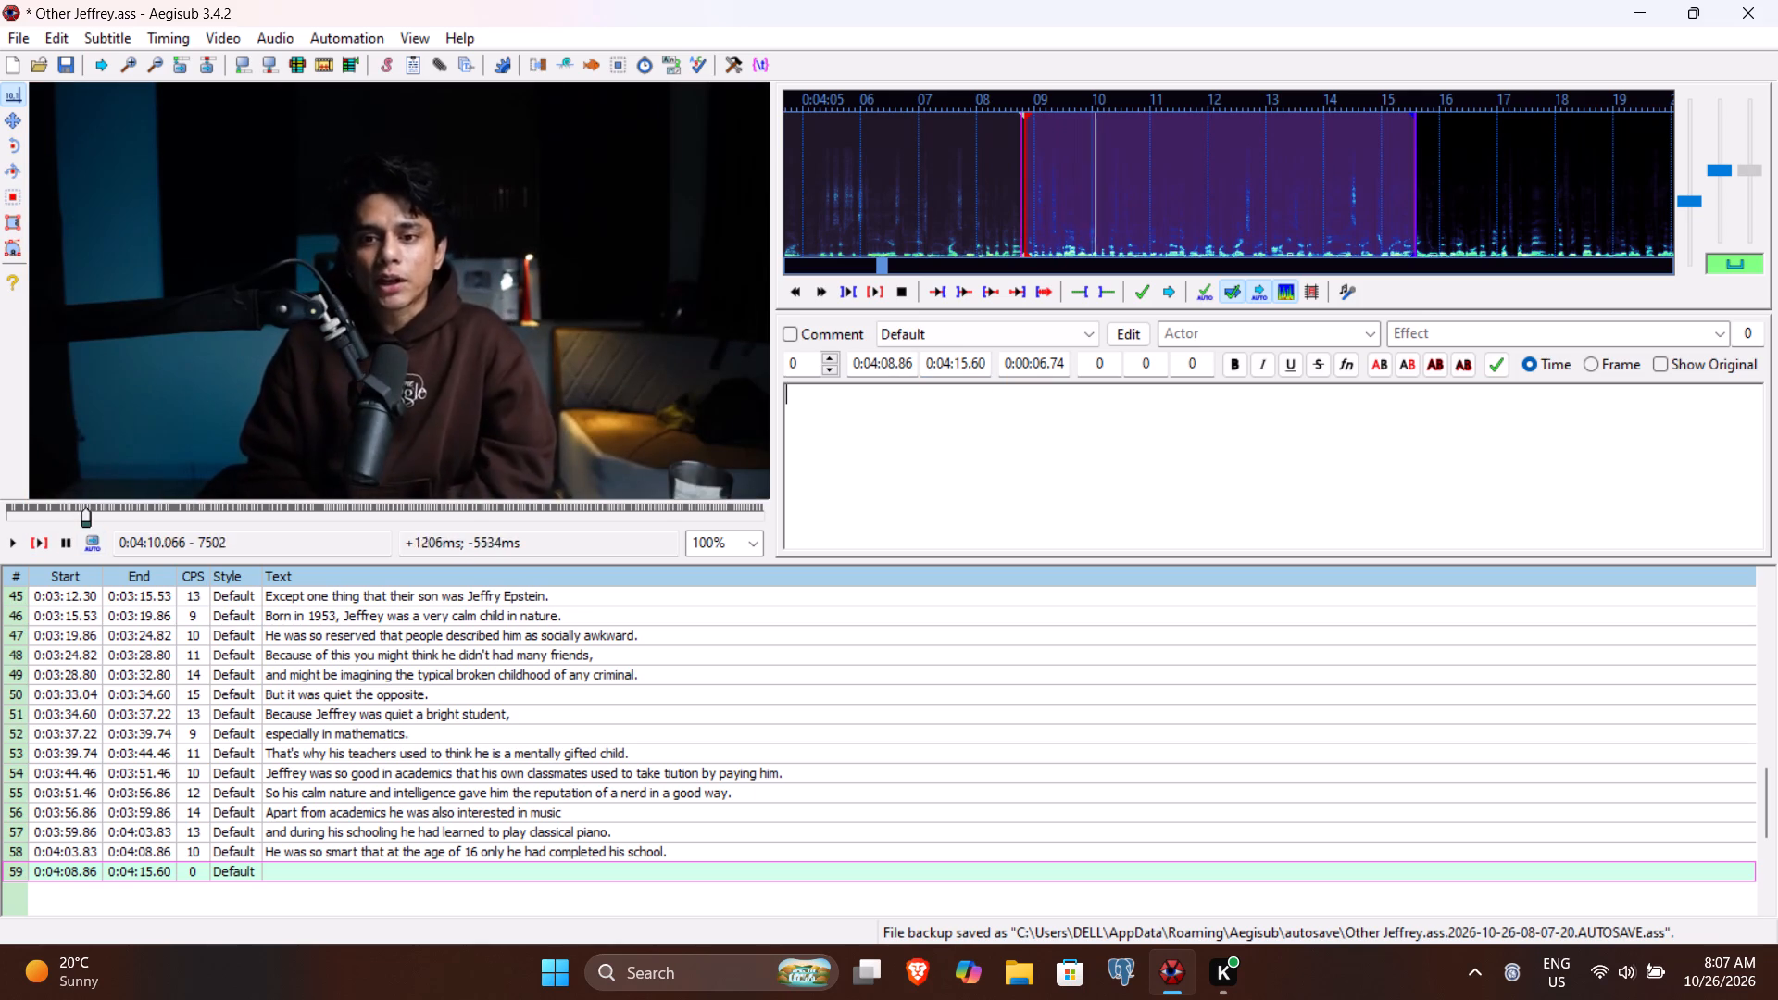
{"action": "type", "text": "Listening to all this you might think why such a g"}
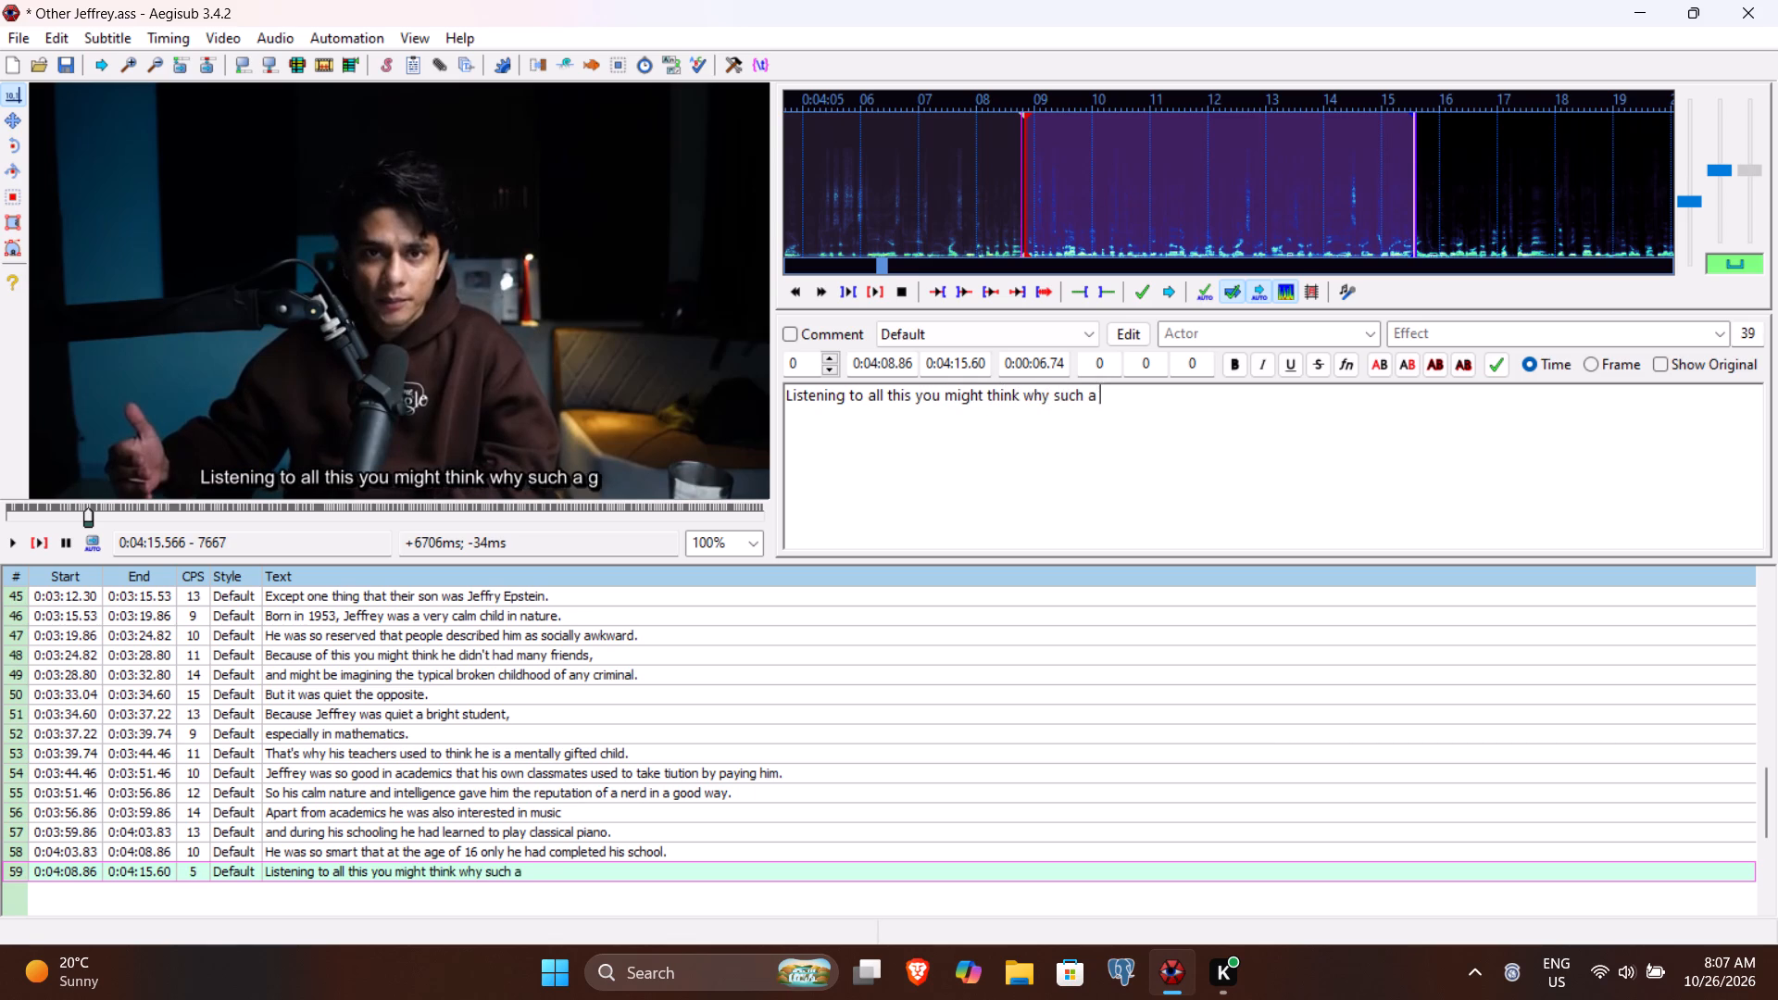
{"action": "type", "text": "ood"}
{"action": "key", "text": "space"}
{"action": "type", "text": "and bright"}
{"action": "key", "text": "space"}
{"action": "type", "text": "student would commit such kinds of he"}
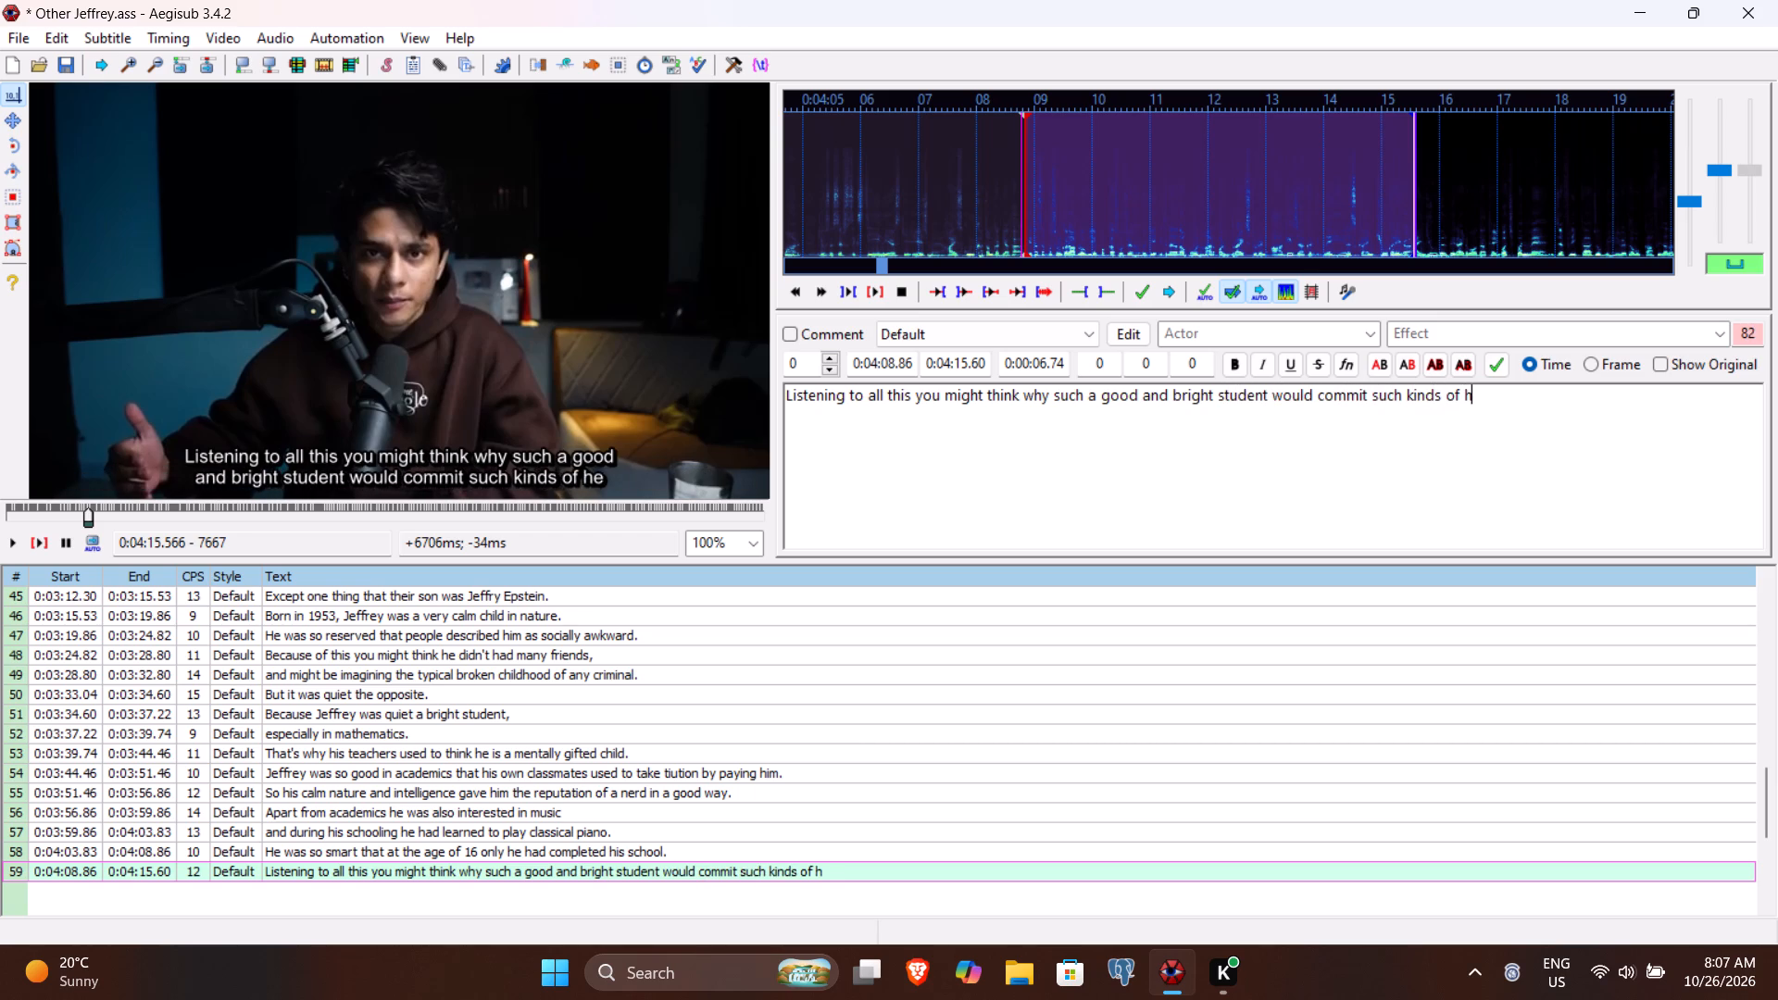
{"action": "type", "text": "in"}
{"action": "type", "text": "ous crimes int he furtue"}
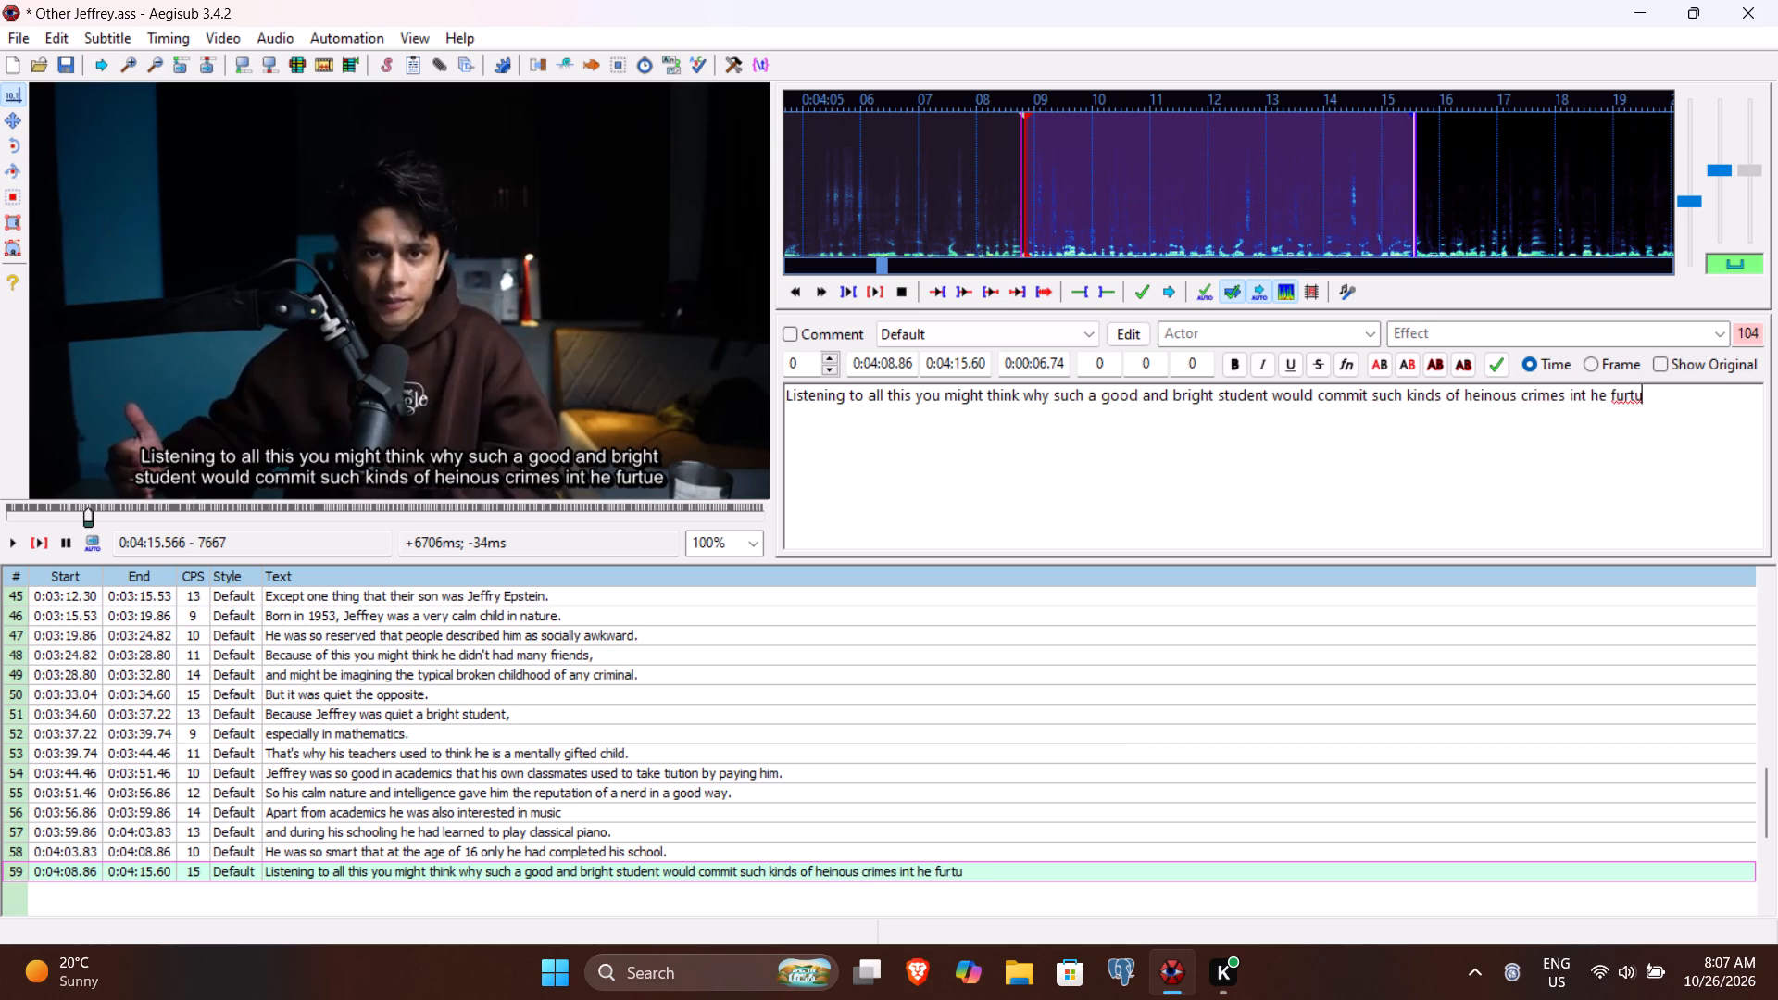
{"action": "key", "text": "BackSpace"}
{"action": "key", "text": "BackSpace"}
{"action": "key", "text": "BackSpace"}
{"action": "key", "text": "BackSpace"}
{"action": "type", "text": "ture"}
{"action": "key", "text": "period"}
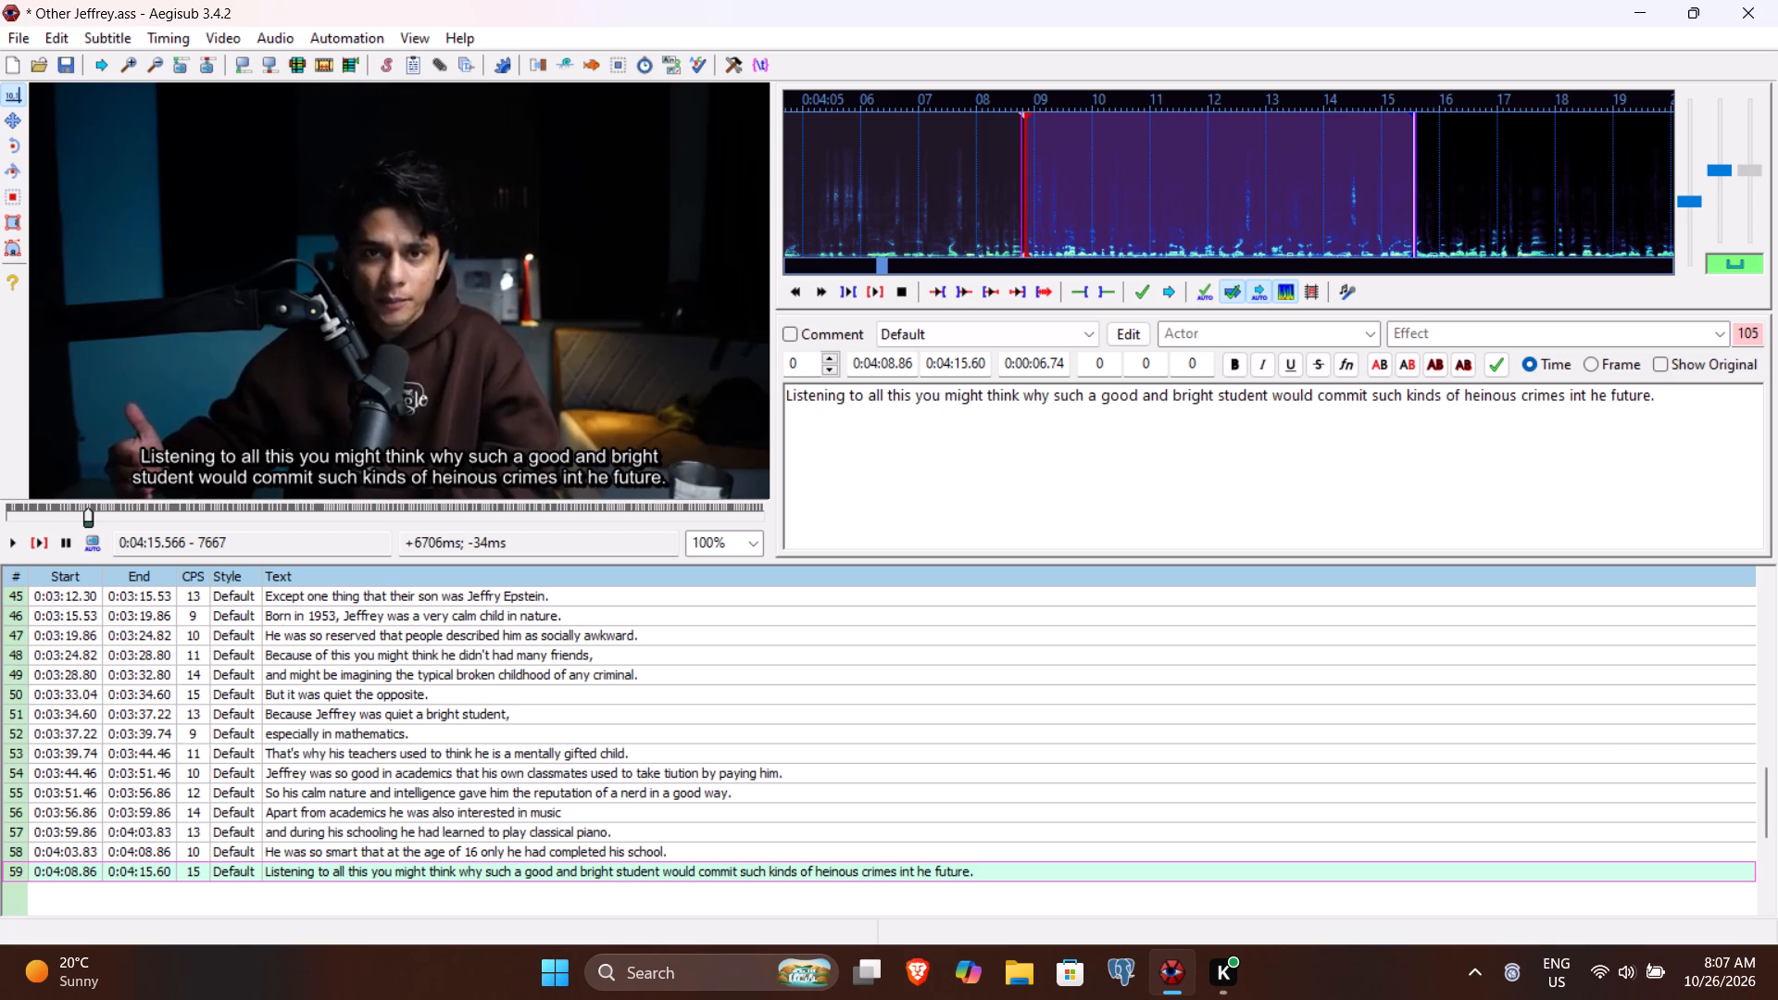
Save the subtitle file and commit line 59.
{"action": "key", "text": "ctrl+s"}
{"action": "key", "text": "Return"}
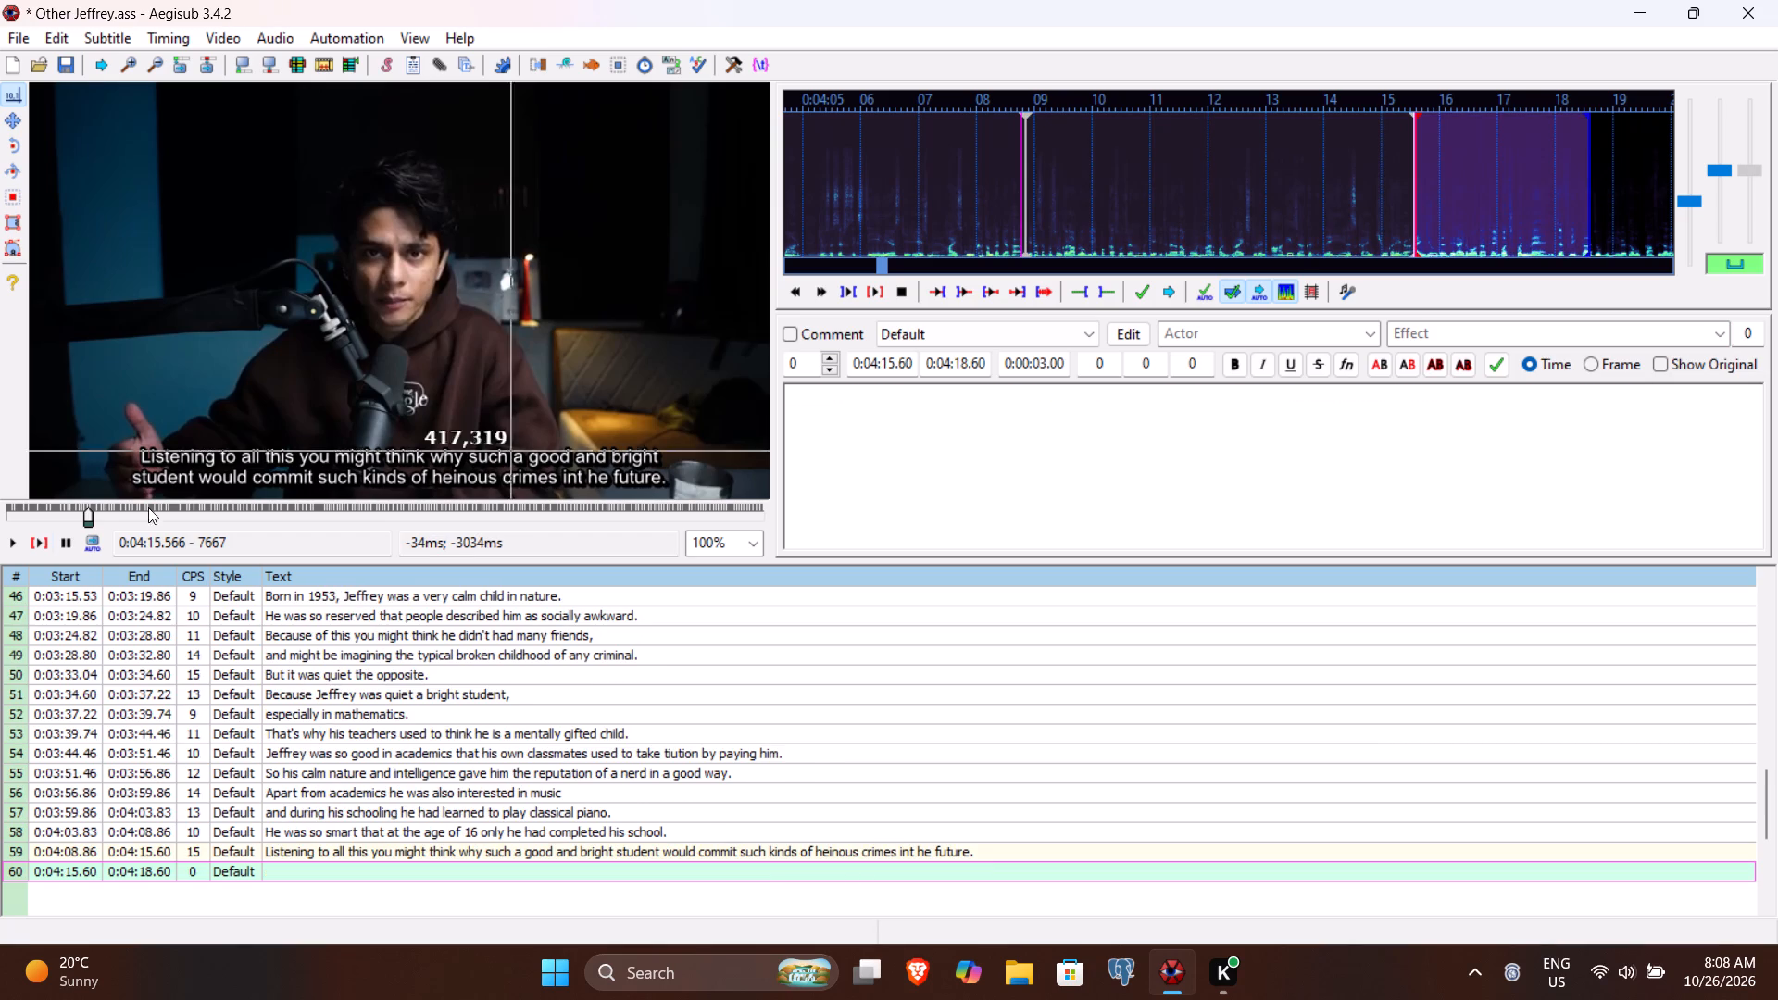
Play line 60's speech to find where it ends, and set the line's end time to 0:04:17.23.
{"action": "left_click", "coordinate": [35, 539]}
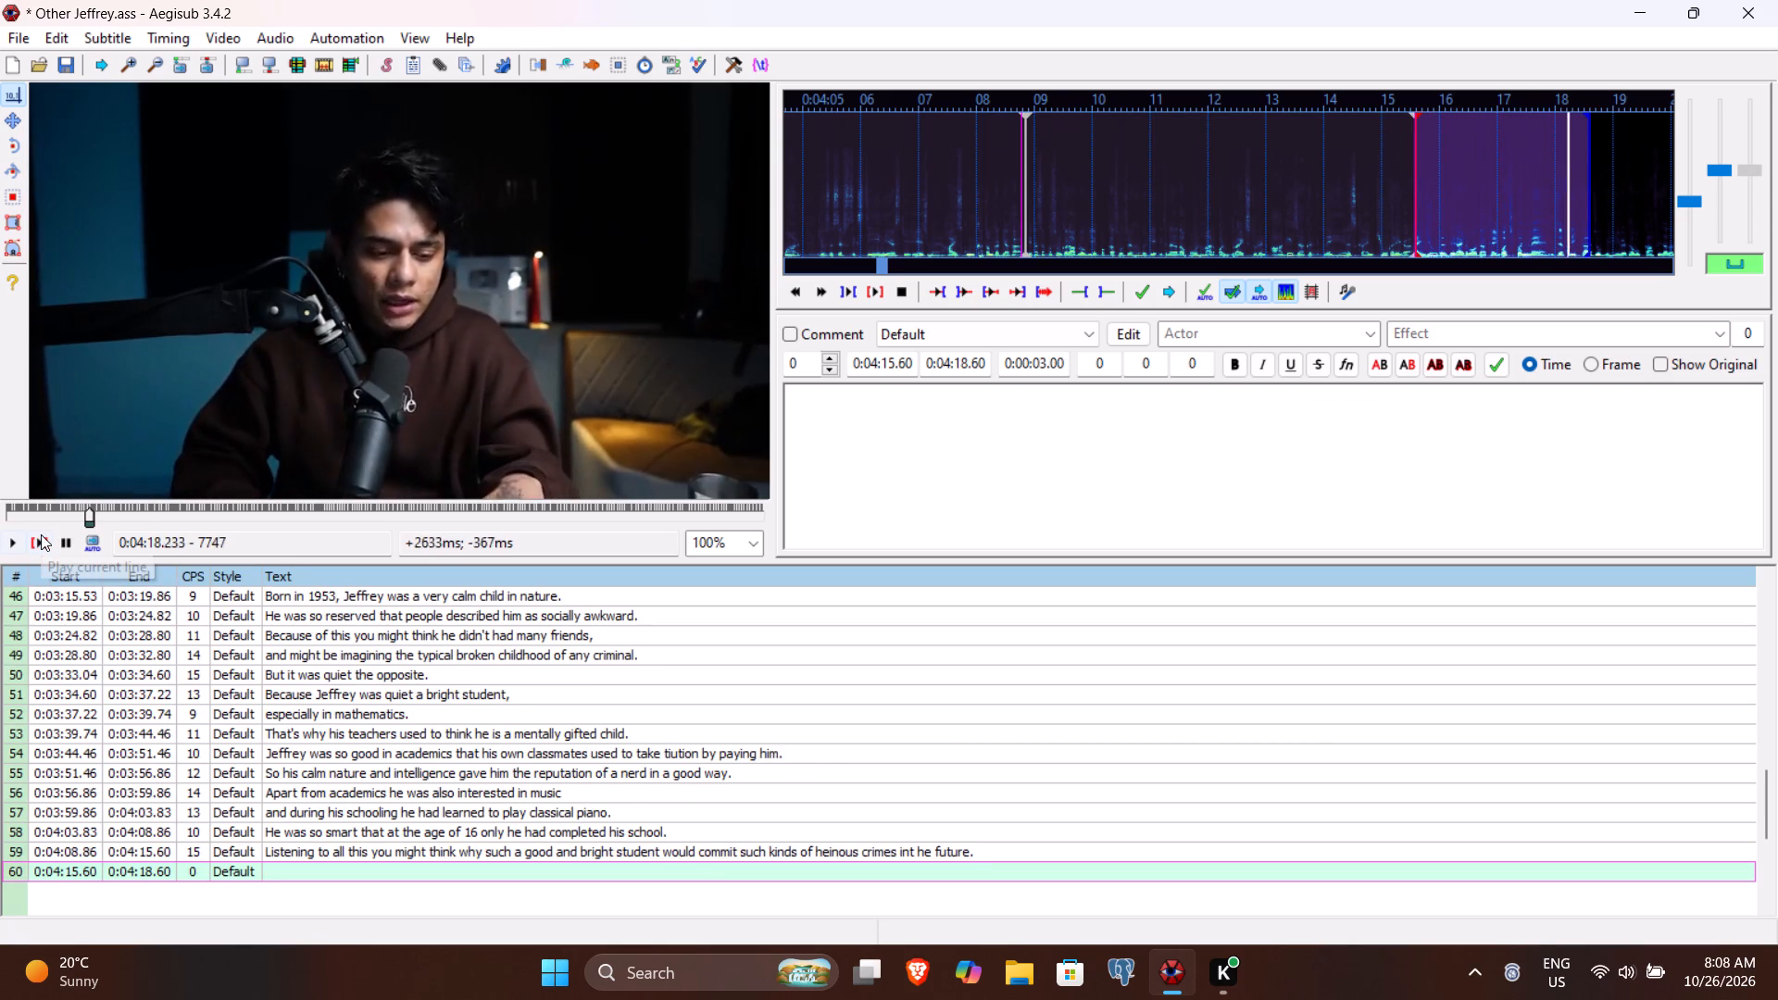
{"action": "left_click", "coordinate": [41, 534]}
{"action": "left_click", "coordinate": [14, 535]}
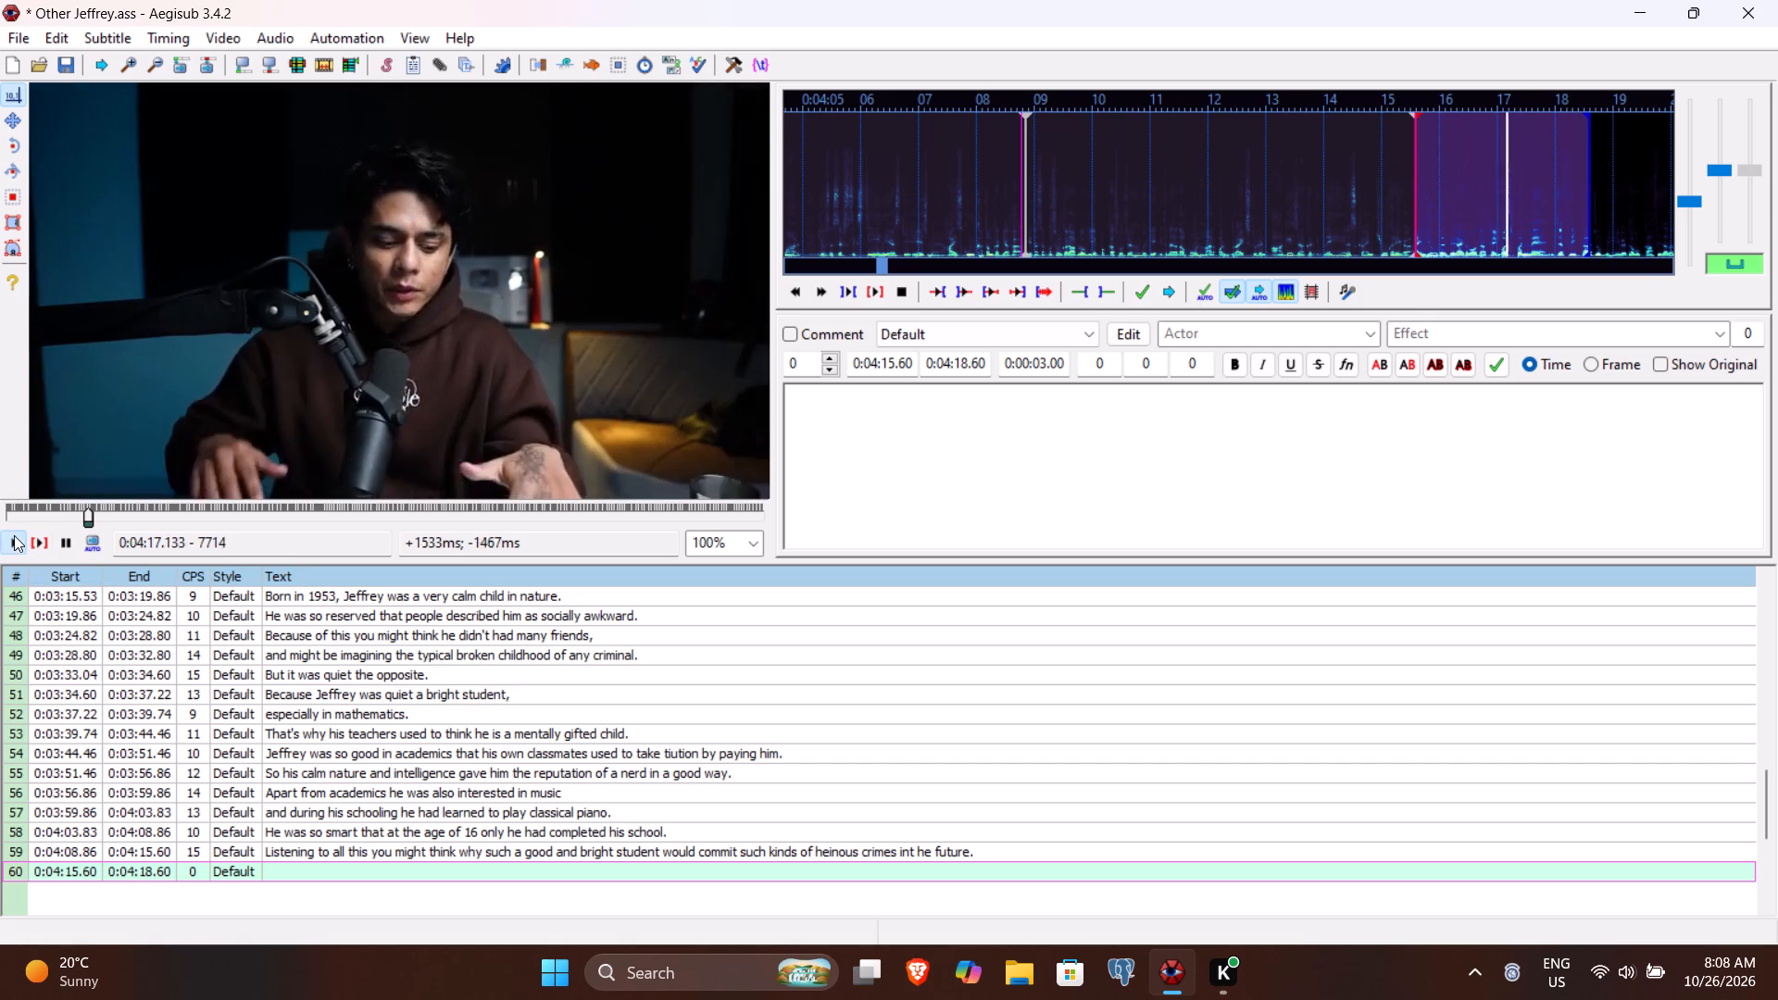
{"action": "left_click", "coordinate": [958, 360]}
{"action": "type", "text": "723"}
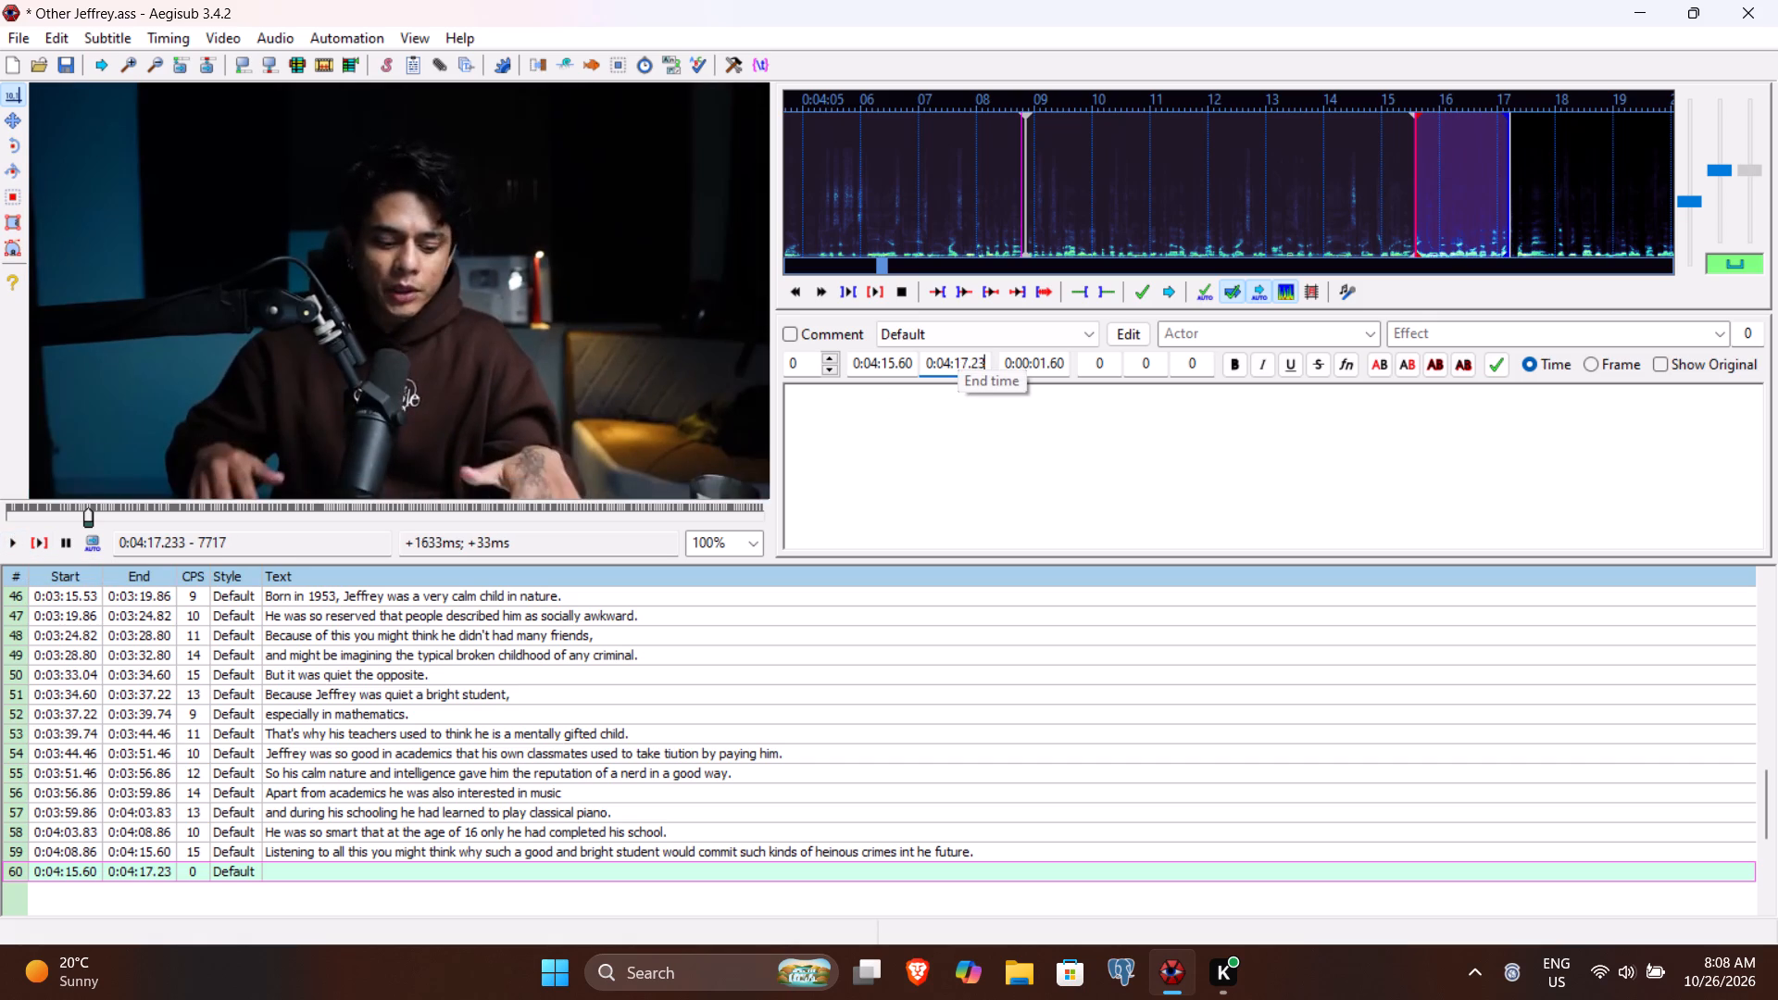
Enter "You'll be right to think about it." as line 60's text and commit it.
{"action": "left_click", "coordinate": [914, 441]}
{"action": "type", "text": "You"}
{"action": "type", "text": "'ll be t"}
{"action": "key", "text": "BackSpace"}
{"action": "type", "text": "right to think about it."}
{"action": "key", "text": "Return"}
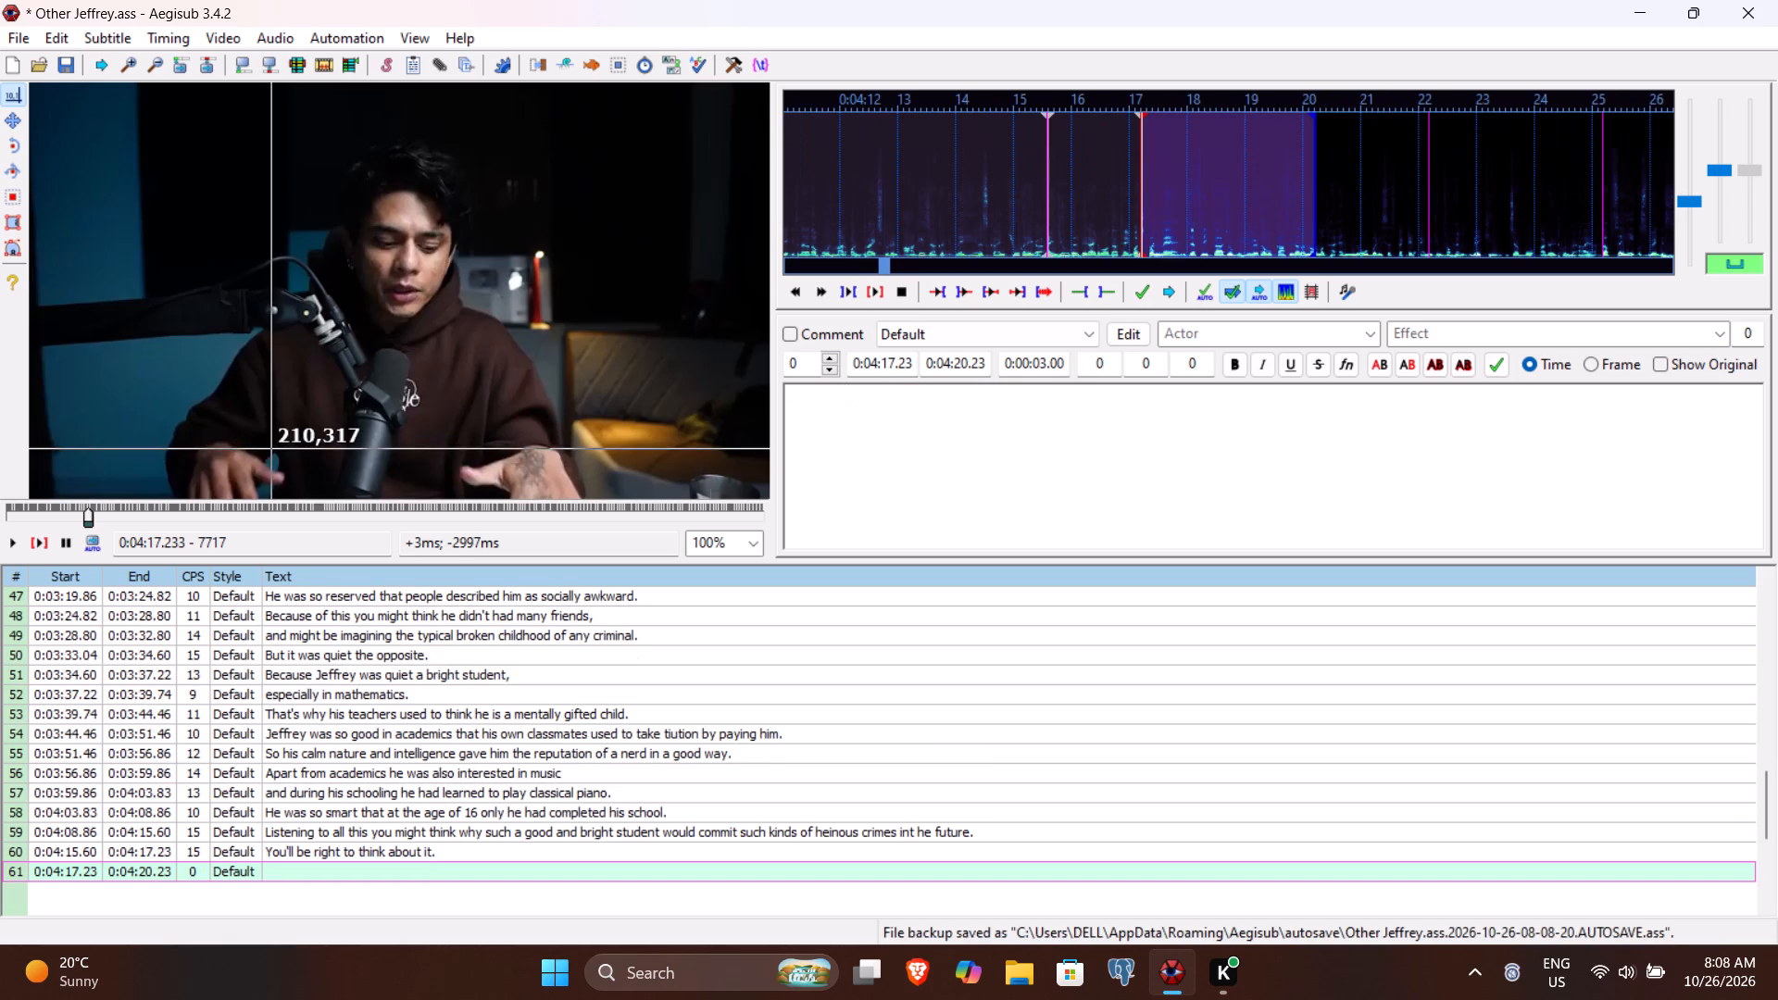
Play line 61's speech to find where it ends, and set the line's end time to 0:04:22.90.
{"action": "left_click", "coordinate": [38, 536]}
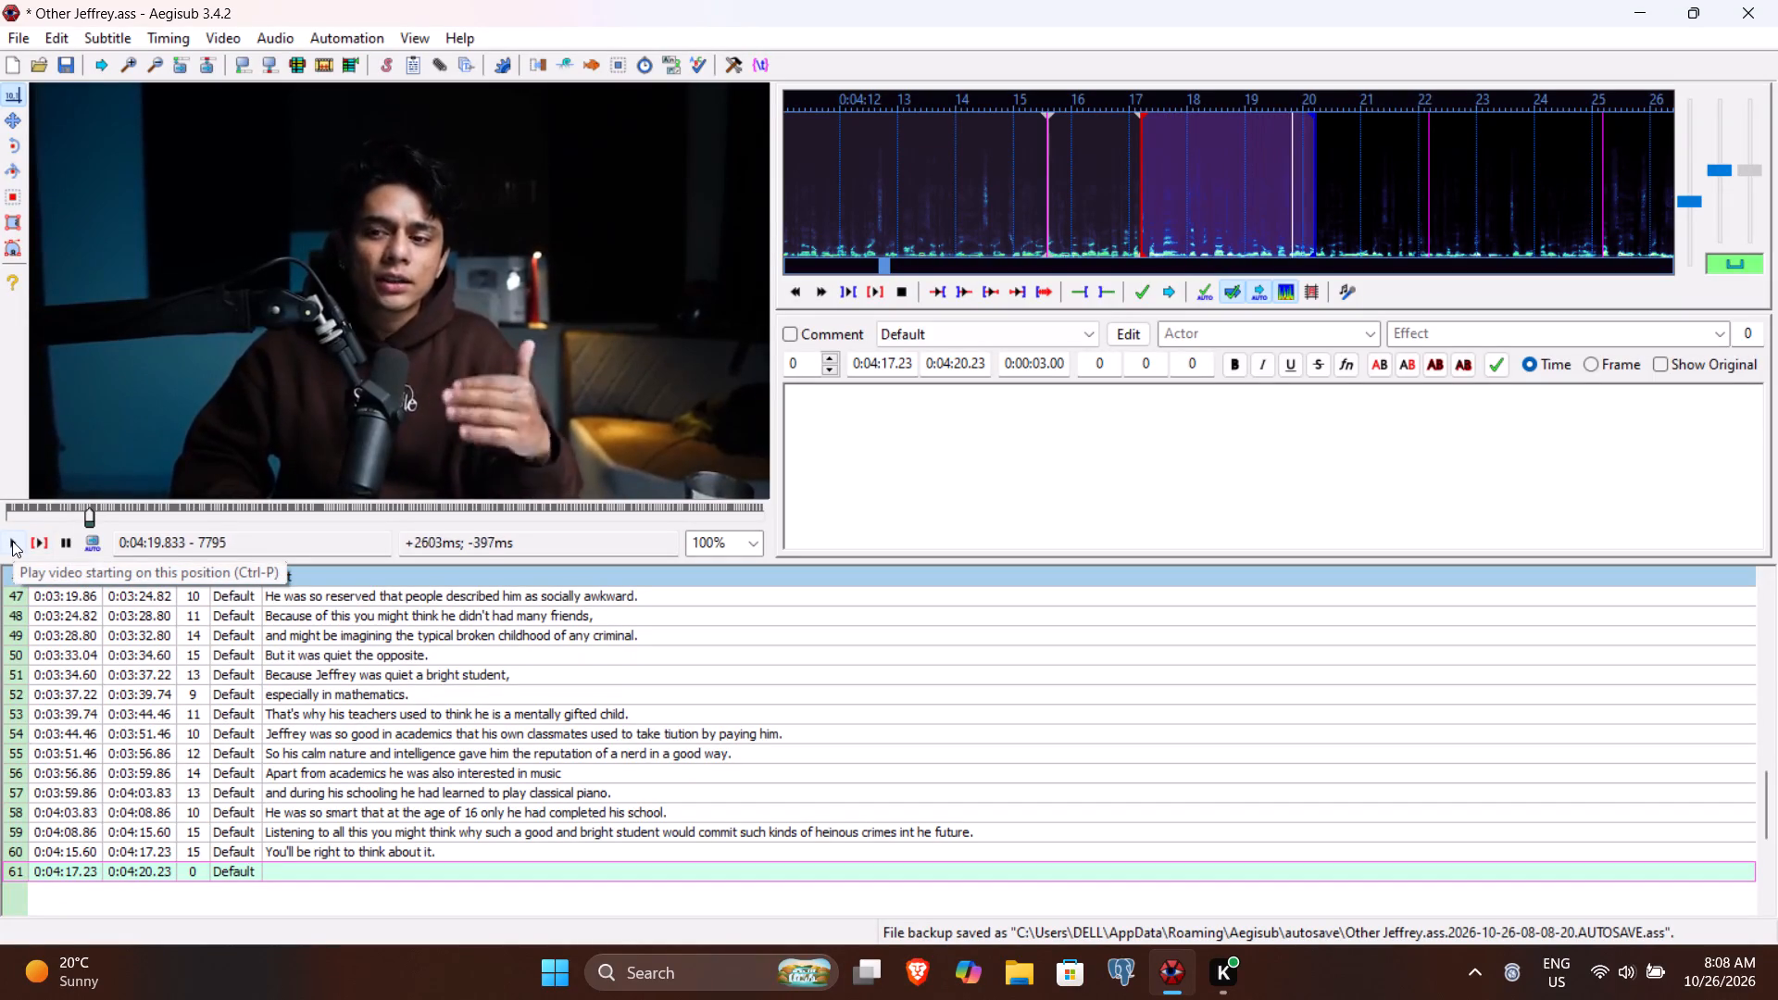
{"action": "left_click", "coordinate": [12, 541]}
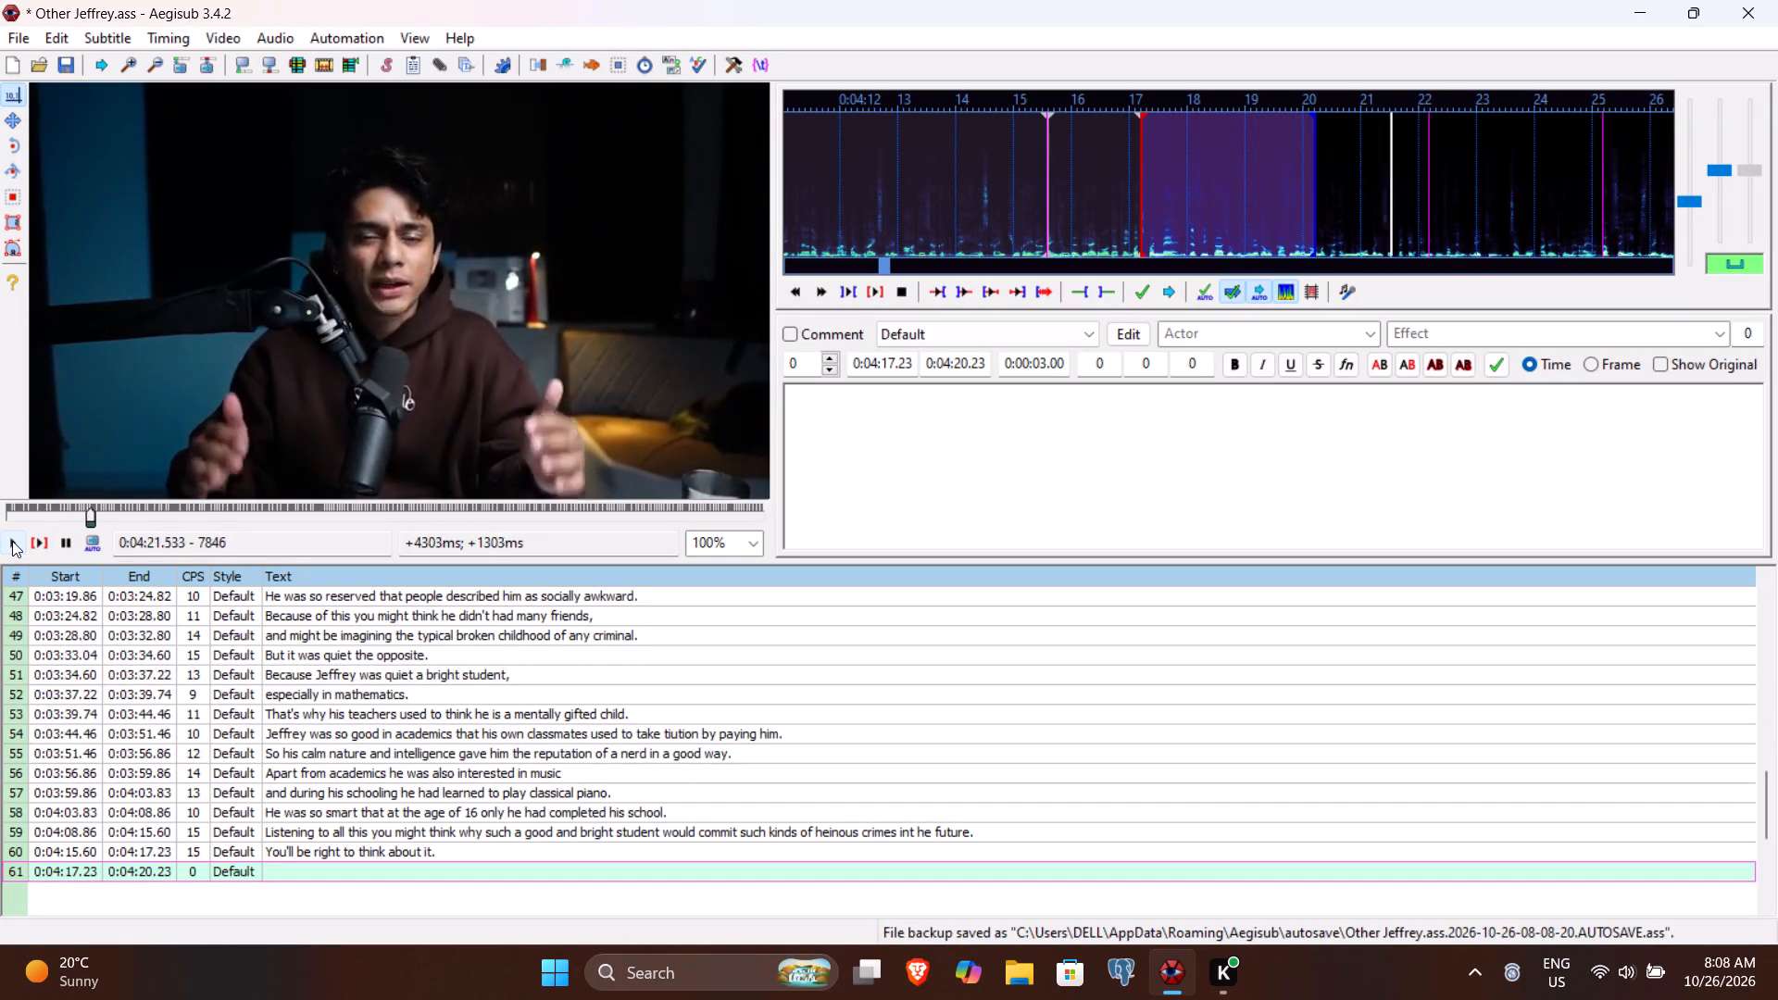
{"action": "left_click", "coordinate": [12, 541]}
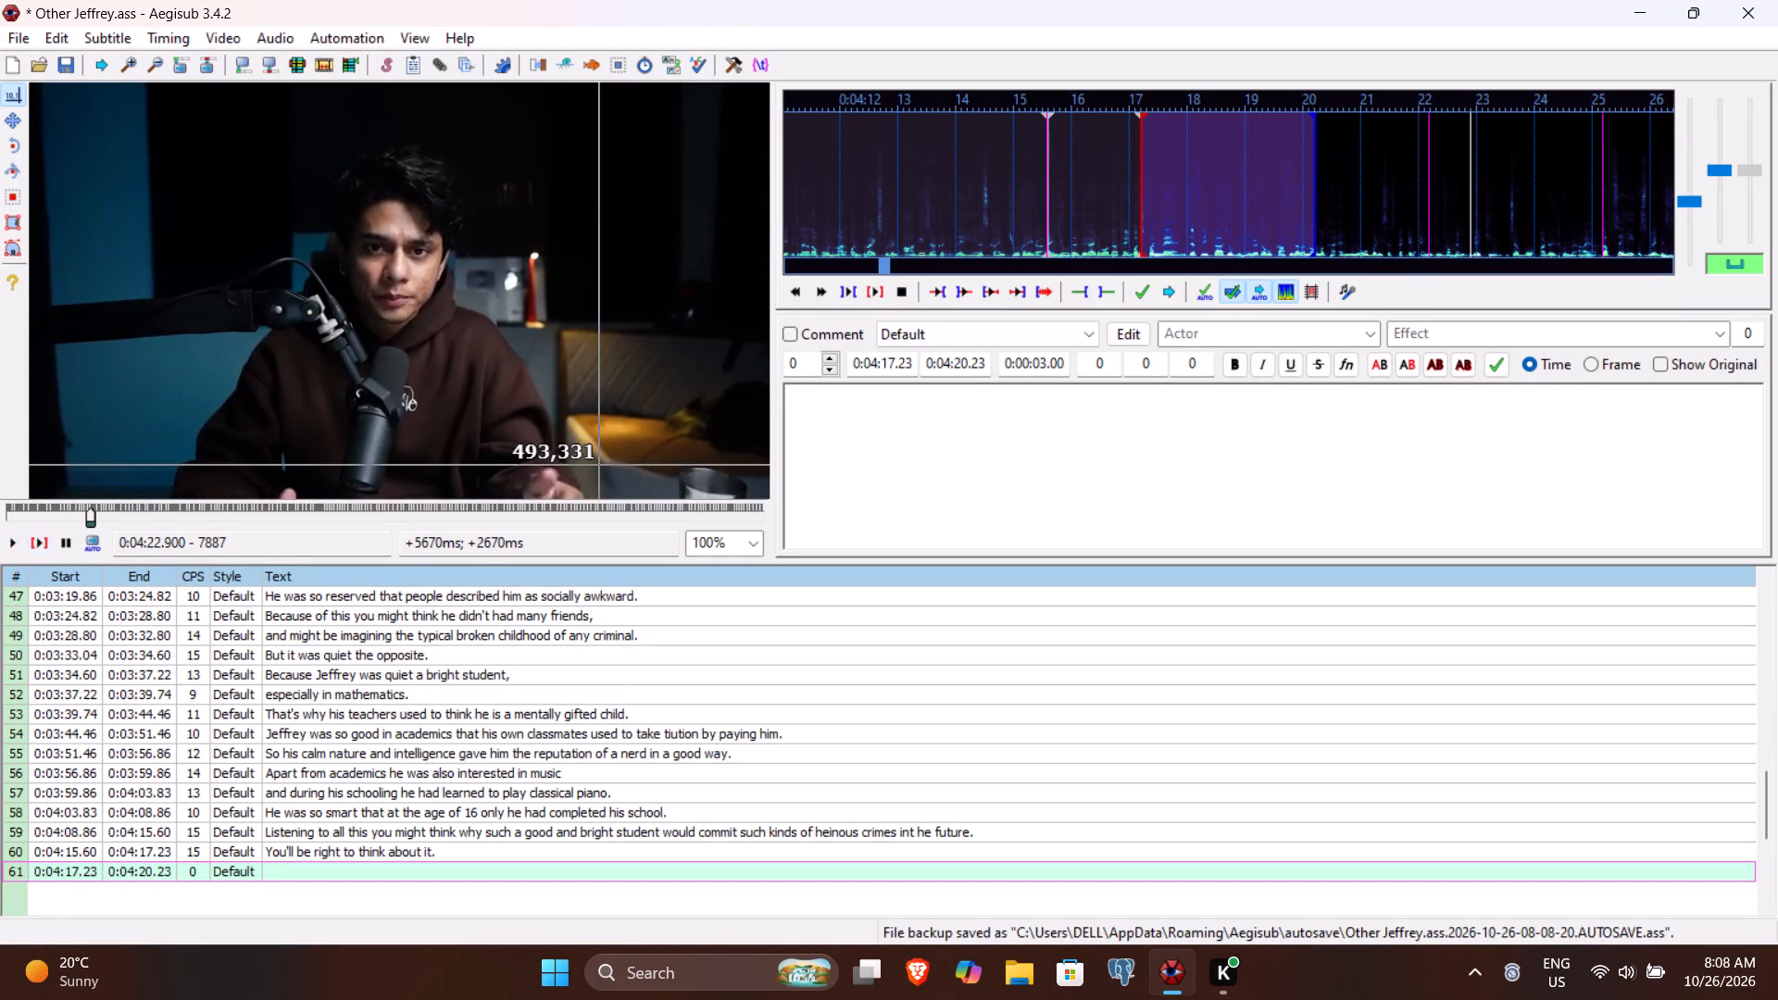
{"action": "left_click", "coordinate": [961, 367]}
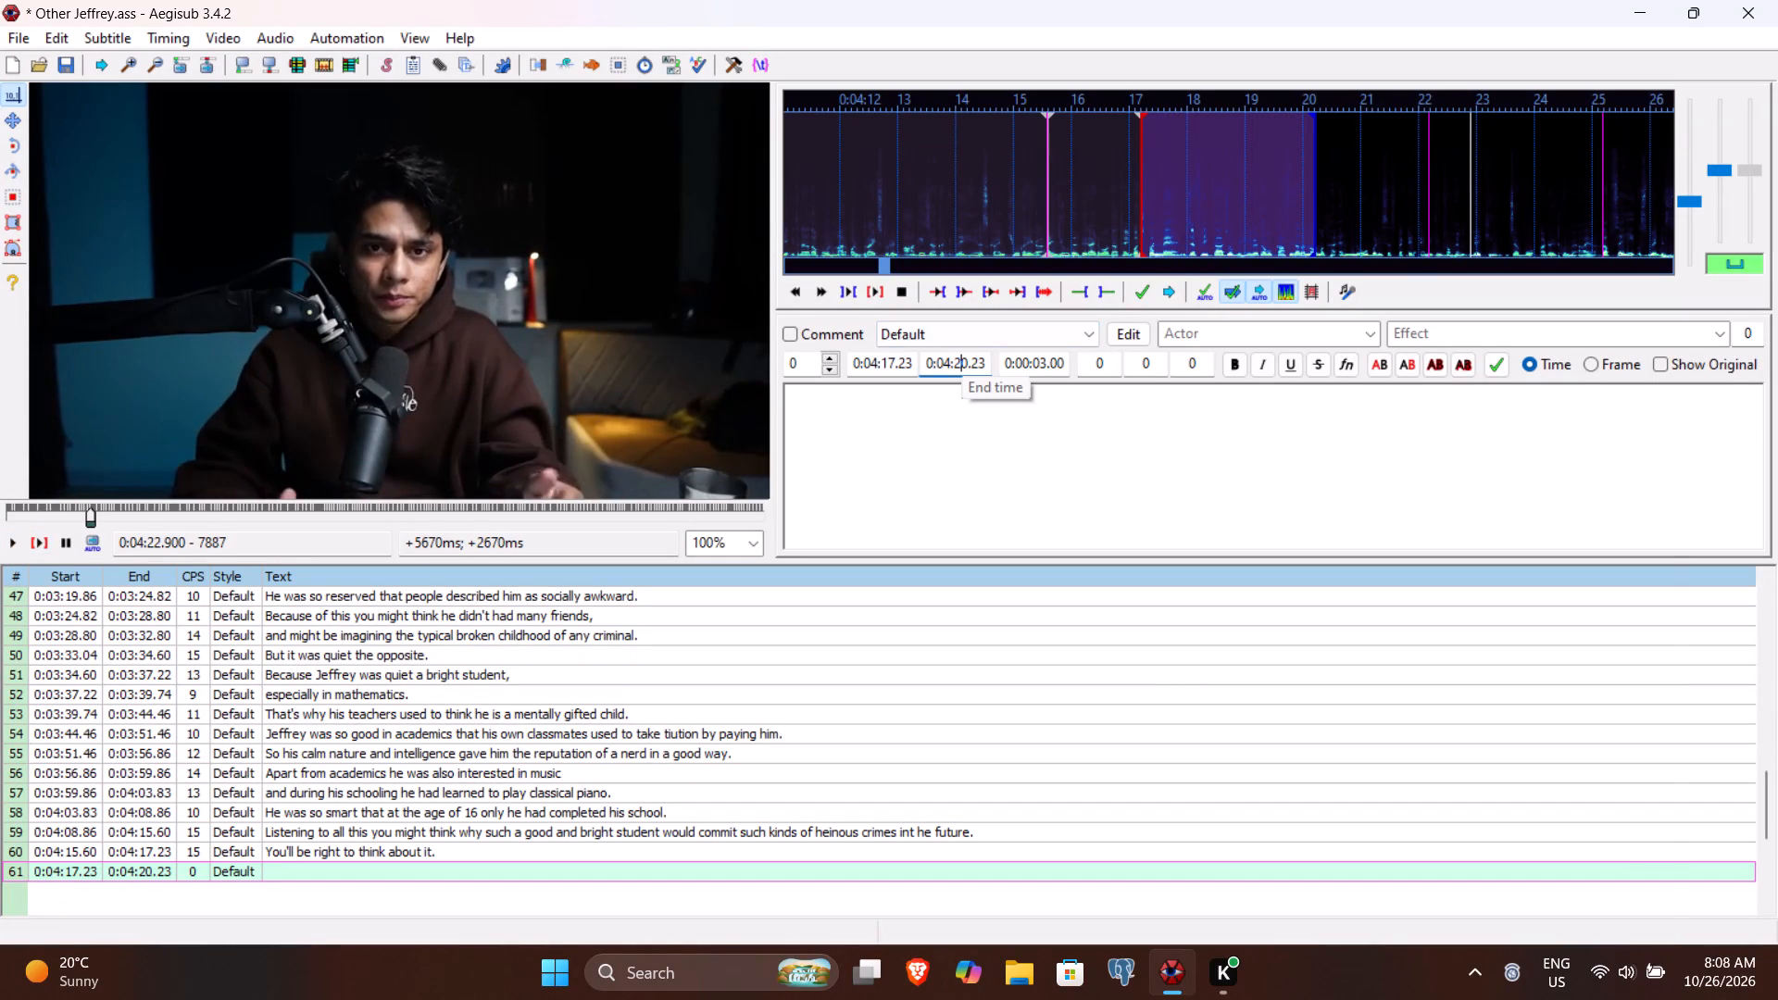
{"action": "key", "text": "2"}
{"action": "type", "text": "90"}
Enter line 61's text: "In his childhood Jeffrey's behavior was very normal and nobody would suspect anything from him.".
{"action": "left_click", "coordinate": [893, 491]}
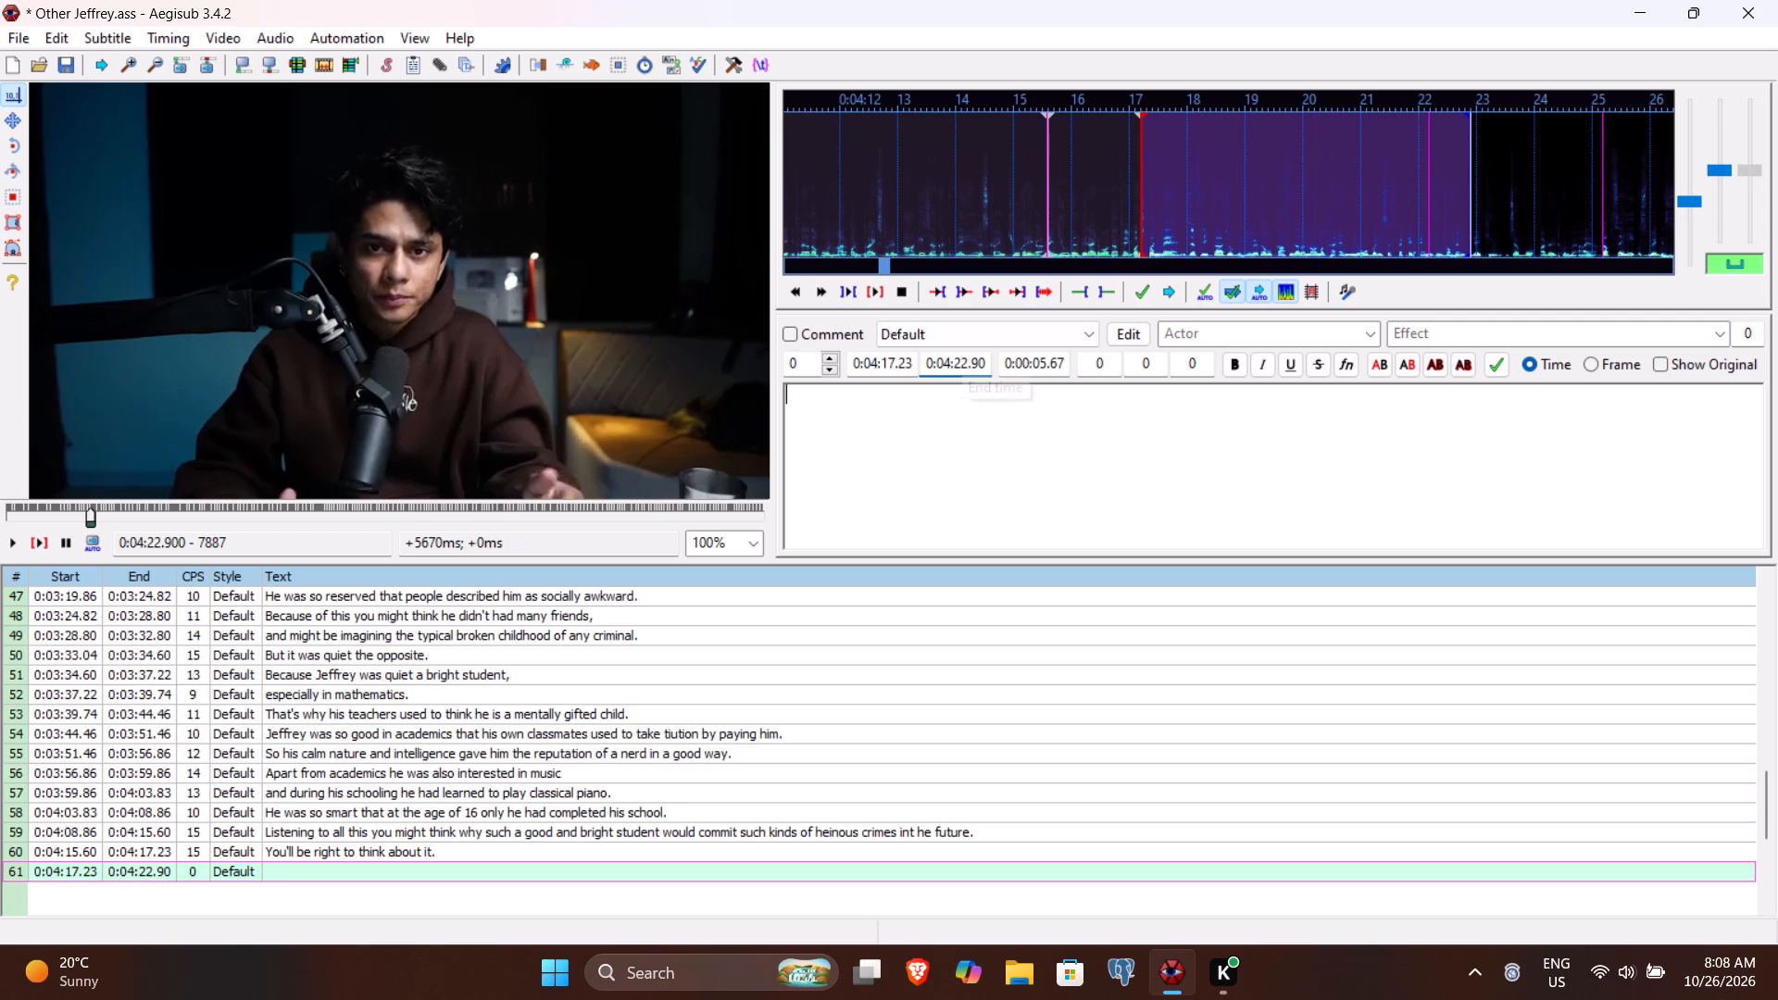
{"action": "type", "text": "In his childhood"}
{"action": "key", "text": "space"}
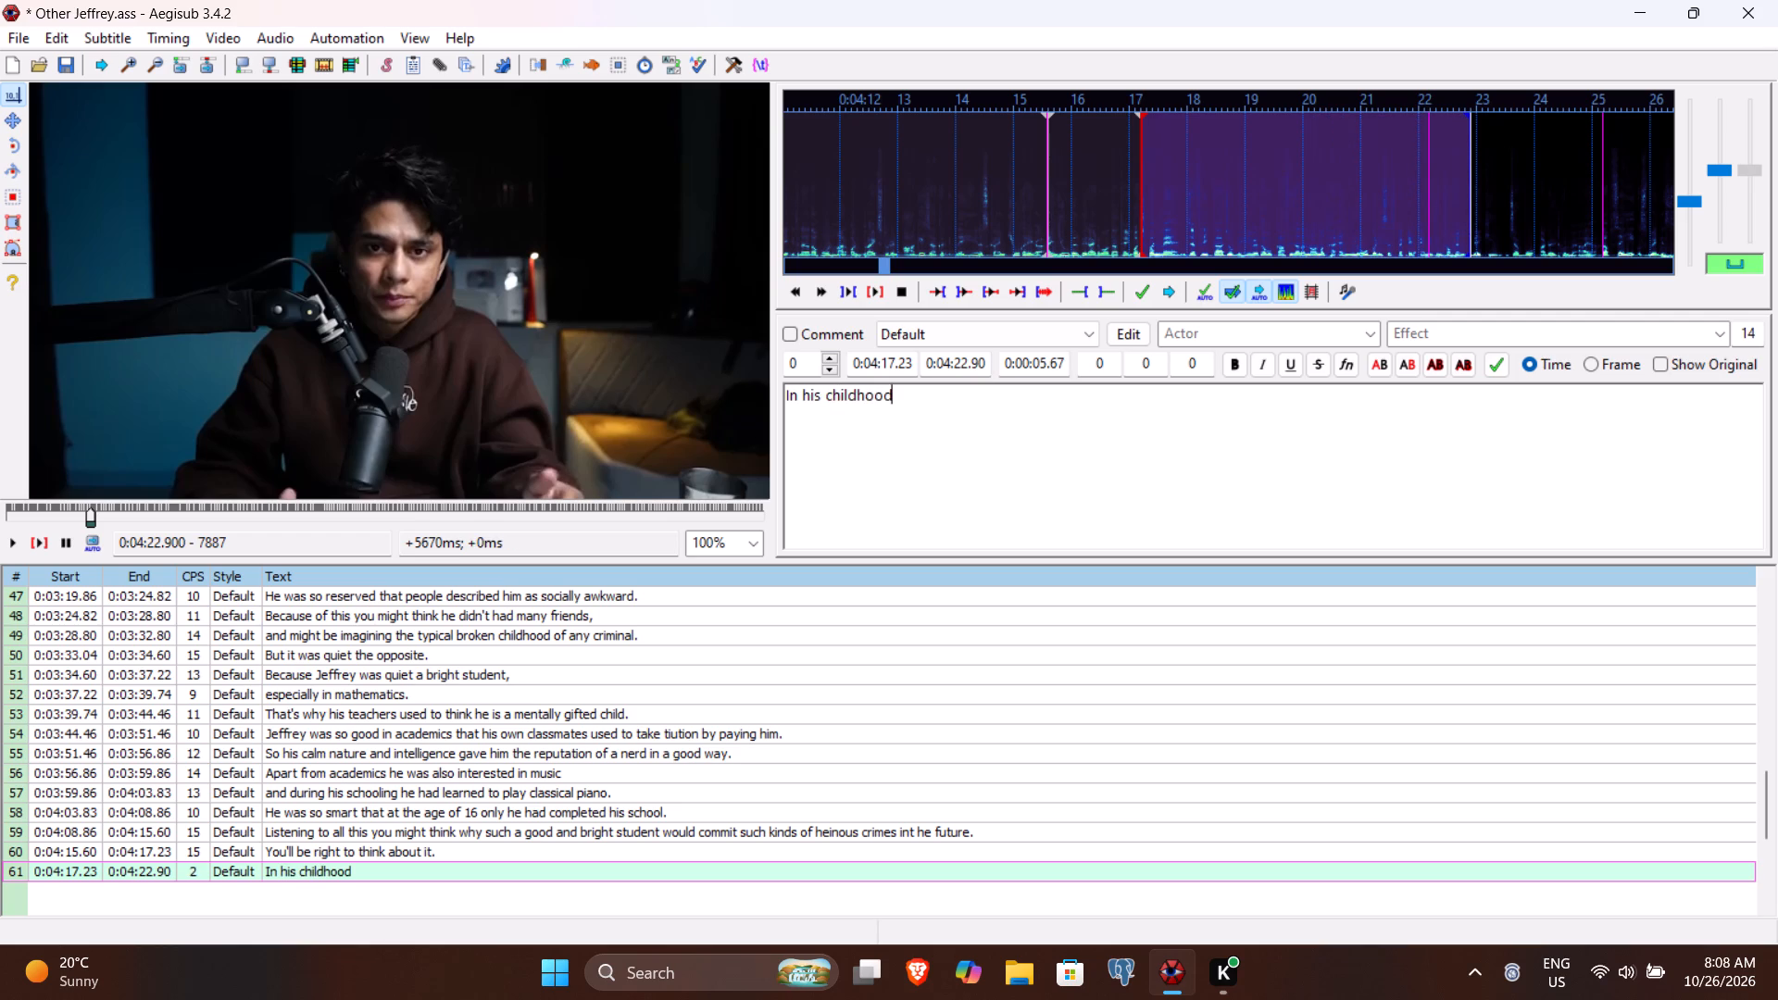
{"action": "type", "text": "Jeffrey's"}
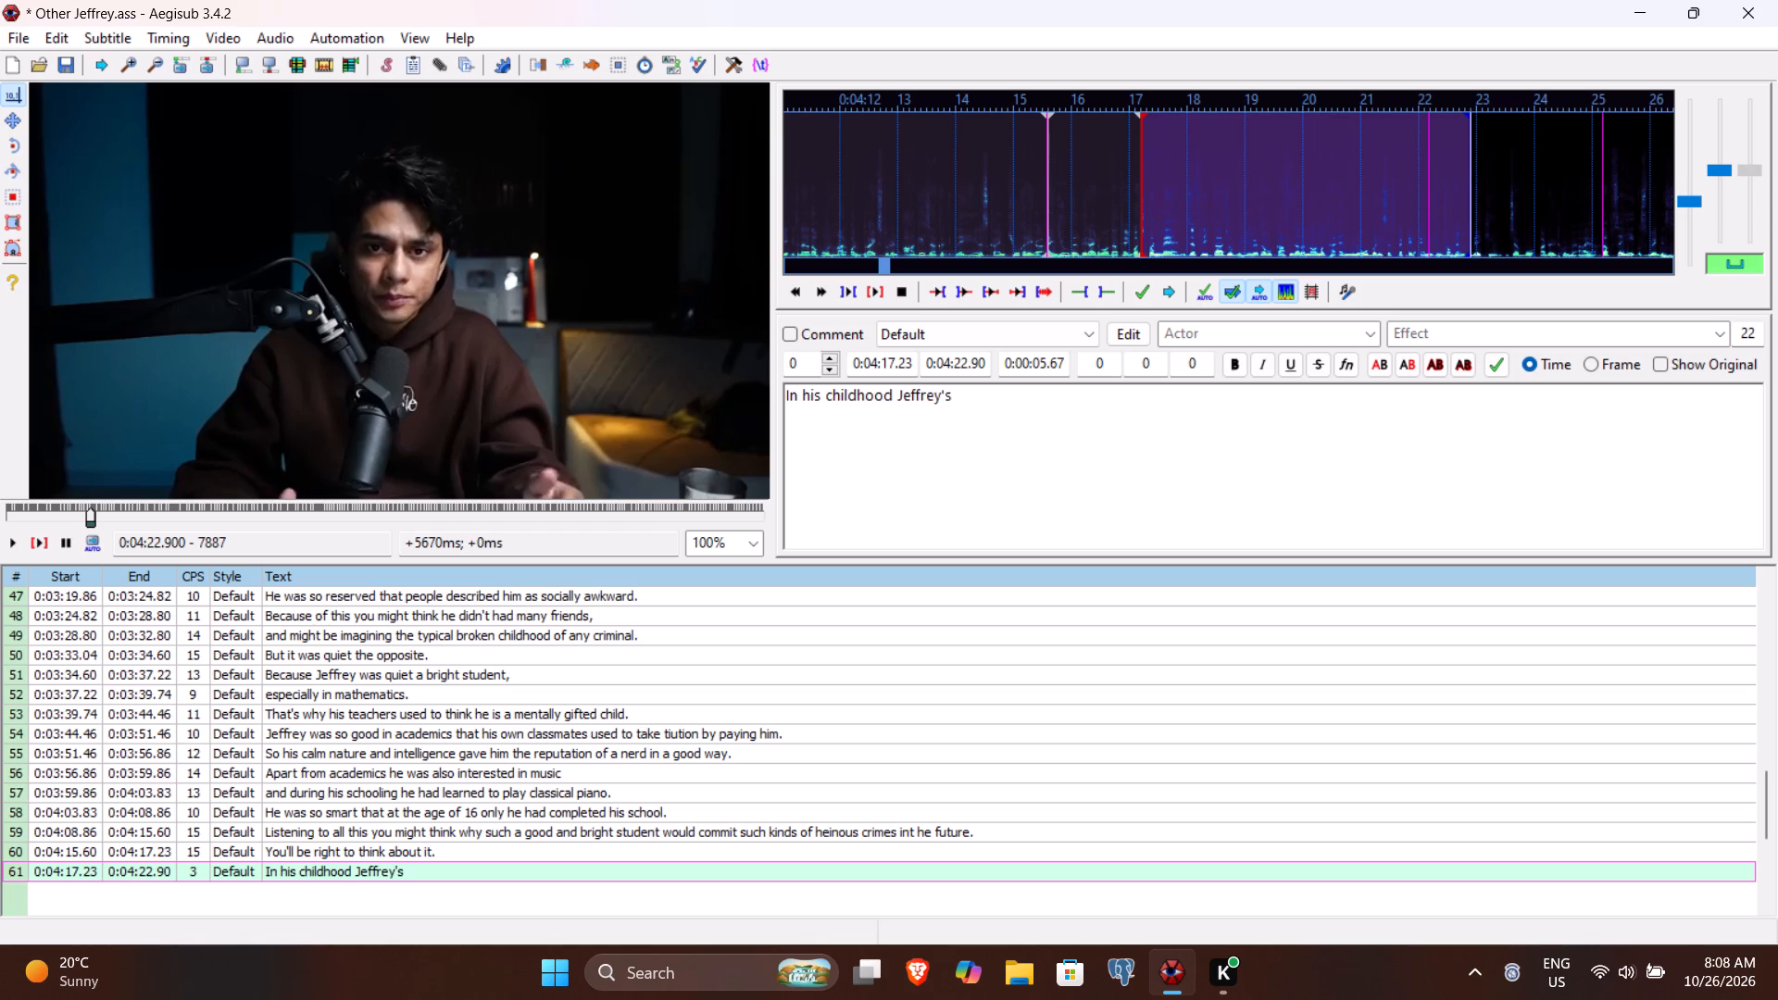
{"action": "key", "text": "space"}
{"action": "type", "text": "behavior was very norma"}
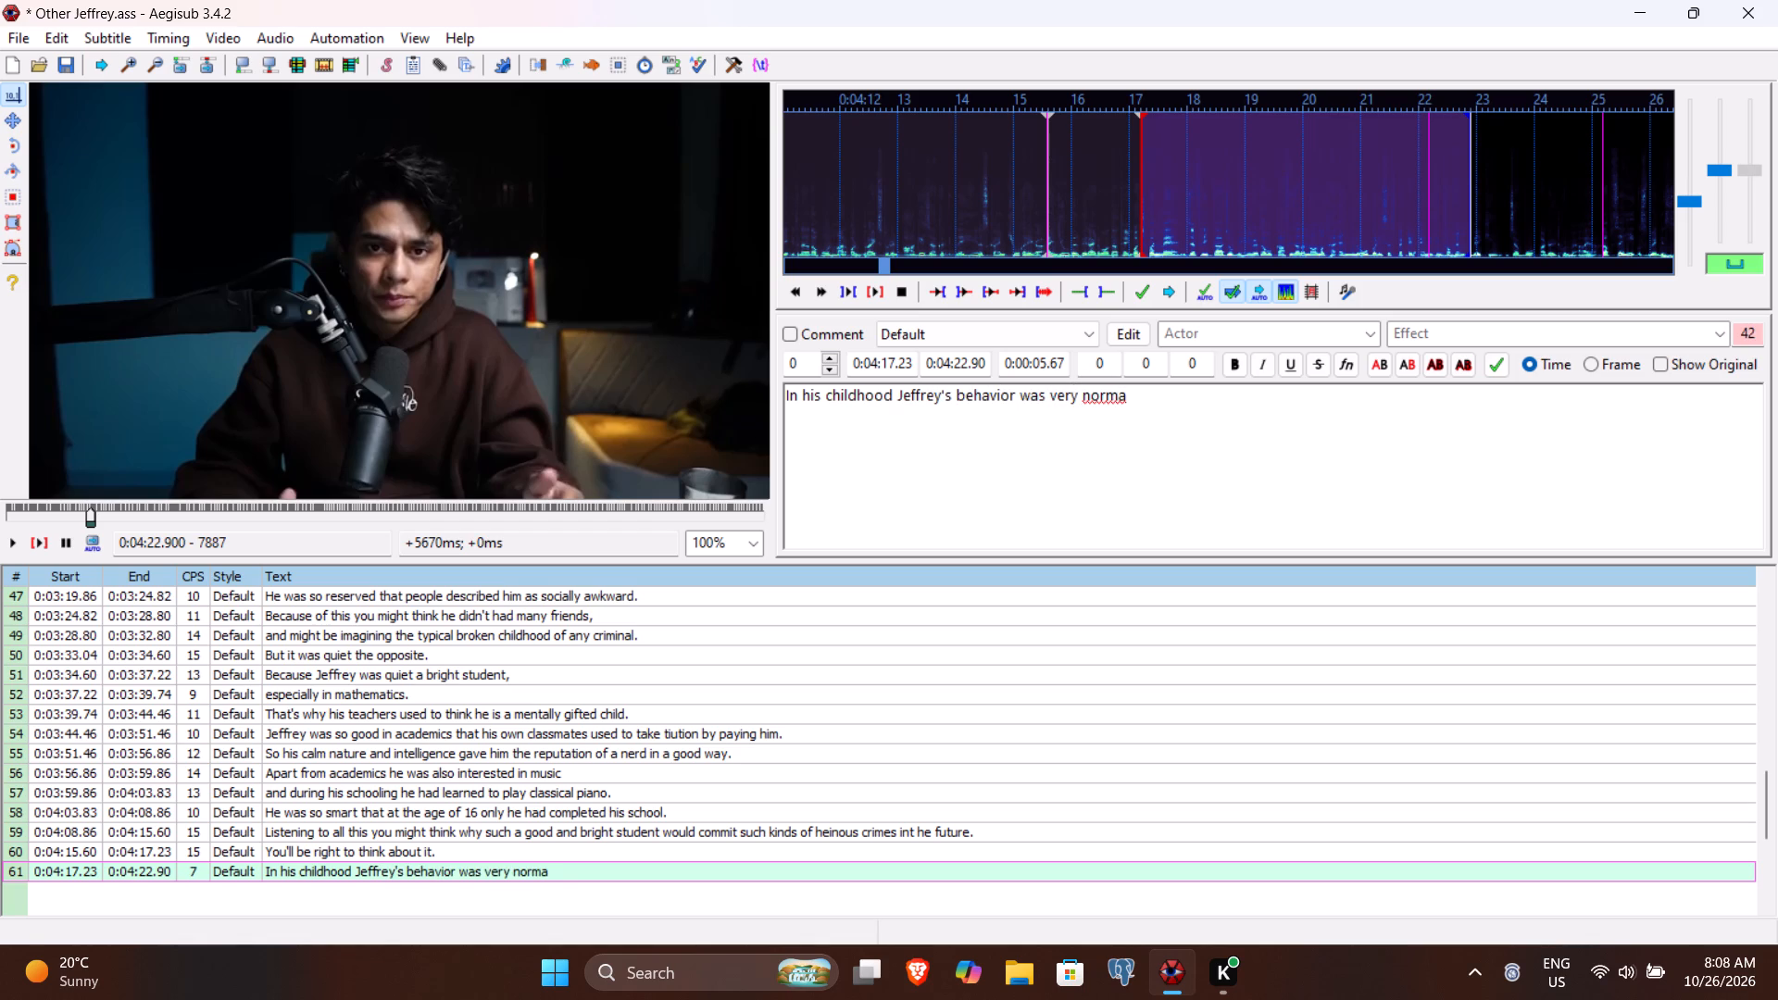
{"action": "type", "text": "l and nobody wo"}
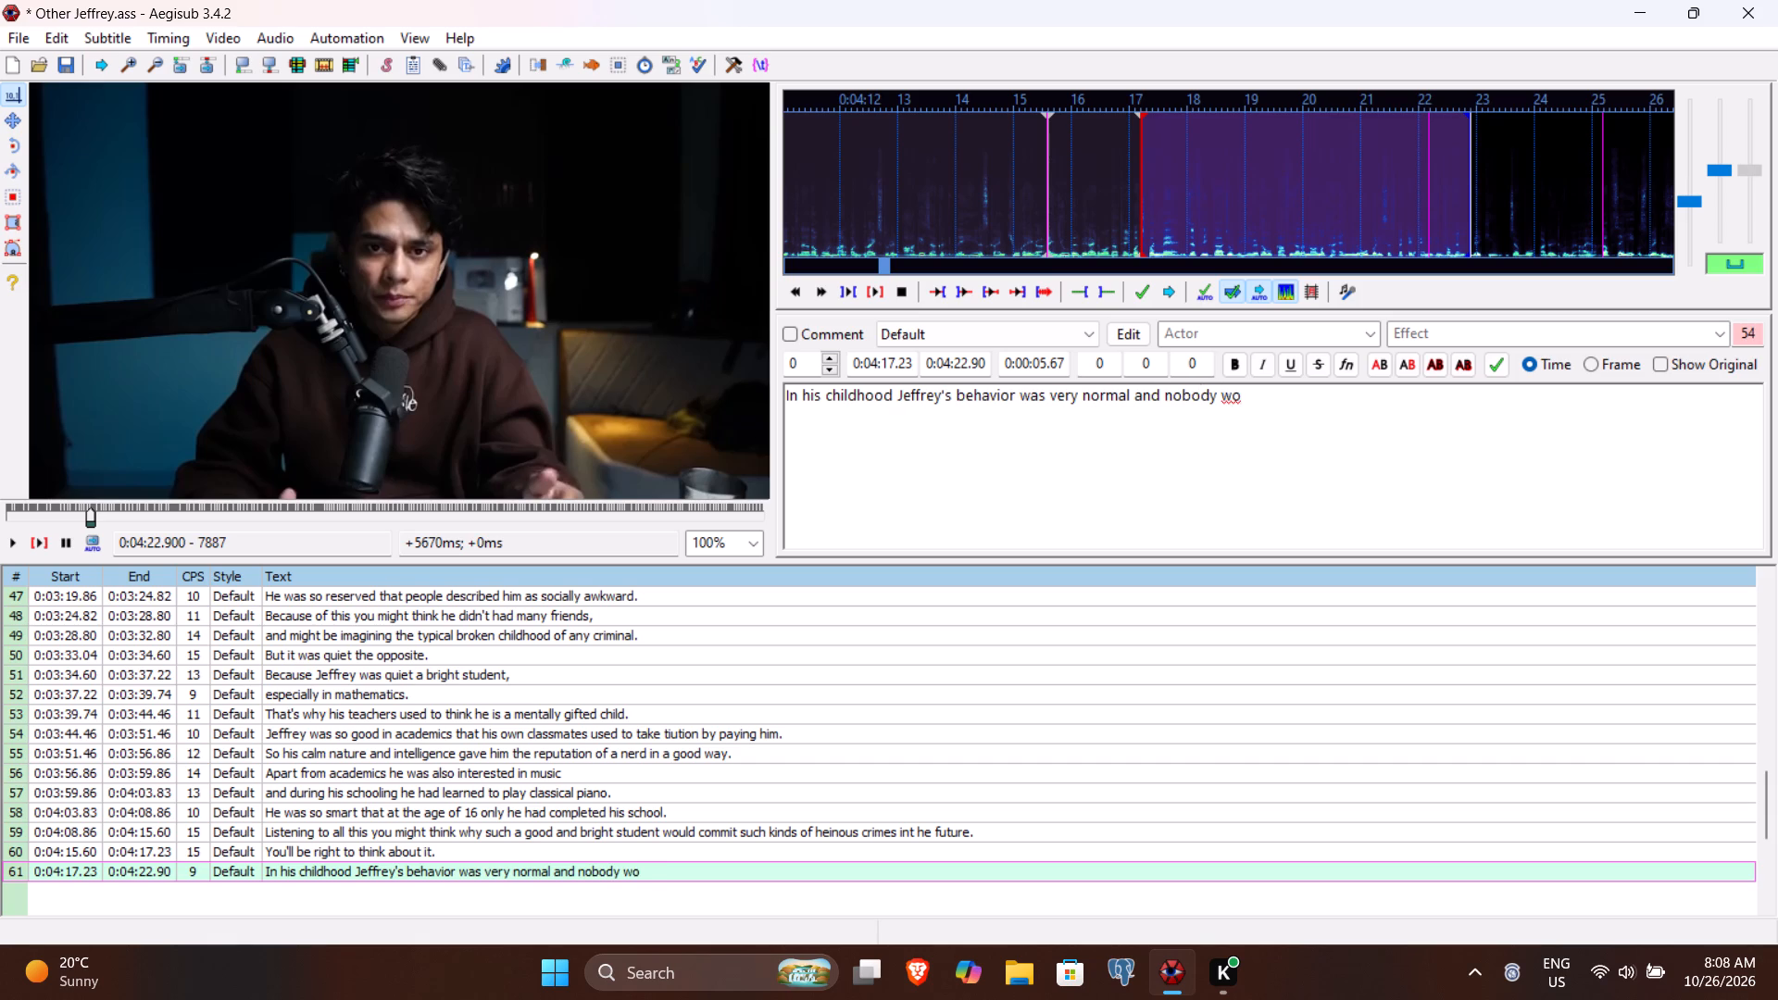
{"action": "type", "text": "uld suspect anything from him."}
Save the subtitle file, replay line 61 to check it against the audio, and commit the line.
{"action": "key", "text": "ctrl+s"}
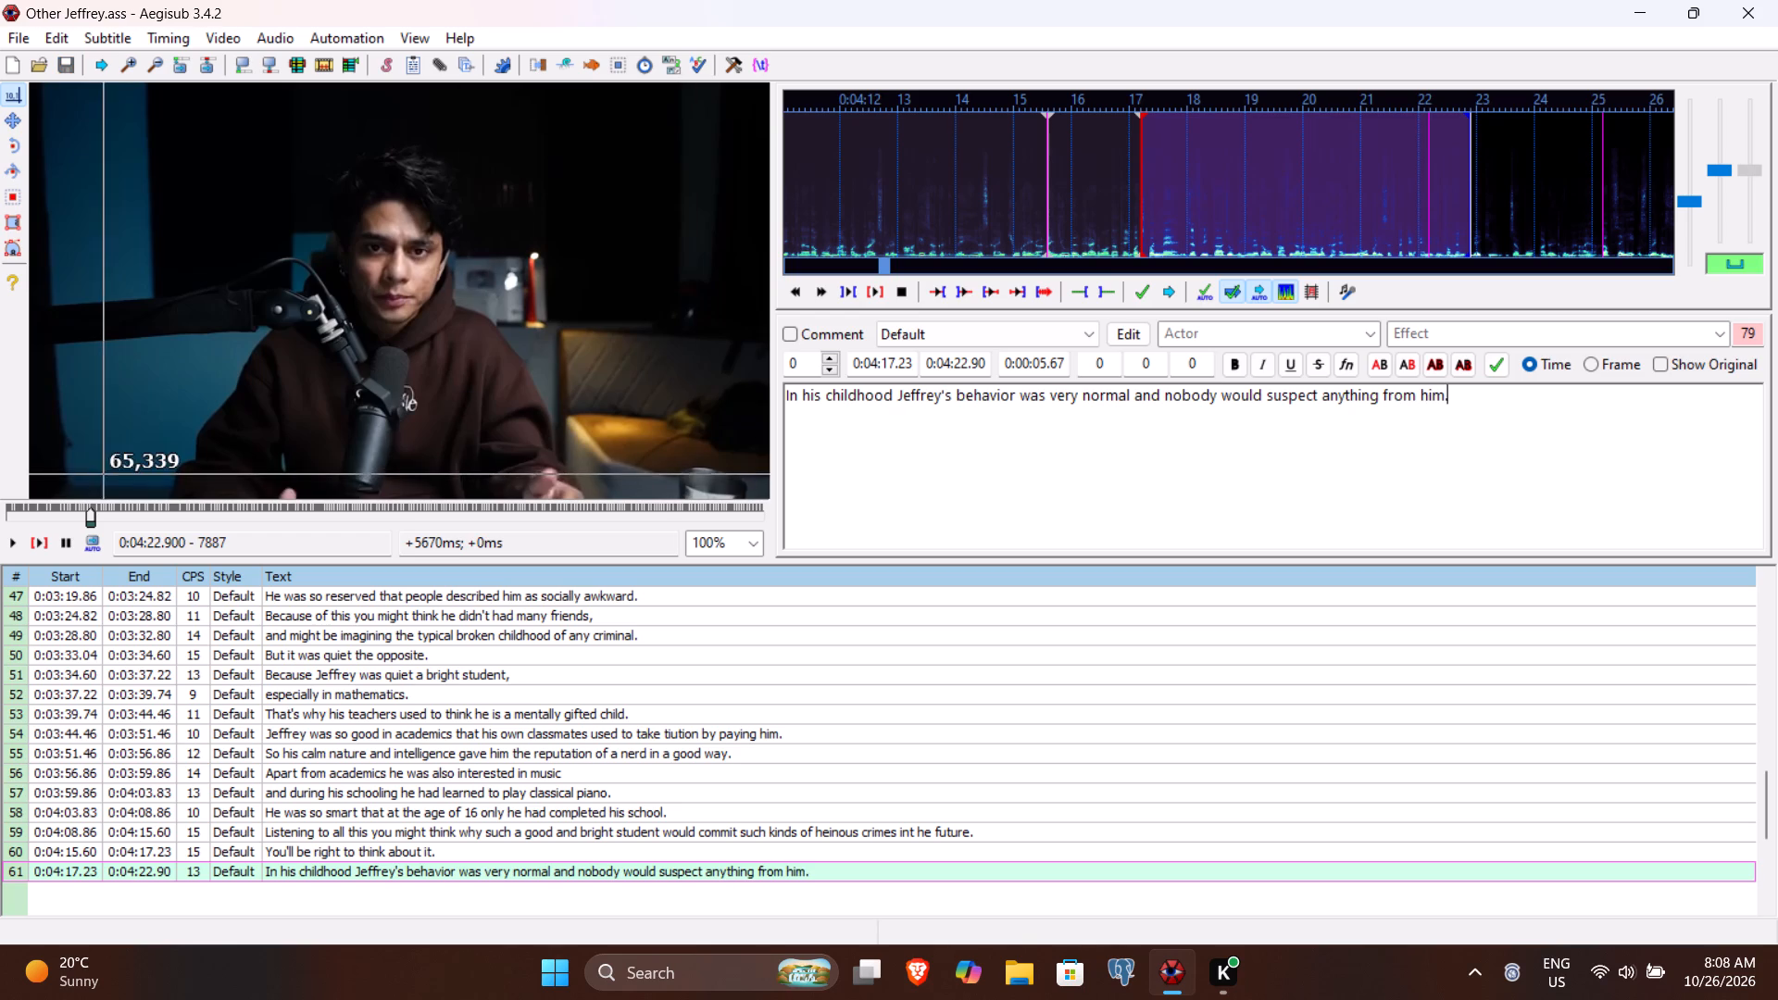
{"action": "left_click", "coordinate": [41, 536]}
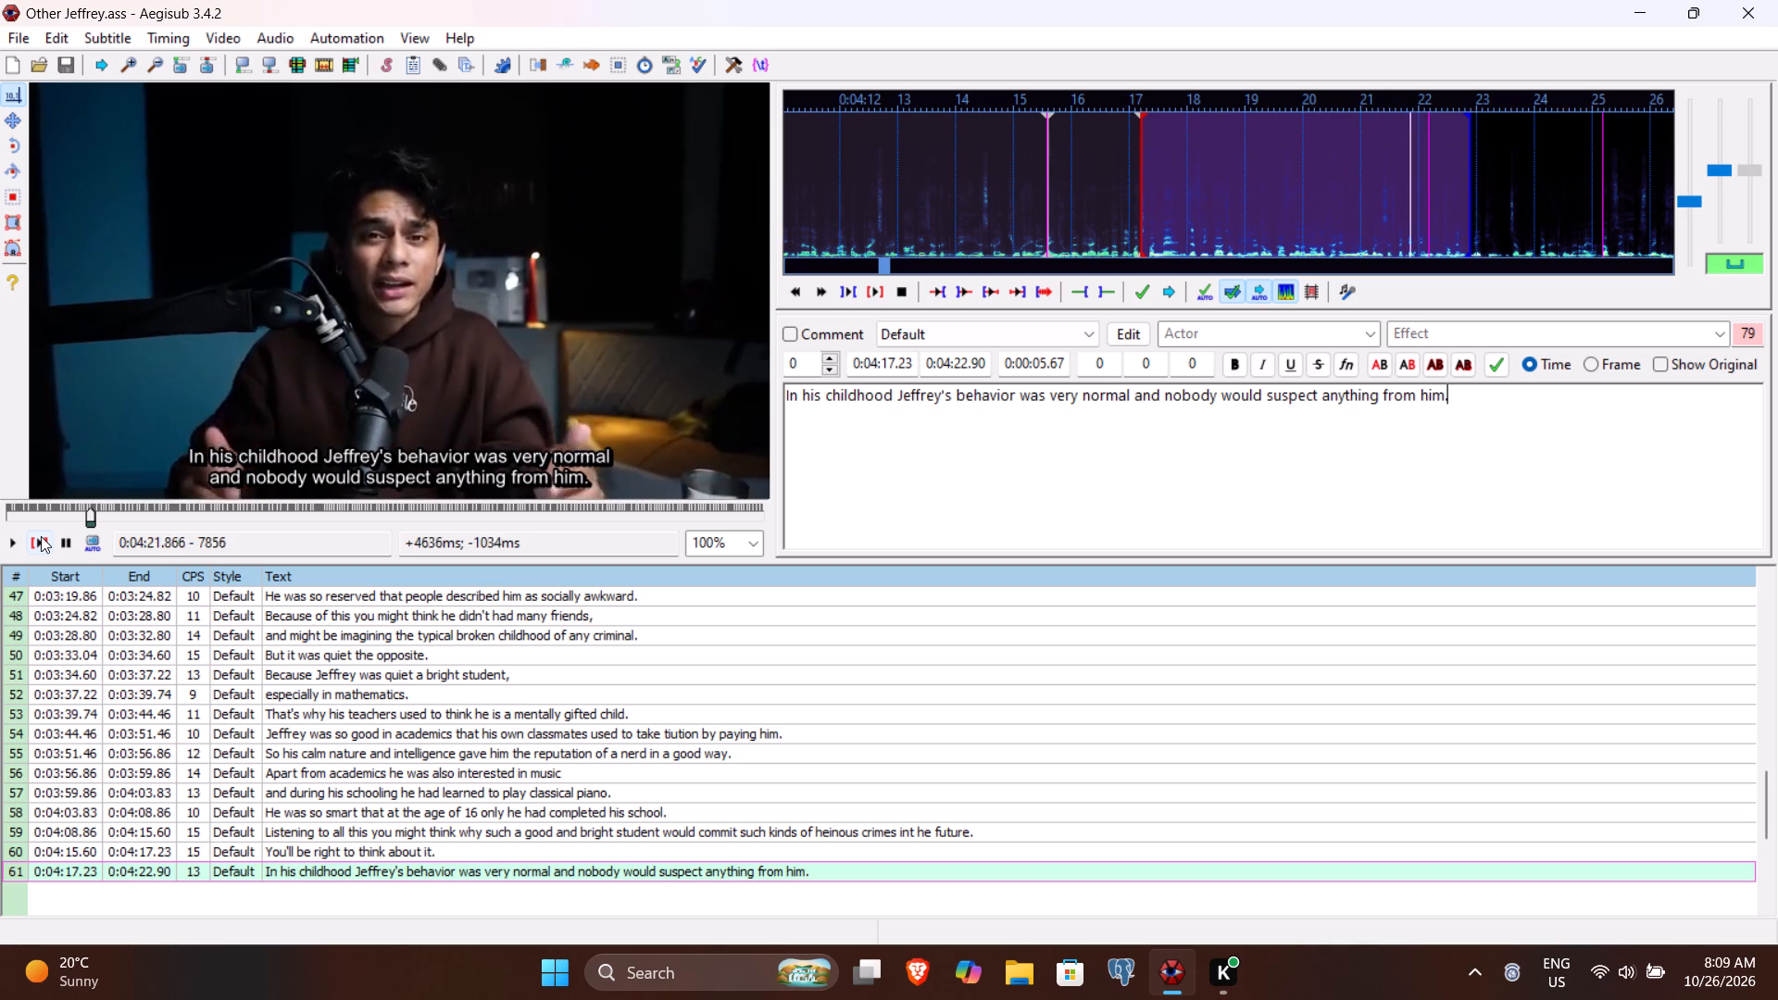
{"action": "key", "text": "Return"}
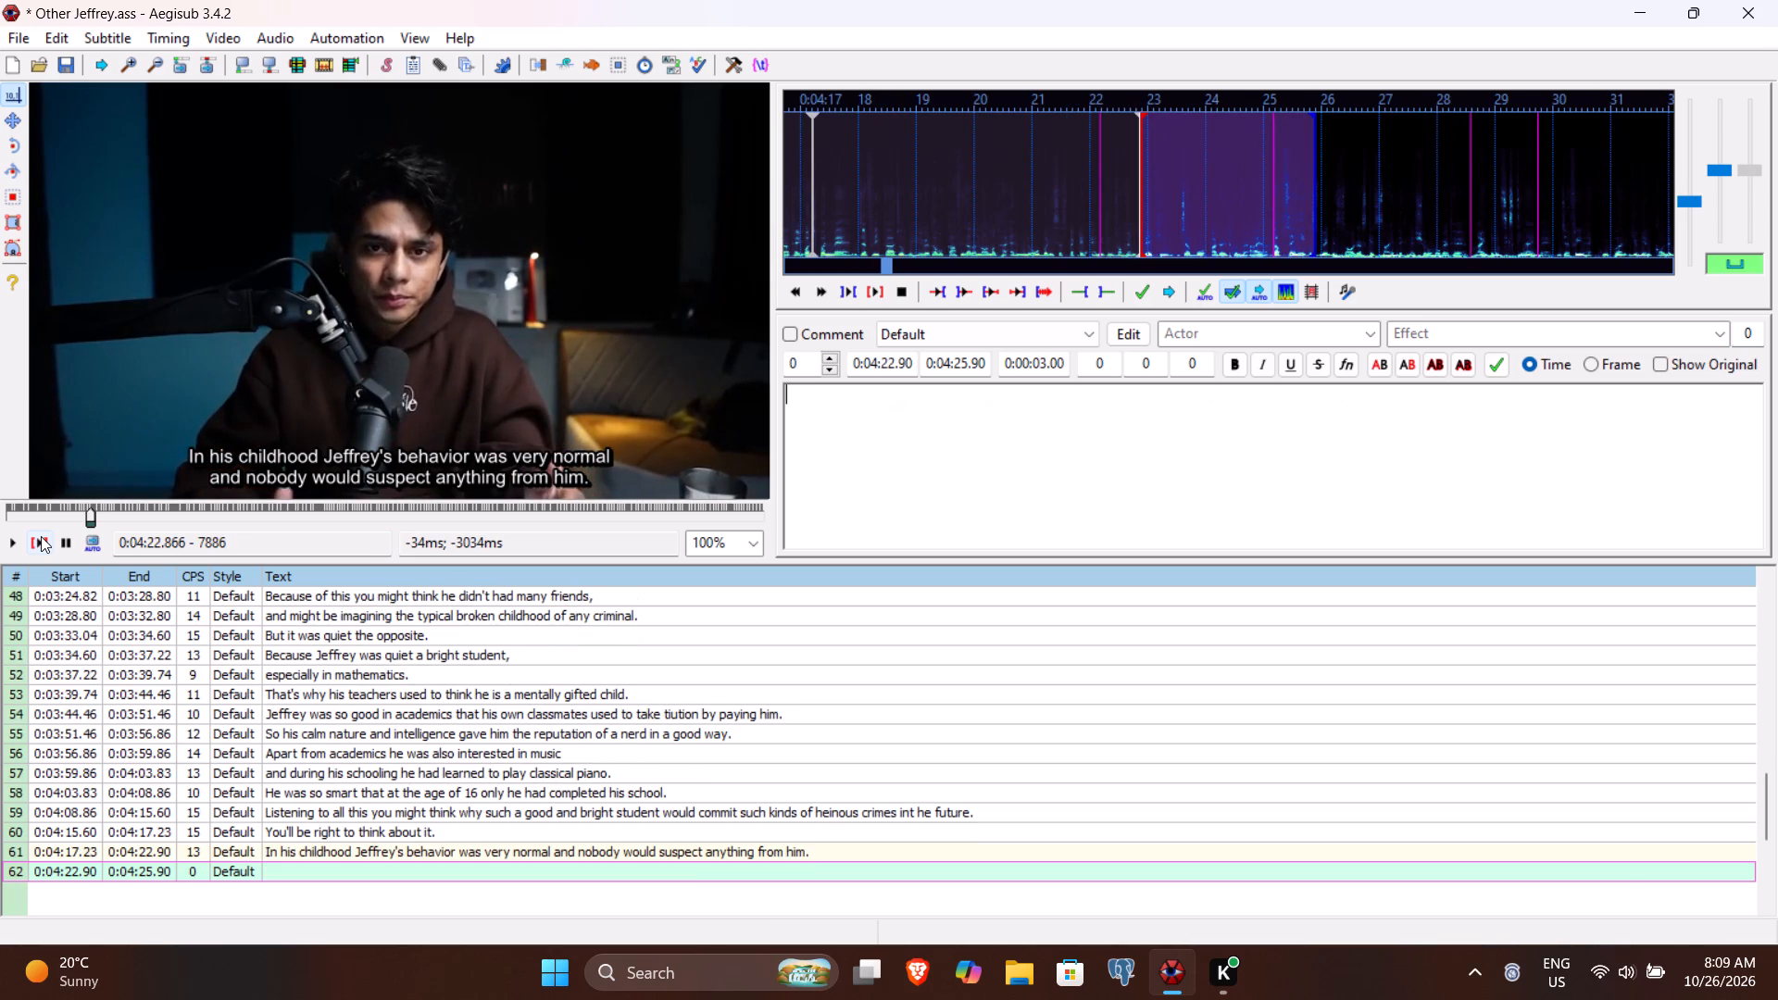
Play line 62's speech to find where it ends, and set the line's end time to 0:04:28.40.
{"action": "left_click", "coordinate": [41, 536]}
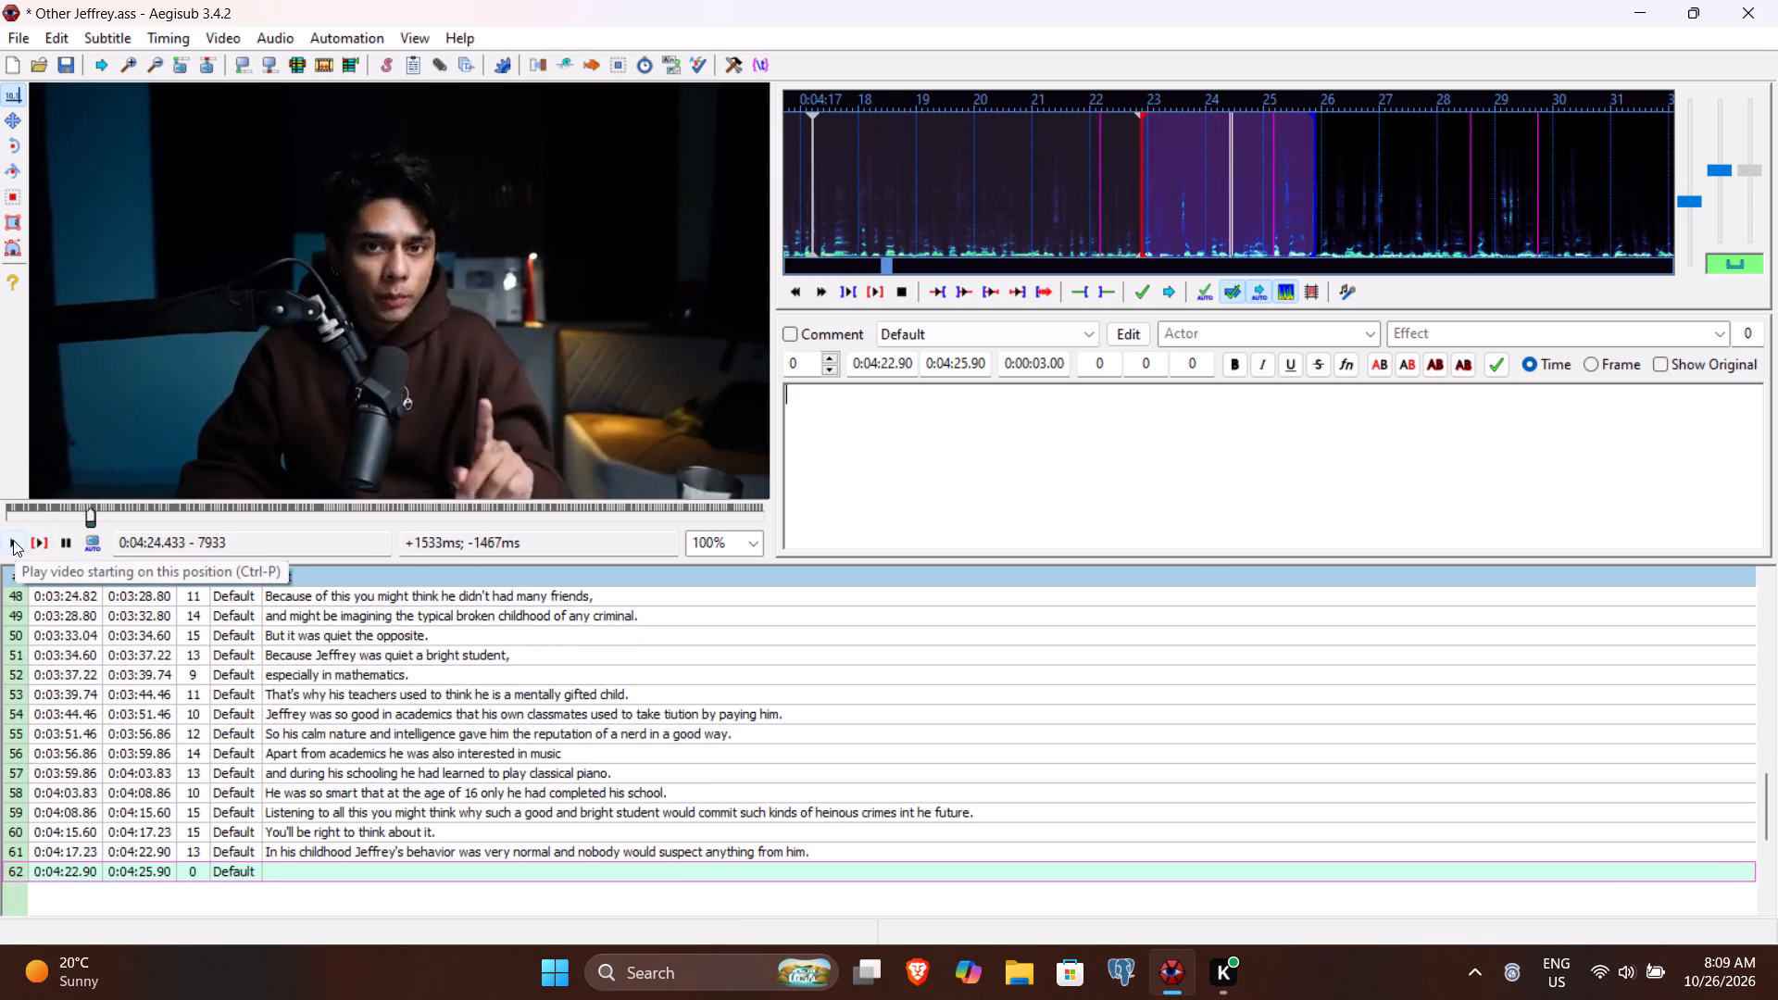
{"action": "left_click", "coordinate": [13, 540]}
{"action": "left_click", "coordinate": [13, 540]}
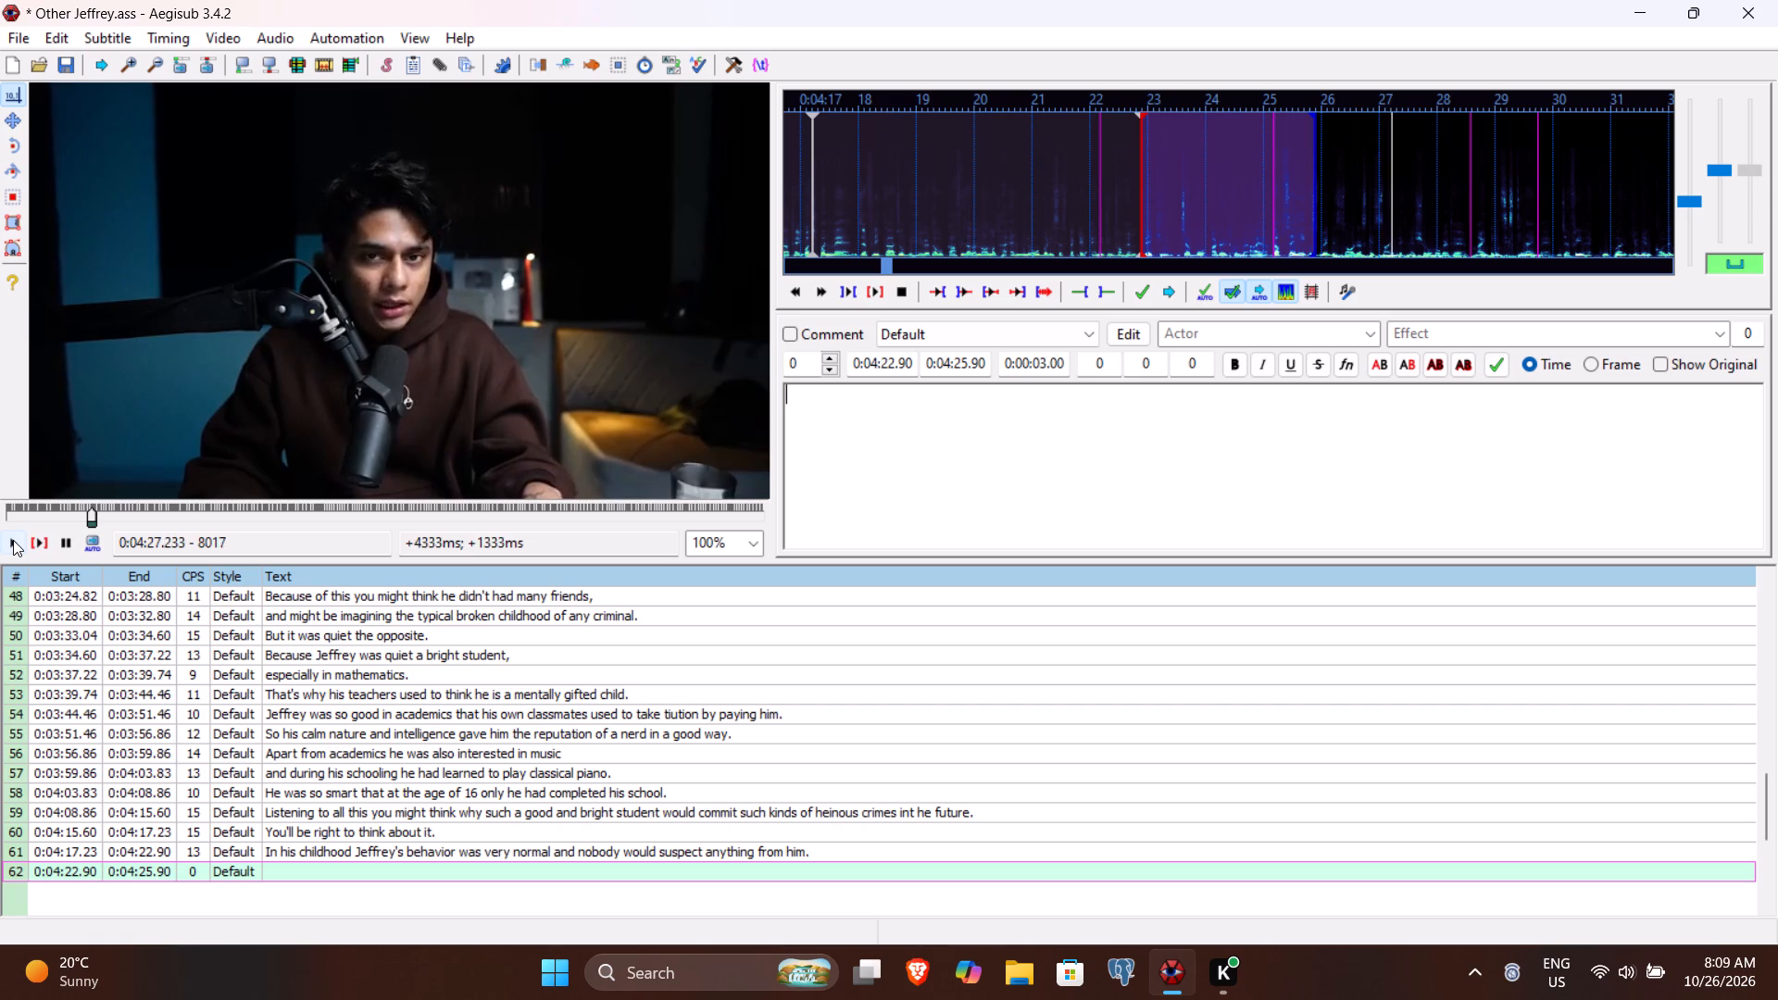
{"action": "left_click", "coordinate": [13, 540]}
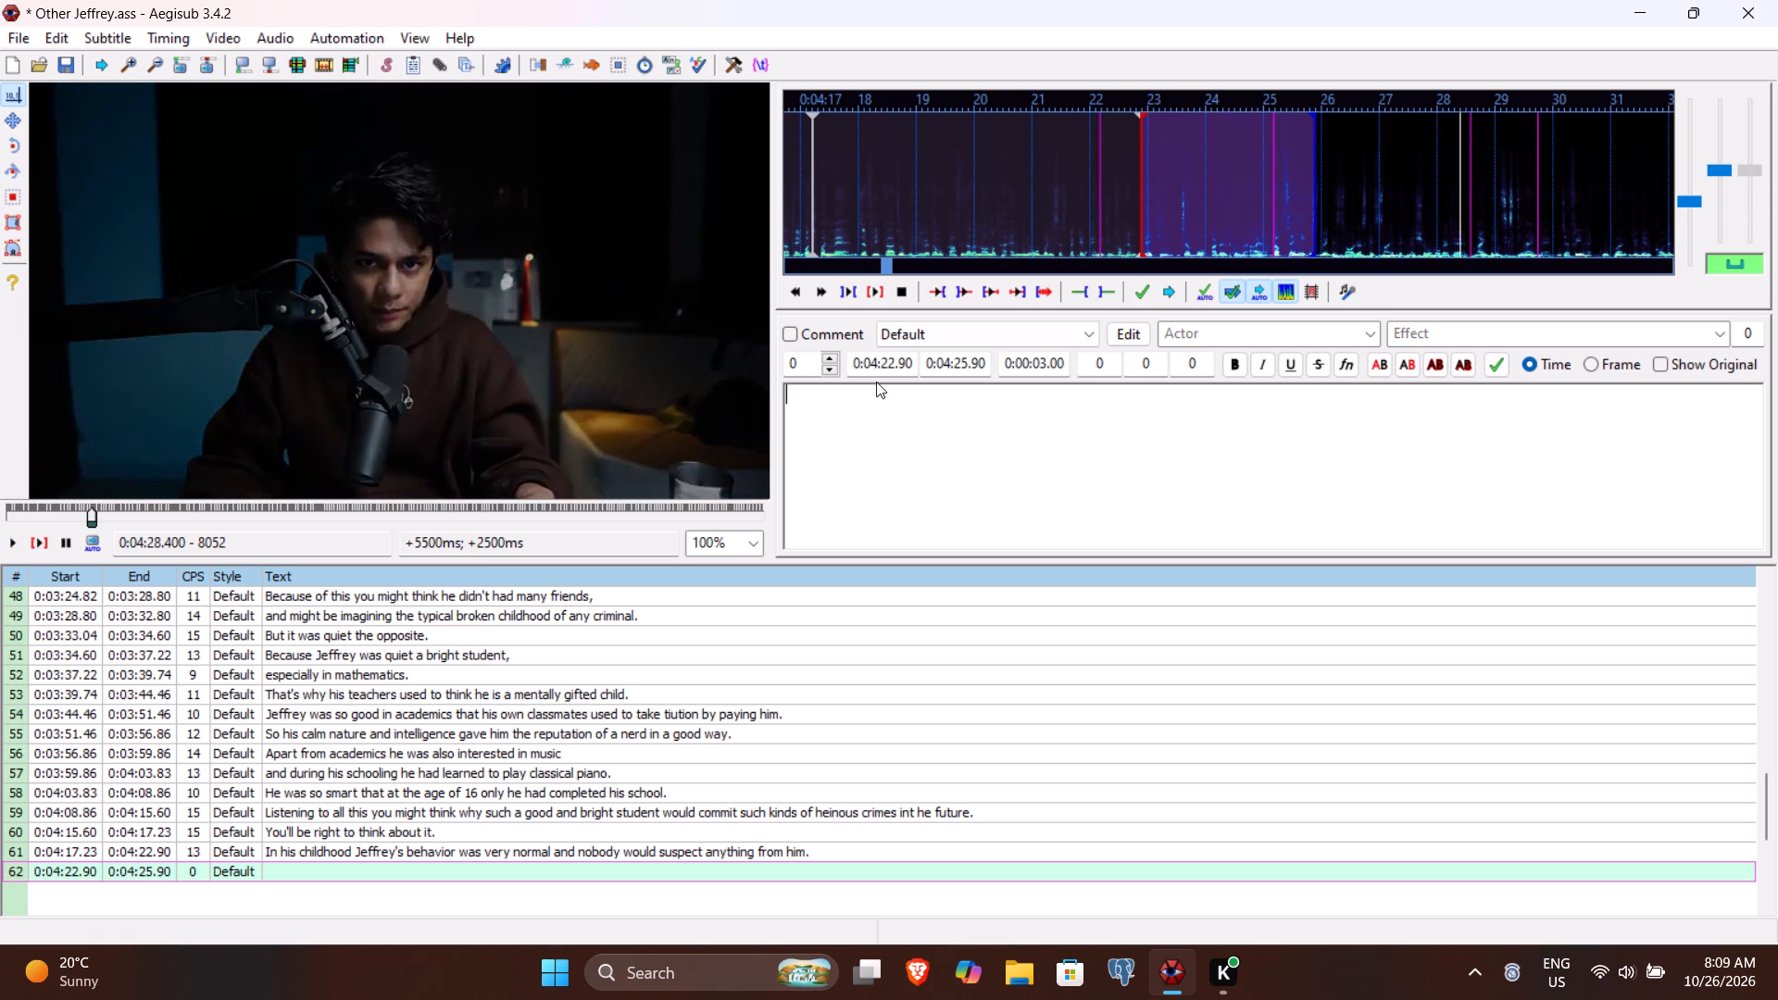
{"action": "left_click", "coordinate": [959, 358]}
{"action": "key", "text": "8"}
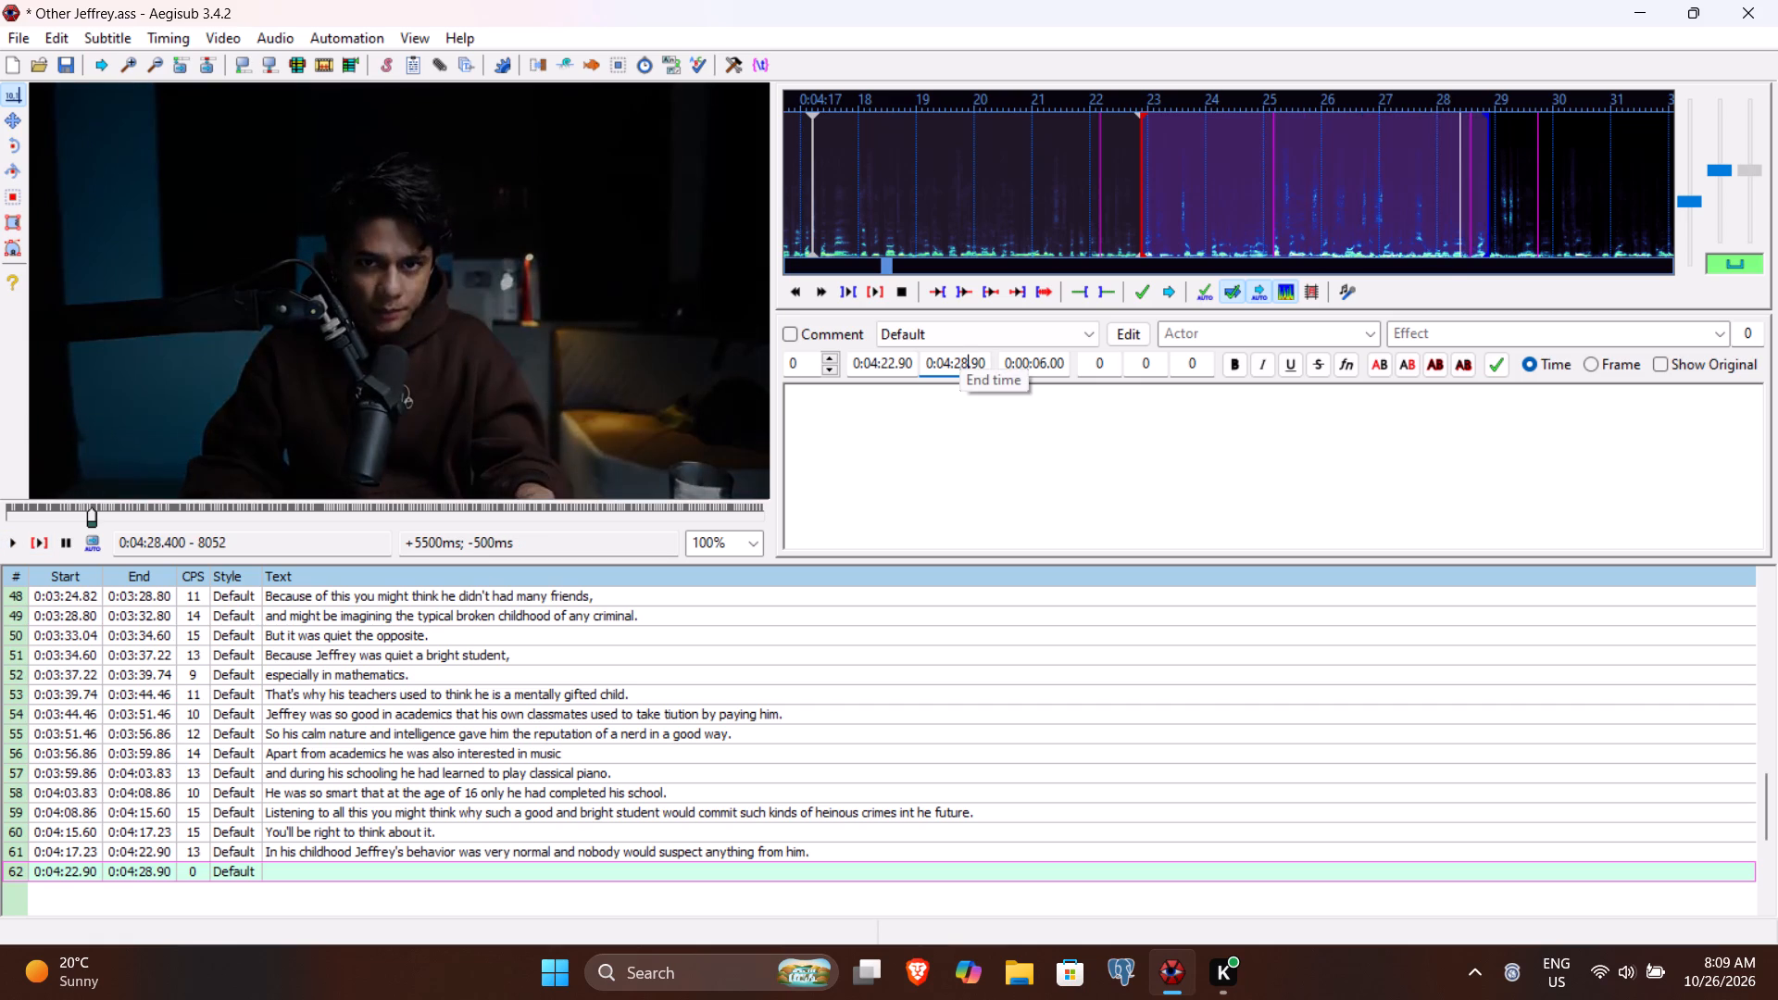
{"action": "type", "text": "40"}
Enter "But when he reached adulthood disorders in his personality were starting to appear." as line 62's text and commit it.
{"action": "left_click", "coordinate": [808, 473]}
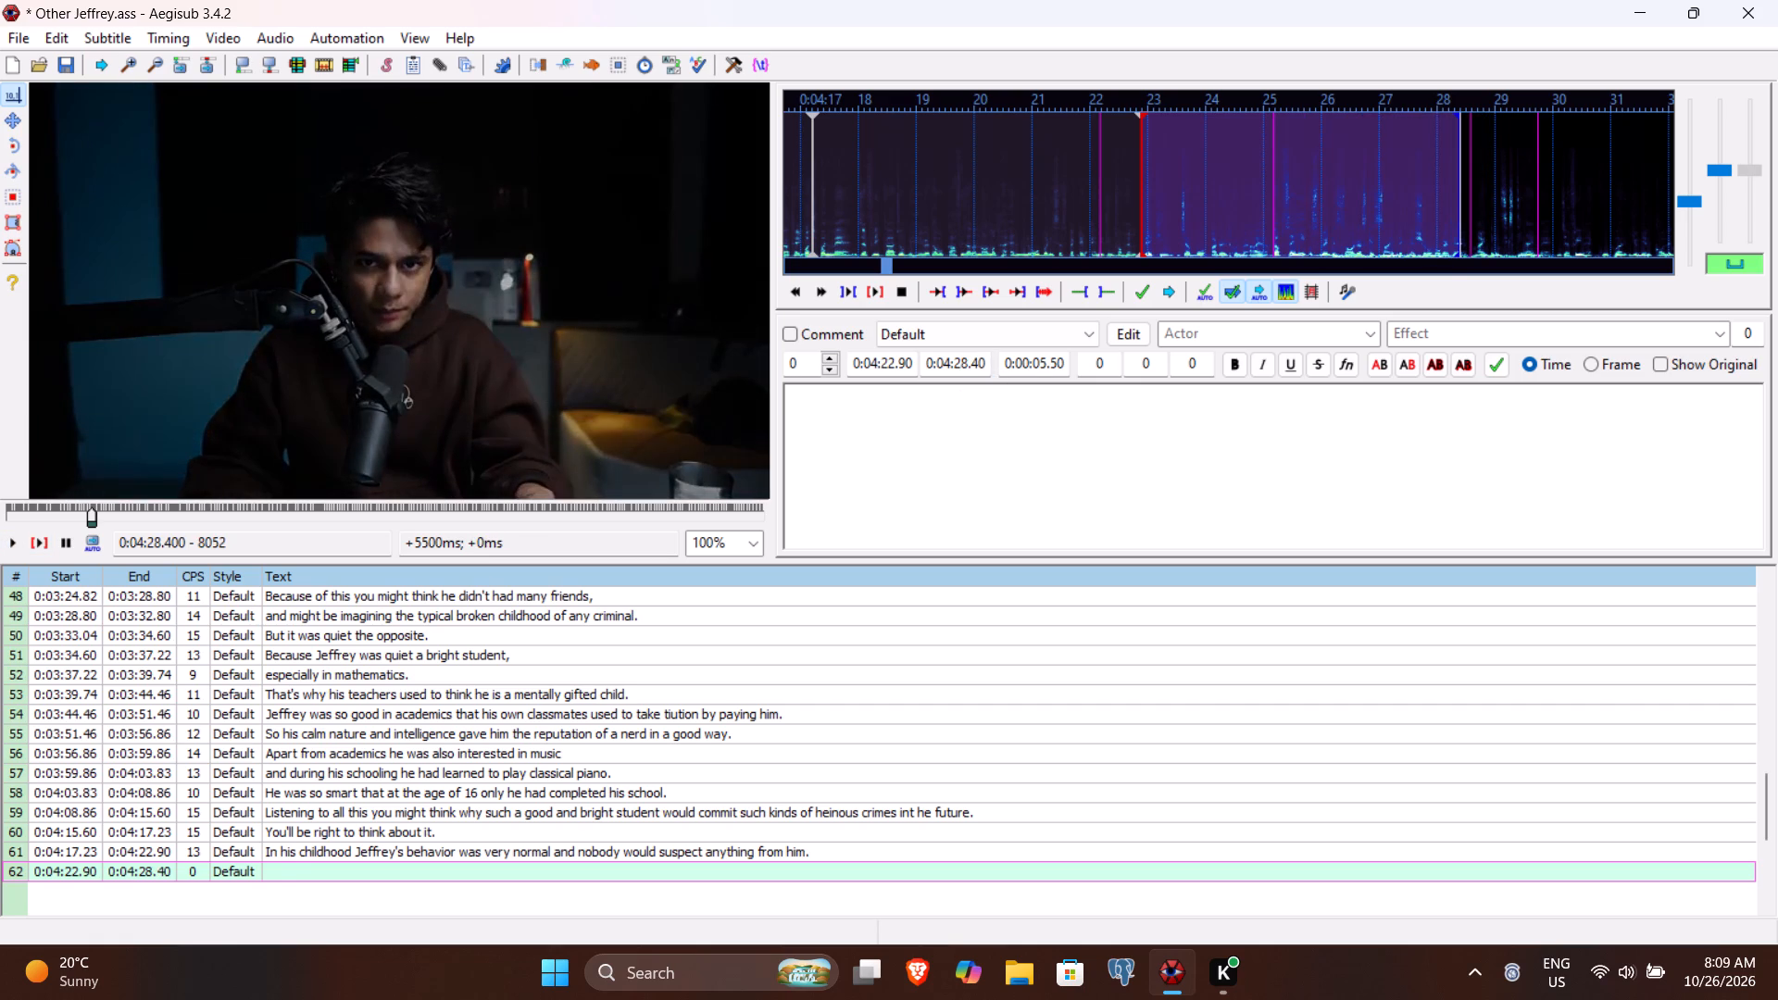
{"action": "type", "text": "But when he reached adulthood th"}
{"action": "key", "text": "BackSpace"}
{"action": "key", "text": "BackSpace"}
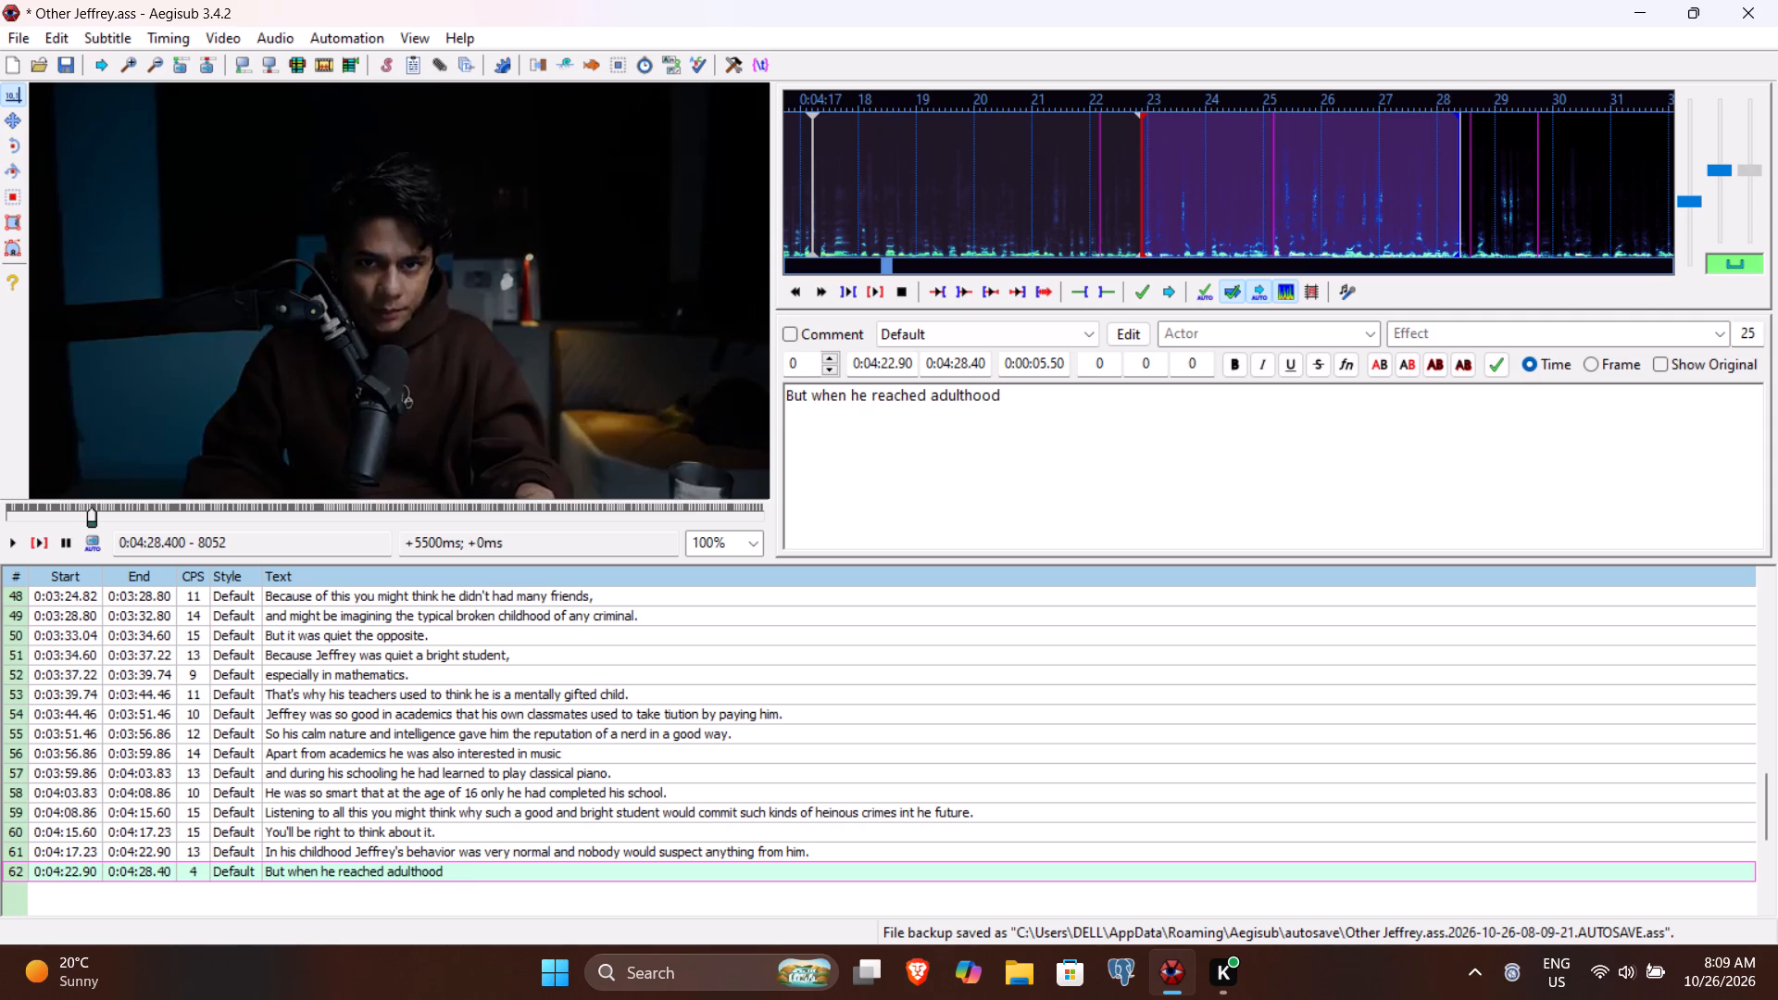
{"action": "type", "text": "disorders in his pr"}
{"action": "key", "text": "BackSpace"}
{"action": "type", "text": "erson"}
{"action": "key", "text": "a"}
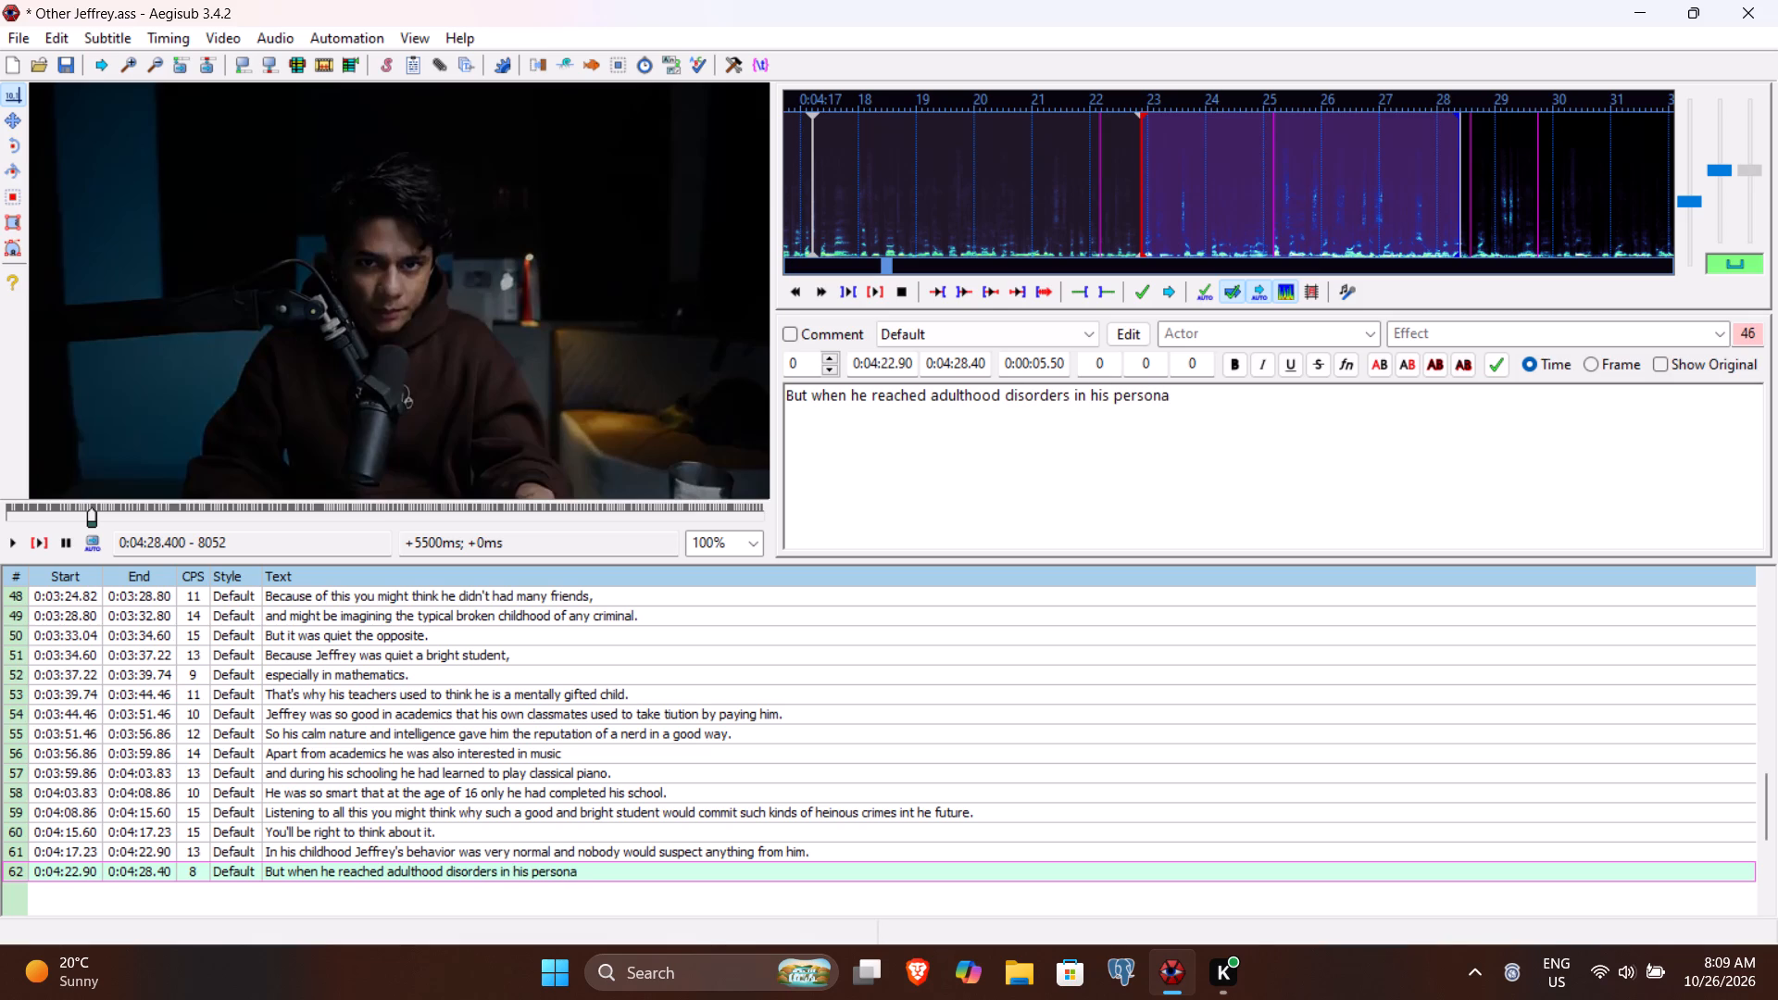
{"action": "type", "text": "lity were startin"}
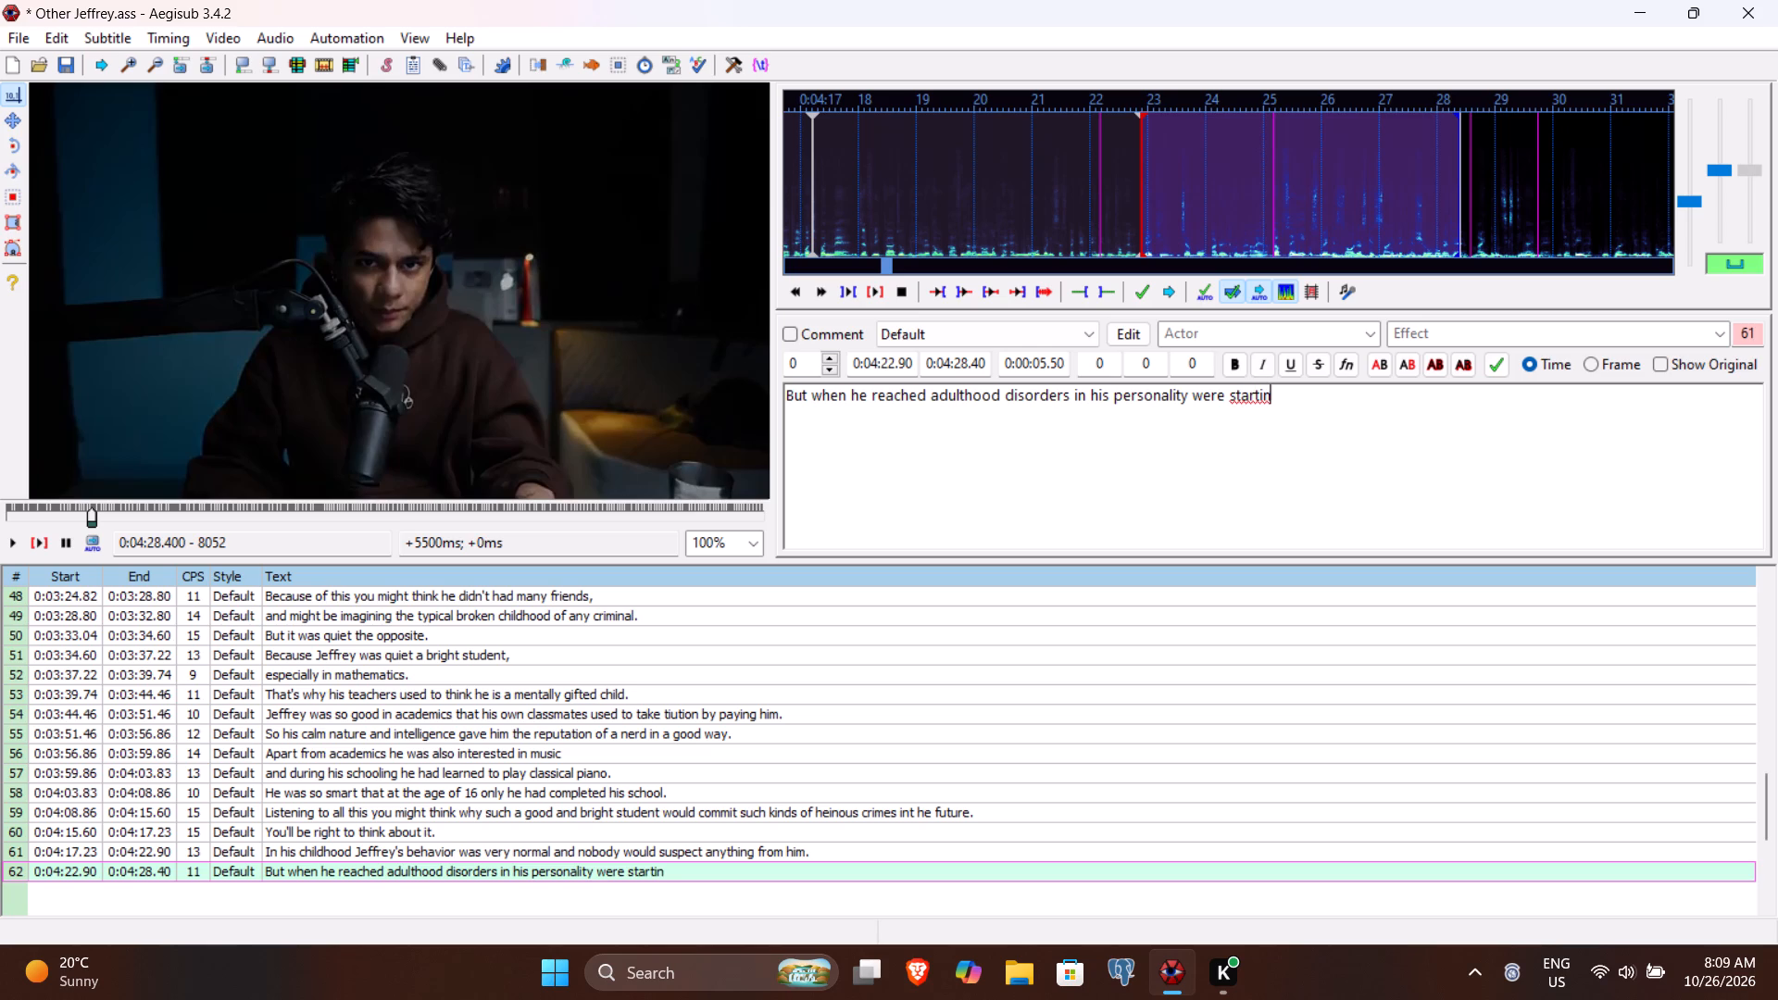
{"action": "key", "text": "space"}
{"action": "key", "text": "BackSpace"}
{"action": "type", "text": "g to appear."}
{"action": "key", "text": "Return"}
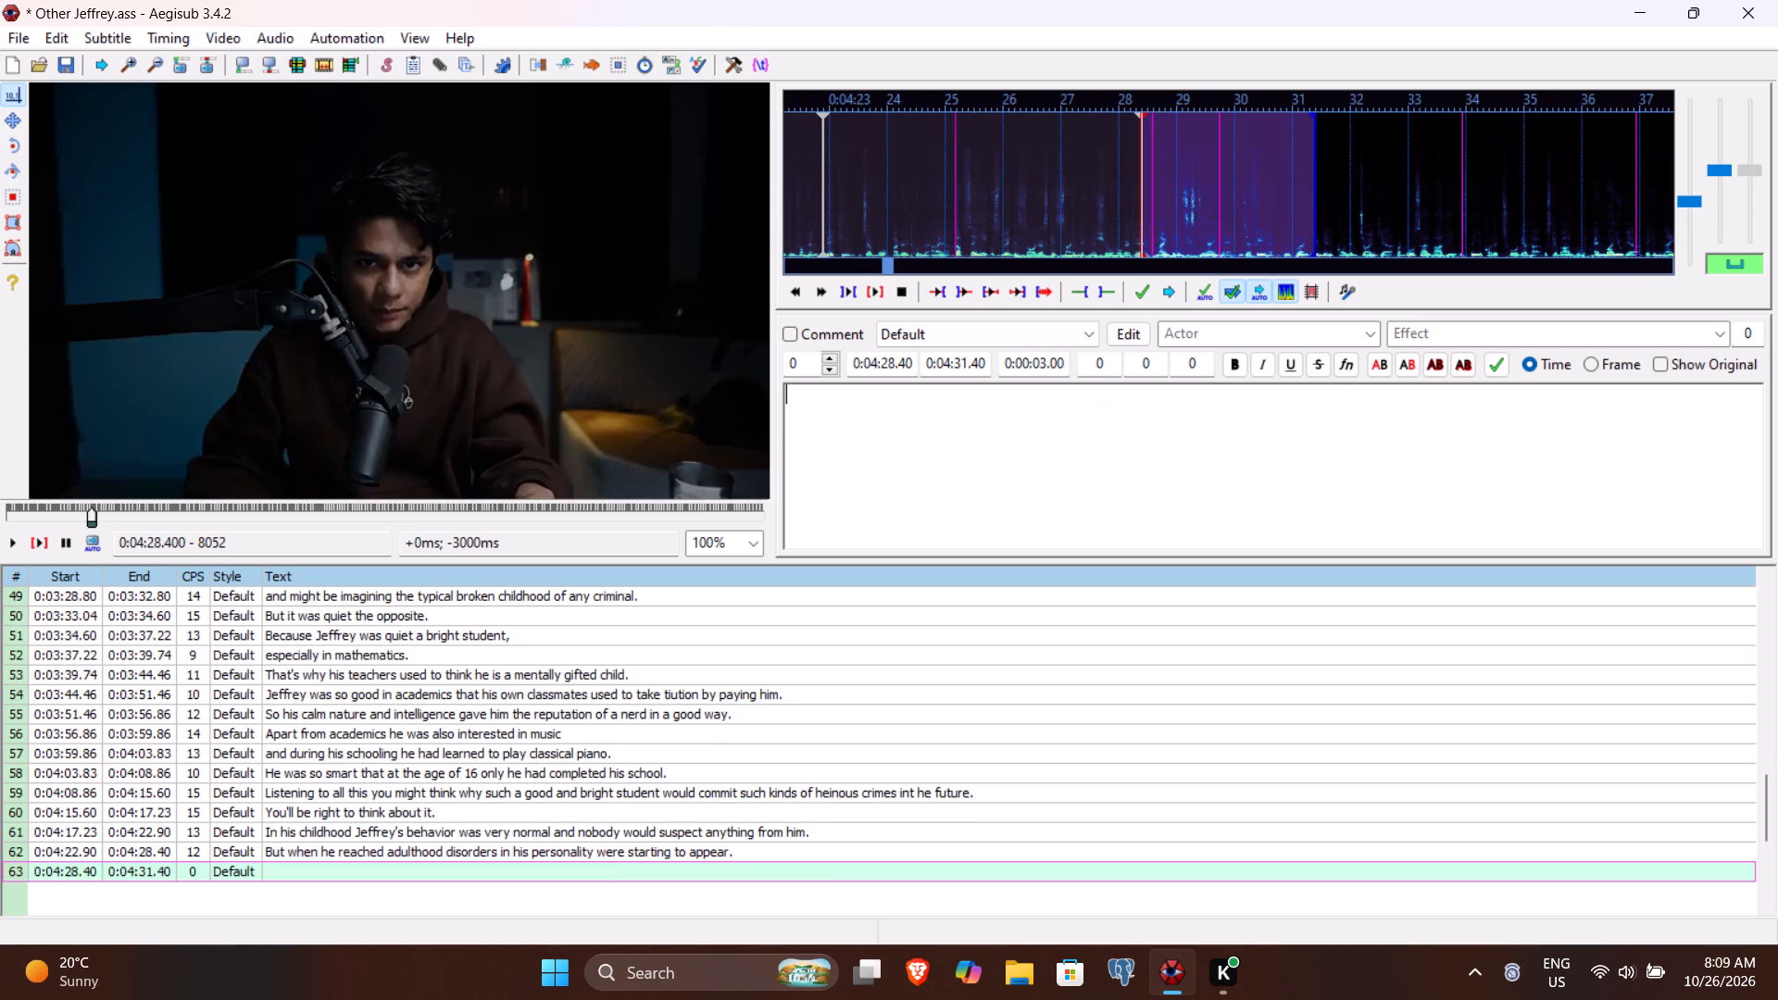
Play line 63's speech to find where it ends, and set the line's end time to 0:04:32.83.
{"action": "left_click", "coordinate": [35, 542]}
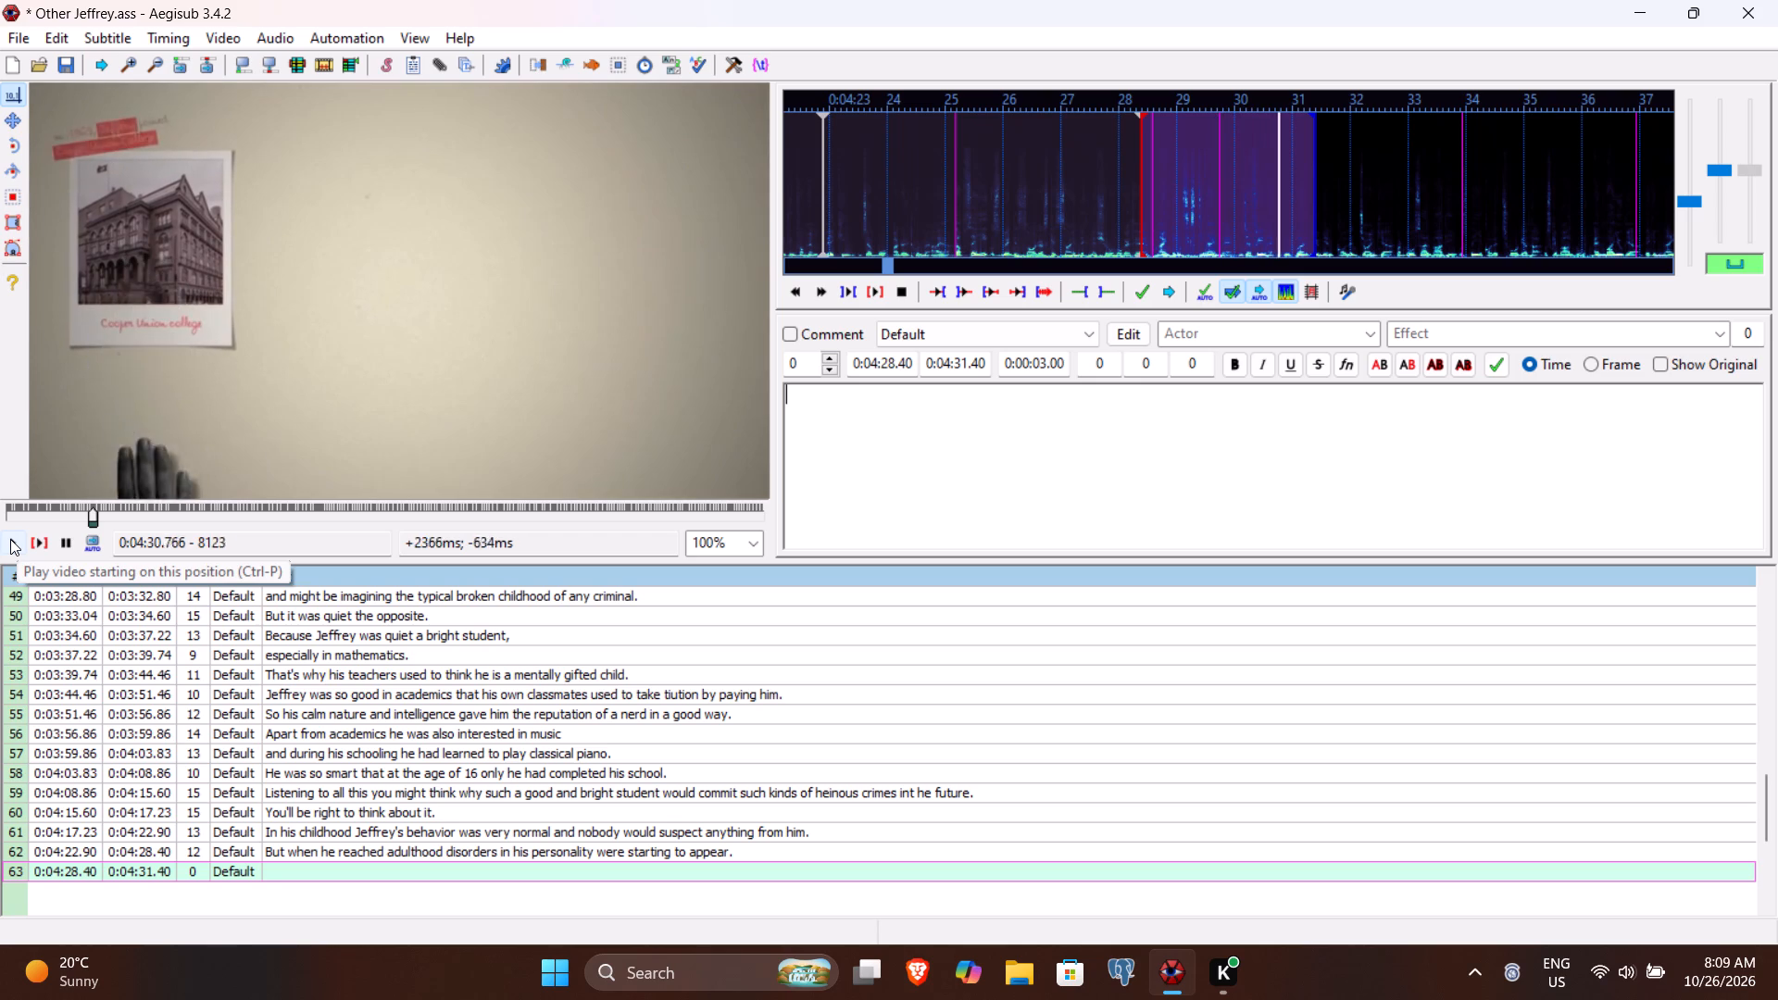
{"action": "left_click", "coordinate": [10, 539]}
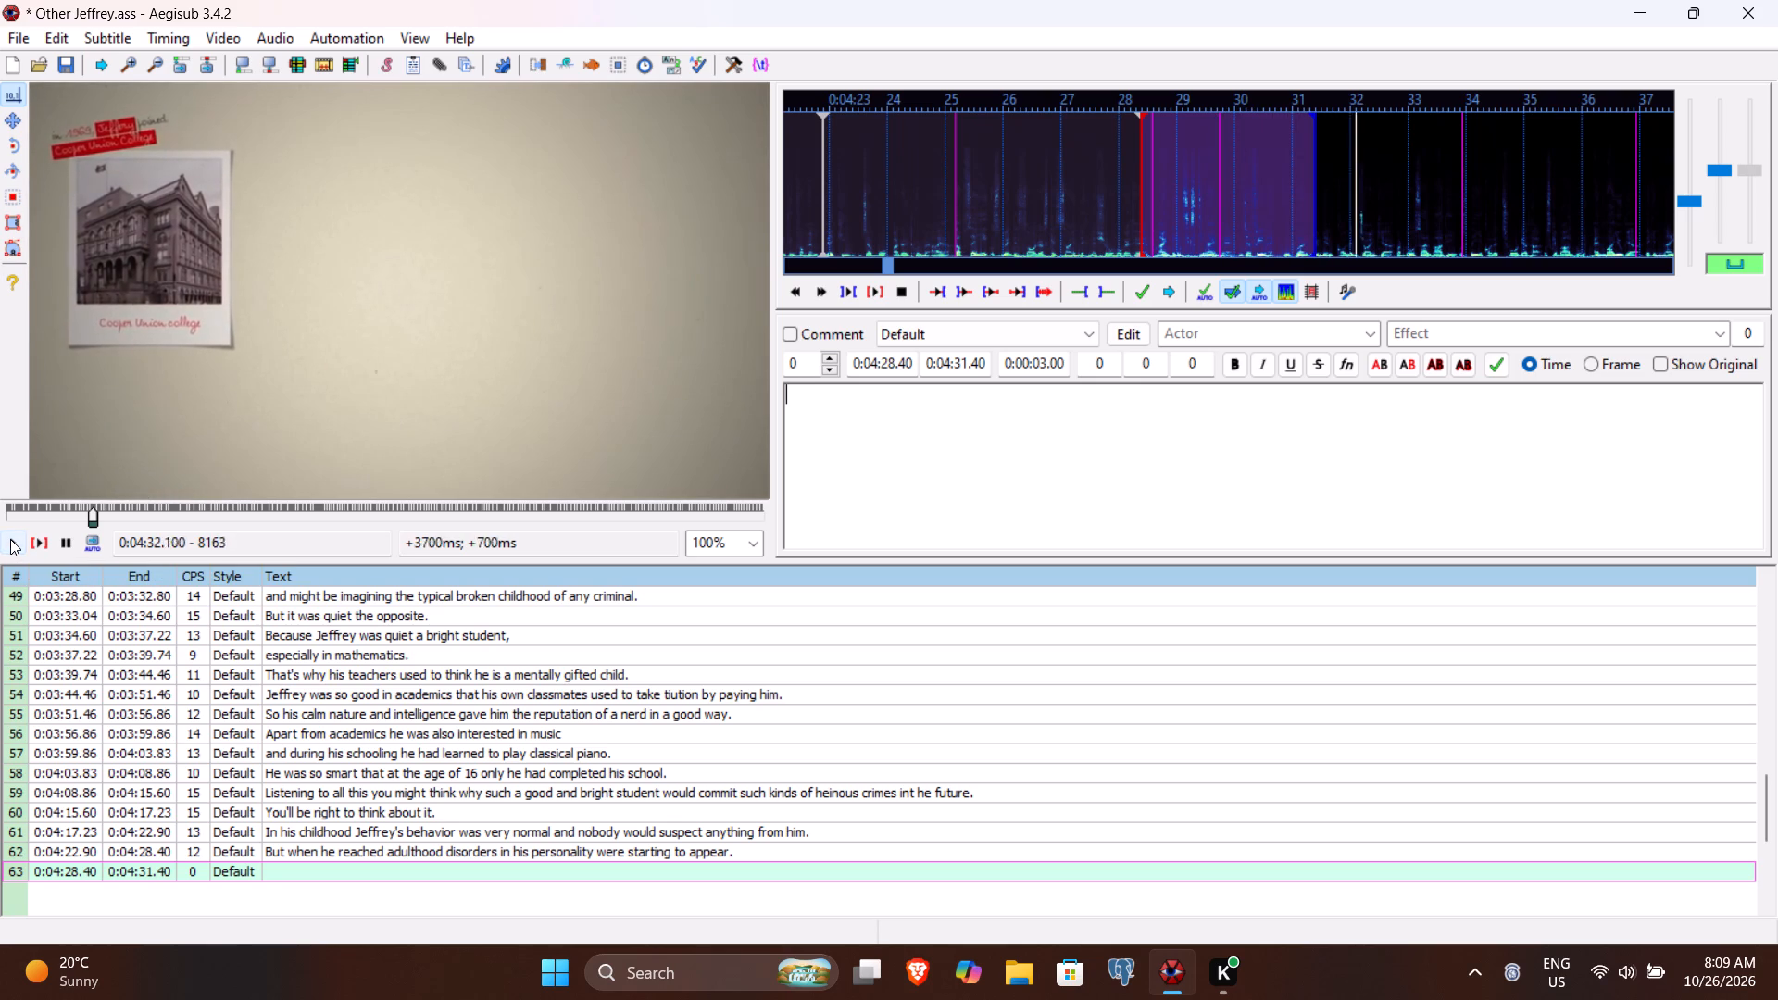
{"action": "left_click", "coordinate": [10, 539]}
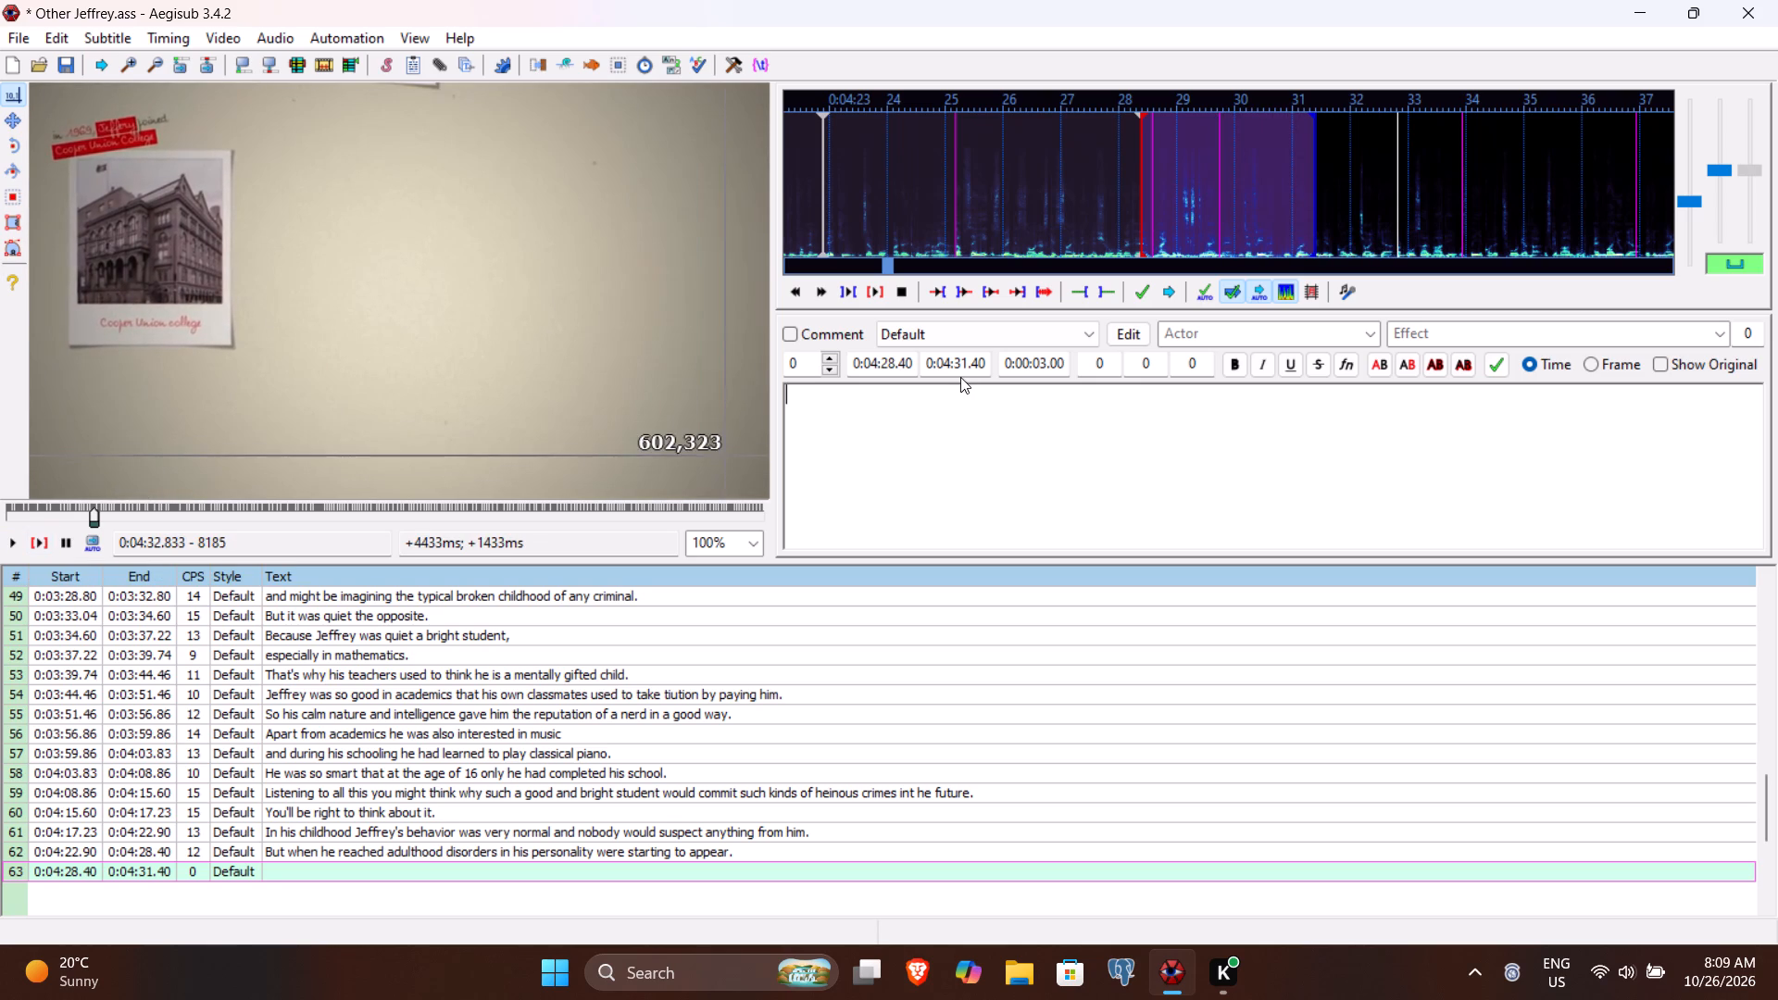
{"action": "left_click", "coordinate": [960, 365]}
{"action": "key", "text": "2"}
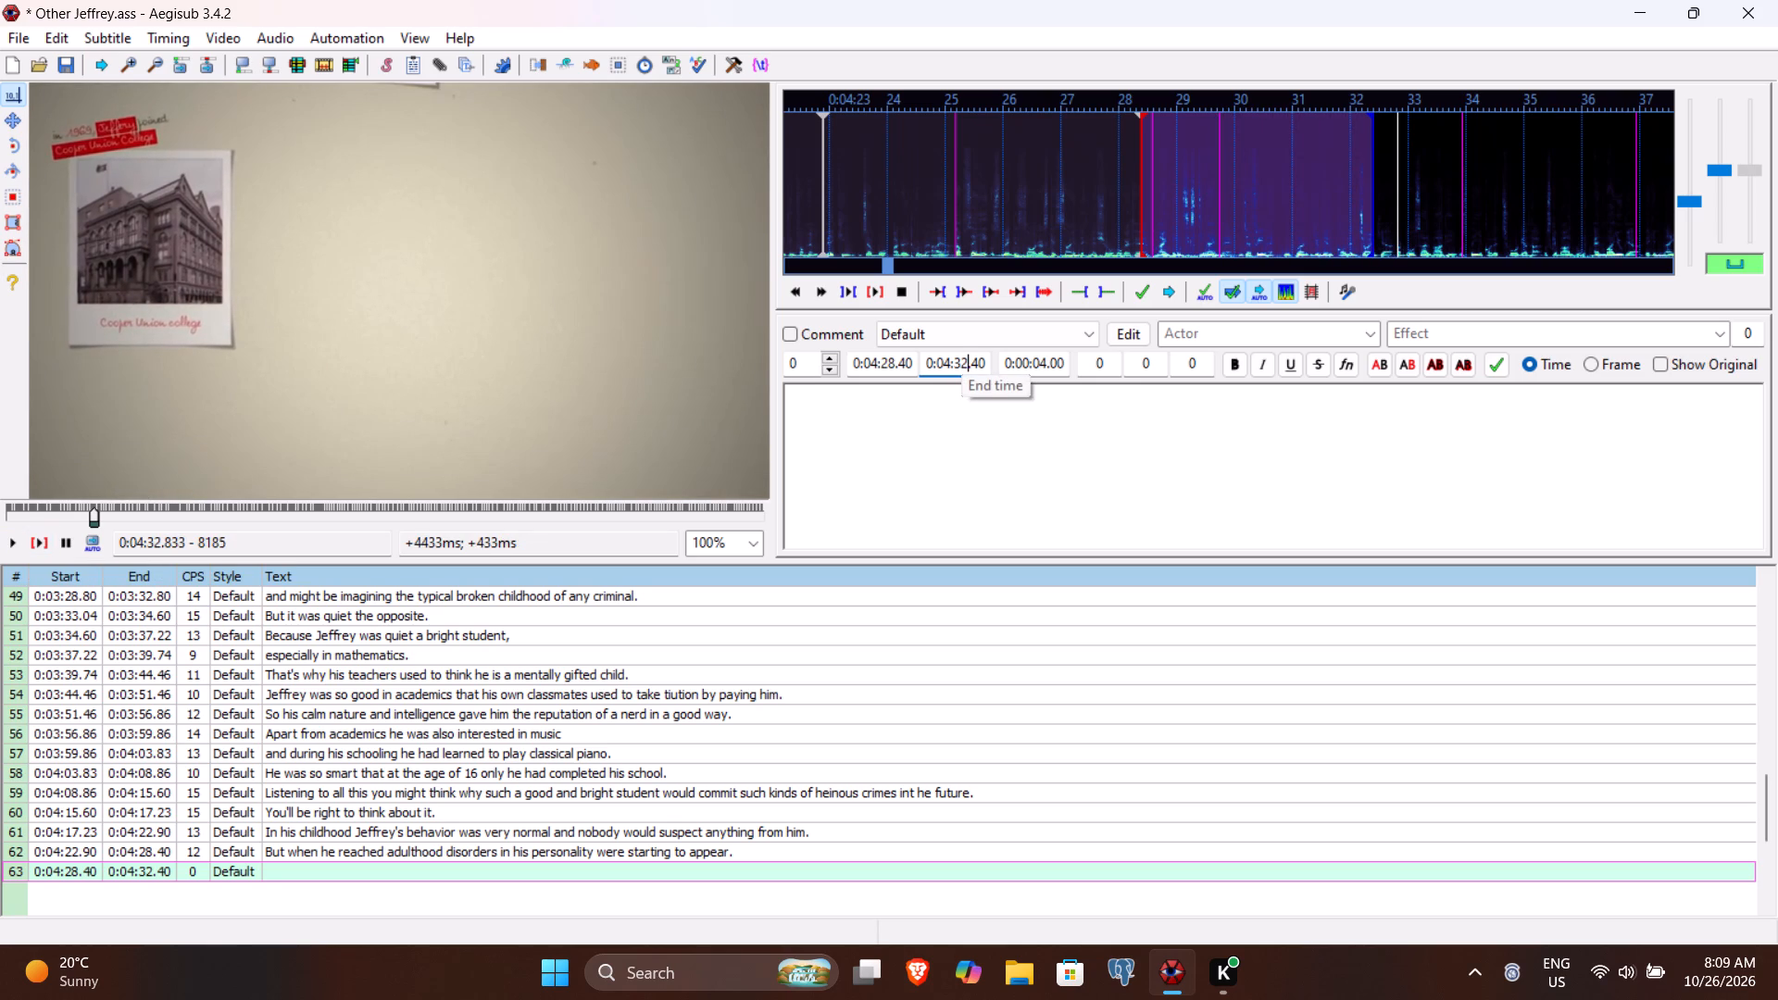
{"action": "type", "text": "83"}
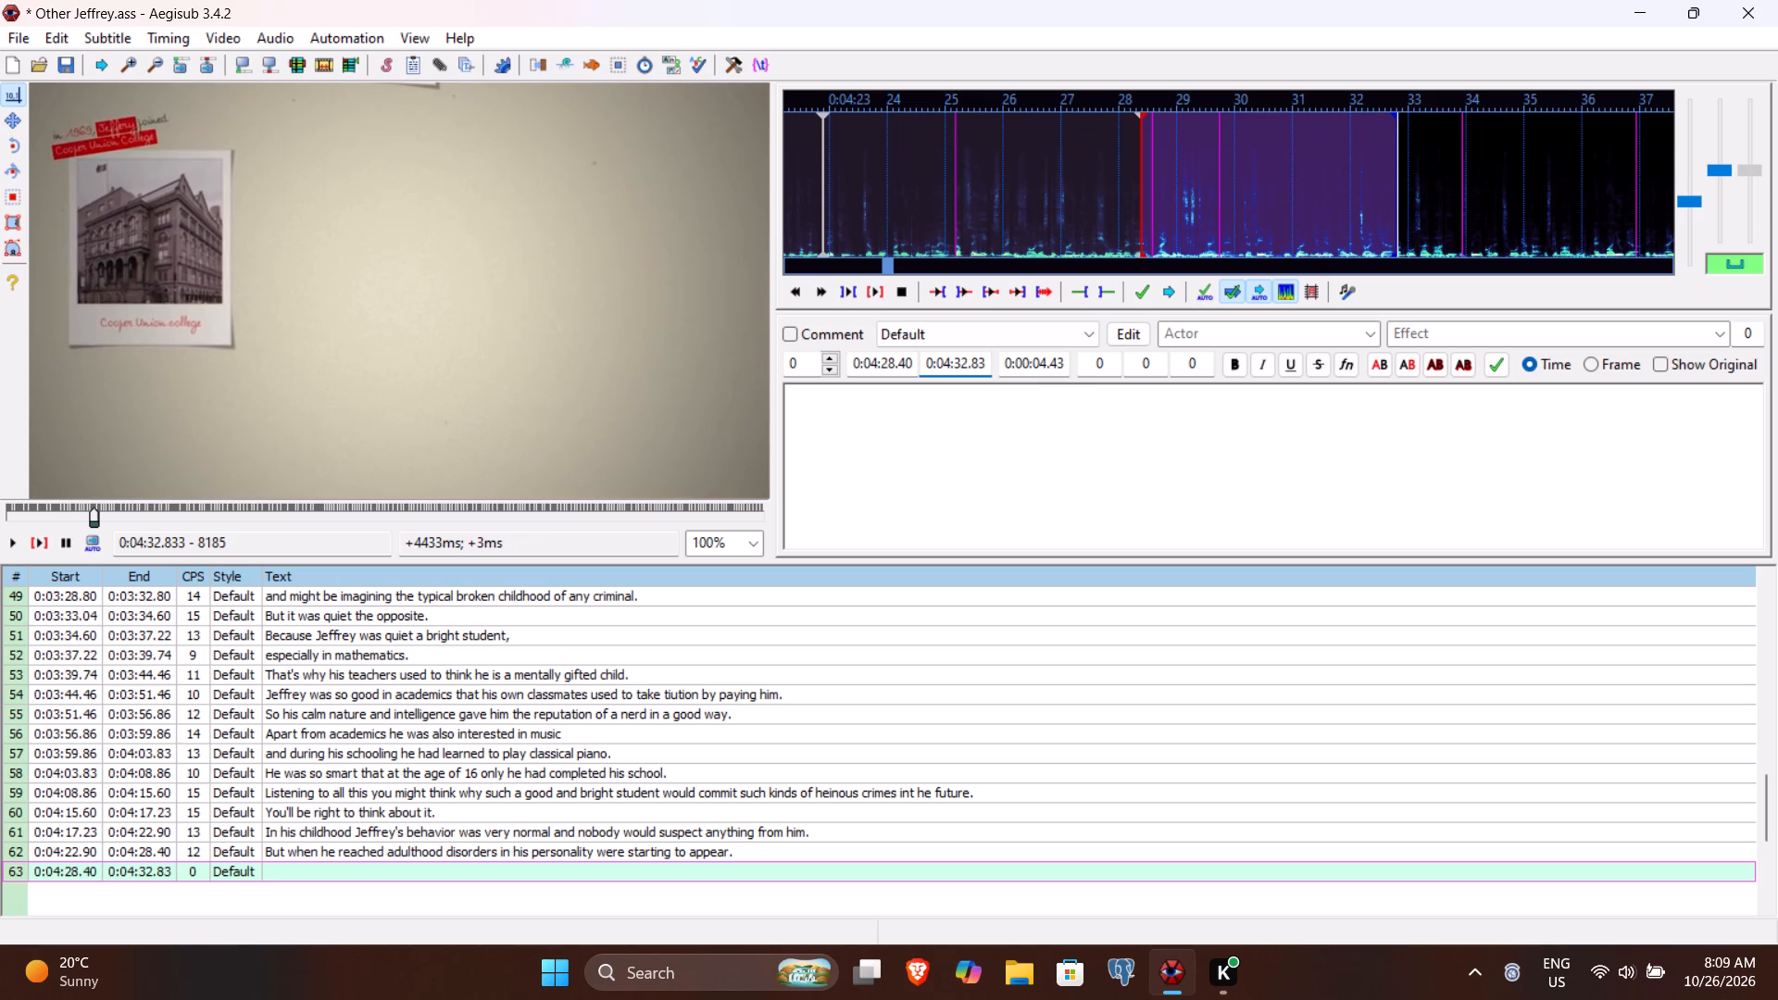
Enter "In 1969 Jeffrey joined Cooper Union college." as line 63's text, replaying the line to check the college name, and commit it.
{"action": "left_click", "coordinate": [922, 426]}
{"action": "type", "text": "In 199"}
{"action": "key", "text": "BackSpace"}
{"action": "type", "text": "69 Jeffrey joined Cooper"}
{"action": "key", "text": "space"}
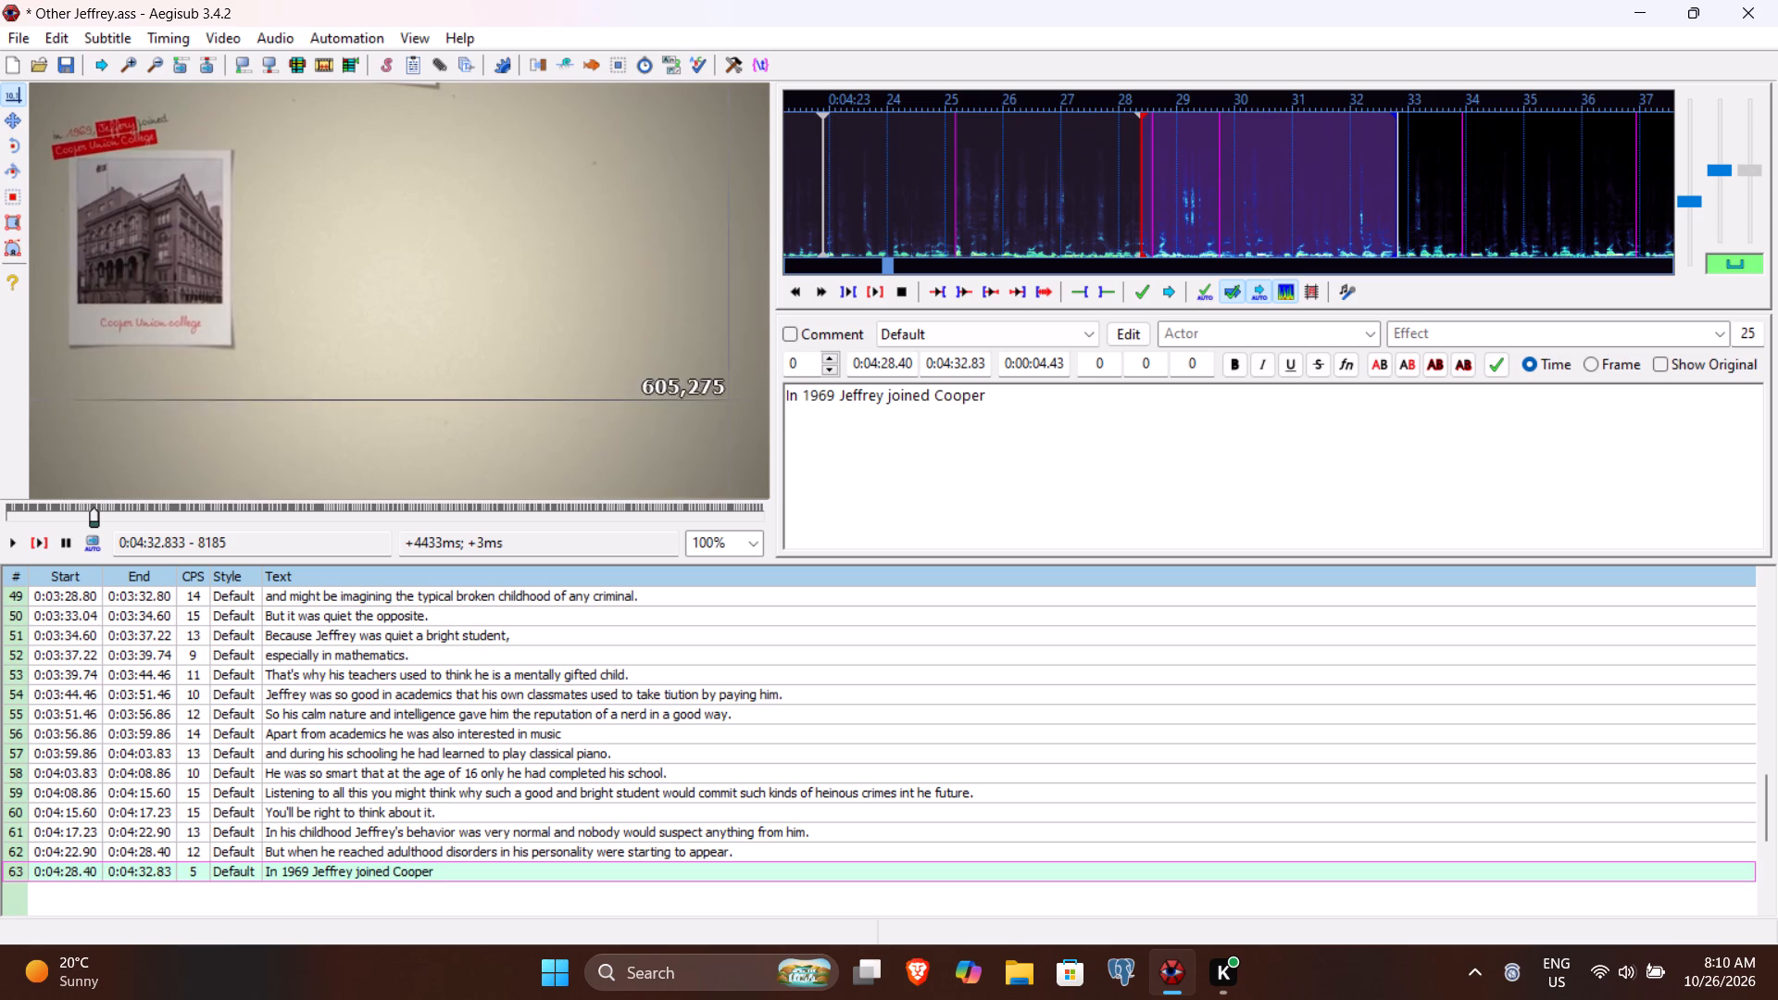
{"action": "left_click", "coordinate": [35, 543]}
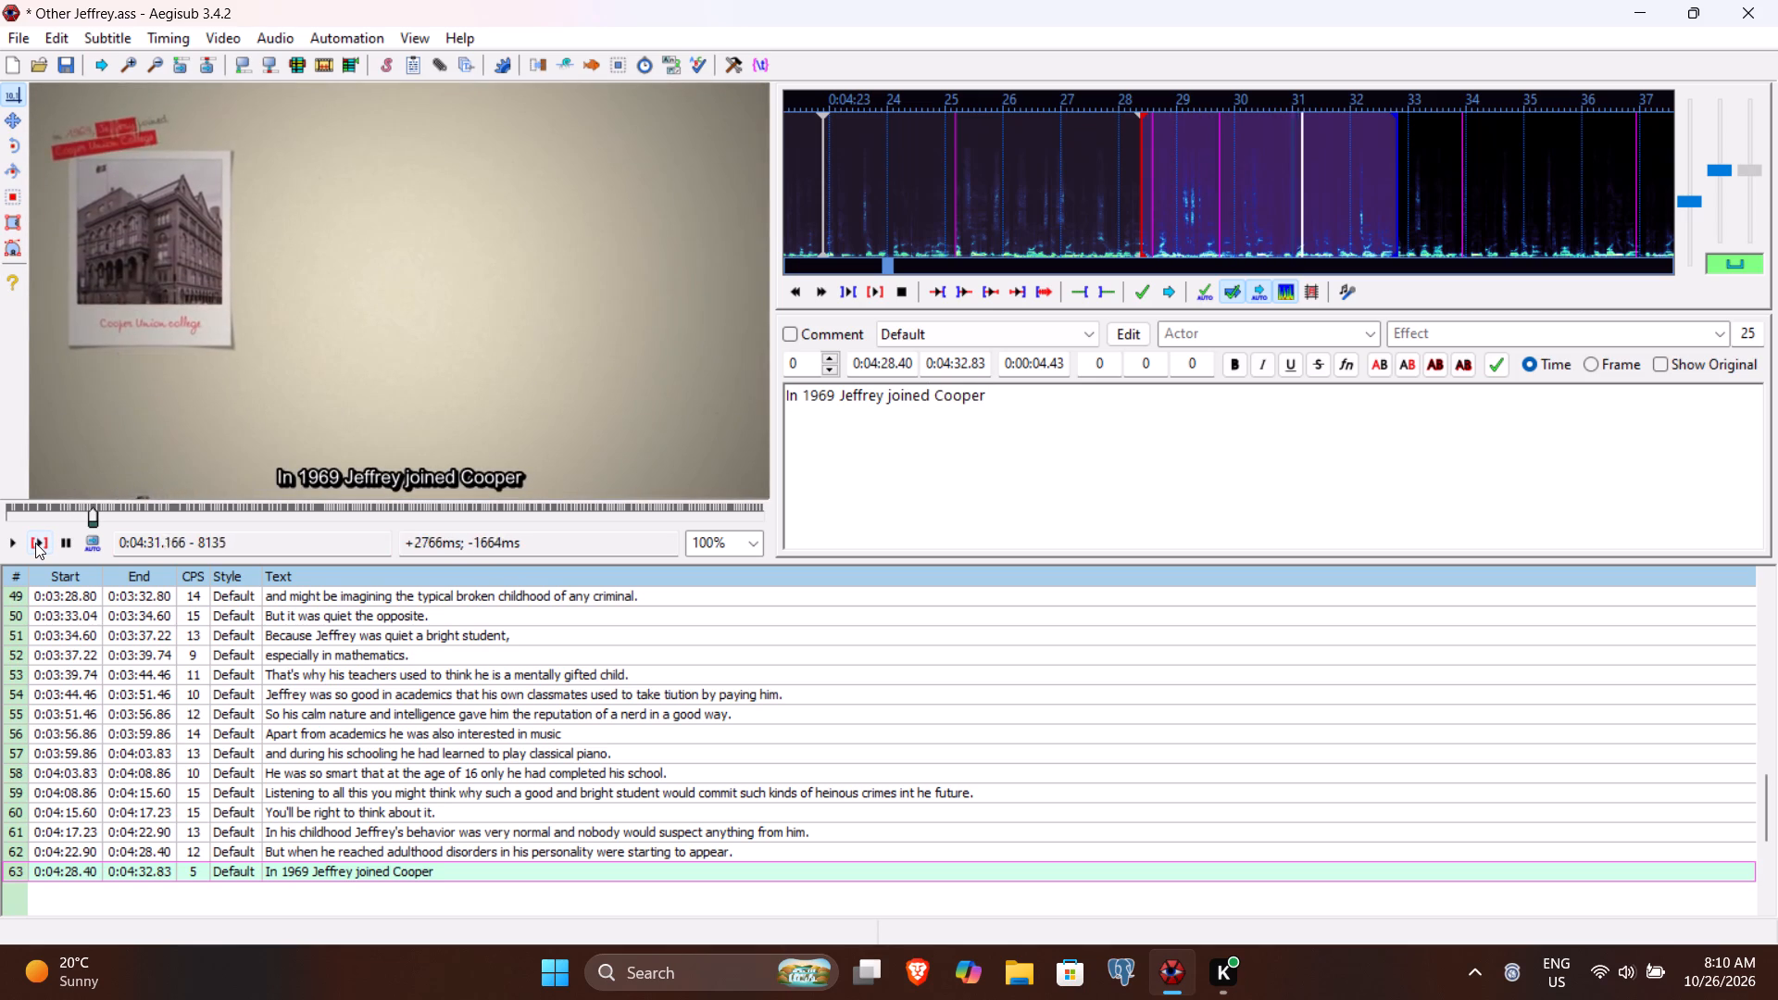
{"action": "type", "text": "Unin"}
{"action": "key", "text": "BackSpace"}
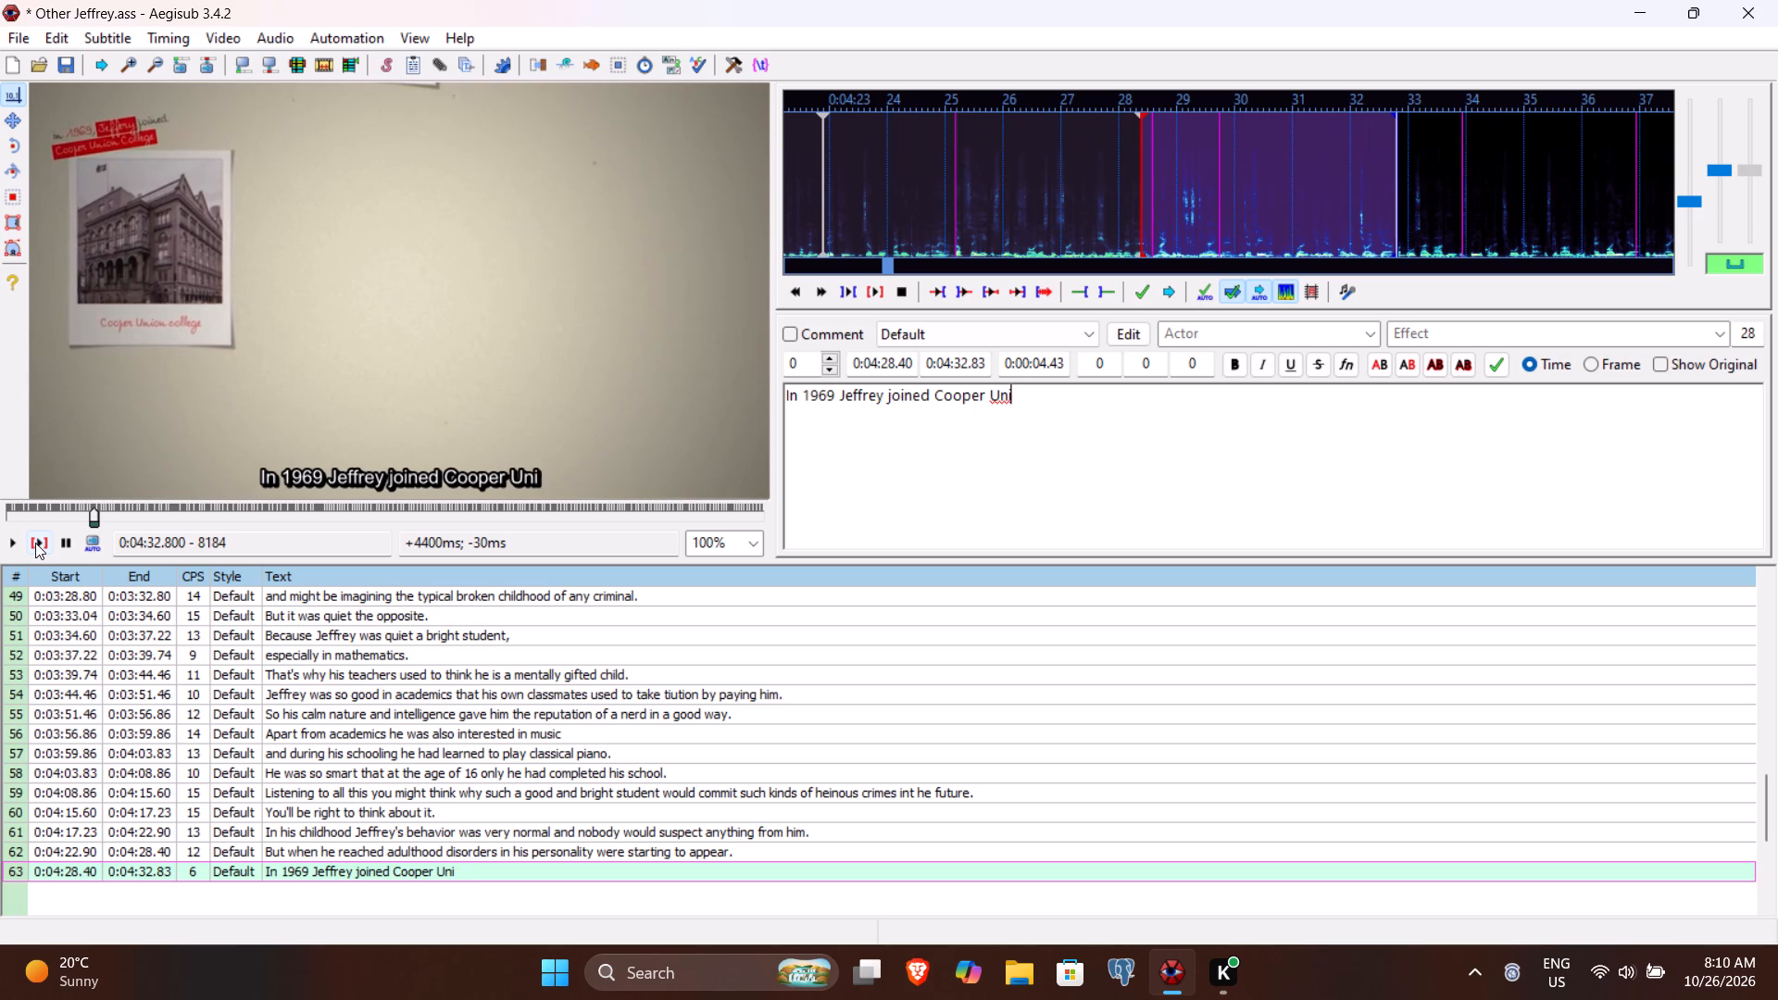
{"action": "type", "text": "on coll"}
{"action": "key", "text": "BackSpace"}
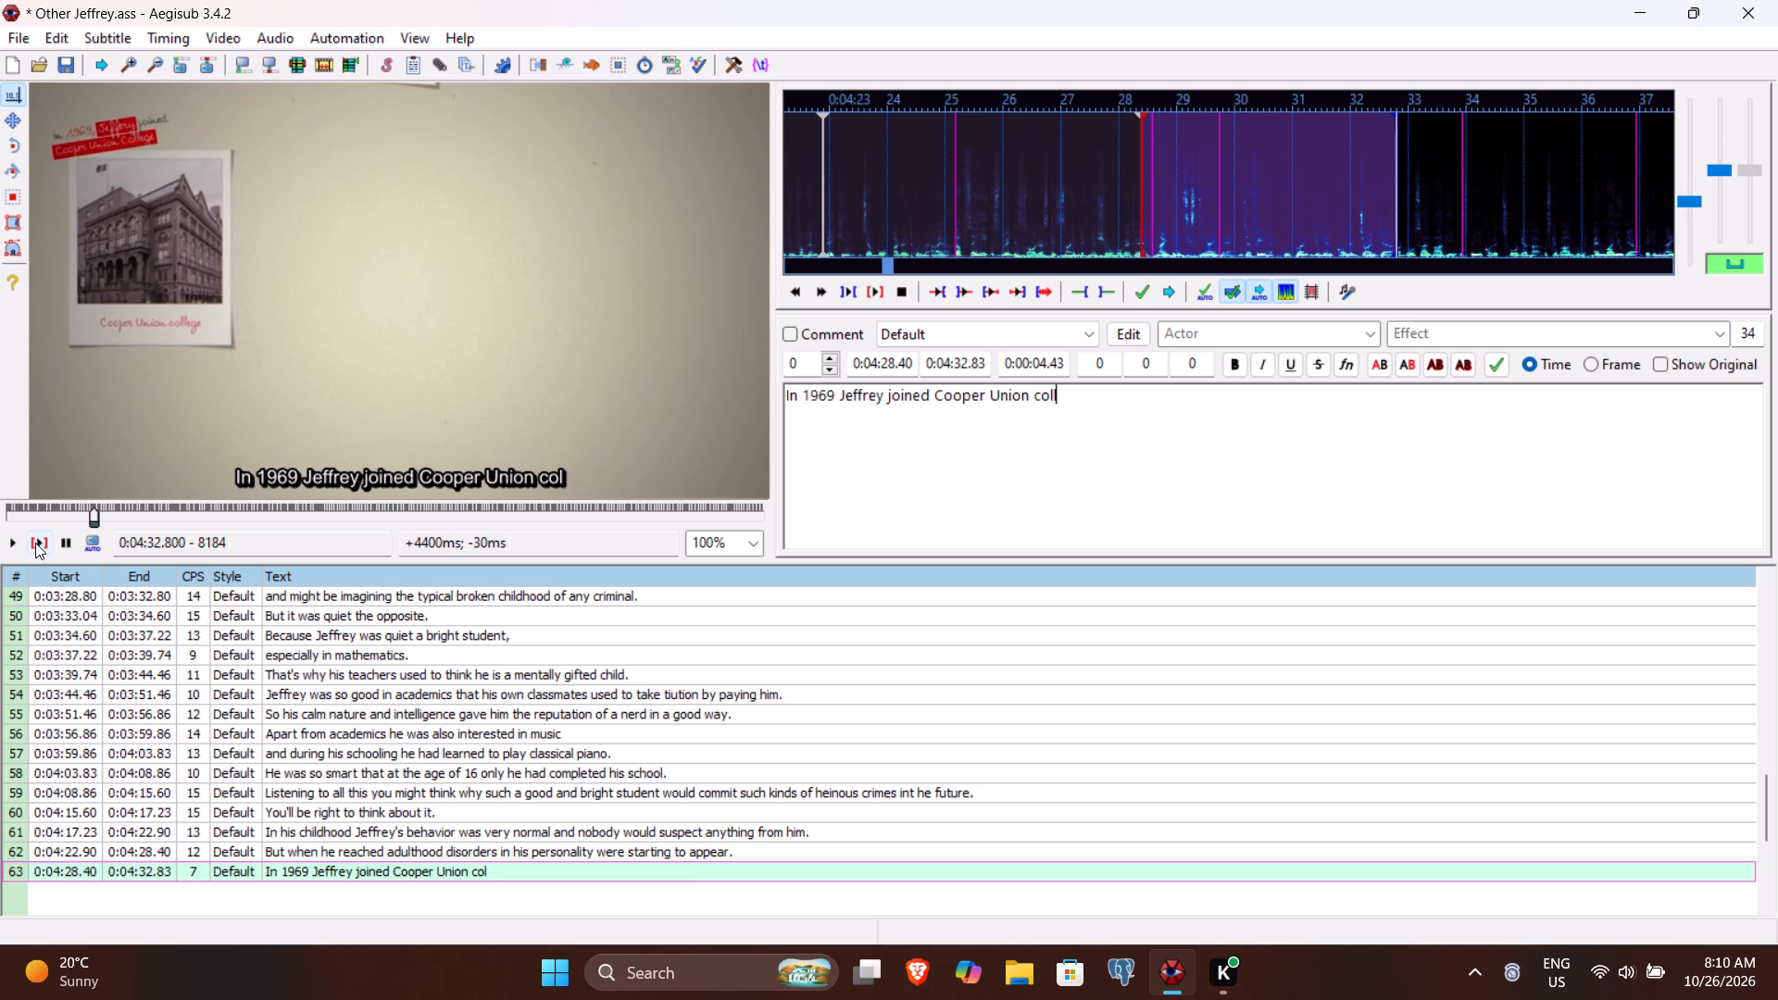
{"action": "type", "text": "lege"}
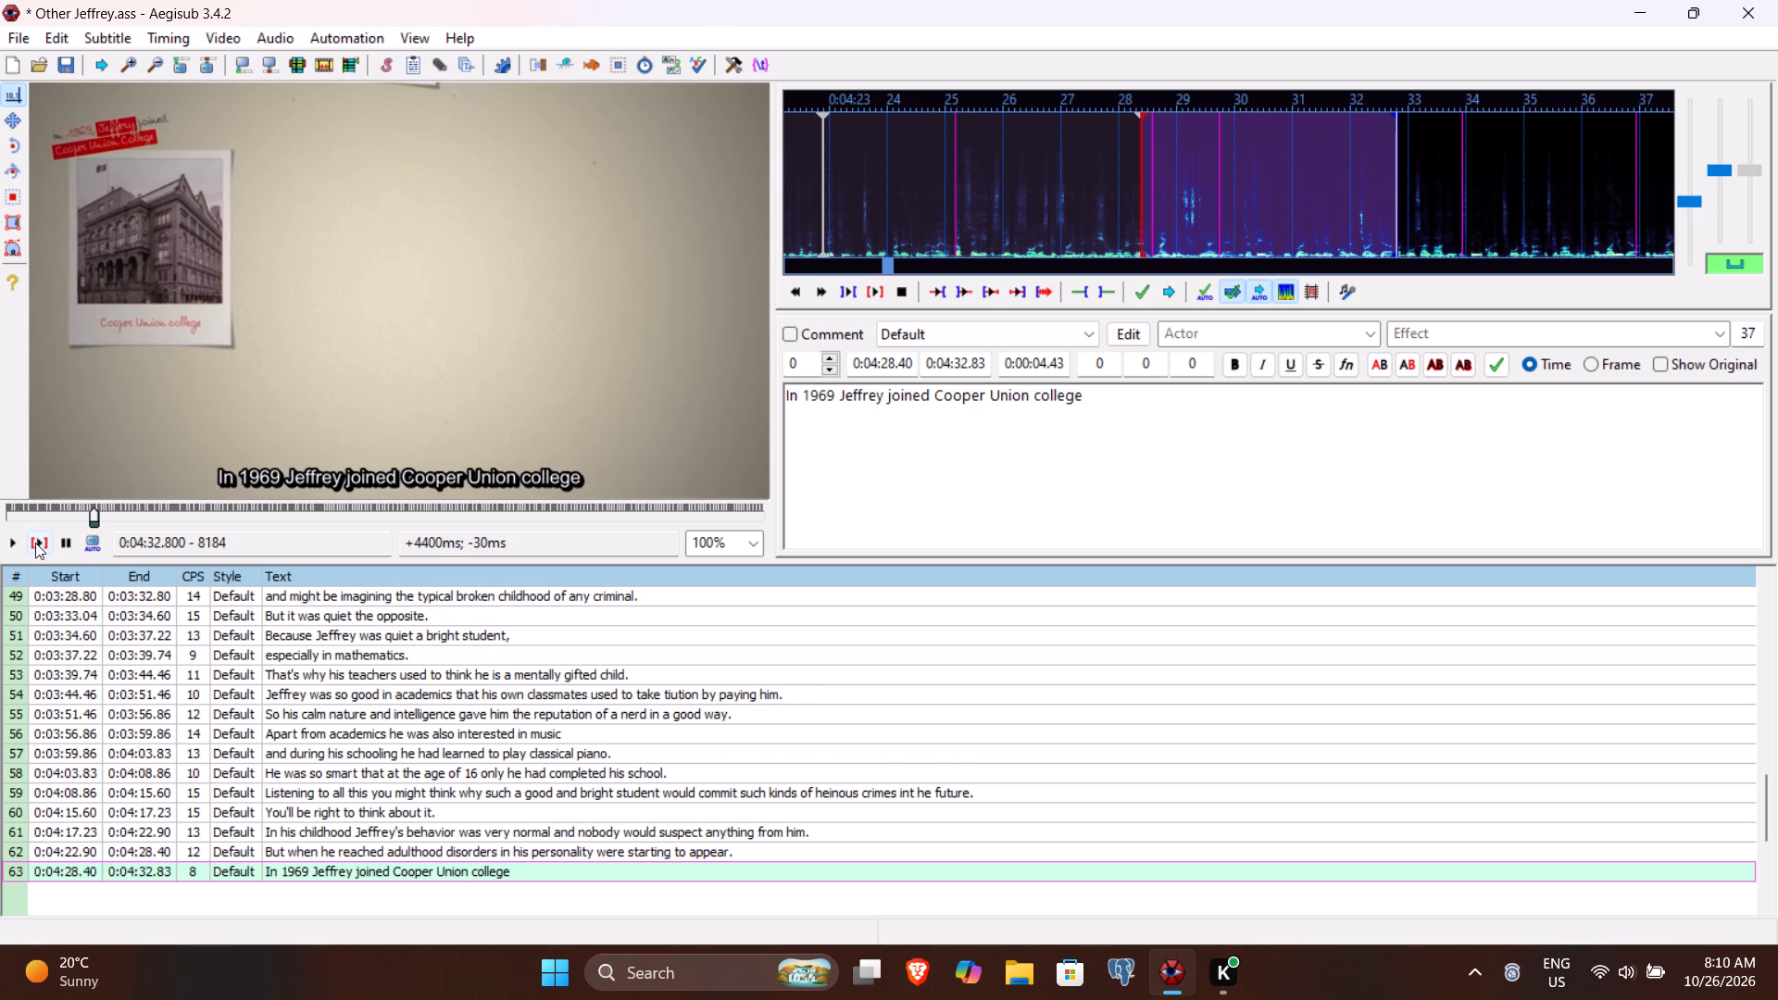
{"action": "key", "text": "period"}
{"action": "key", "text": "Return"}
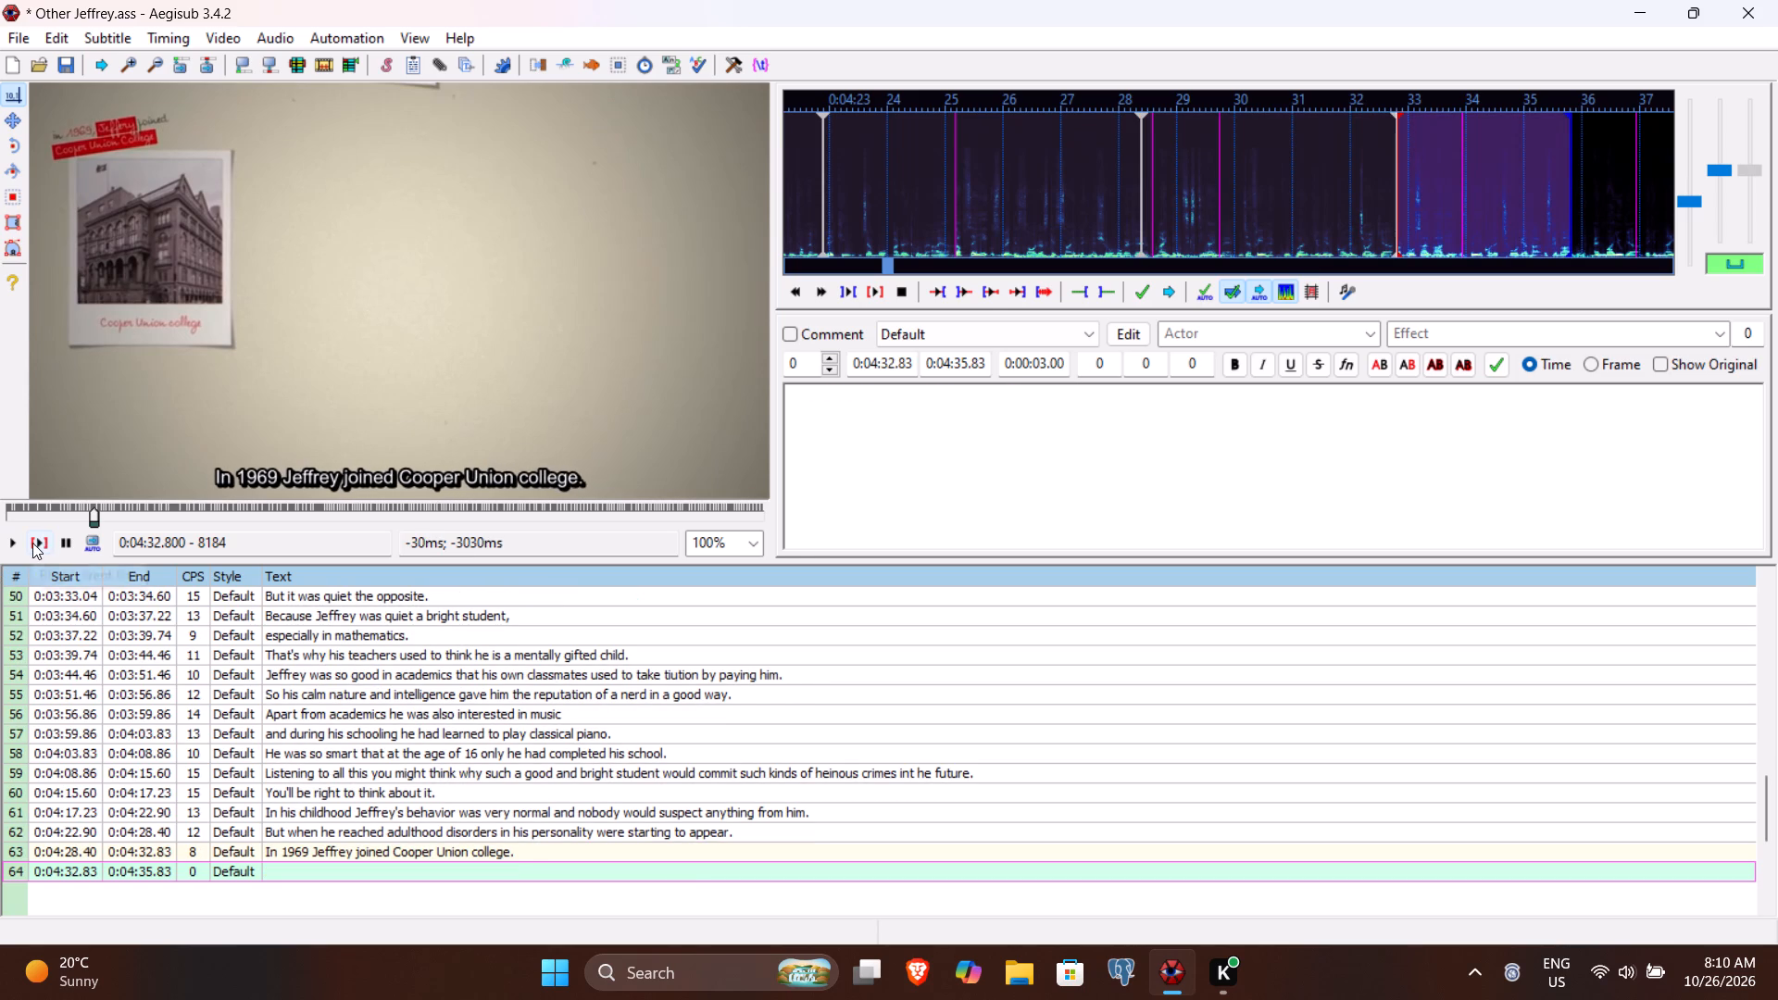
Play line 64's speech to find where it ends, and set the line's end time to 0:04:35.23.
{"action": "left_click", "coordinate": [32, 543]}
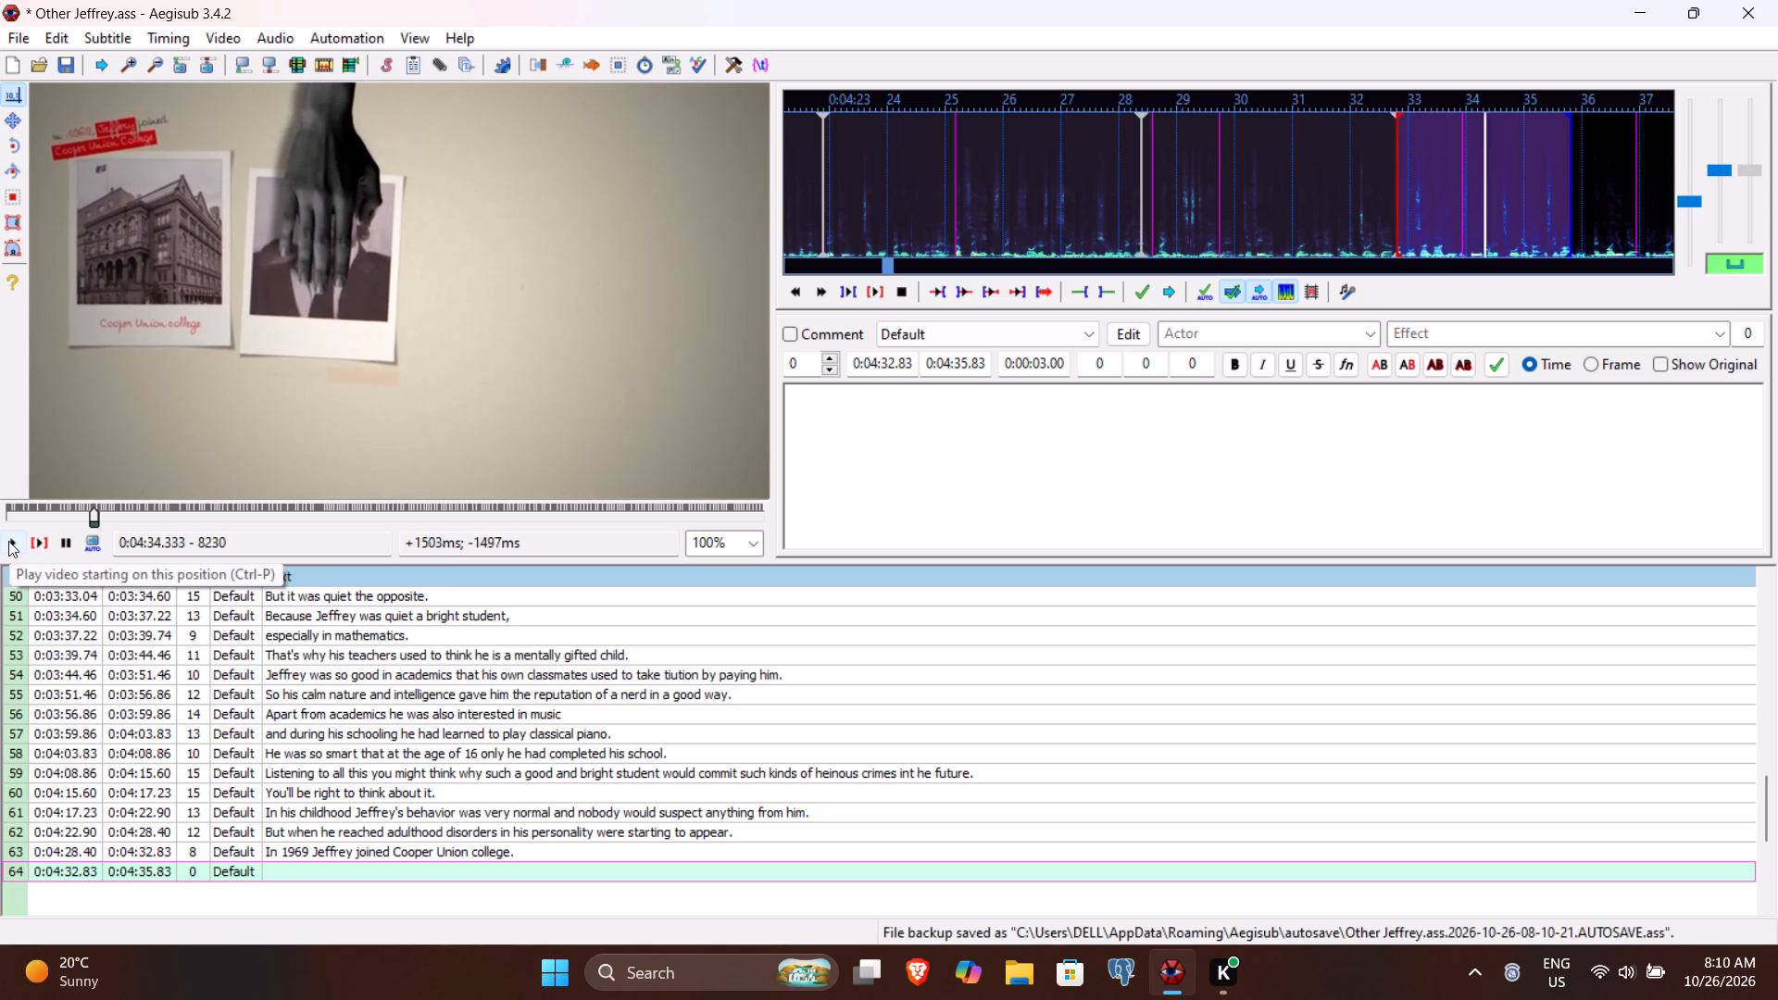
{"action": "left_click", "coordinate": [8, 541]}
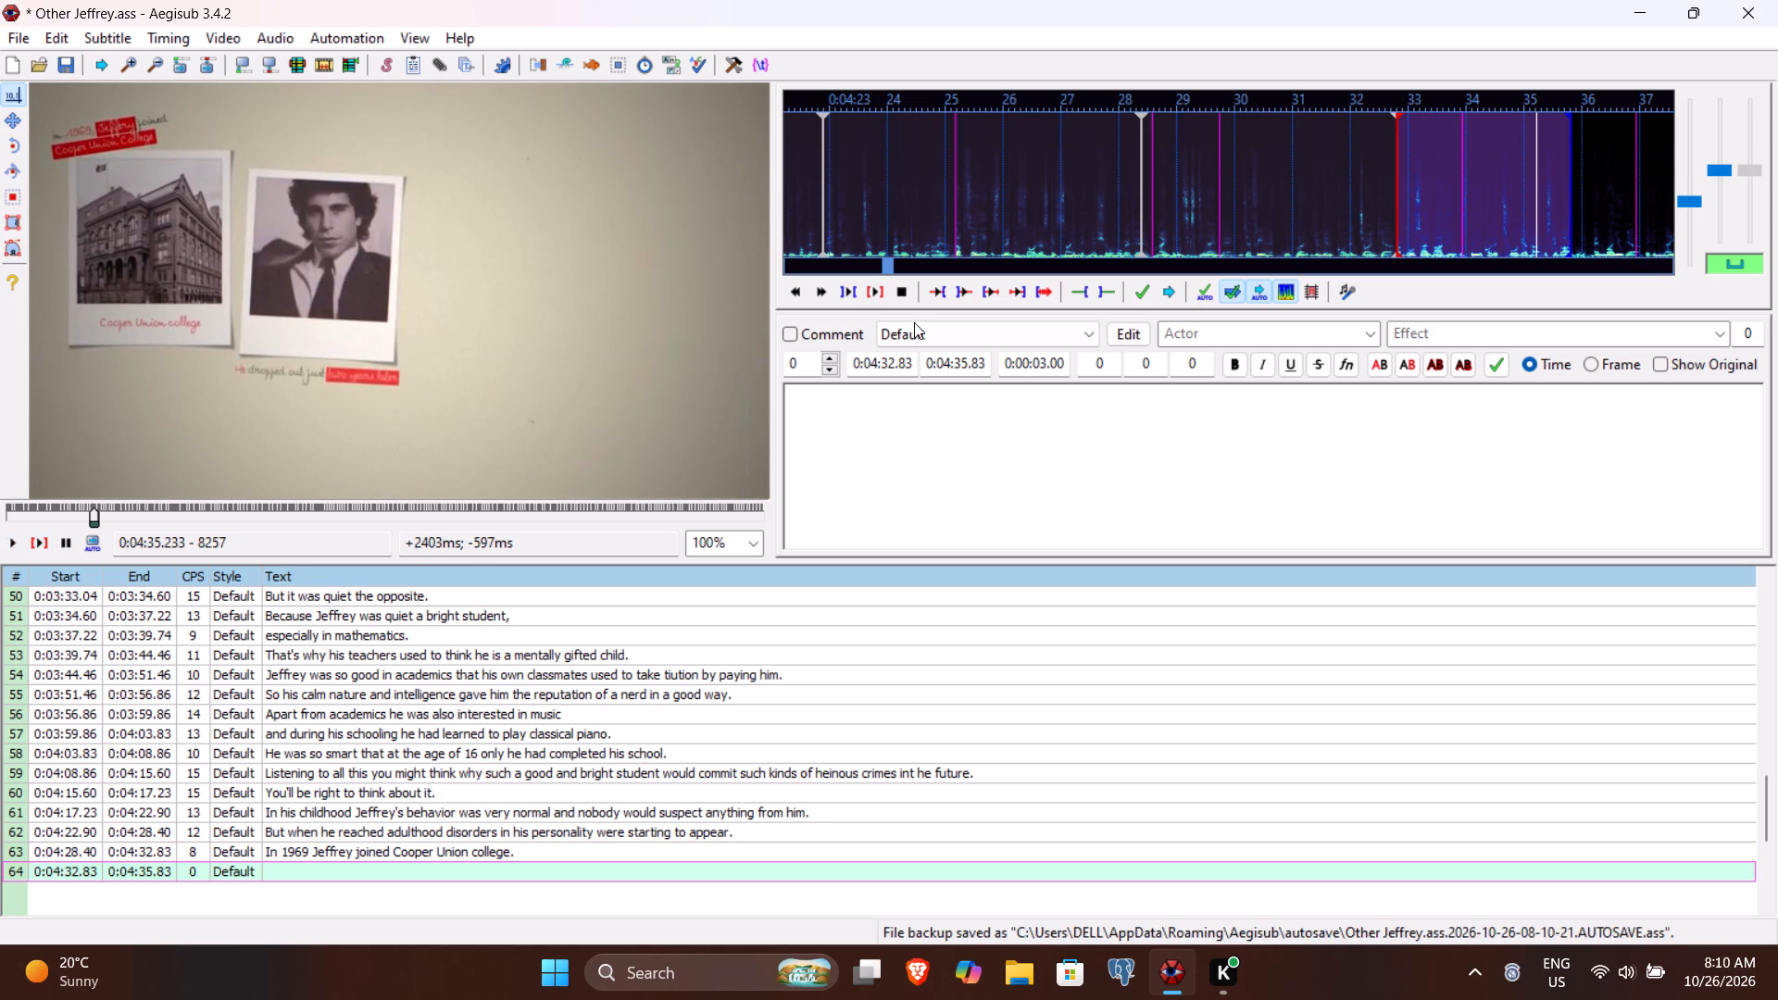
{"action": "left_click", "coordinate": [968, 356]}
{"action": "type", "text": "23"}
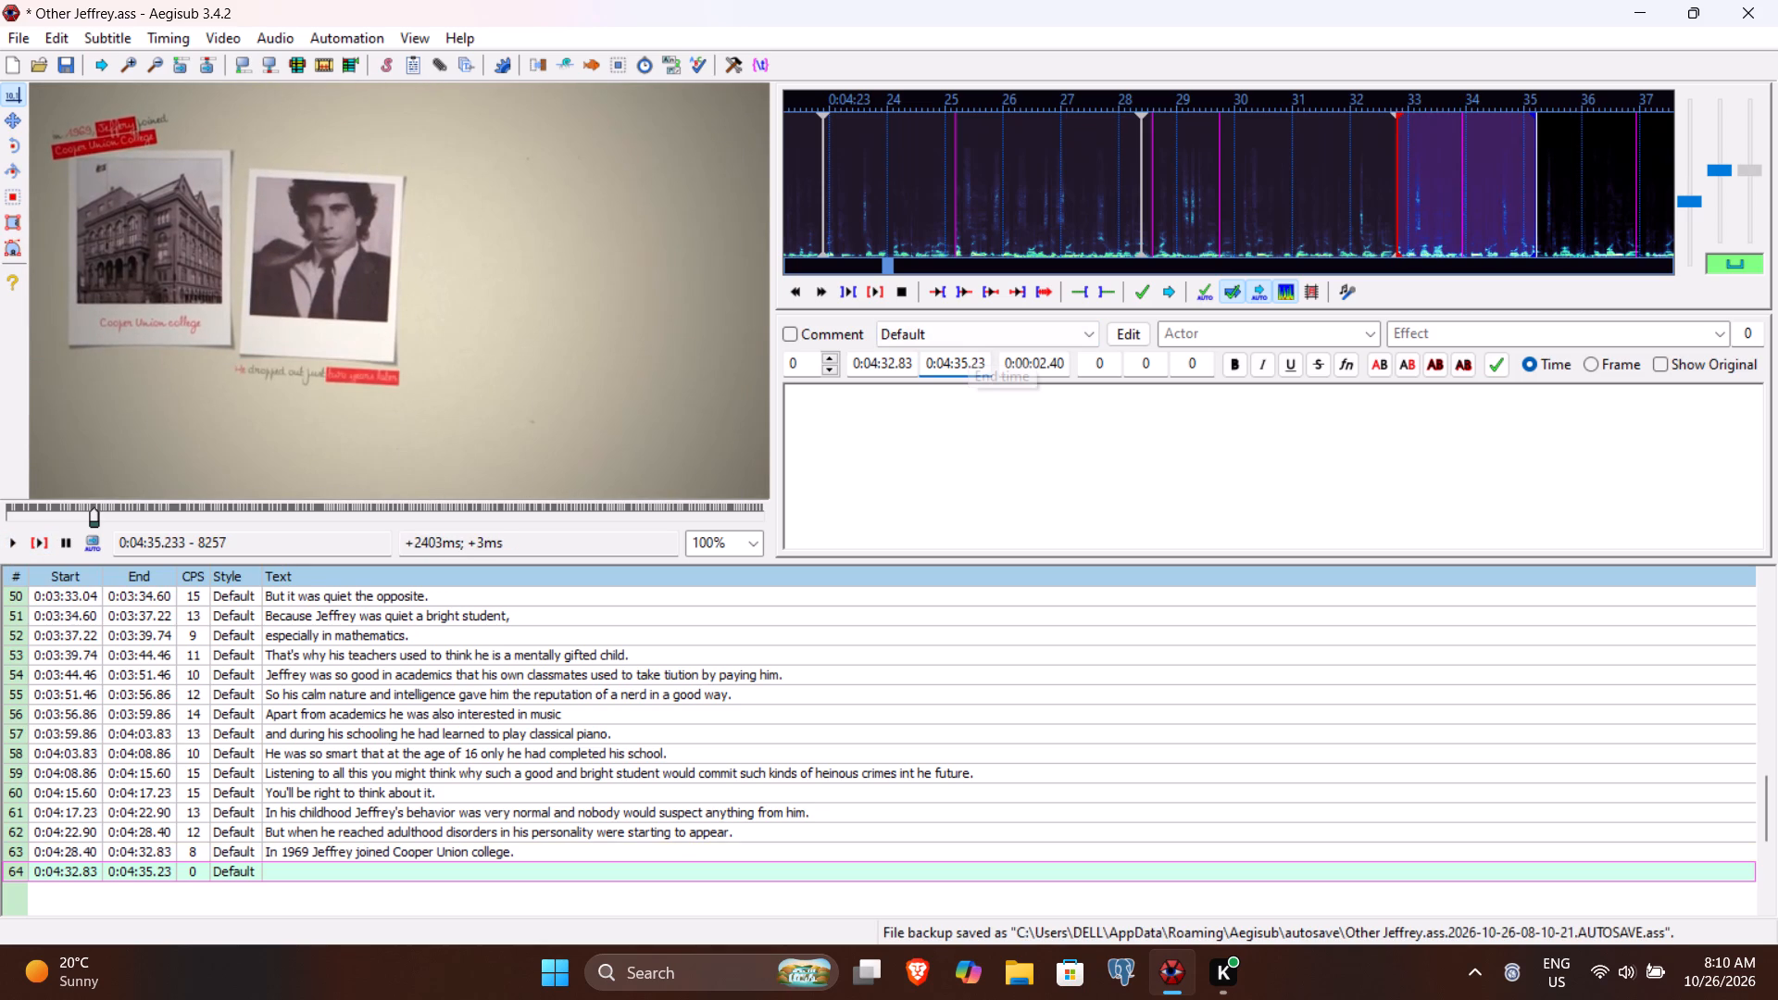
Enter "But within 2 years he dropped out of it." as line 64's text and commit it.
{"action": "left_click", "coordinate": [906, 454]}
{"action": "type", "text": "But witin"}
{"action": "key", "text": "BackSpace"}
{"action": "key", "text": "BackSpace"}
{"action": "type", "text": "hin 2 years he dropped out of it"}
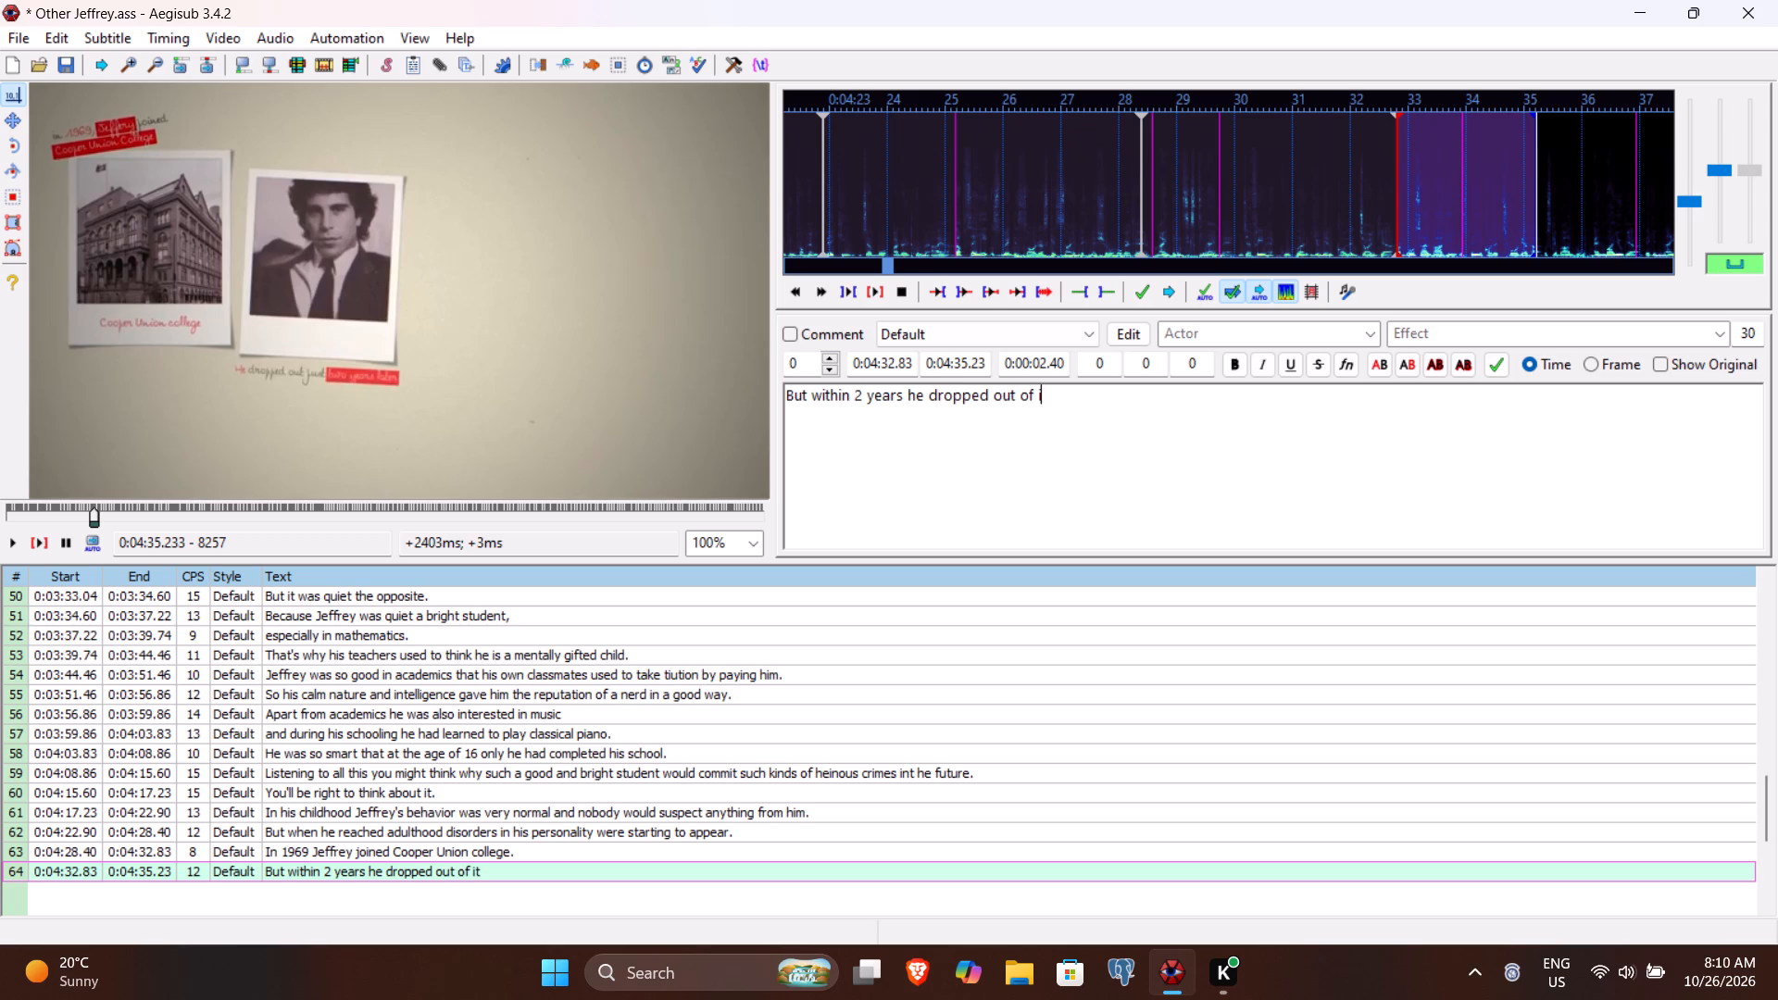
{"action": "type", "text": "."}
{"action": "key", "text": "Return"}
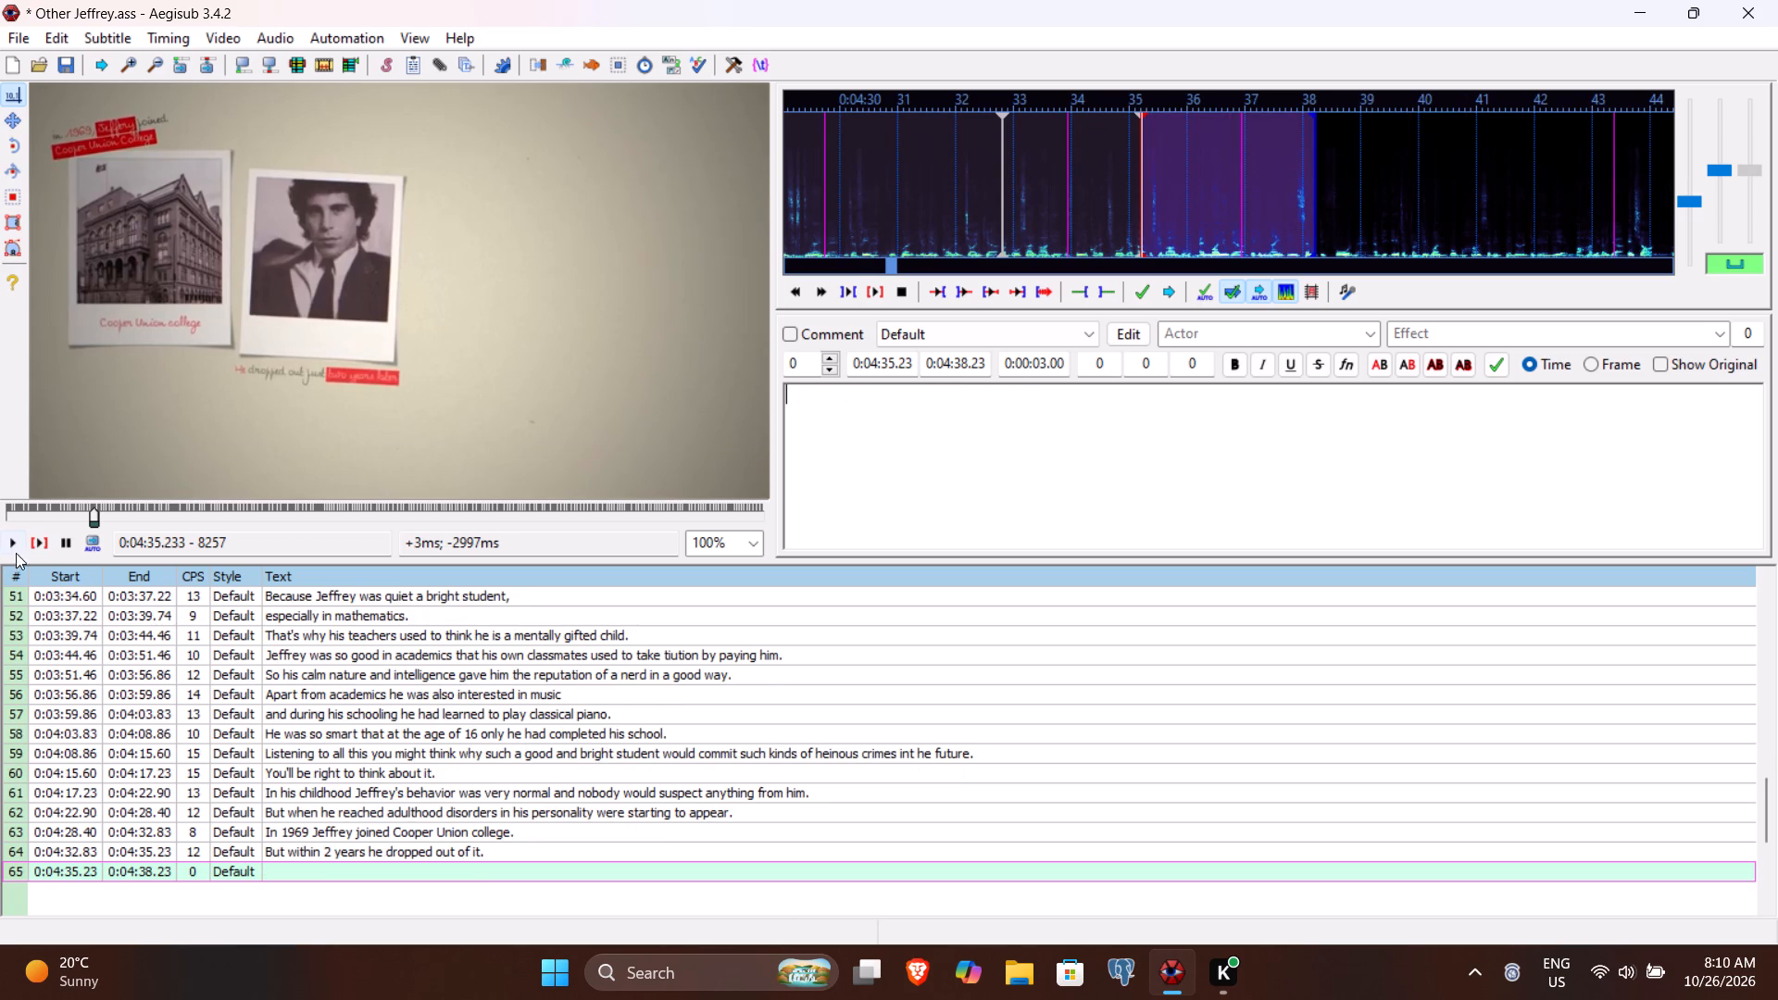
Play line 65's speech to find its limits, and set its end time to 0:04:37.06 and start time to 0:04:35.46.
{"action": "left_click", "coordinate": [54, 554]}
{"action": "left_click", "coordinate": [39, 539]}
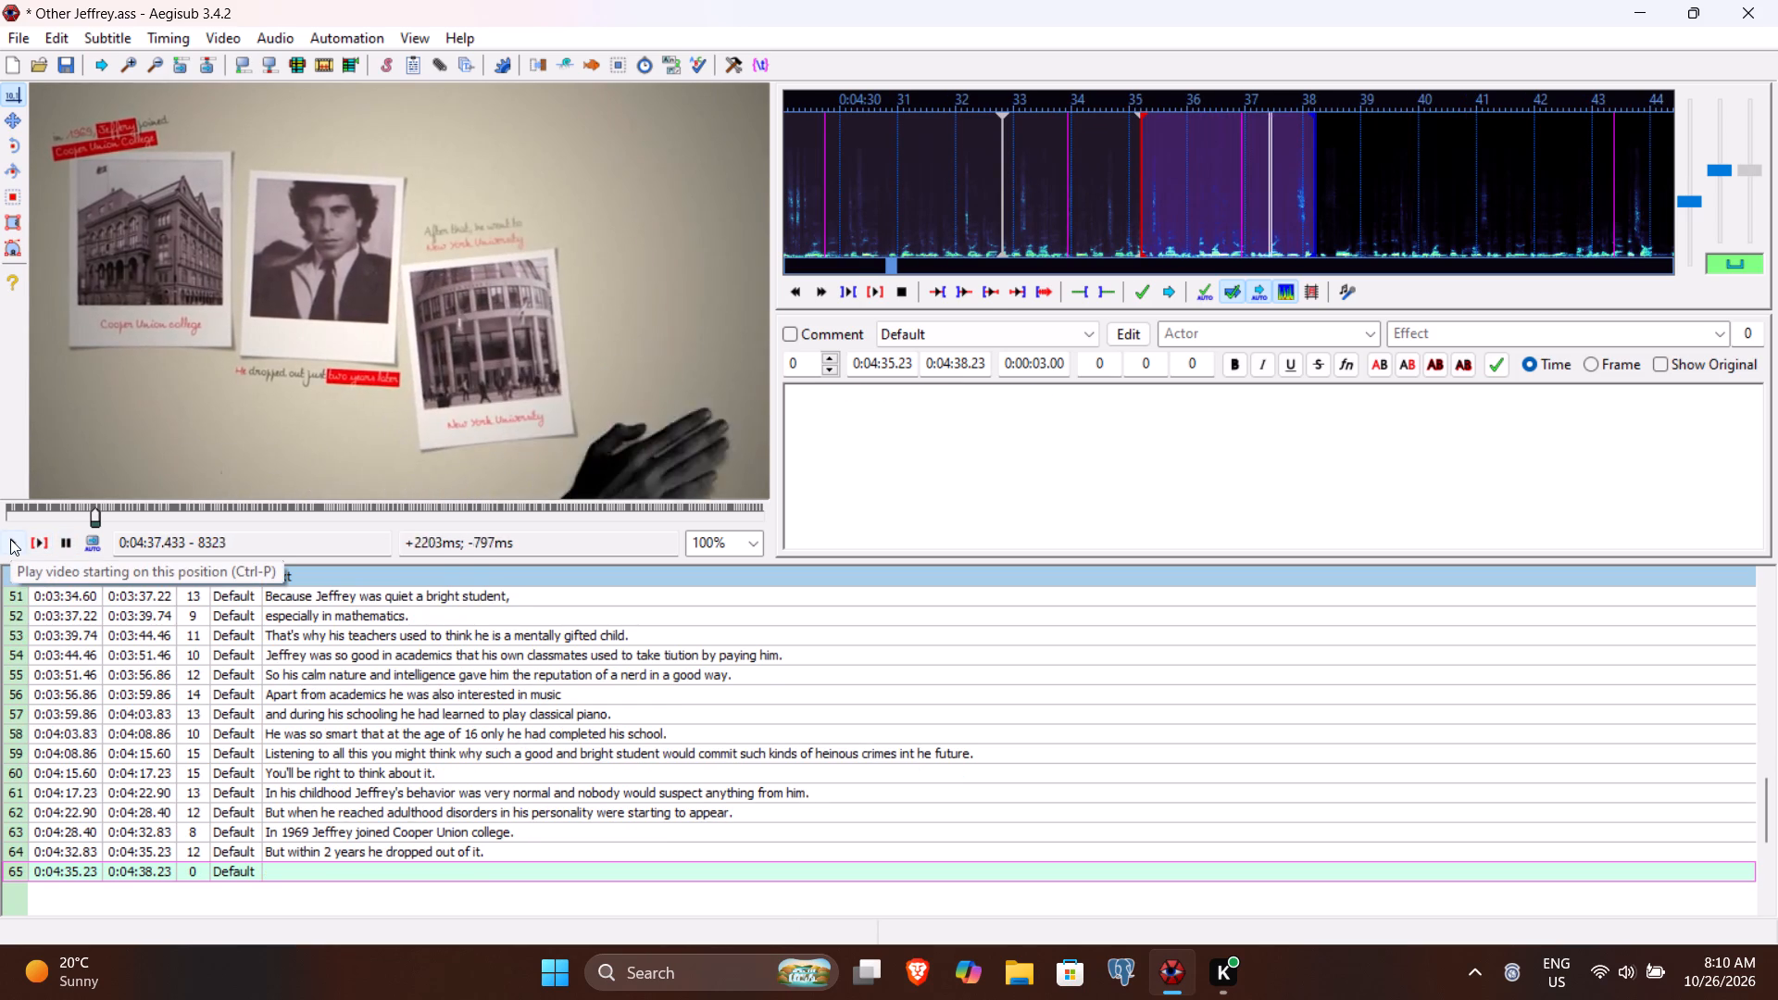
{"action": "left_click", "coordinate": [10, 539]}
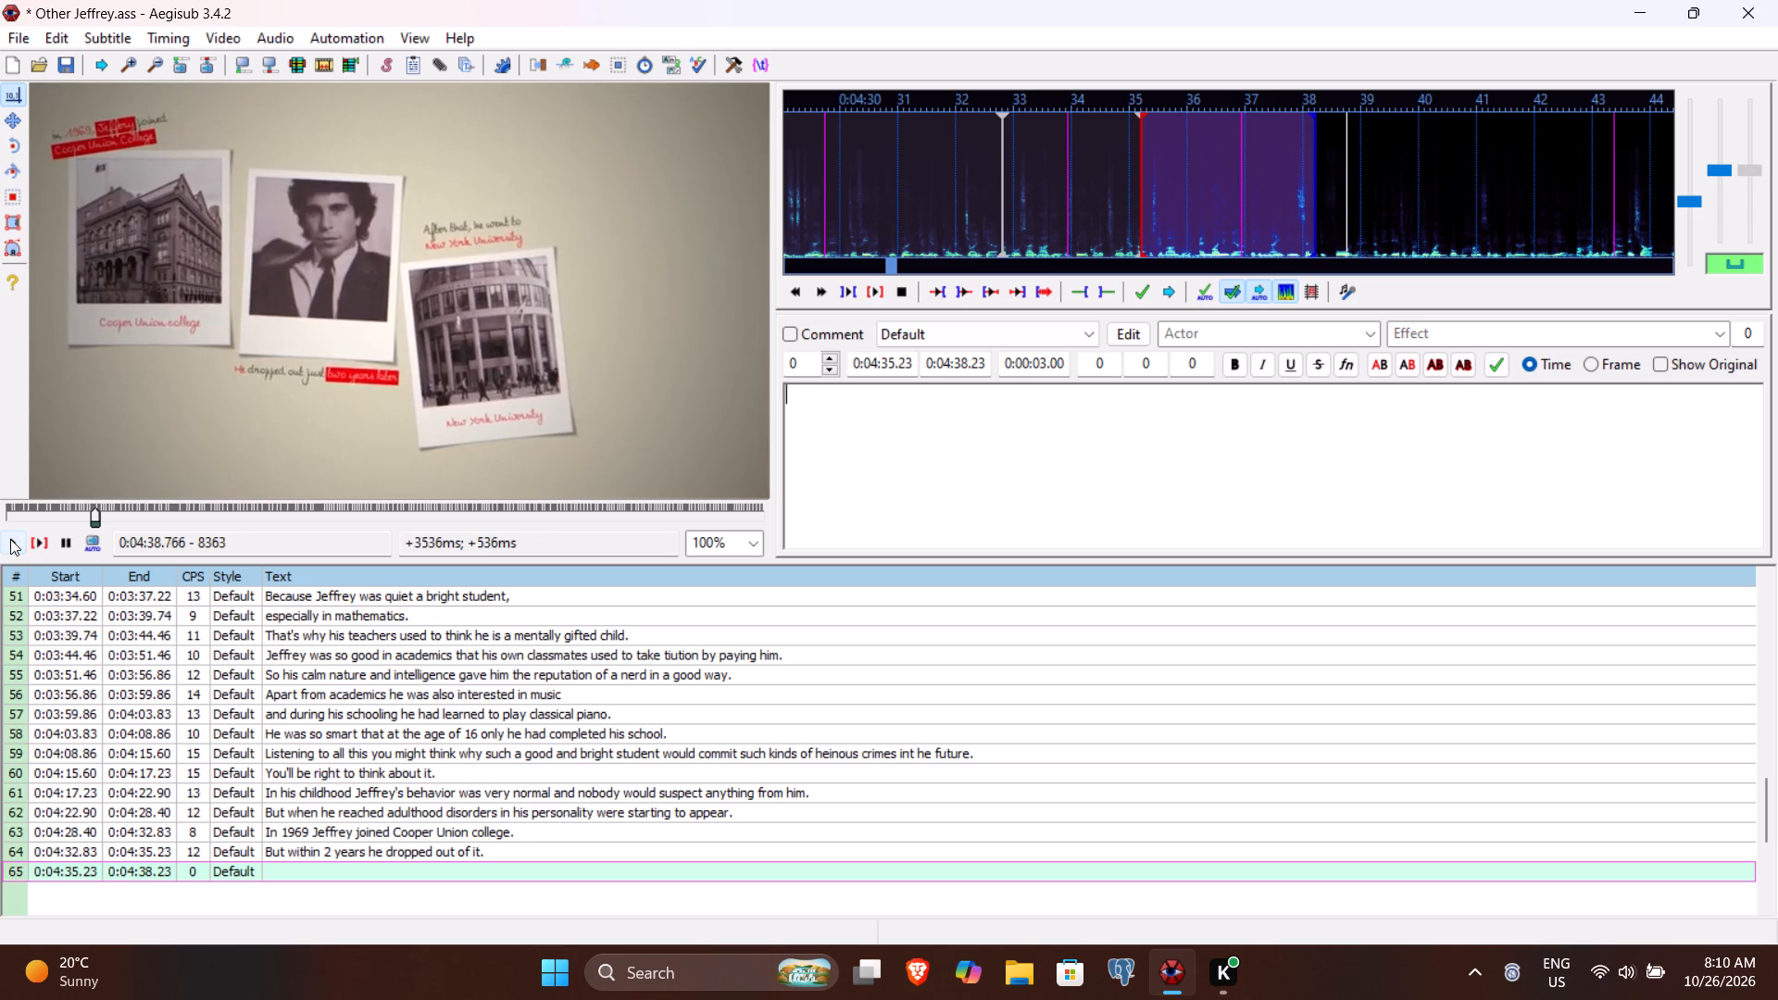
{"action": "left_click", "coordinate": [33, 541]}
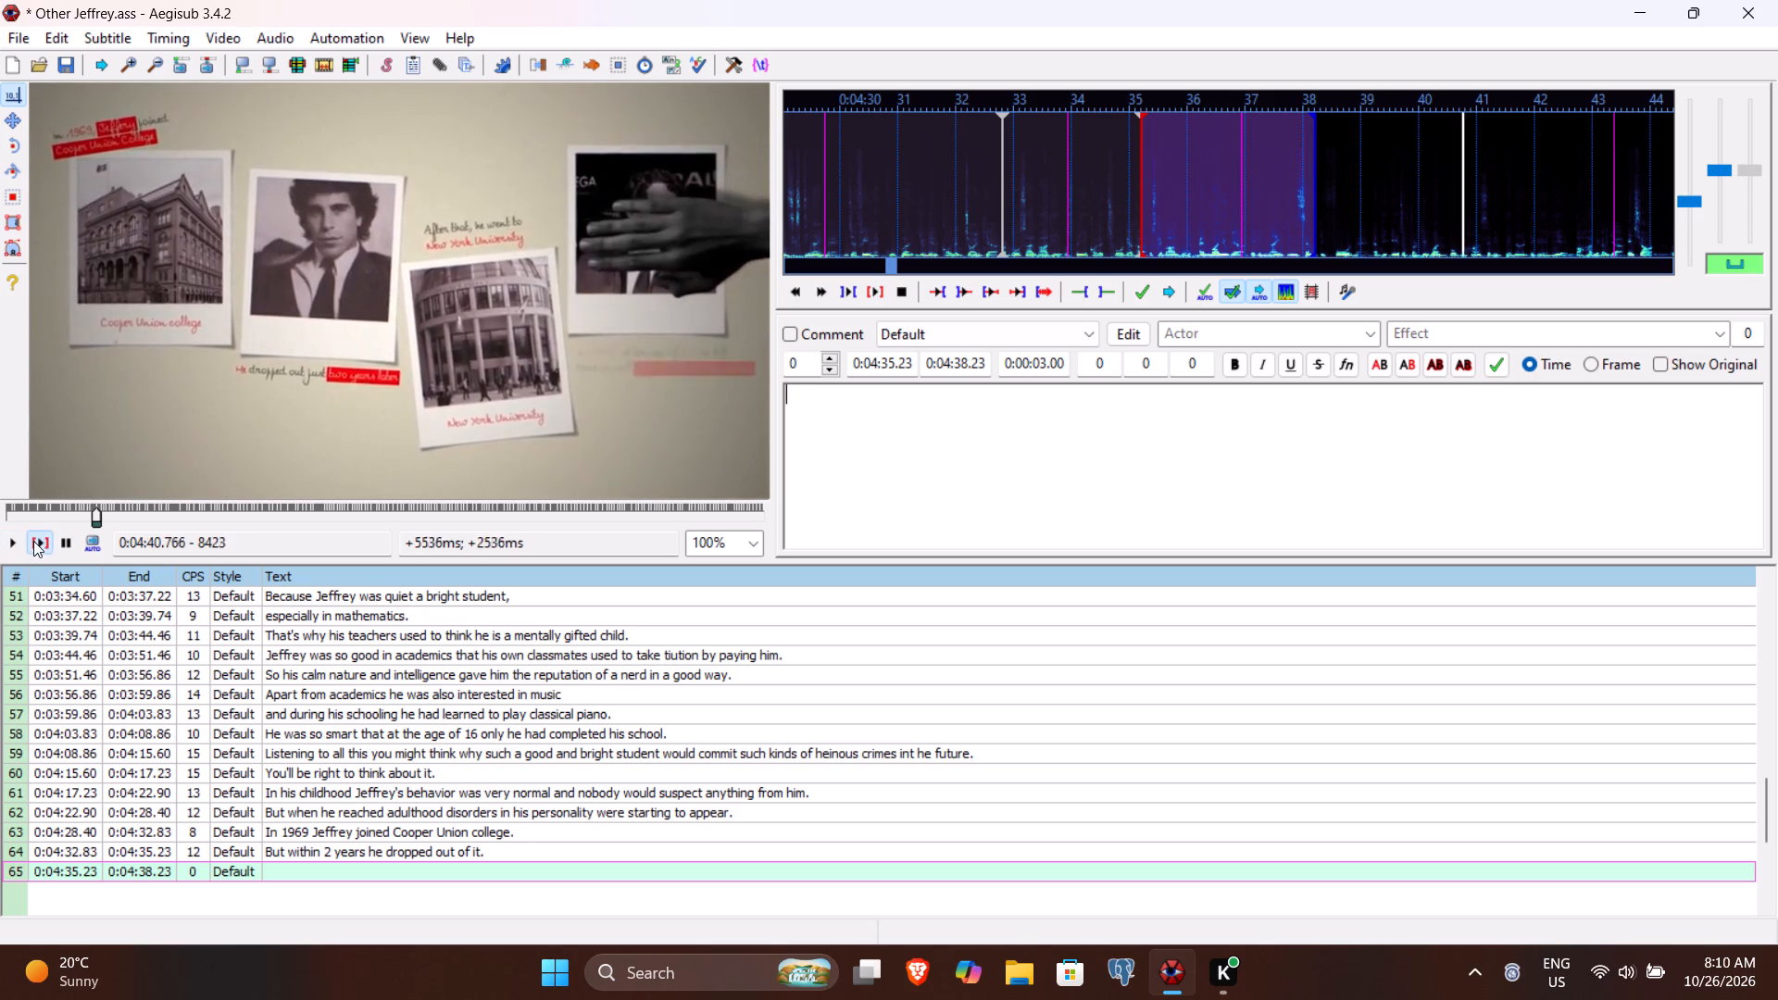
{"action": "left_click", "coordinate": [9, 542]}
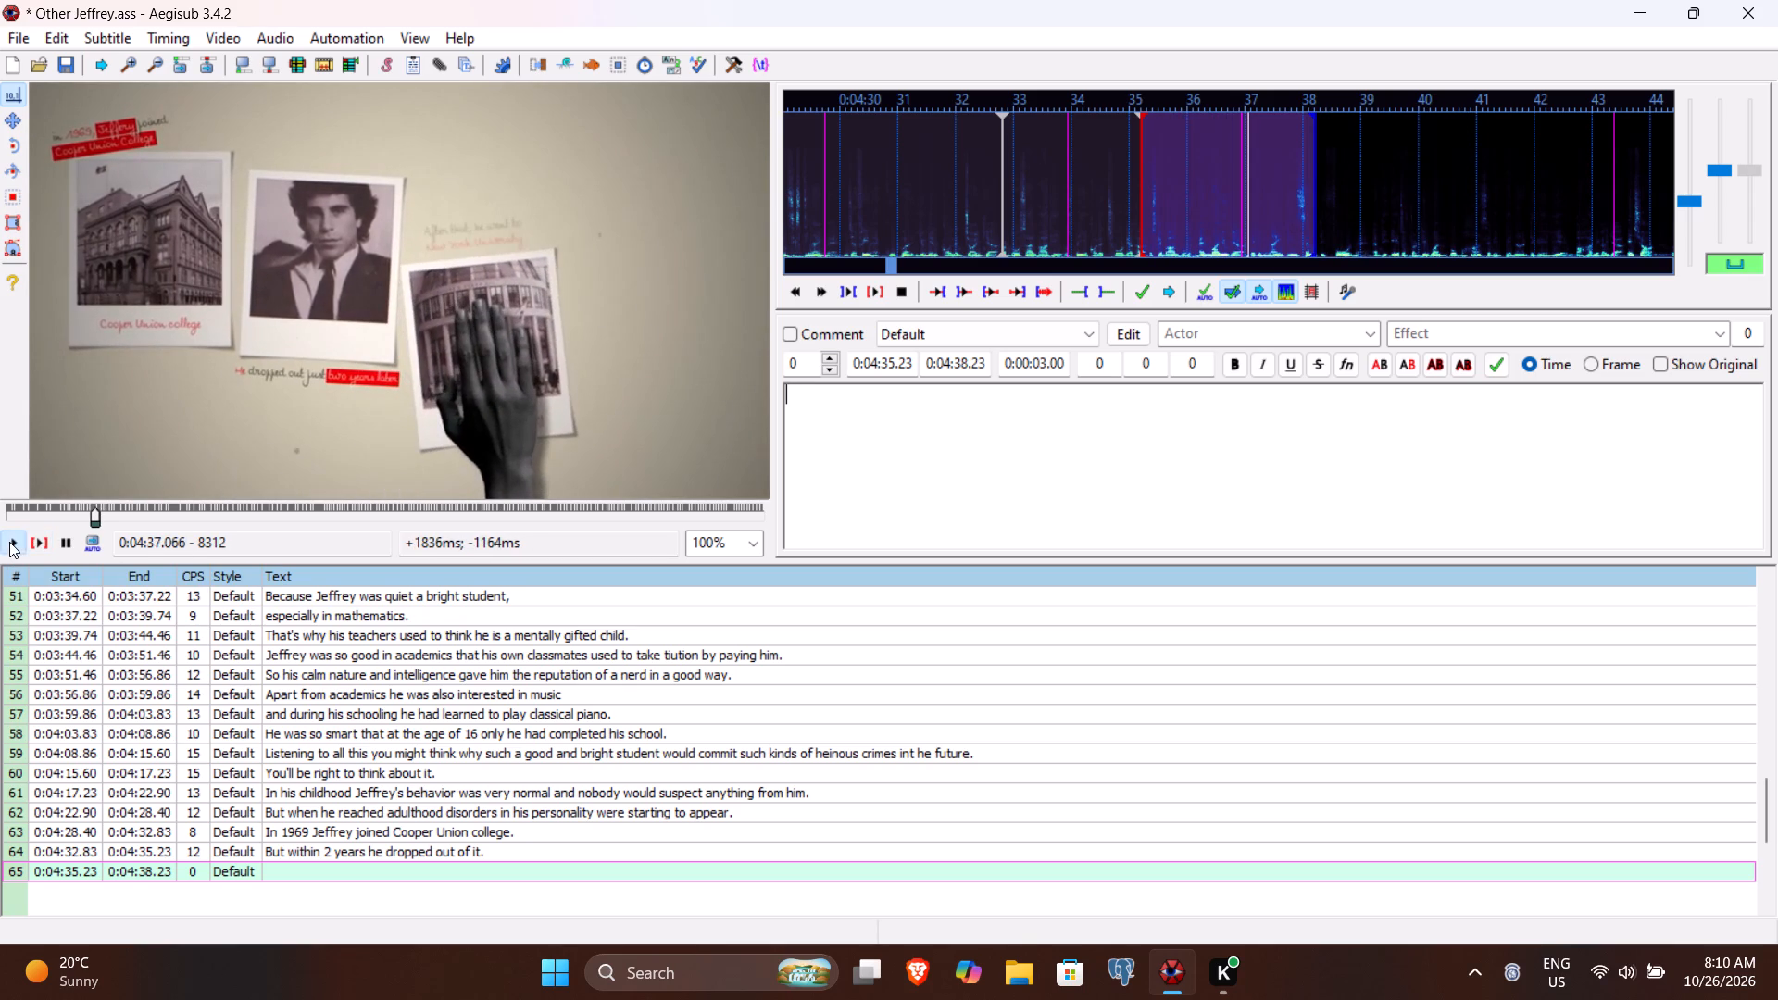
{"action": "left_click", "coordinate": [963, 368]}
{"action": "type", "text": "706"}
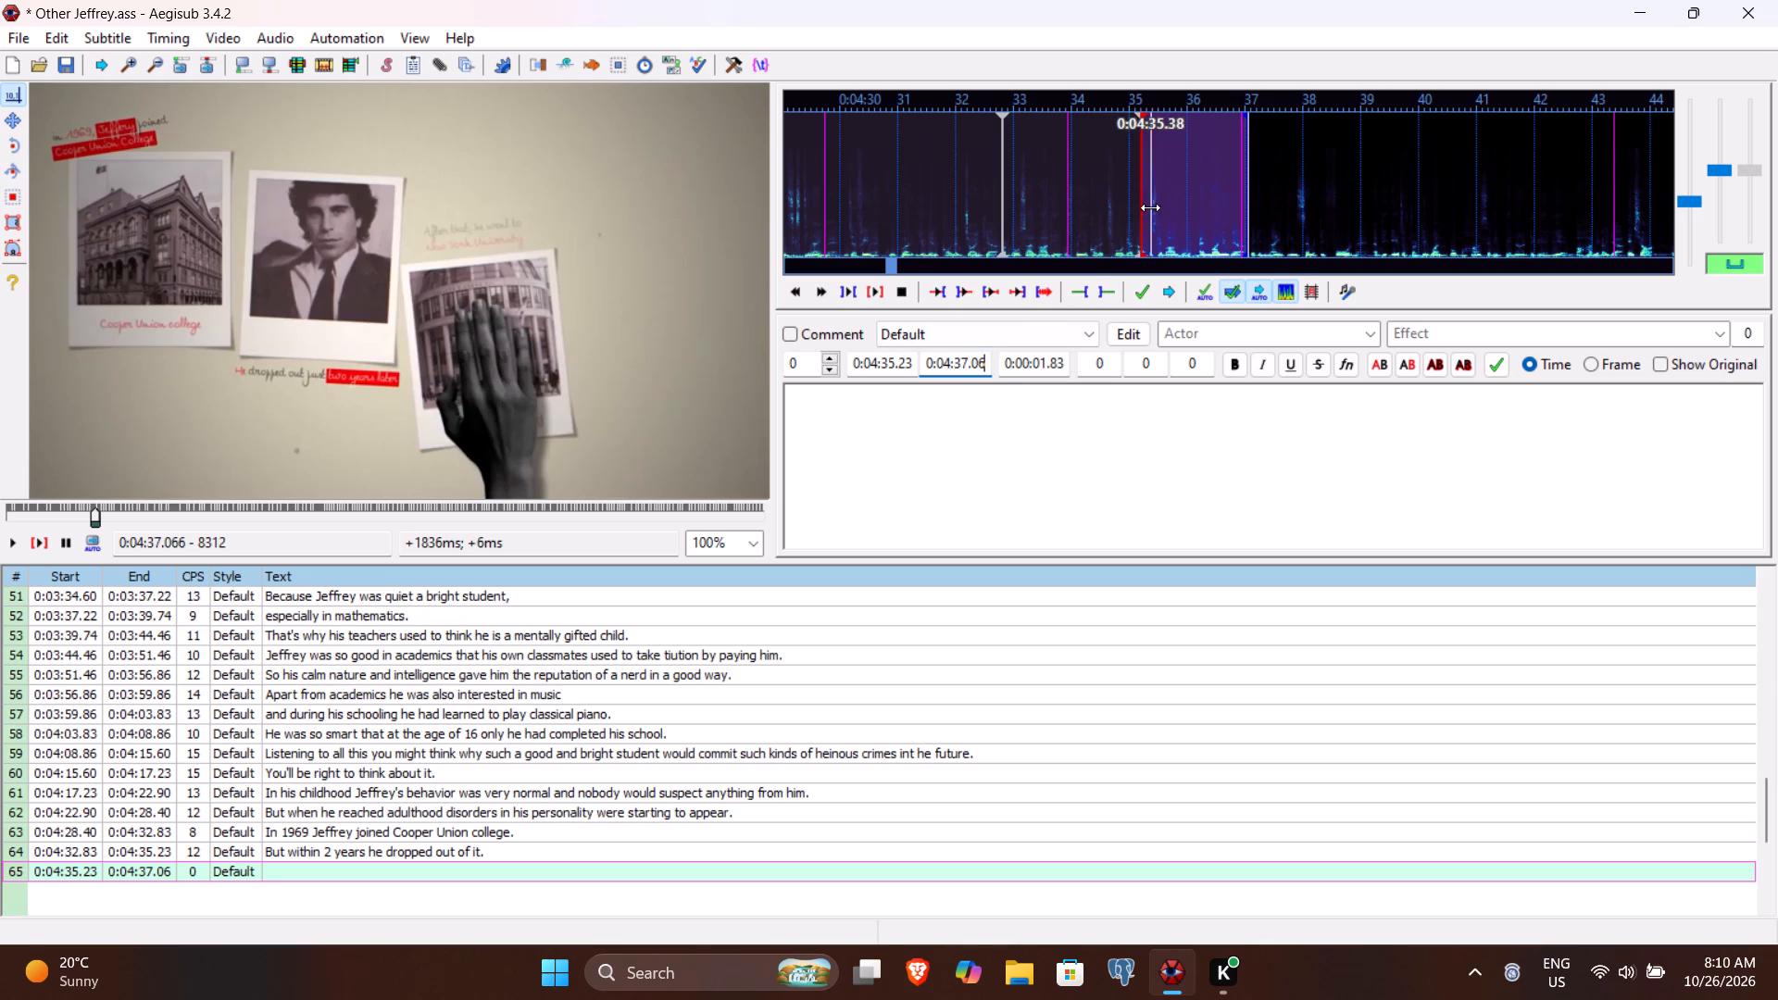
{"action": "left_click", "coordinate": [898, 365]}
{"action": "type", "text": "46"}
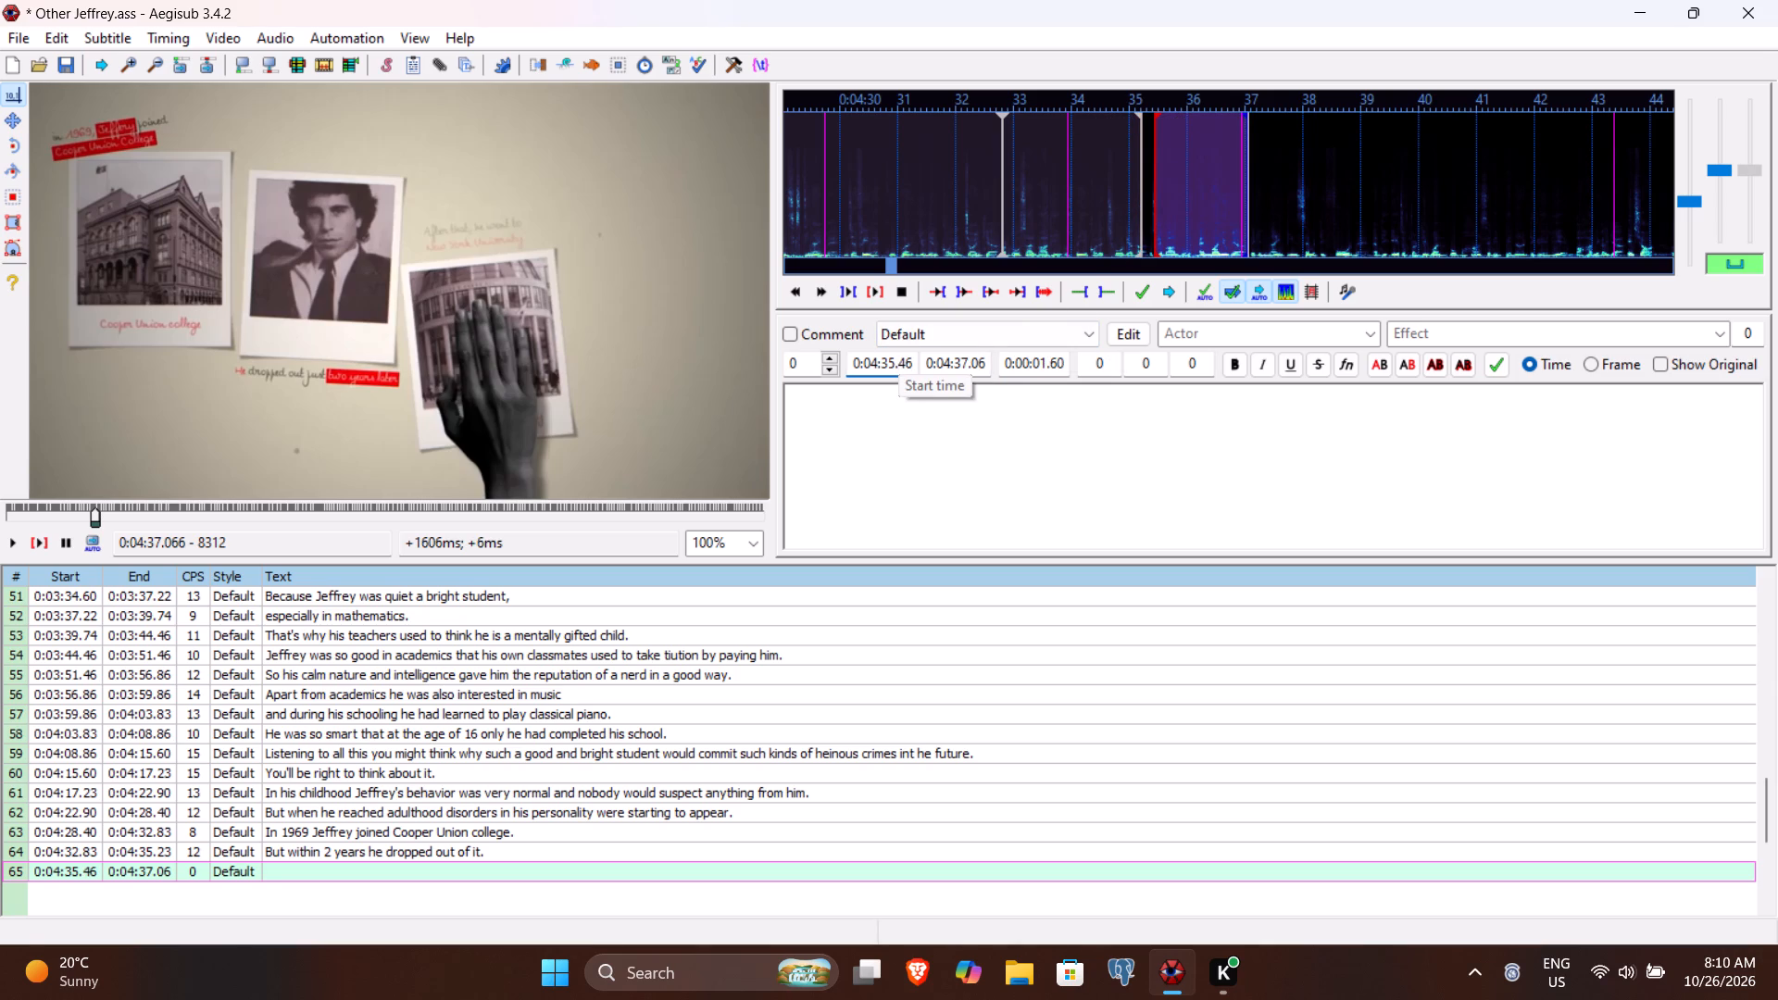
Enter "Then in 1971" as line 65's text.
{"action": "left_click", "coordinate": [831, 471]}
{"action": "type", "text": "Then in 1981"}
{"action": "key", "text": "BackSpace"}
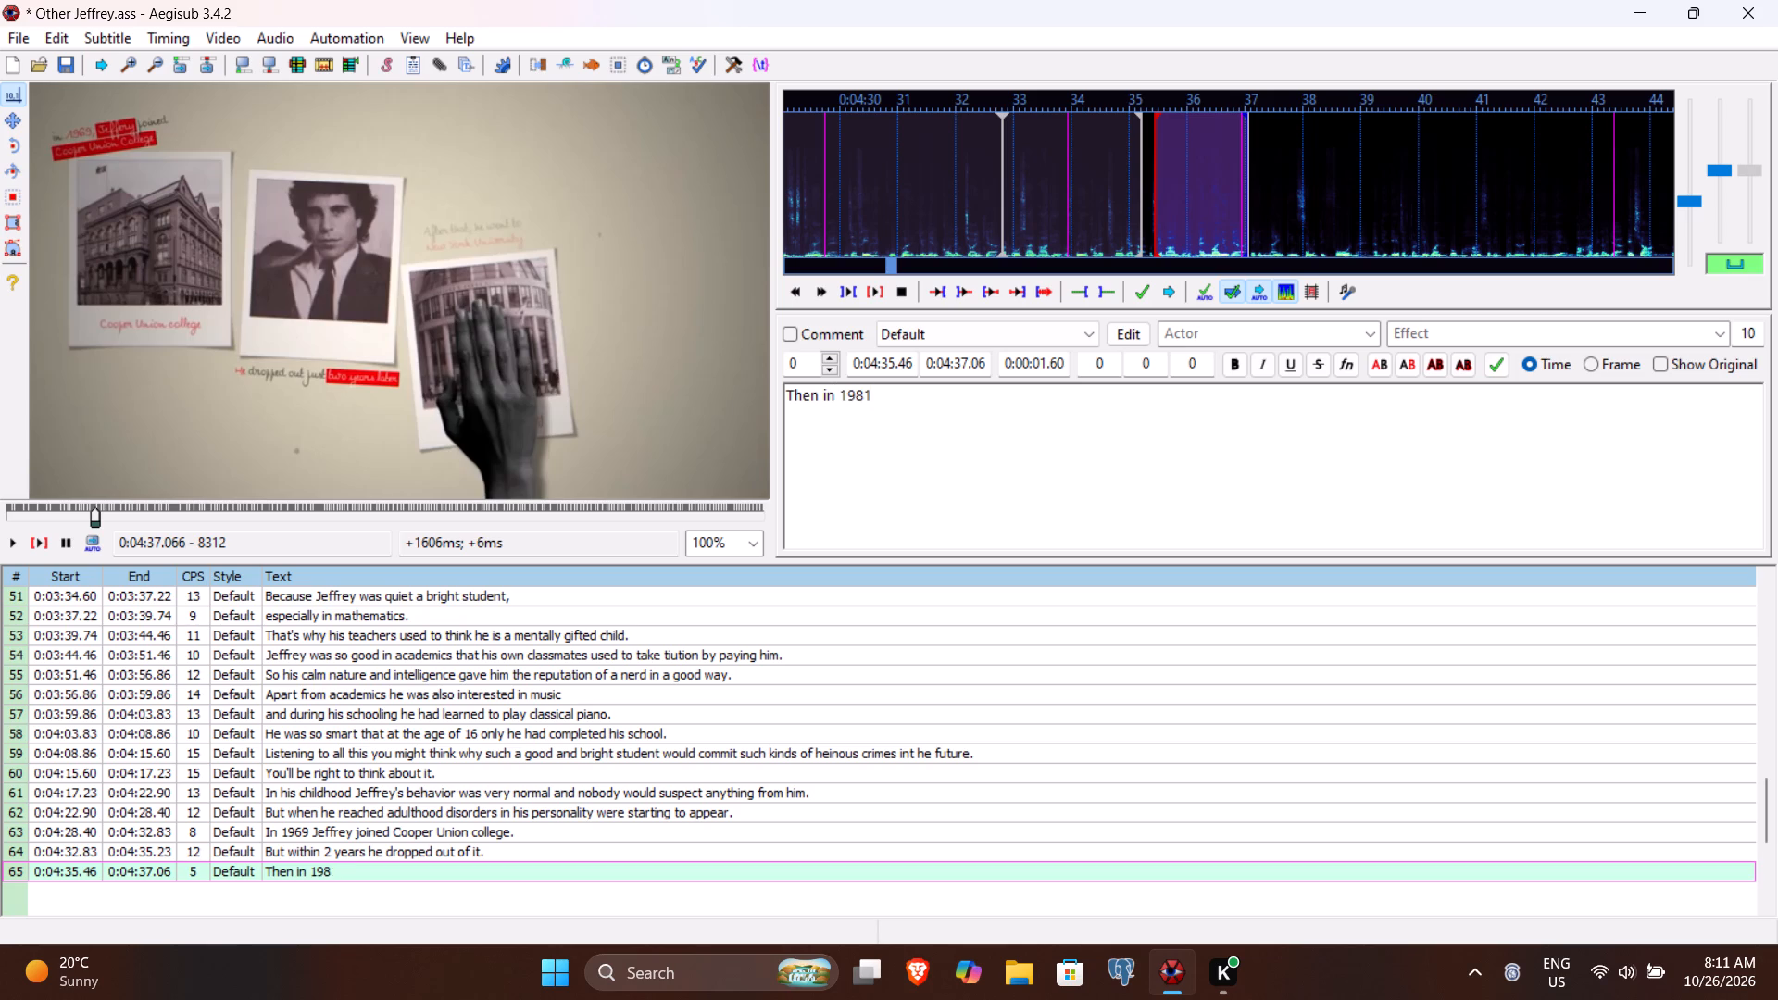
{"action": "key", "text": "BackSpace"}
{"action": "type", "text": "71"}
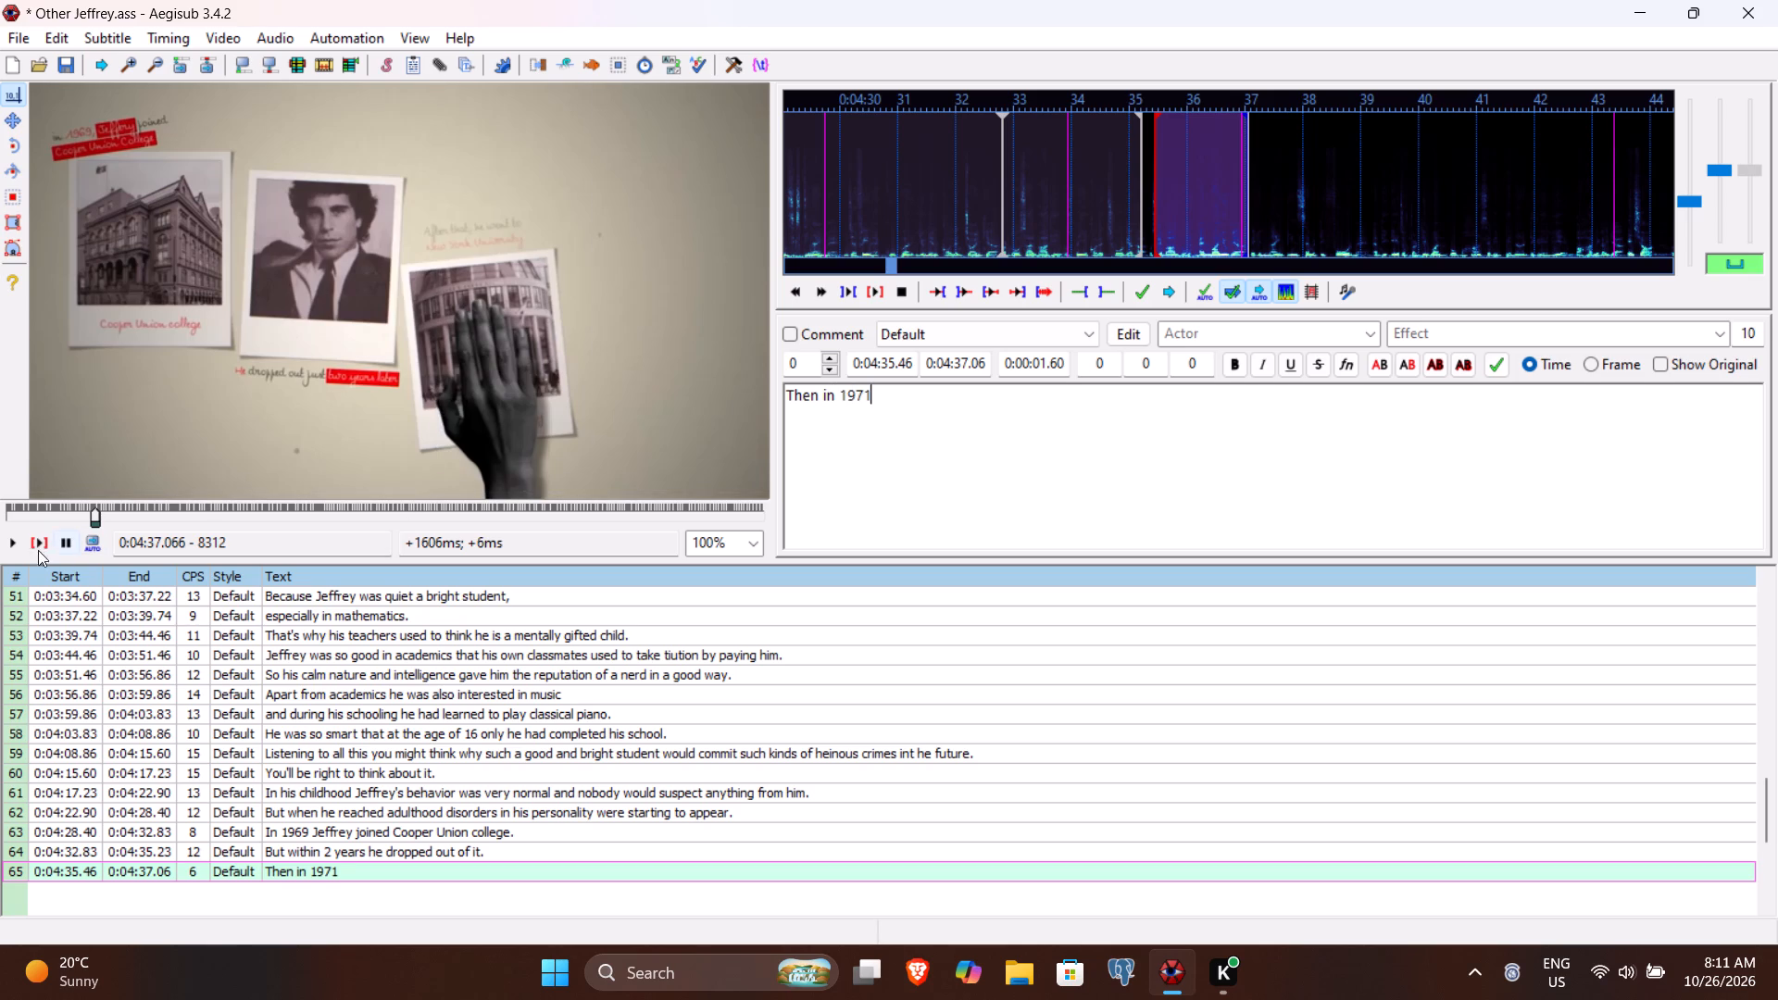
Replay lines 64 and 65 to check the wording, change line 65's text to "Then he went to NYU." and commit it.
{"action": "left_click", "coordinate": [36, 537]}
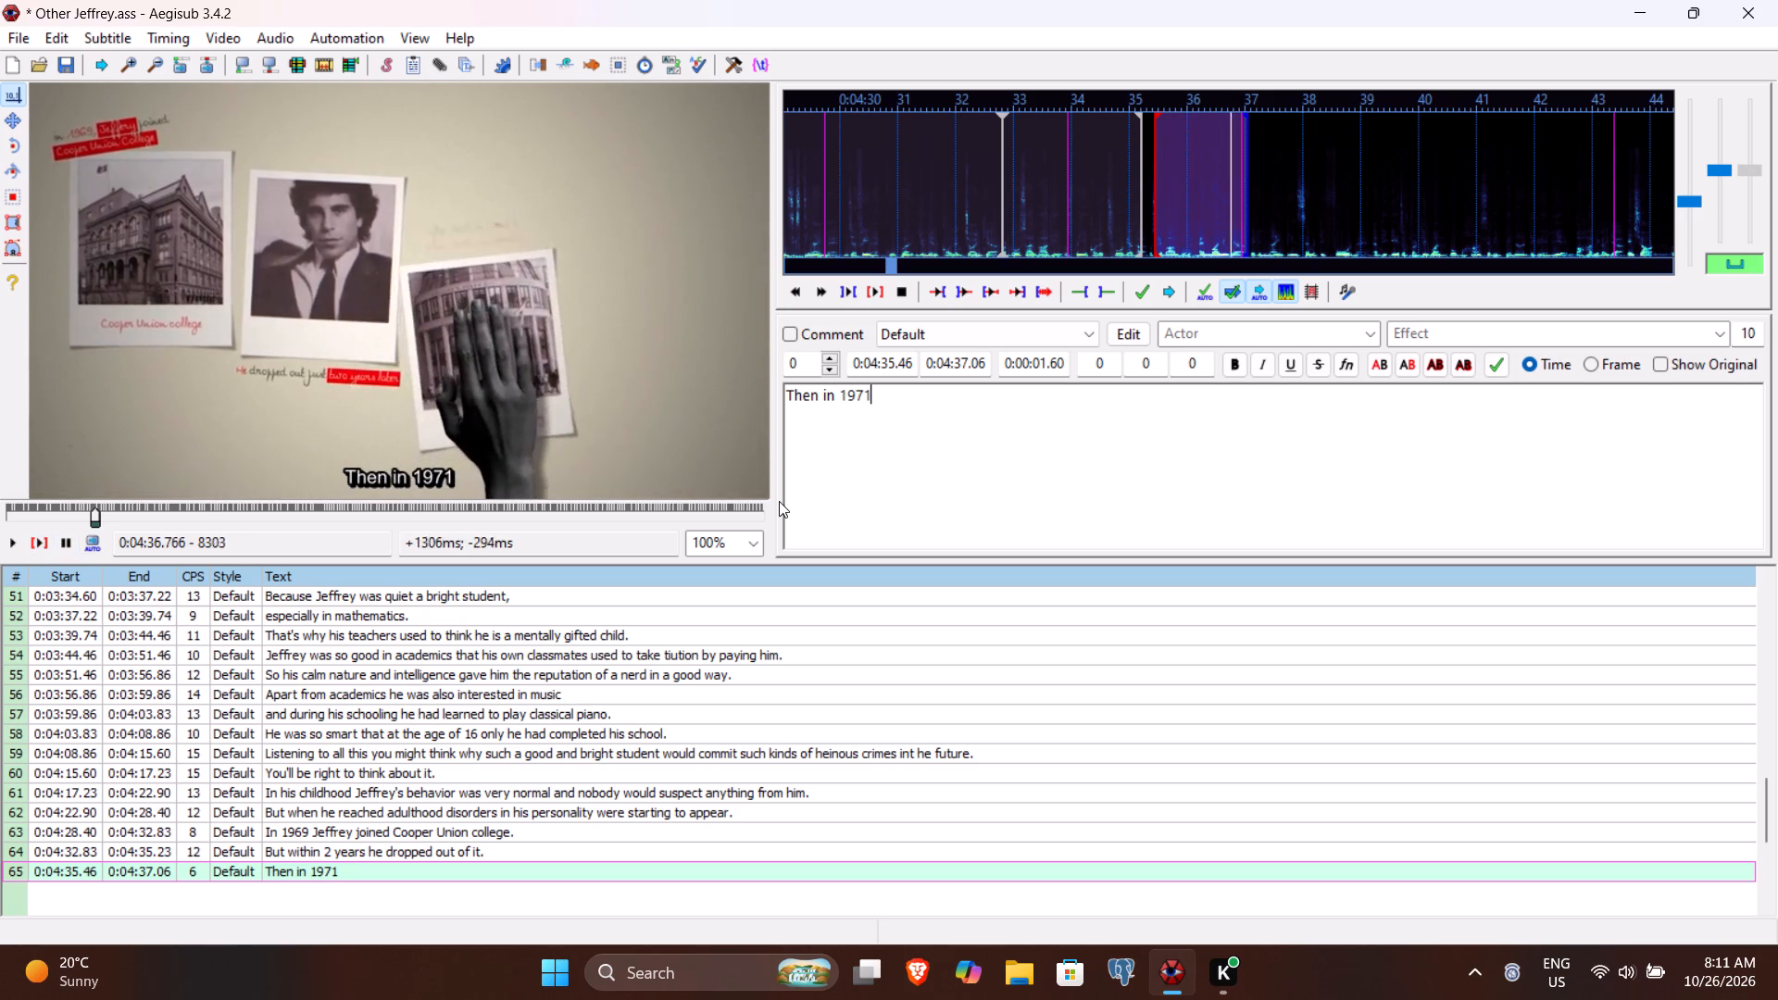
{"action": "left_click", "coordinate": [303, 847]}
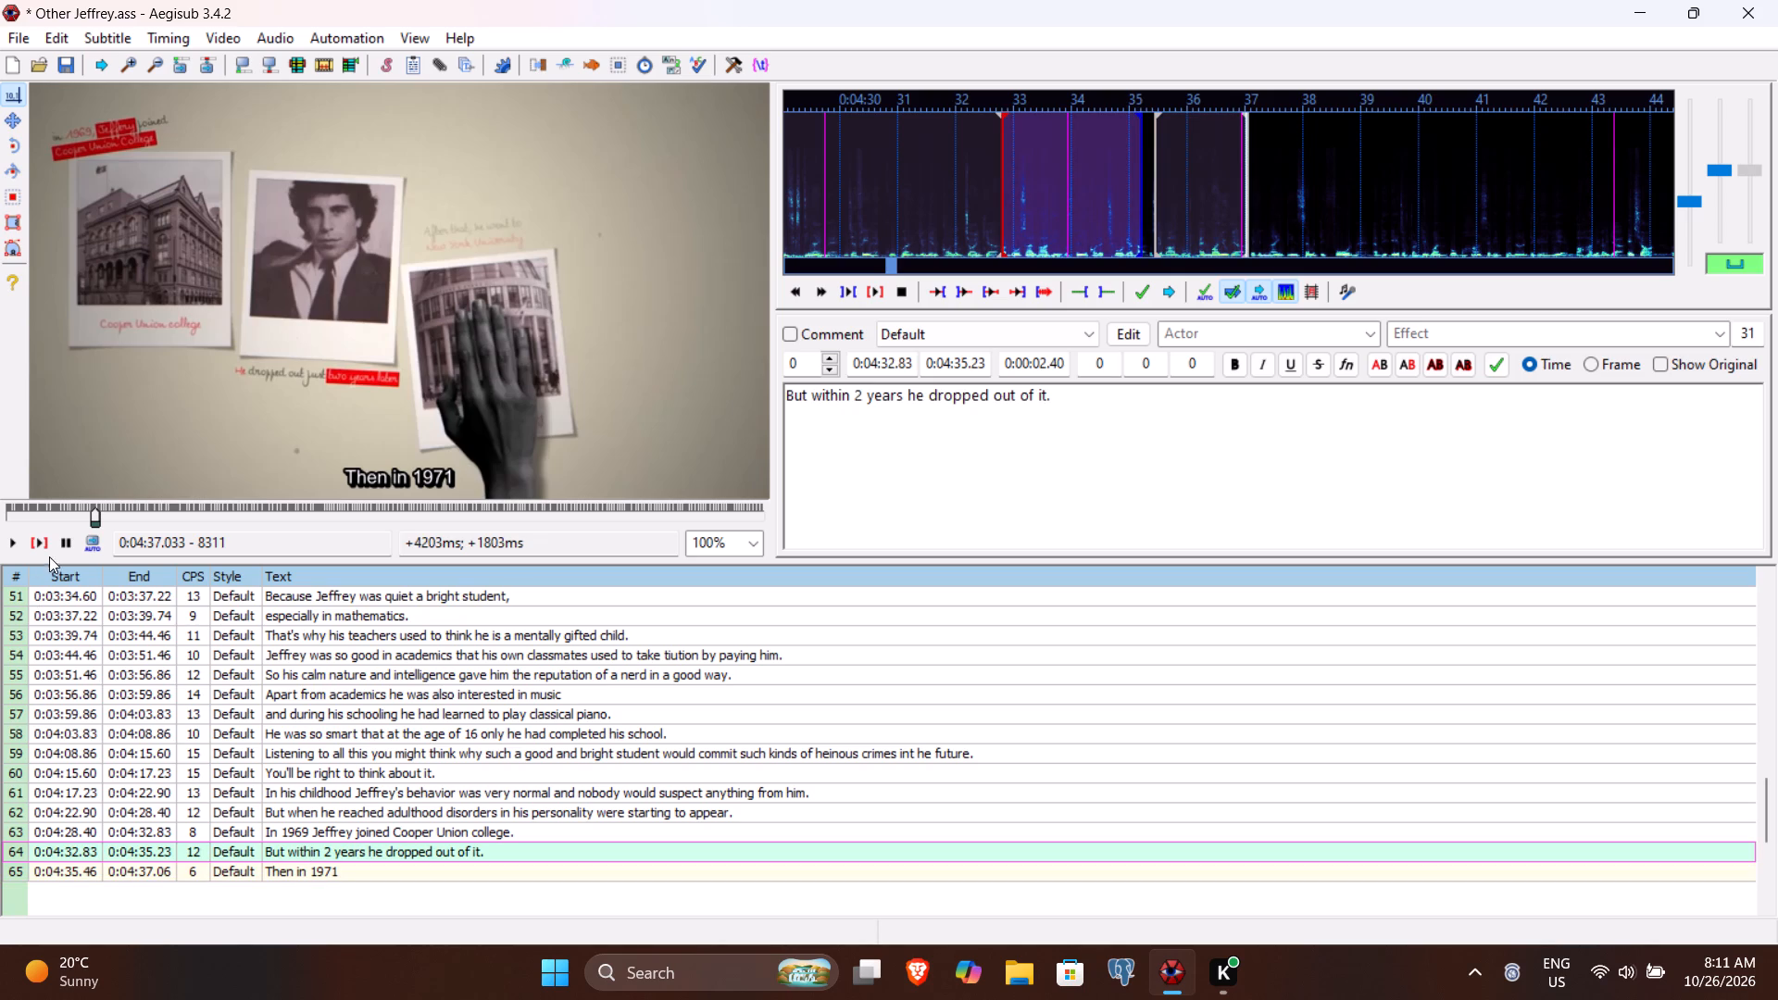
{"action": "left_click", "coordinate": [38, 542]}
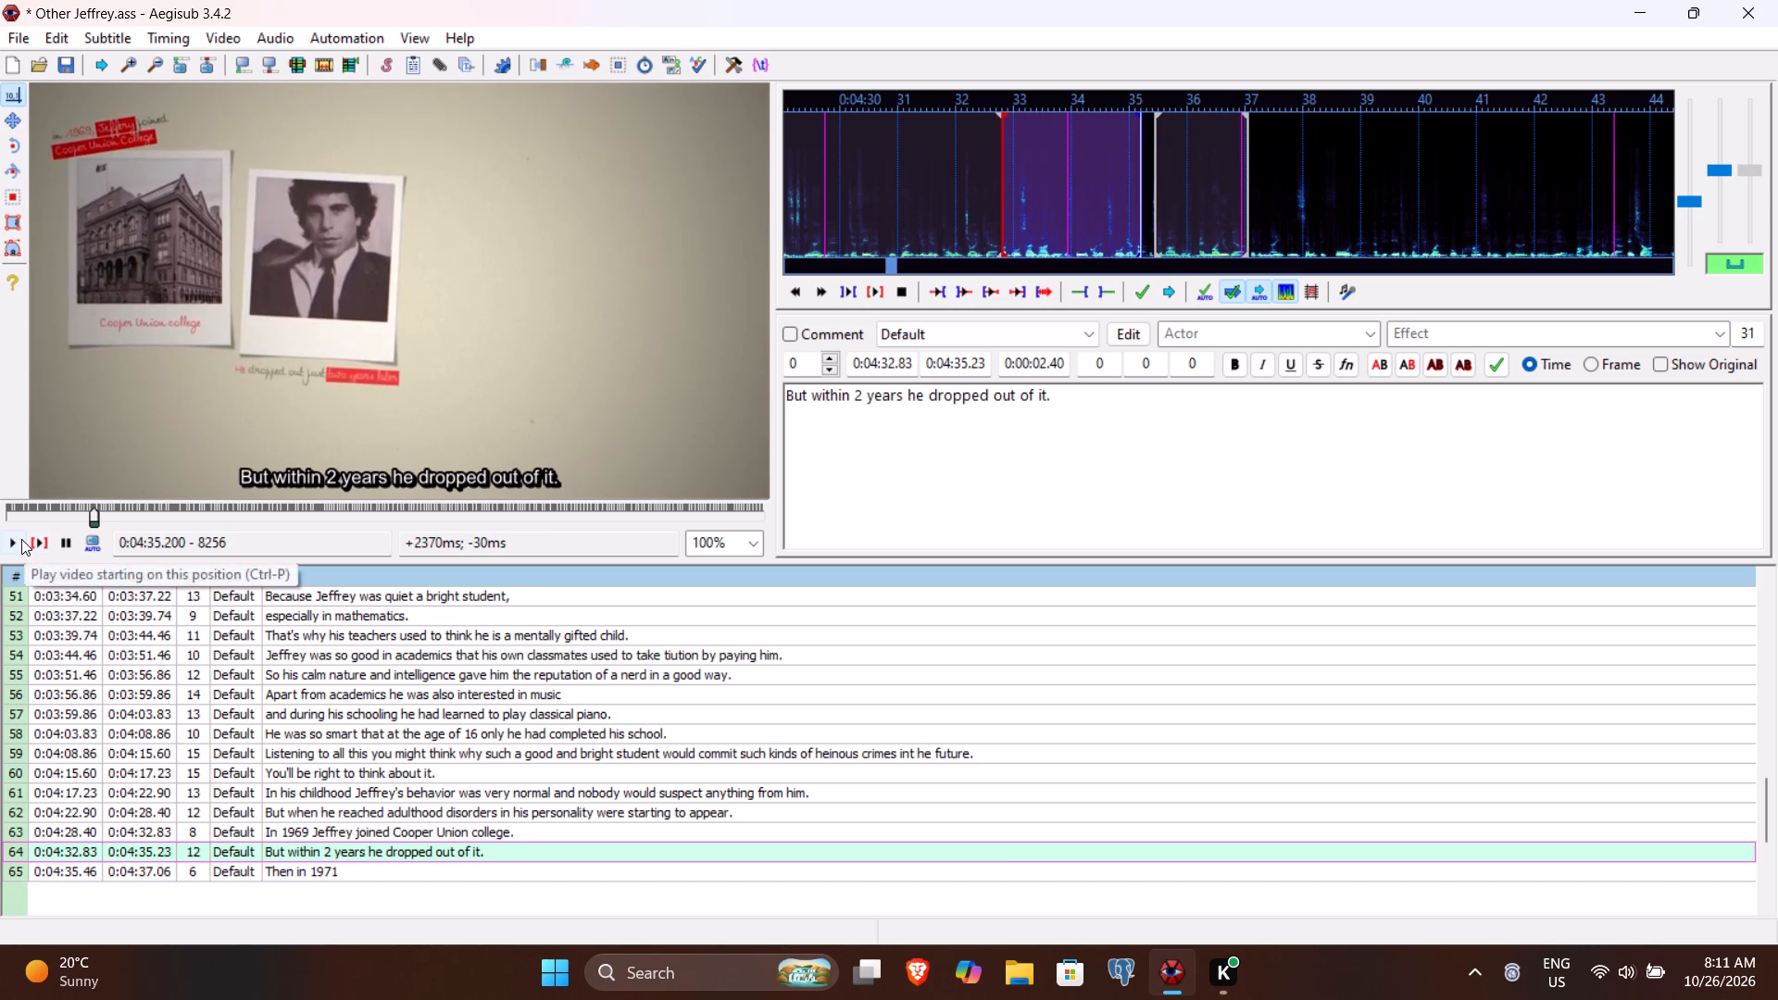
{"action": "left_click", "coordinate": [20, 538]}
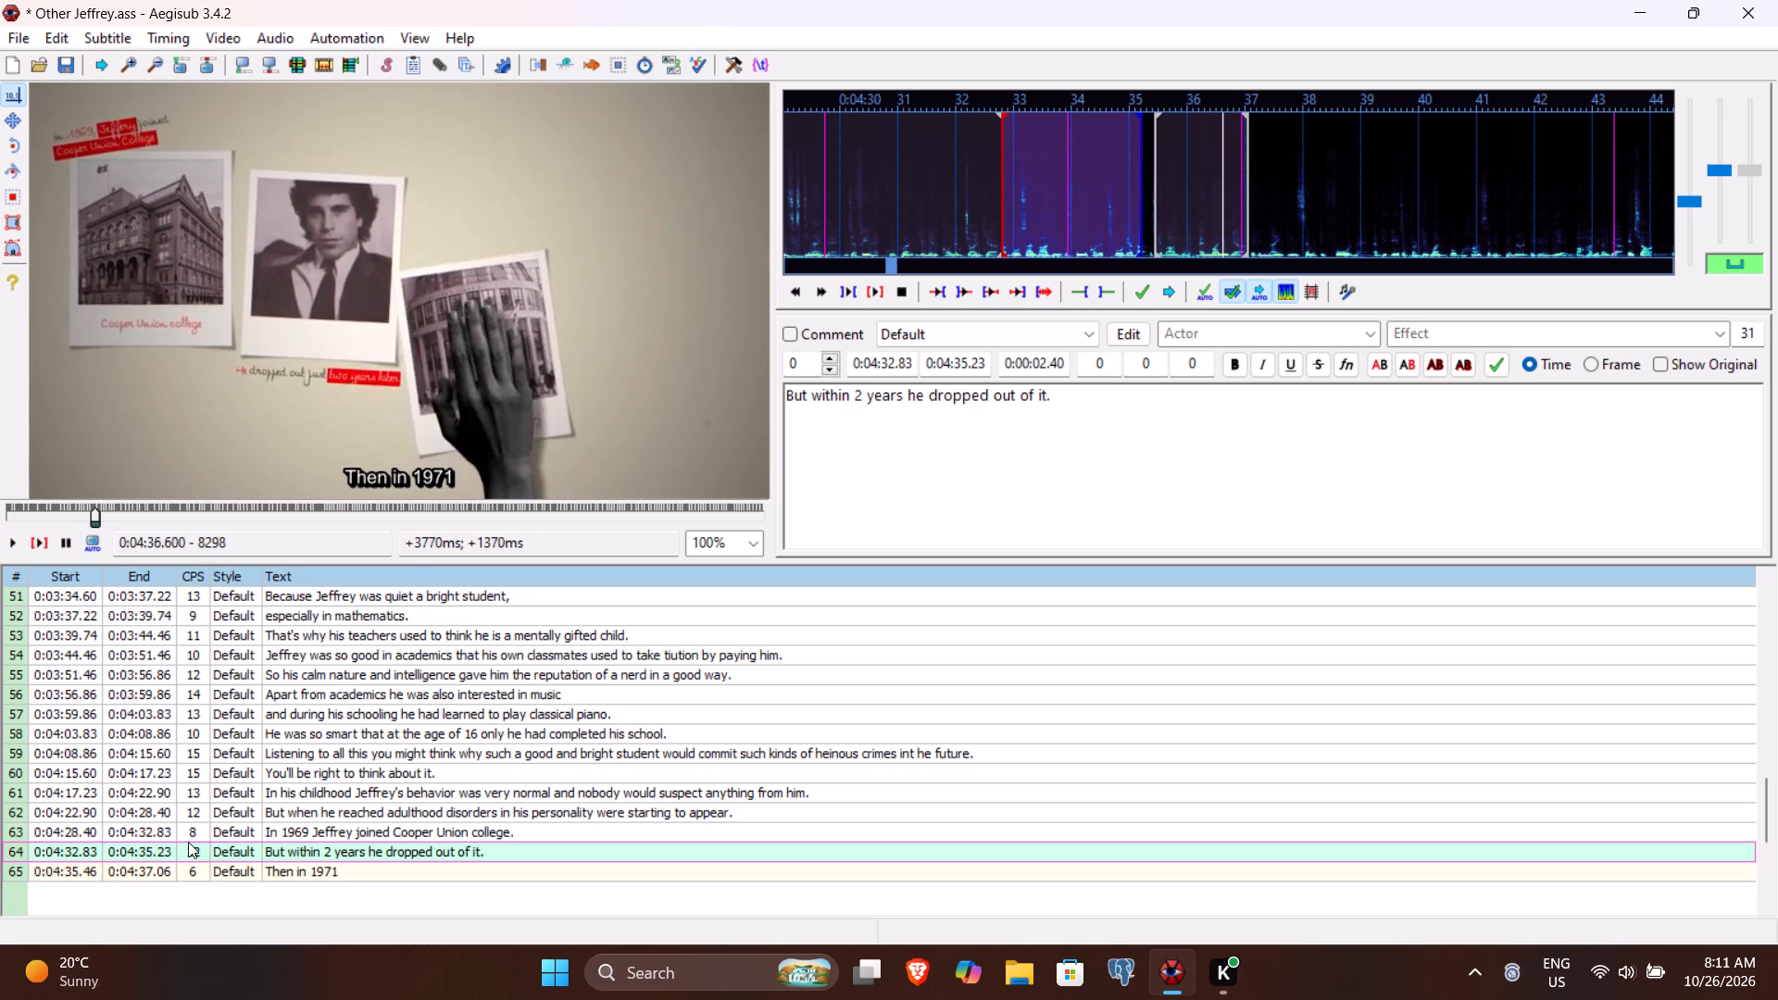
{"action": "key", "text": "Return"}
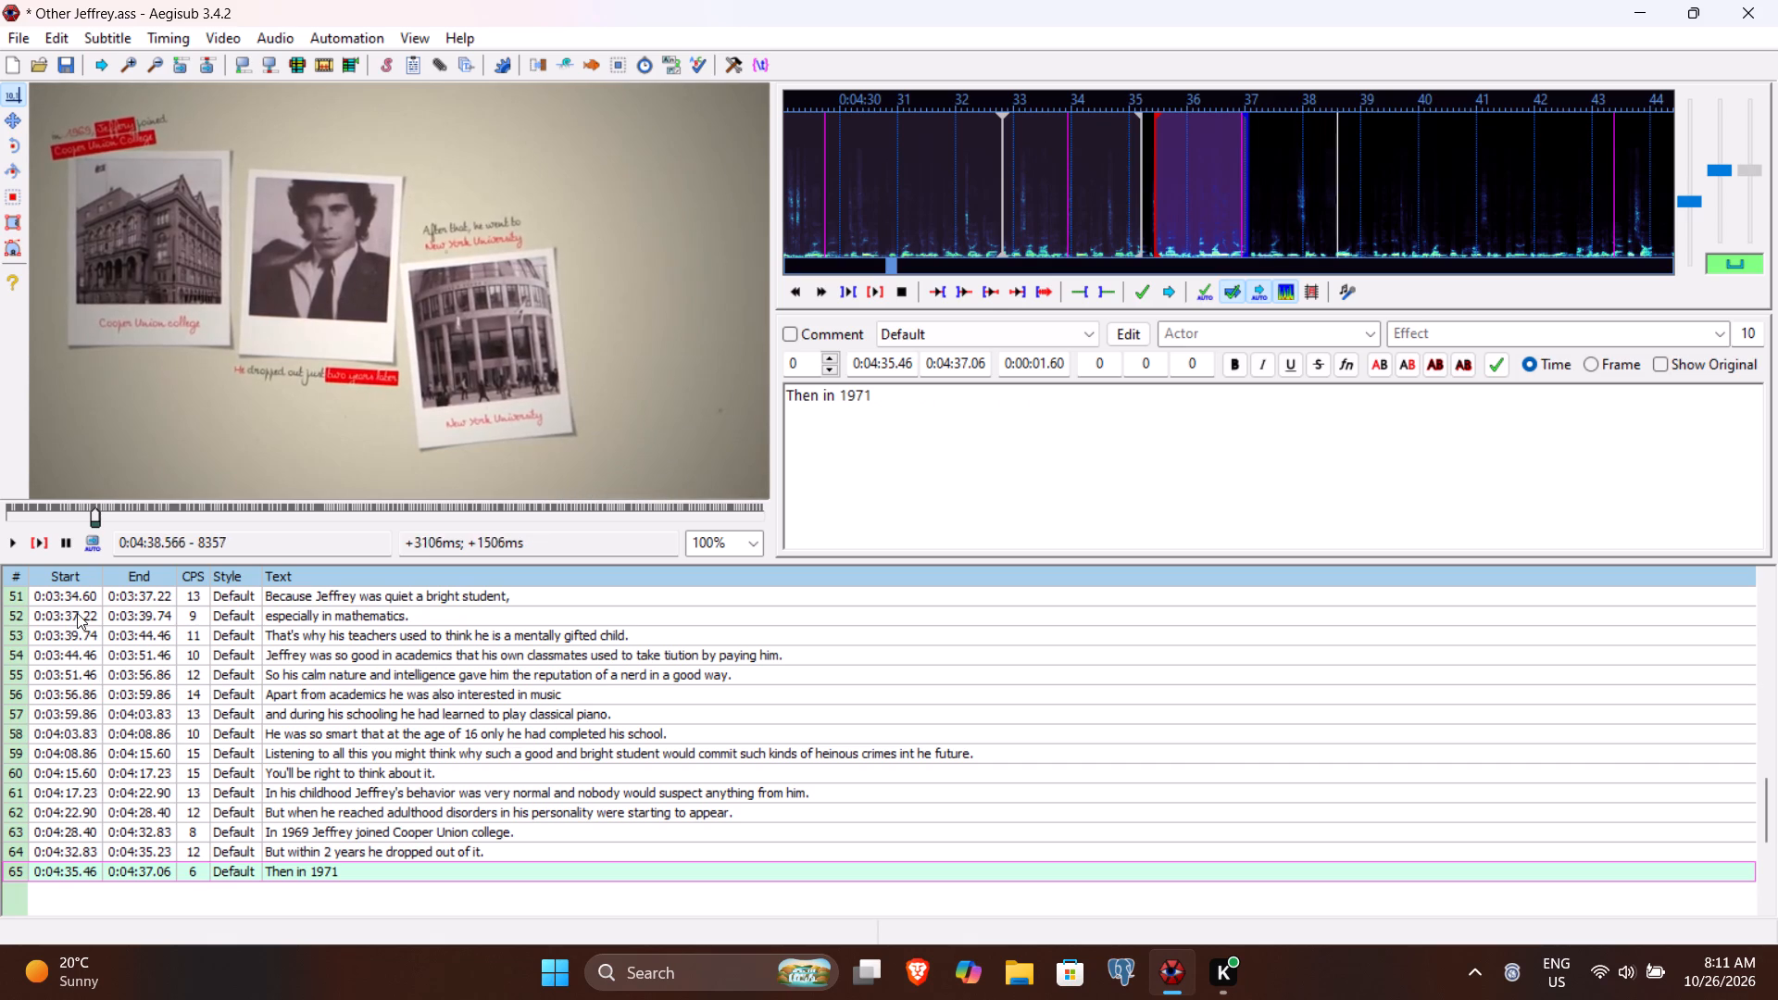
{"action": "left_click", "coordinate": [40, 536]}
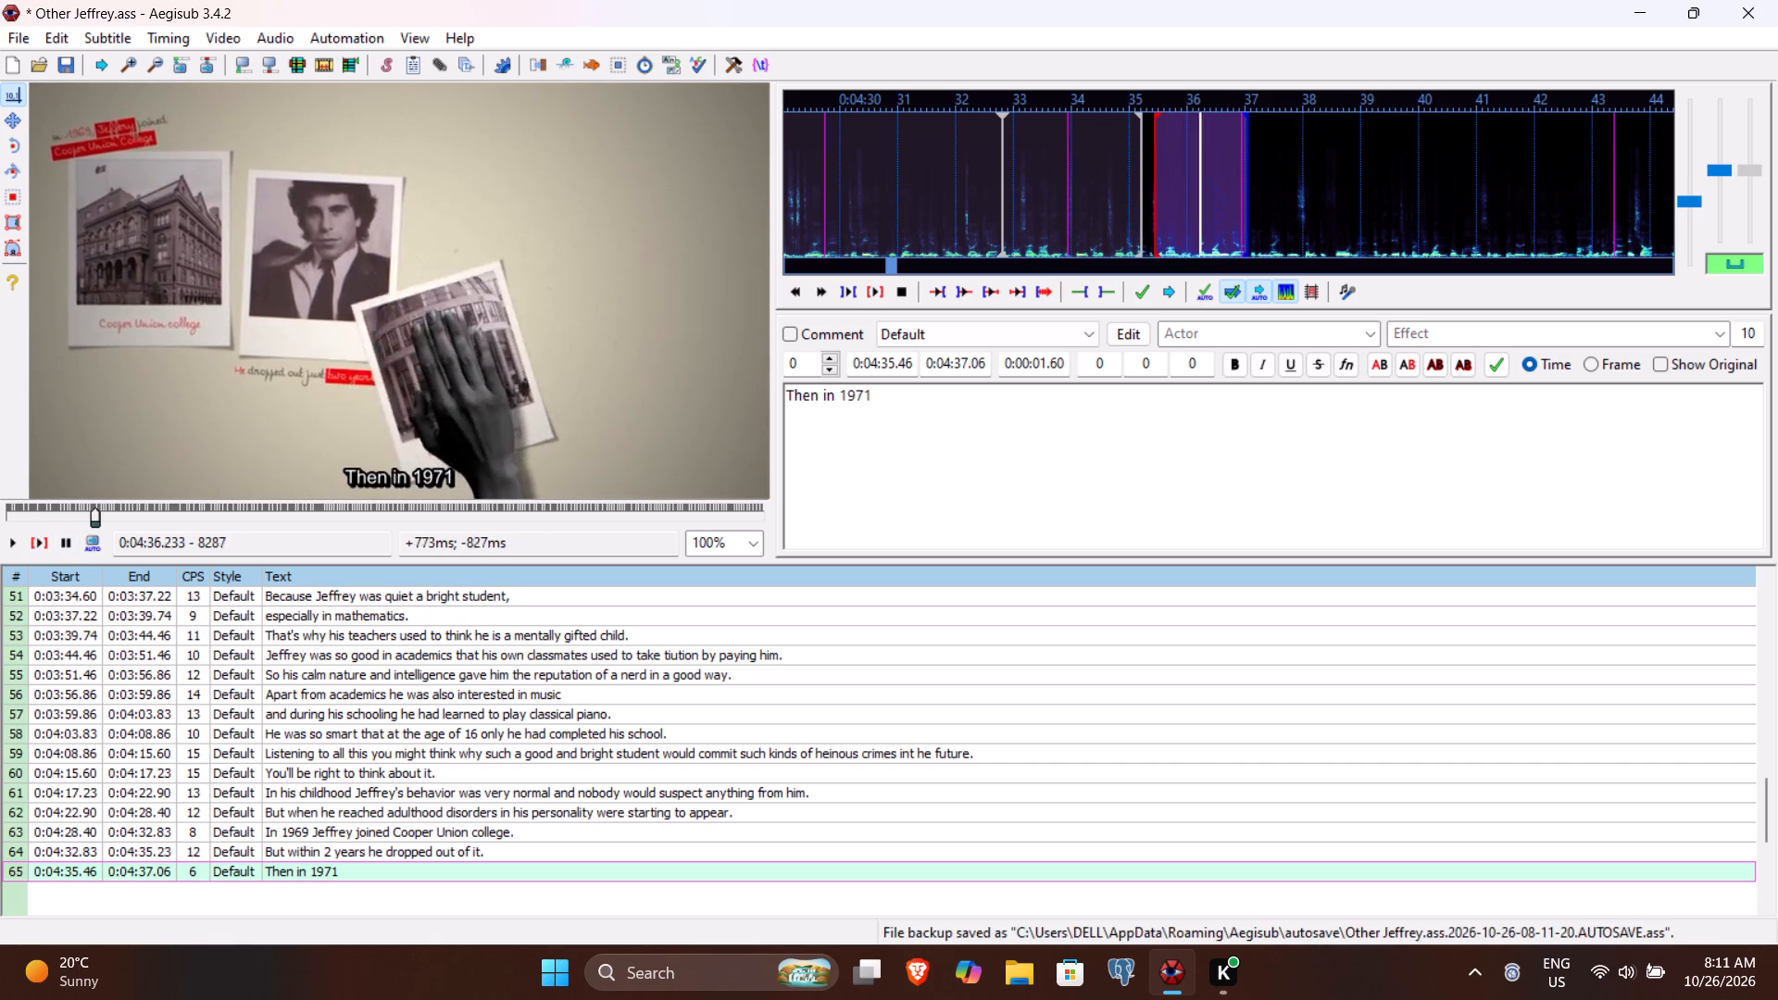
{"action": "left_click", "coordinate": [1036, 523]}
{"action": "key", "text": "ctrl+shift+Left"}
{"action": "key", "text": "ctrl+shift+Left"}
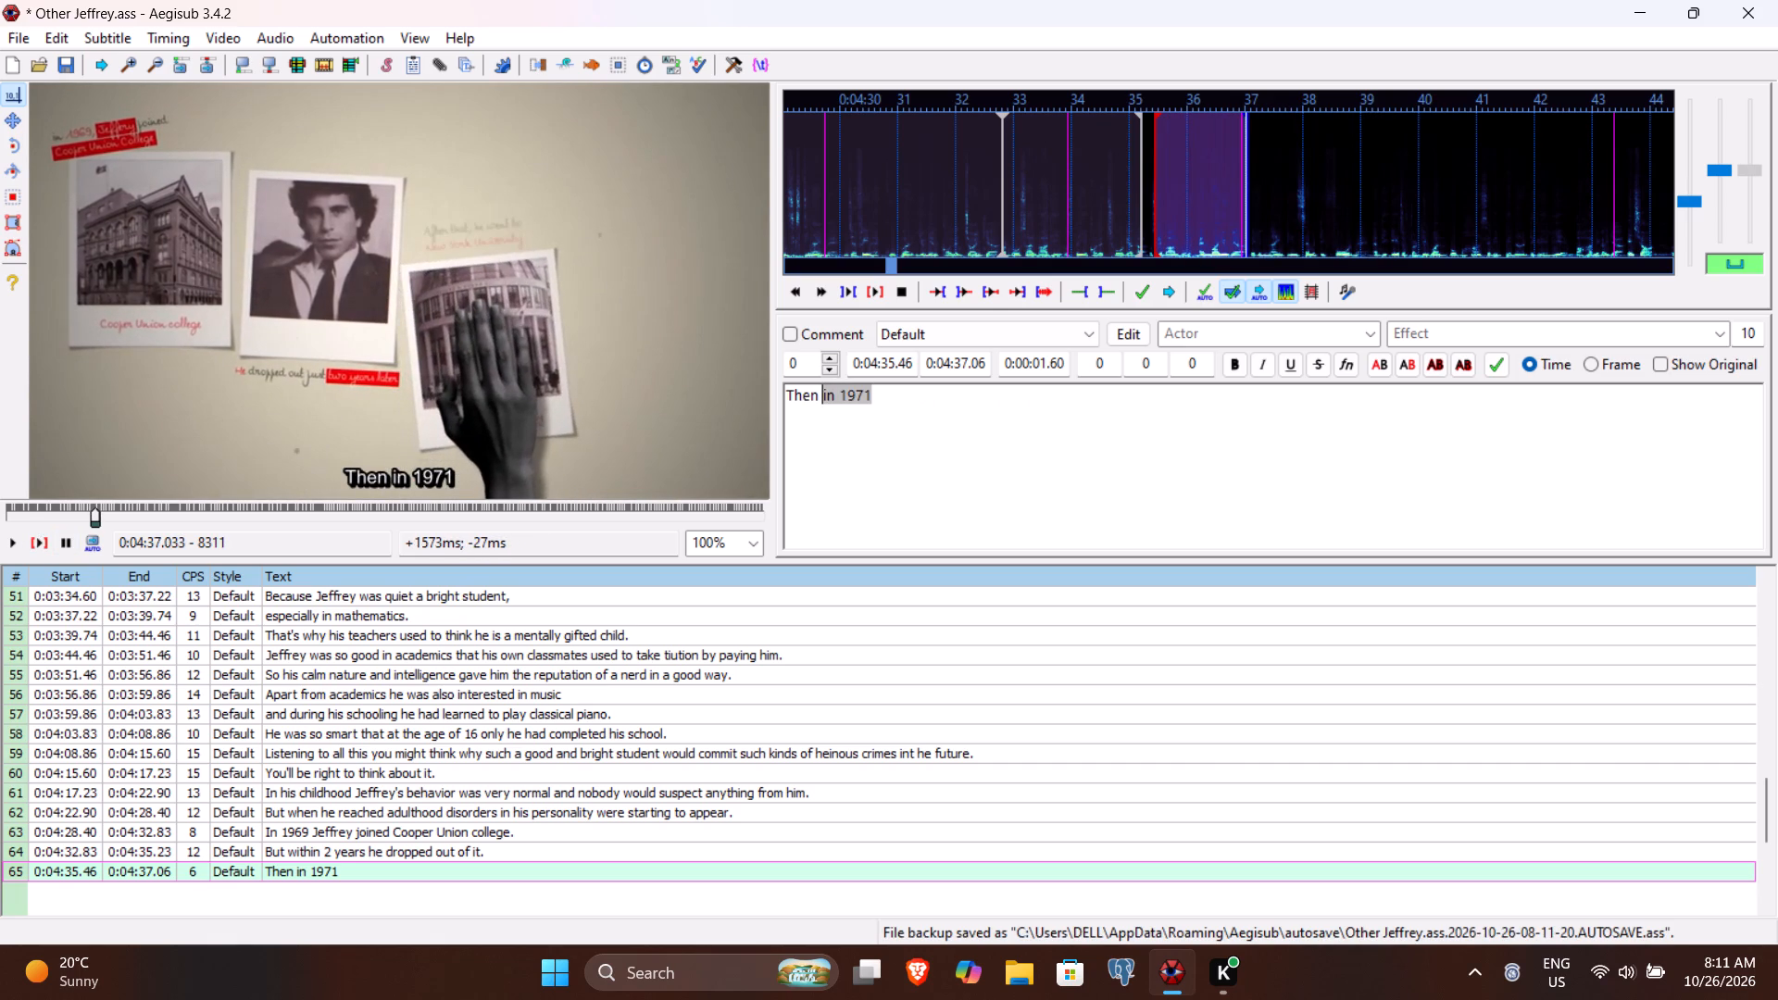
{"action": "type", "text": "he went ot"}
{"action": "key", "text": "space"}
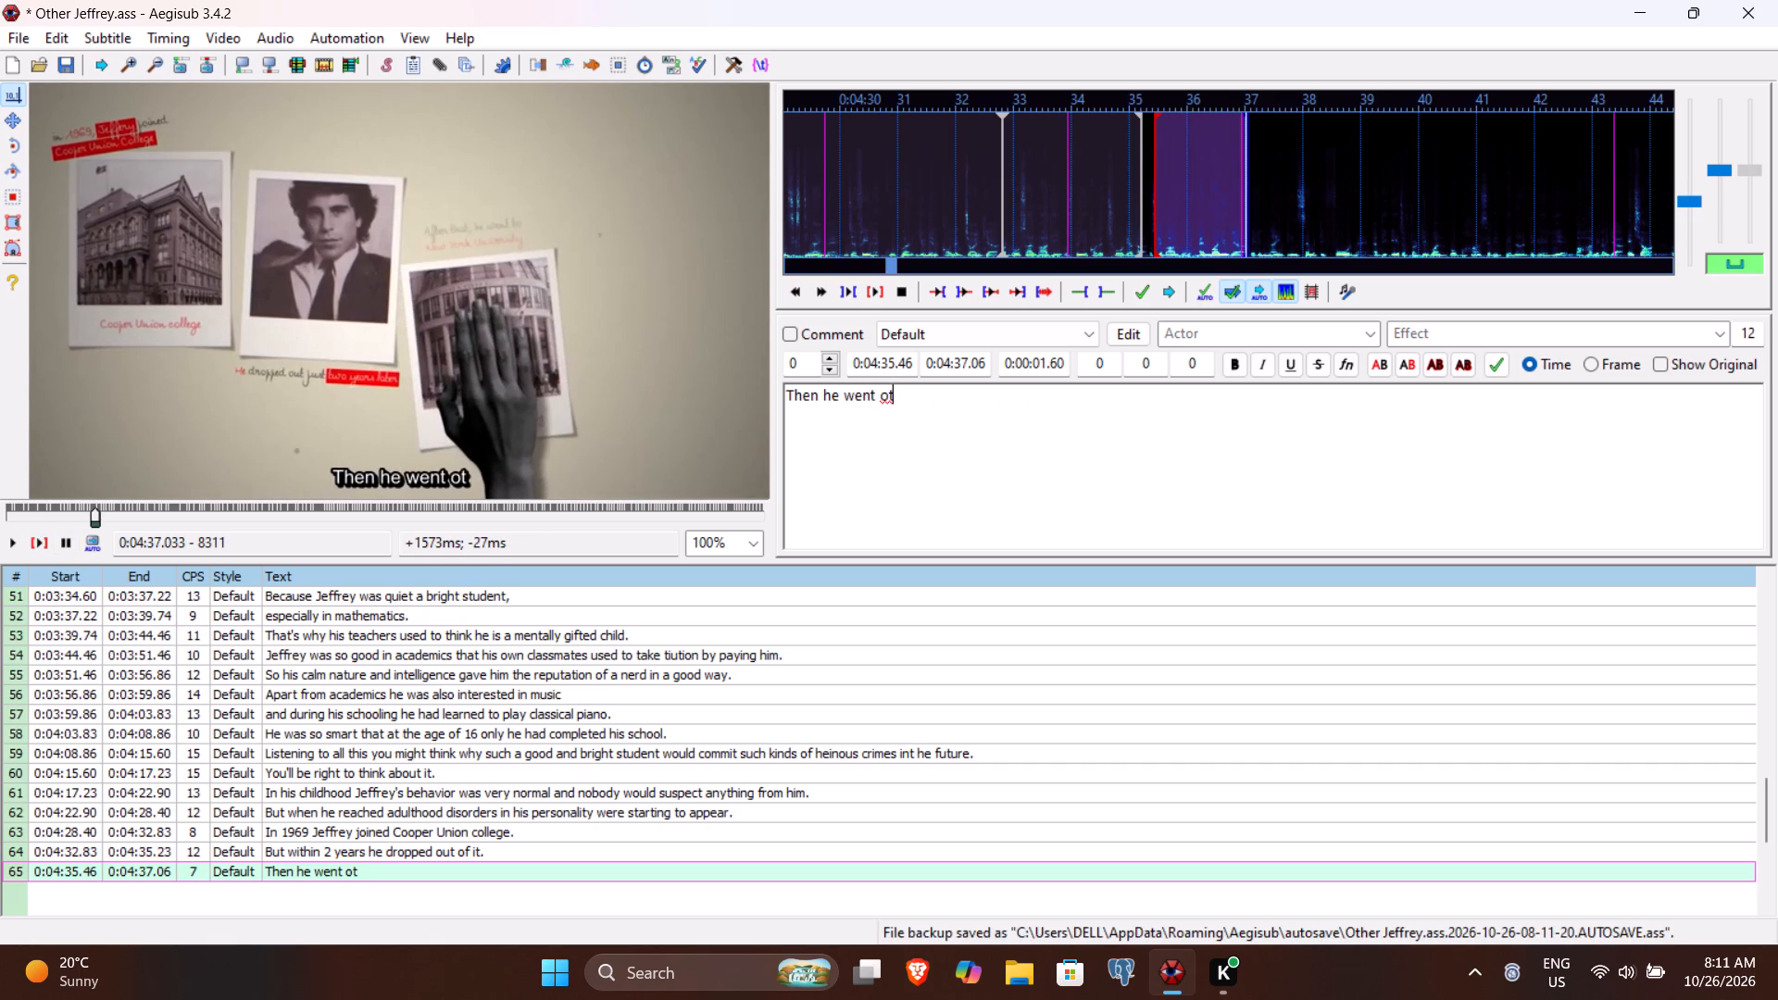
{"action": "key", "text": "BackSpace"}
{"action": "key", "text": "BackSpace"}
{"action": "key", "text": "t"}
{"action": "key", "text": "BackSpace"}
{"action": "key", "text": "BackSpace"}
{"action": "type", "text": "to NYU."}
{"action": "key", "text": "Return"}
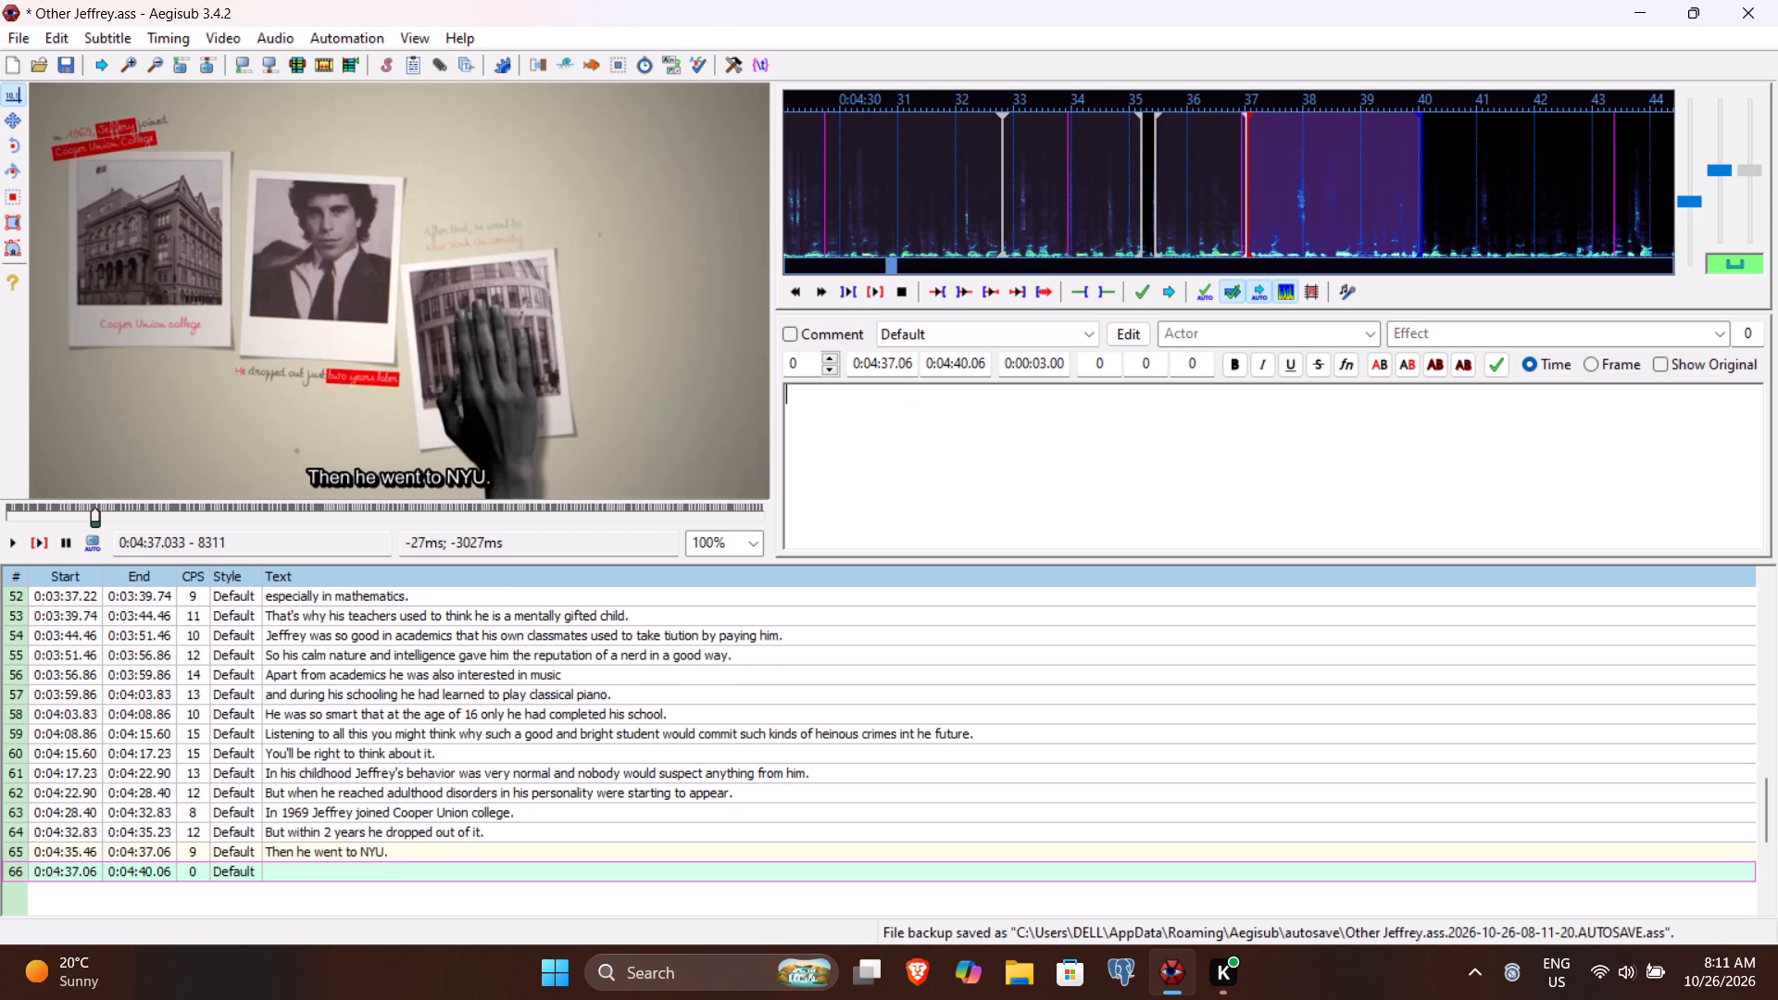
Play line 66's speech to find where it ends, and set the line's end time to 0:04:40.50.
{"action": "left_click", "coordinate": [41, 544]}
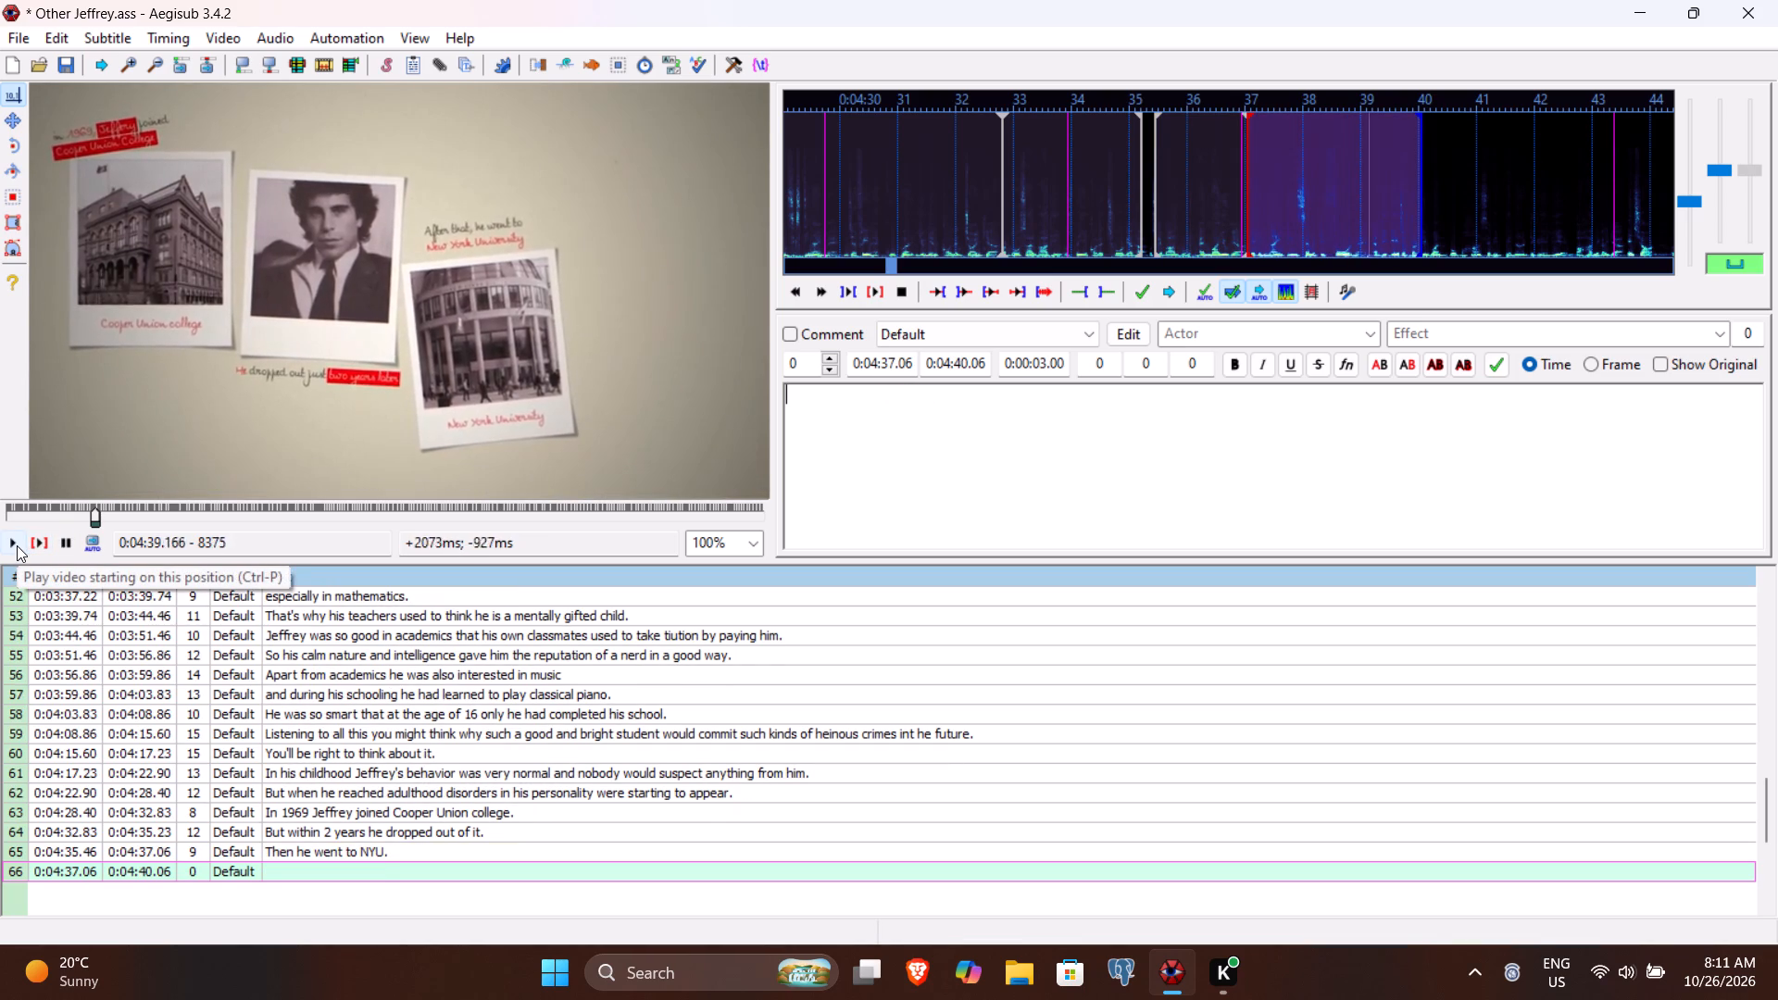
{"action": "left_click", "coordinate": [17, 545]}
{"action": "left_click", "coordinate": [17, 545]}
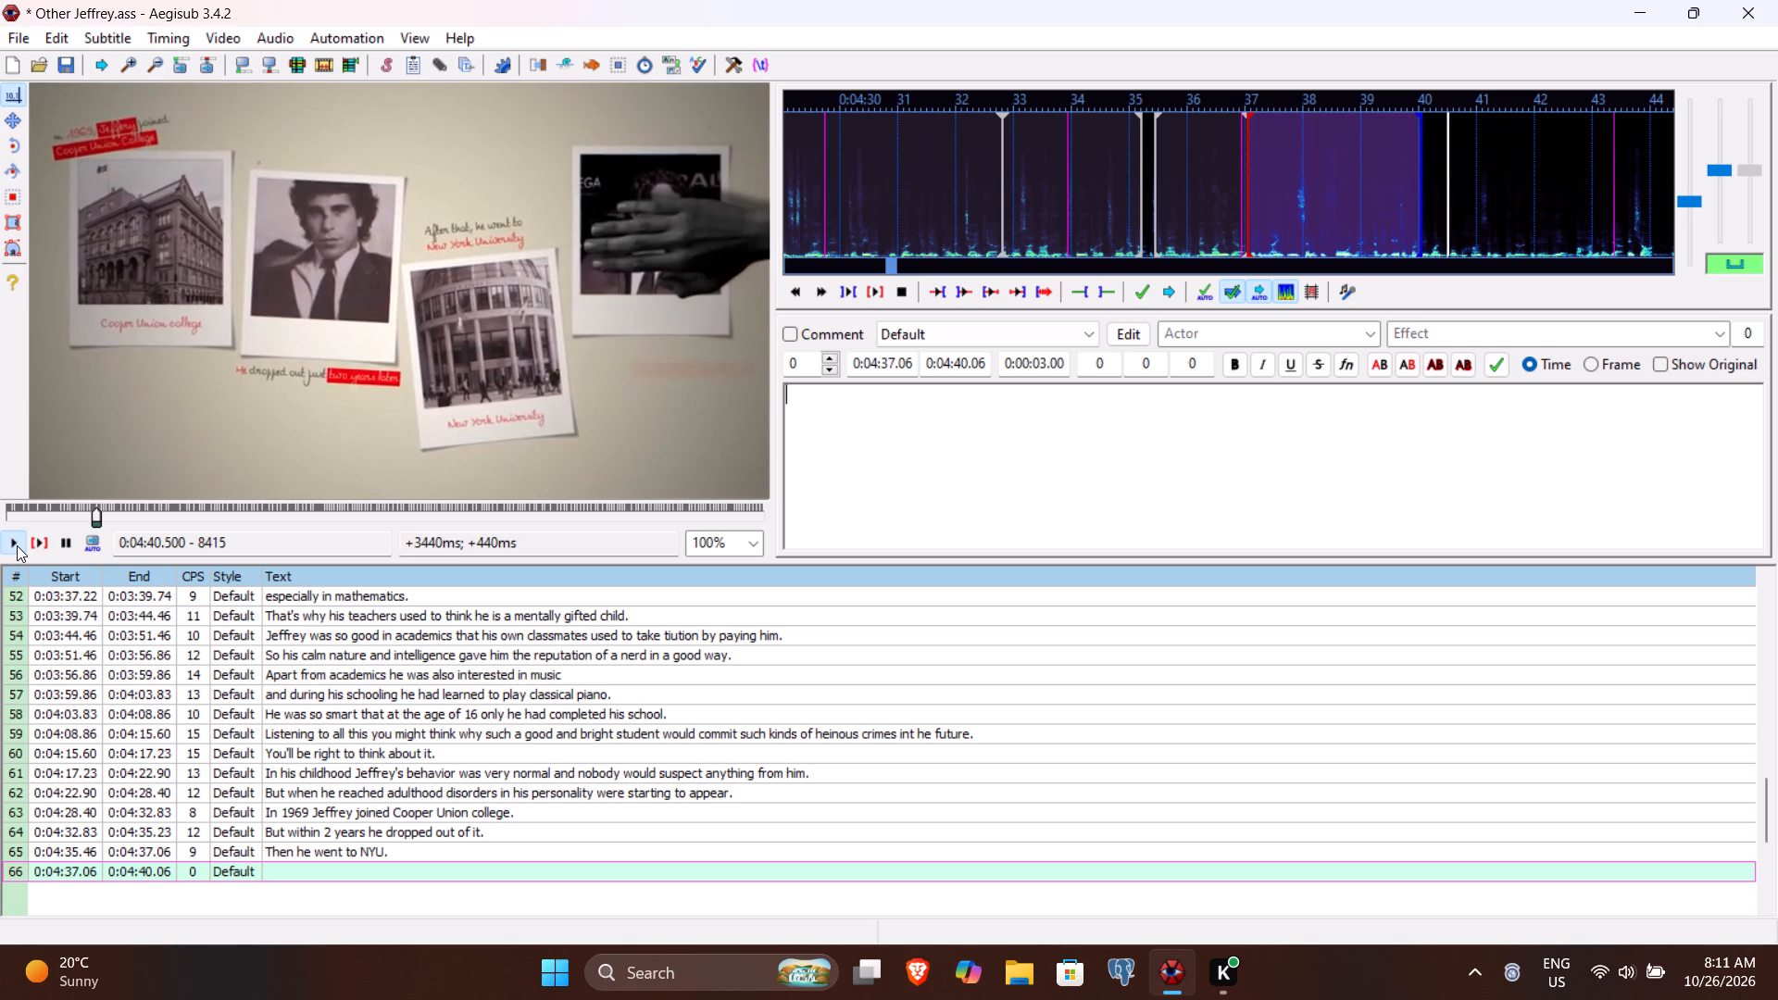
{"action": "left_click", "coordinate": [970, 363]}
{"action": "type", "text": "50"}
Enter "But at the age of 21 in year 1974" as line 66's text and commit it.
{"action": "left_click", "coordinate": [907, 456]}
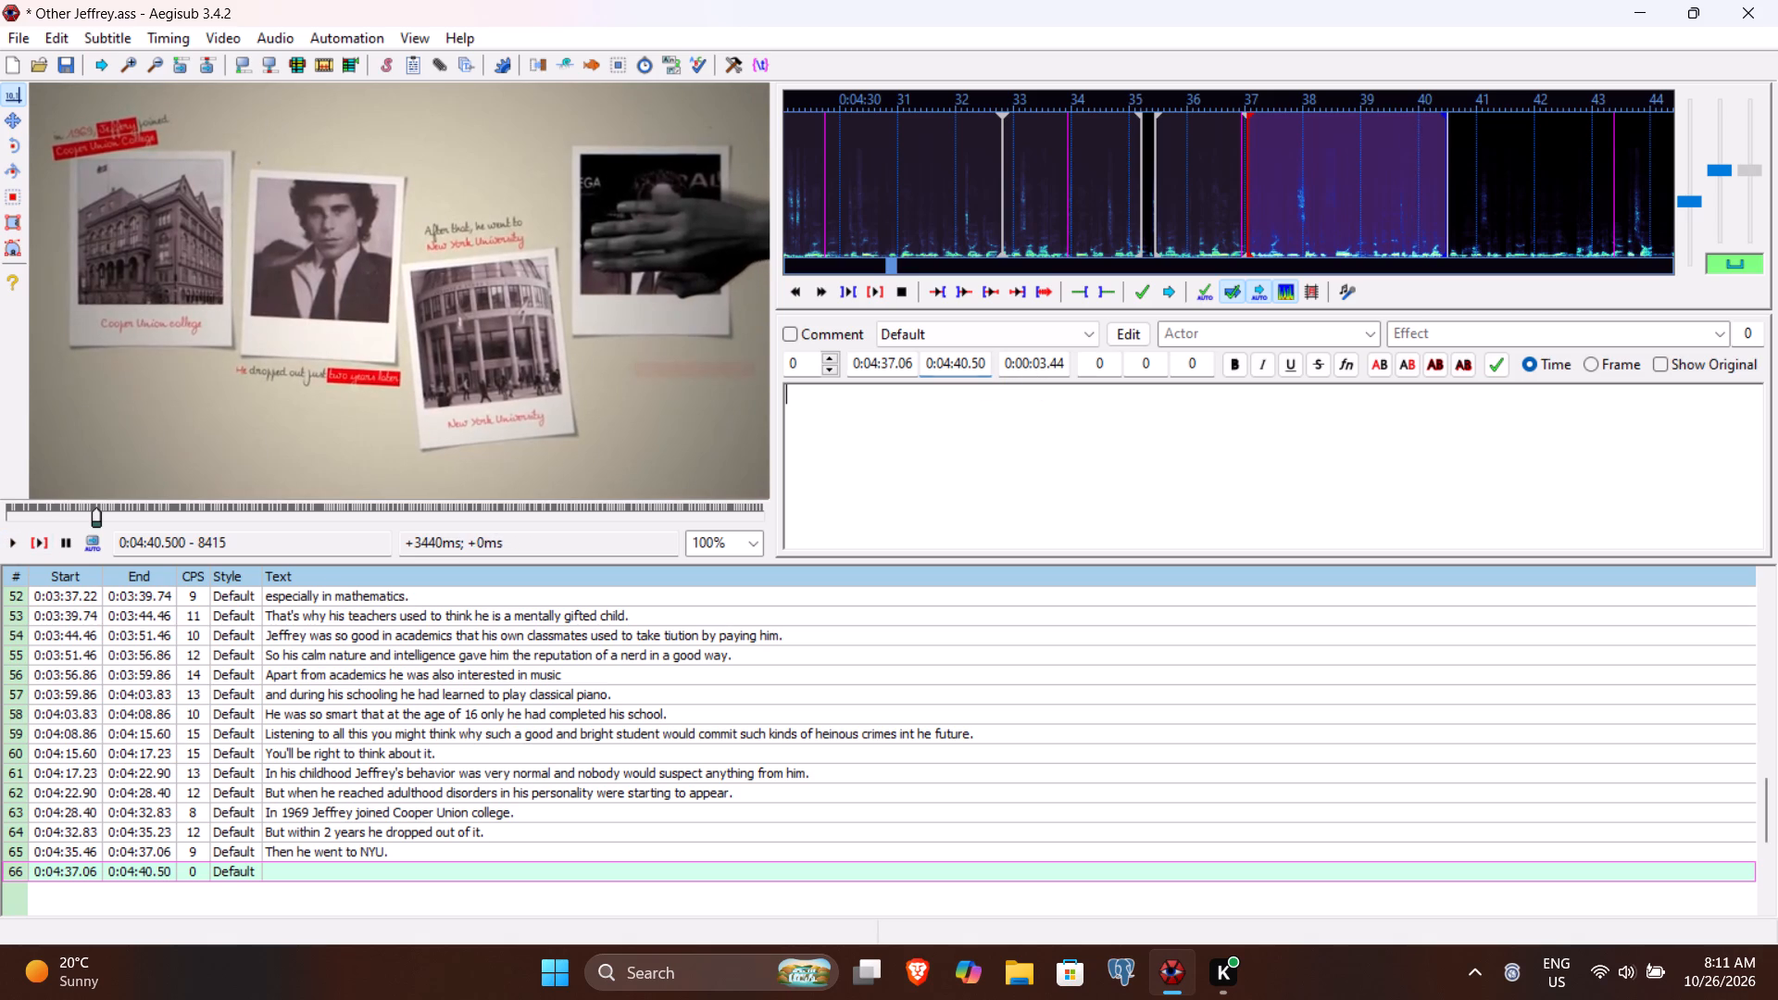
{"action": "type", "text": "But at the age of 21 in year 19"}
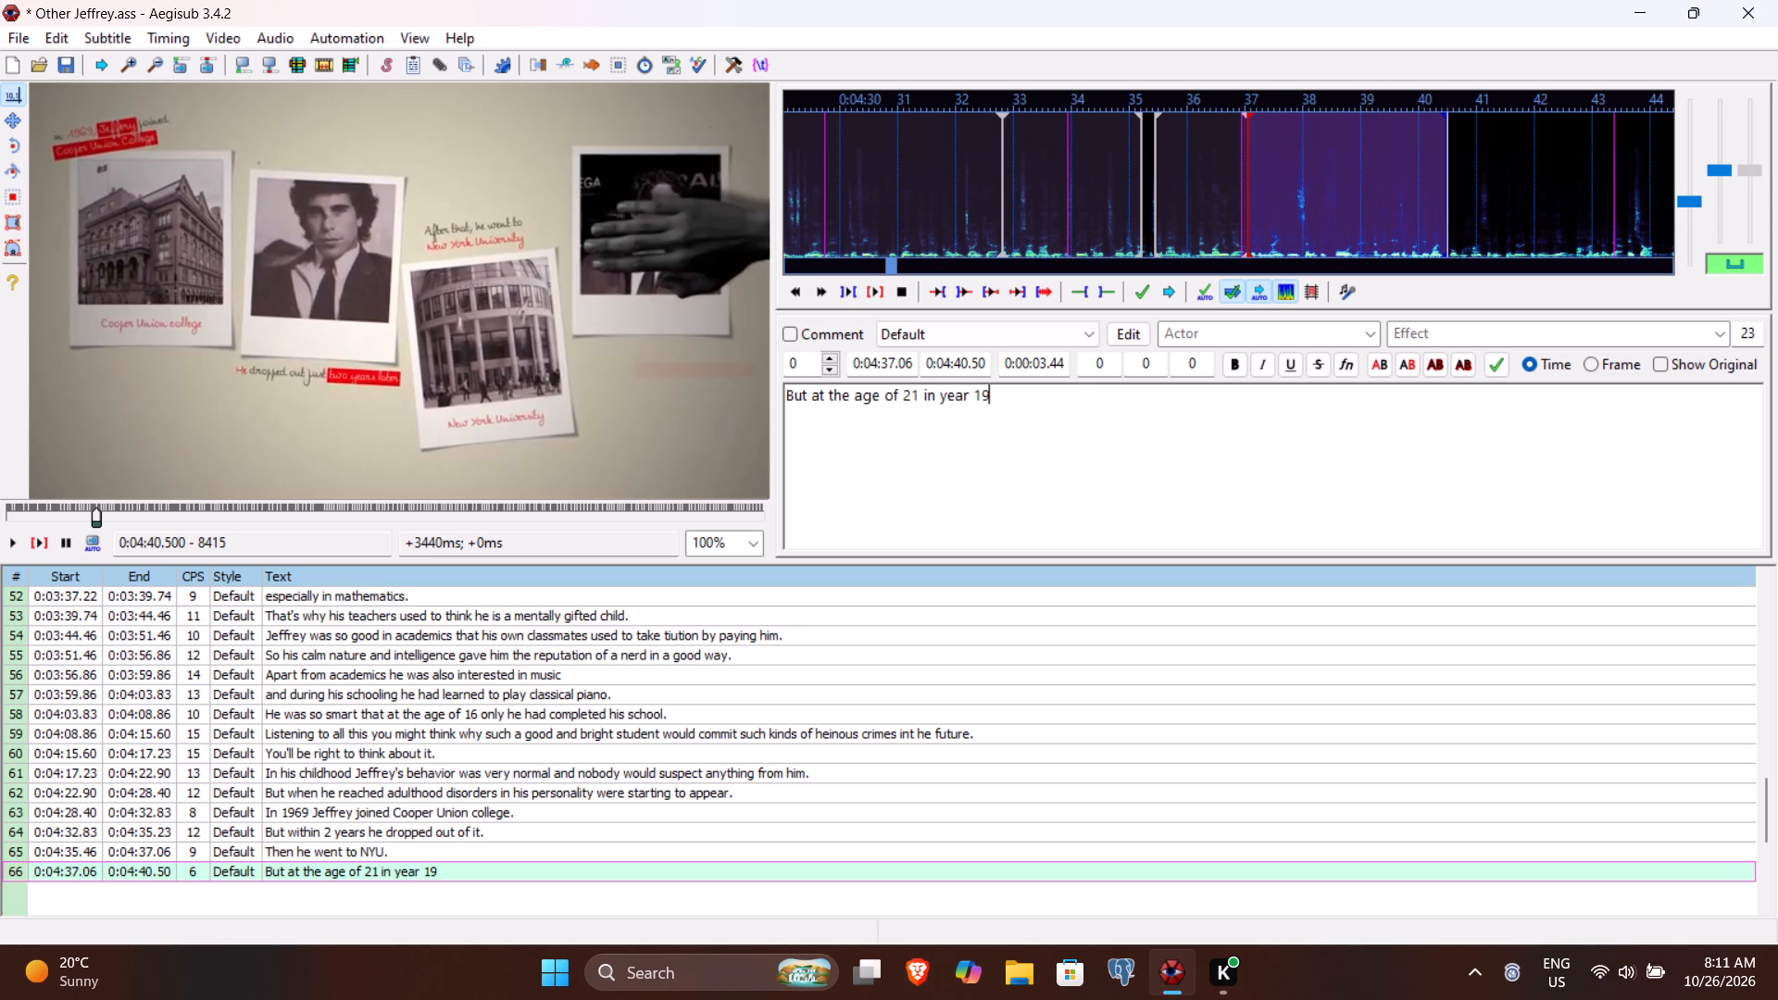
{"action": "type", "text": "74"}
{"action": "key", "text": "Return"}
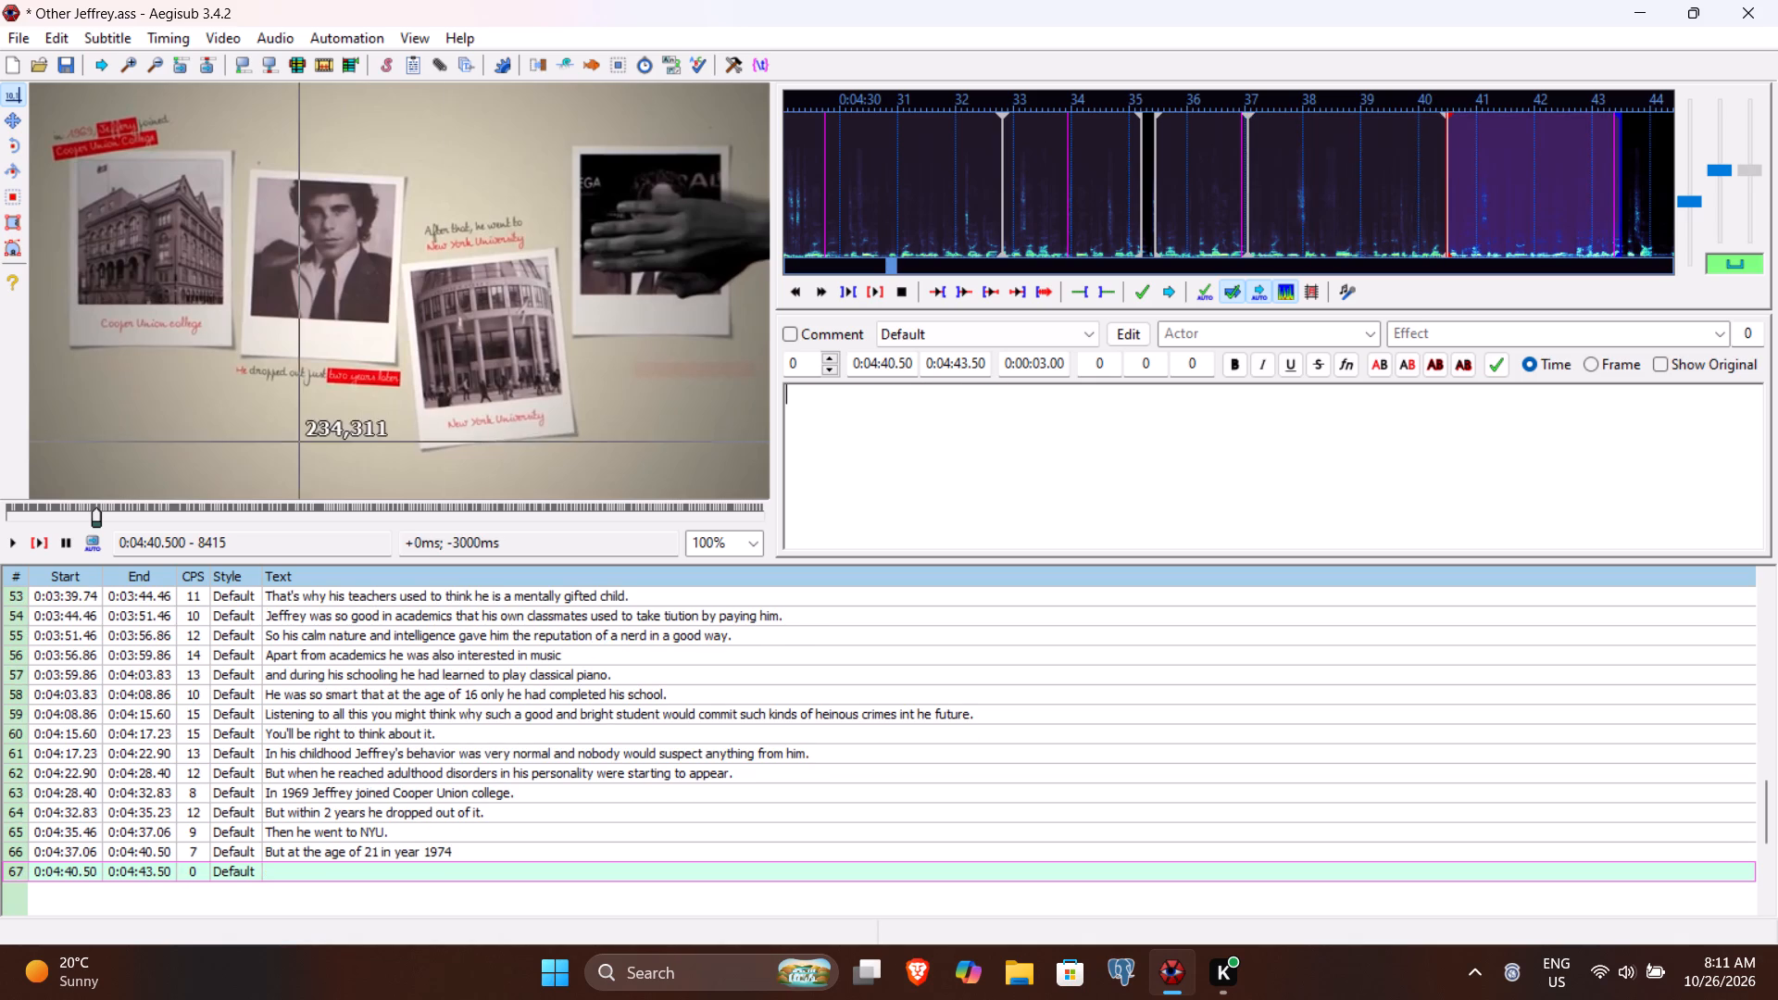
Play line 67's speech, enter "he left the college without a degree." as its text, and commit it.
{"action": "left_click", "coordinate": [47, 540]}
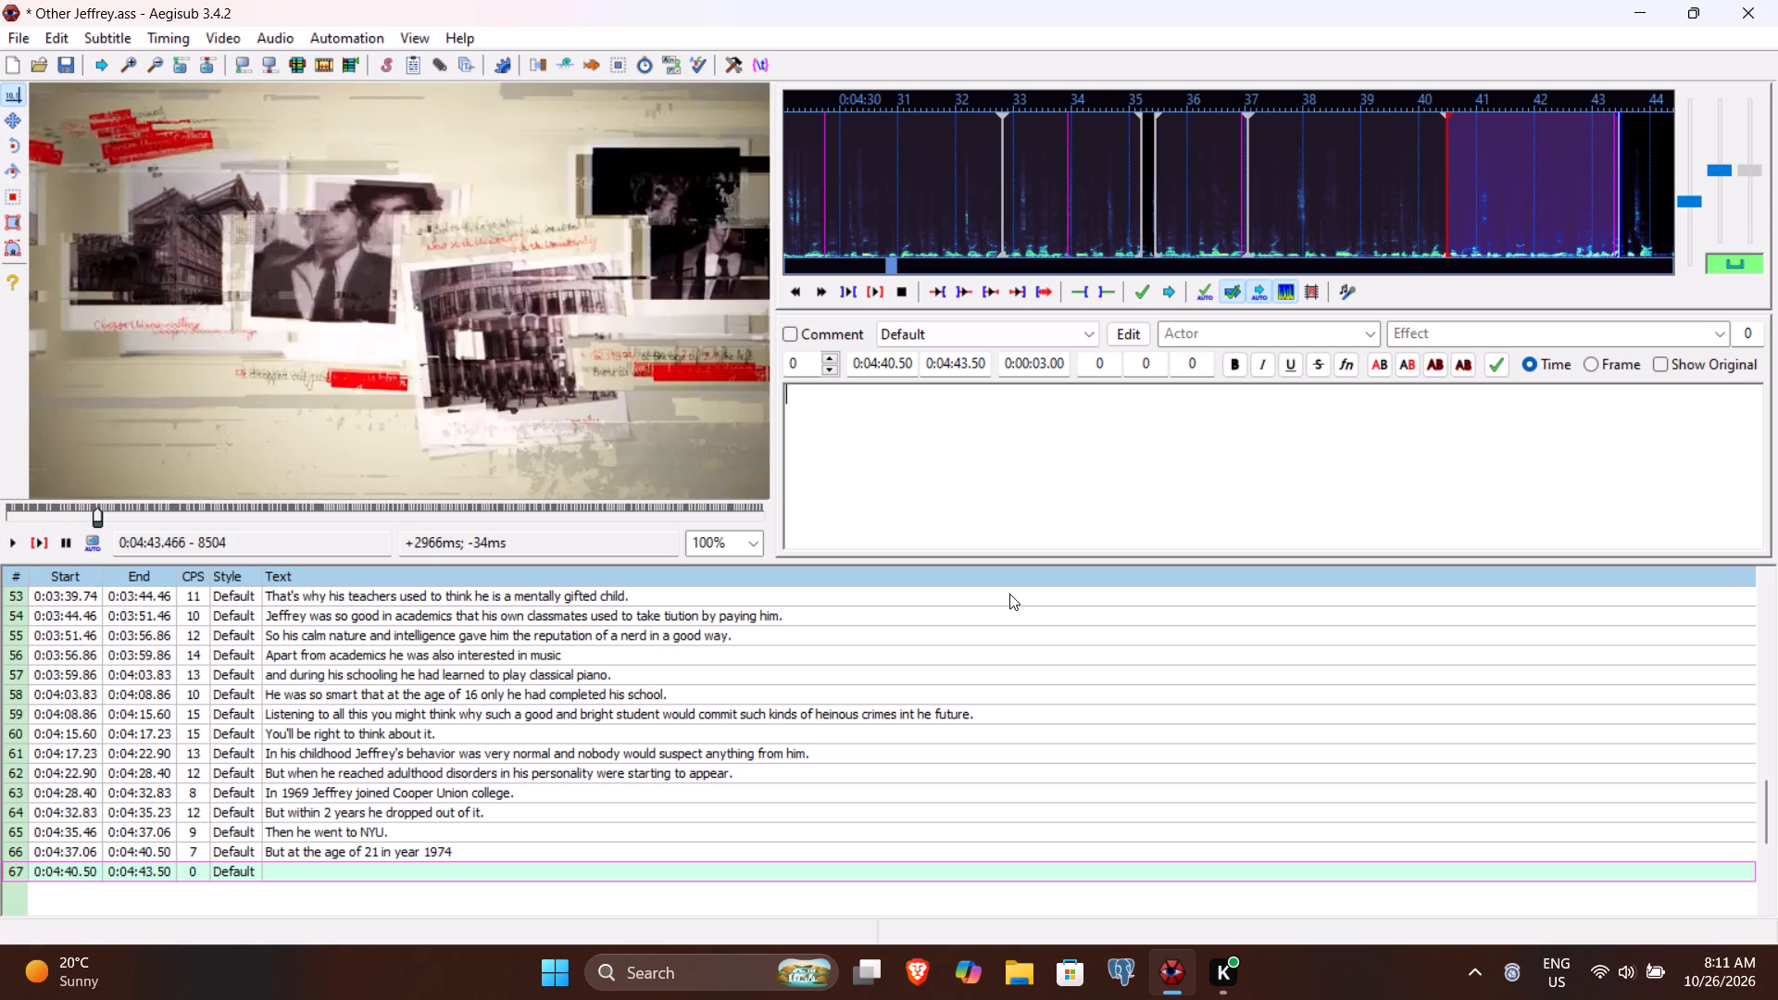
{"action": "type", "text": "he"}
{"action": "key", "text": "space"}
{"action": "type", "text": "left"}
{"action": "key", "text": "space"}
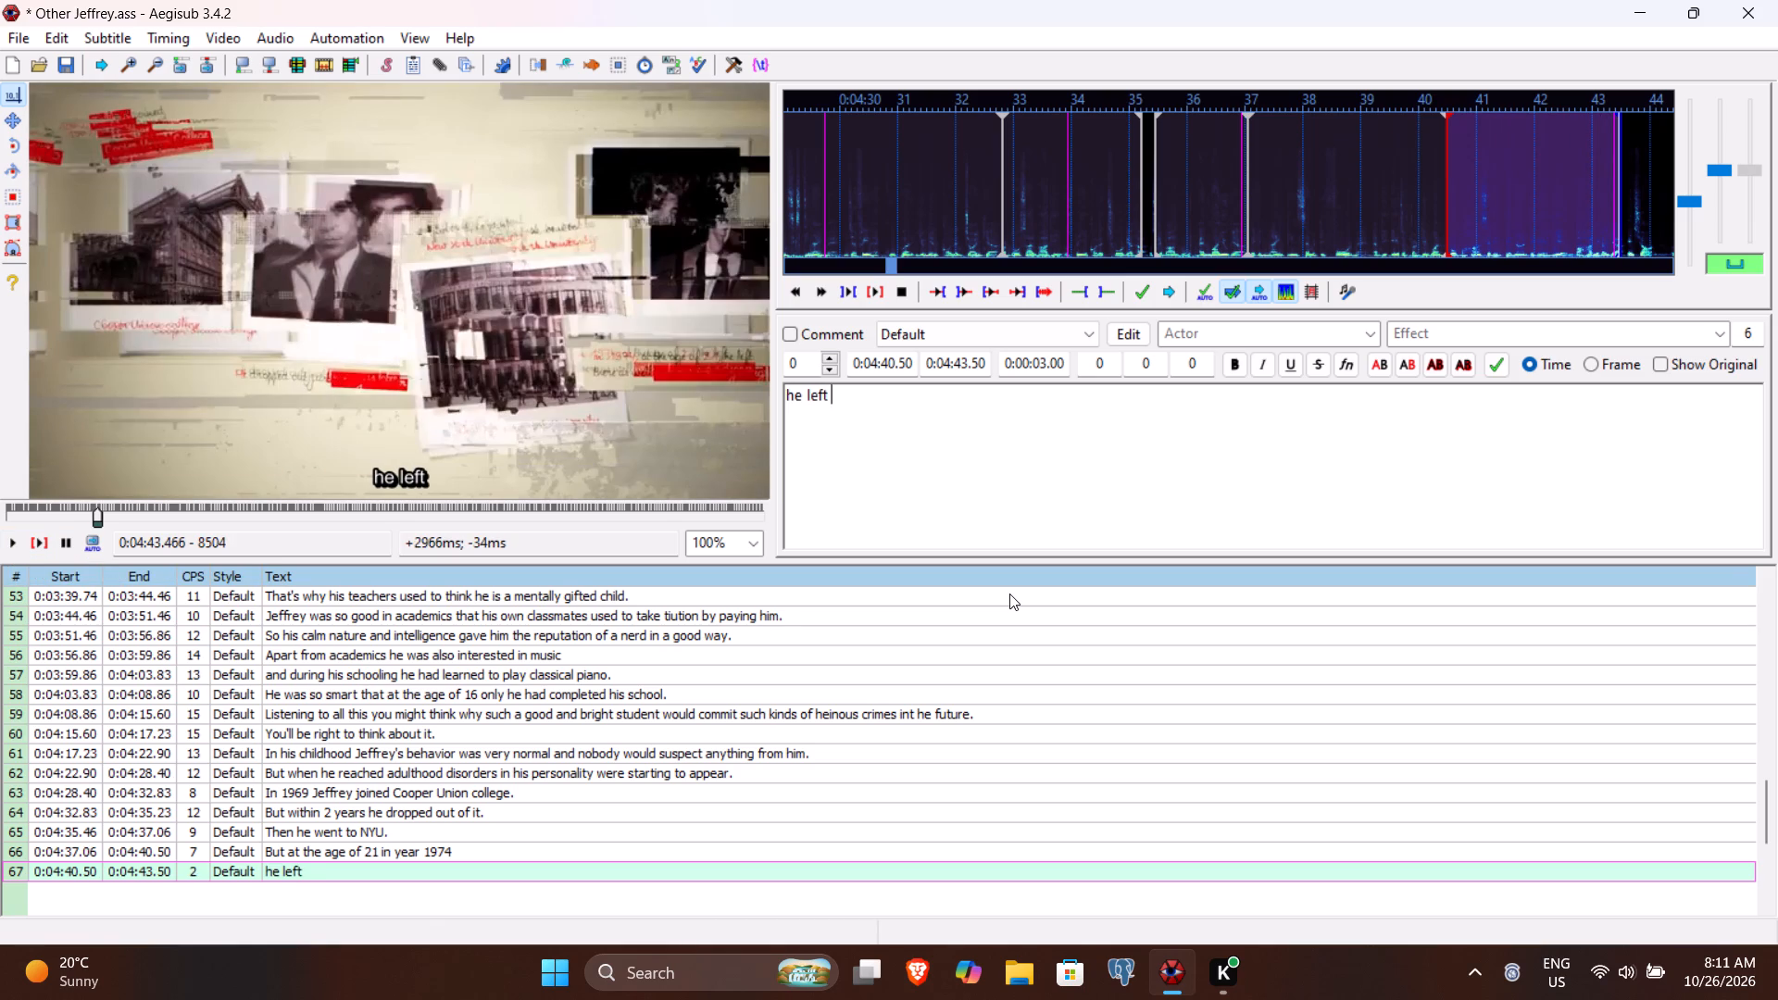
{"action": "type", "text": "the college without a degree"}
{"action": "key", "text": "period"}
{"action": "key", "text": "Return"}
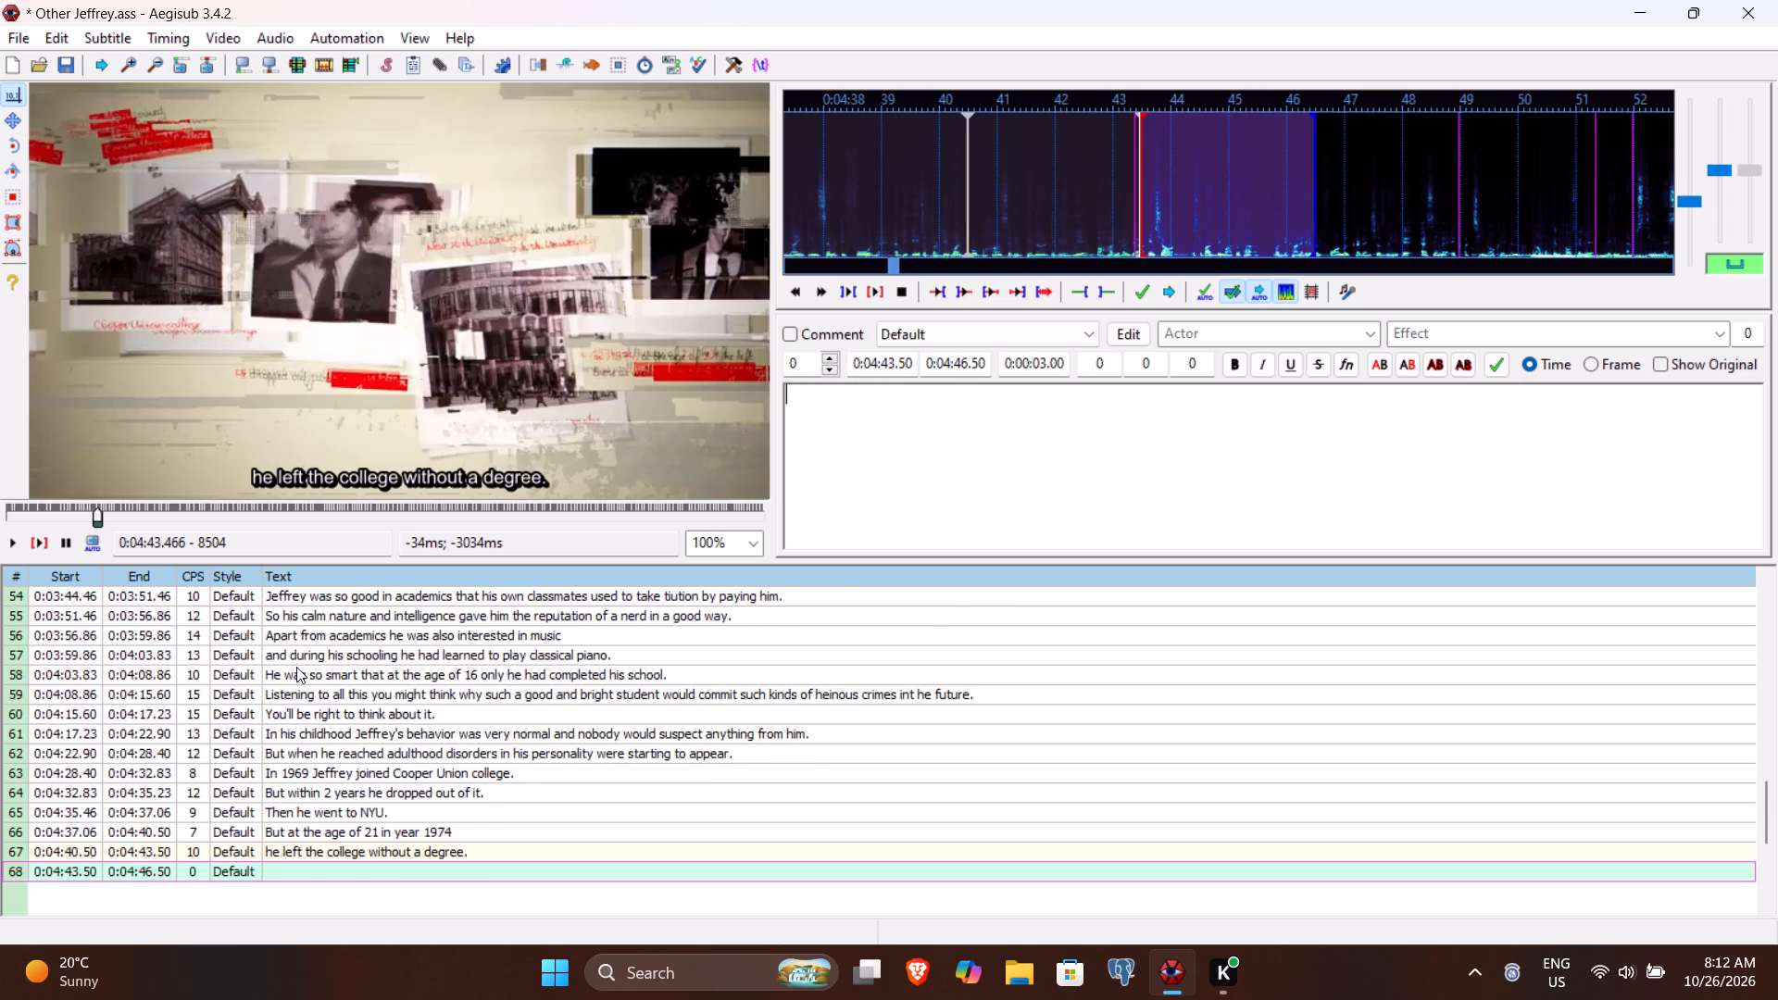
Play line 68's speech to find where it ends, and set the line's end time to 0:04:48.23.
{"action": "left_click", "coordinate": [34, 537]}
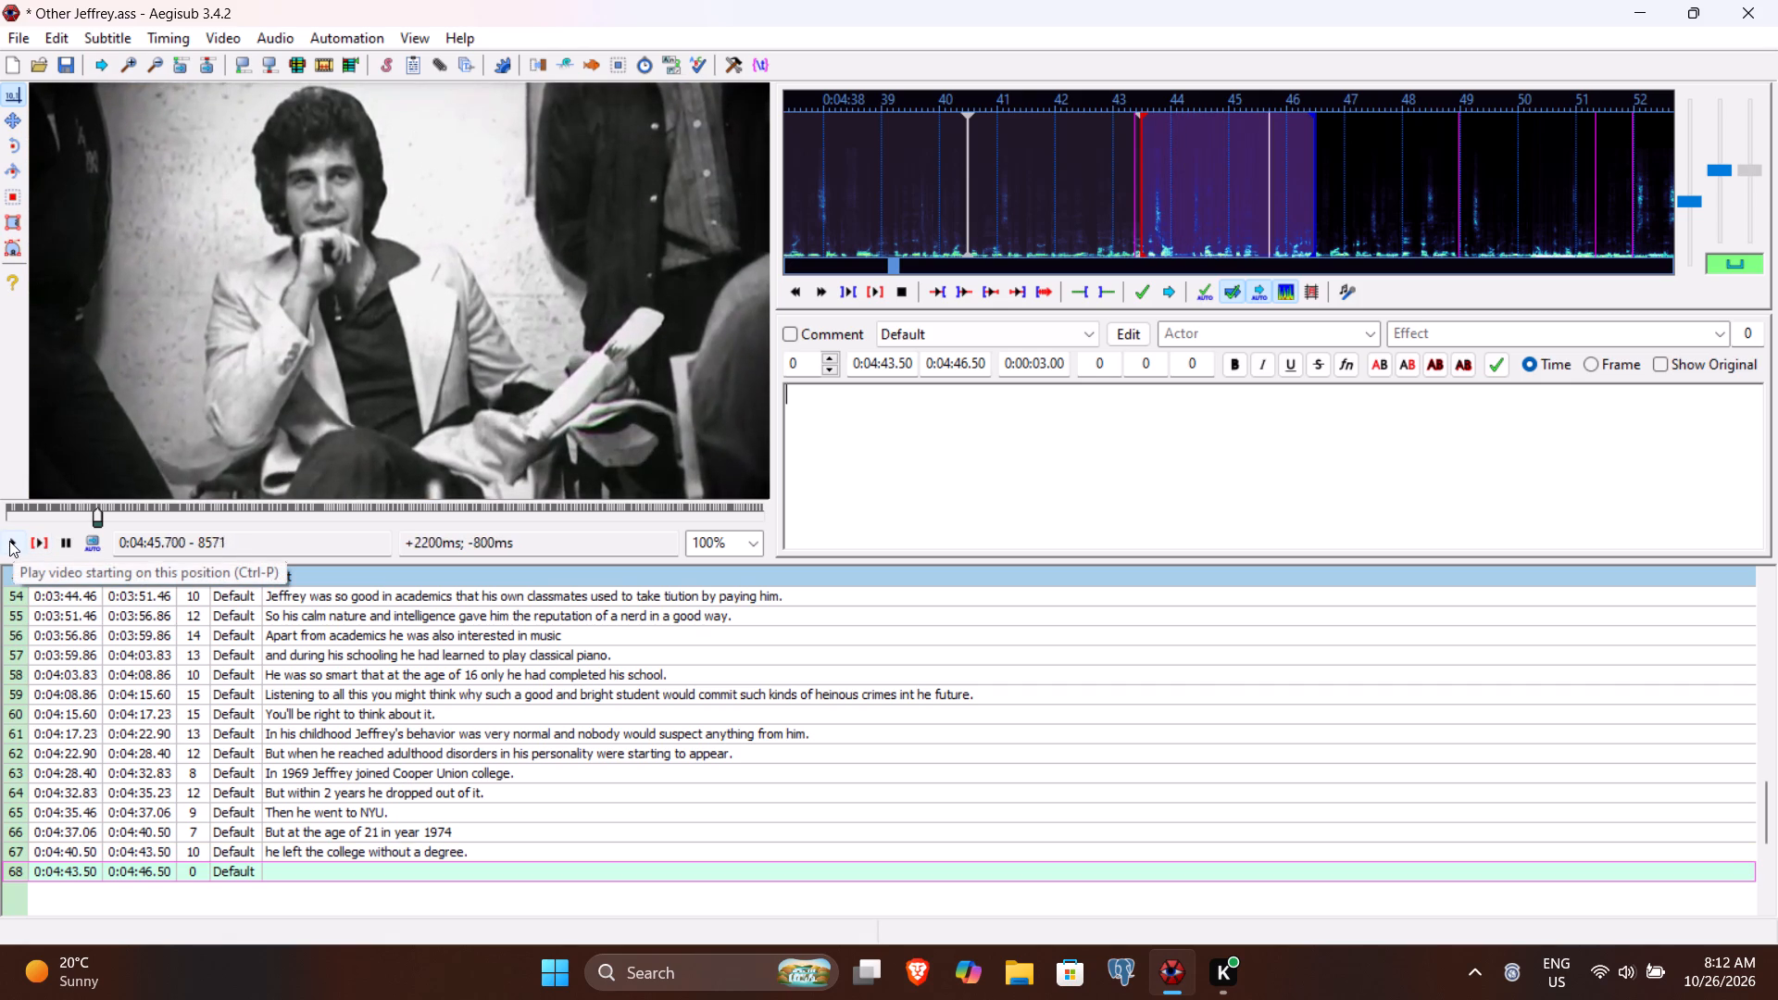
{"action": "left_click", "coordinate": [9, 541]}
{"action": "left_click", "coordinate": [9, 541]}
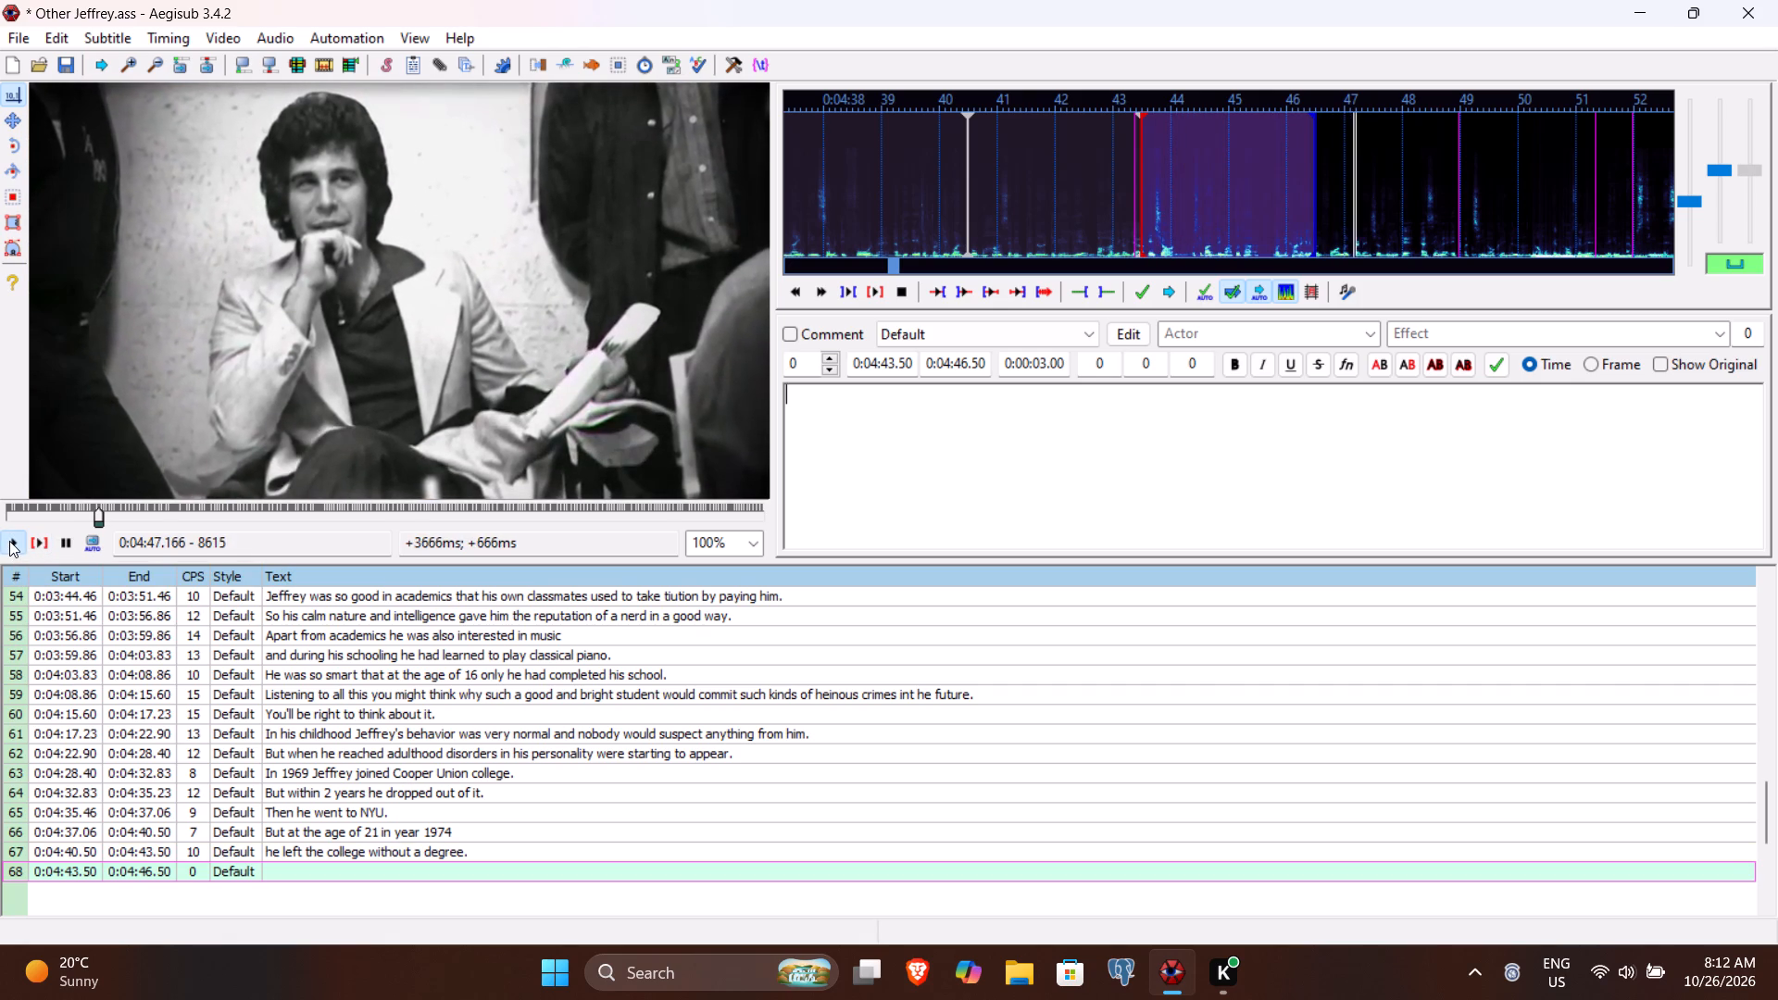
{"action": "left_click", "coordinate": [9, 541]}
{"action": "left_click", "coordinate": [9, 541]}
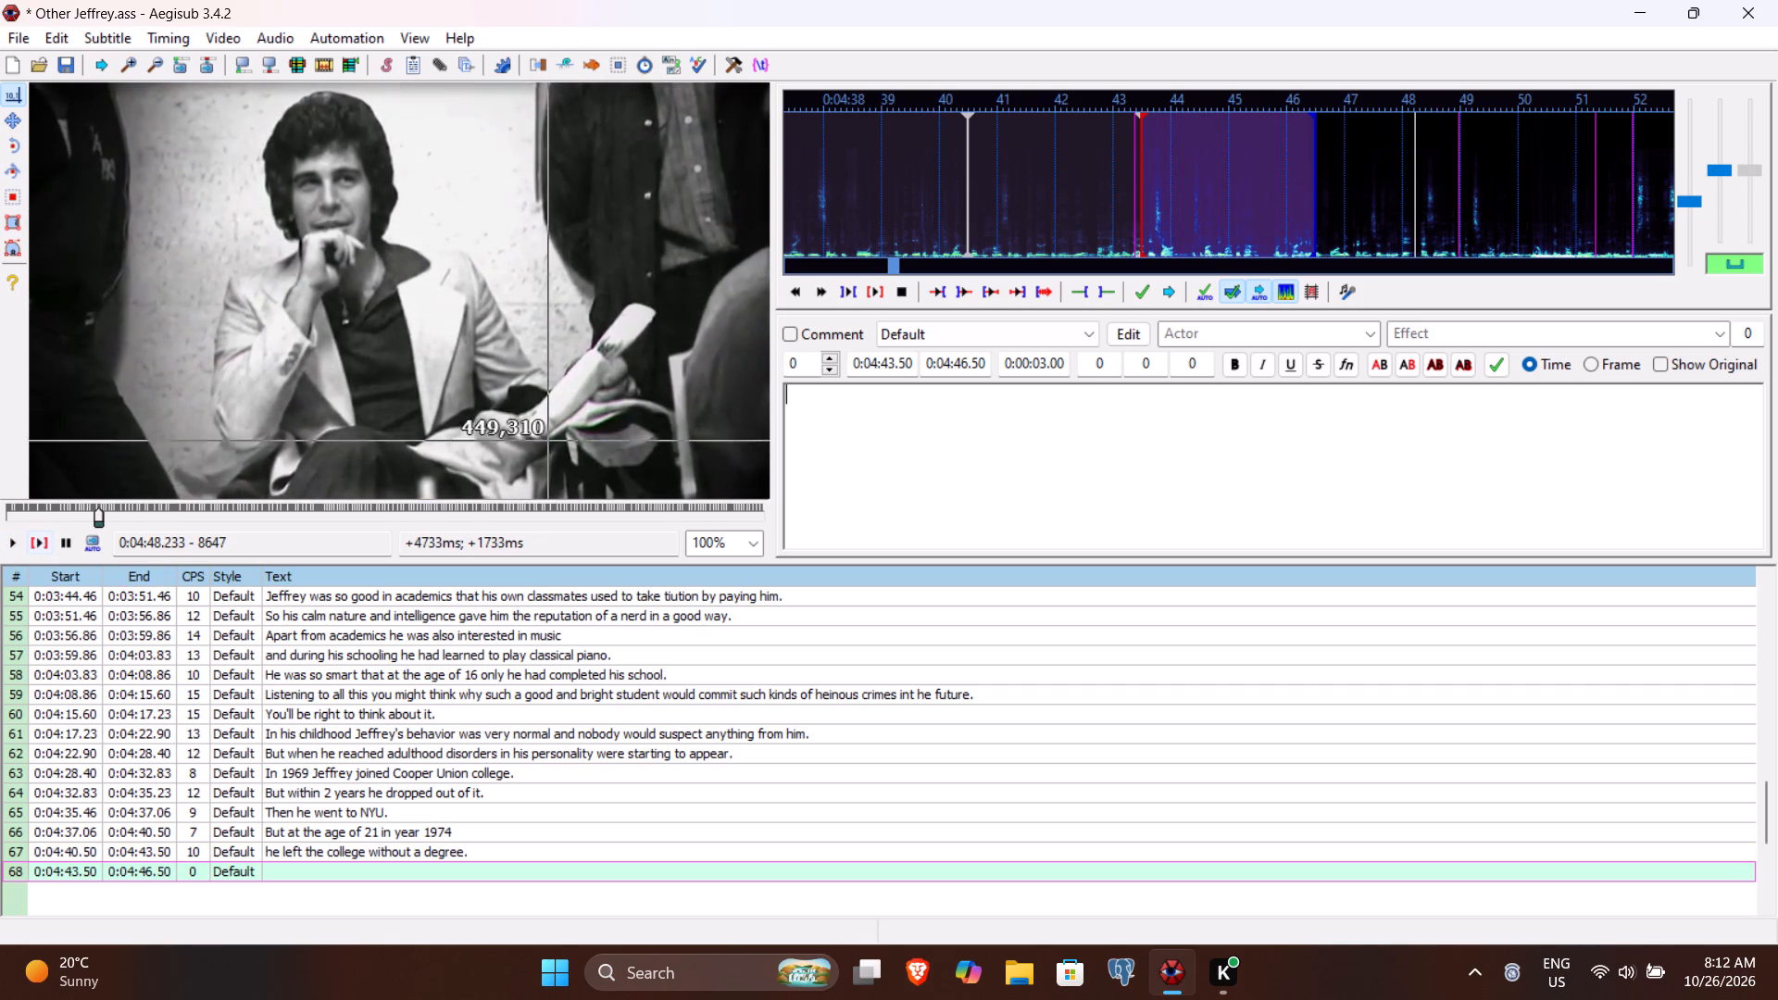
{"action": "left_click", "coordinate": [959, 364]}
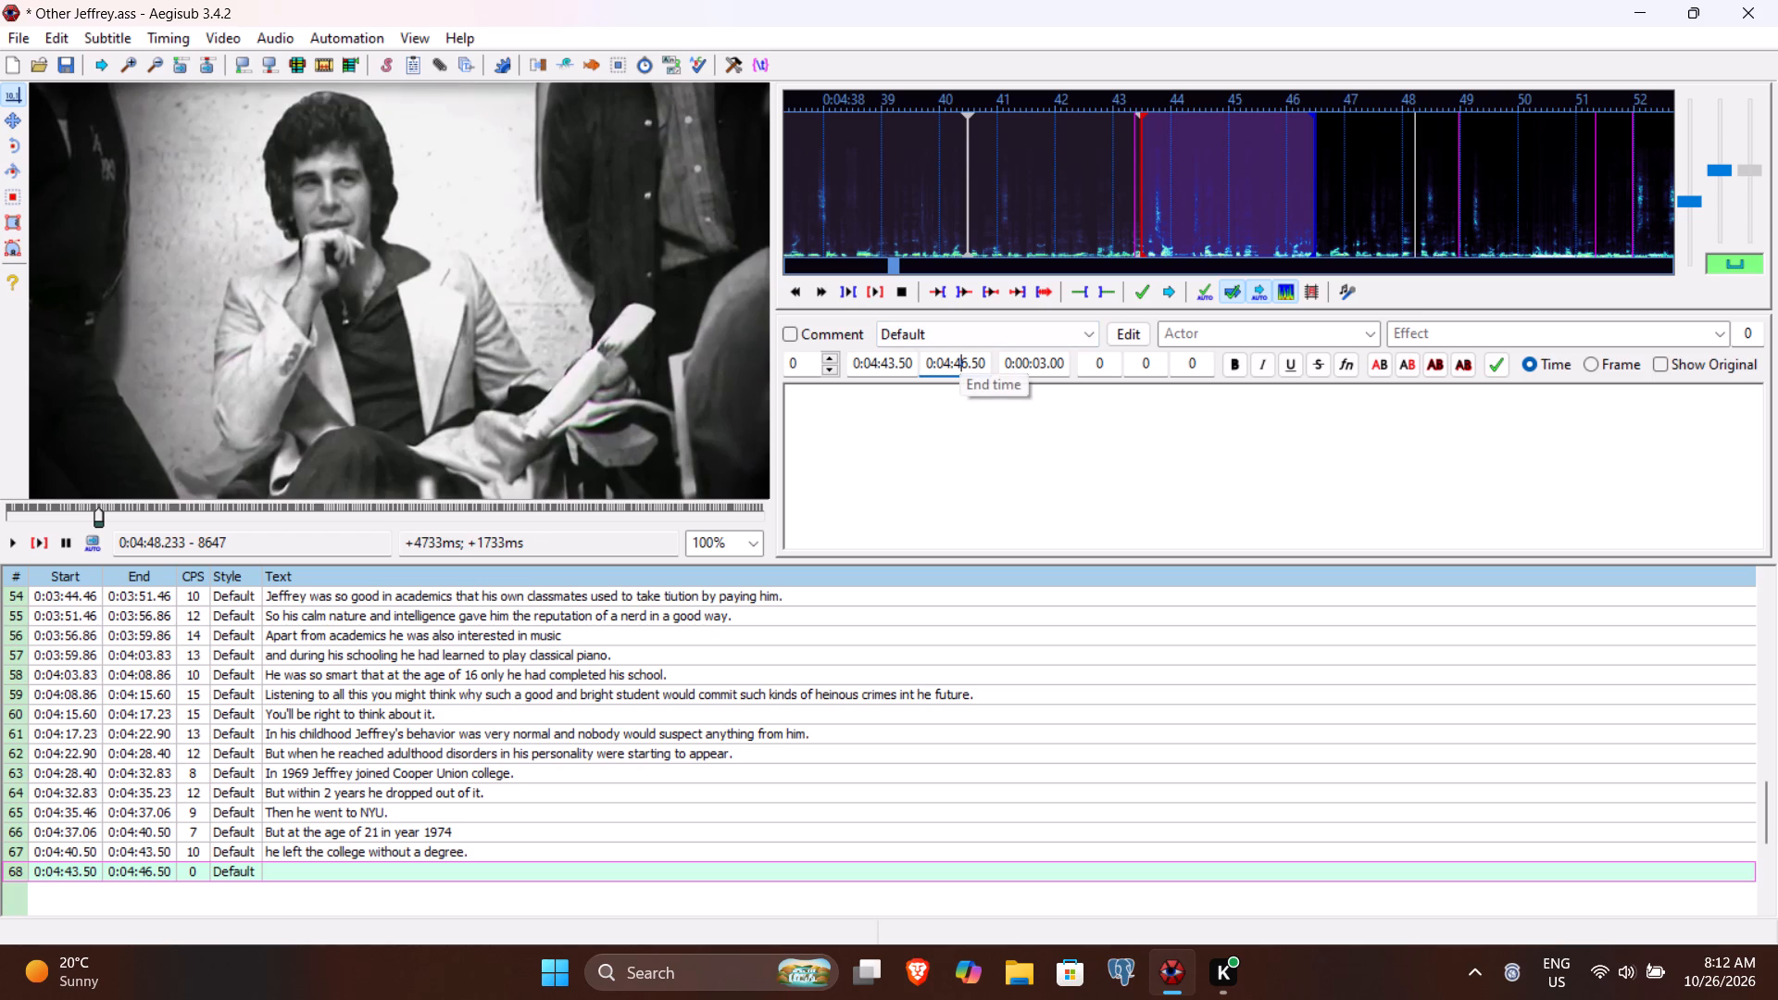
{"action": "type", "text": "823"}
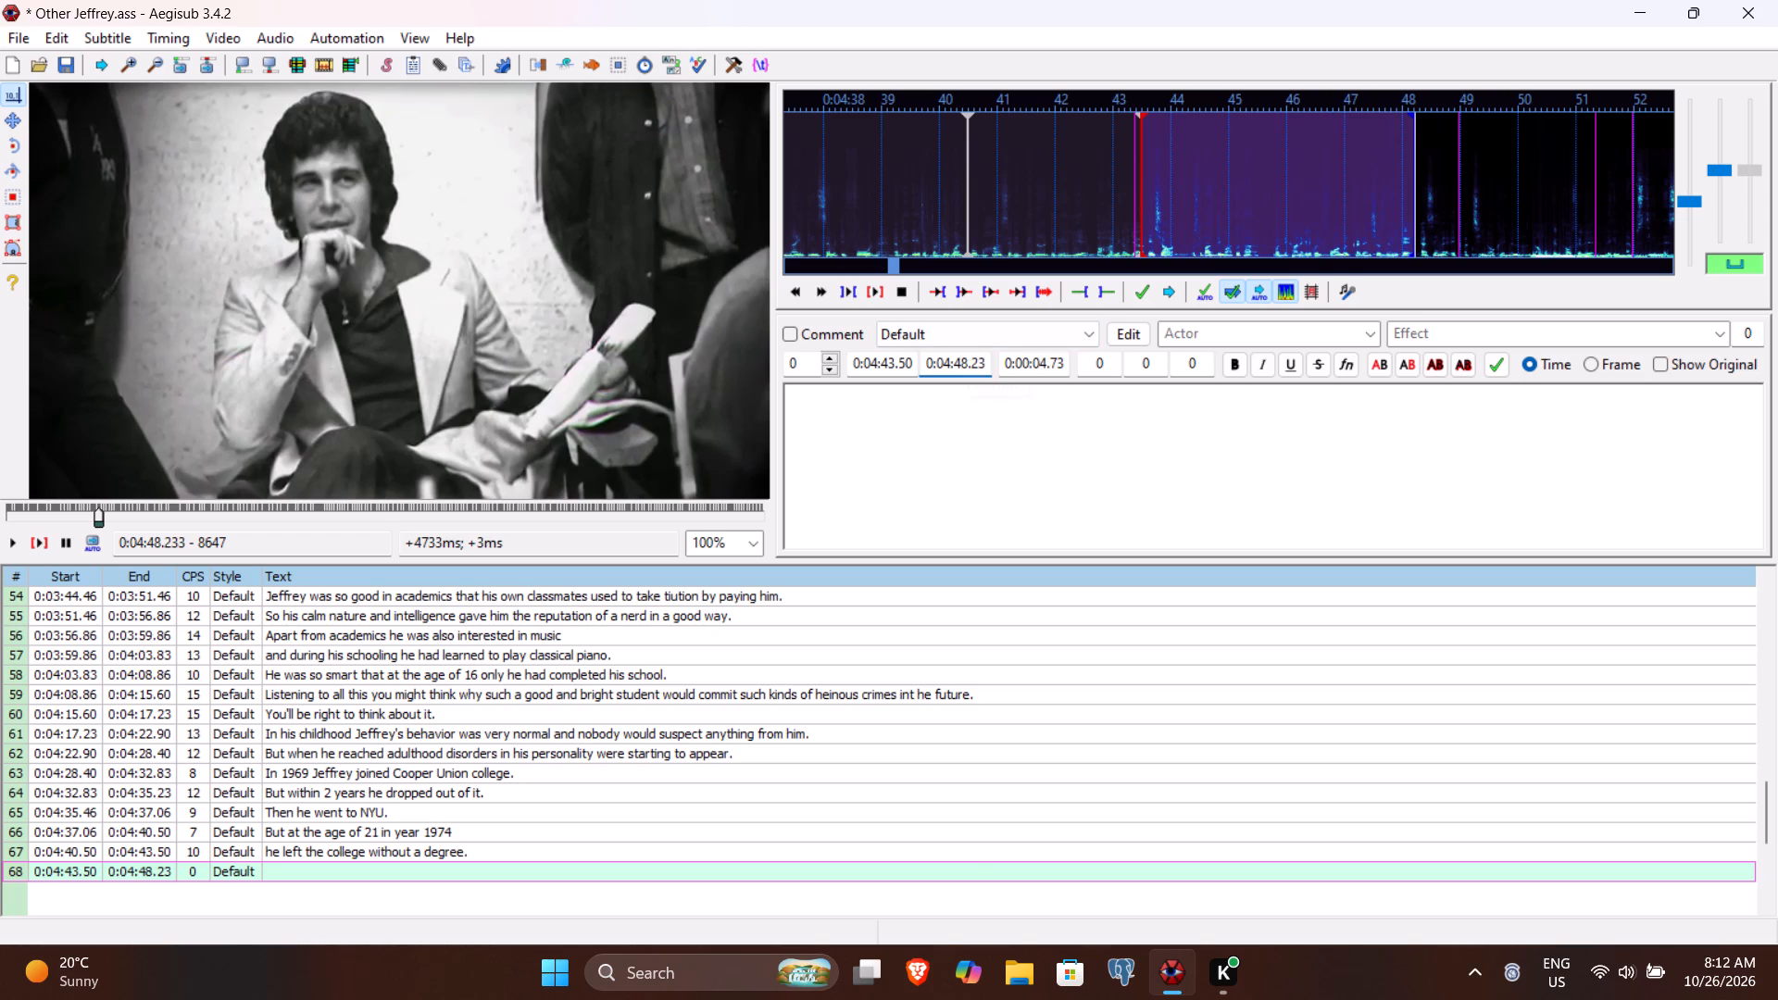
Replay line 68, enter "In short he was intelligent but no formal credential to show for it." as its text, and commit it.
{"action": "left_click", "coordinate": [921, 442]}
{"action": "type", "text": "In shocr"}
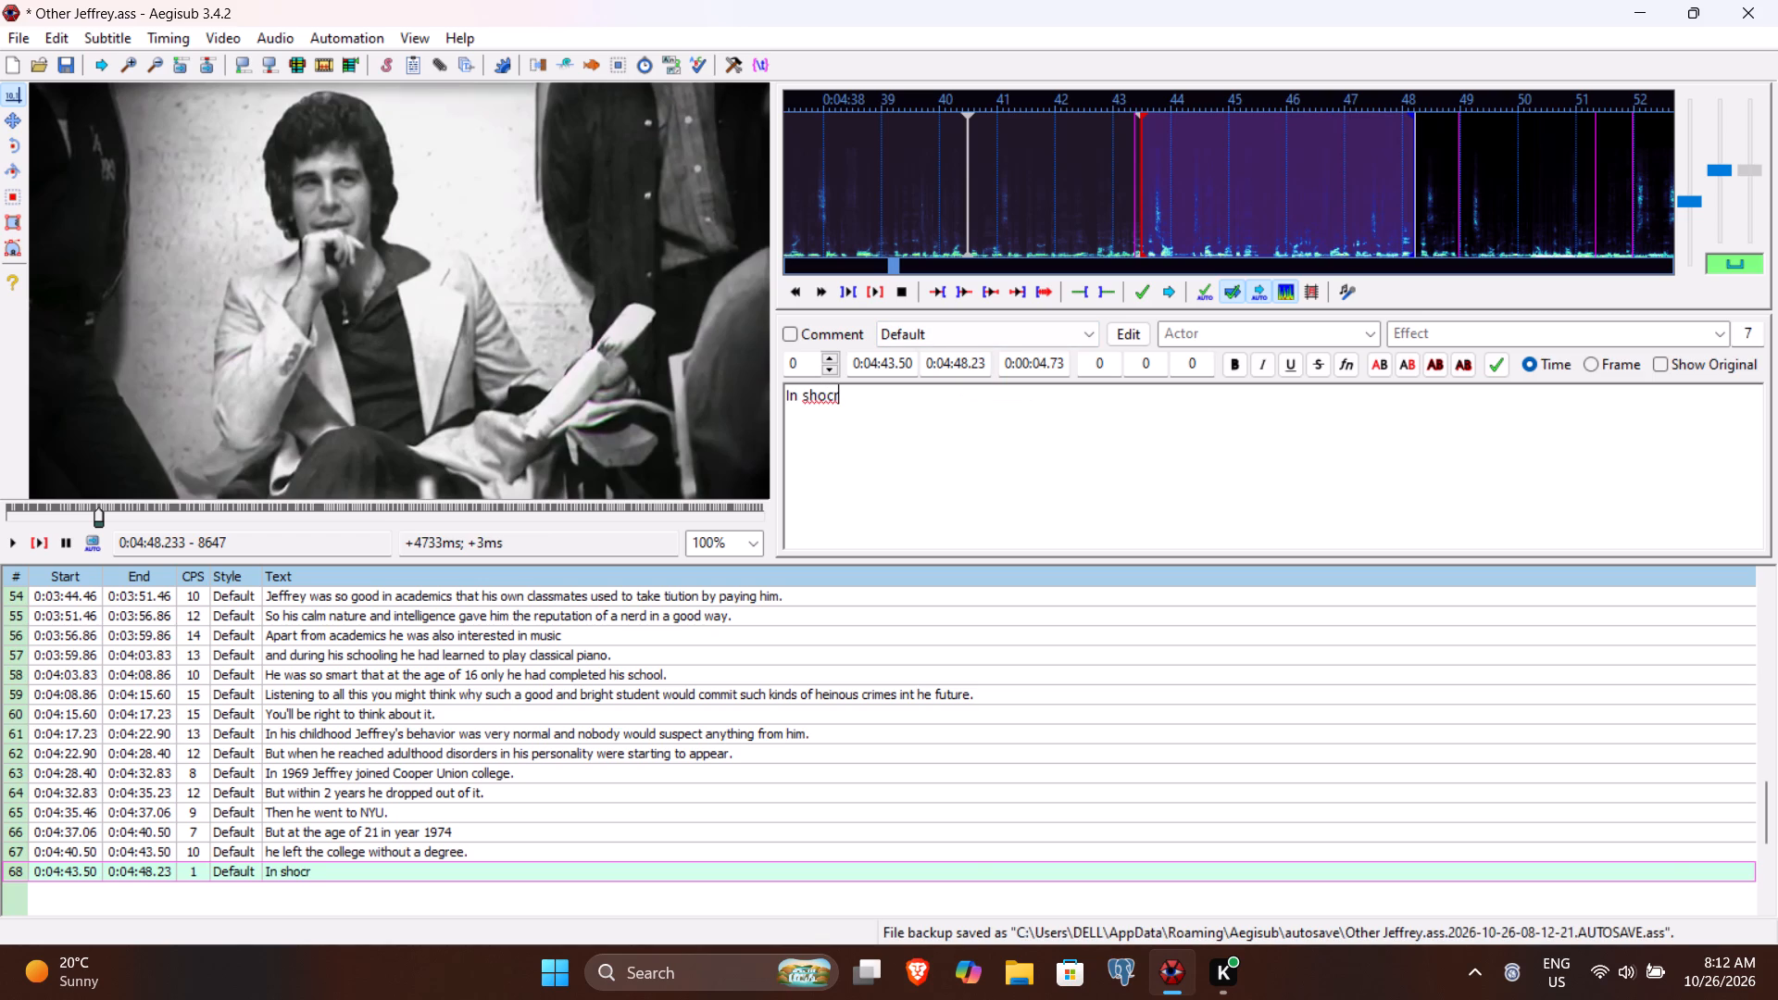
{"action": "key", "text": "BackSpace"}
{"action": "key", "text": "BackSpace"}
{"action": "type", "text": "rt he a"}
{"action": "key", "text": "BackSpace"}
{"action": "type", "text": "was intelligent but no"}
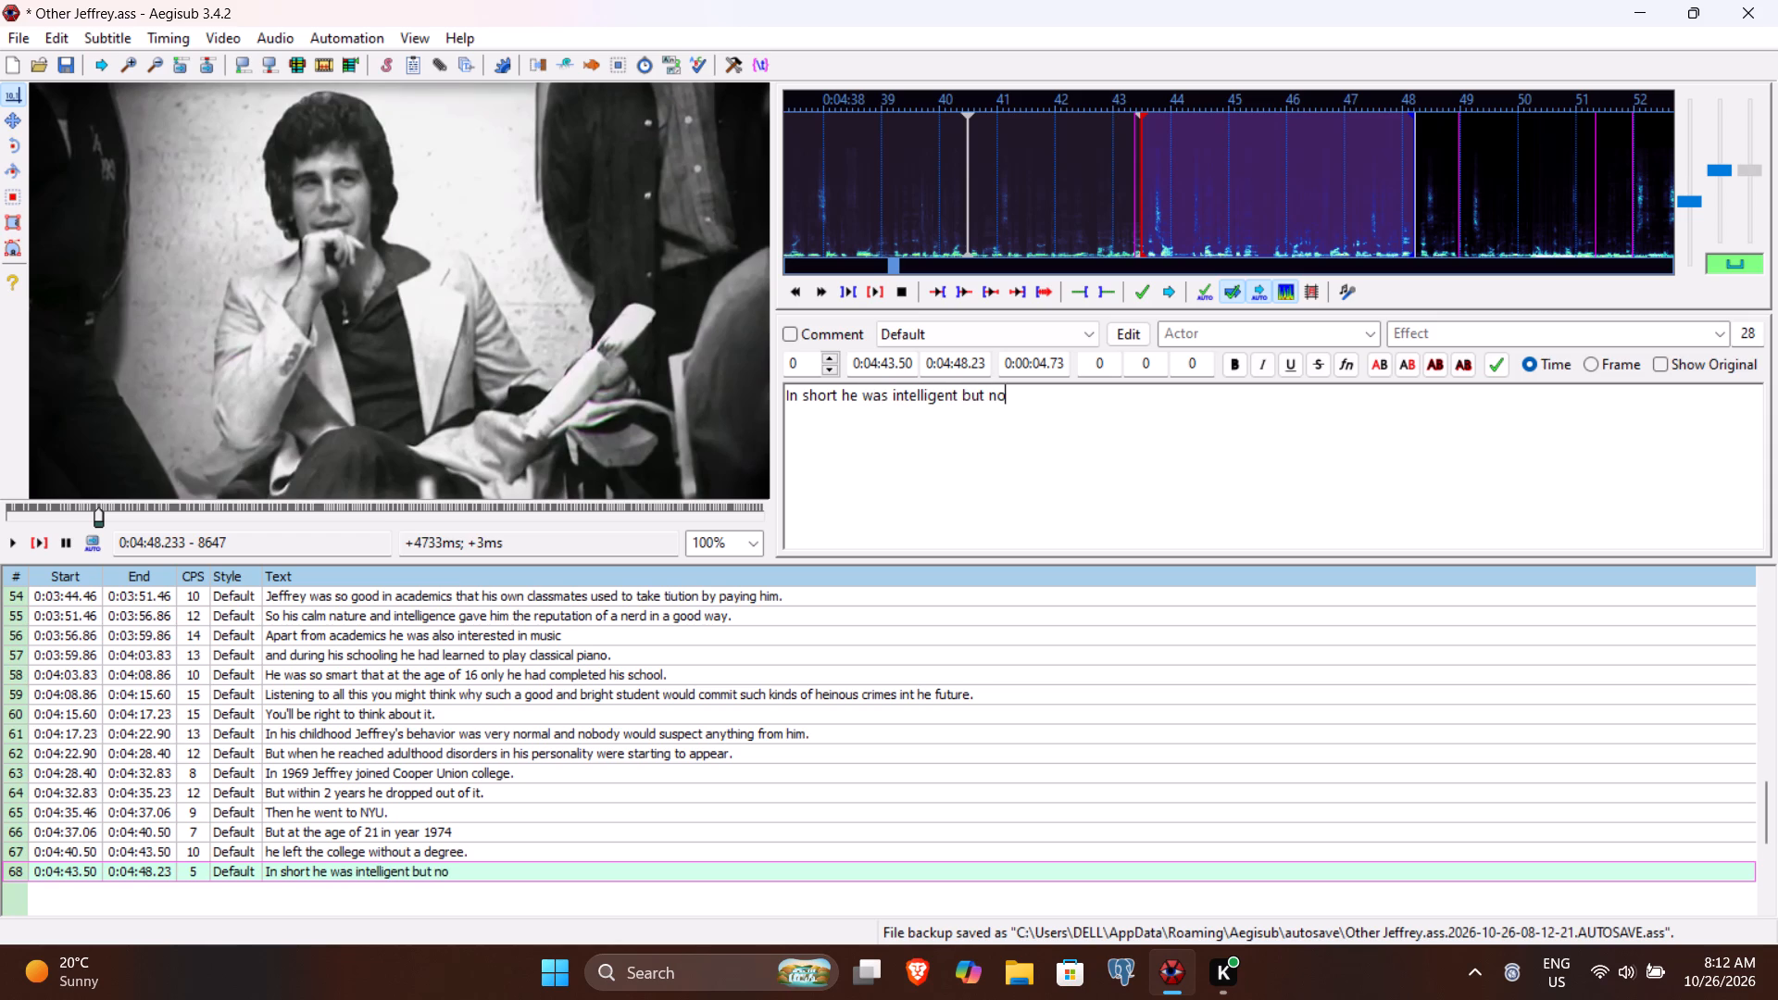
{"action": "key", "text": "space"}
{"action": "type", "text": "acas"}
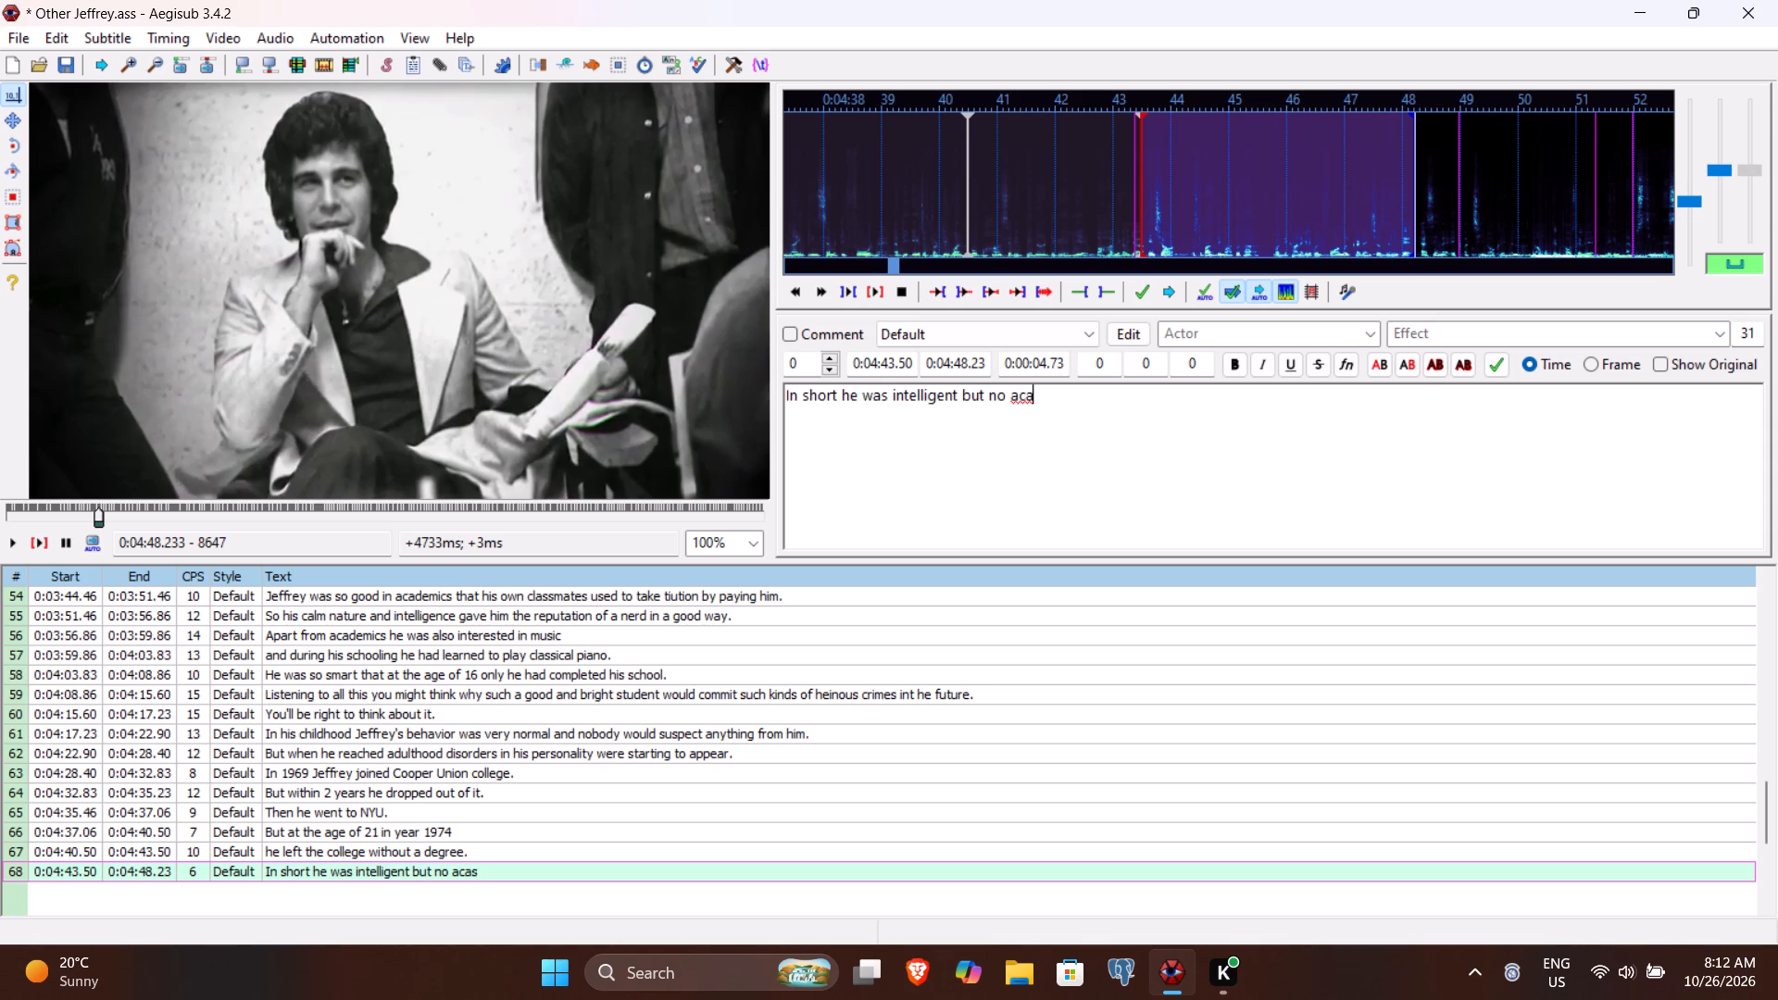
{"action": "key", "text": "BackSpace"}
{"action": "key", "text": "BackSpace"}
{"action": "key", "text": "BackSpace"}
{"action": "key", "text": "BackSpace"}
{"action": "left_click", "coordinate": [43, 544]}
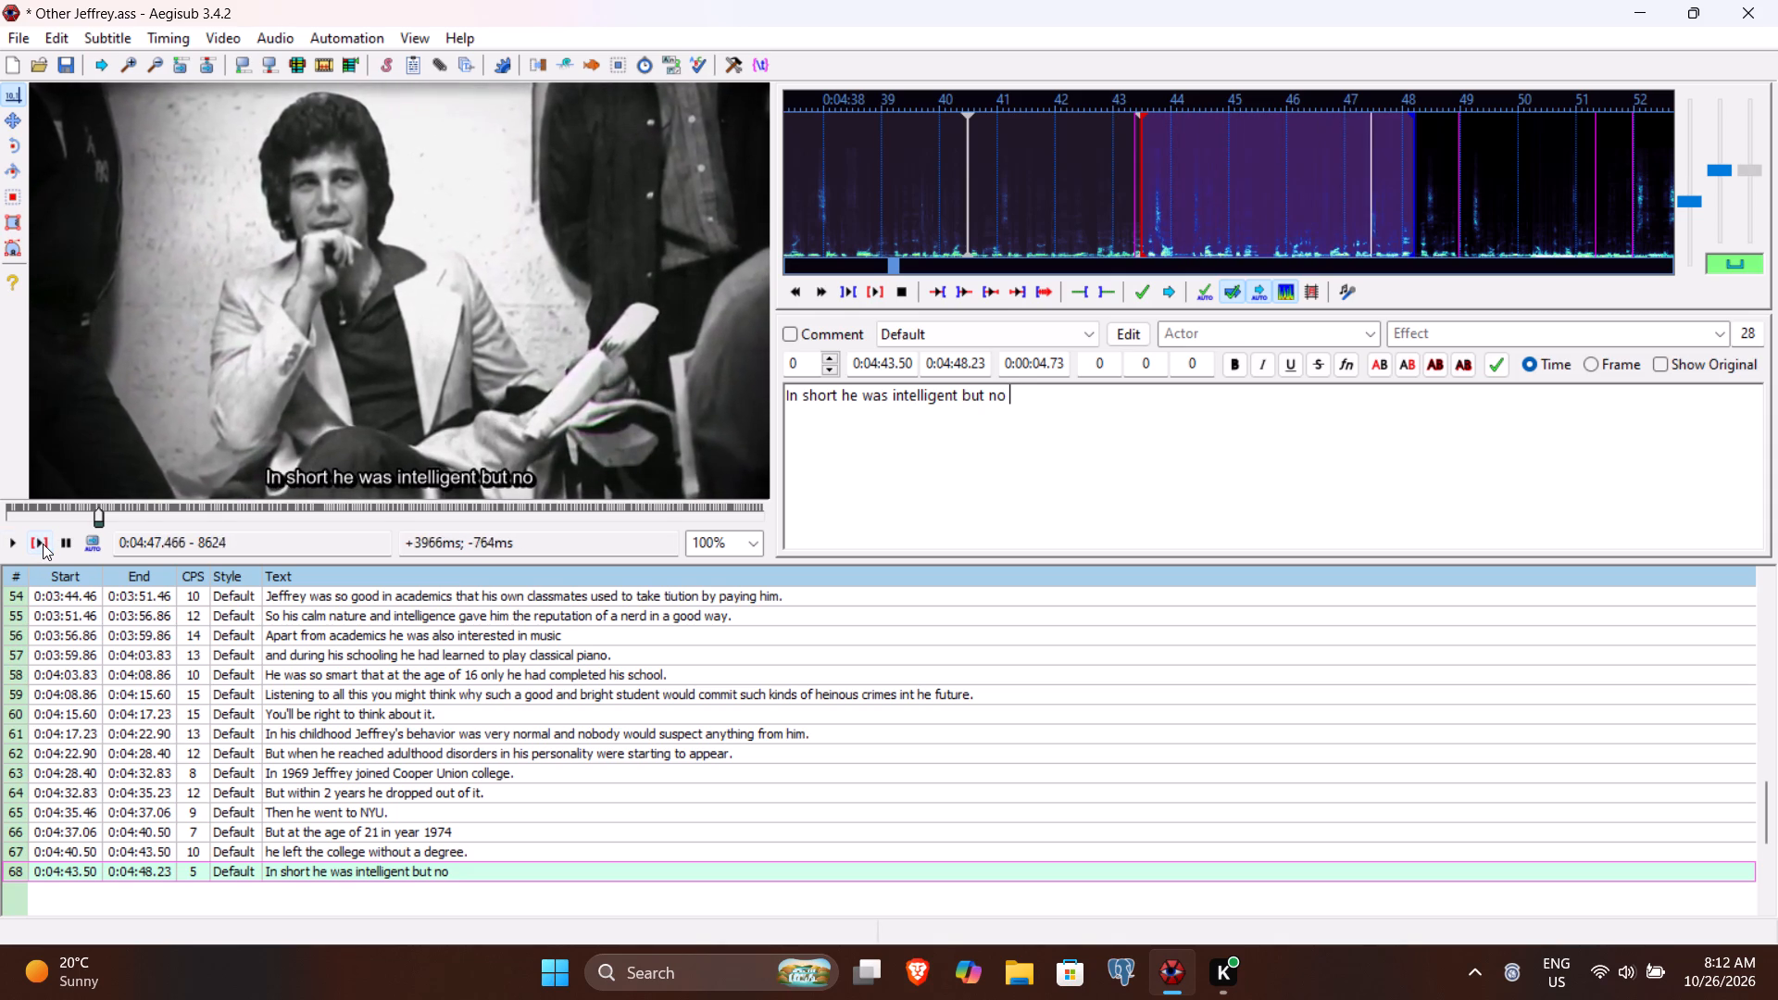
{"action": "type", "text": "formal credin"}
{"action": "key", "text": "BackSpace"}
{"action": "key", "text": "BackSpace"}
{"action": "type", "text": "ential to show for it."}
{"action": "key", "text": "Return"}
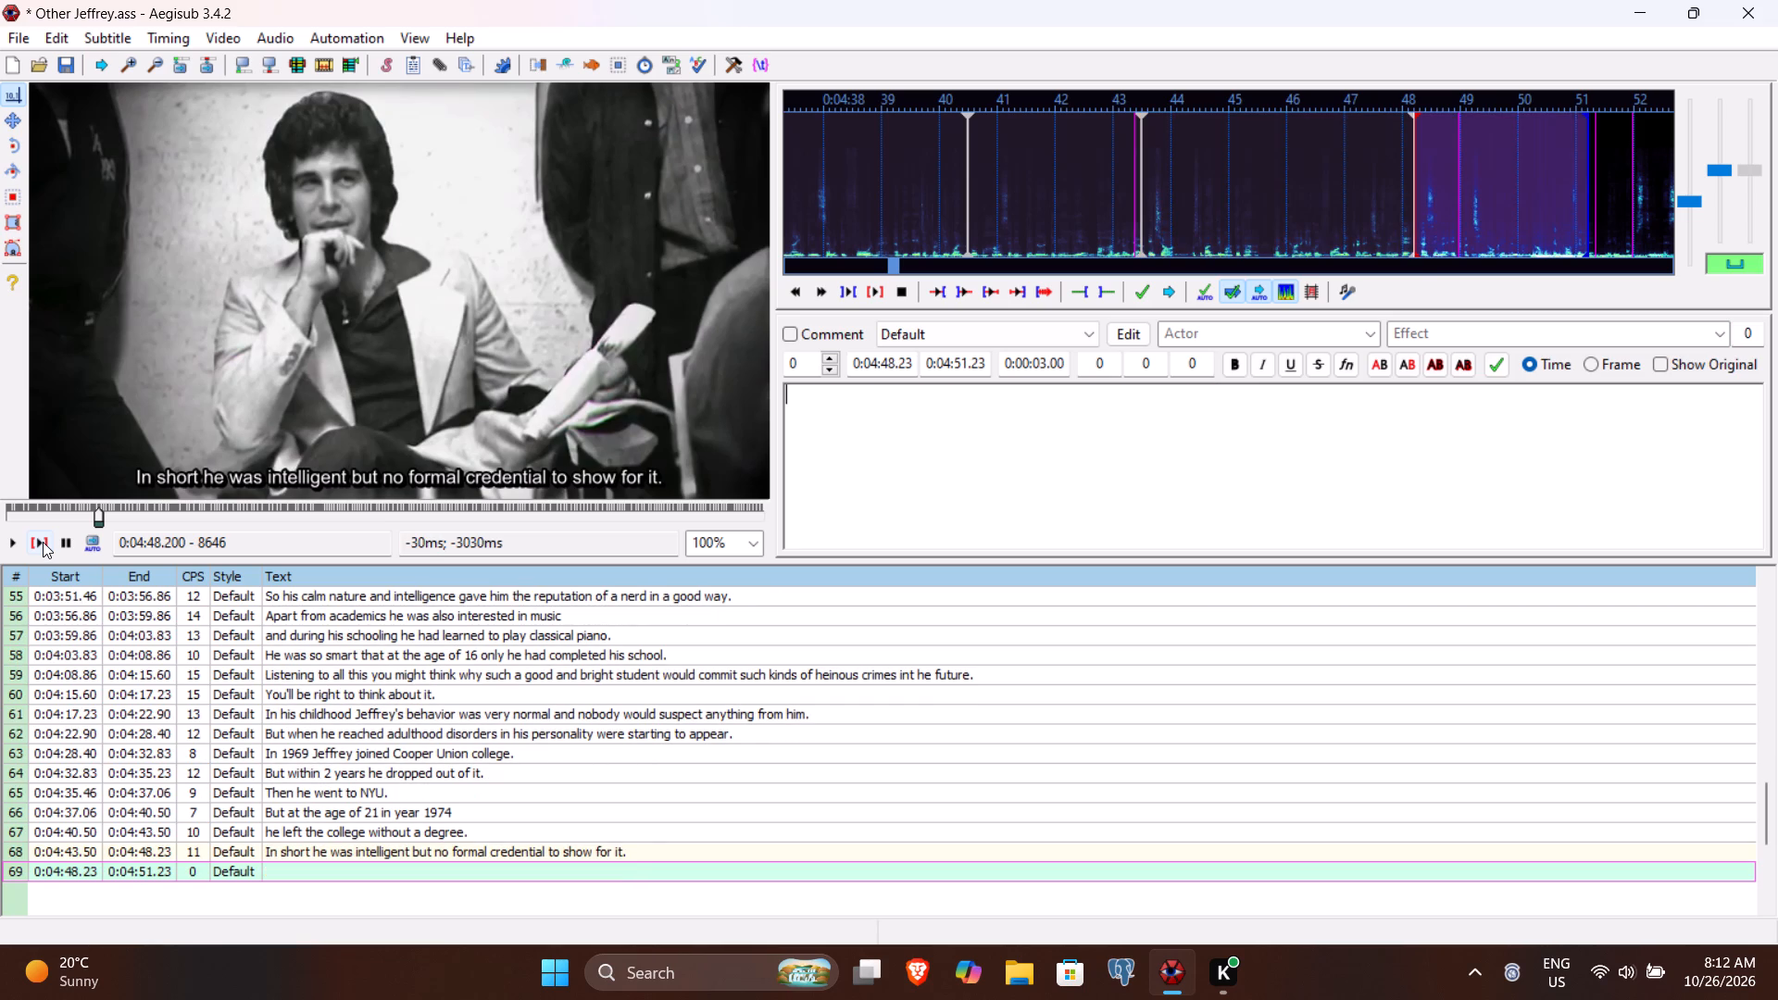
Play line 69's speech, enter "As the things were it would have been very difficult for him to get a job." as its text, and commit it.
{"action": "left_click", "coordinate": [43, 542]}
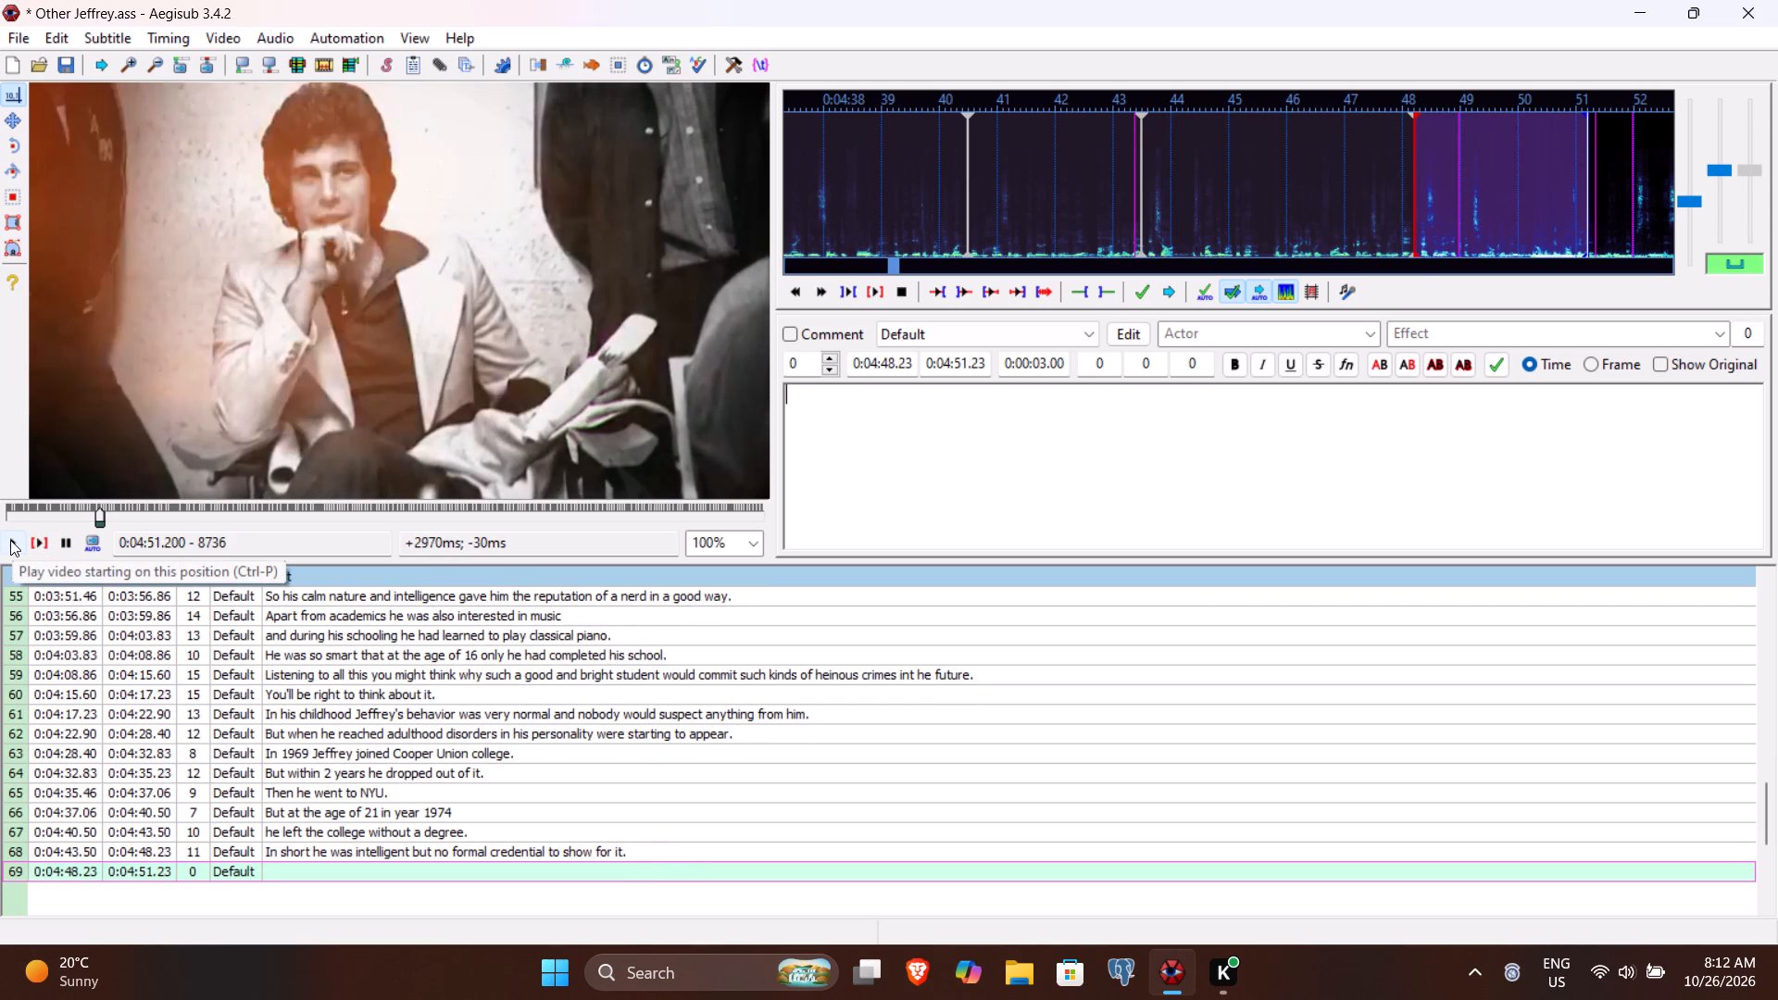
{"action": "type", "text": "As the things were it was very"}
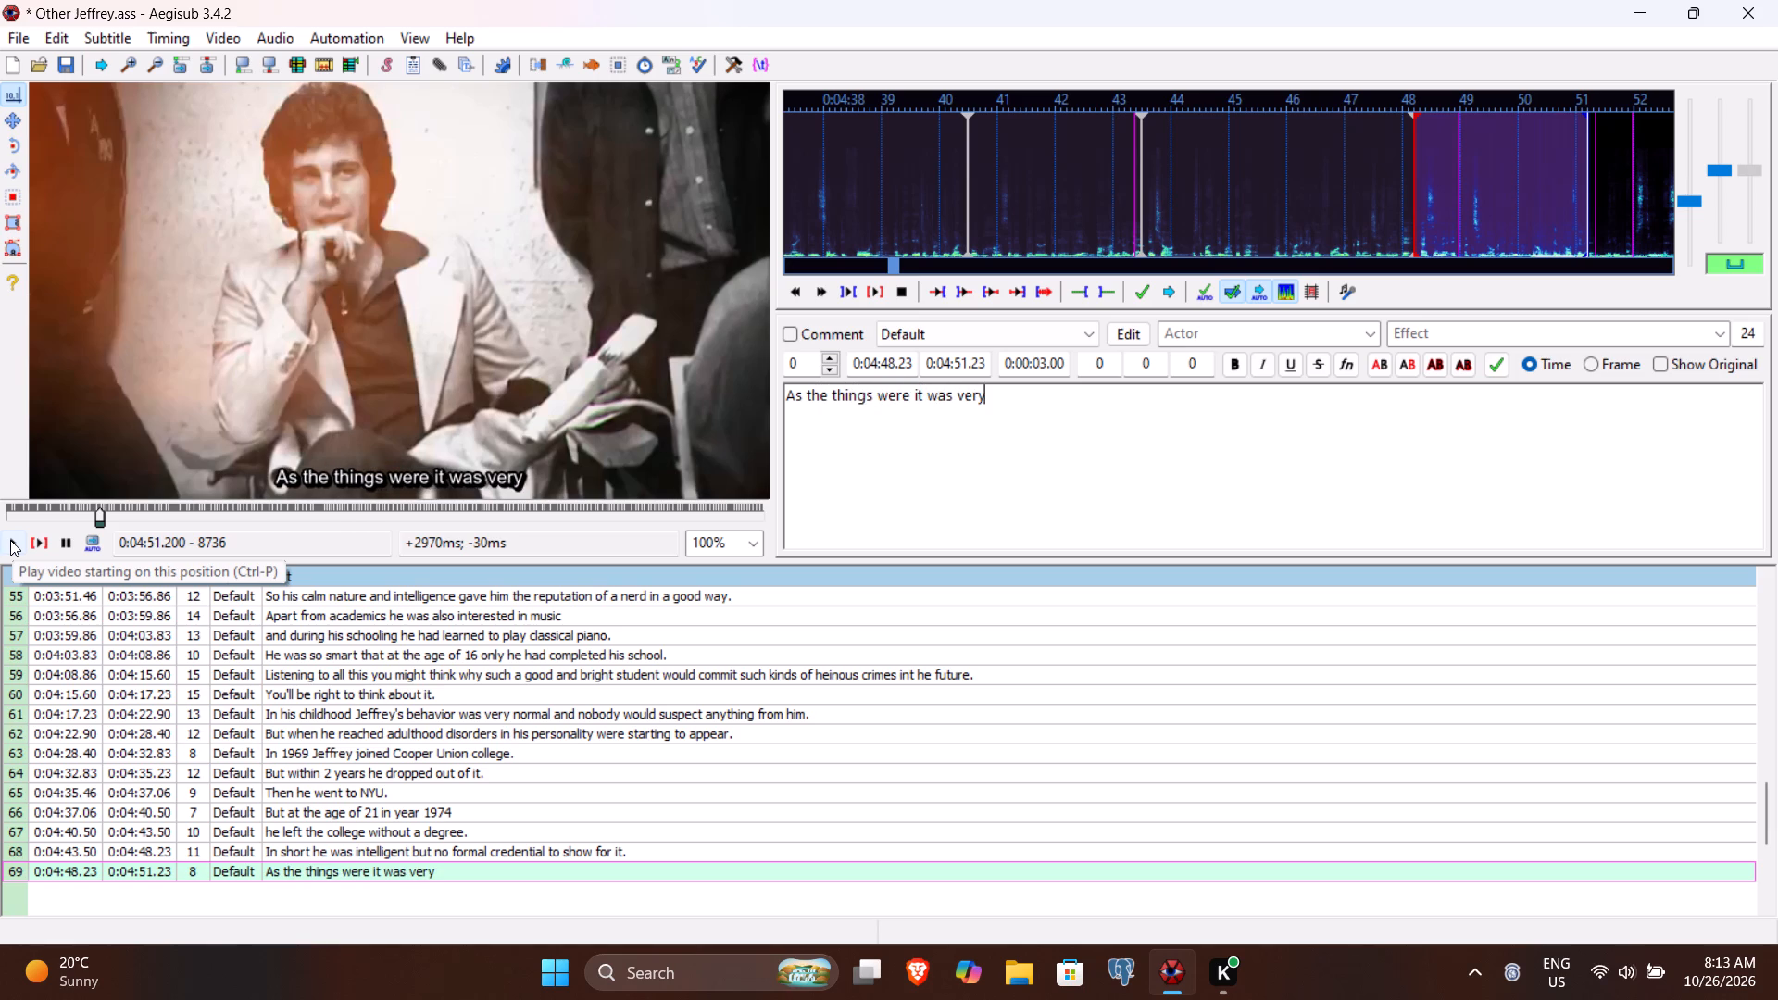
{"action": "key", "text": "ctrl+shift+Left"}
{"action": "key", "text": "ctrl+shift+Left"}
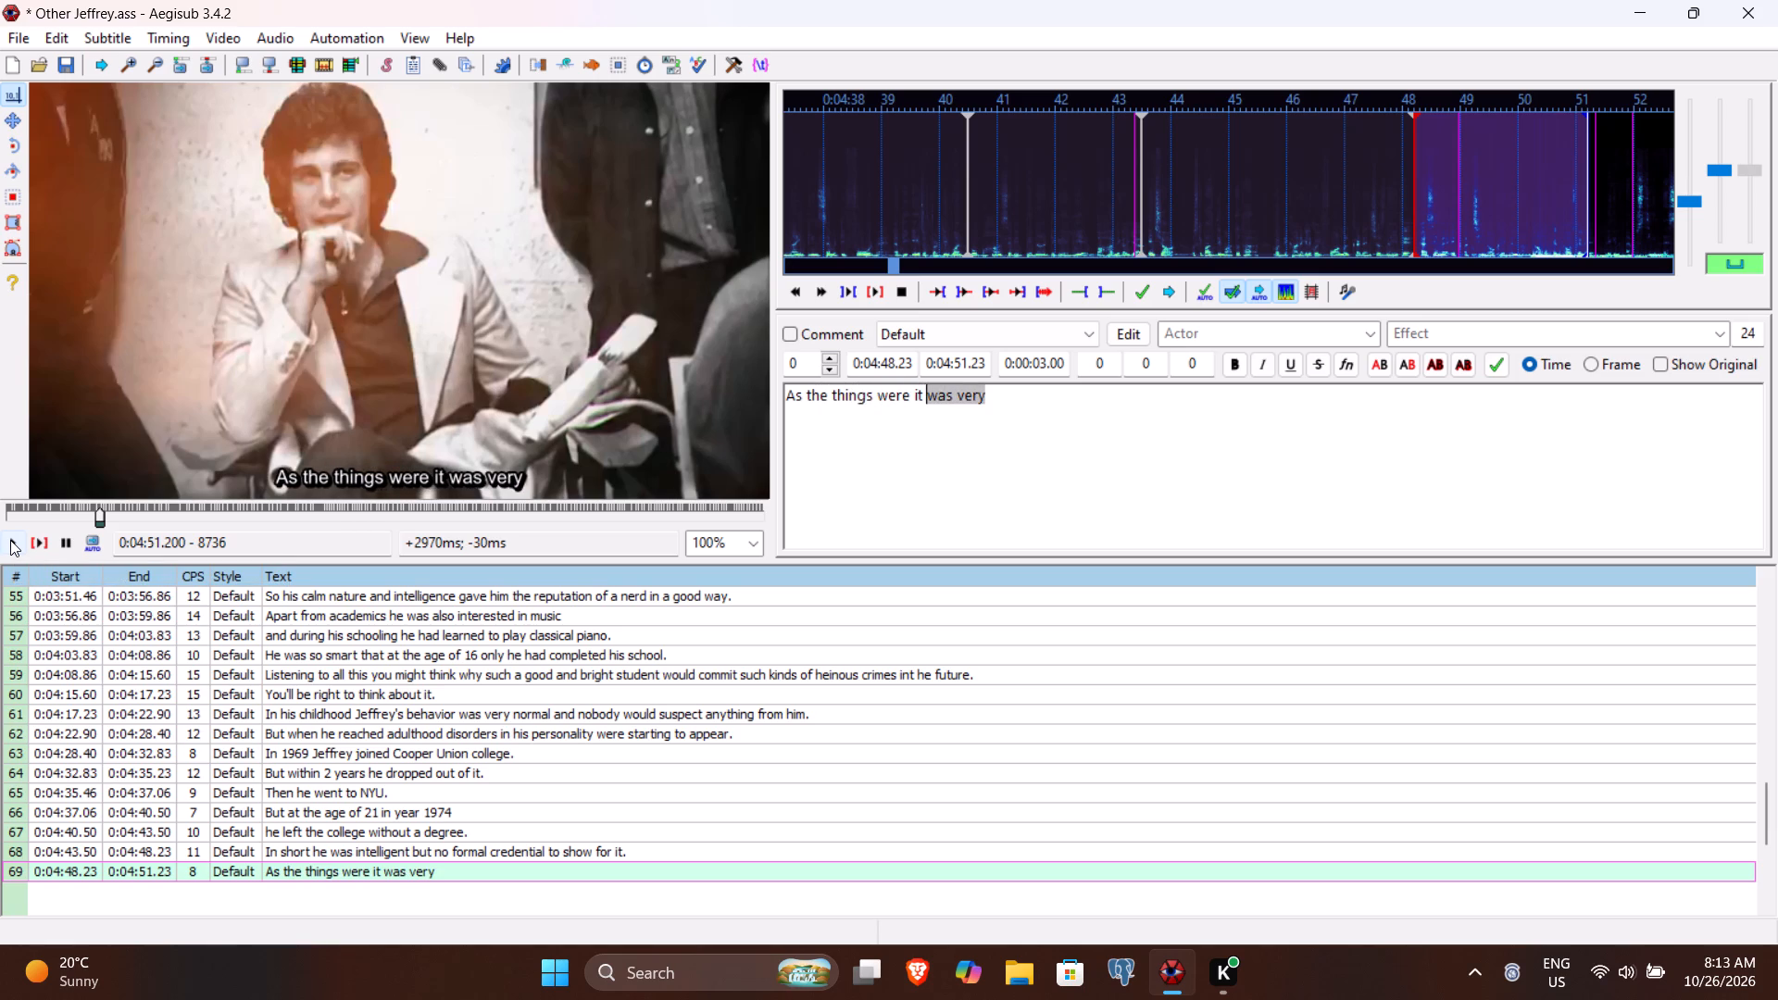
{"action": "type", "text": "would have been veyr"}
{"action": "key", "text": "BackSpace"}
{"action": "key", "text": "BackSpace"}
{"action": "type", "text": "ry diff"}
{"action": "type", "text": "icult for him to"}
{"action": "key", "text": "space"}
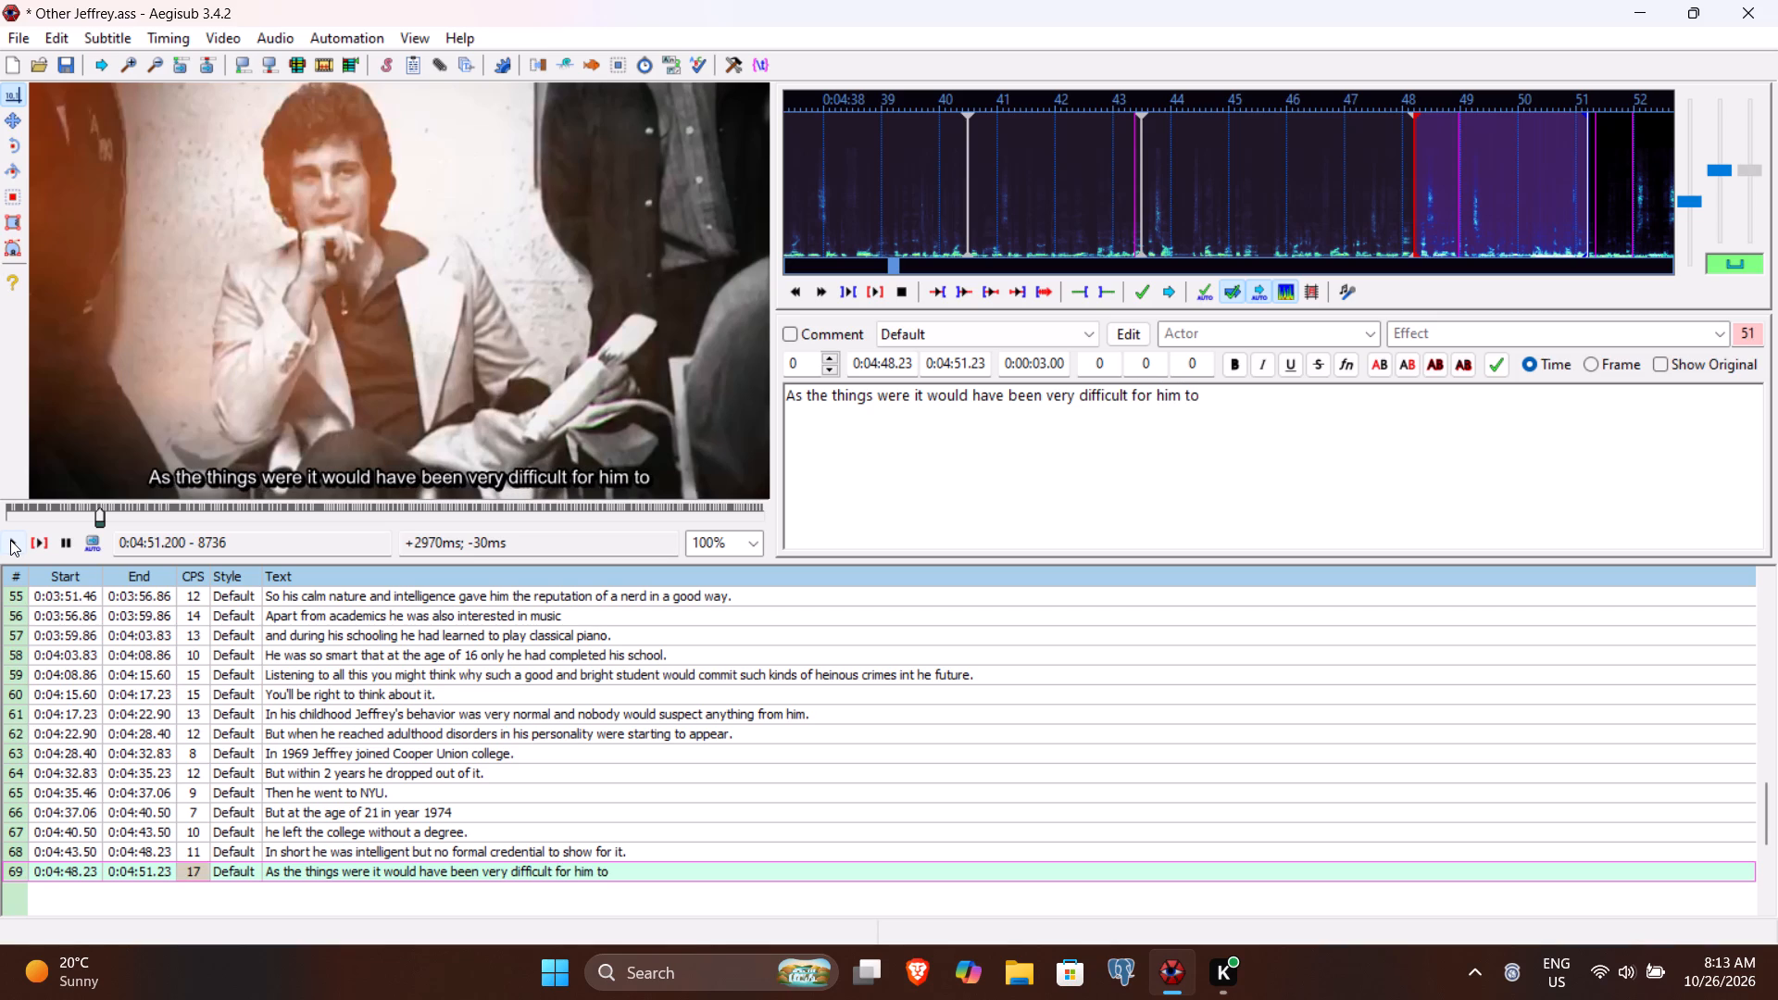
{"action": "type", "text": "get a job/"}
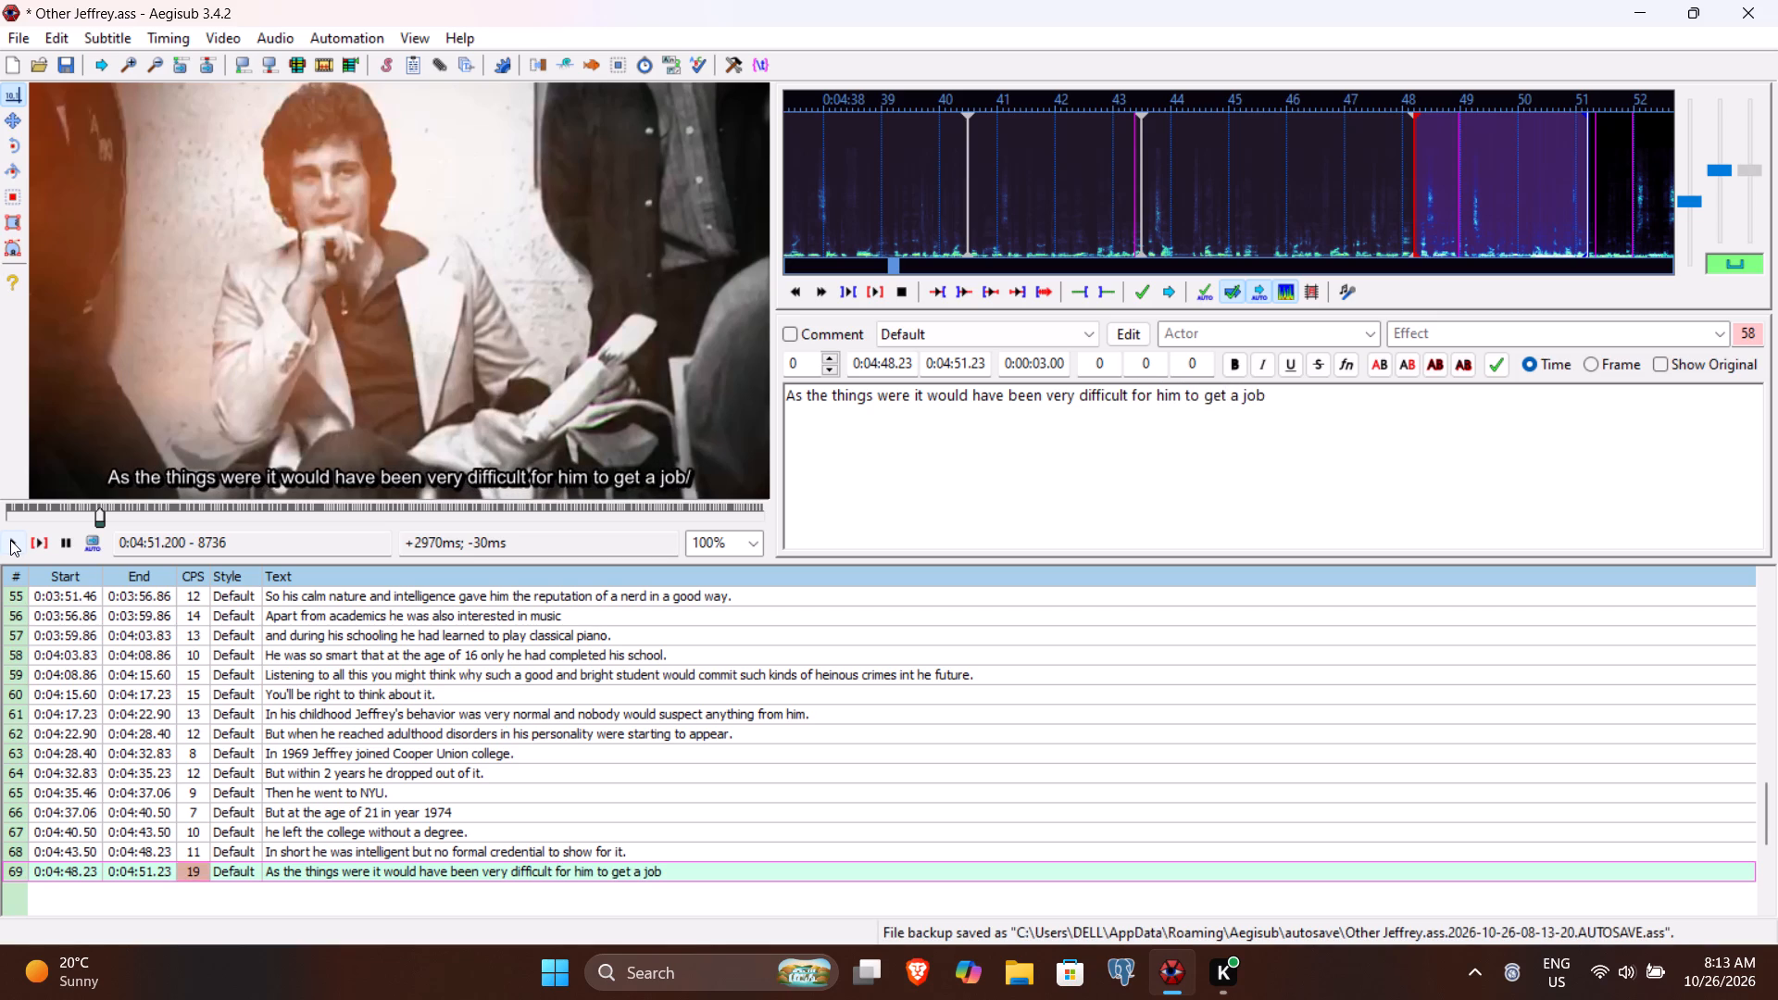
{"action": "key", "text": "BackSpace"}
{"action": "key", "text": "period"}
{"action": "key", "text": "Return"}
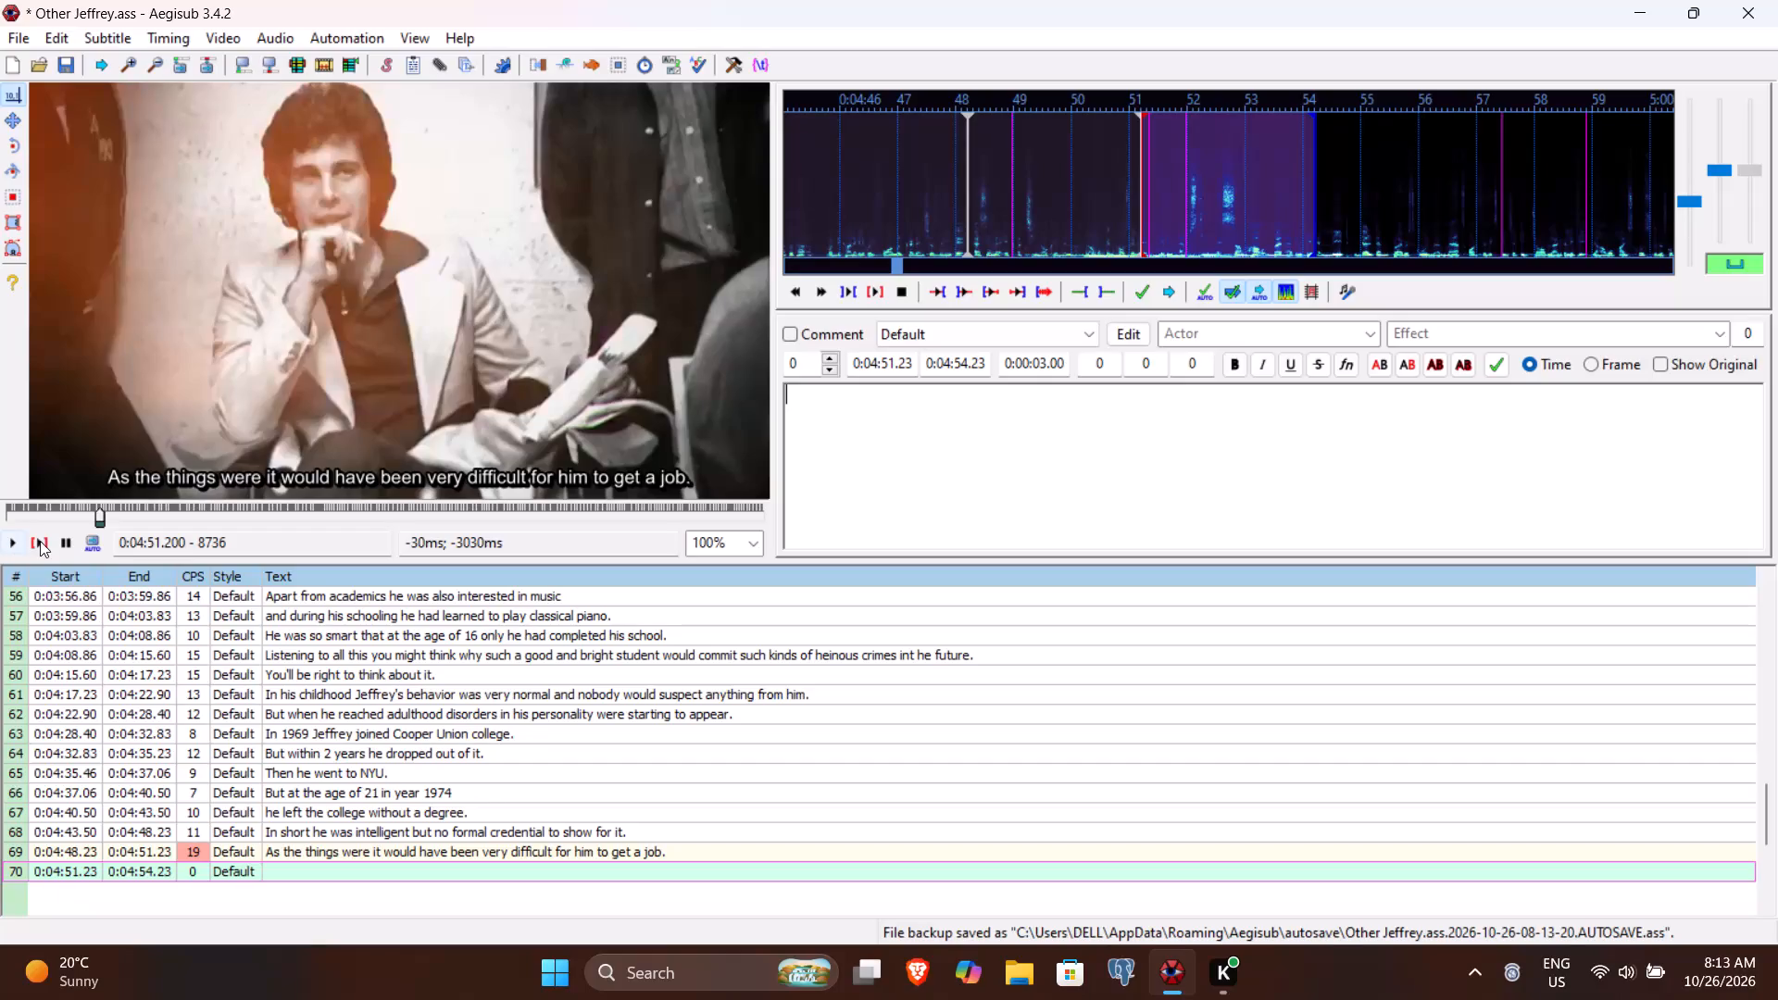
Play line 70's speech to find where it ends, and set the line's end time to 0:04:58.90.
{"action": "left_click", "coordinate": [40, 542]}
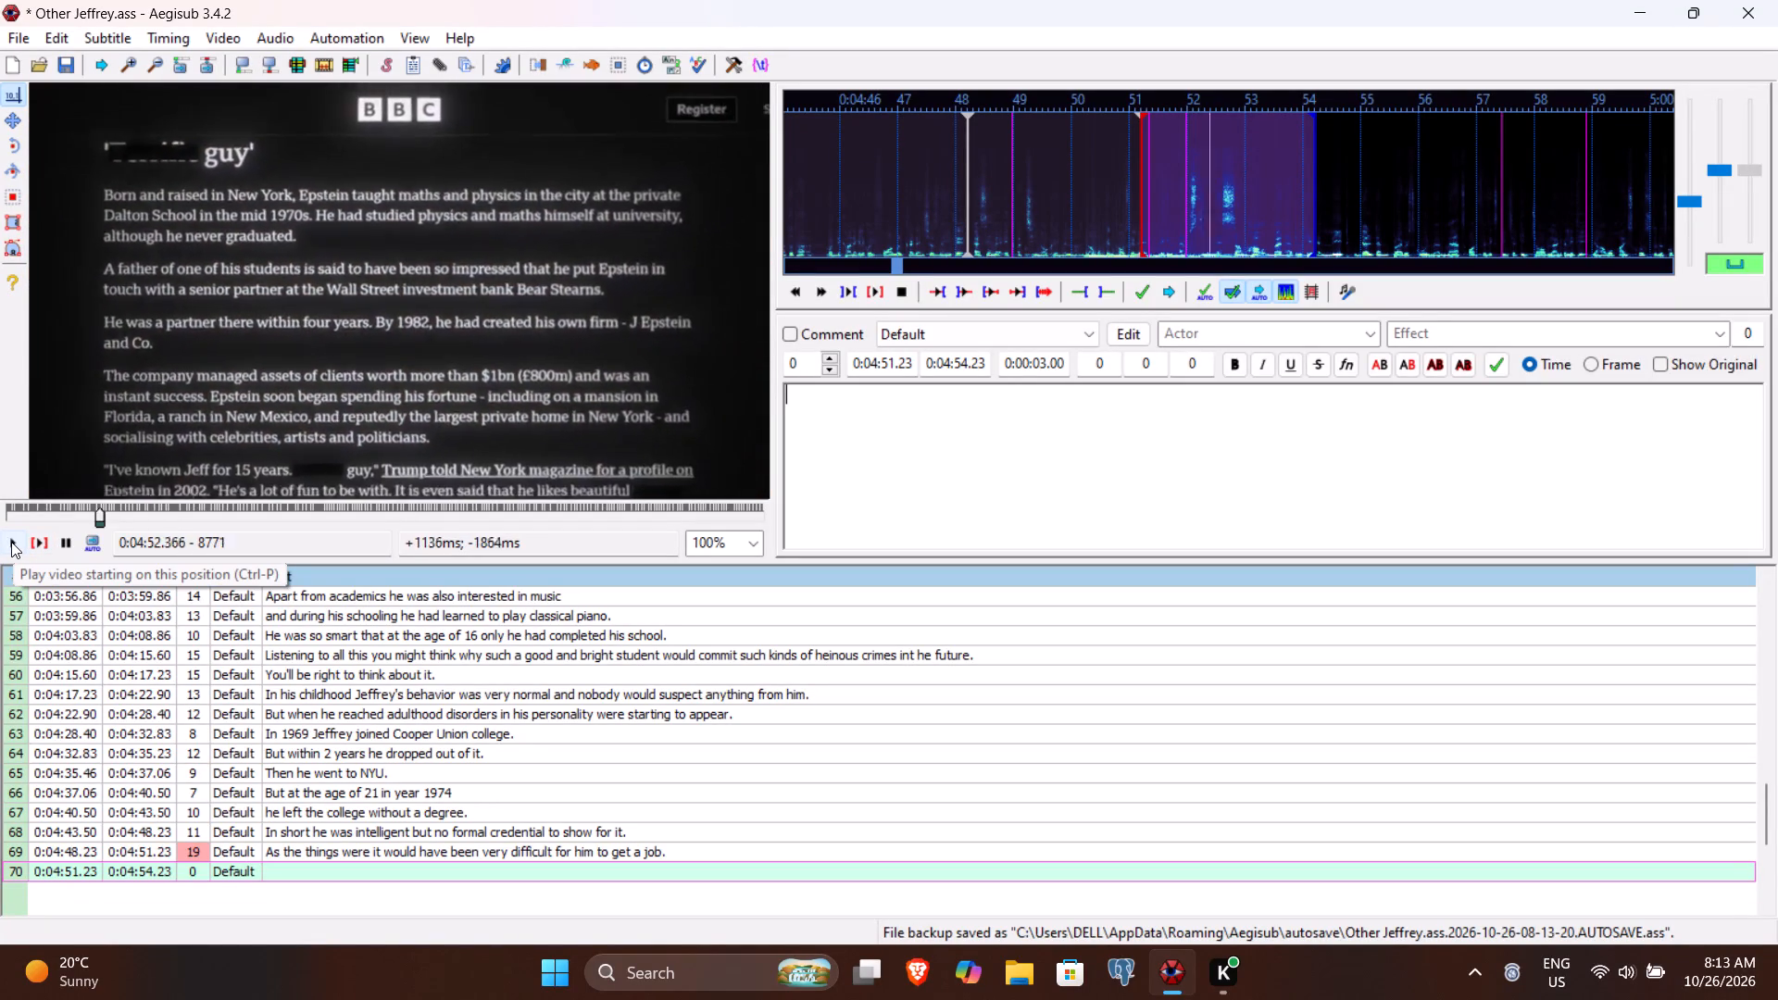
{"action": "left_click", "coordinate": [11, 542]}
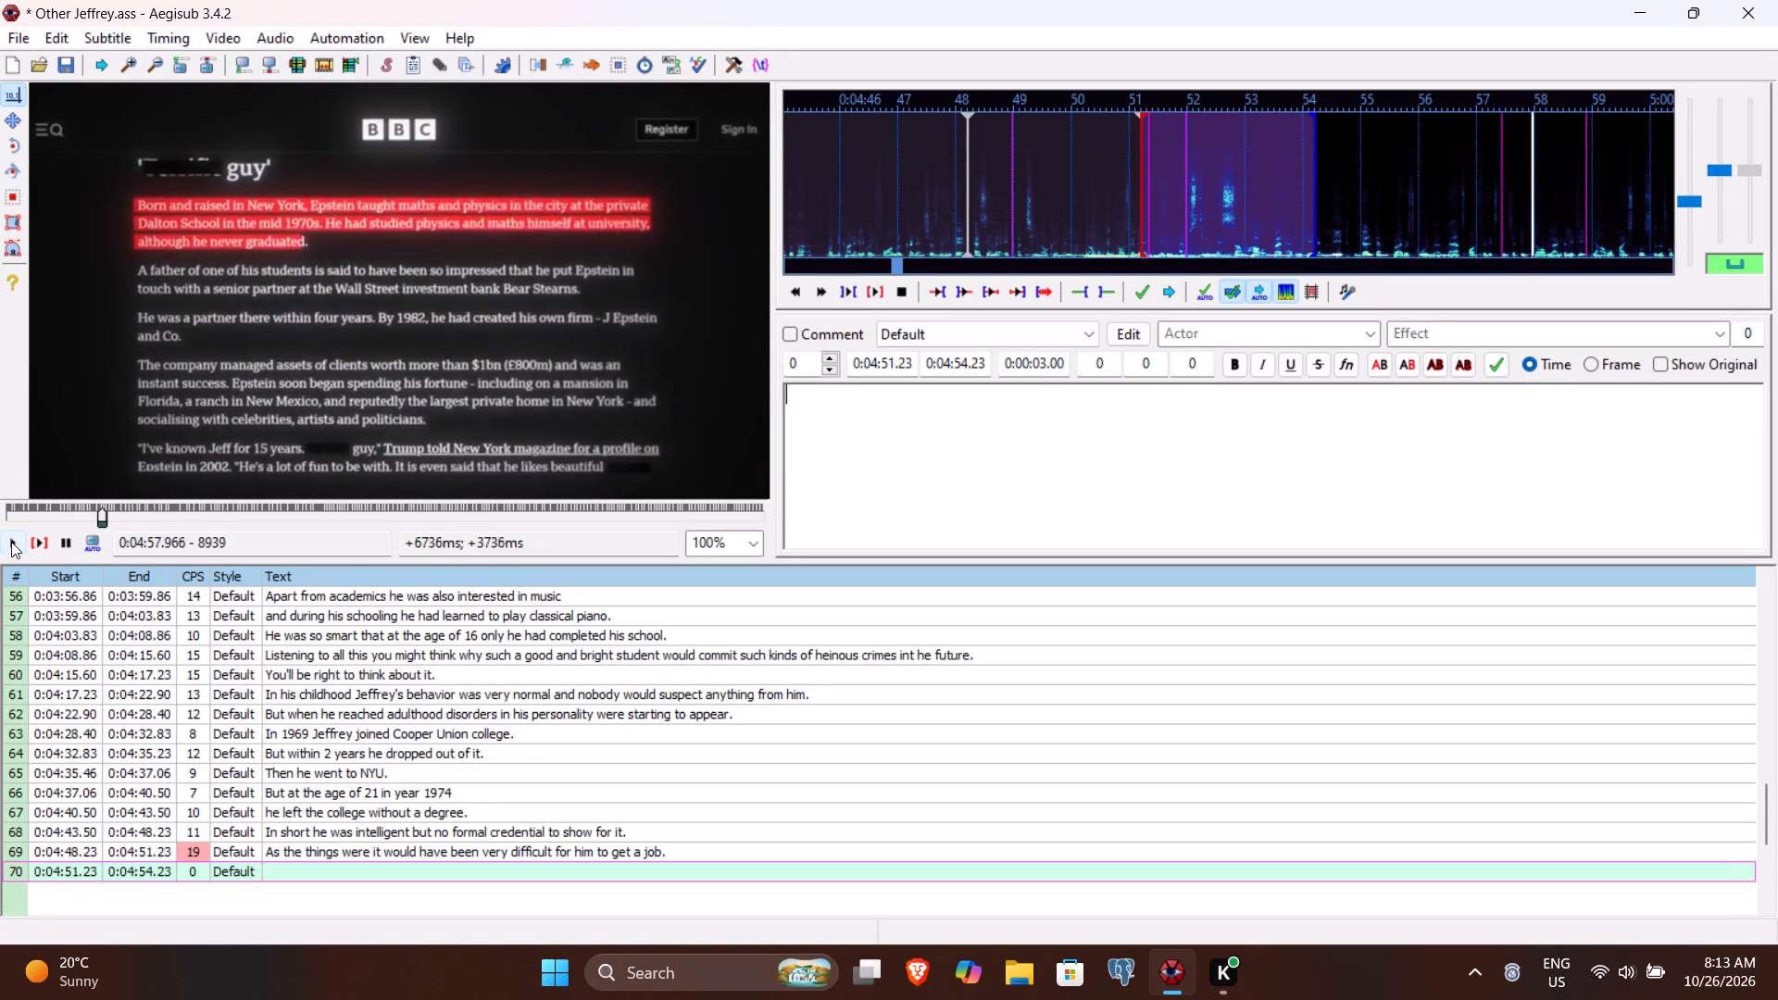
{"action": "left_click", "coordinate": [11, 542]}
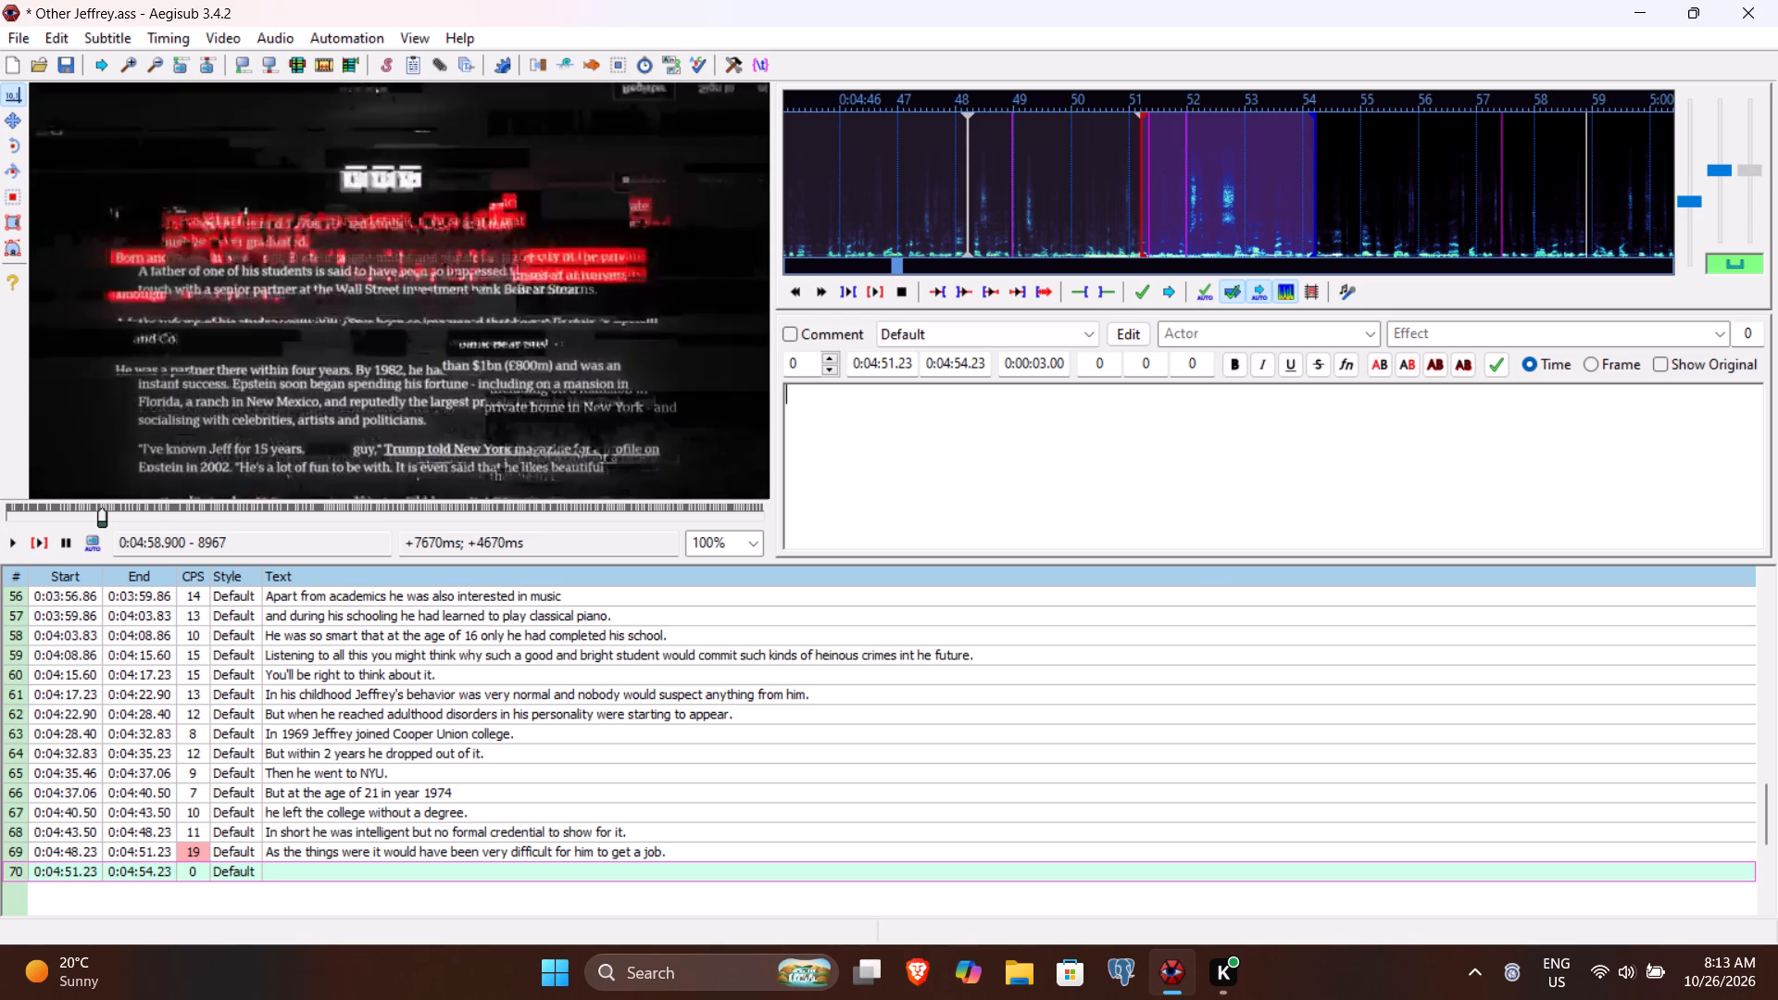
{"action": "left_click", "coordinate": [958, 368]}
{"action": "type", "text": "890"}
Enter "But Epstein landed a job in the most elite school of Manhattan: Dalton Private School." as line 70's text.
{"action": "left_click", "coordinate": [833, 481]}
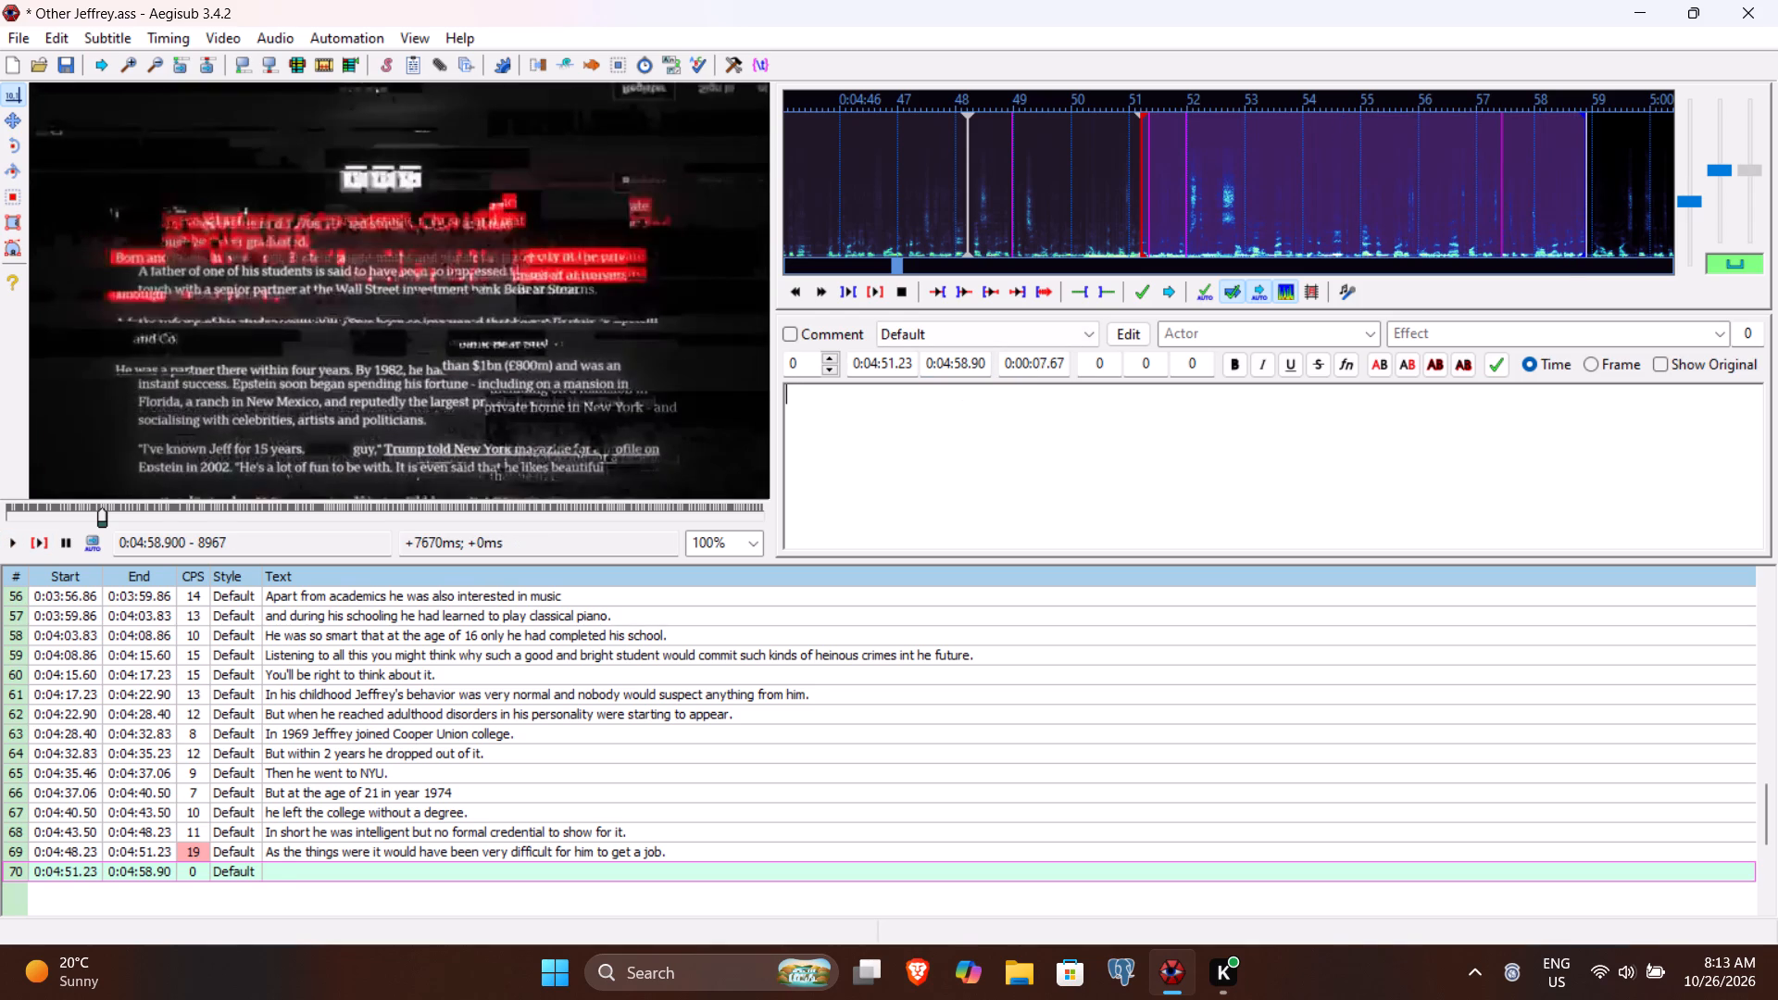
{"action": "type", "text": "But Epstein"}
{"action": "key", "text": "space"}
{"action": "type", "text": "landed a job in the most elite school o"}
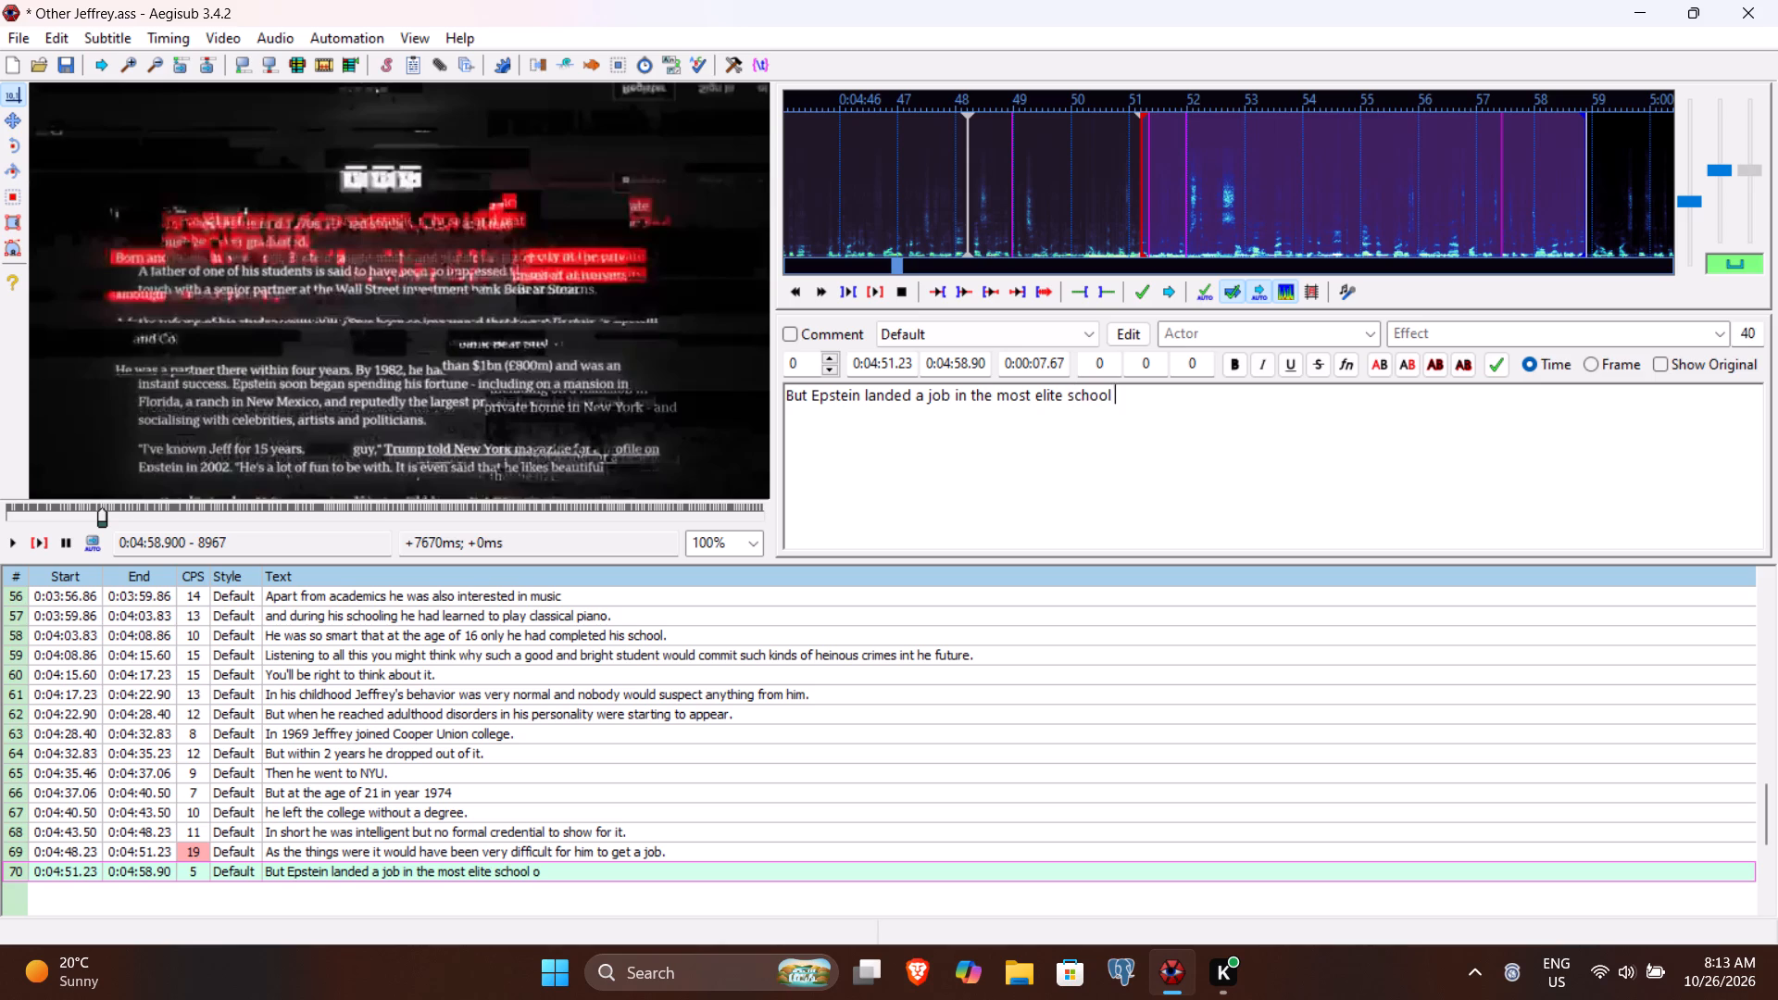
{"action": "type", "text": "f"}
{"action": "key", "text": "space"}
{"action": "type", "text": "Manhatten"}
{"action": "key", "text": "BackSpace"}
{"action": "key", "text": "BackSpace"}
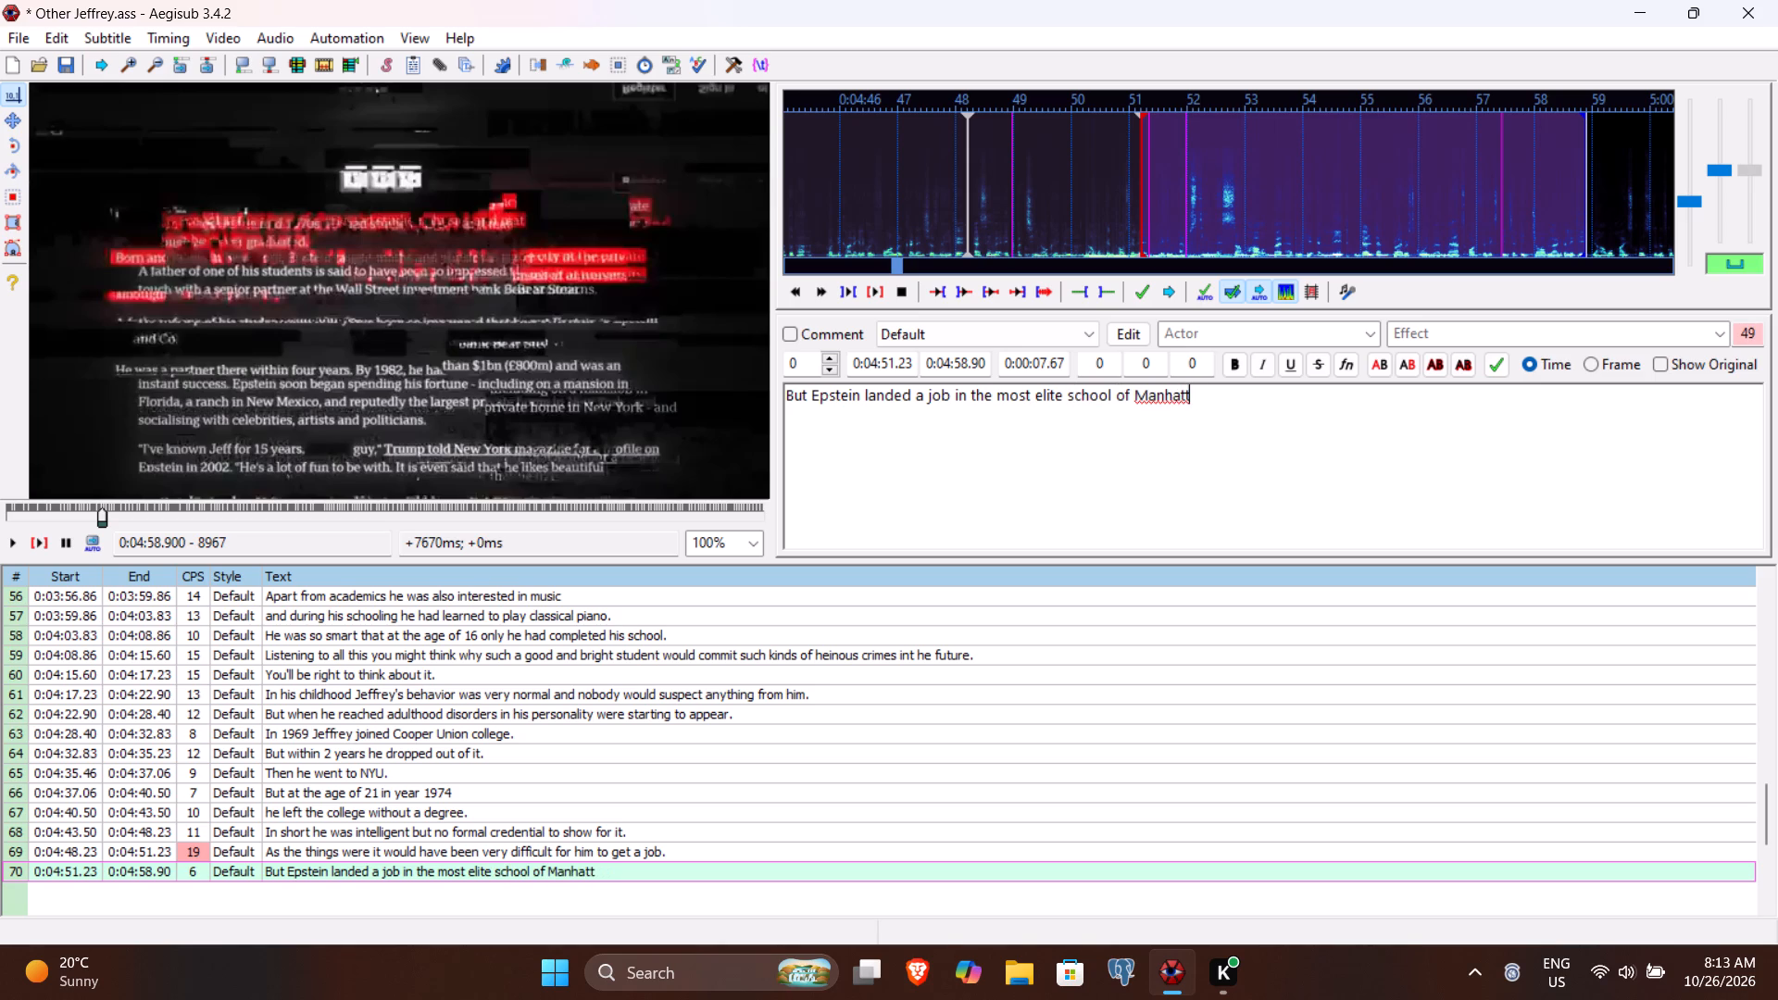
{"action": "key", "text": "BackSpace"}
{"action": "key", "text": "a"}
{"action": "key", "text": "BackSpace"}
{"action": "key", "text": "BackSpace"}
{"action": "key", "text": "BackSpace"}
{"action": "key", "text": "BackSpace"}
{"action": "type", "text": "hatten"}
{"action": "key", "text": "BackSpace"}
{"action": "key", "text": "BackSpace"}
{"action": "type", "text": "an"}
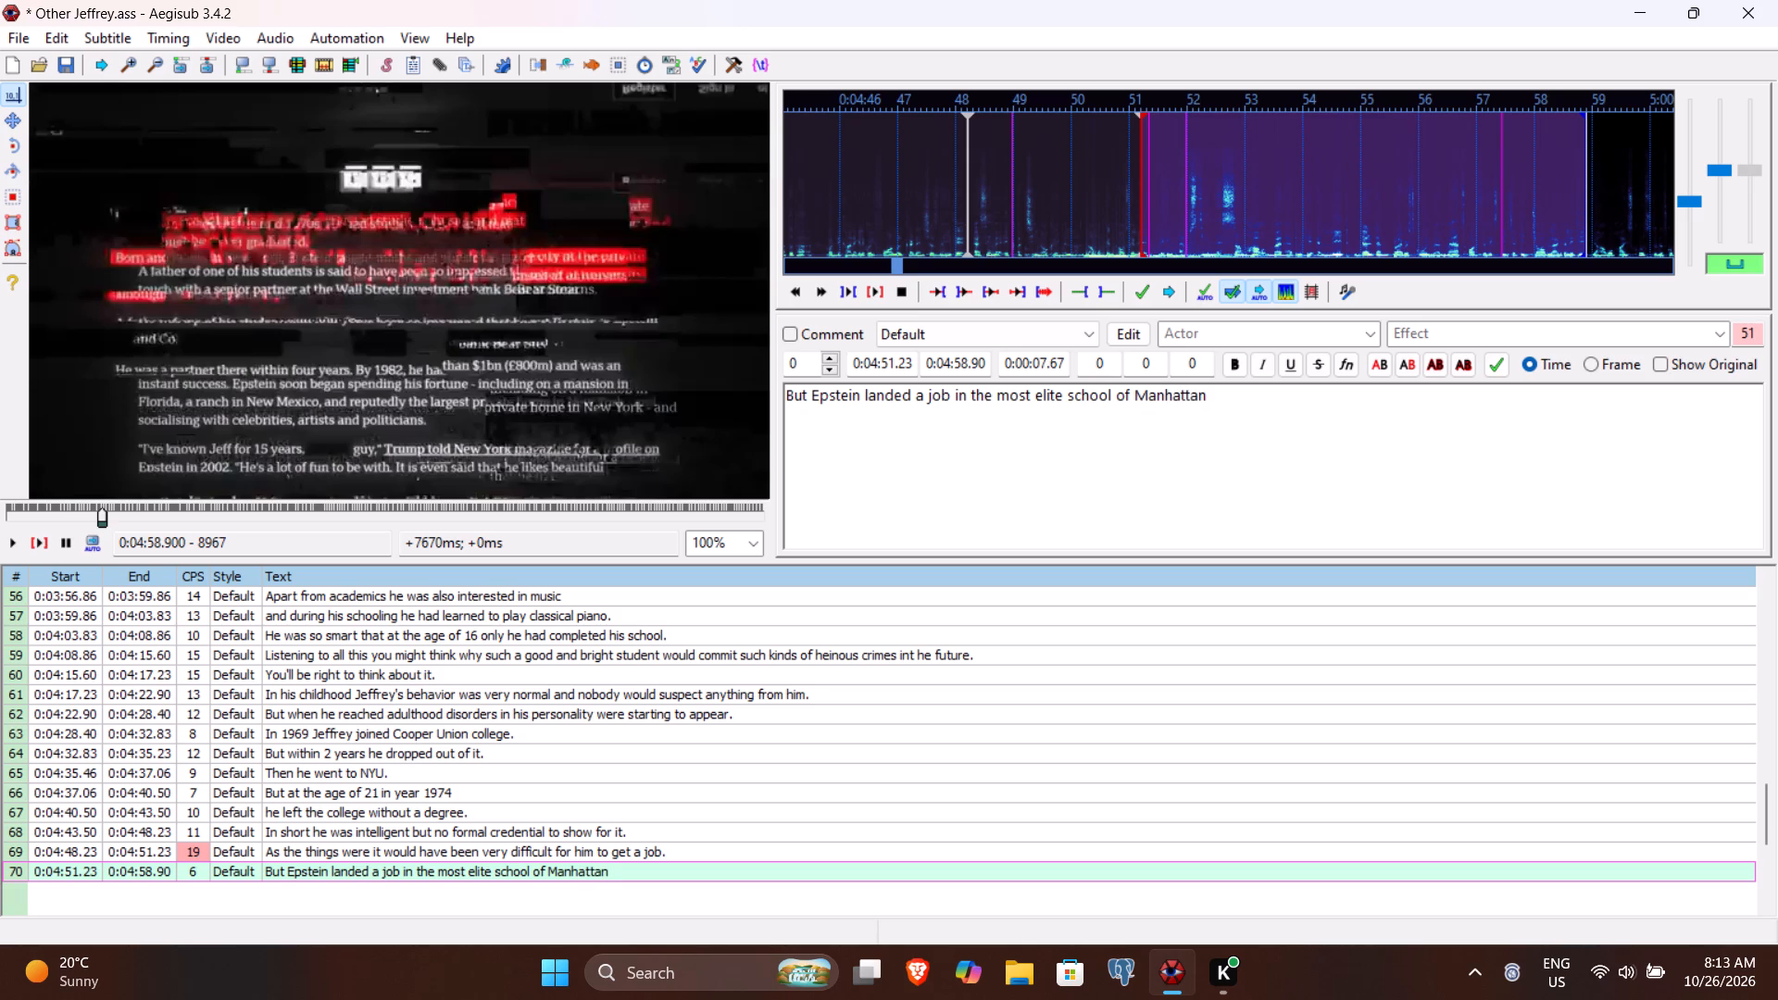
{"action": "type", "text": ":"}
{"action": "key", "text": "space"}
{"action": "type", "text": "Dalton Private Sh"}
{"action": "key", "text": "BackSpace"}
{"action": "type", "text": "choo"}
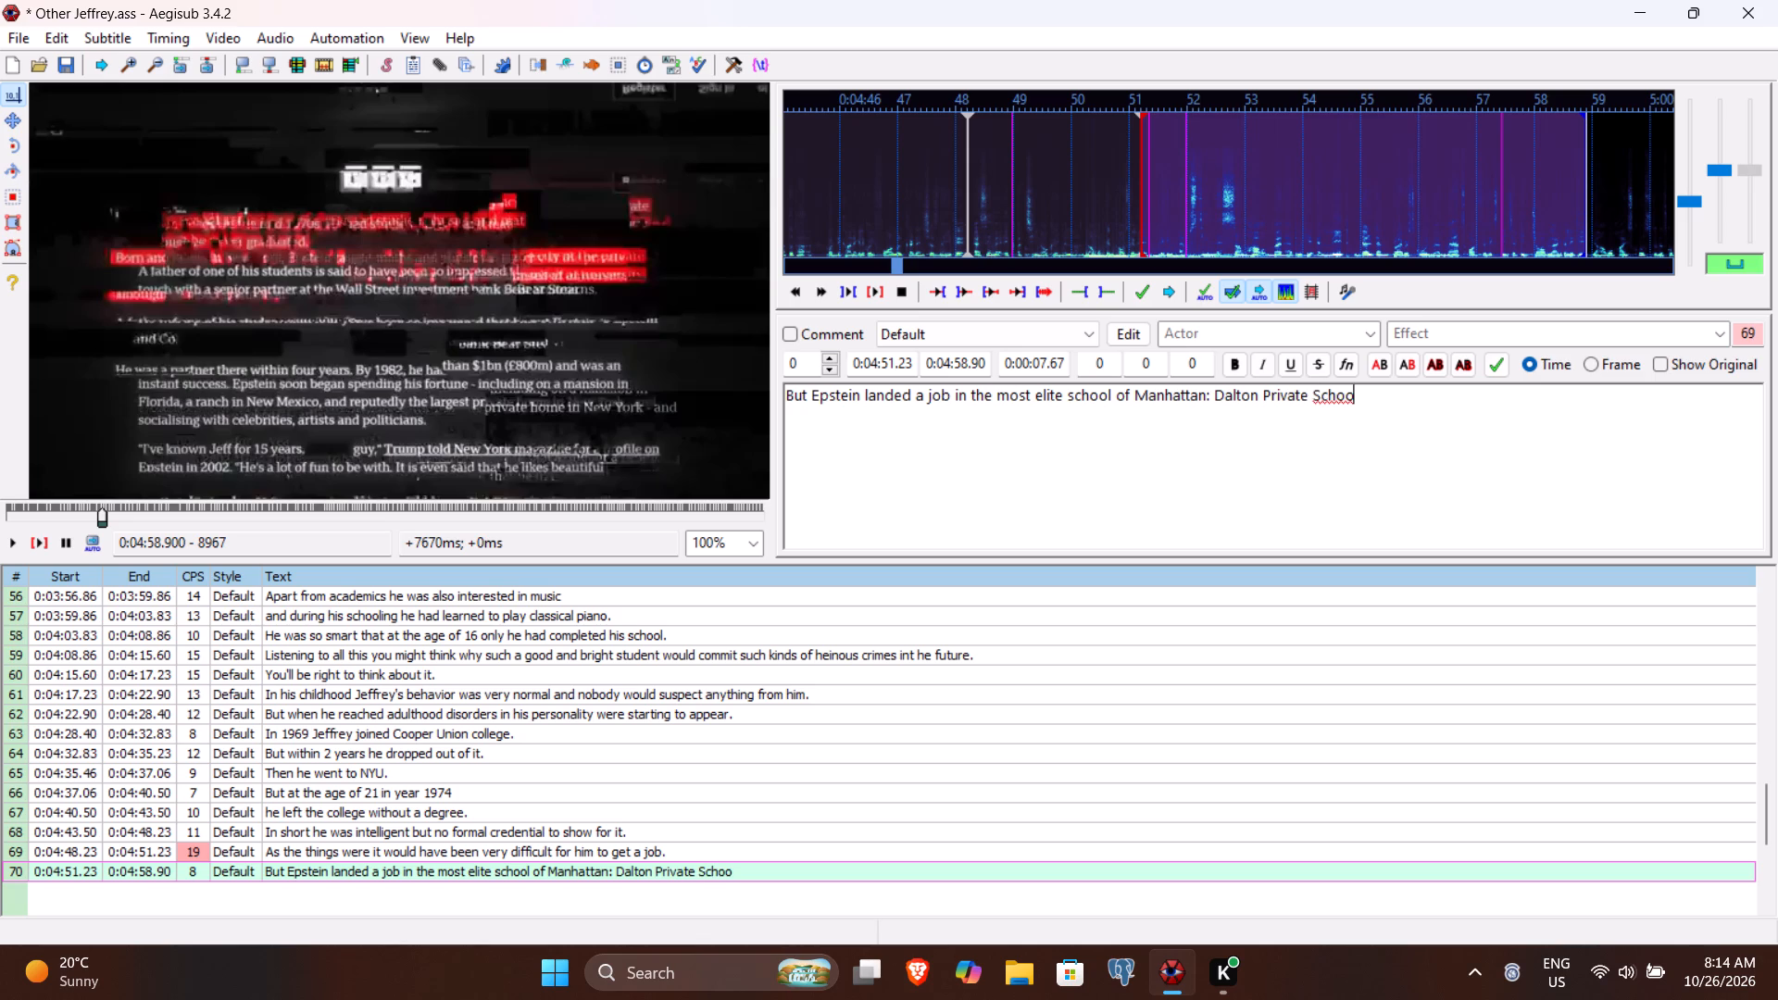
{"action": "type", "text": "l."}
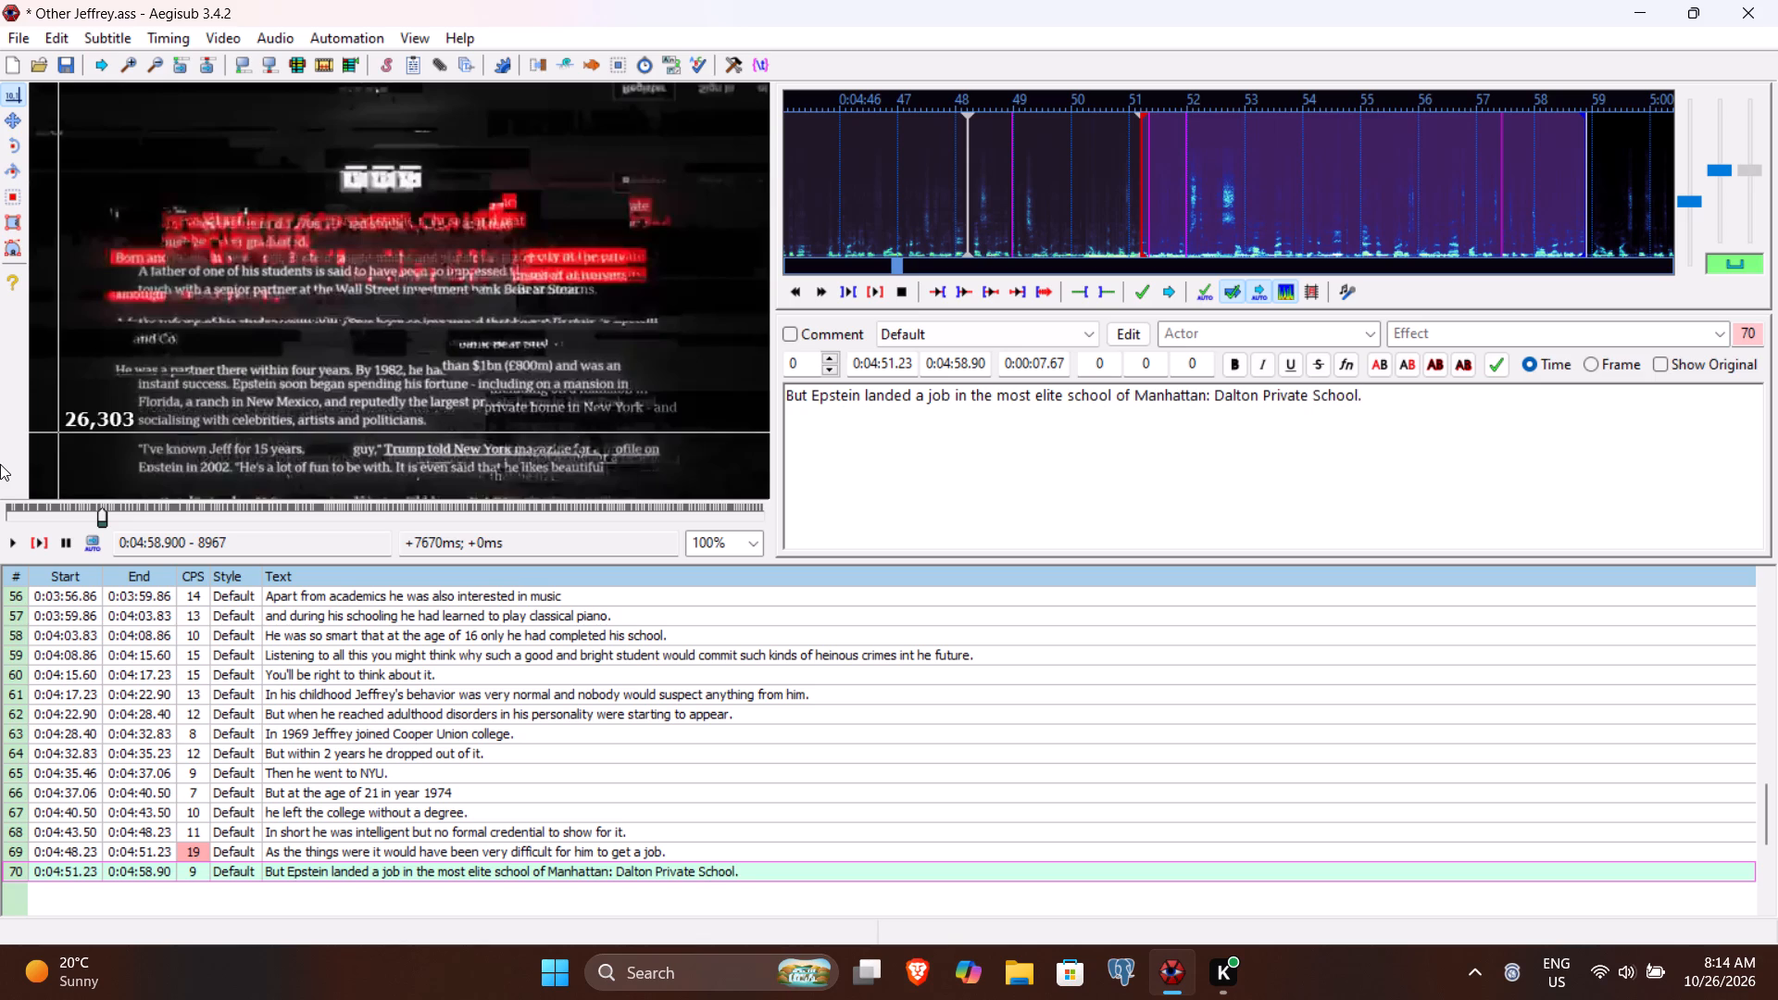
Replay line 70 to check its wording and insert "somehow" after "But" in its text.
{"action": "left_click", "coordinate": [41, 544]}
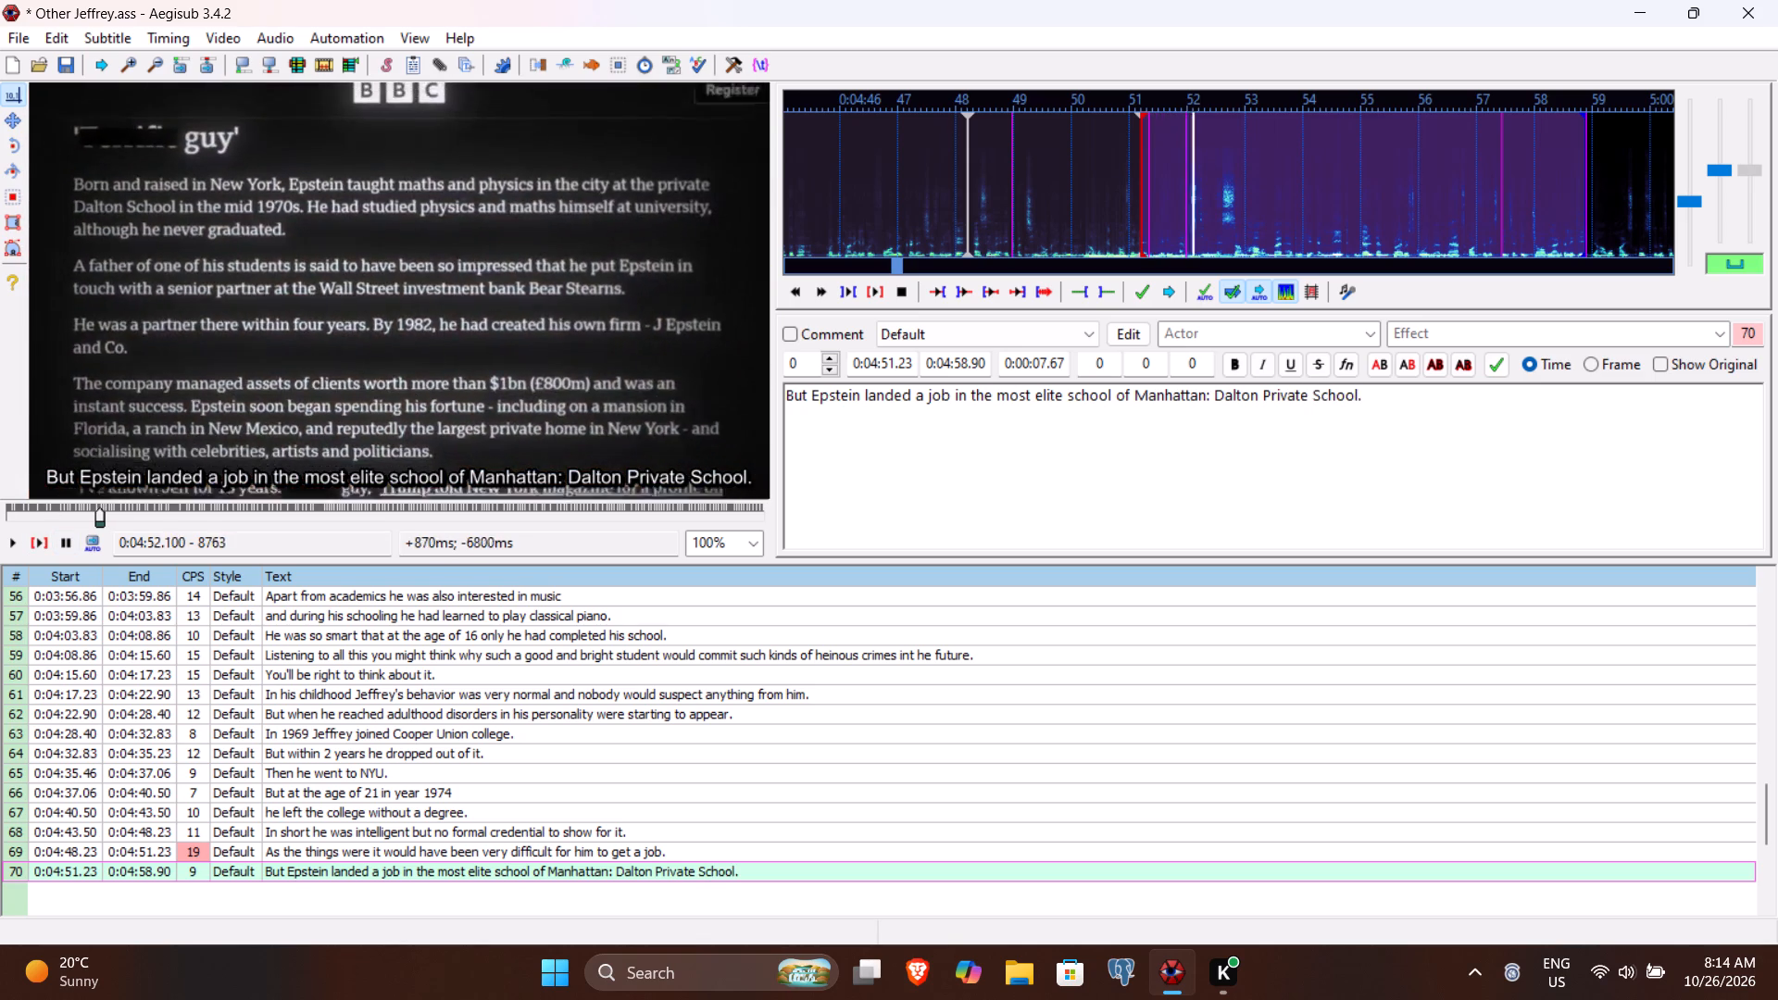
{"action": "left_click", "coordinate": [808, 399]}
{"action": "key", "text": "space"}
{"action": "type", "text": "s"}
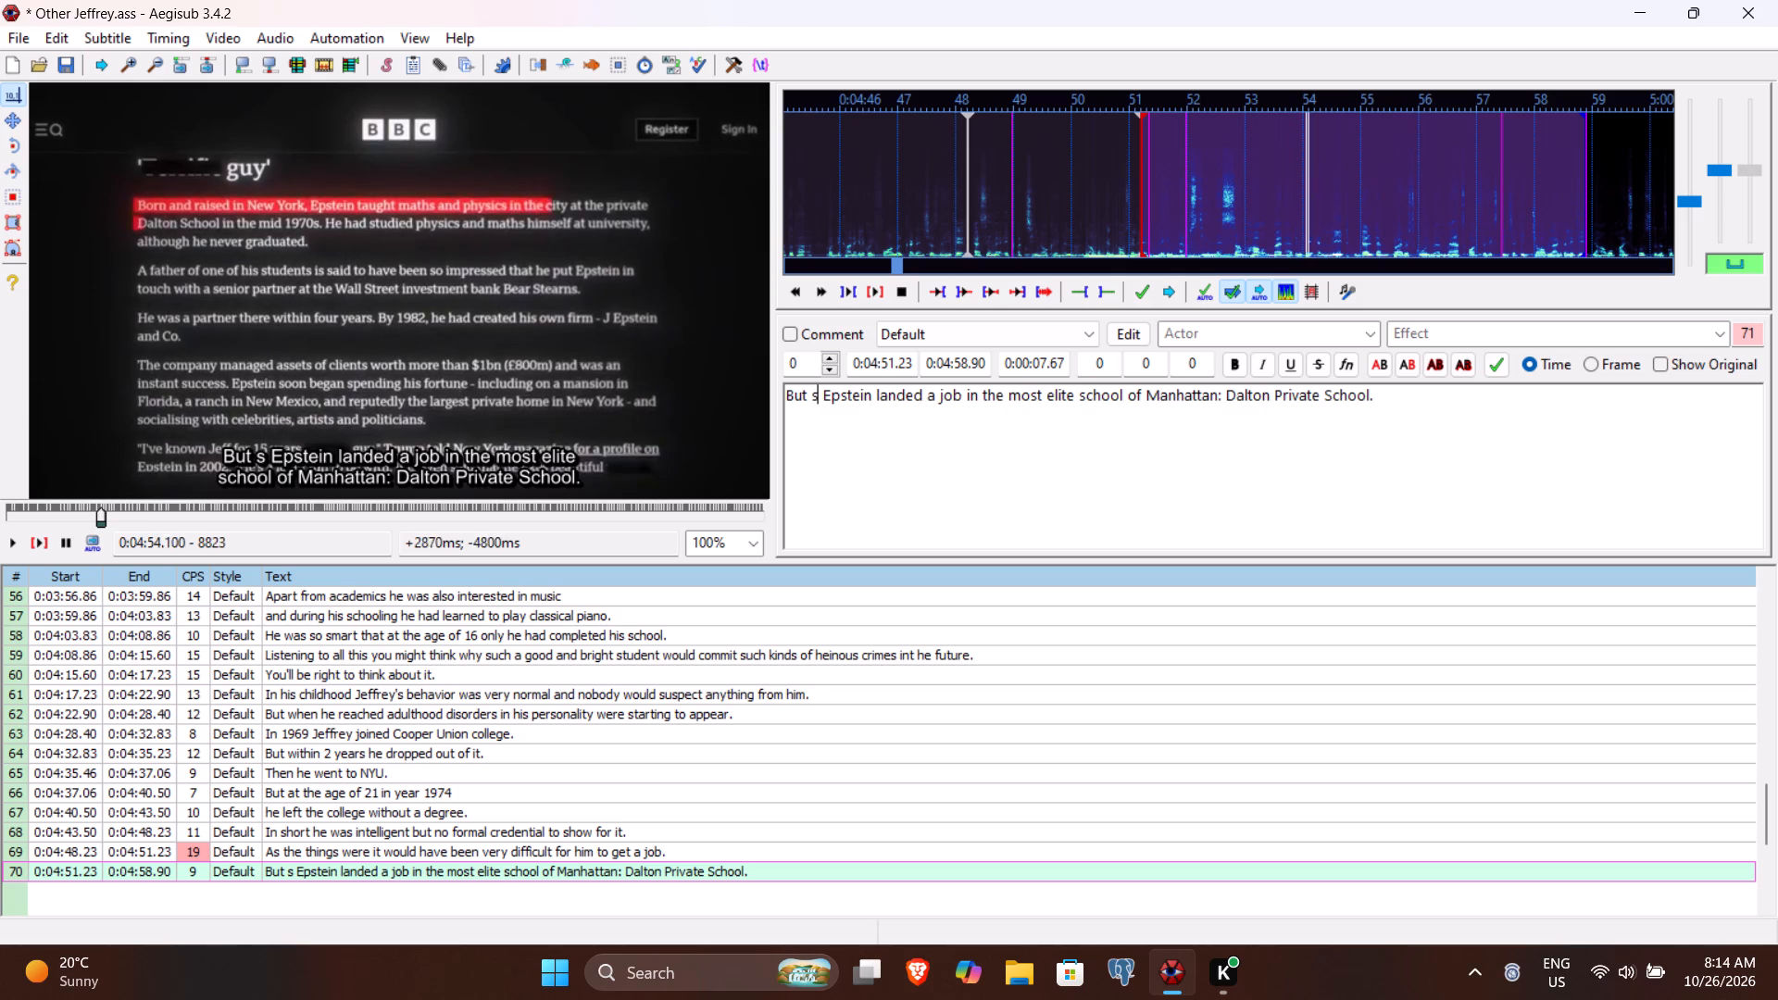
{"action": "type", "text": "omehow"}
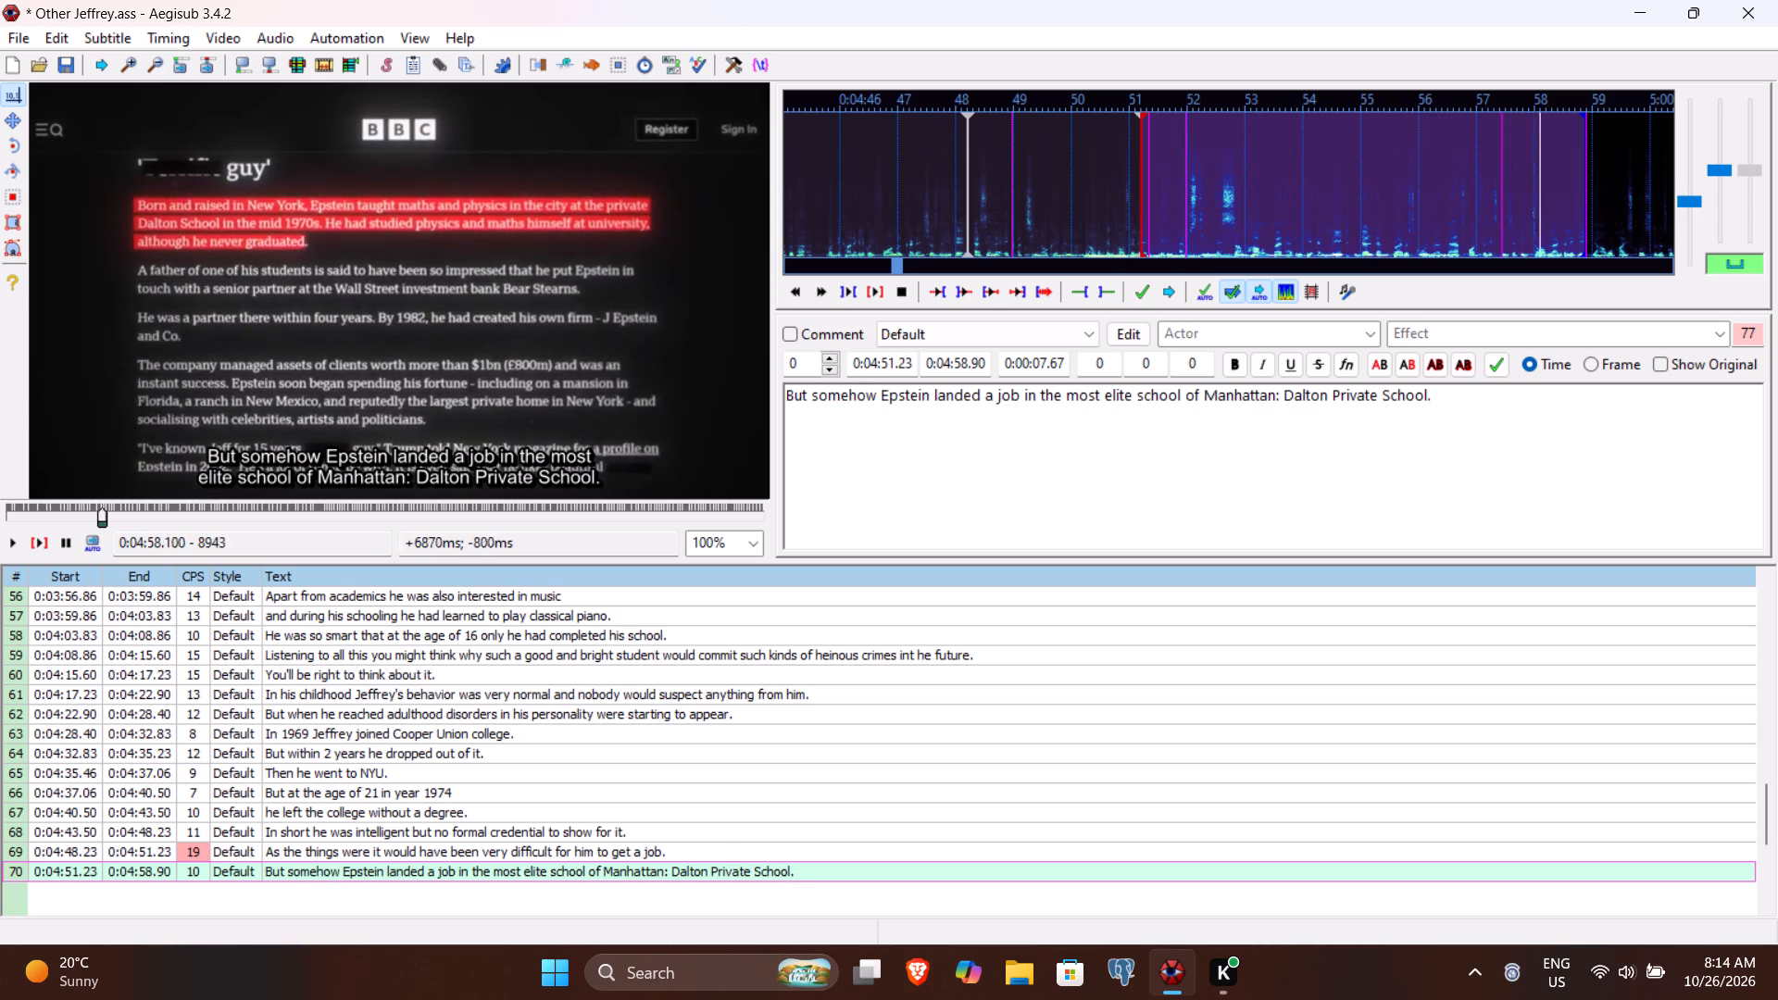
Add "as a maths and physics teacher" after "School" in line 70's text, keeping the final period, and commit the line.
{"action": "key", "text": "Down"}
{"action": "key", "text": "Left"}
{"action": "key", "text": "space"}
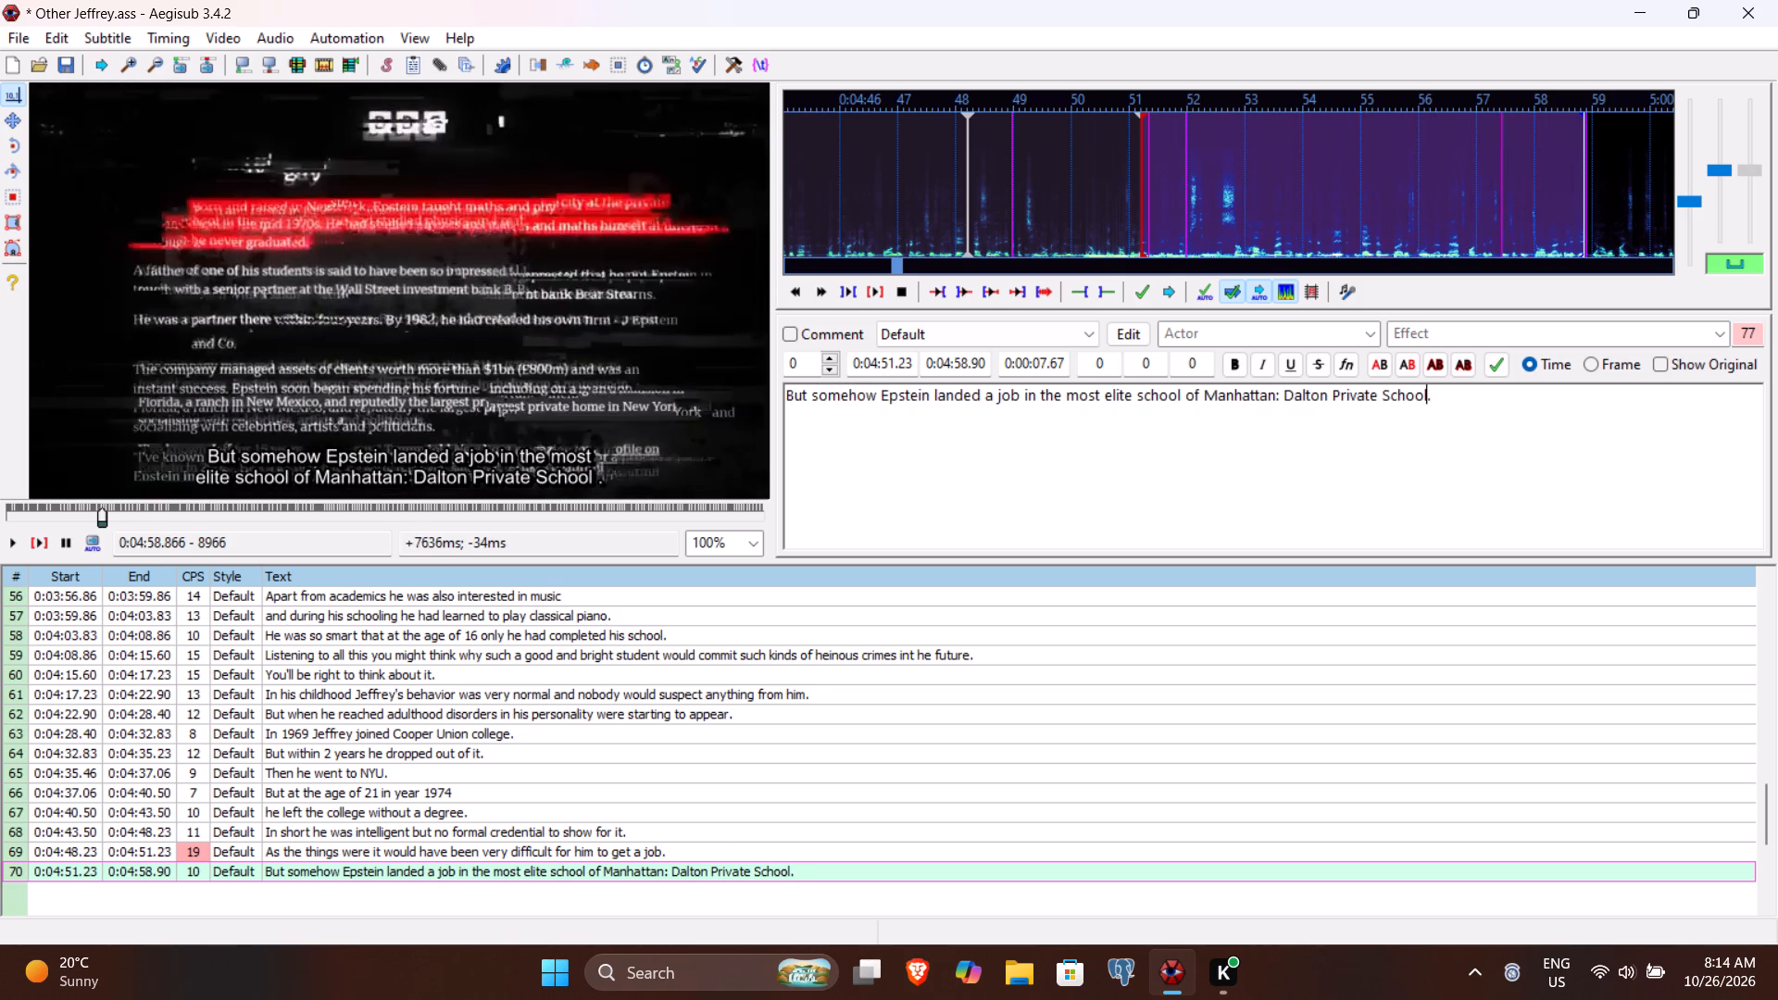
{"action": "type", "text": "as a maths and p"}
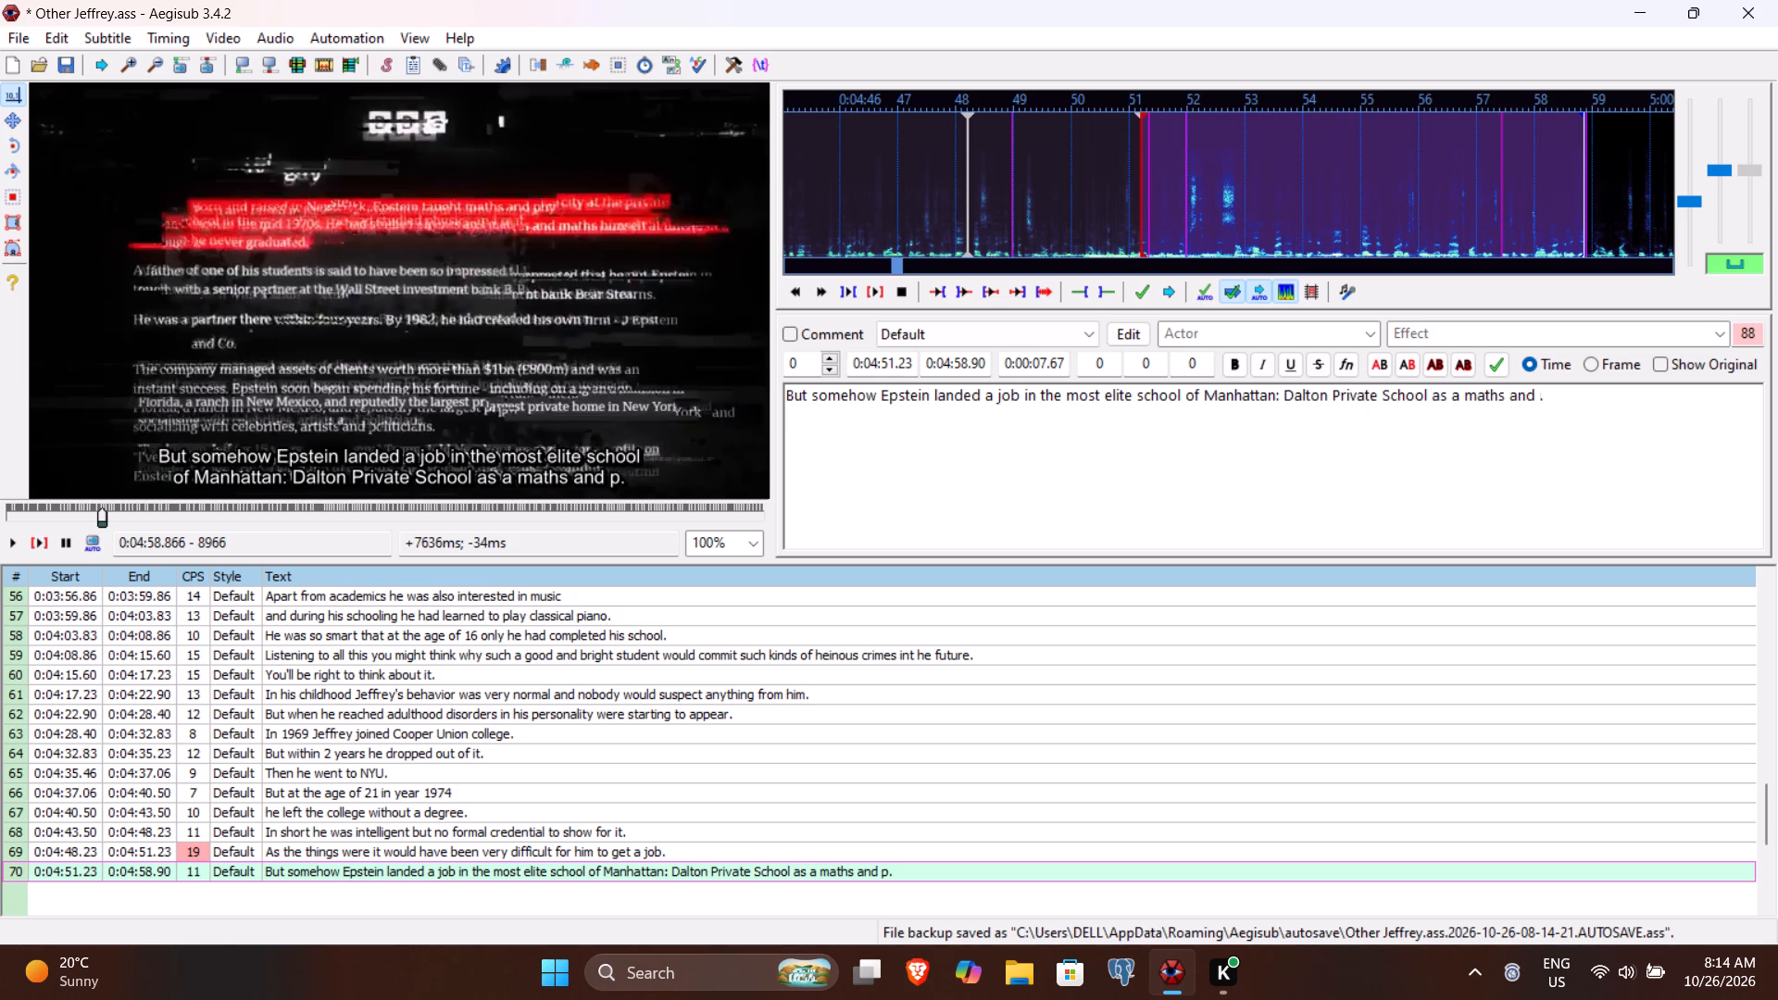
{"action": "type", "text": "hysica"}
{"action": "key", "text": "BackSpace"}
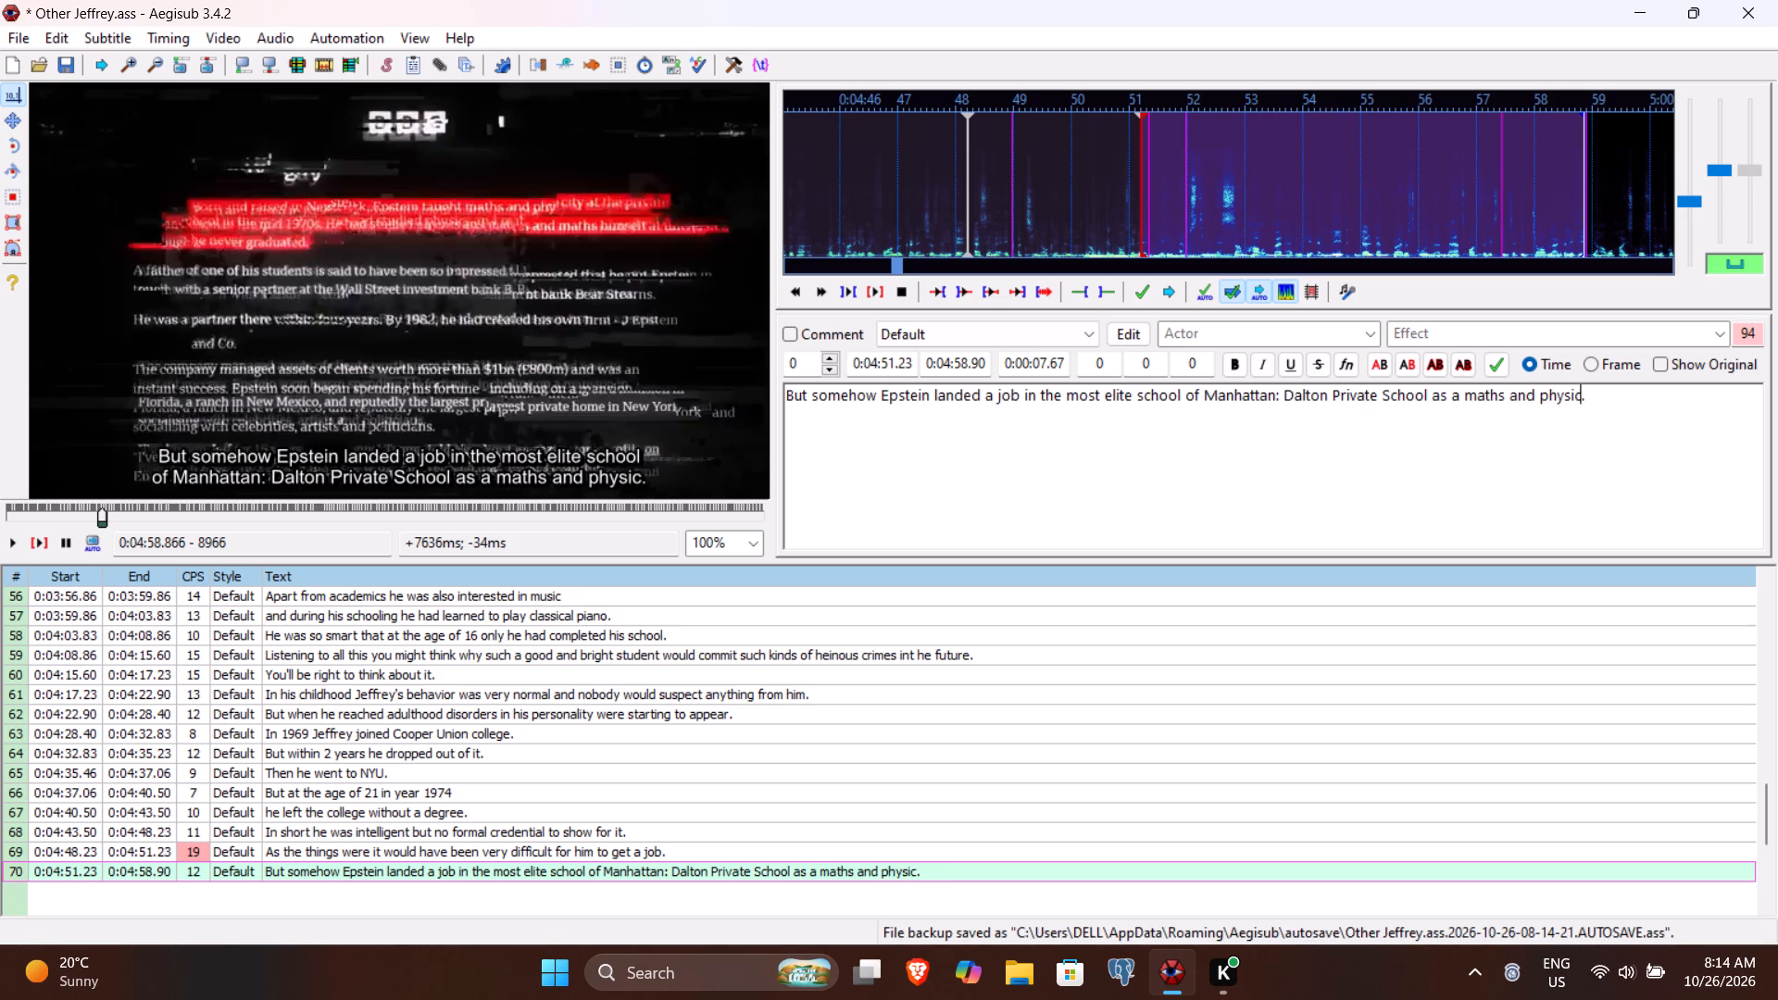
{"action": "type", "text": "s teacger"}
{"action": "key", "text": "BackSpace"}
{"action": "key", "text": "BackSpace"}
{"action": "key", "text": "BackSpace"}
{"action": "type", "text": "her"}
{"action": "key", "text": "Return"}
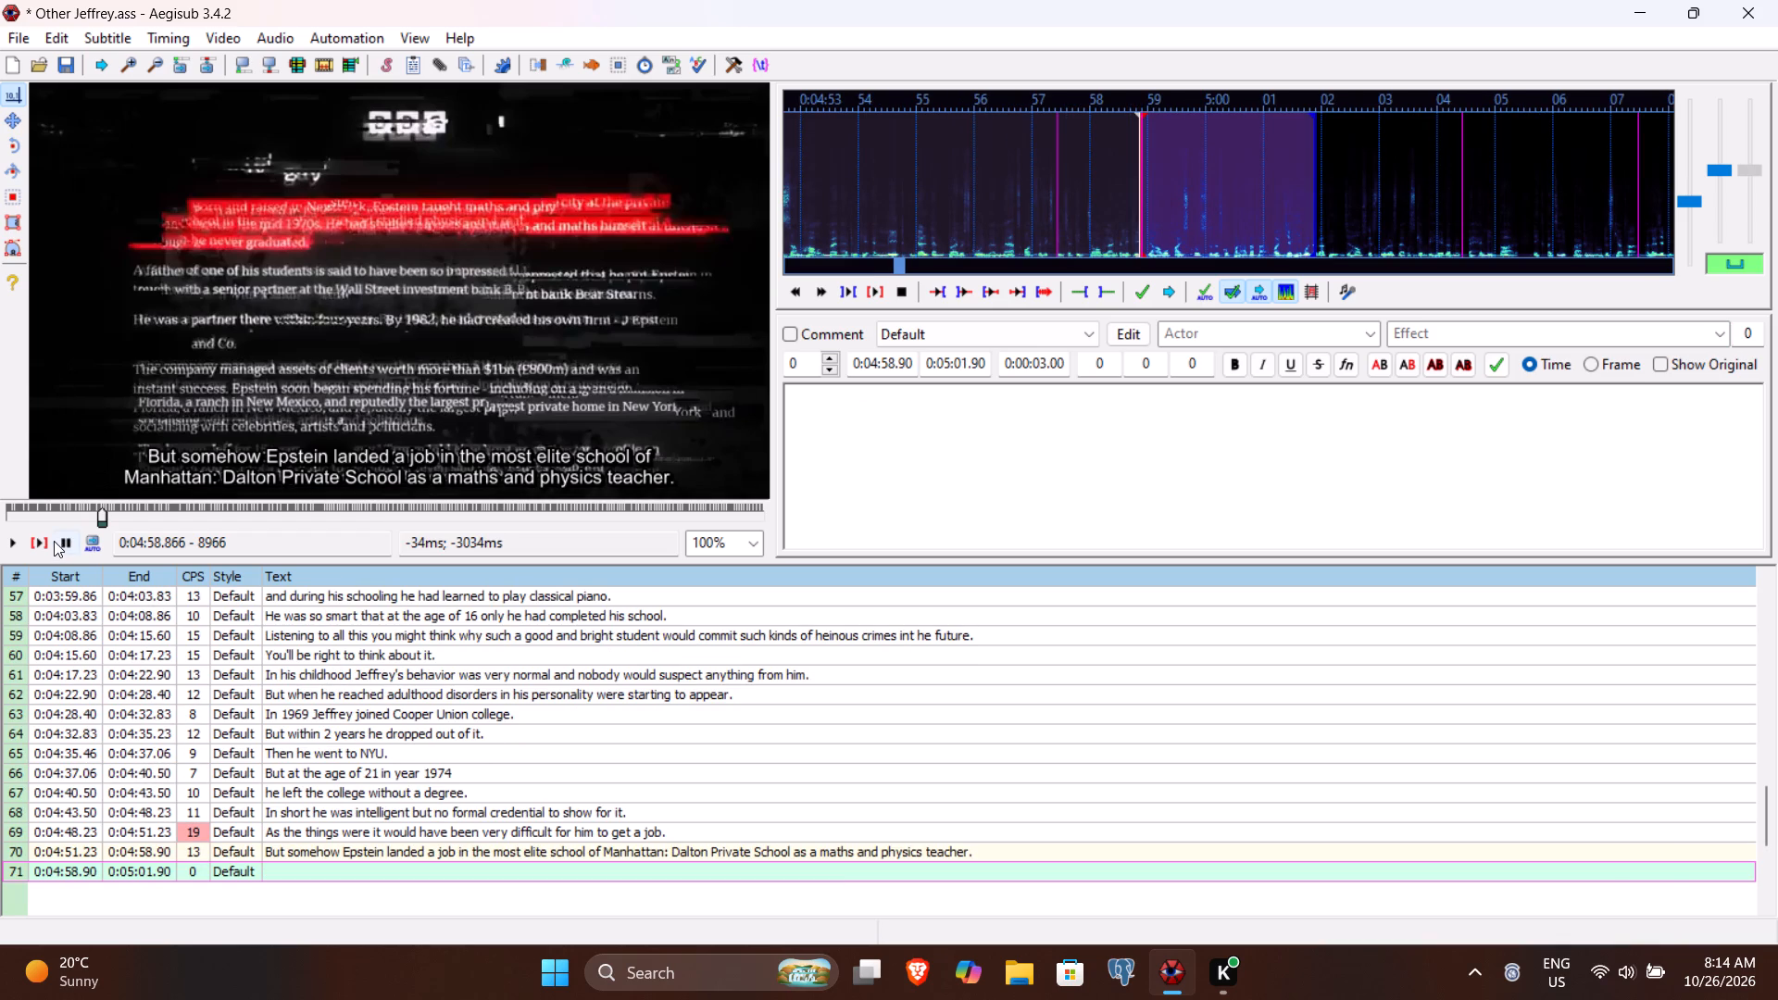
Play line 71's speech to find where it ends, and set the line's end time to 0:05:01.13.
{"action": "left_click", "coordinate": [38, 538]}
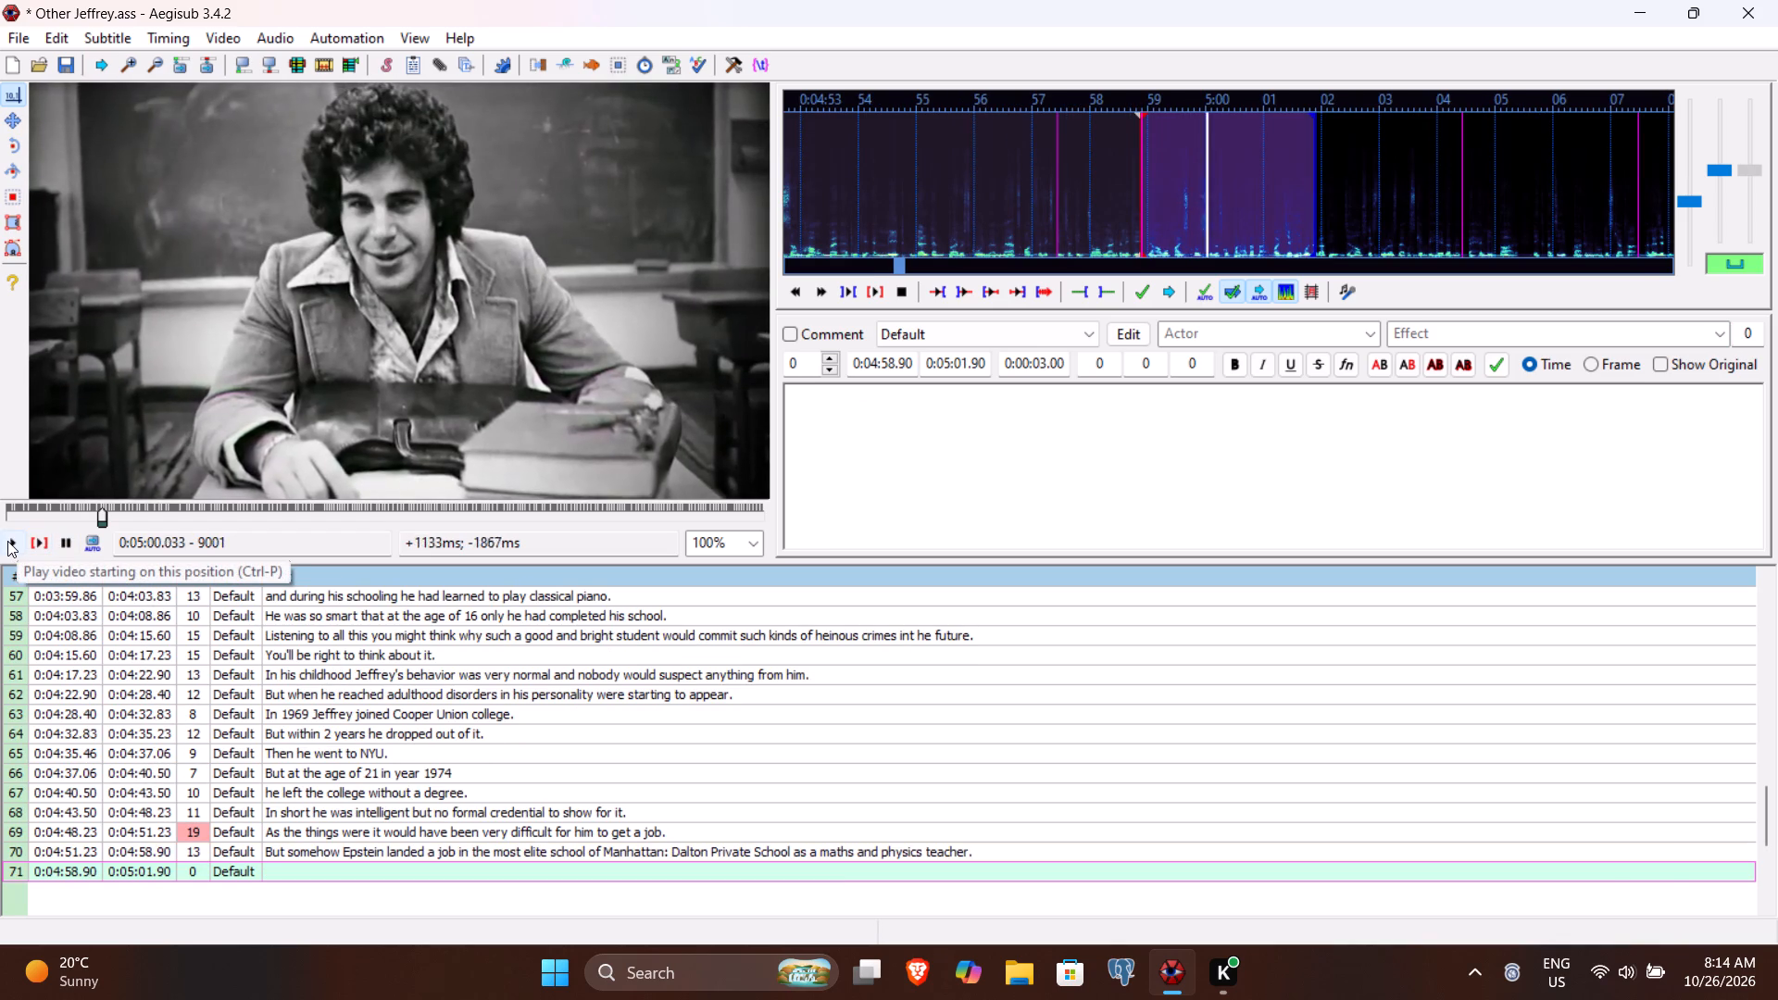
{"action": "left_click", "coordinate": [7, 541]}
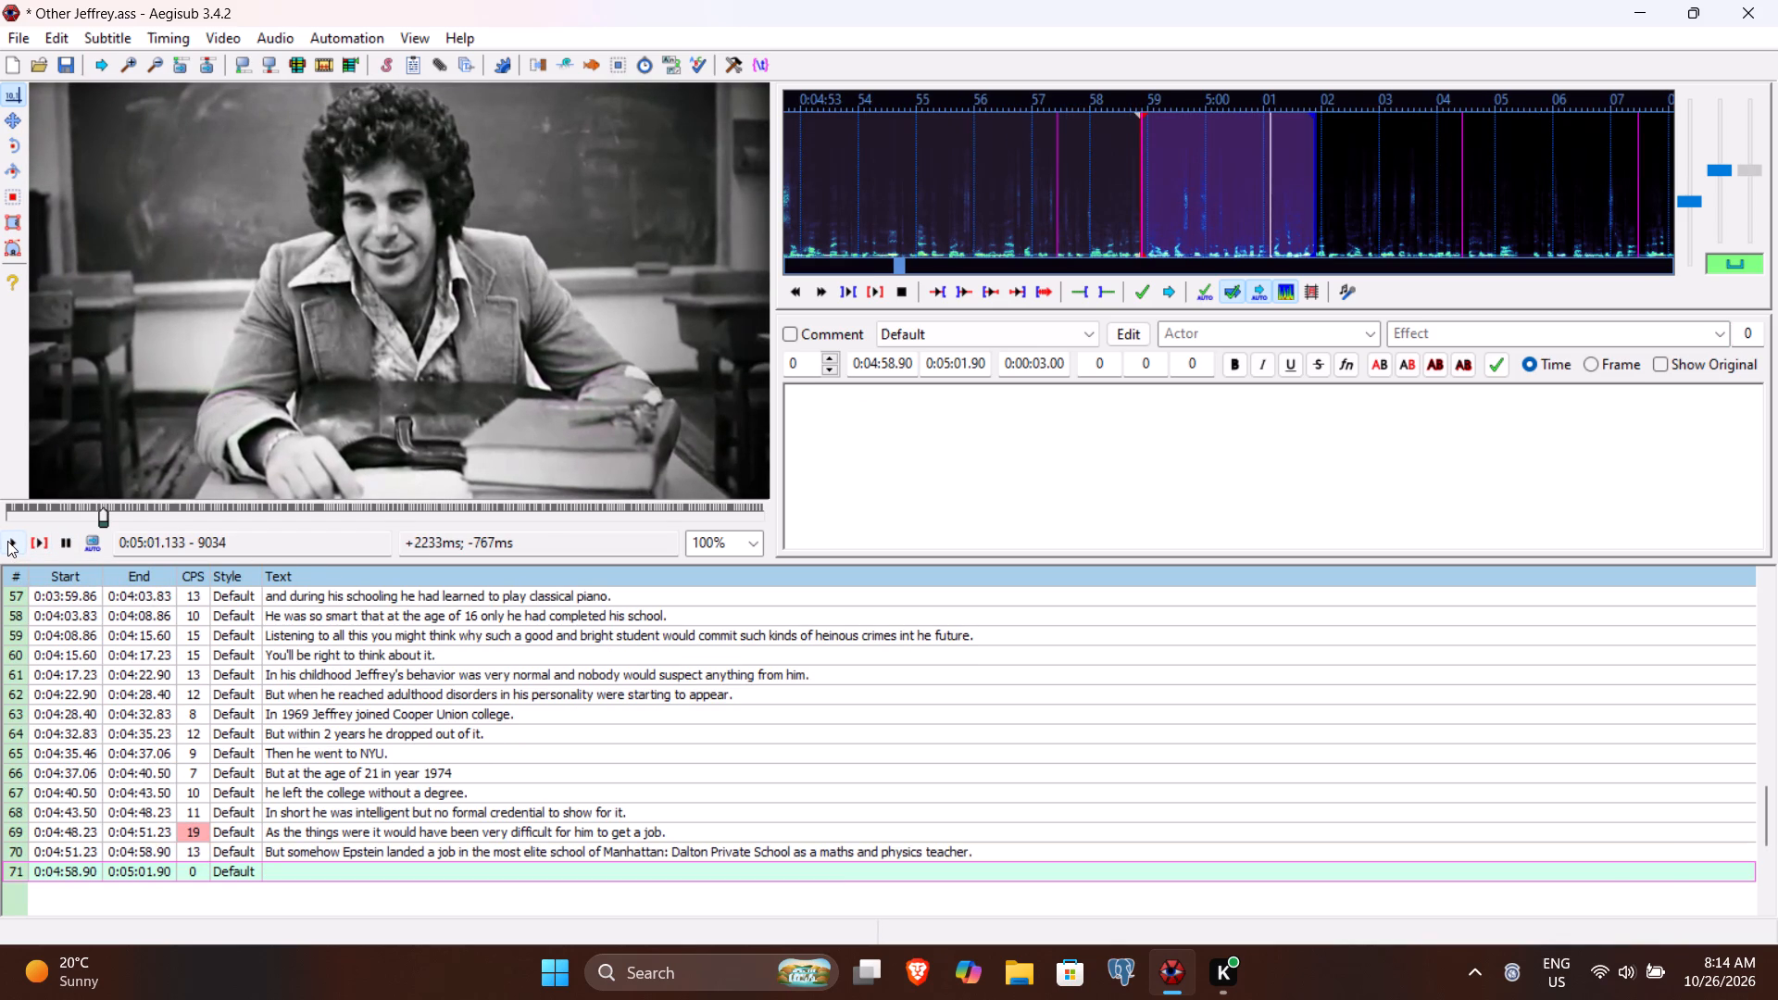
{"action": "left_click", "coordinate": [970, 365]}
{"action": "type", "text": "13"}
Enter "Here he taught high school students," as line 71's text and commit it.
{"action": "left_click", "coordinate": [910, 440]}
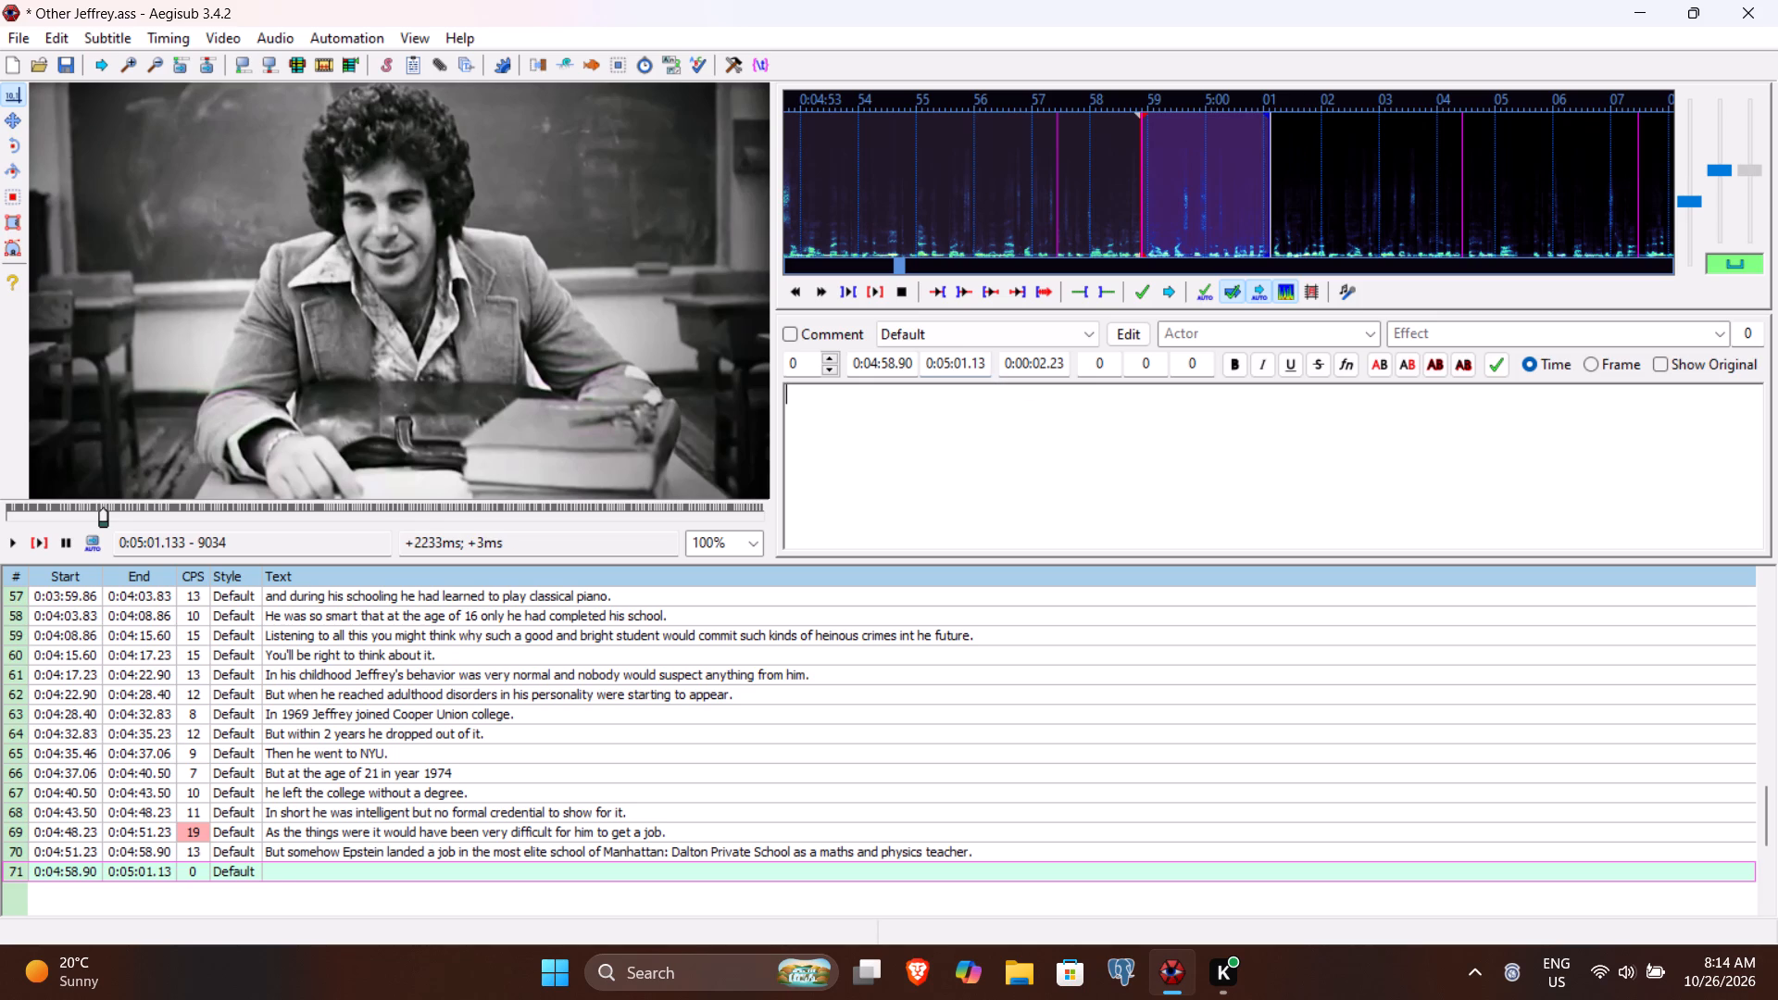
{"action": "type", "text": "Here"}
{"action": "key", "text": "space"}
{"action": "type", "text": "he tho"}
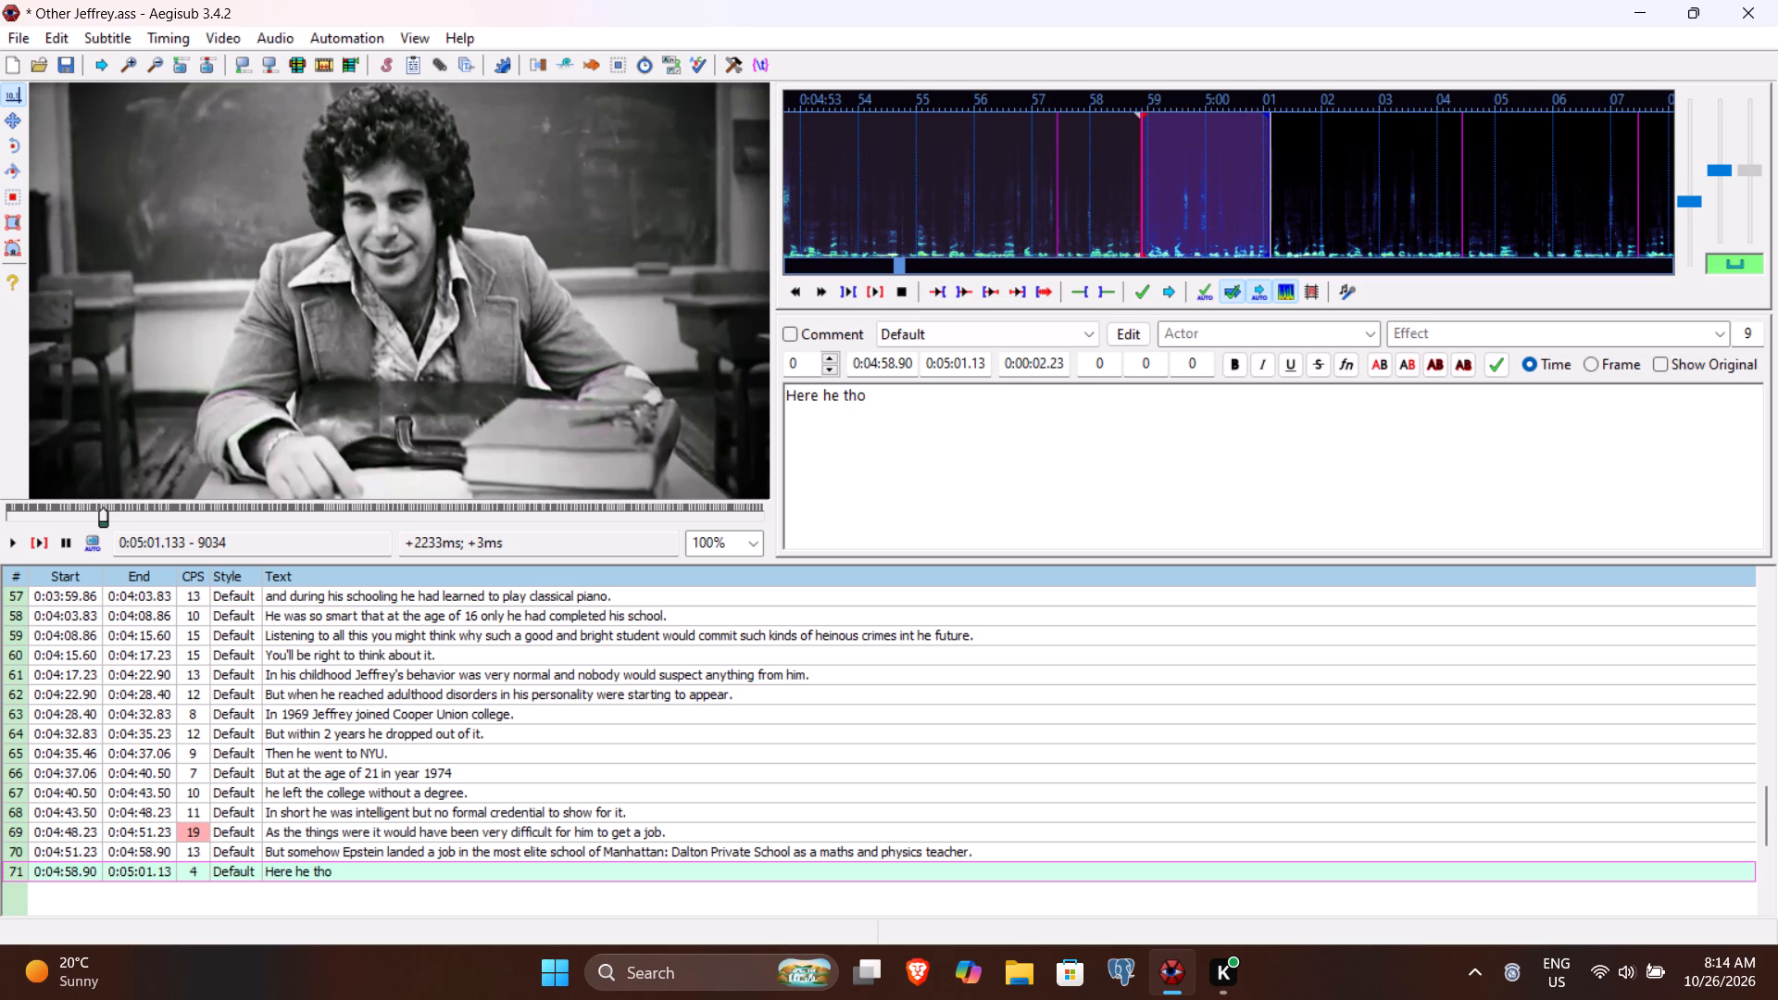
{"action": "key", "text": "BackSpace"}
{"action": "key", "text": "BackSpace"}
{"action": "type", "text": "ought"}
{"action": "key", "text": "space"}
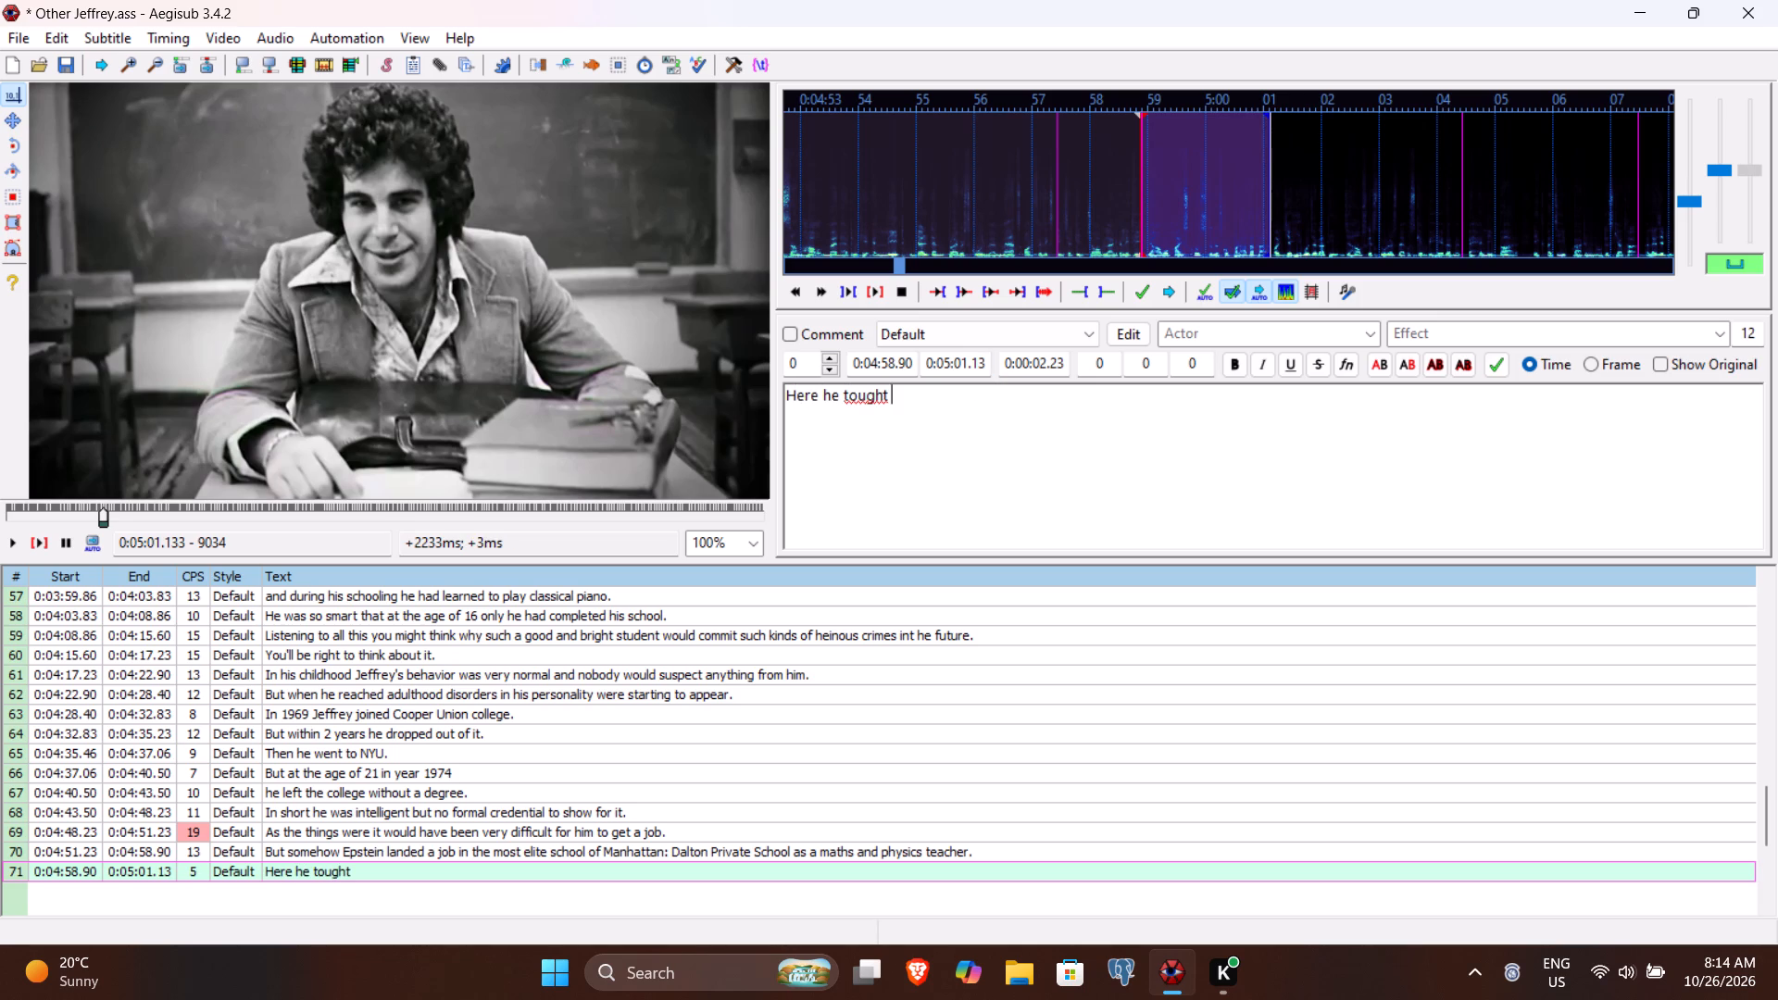
{"action": "key", "text": "BackSpace"}
{"action": "key", "text": "BackSpace"}
{"action": "key", "text": "BackSpace"}
{"action": "key", "text": "BackSpace"}
{"action": "key", "text": "BackSpace"}
{"action": "key", "text": "BackSpace"}
{"action": "type", "text": "aught highschool"}
{"action": "key", "text": "space"}
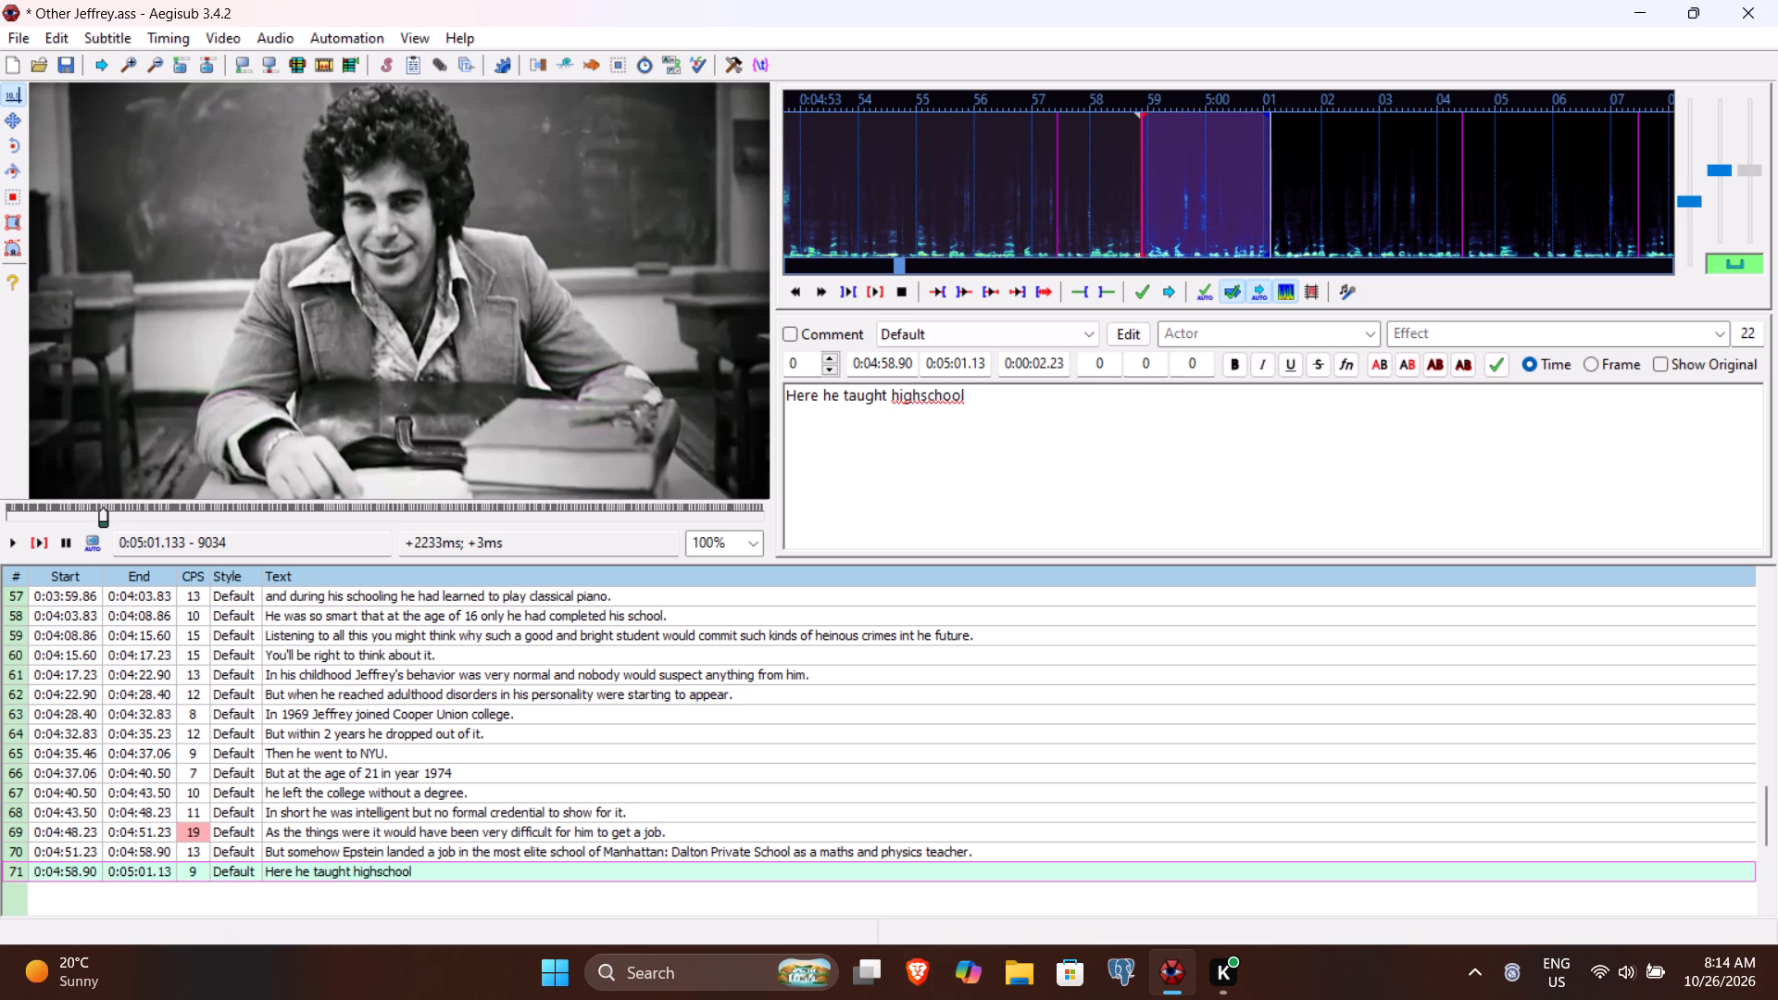
{"action": "key", "text": "Left"}
{"action": "key", "text": "Left"}
{"action": "key", "text": "Left"}
{"action": "key", "text": "Left"}
{"action": "key", "text": "Left"}
{"action": "key", "text": "Left"}
{"action": "key", "text": "Left"}
{"action": "key", "text": "space"}
{"action": "key", "text": "Down"}
{"action": "type", "text": "students"}
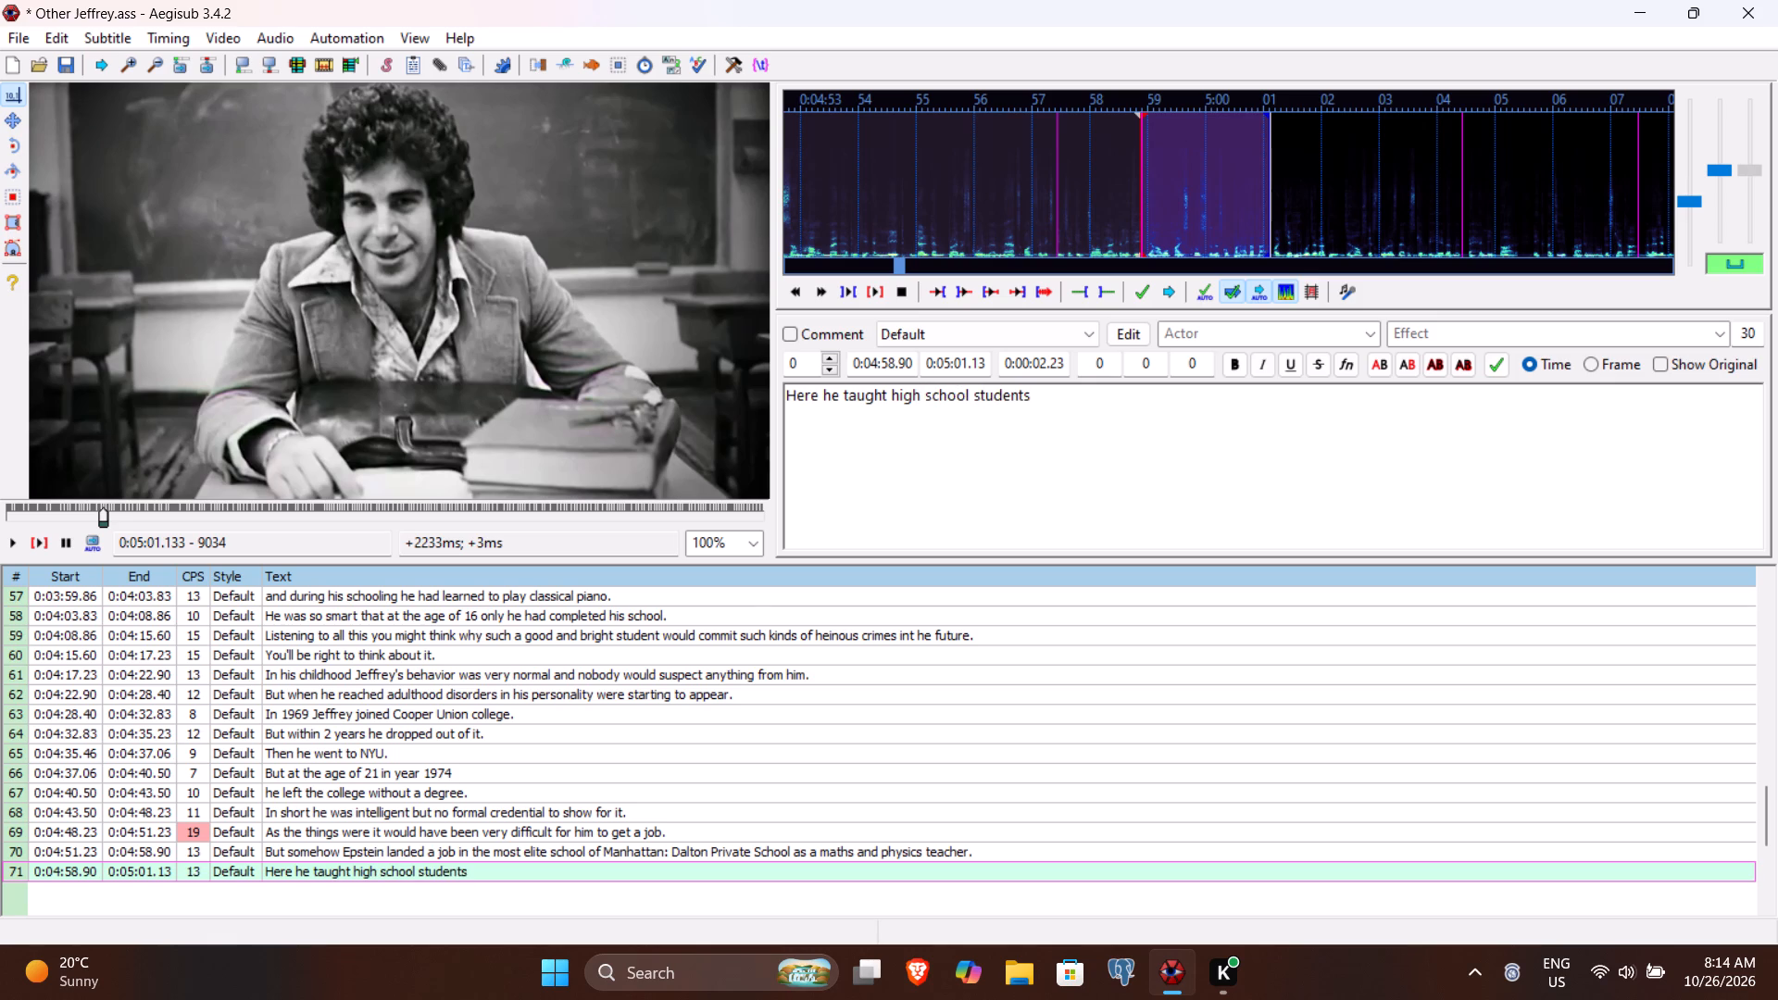
{"action": "key", "text": "comma"}
{"action": "key", "text": "Return"}
Play line 72's speech to find where it ends, and set the line's end time to 0:05:07.53.
{"action": "left_click", "coordinate": [35, 543]}
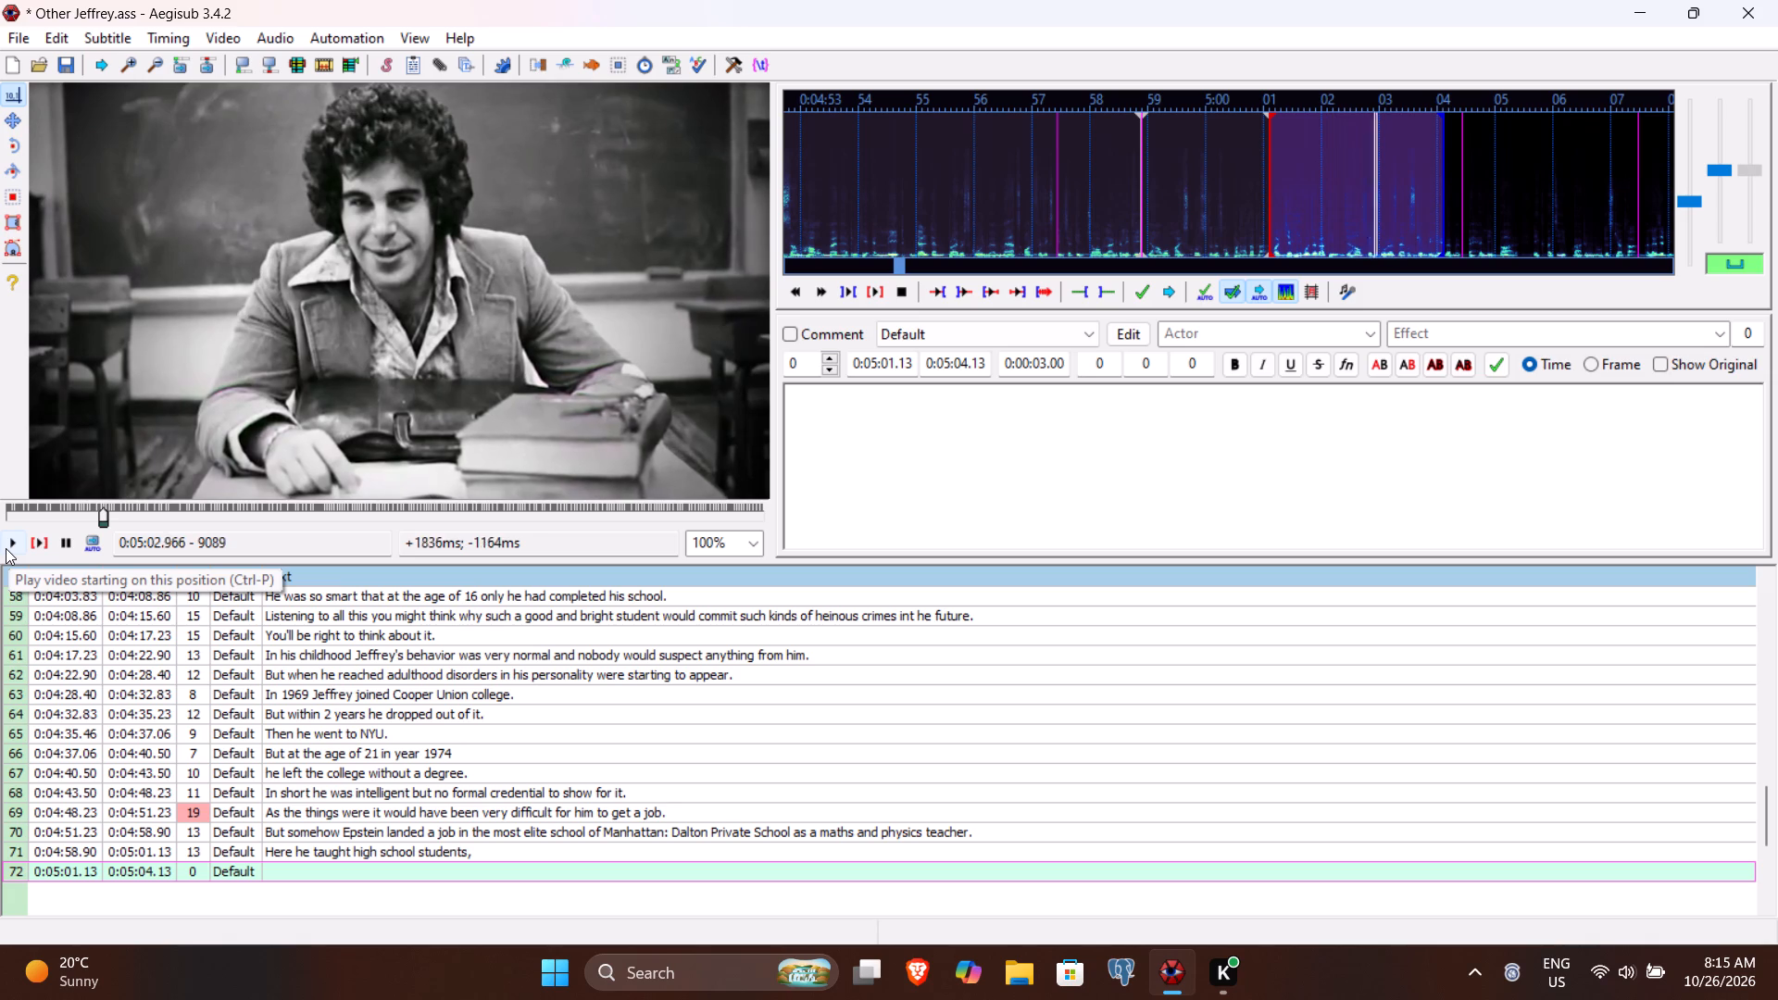
{"action": "left_click", "coordinate": [6, 548]}
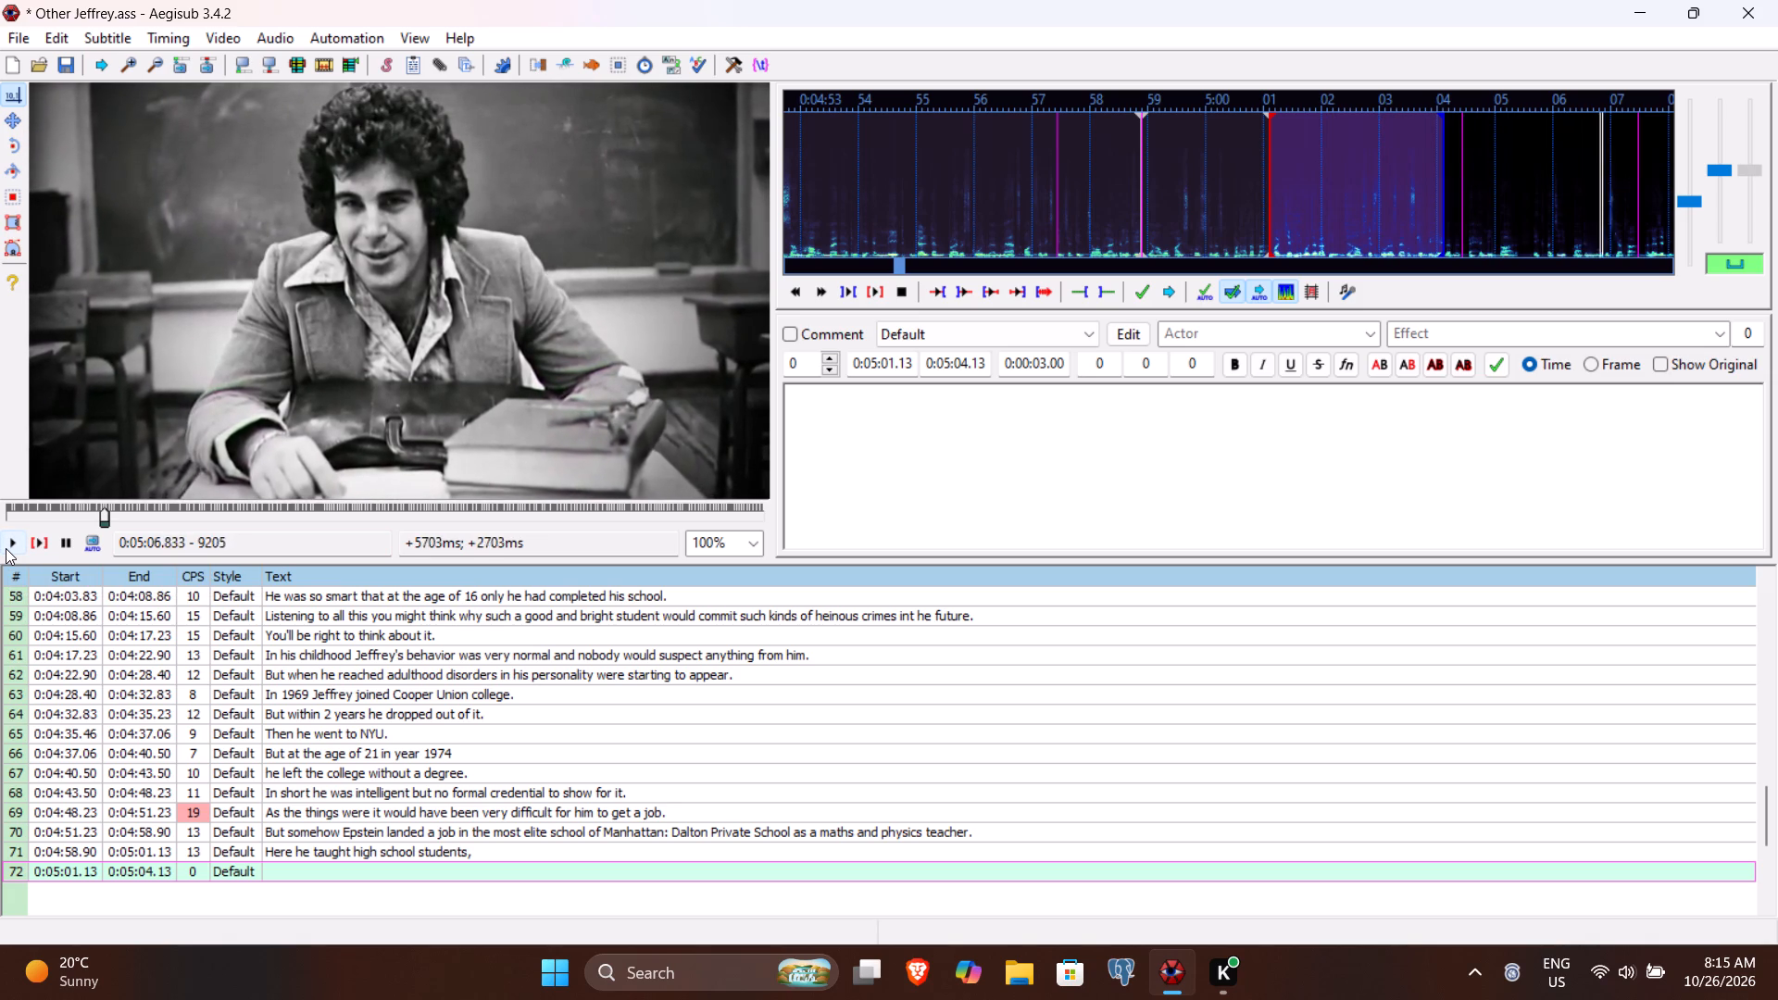
{"action": "left_click", "coordinate": [6, 548]}
{"action": "double_click", "coordinate": [6, 548]}
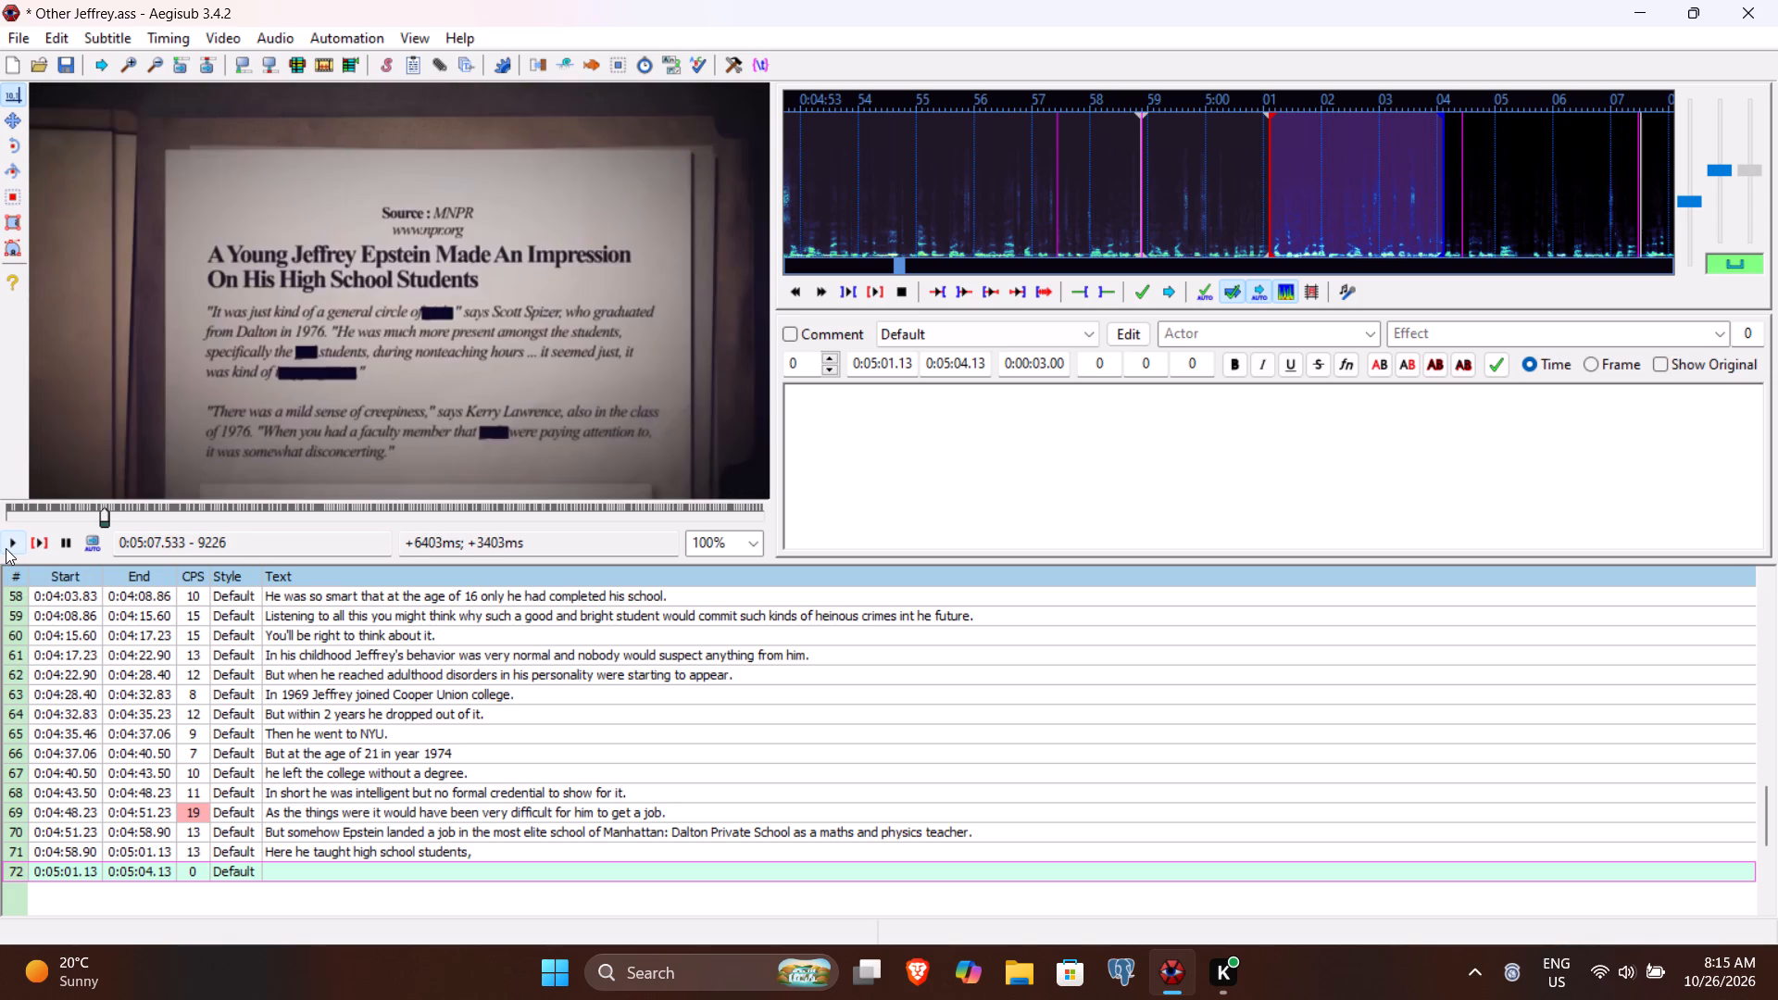
{"action": "left_click", "coordinate": [960, 361]}
{"action": "key", "text": "7"}
{"action": "type", "text": "53"}
Enter "and this is the first place where students notice a strange pattern in his behavior." as line 72's text and commit it.
{"action": "left_click", "coordinate": [915, 435]}
{"action": "type", "text": "and this is"}
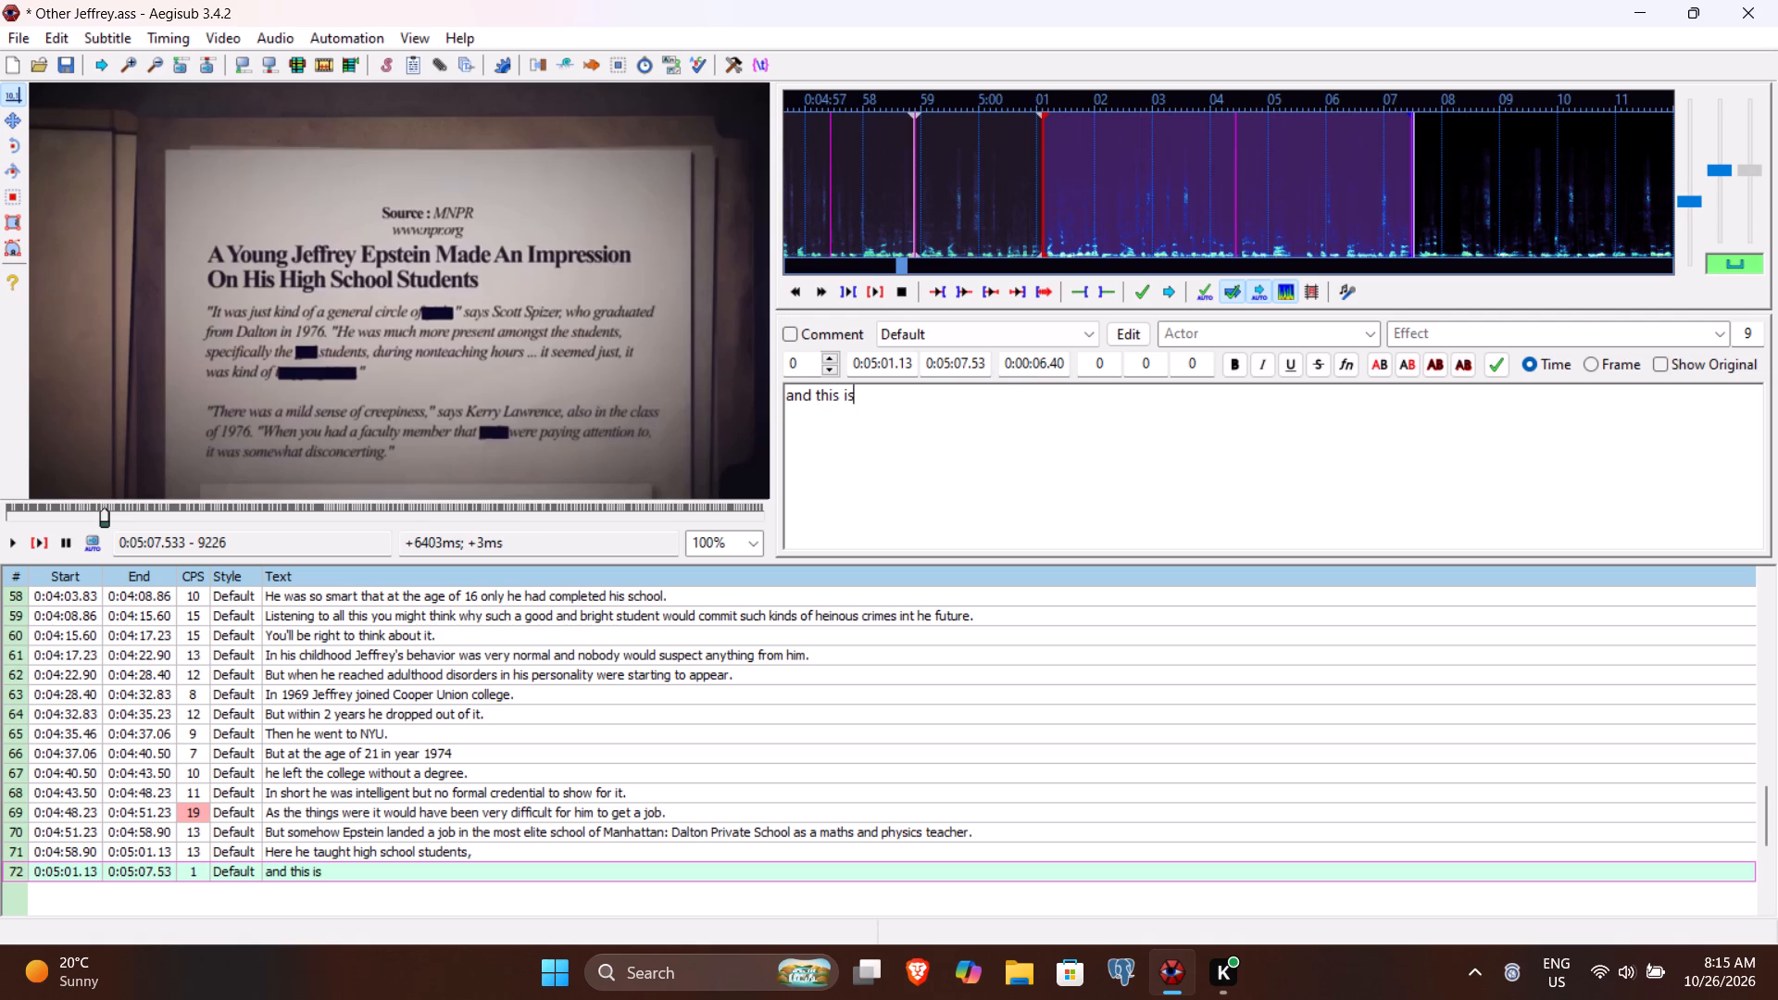
{"action": "key", "text": "space"}
{"action": "type", "text": "the first place where students notice"}
{"action": "key", "text": "space"}
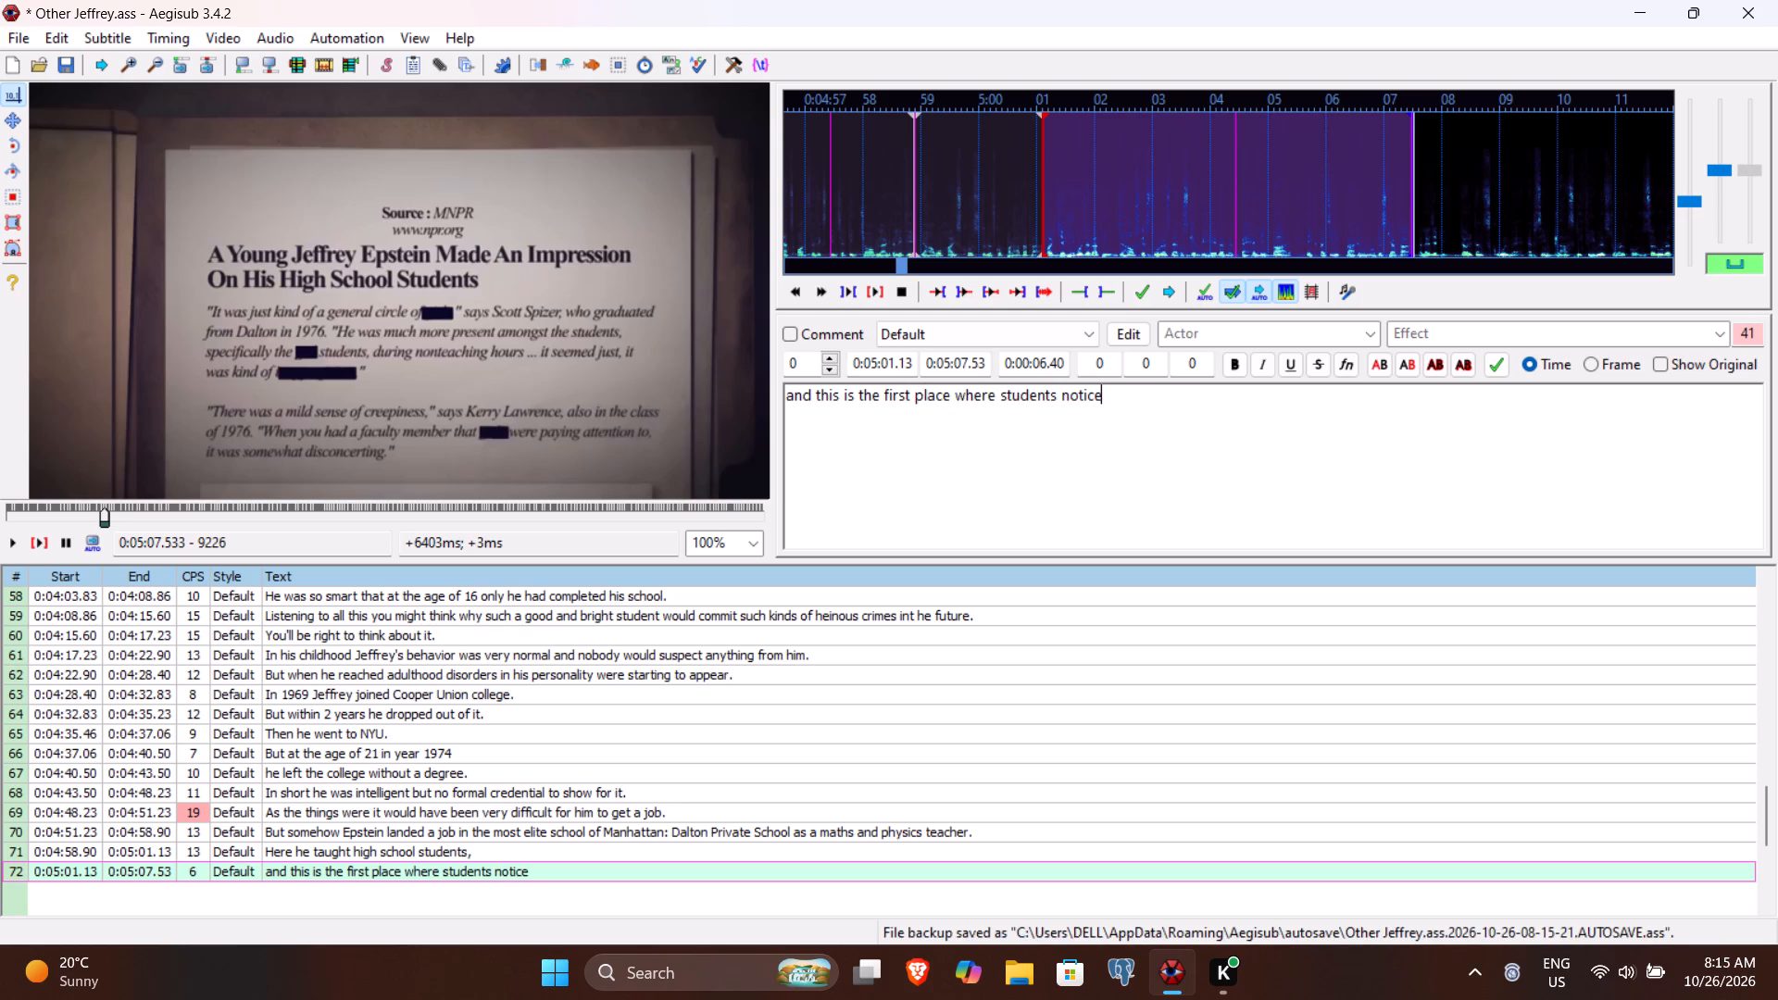
{"action": "left_click", "coordinate": [41, 542]}
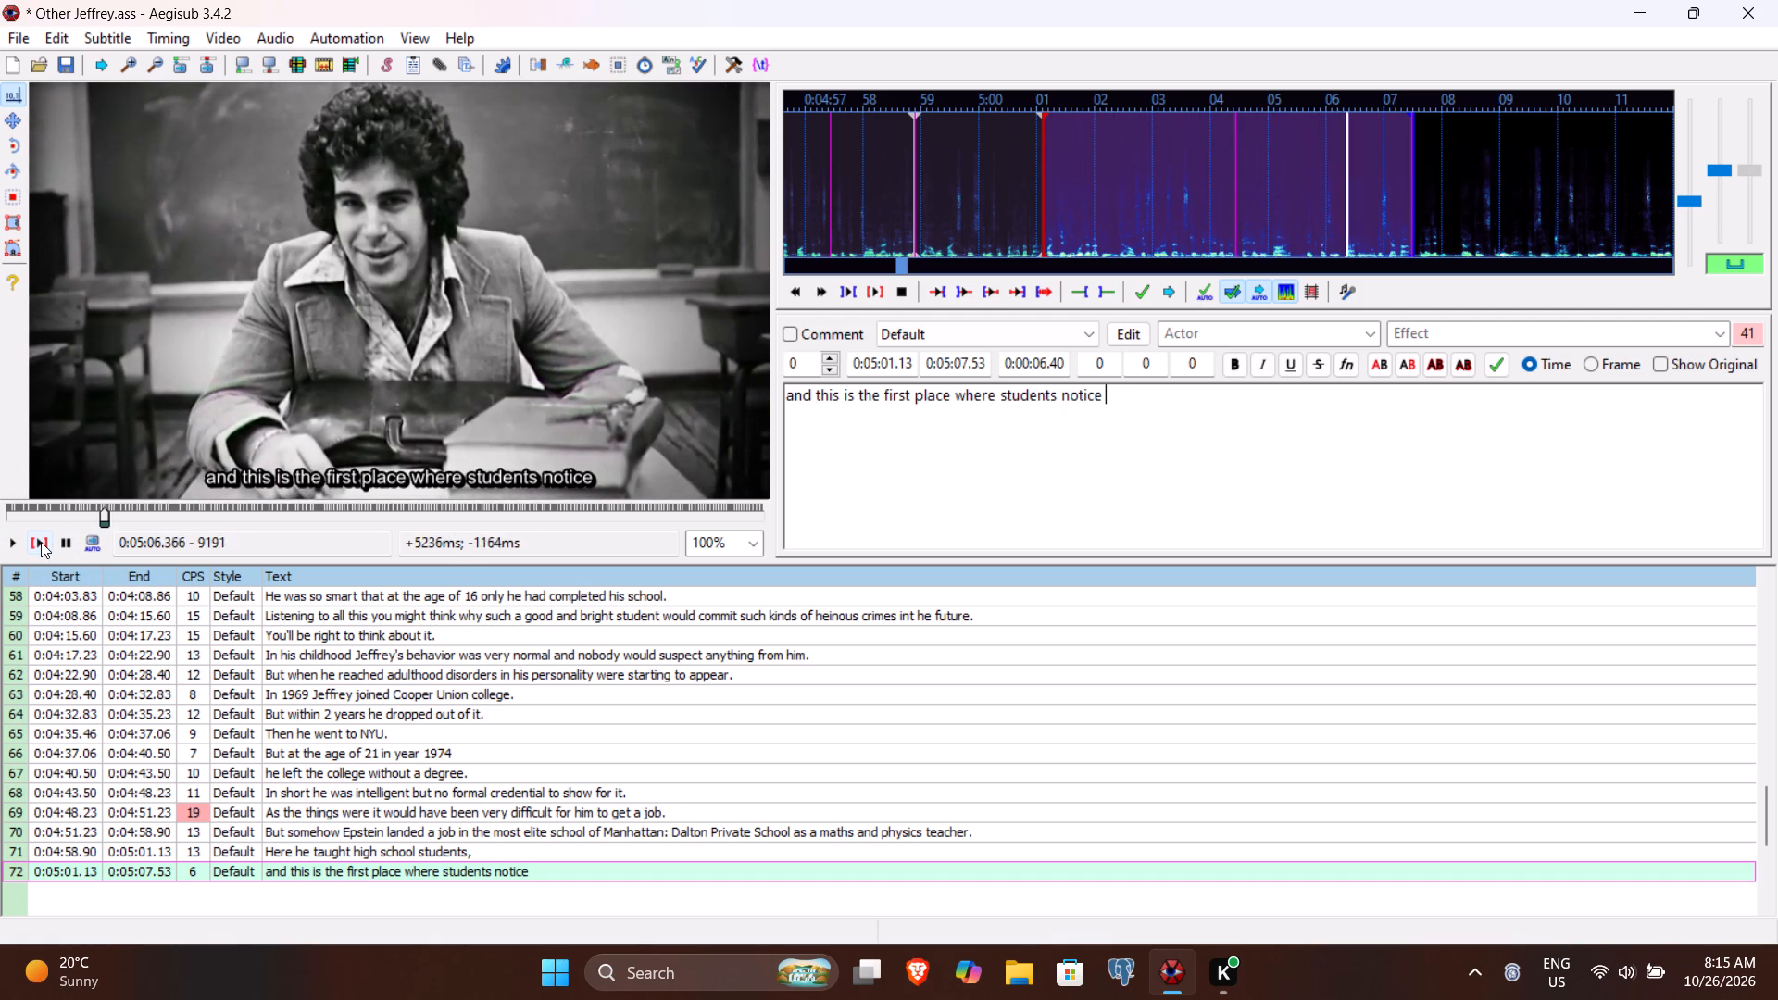
{"action": "type", "text": "a strange pattern in his behavior"}
{"action": "key", "text": "period"}
{"action": "key", "text": "Return"}
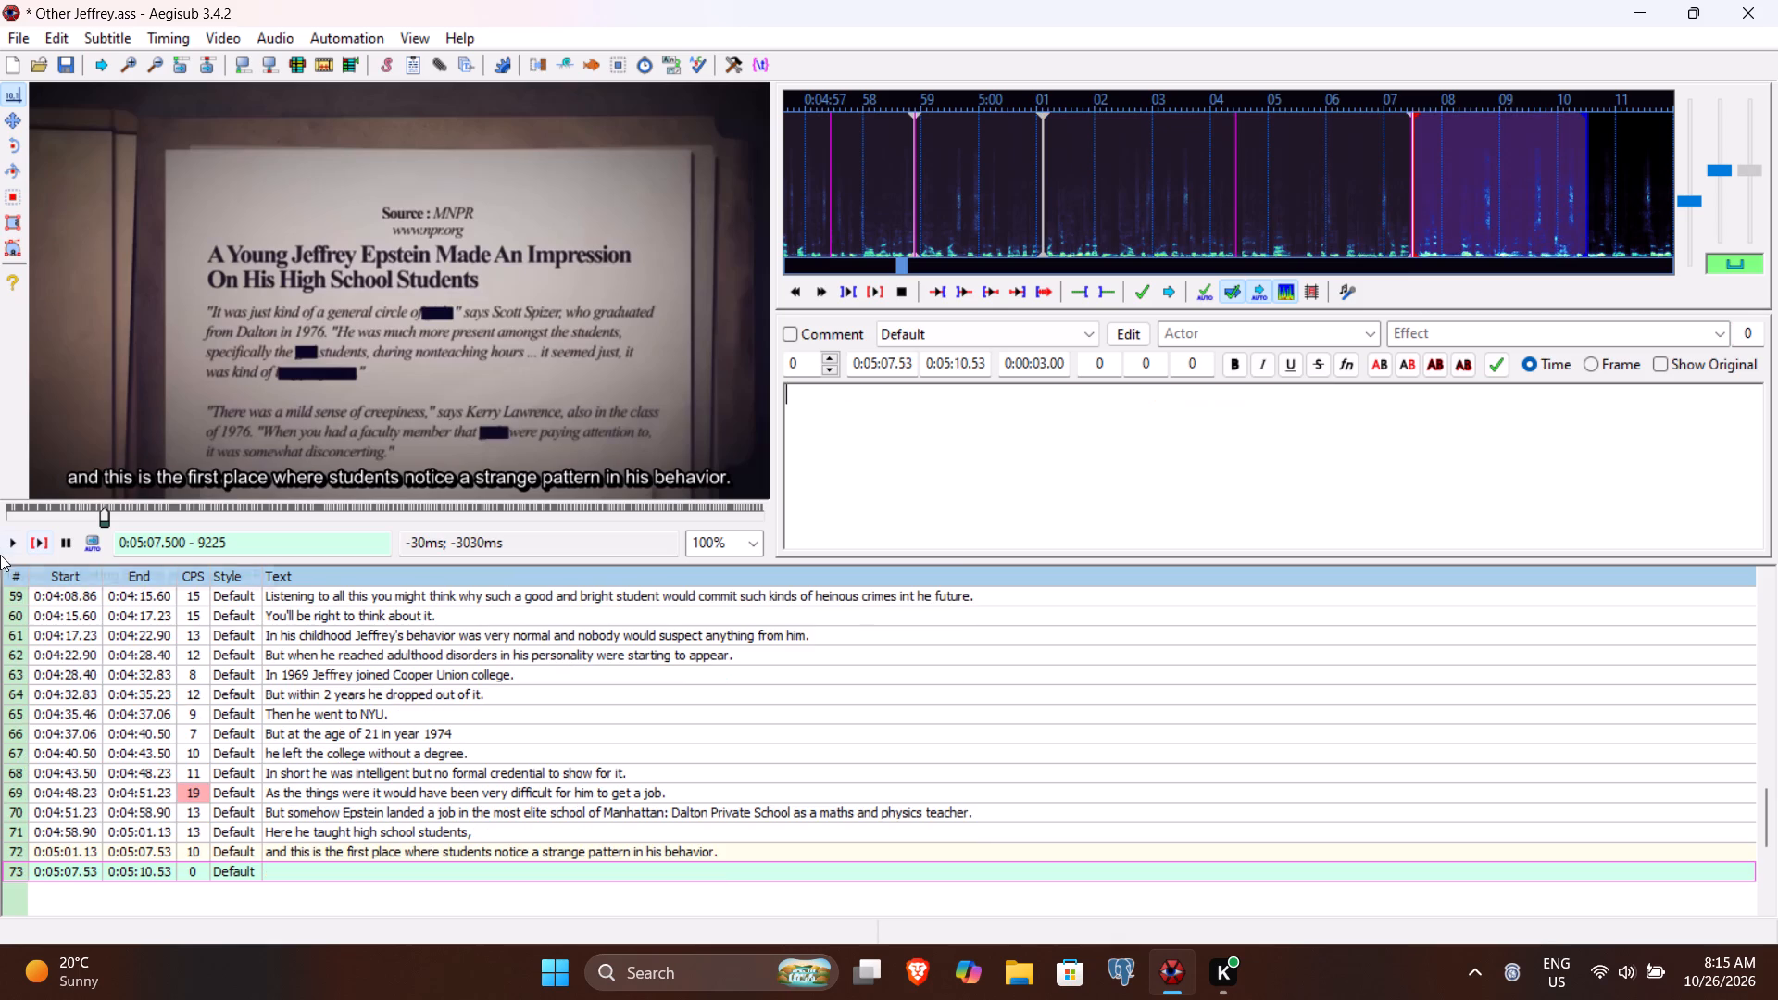
Play line 73's speech to find where it ends, and set the line's end time to 0:05:13.66.
{"action": "left_click", "coordinate": [44, 541]}
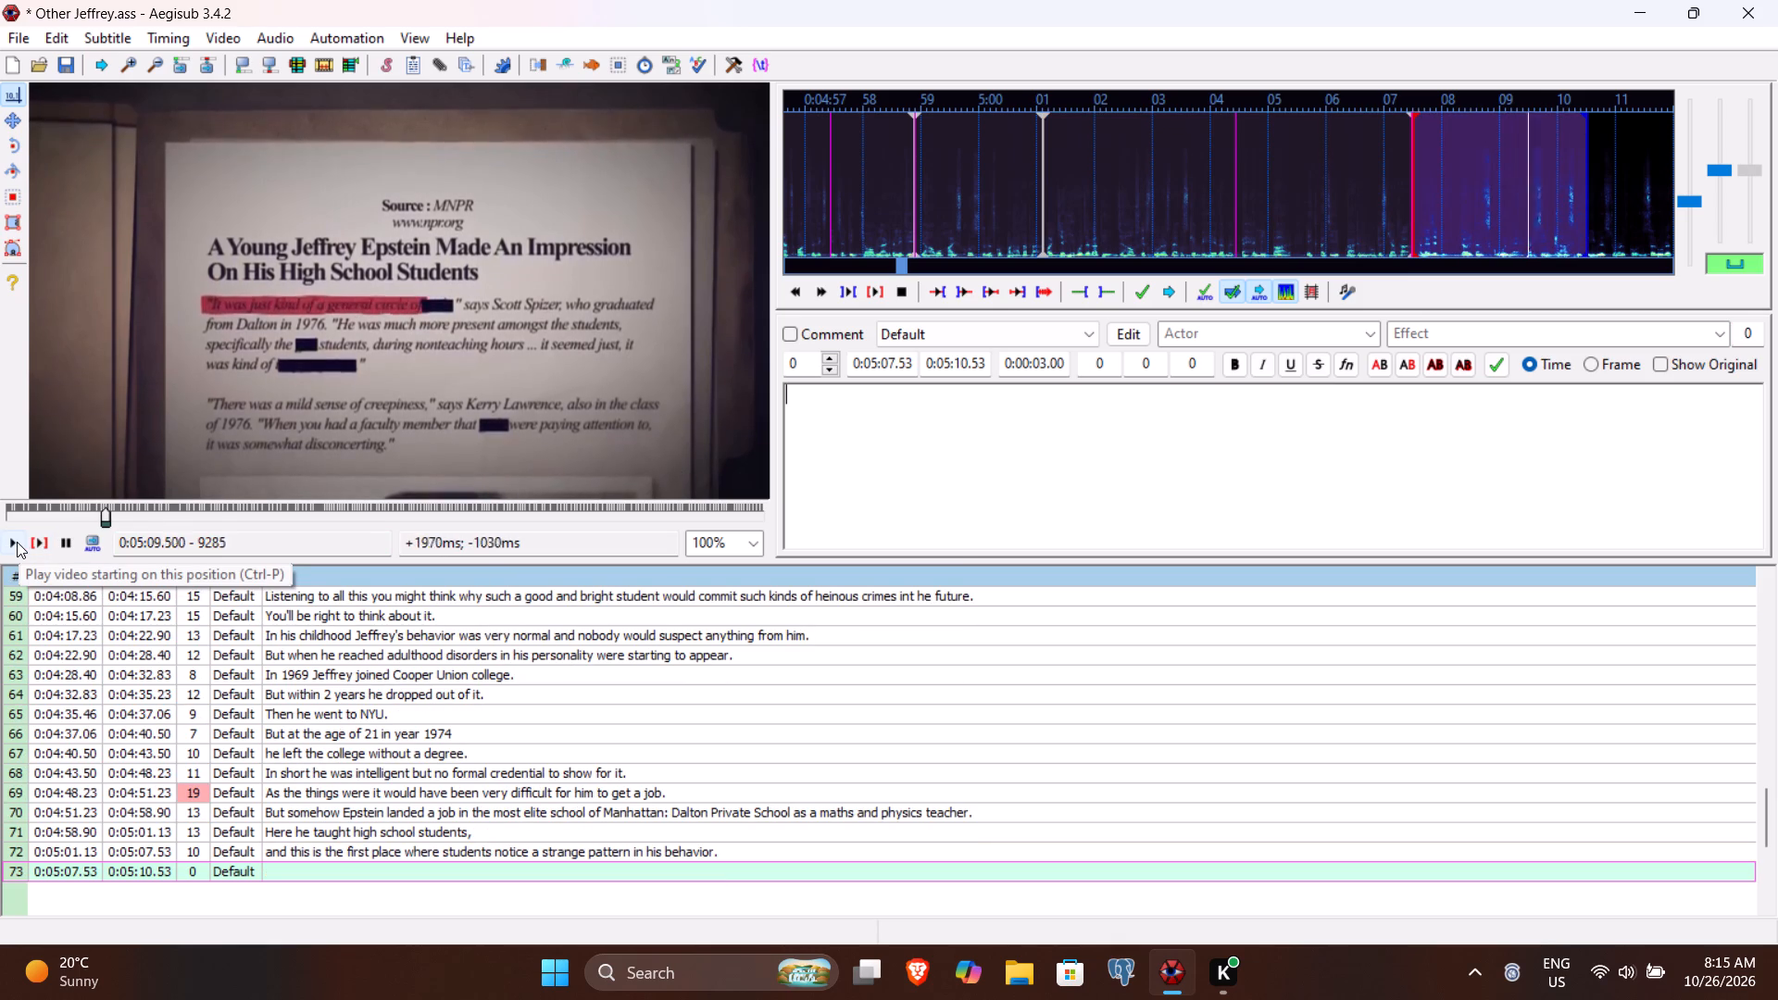
{"action": "left_click", "coordinate": [17, 542]}
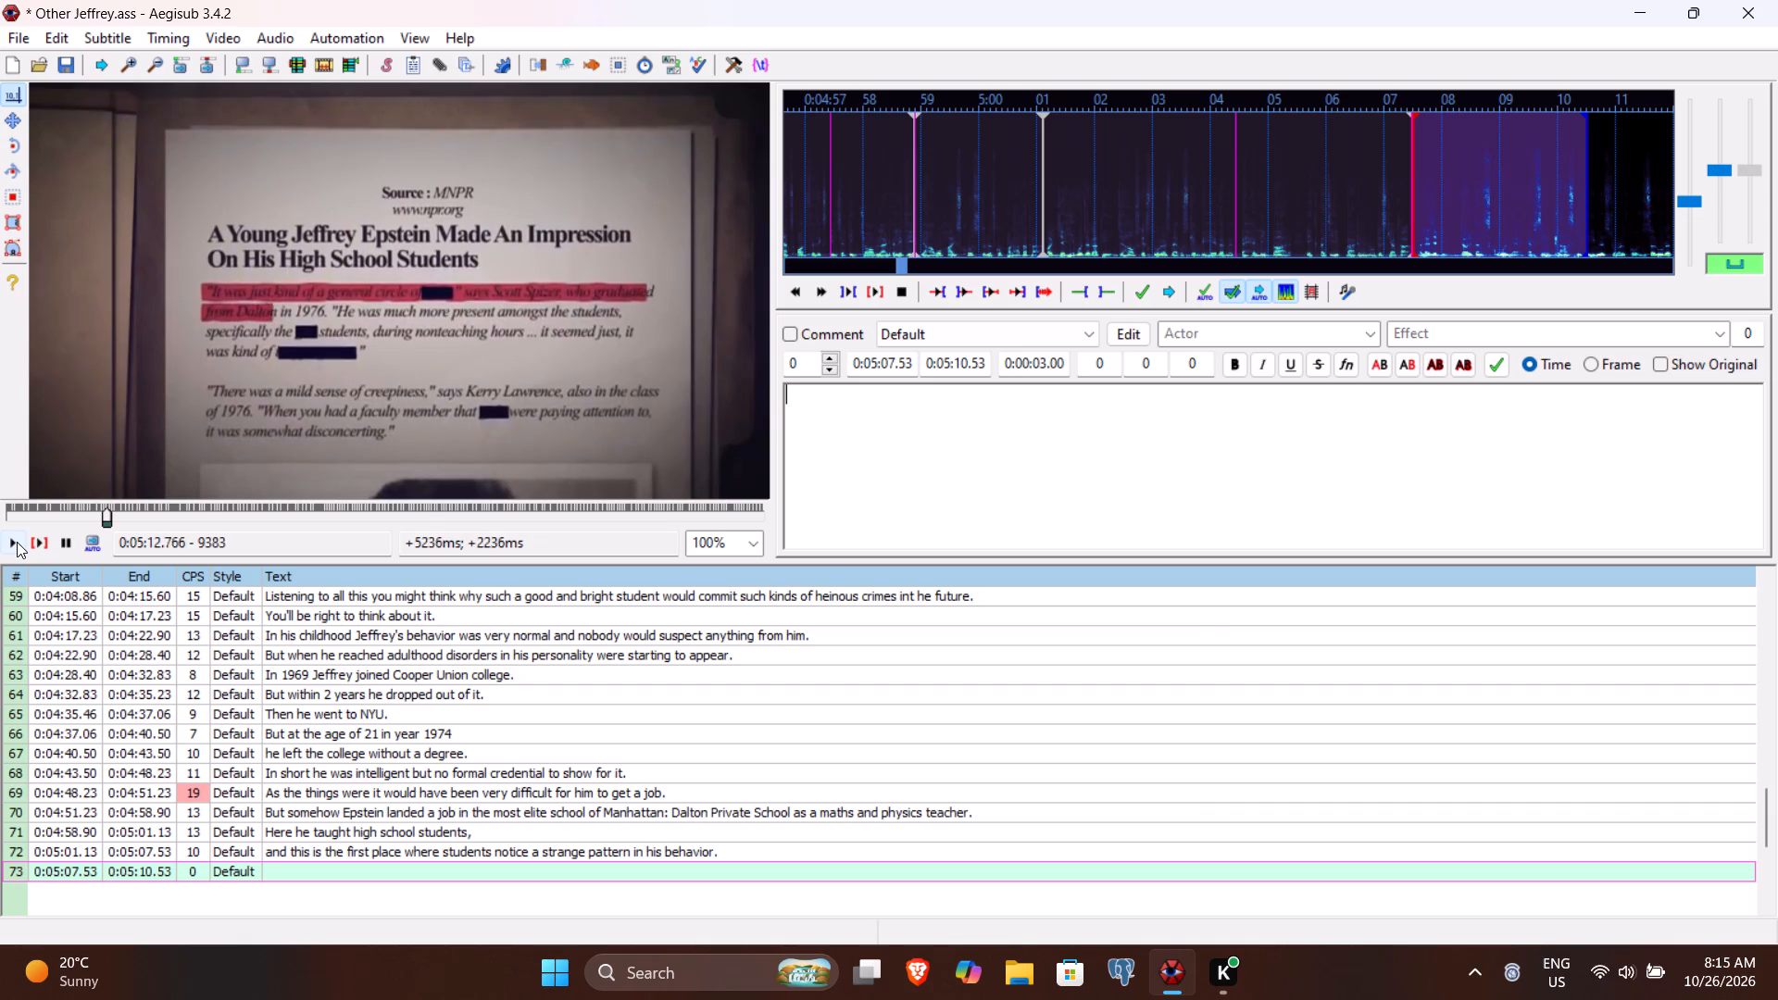
{"action": "left_click", "coordinate": [17, 542]}
{"action": "double_click", "coordinate": [17, 542]}
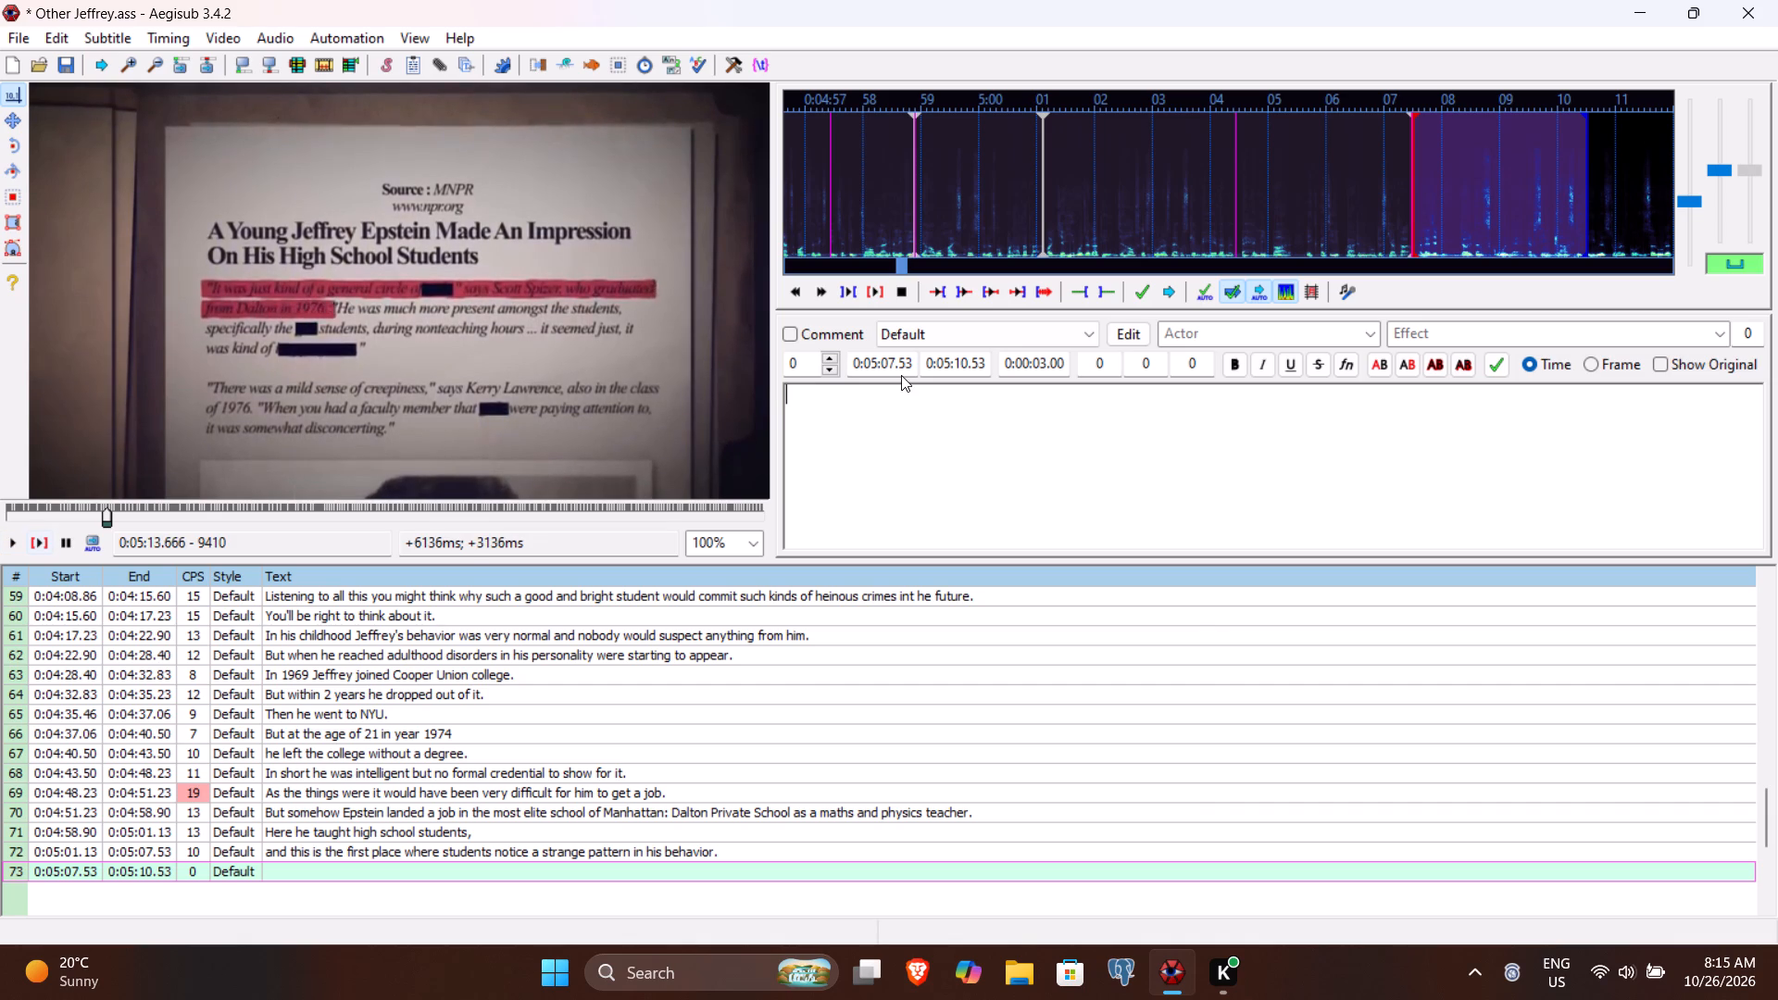
{"action": "left_click", "coordinate": [958, 367]}
{"action": "type", "text": "366"}
Enter "Allegedly he used to give more attention to younger girls of the class," as line 73's text and commit it.
{"action": "left_click", "coordinate": [926, 417]}
{"action": "type", "text": "Allegedly he used to give more attention to y"}
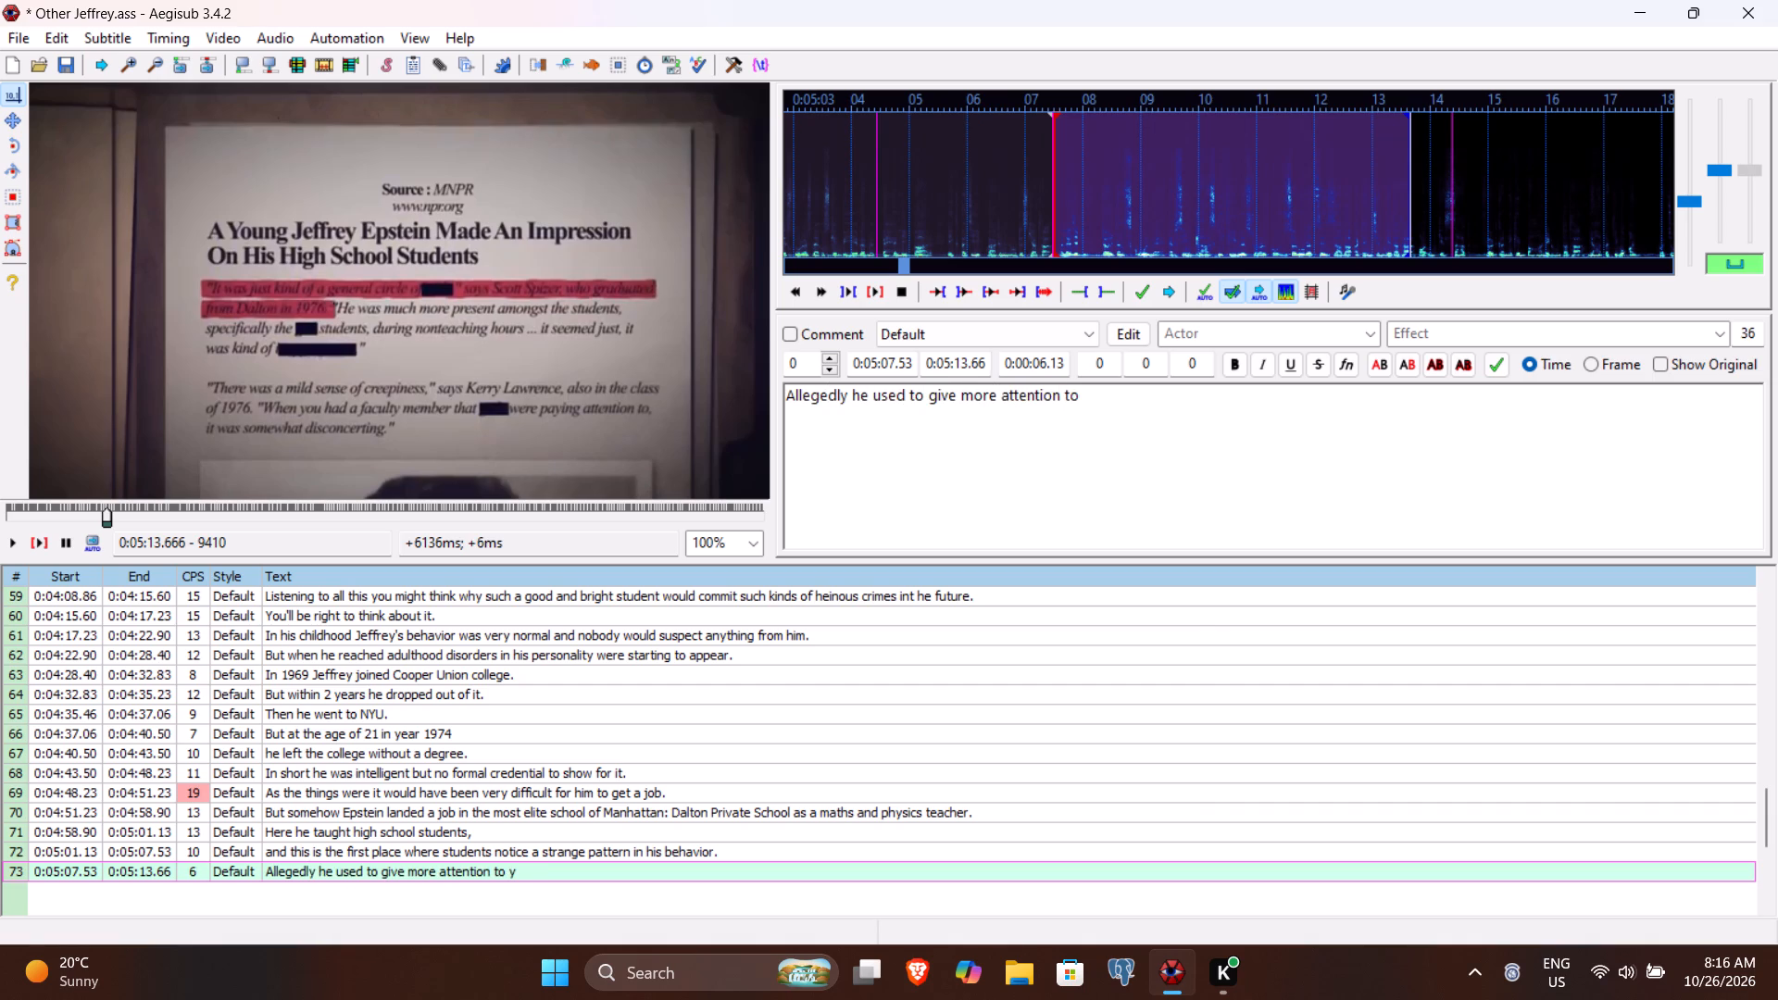
{"action": "type", "text": "oug"}
{"action": "key", "text": "BackSpace"}
{"action": "type", "text": "nger girls of the class,"}
{"action": "key", "text": "Return"}
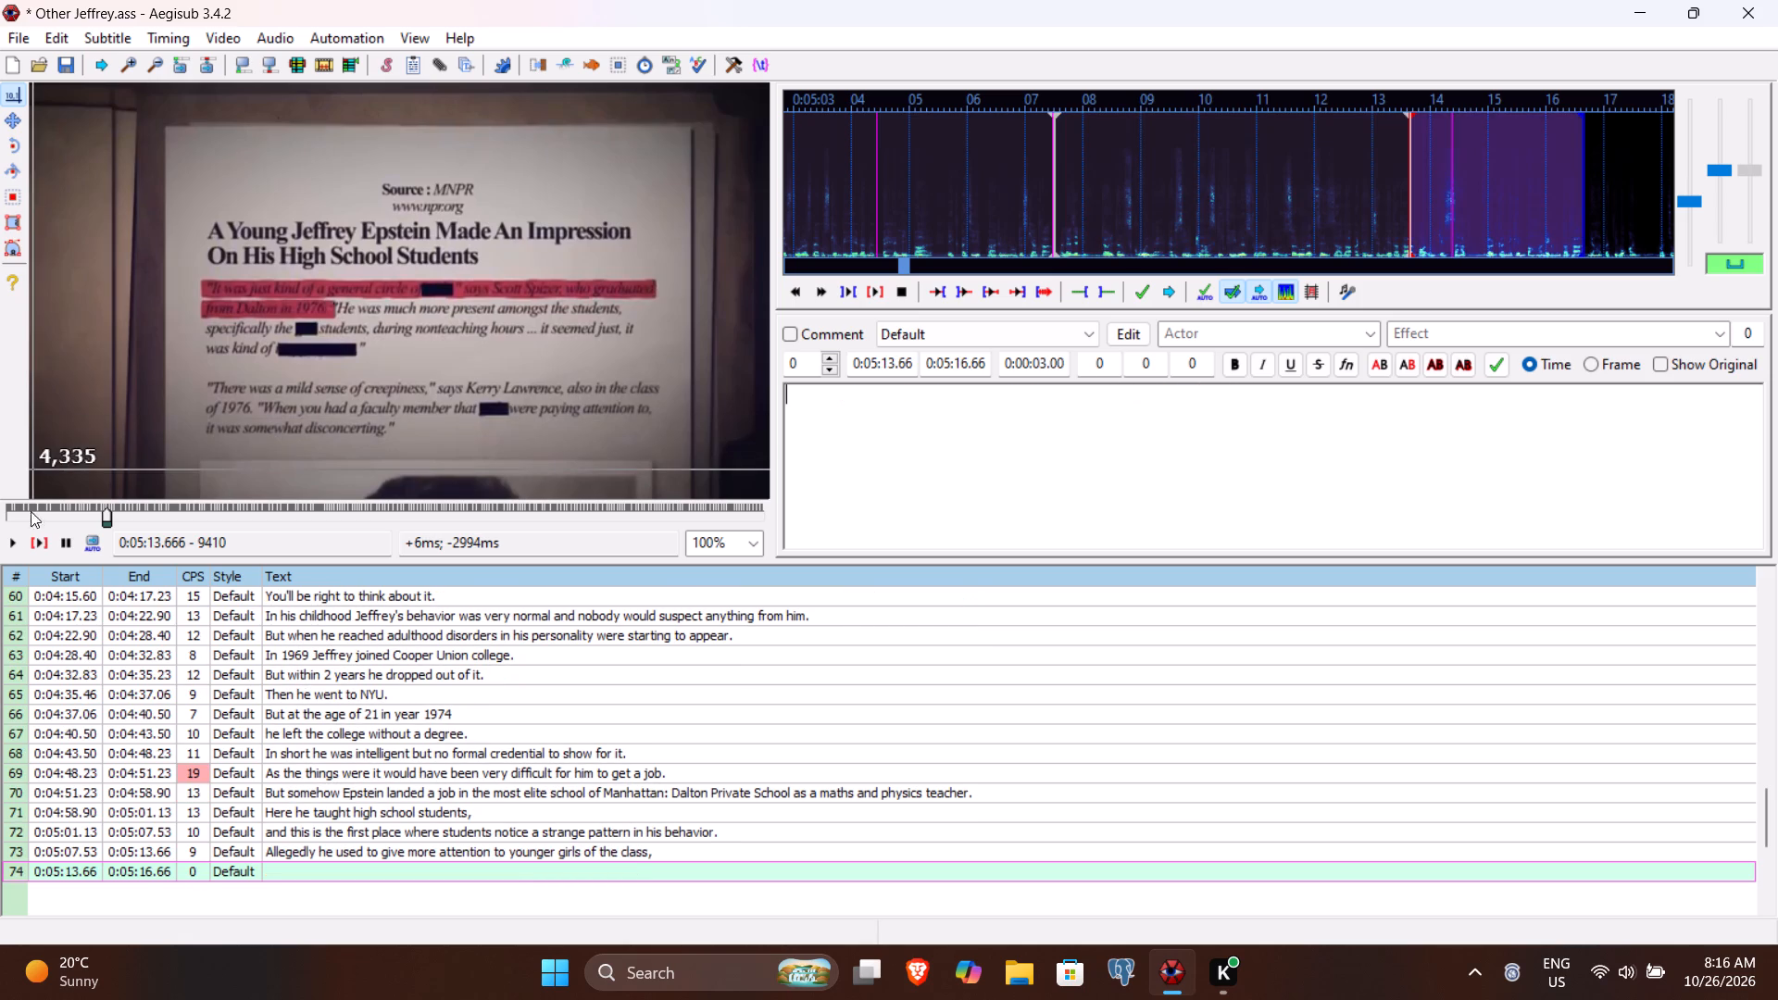
Play line 74's speech, enter "and used to look for ways to flirt with them." as its text, and commit it.
{"action": "left_click", "coordinate": [32, 540]}
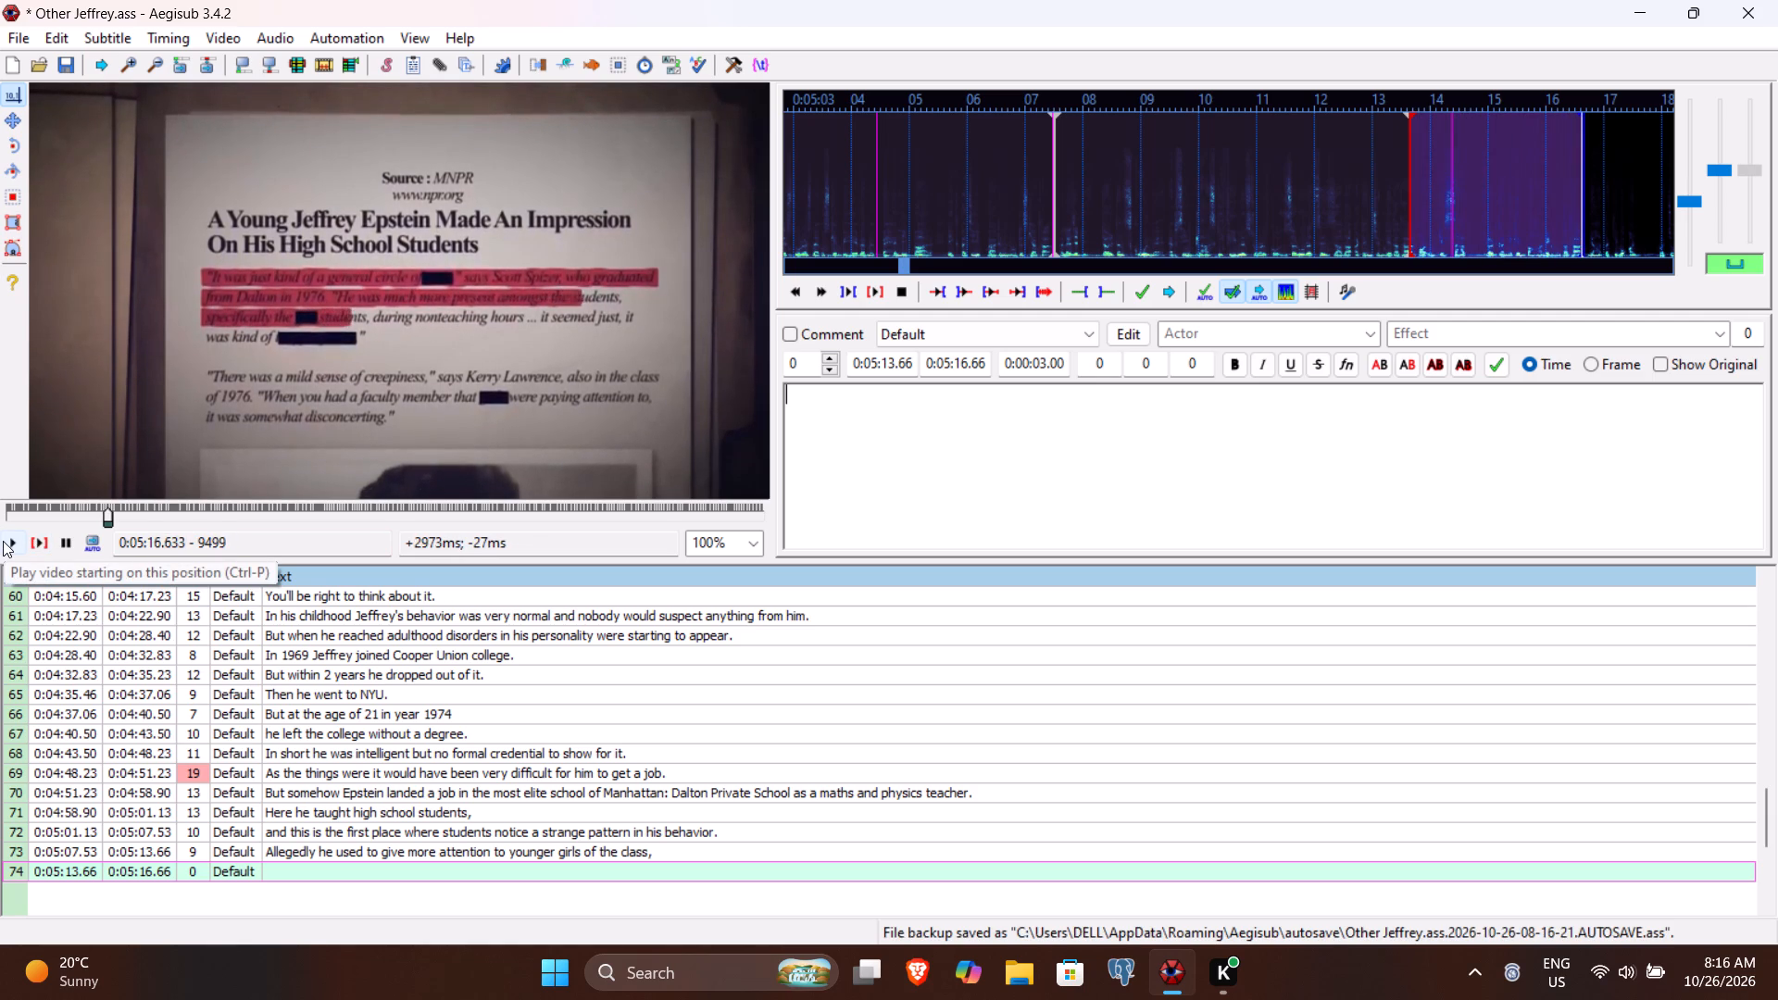
{"action": "type", "text": "and used to look for ways to f"}
{"action": "type", "text": "lirt i"}
{"action": "key", "text": "BackSpace"}
{"action": "type", "text": "with them."}
{"action": "key", "text": "Return"}
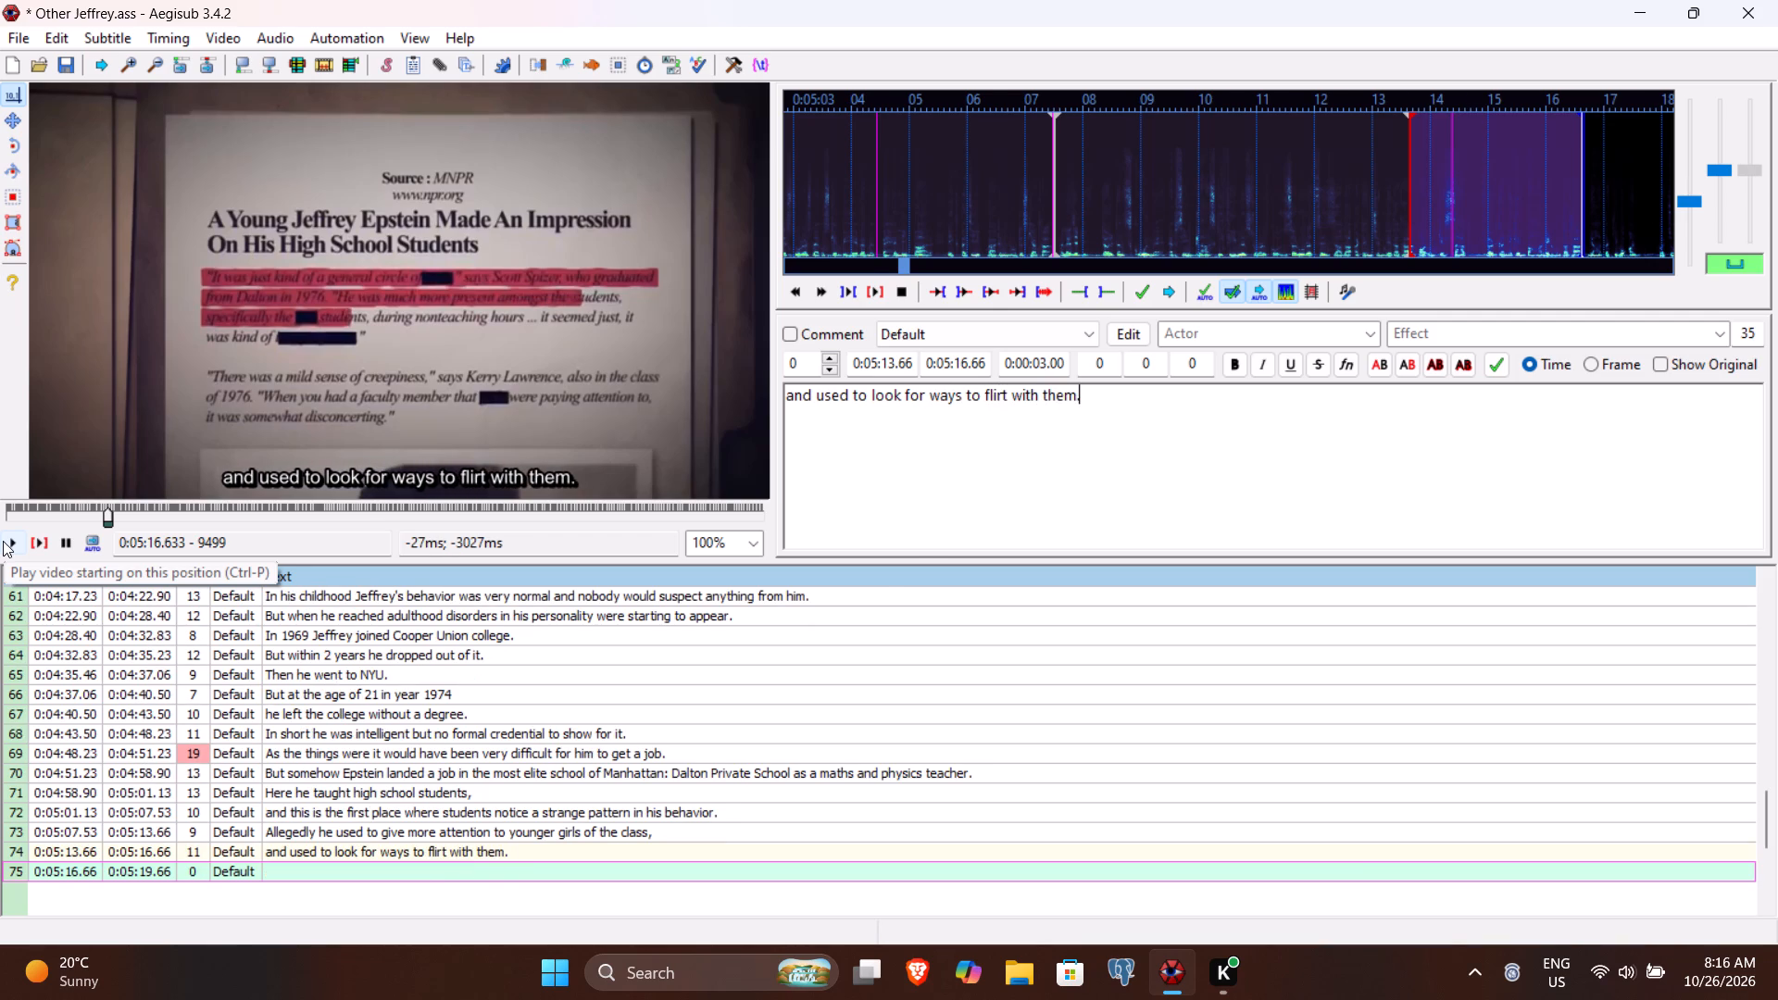
Play line 75's speech to find where it ends, and set the line's end time to 0:05:21.23.
{"action": "left_click", "coordinate": [31, 541]}
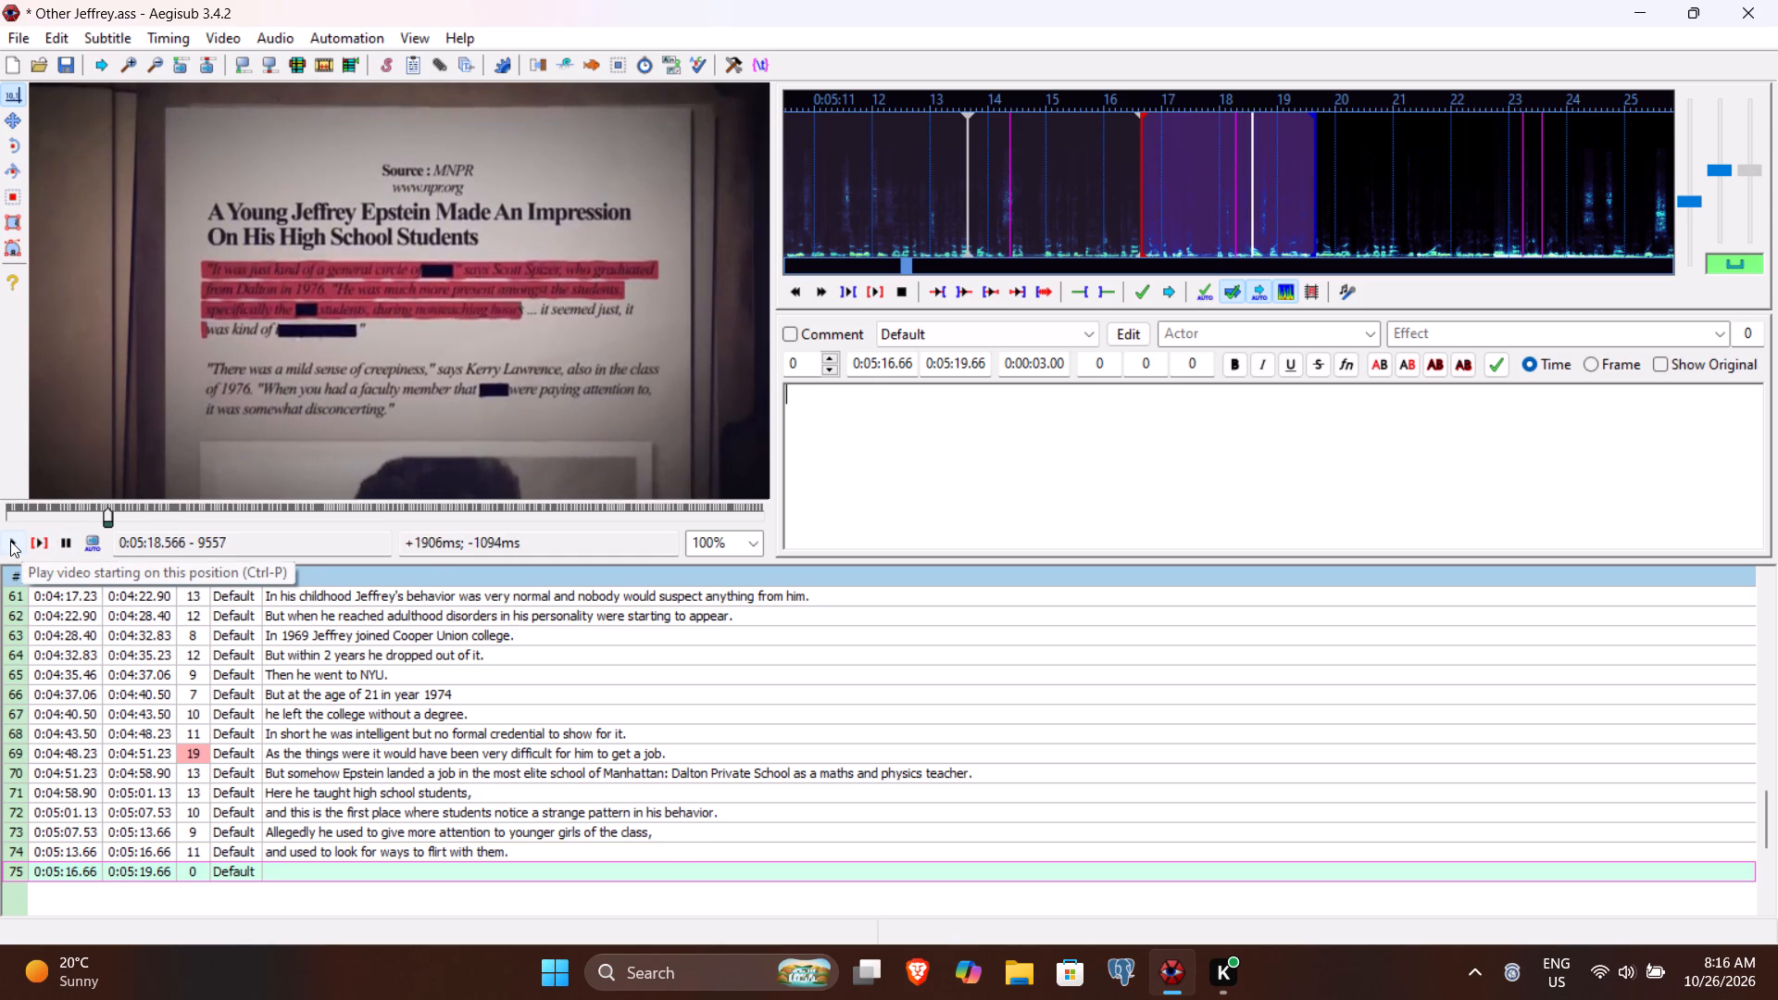
{"action": "left_click", "coordinate": [10, 541]}
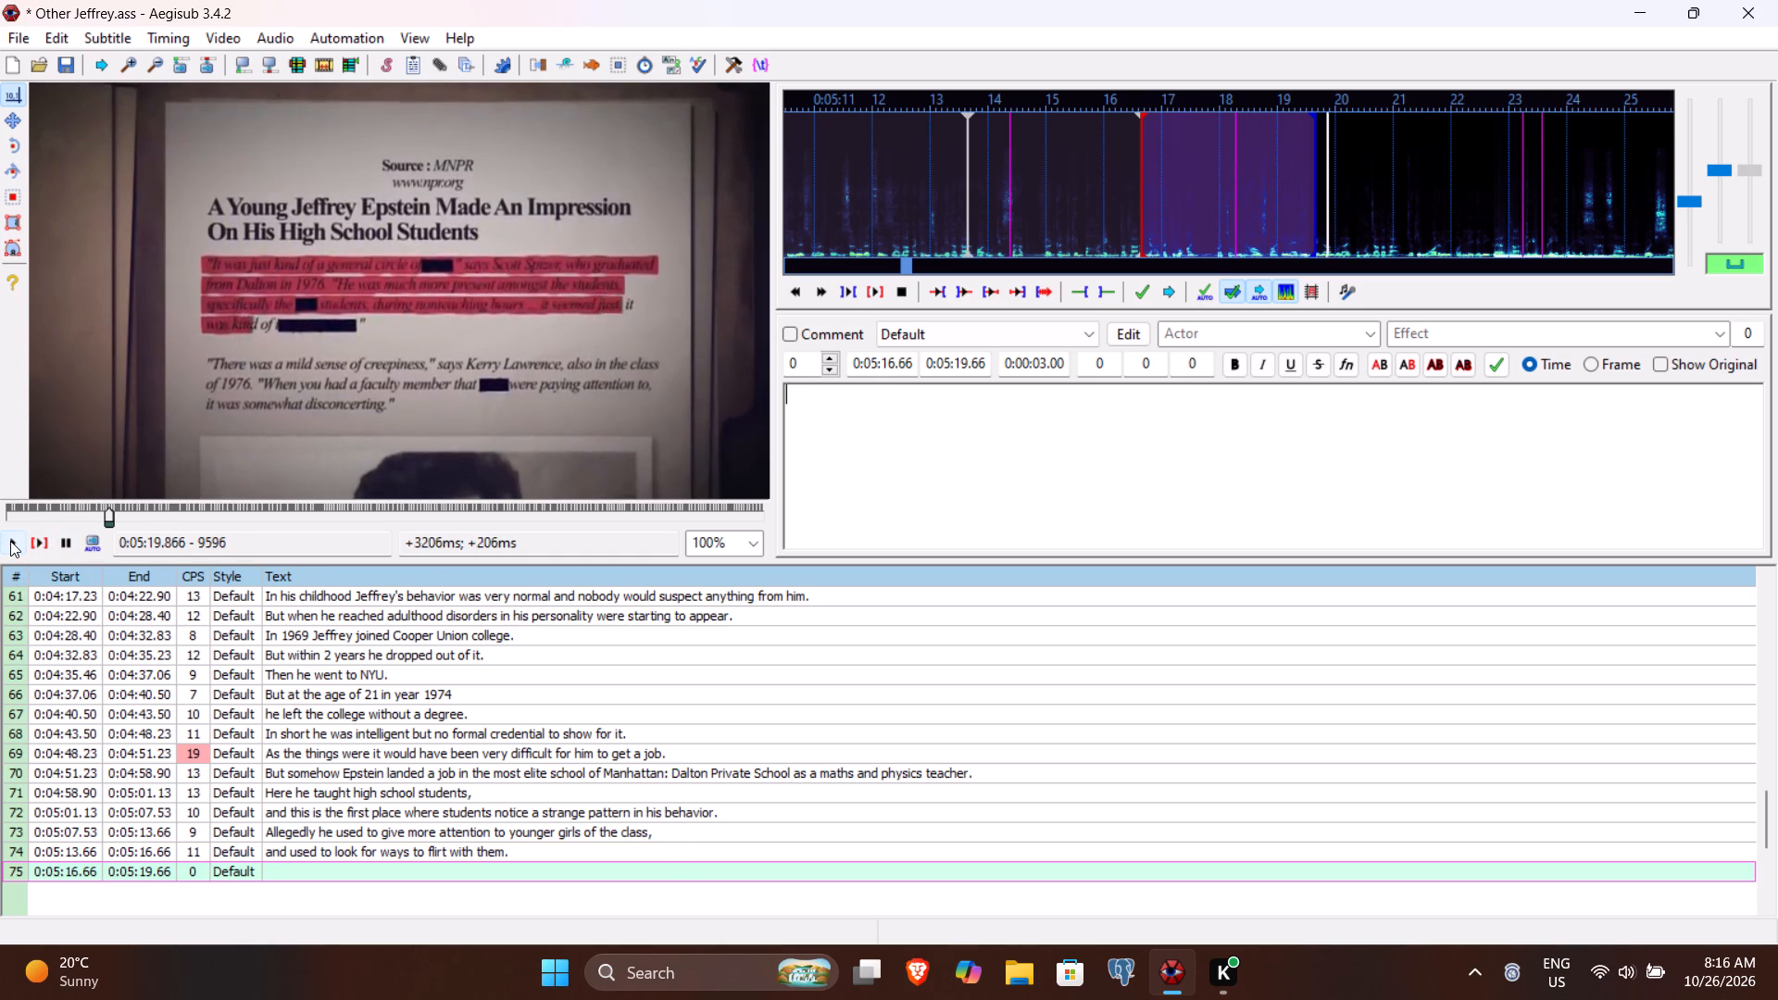
{"action": "left_click", "coordinate": [10, 541]}
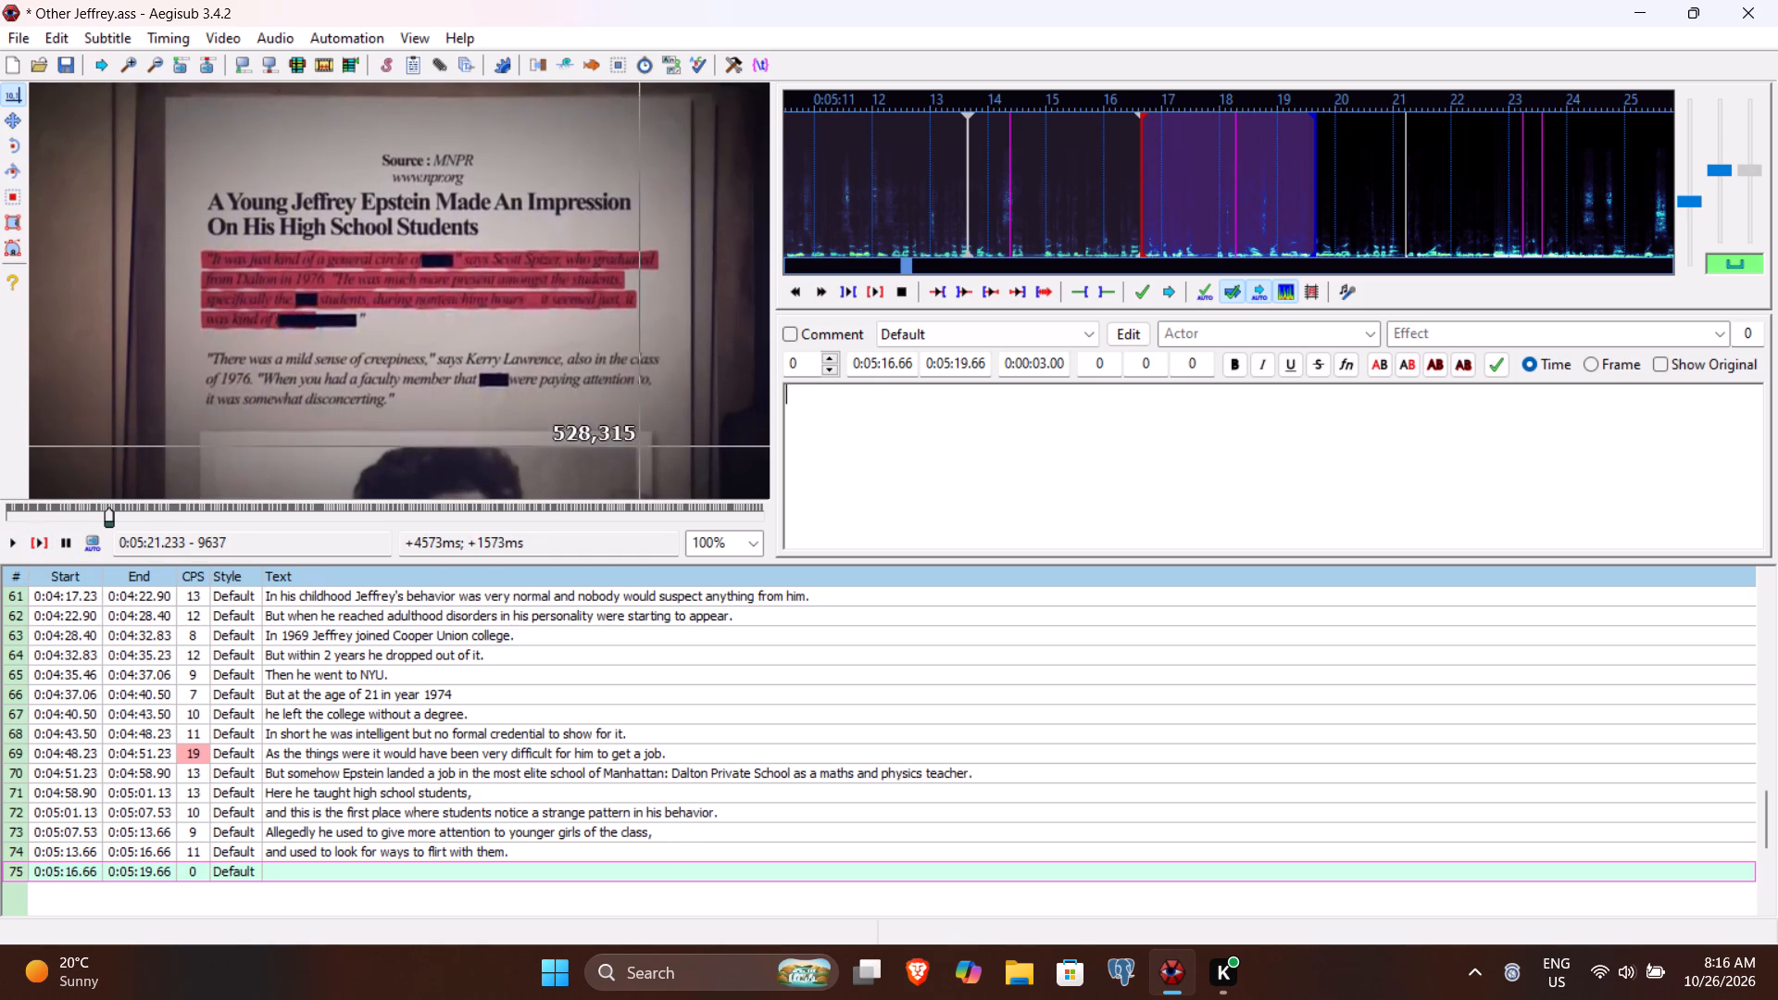
{"action": "left_click", "coordinate": [956, 368]}
{"action": "type", "text": "2123"}
Enter "He even show up to house parties of minor students uninvited." as line 75's text and commit it.
{"action": "left_click", "coordinate": [905, 456]}
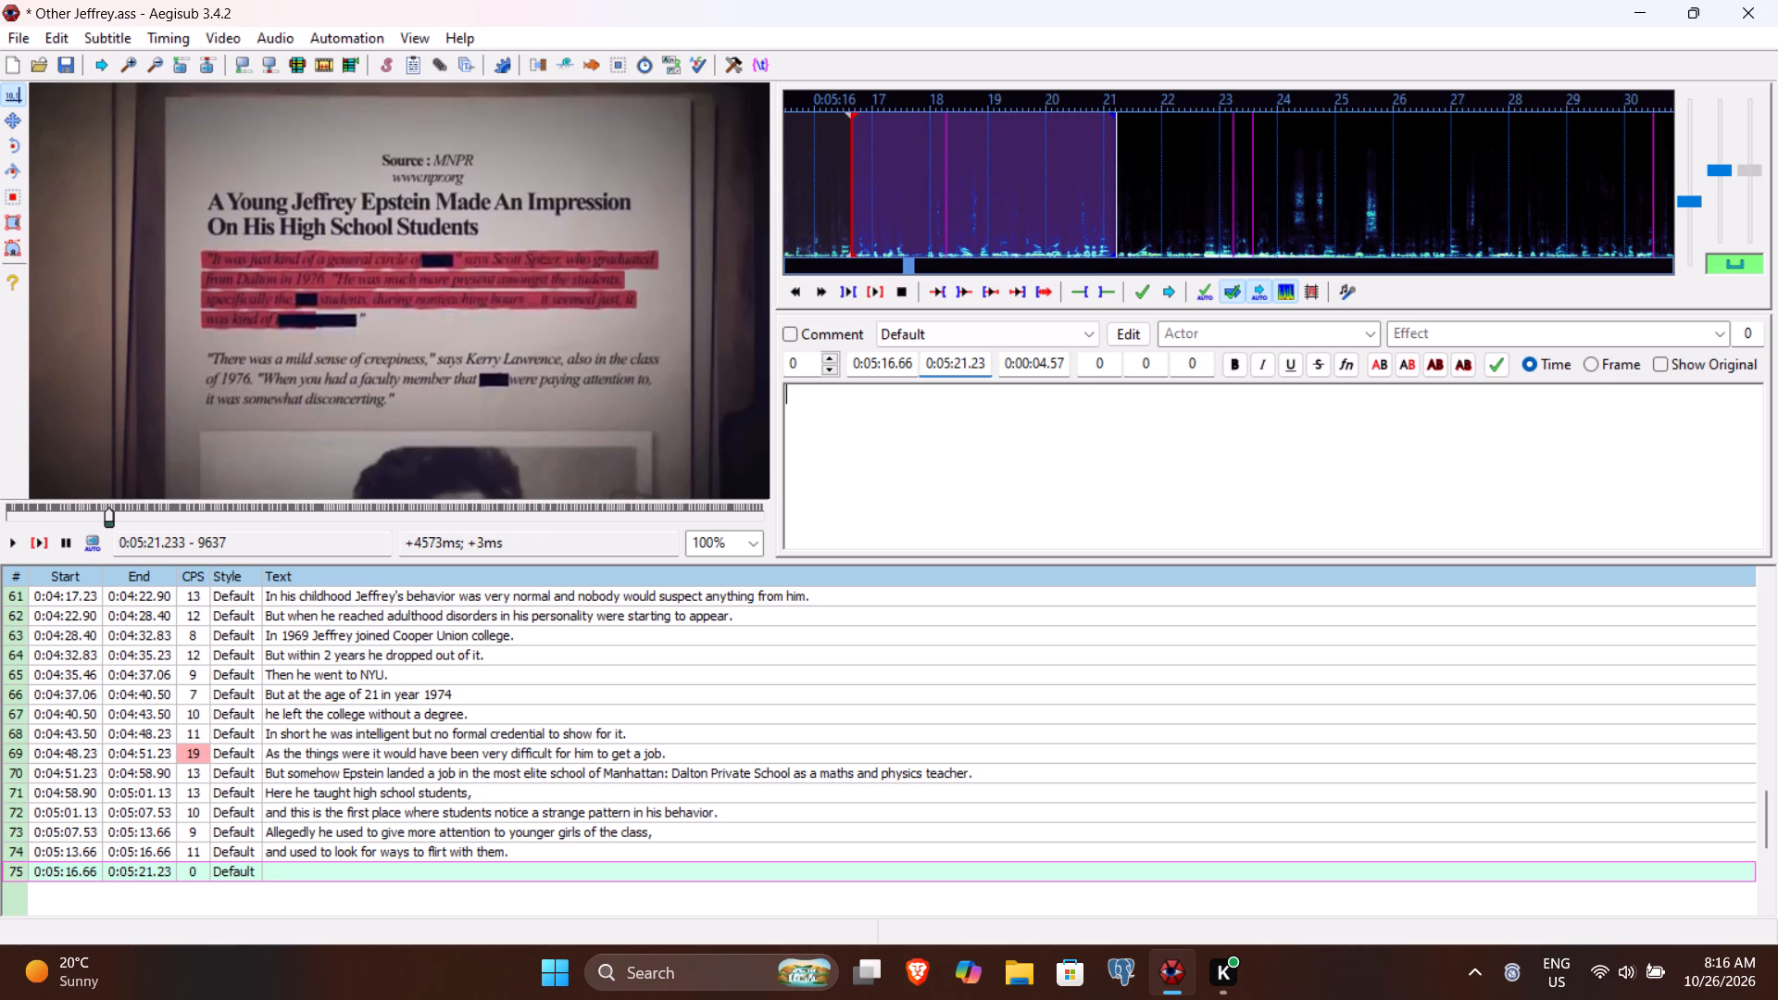
{"action": "type", "text": "He eve"}
{"action": "key", "text": "space"}
{"action": "key", "text": "BackSpace"}
{"action": "type", "text": "n show up to"}
{"action": "key", "text": "space"}
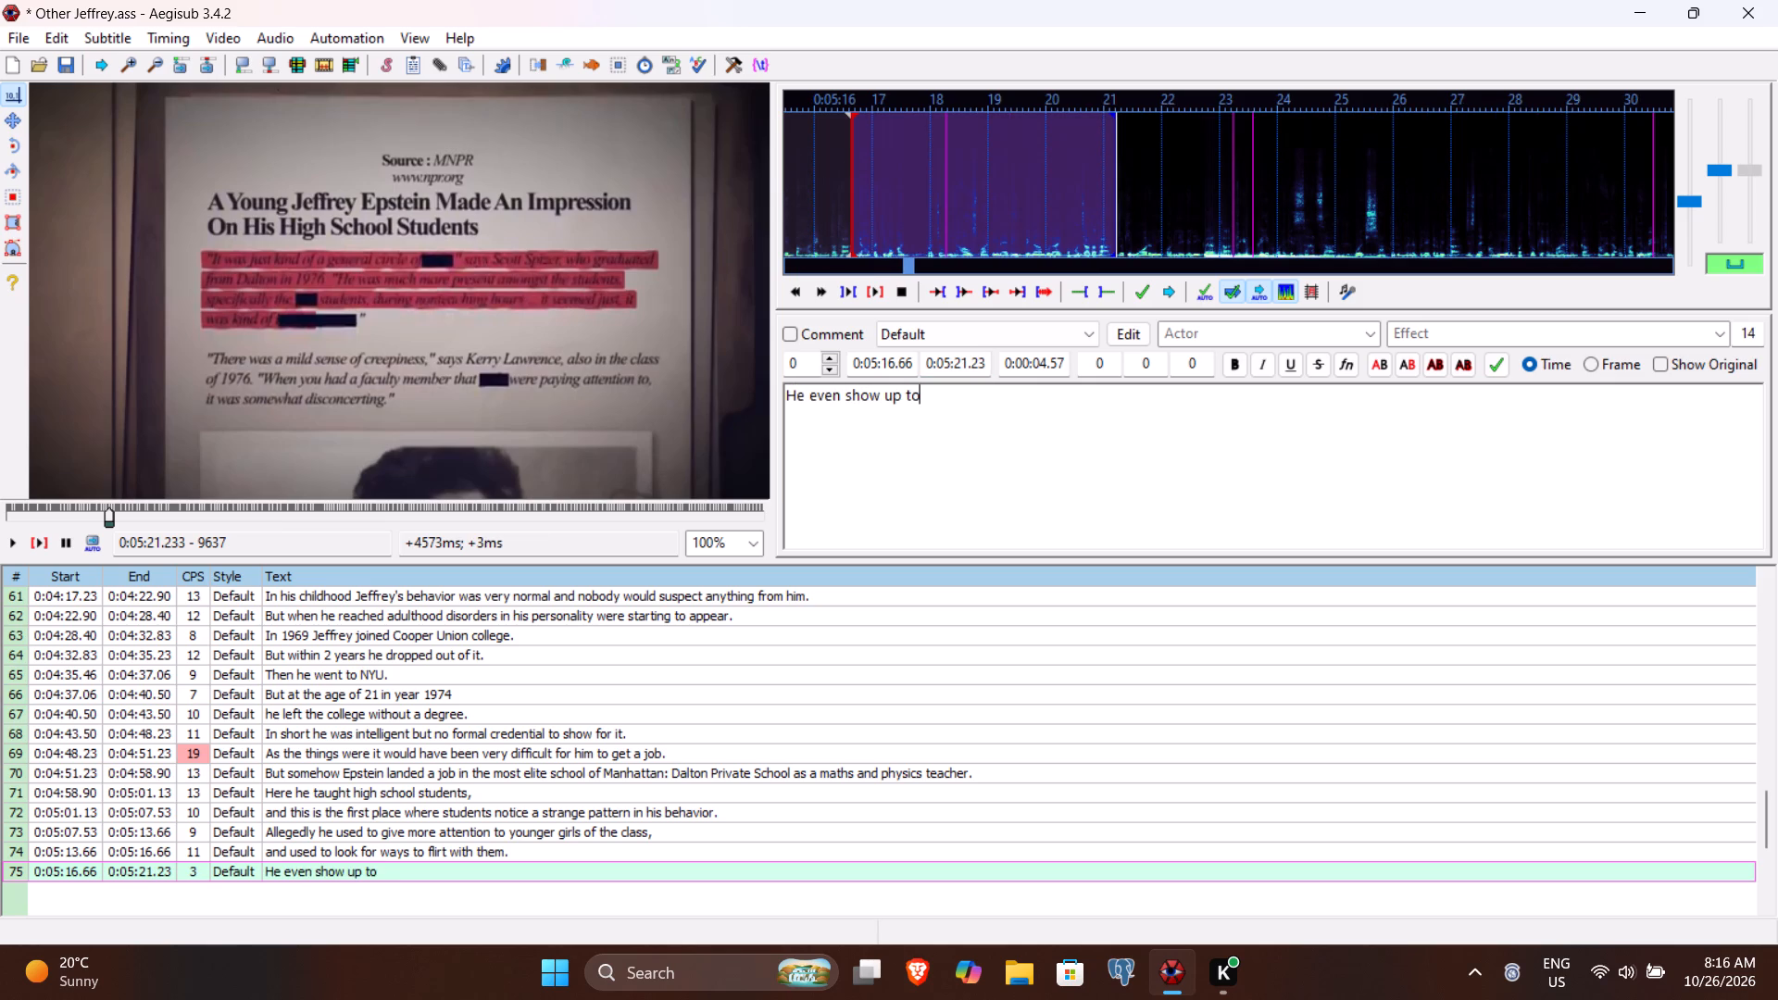
{"action": "type", "text": "minor"}
{"action": "key", "text": "space"}
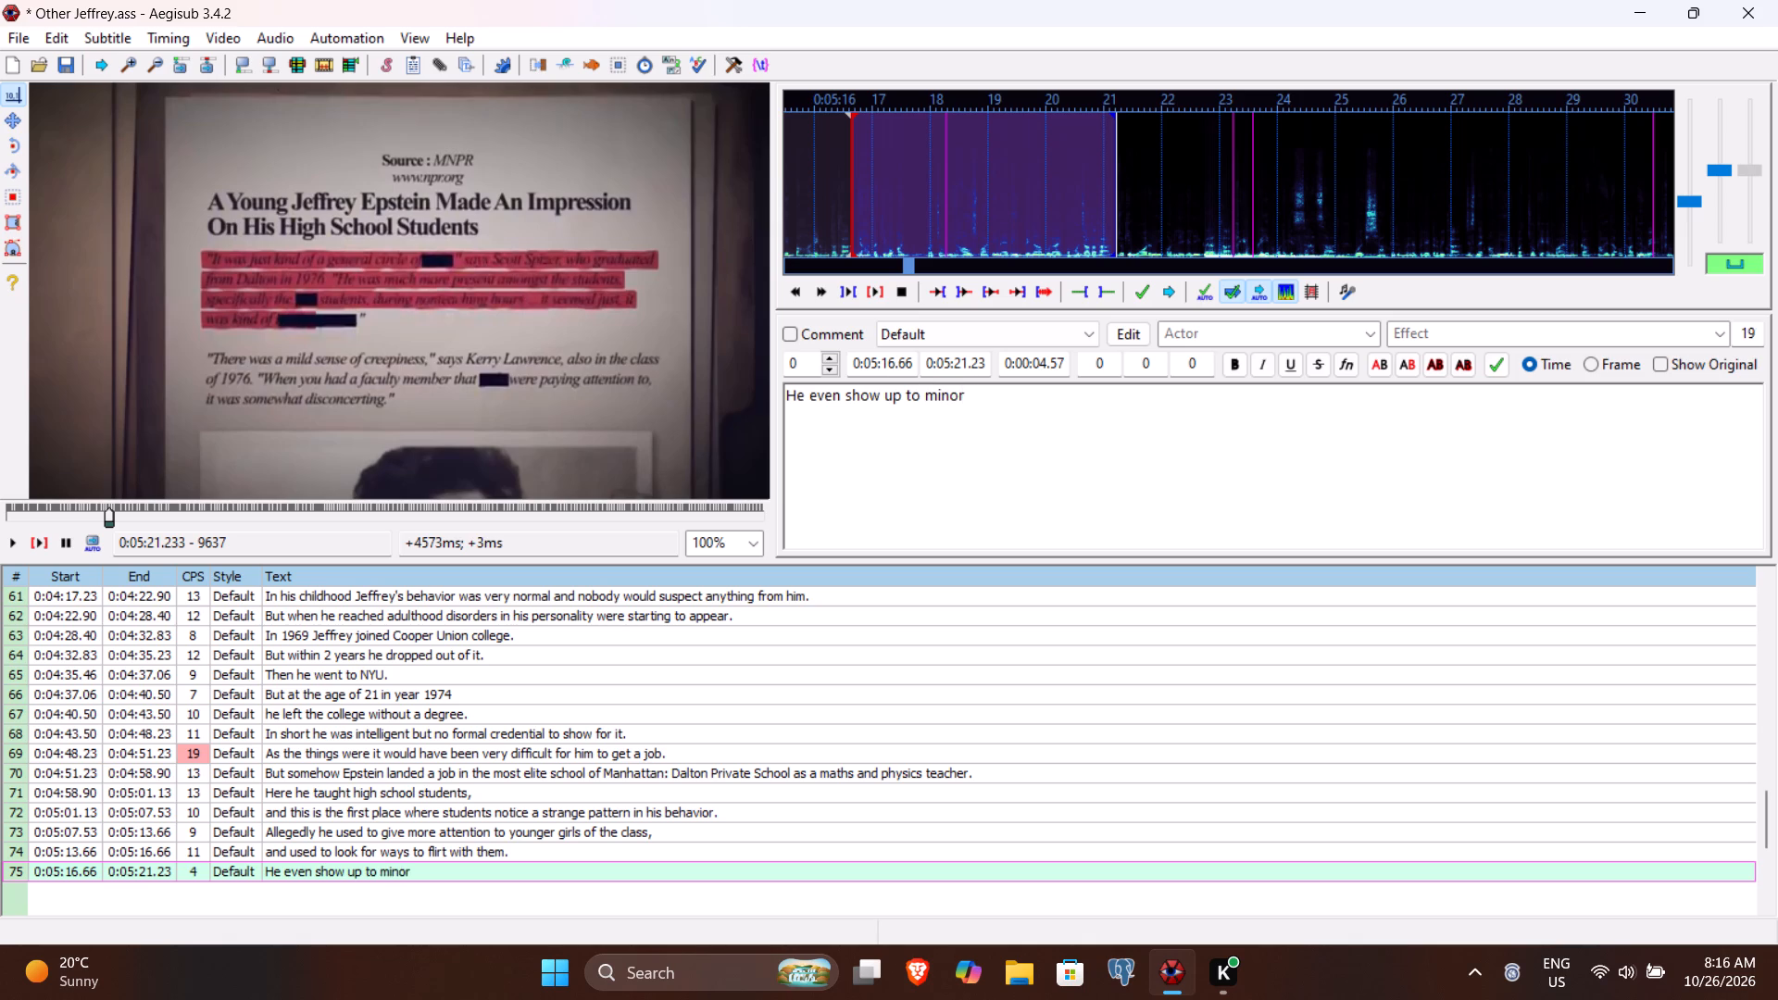
{"action": "key", "text": "s"}
{"action": "key", "text": "BackSpace"}
{"action": "key", "text": "BackSpace"}
{"action": "key", "text": "BackSpace"}
{"action": "key", "text": "BackSpace"}
{"action": "key", "text": "BackSpace"}
{"action": "key", "text": "BackSpace"}
{"action": "key", "text": "BackSpace"}
{"action": "type", "text": "house parties of minor sud"}
{"action": "key", "text": "BackSpace"}
{"action": "key", "text": "BackSpace"}
{"action": "type", "text": "tudents"}
{"action": "key", "text": "space"}
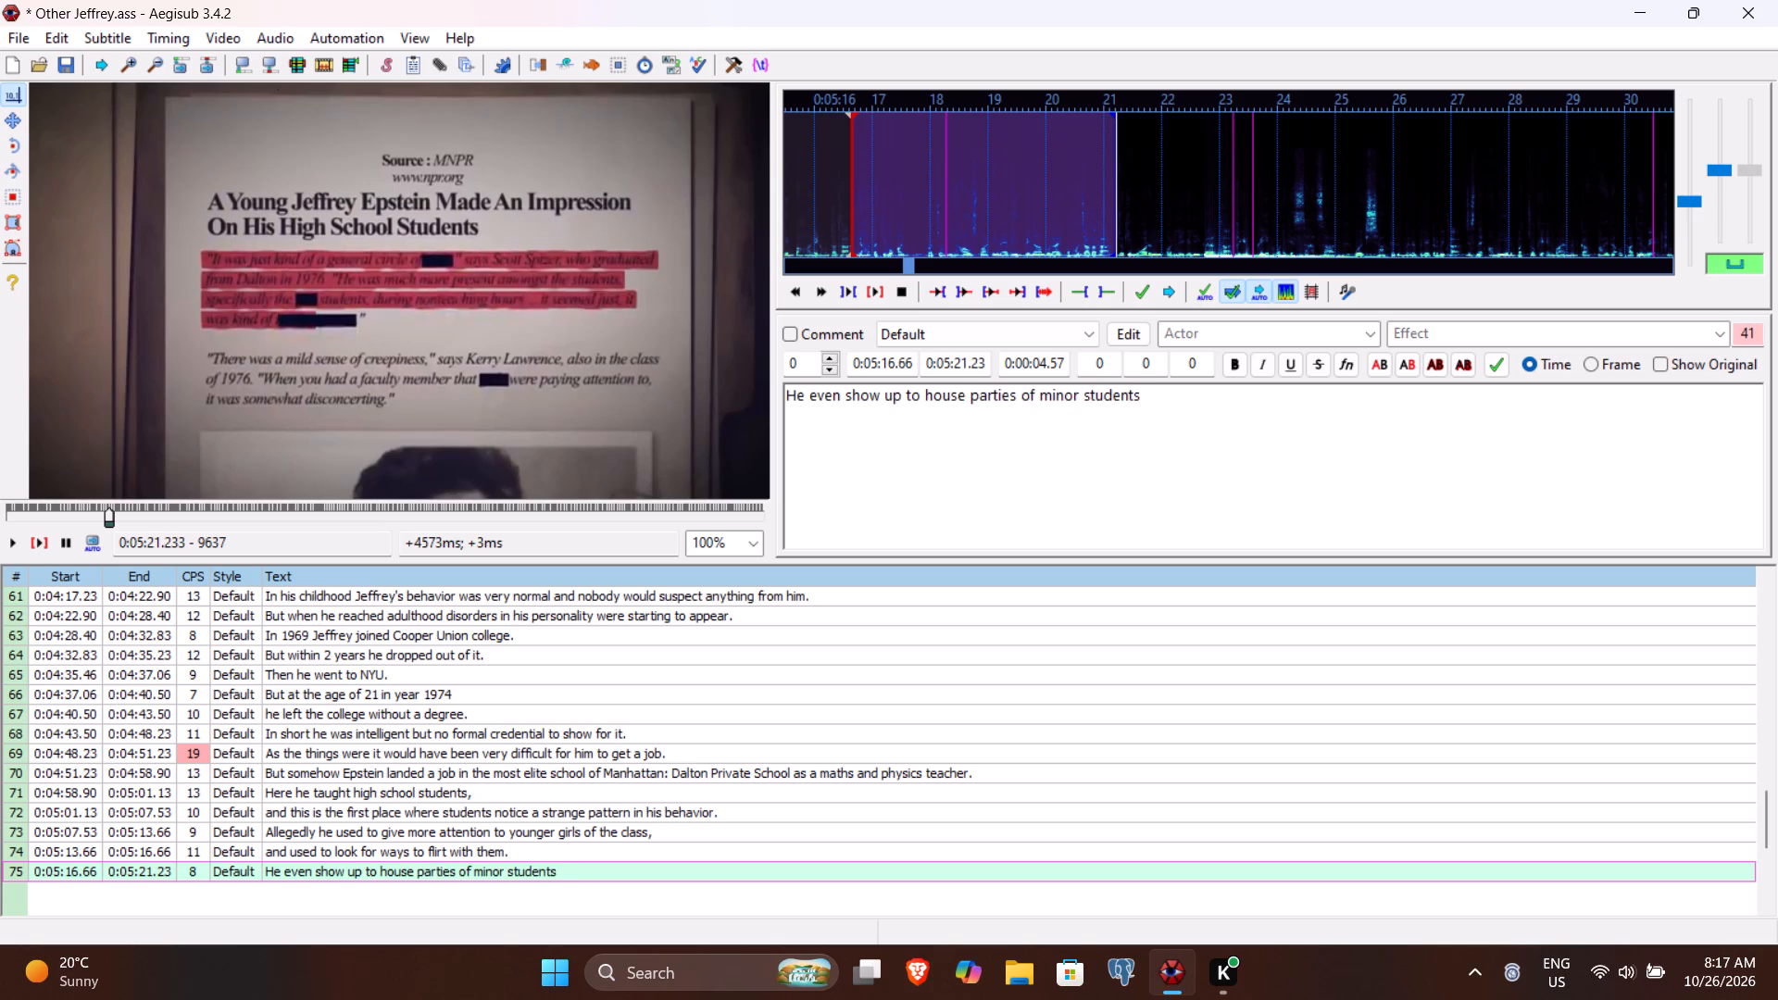
{"action": "type", "text": "un"}
{"action": "type", "text": "invited."}
{"action": "key", "text": "Return"}
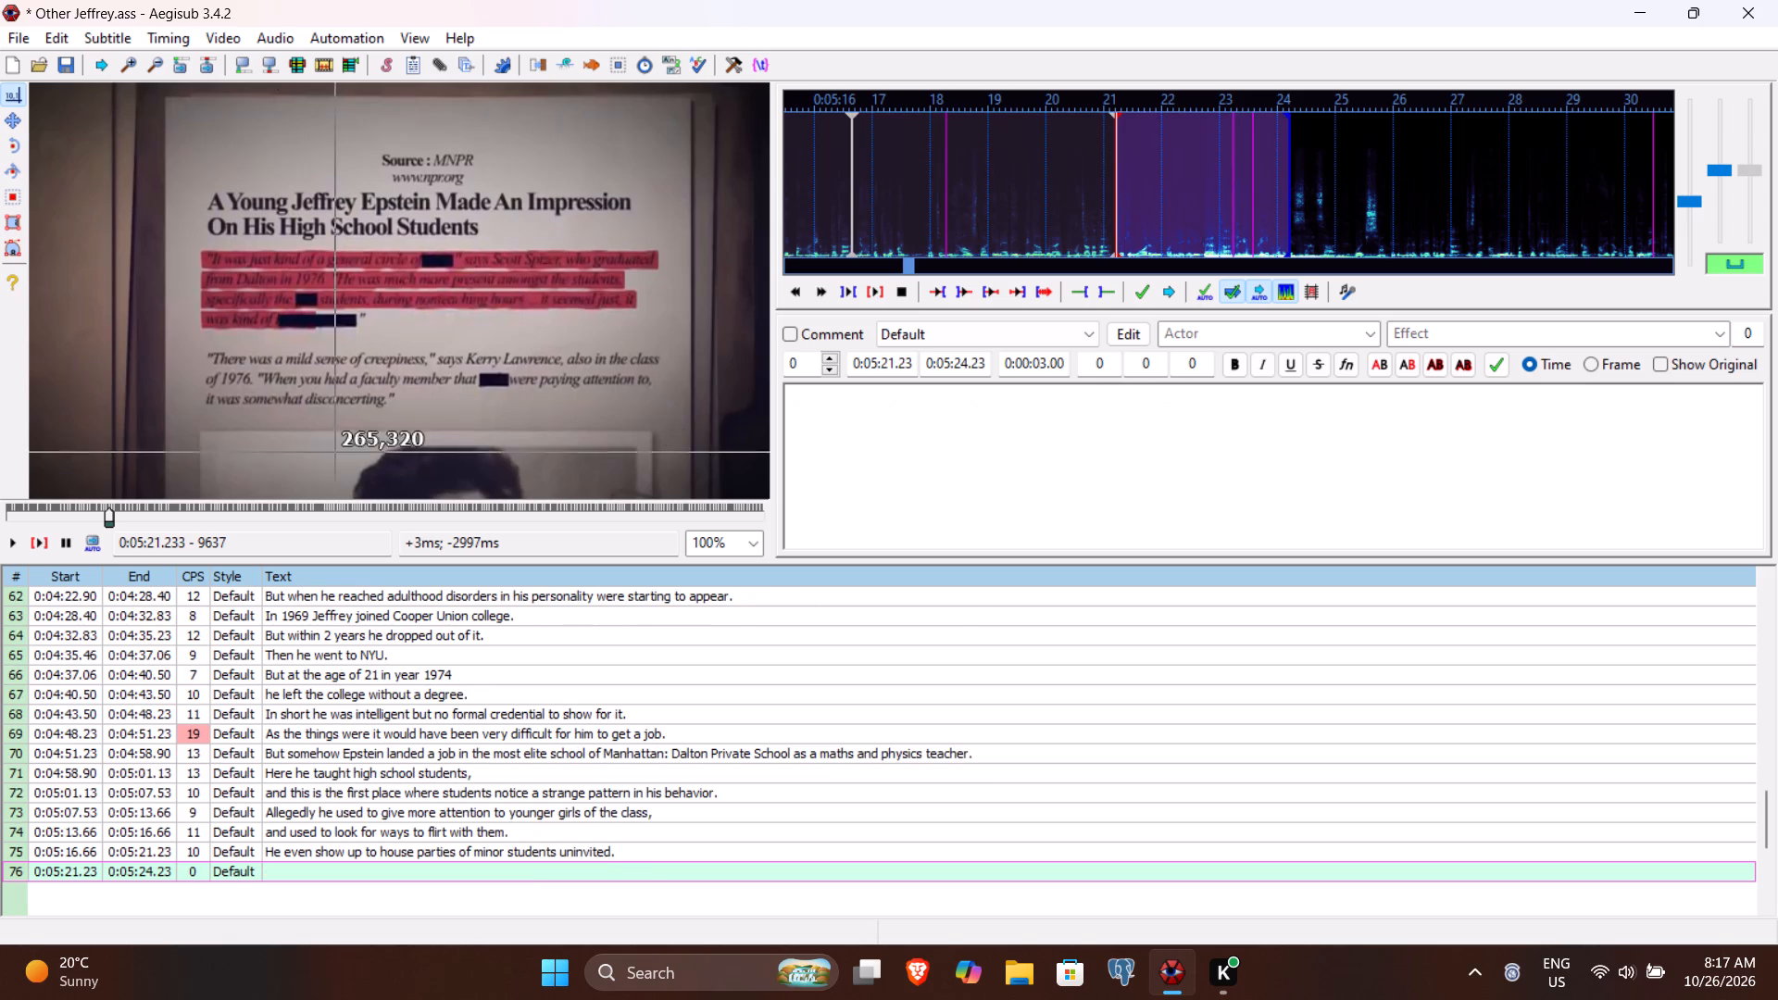
Play line 76's speech to find where it ends, and set the line's end time to 0:05:23.30.
{"action": "left_click", "coordinate": [37, 539]}
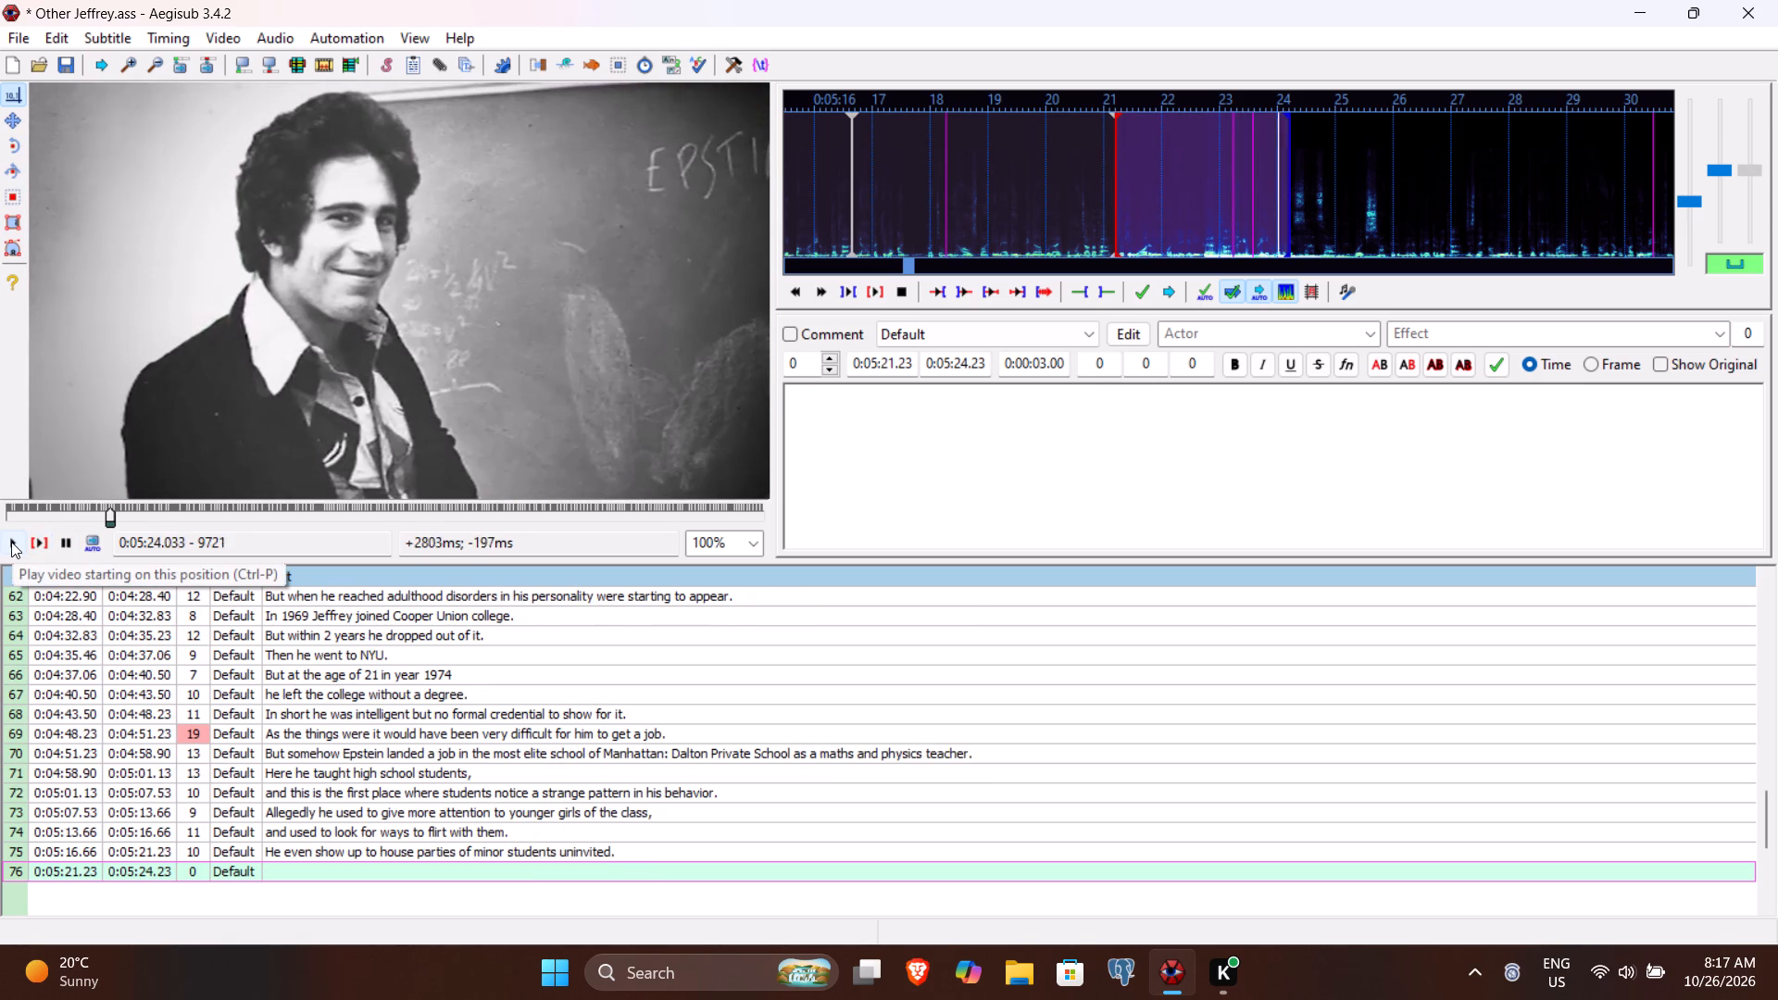
{"action": "left_click", "coordinate": [11, 542]}
{"action": "left_click", "coordinate": [52, 544]}
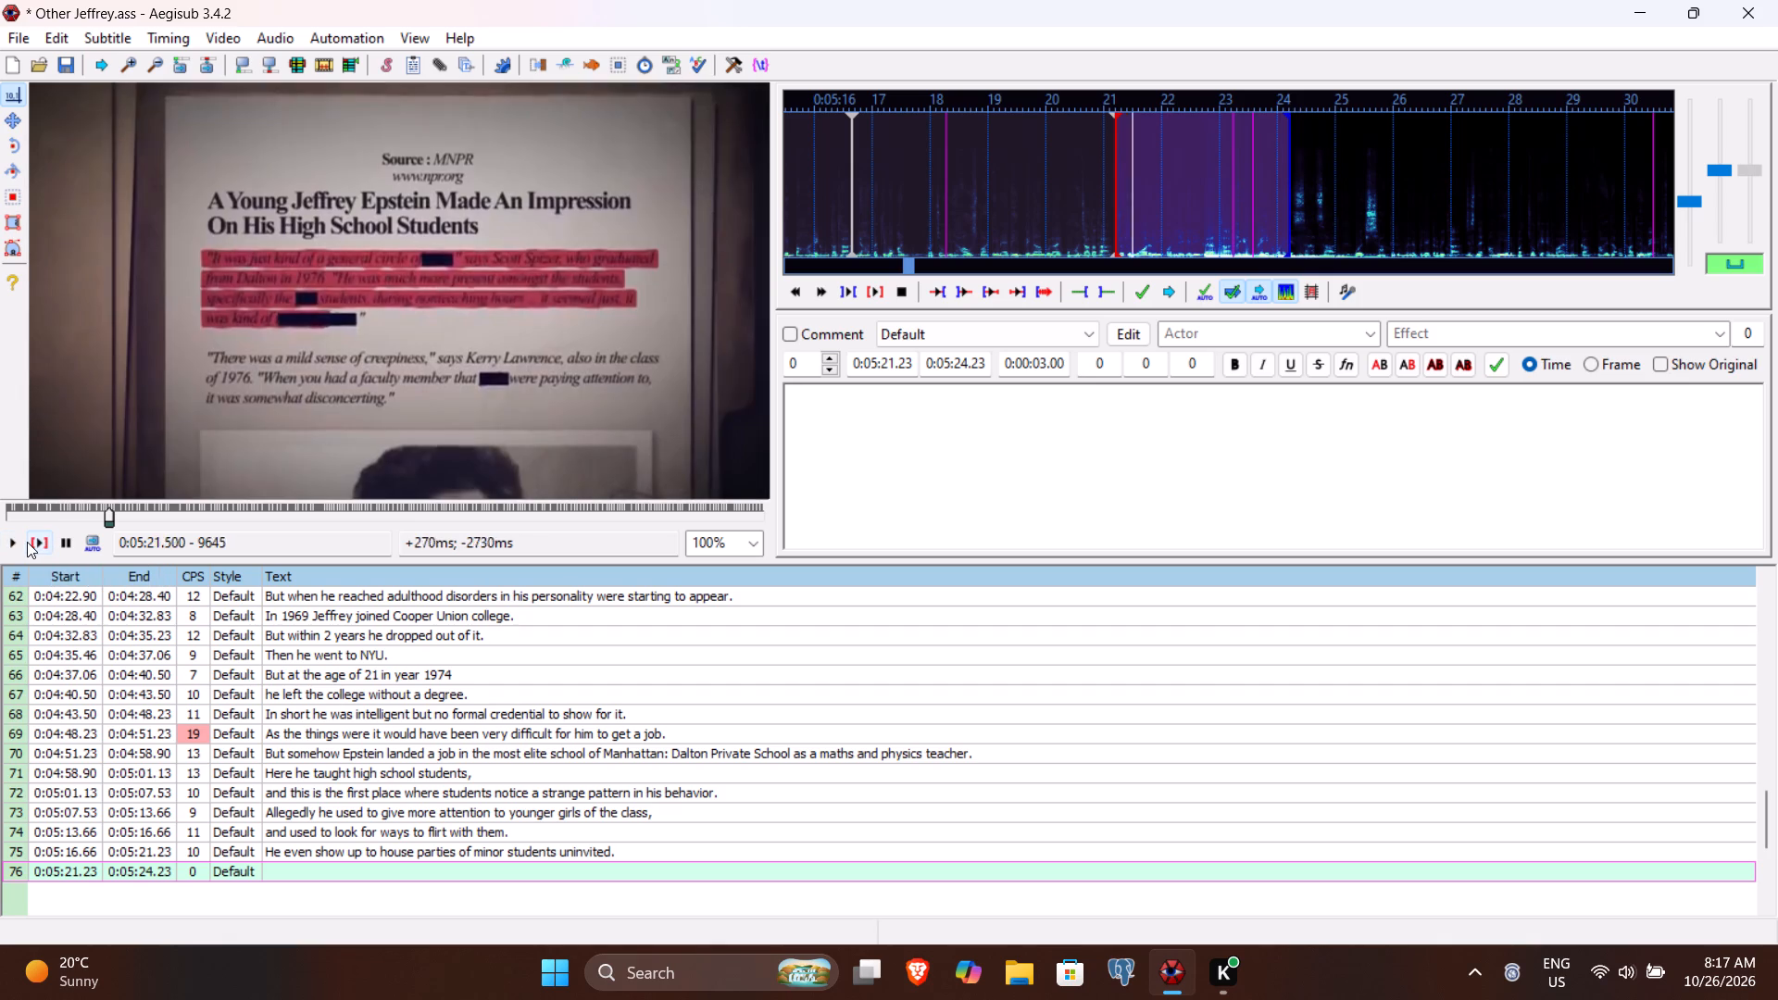
{"action": "left_click", "coordinate": [13, 544]}
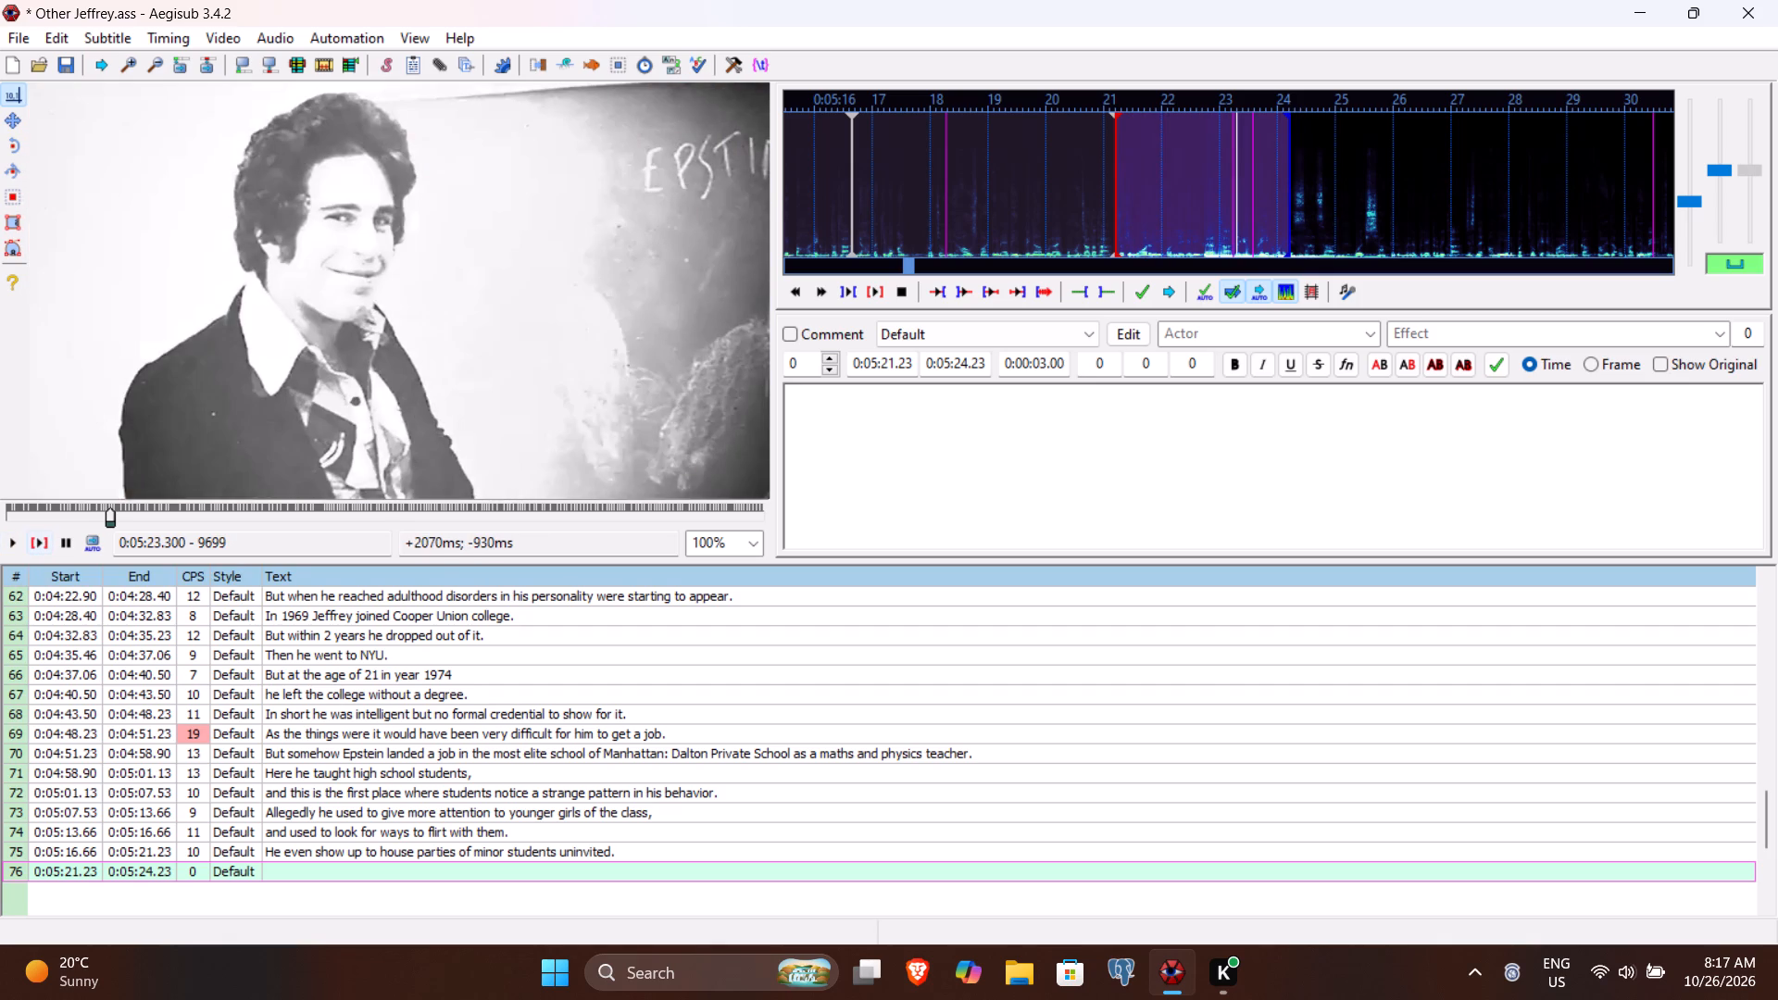
{"action": "left_click", "coordinate": [963, 365]}
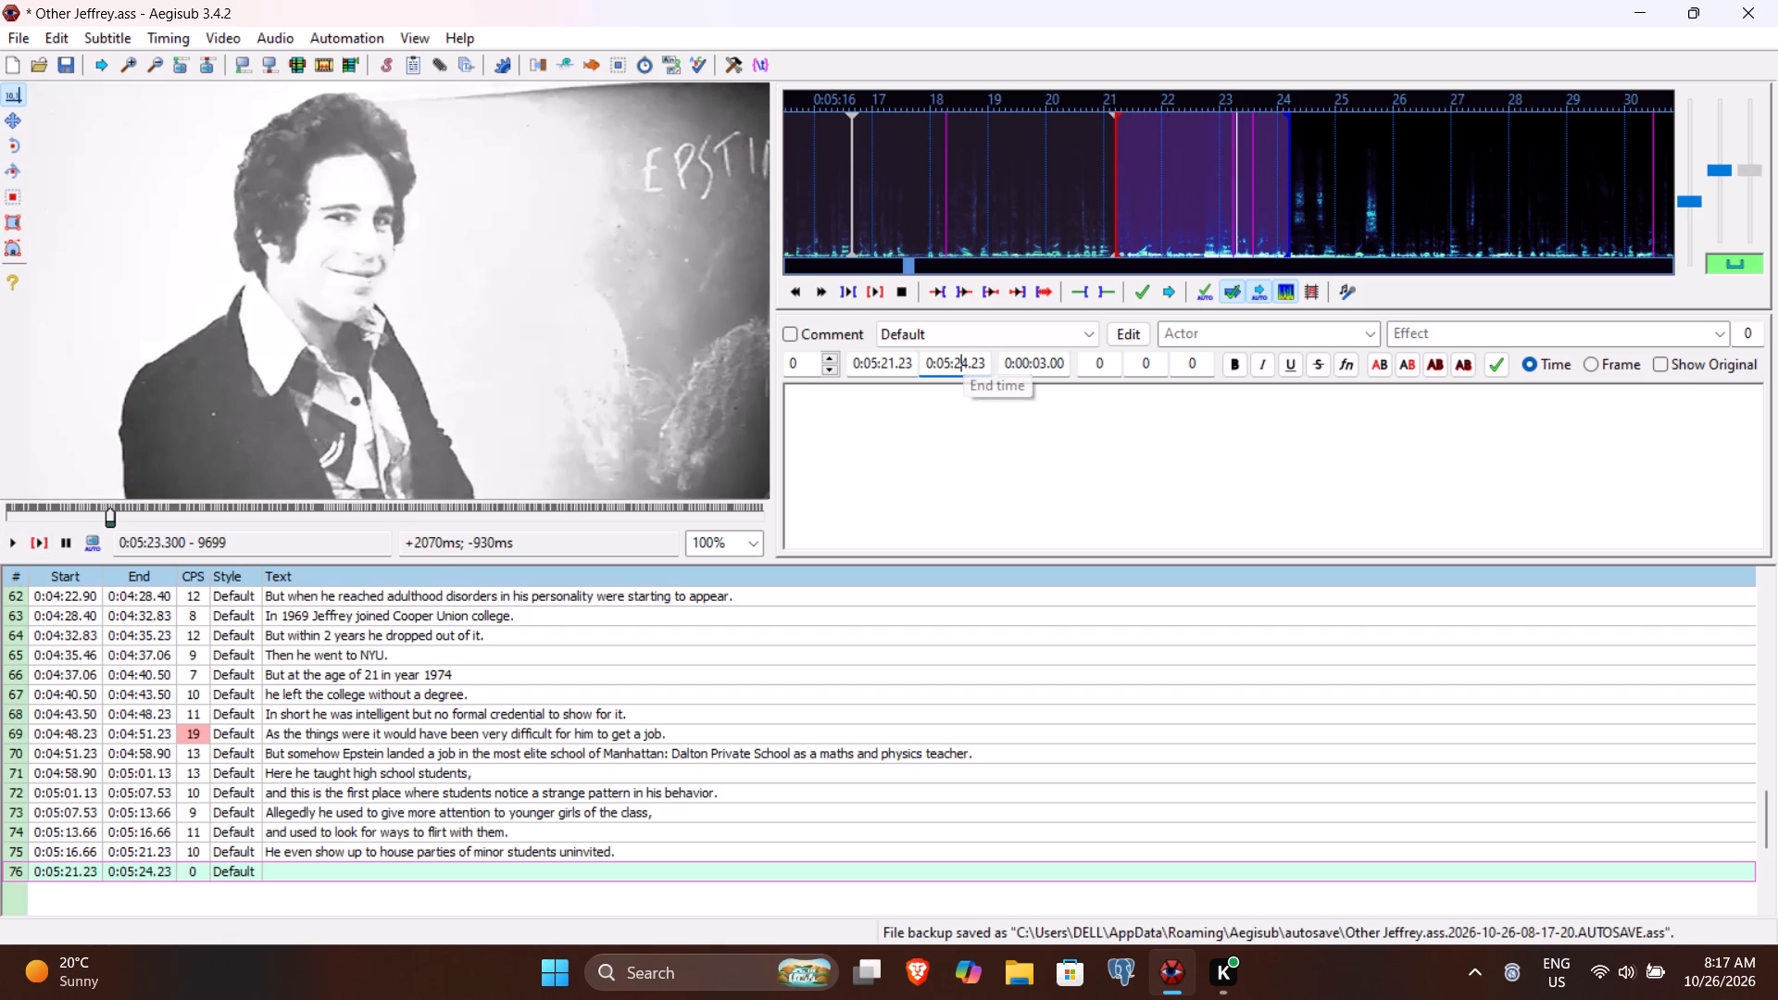
{"action": "type", "text": "33"}
{"action": "key", "text": "0"}
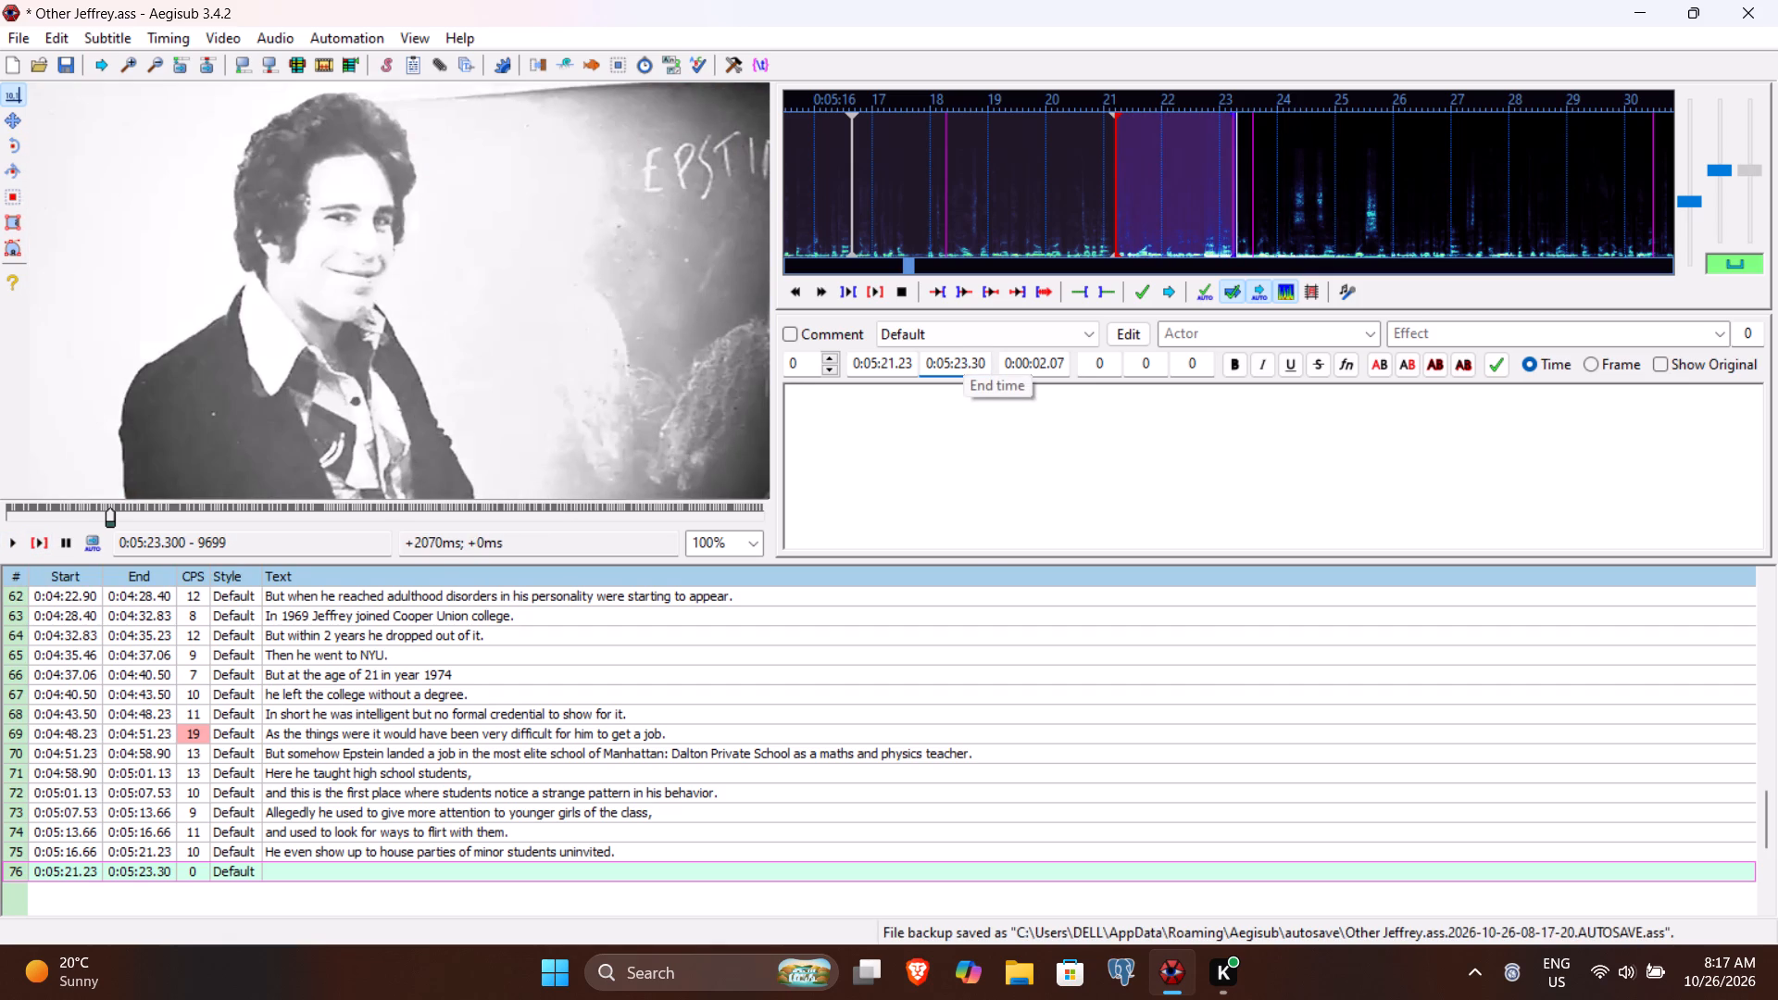
Enter "Which was morally and legally wrong." as line 76's text and commit it.
{"action": "left_click", "coordinate": [883, 483]}
{"action": "type", "text": "Which ws"}
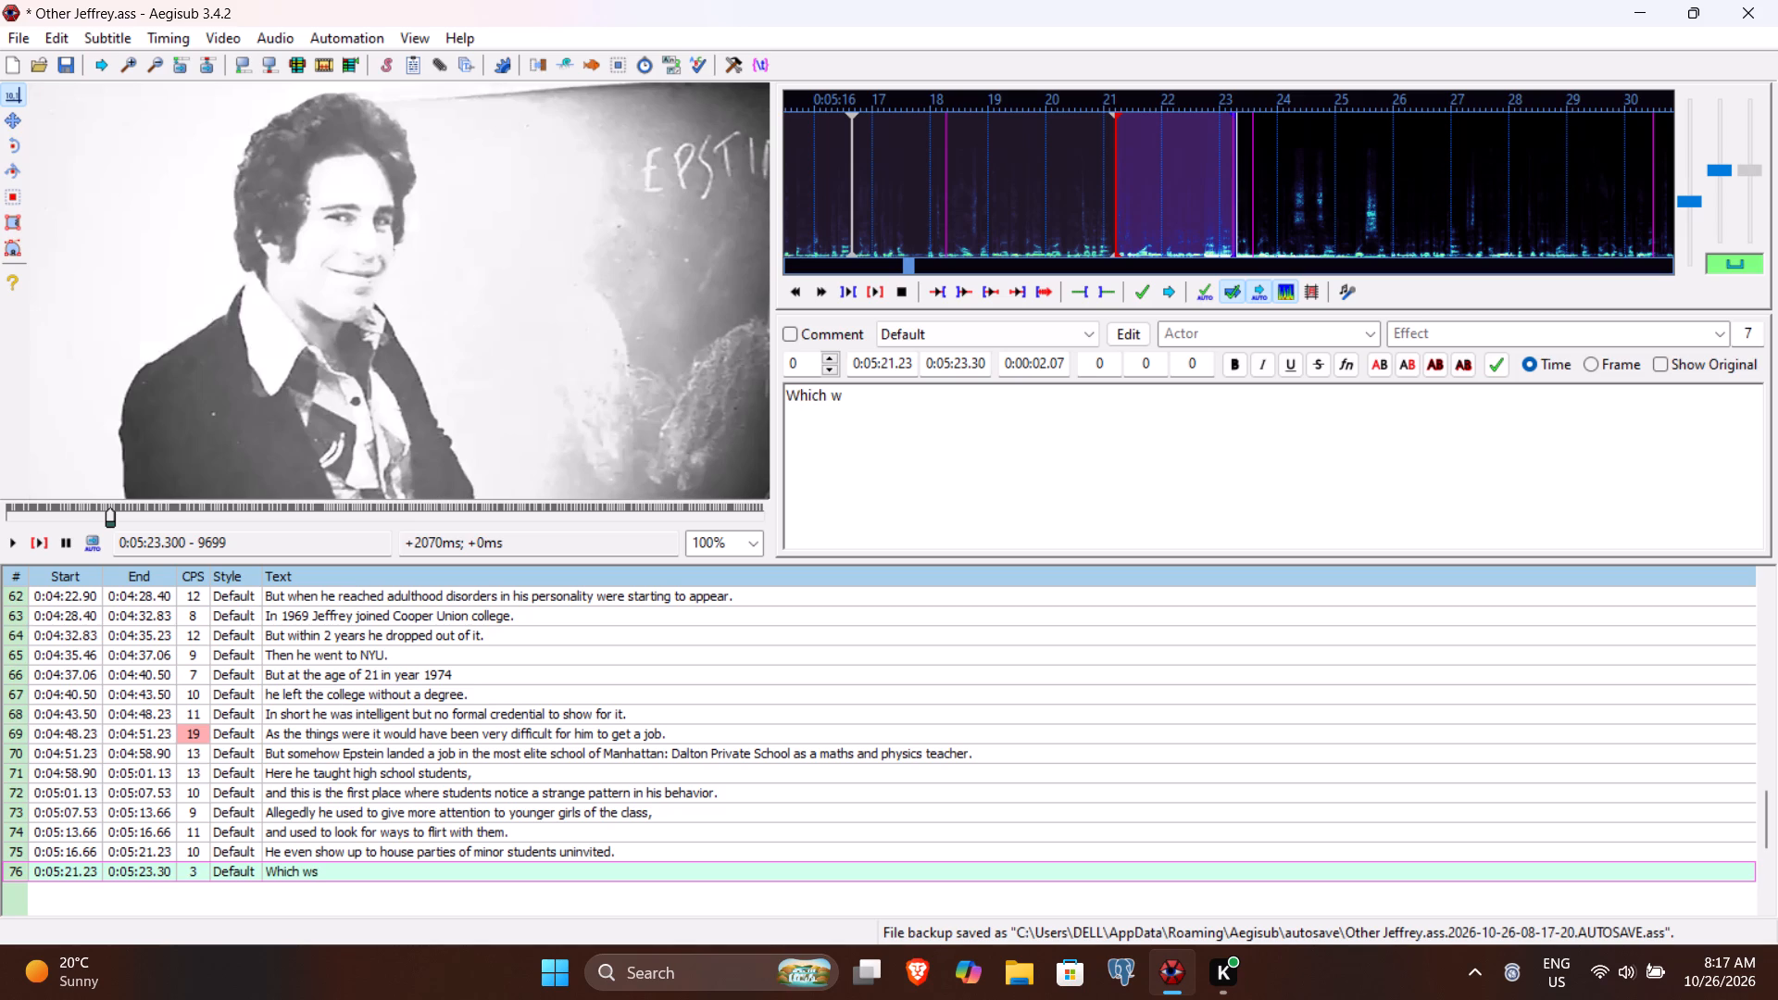
{"action": "key", "text": "BackSpace"}
{"action": "type", "text": "as morally and legally"}
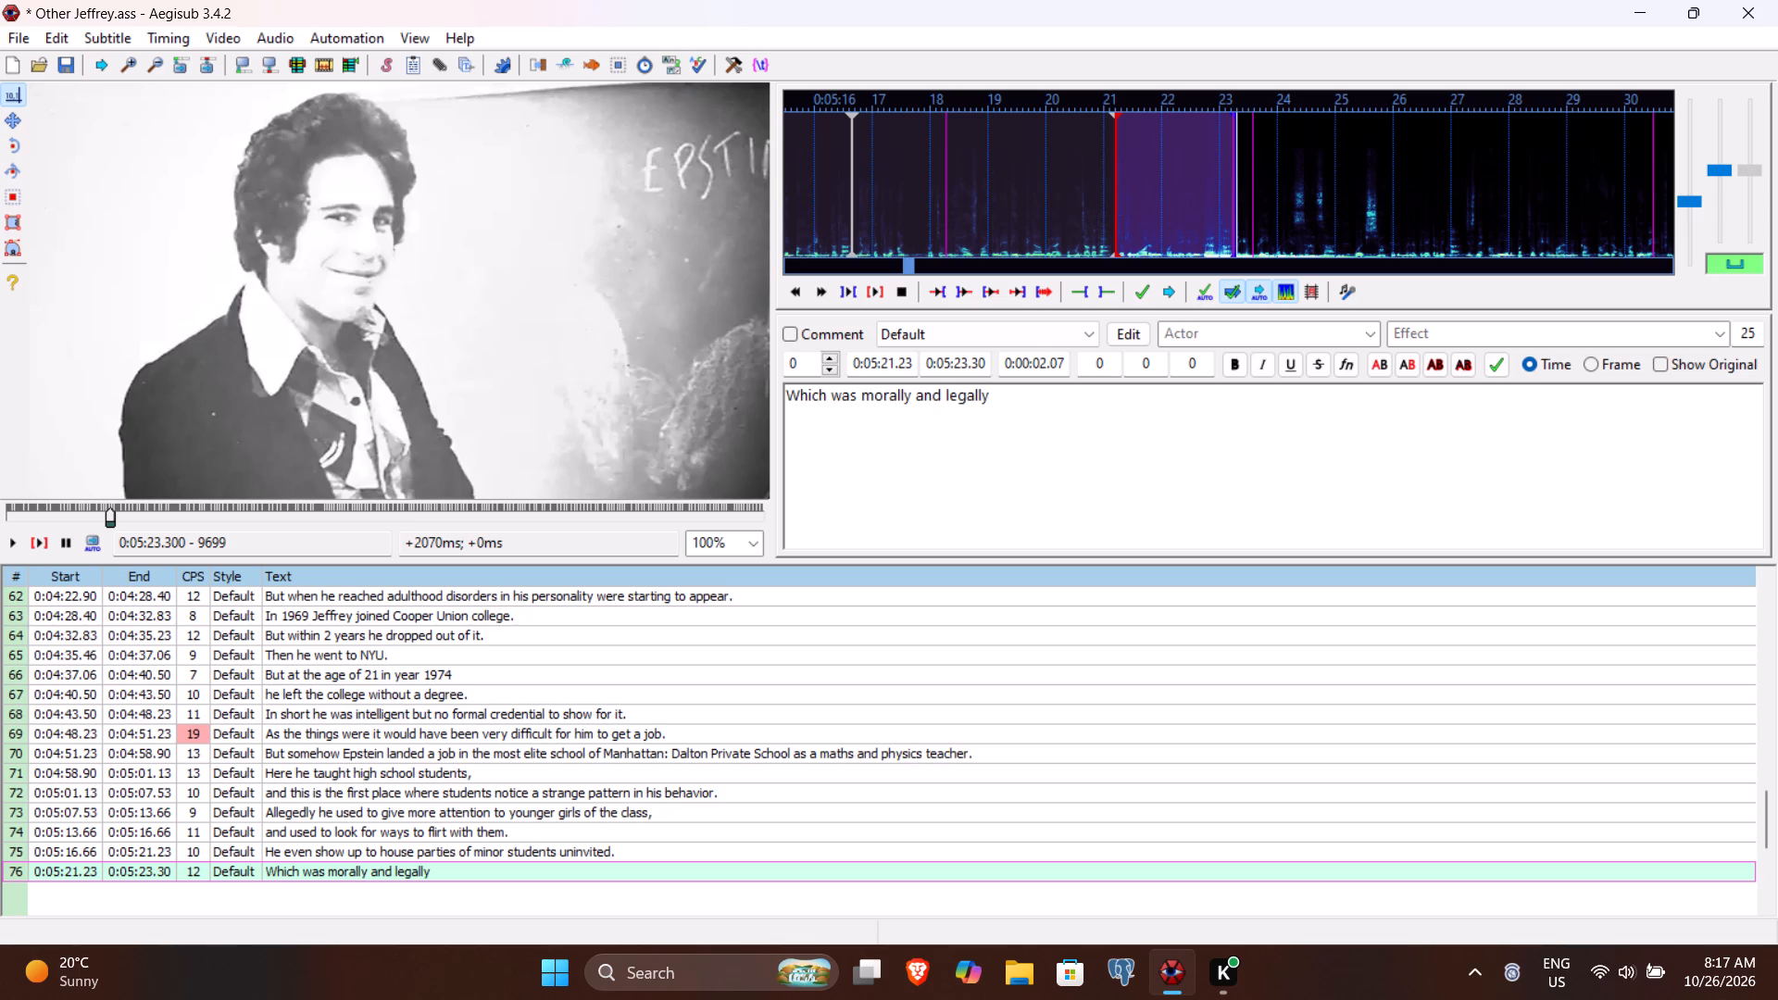
{"action": "key", "text": "space"}
{"action": "type", "text": "wrong"}
{"action": "key", "text": "period"}
{"action": "key", "text": "Return"}
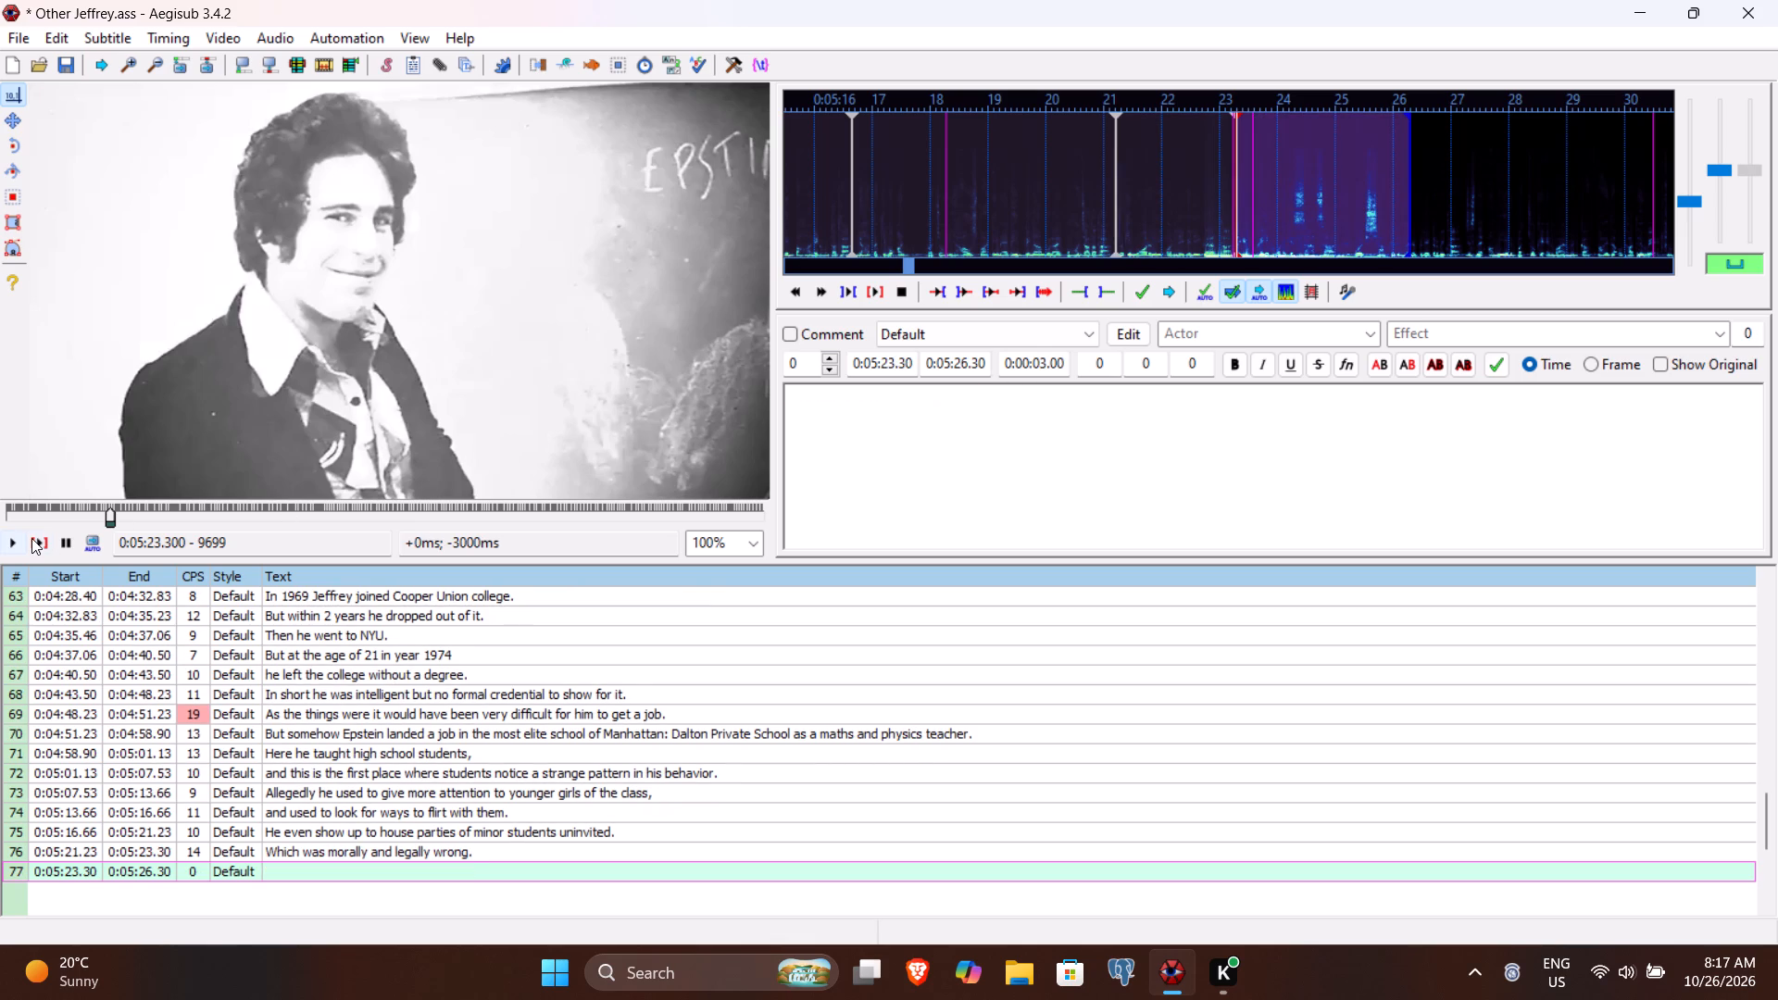
Play line 77's speech to find where it ends, and set the line's end time to 0:05:27.20.
{"action": "left_click", "coordinate": [32, 538]}
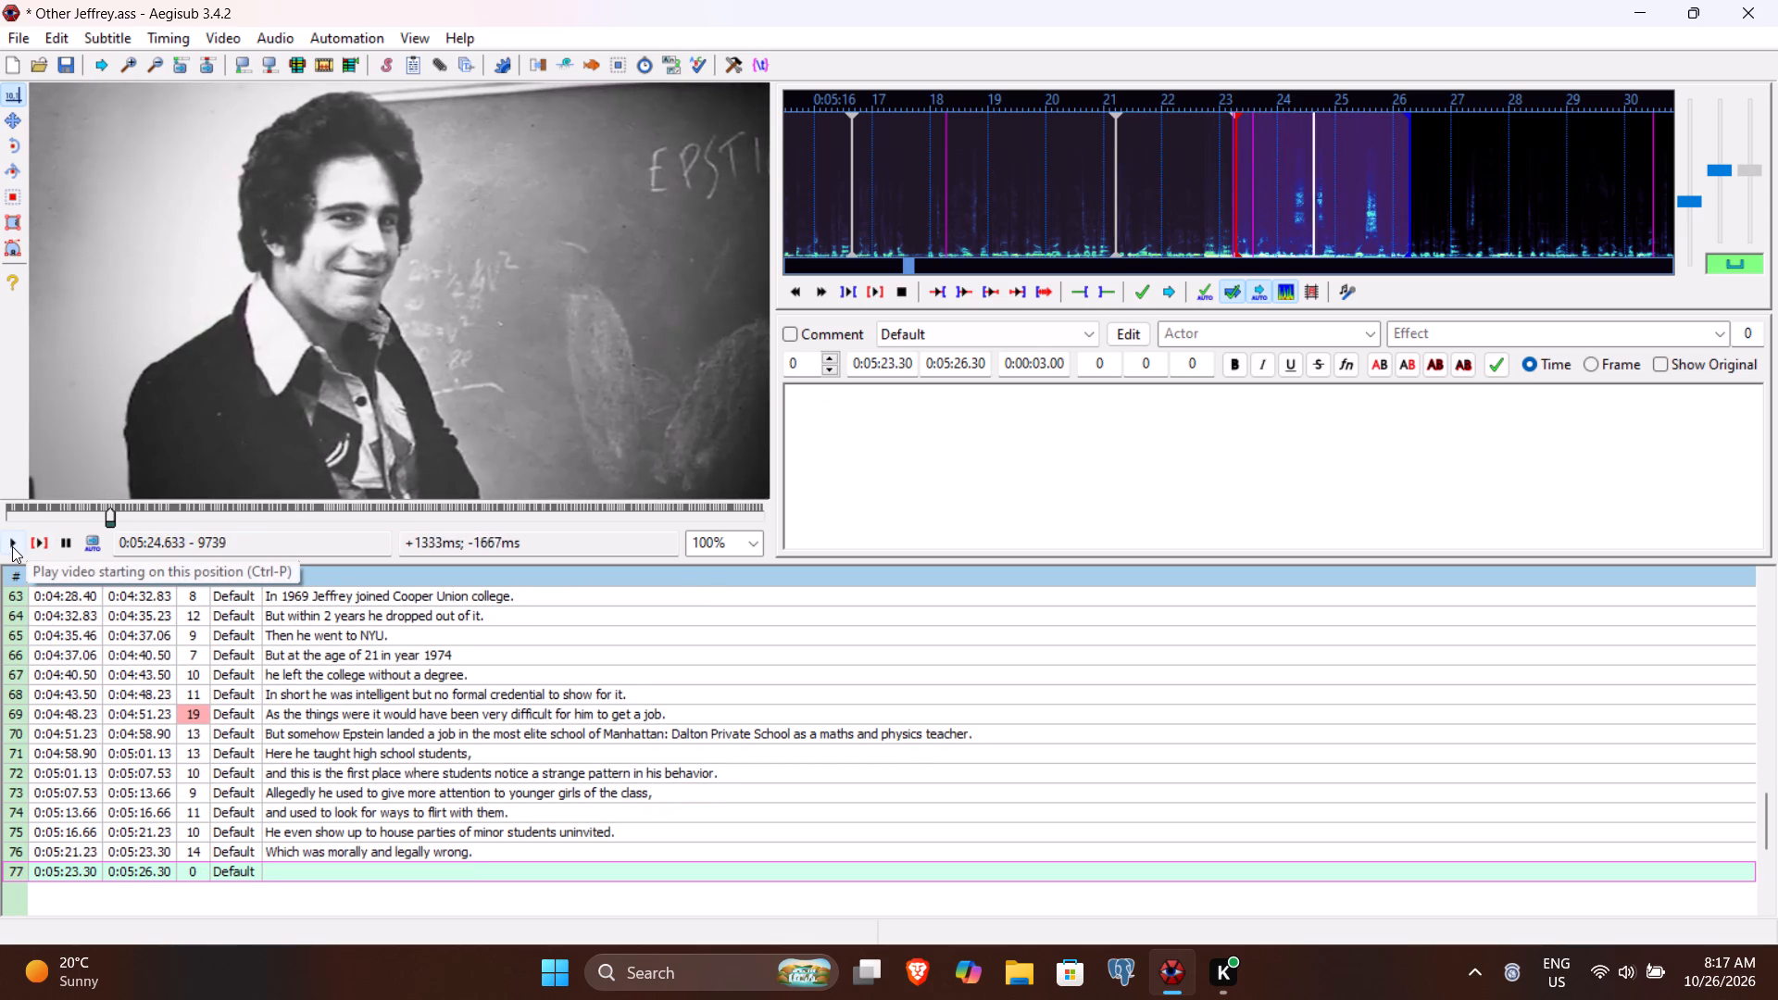
{"action": "left_click", "coordinate": [12, 546]}
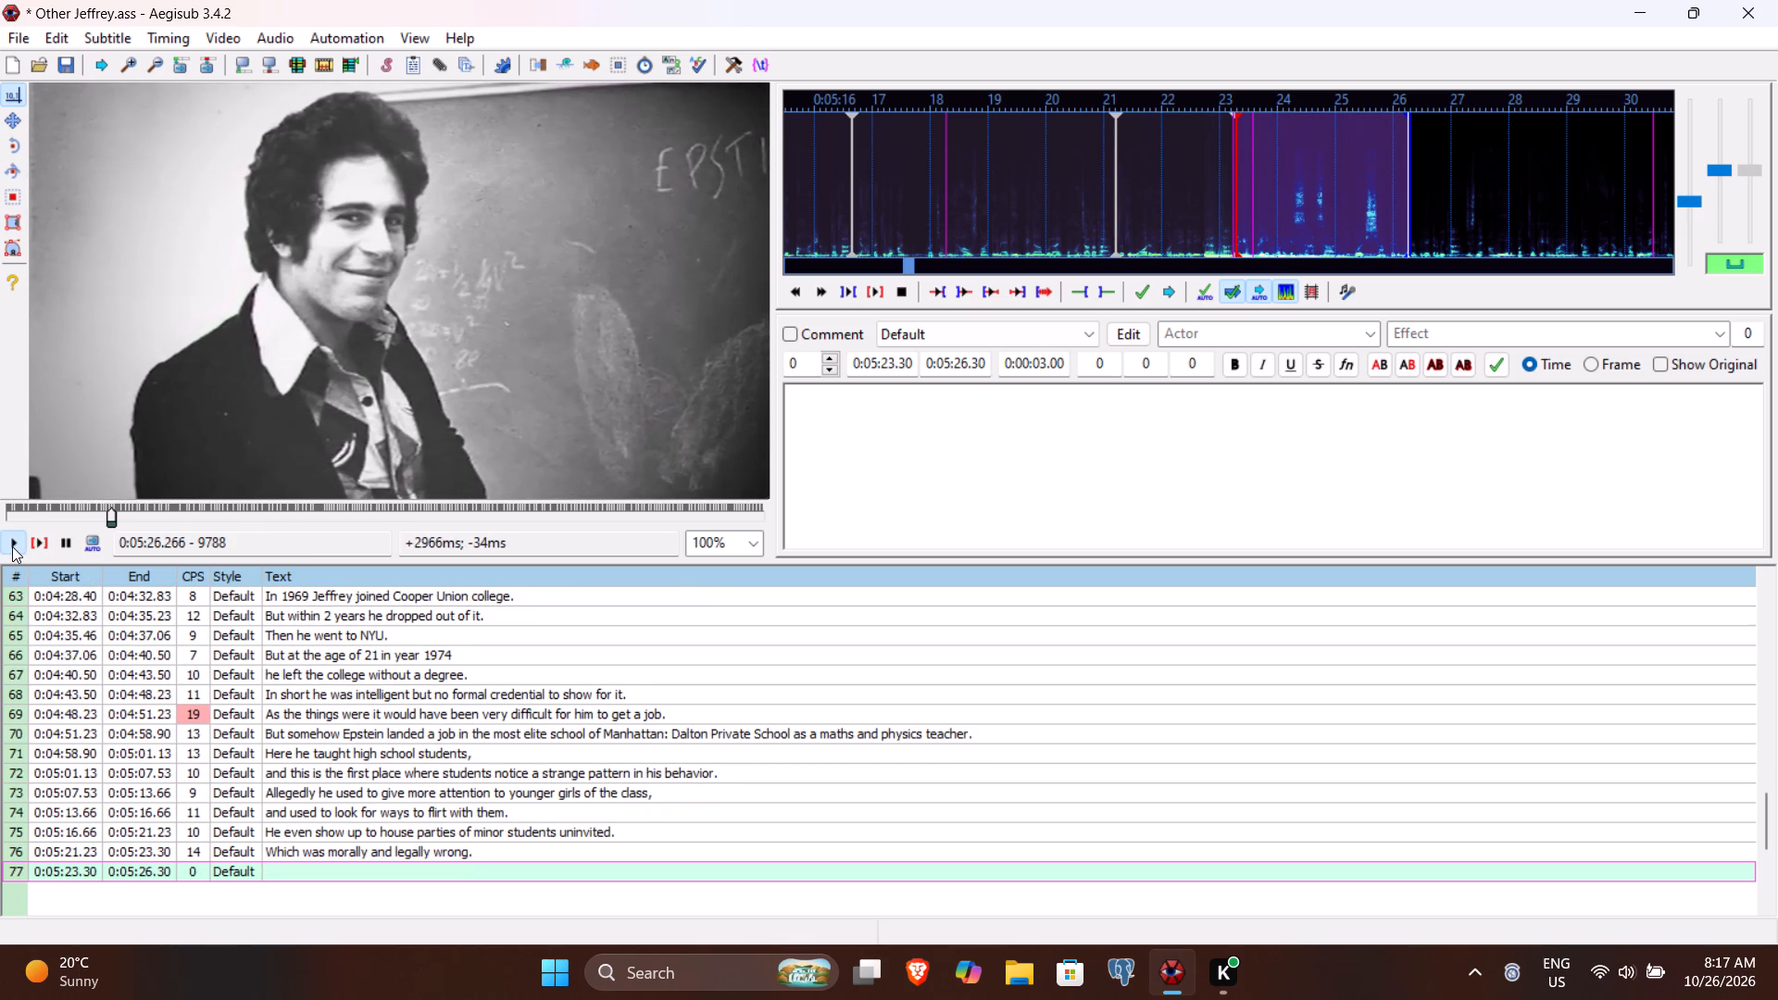
{"action": "left_click", "coordinate": [12, 546]}
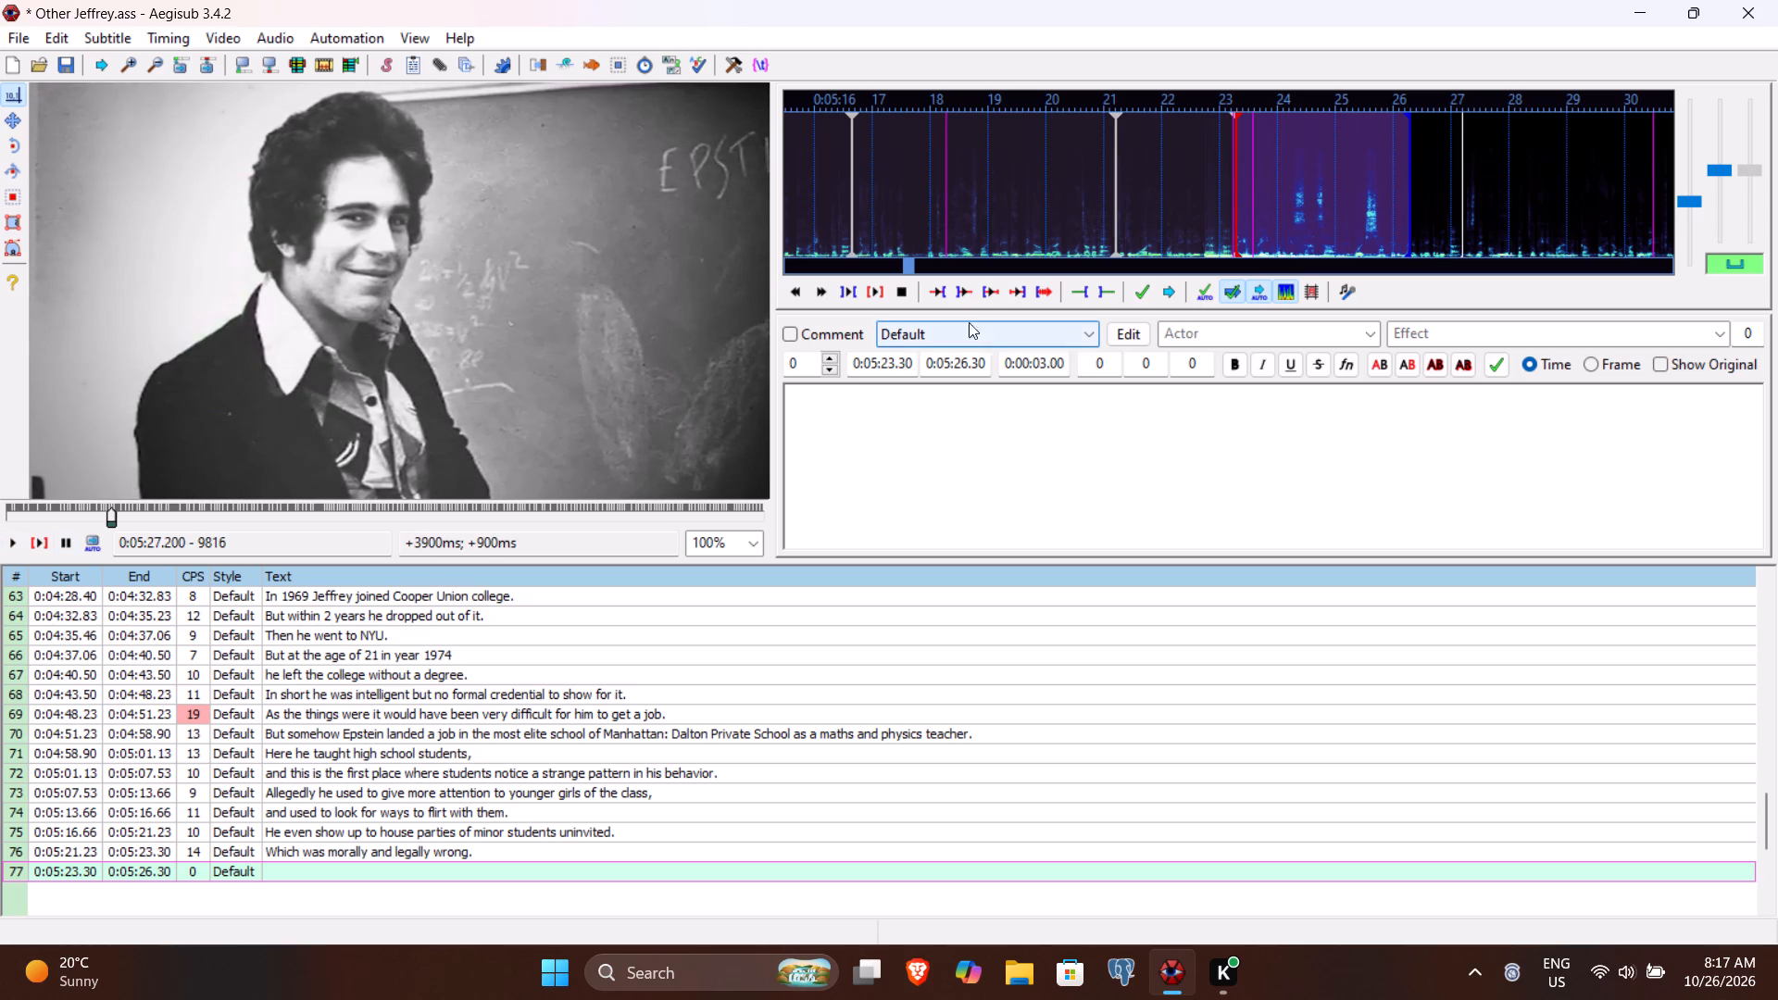
{"action": "left_click", "coordinate": [959, 364]}
{"action": "key", "text": "7"}
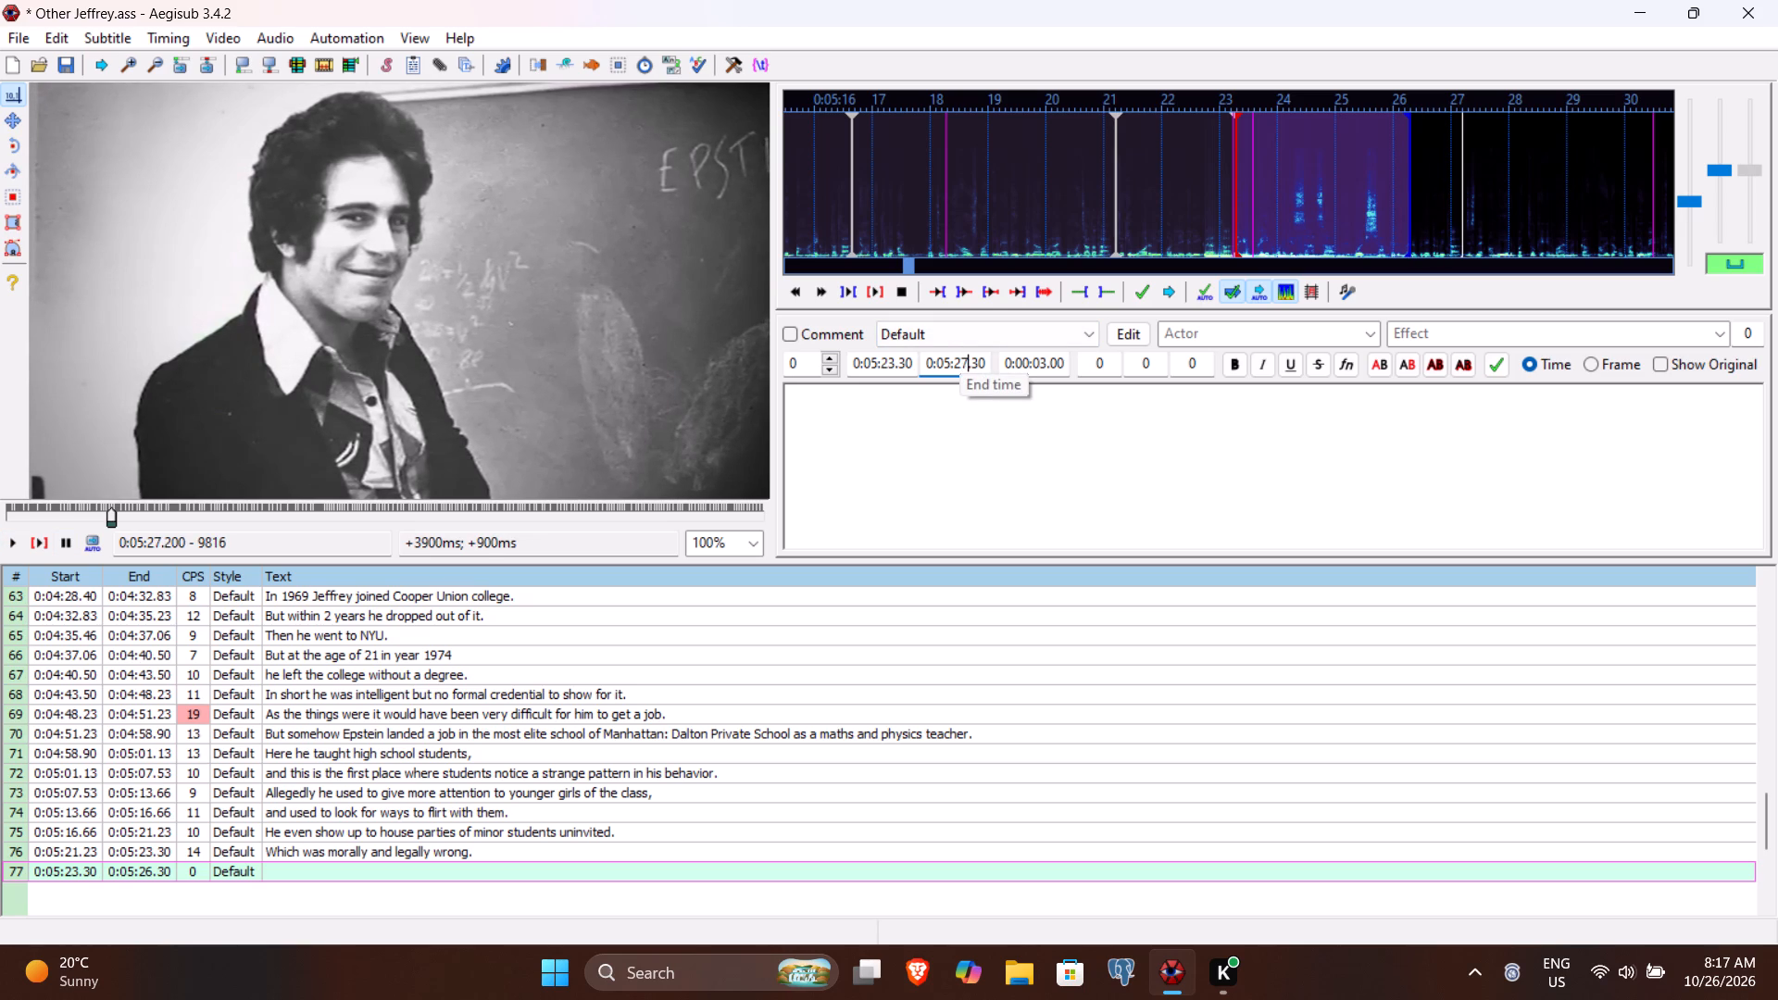
{"action": "type", "text": "20"}
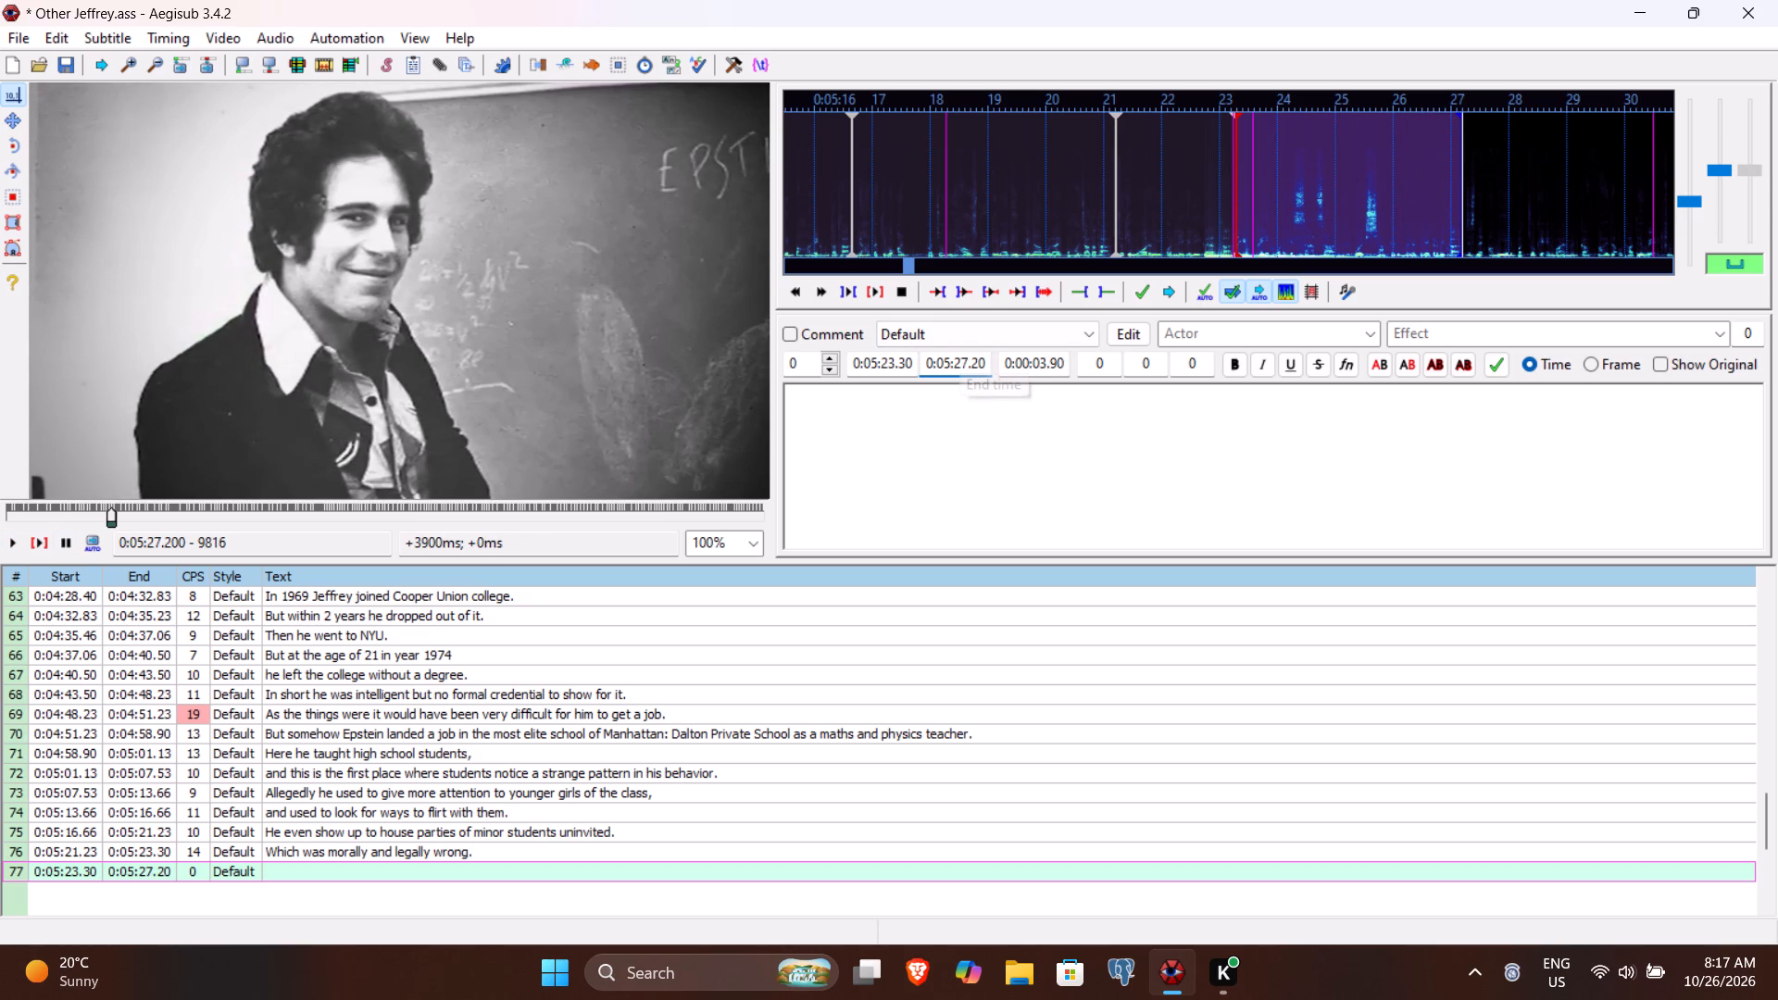
Enter "But he was not just a creep but also a clever manipulator." as line 77's text and commit it.
{"action": "left_click", "coordinate": [889, 458]}
{"action": "type", "text": "But hw"}
{"action": "key", "text": "space"}
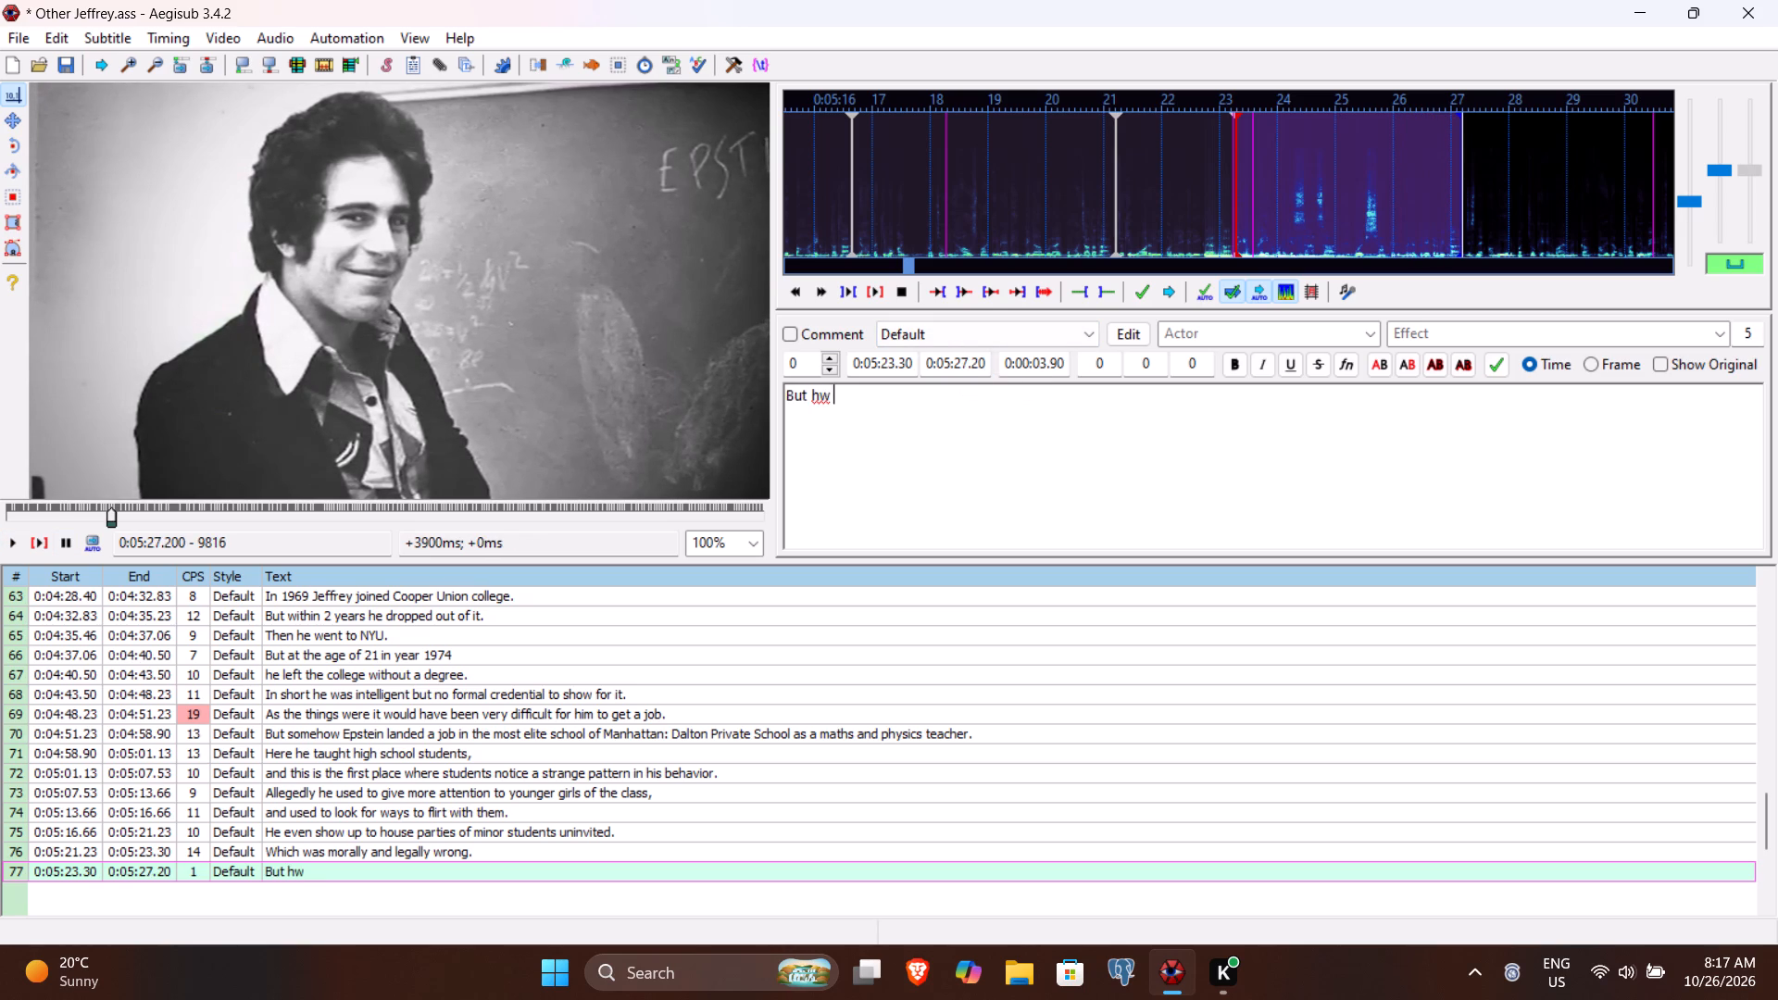
{"action": "key", "text": "BackSpace"}
{"action": "key", "text": "BackSpace"}
{"action": "type", "text": "e wa"}
{"action": "type", "text": "s also"}
{"action": "key", "text": "space"}
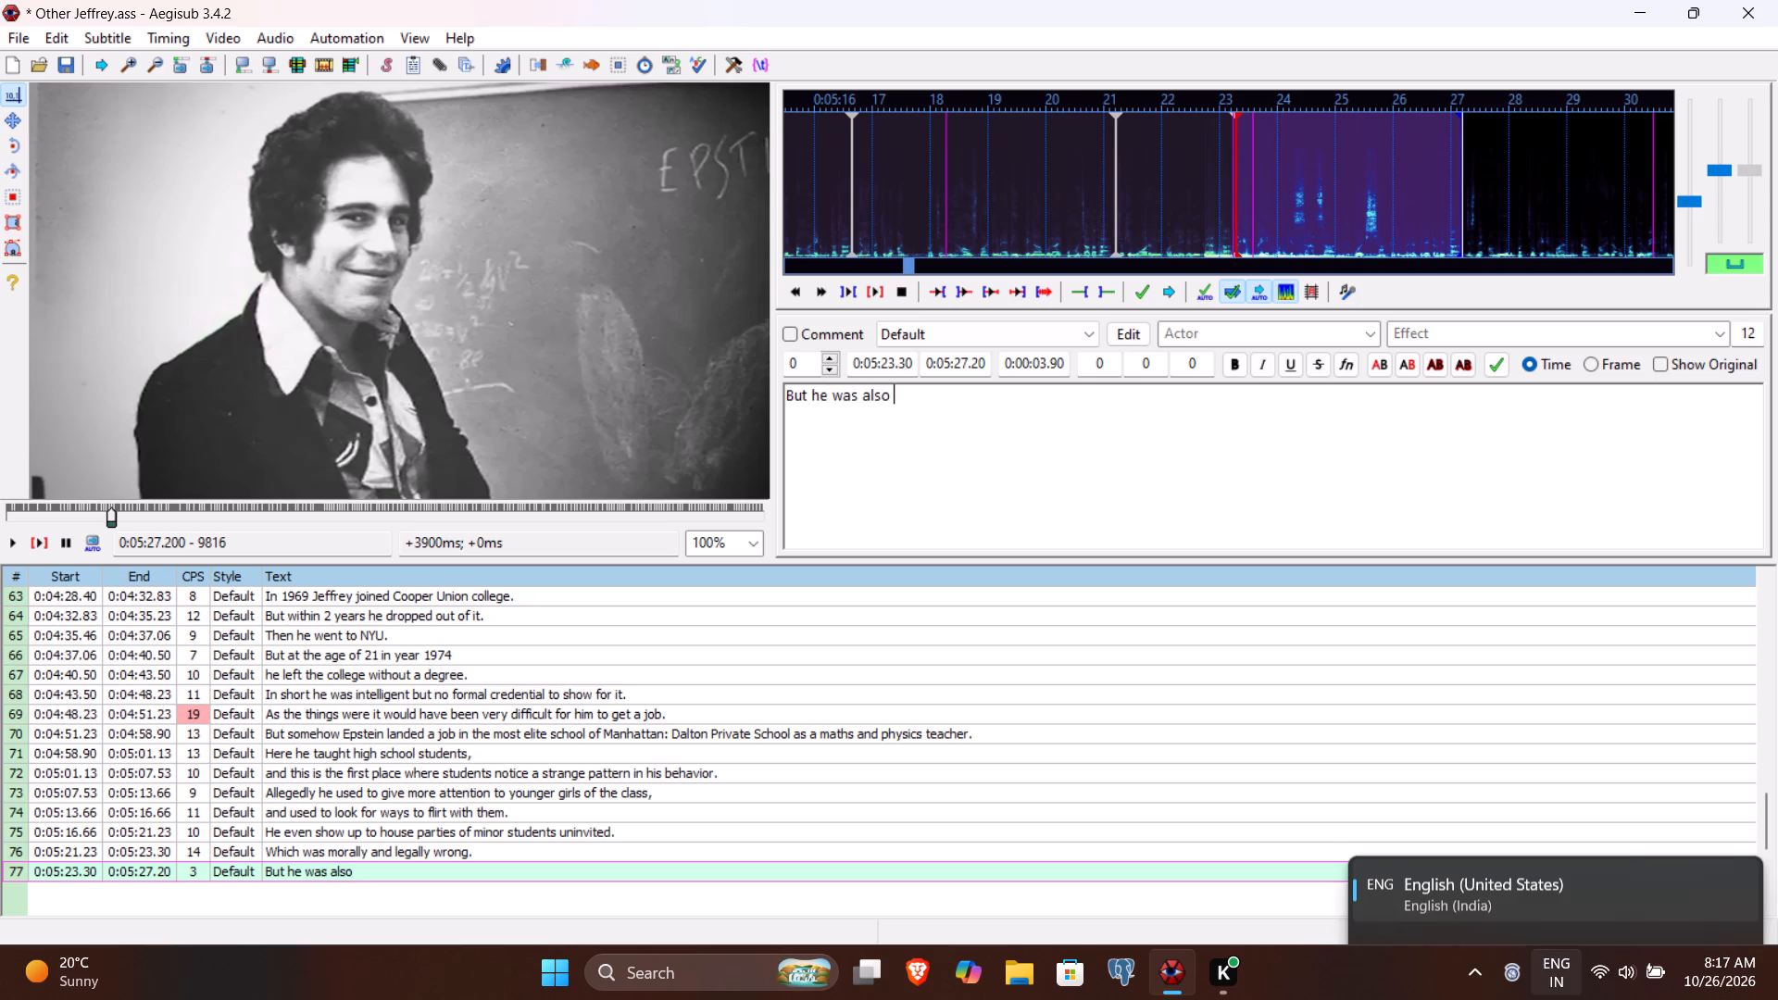
{"action": "key", "text": "ctrl+Left"}
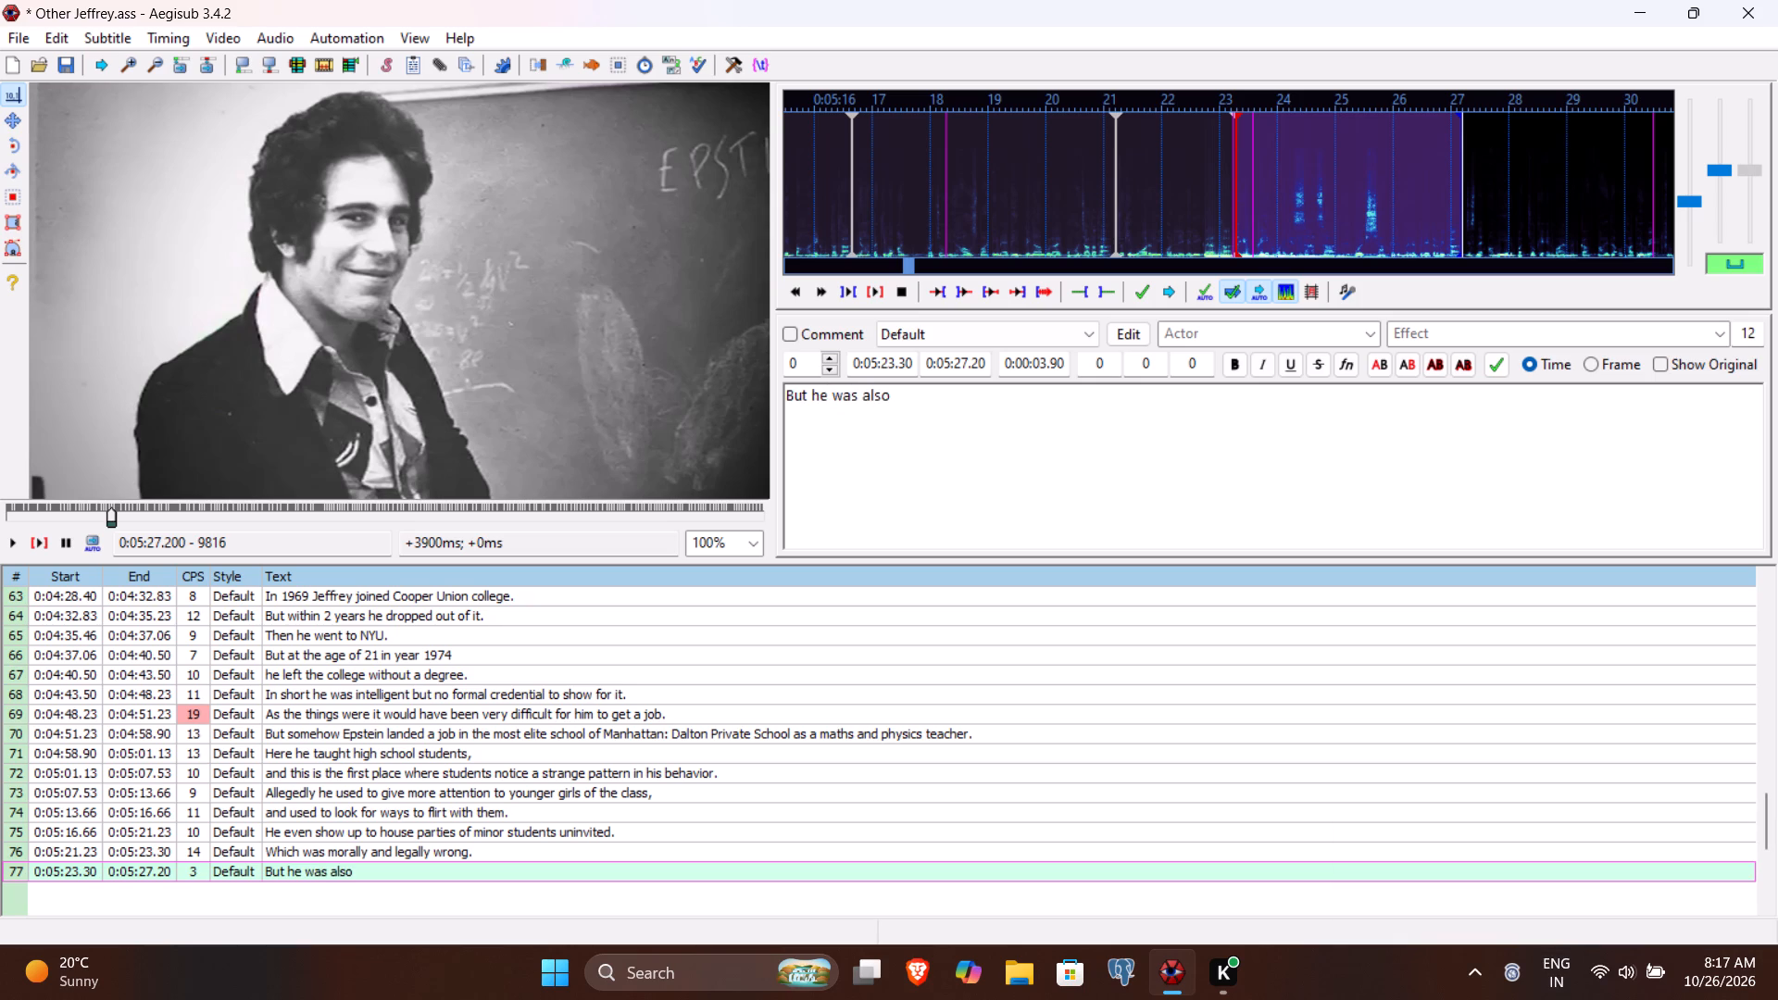
{"action": "key", "text": "ctrl+shift+Right"}
{"action": "type", "text": "not just a creep but also a clever"}
{"action": "key", "text": "space"}
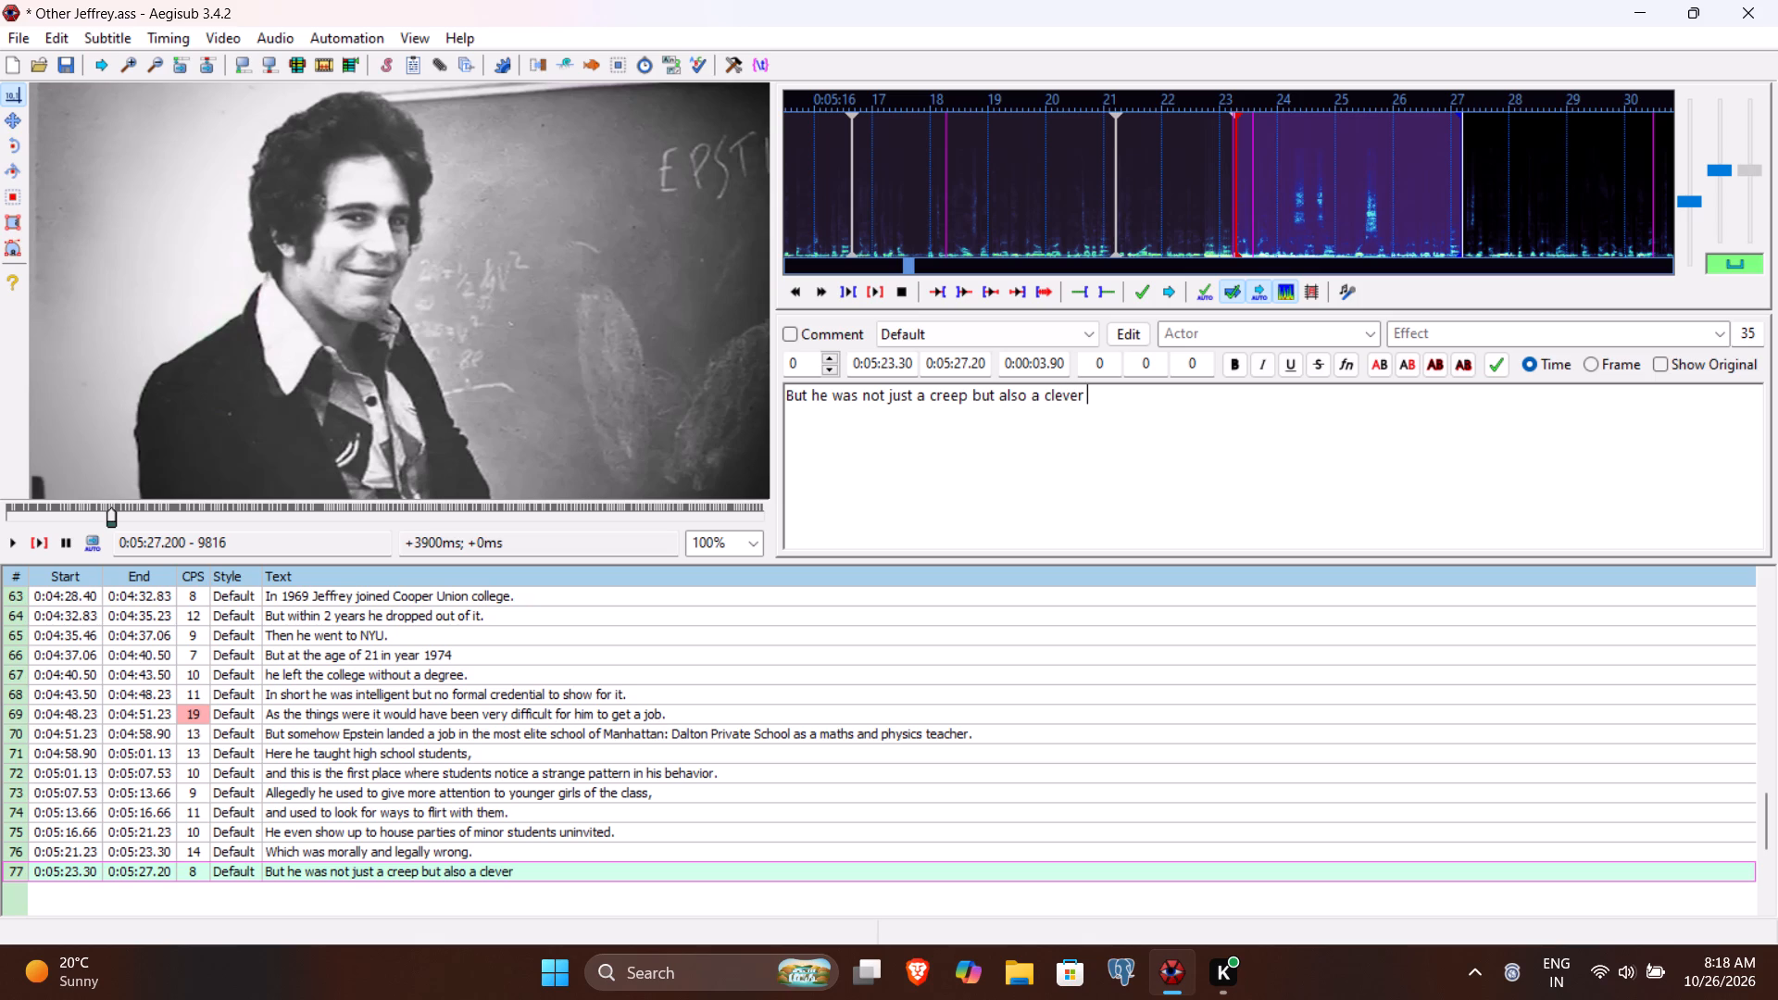
{"action": "type", "text": "a"}
{"action": "key", "text": "BackSpace"}
{"action": "type", "text": "mani"}
{"action": "type", "text": "pulator"}
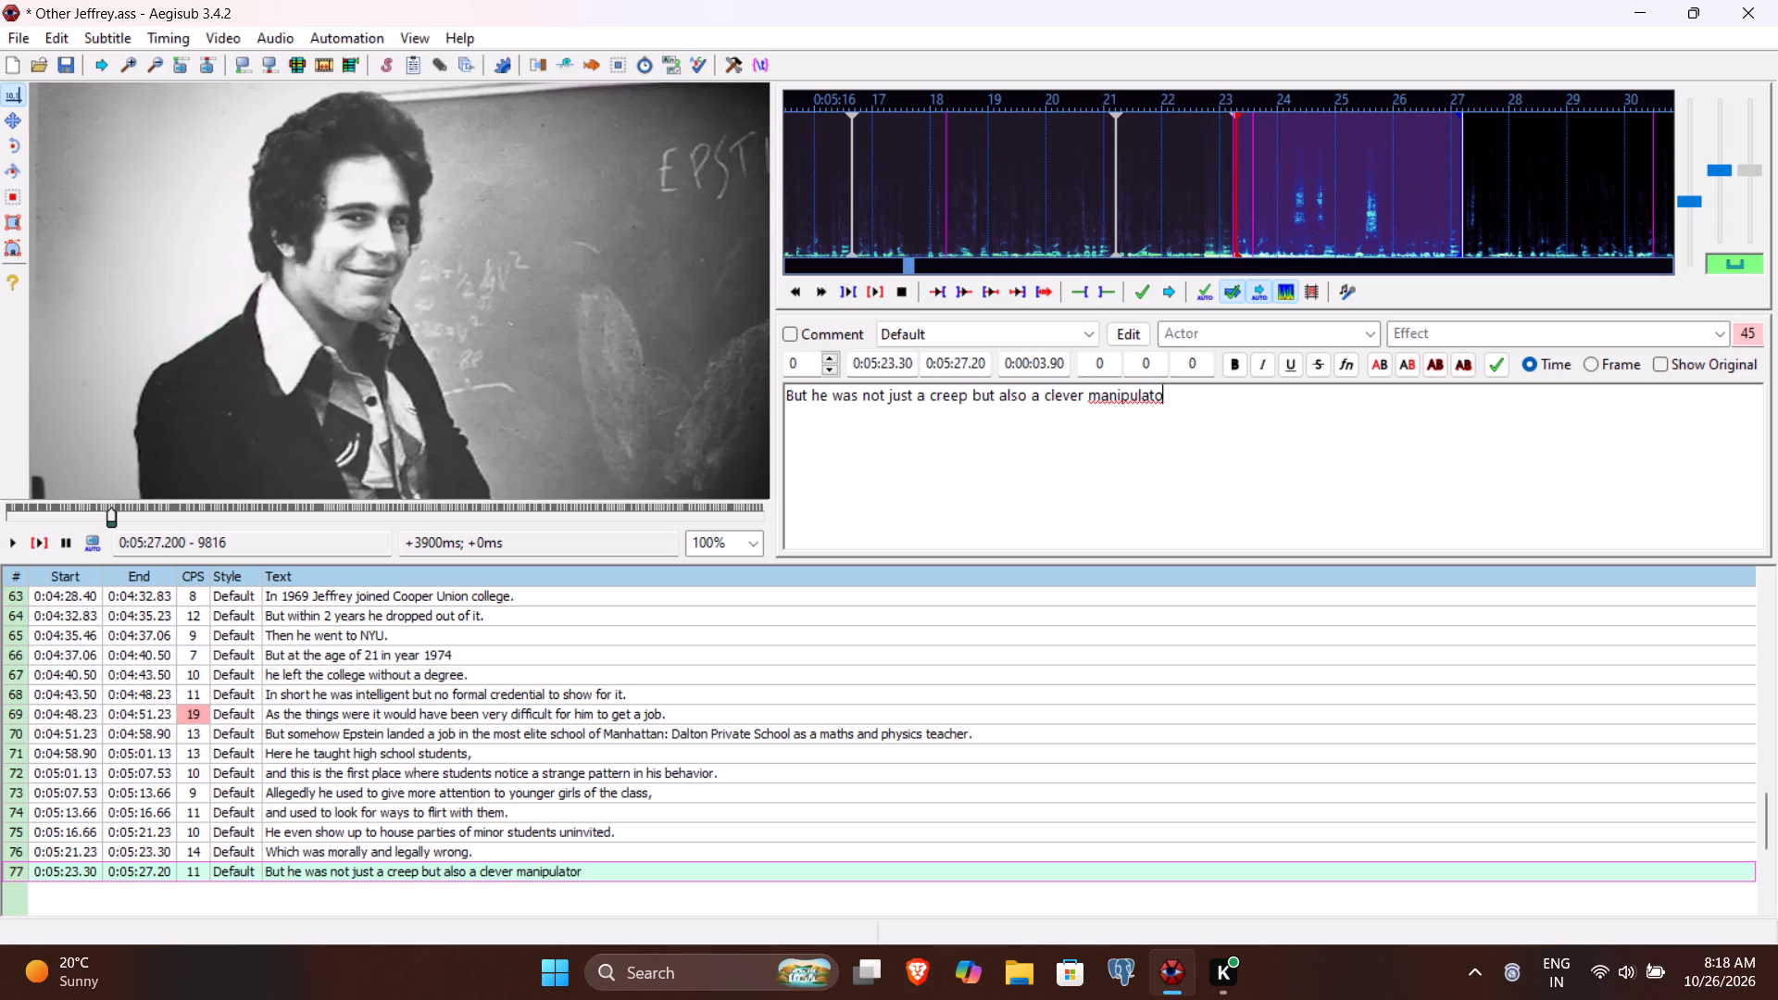
{"action": "key", "text": "period"}
{"action": "key", "text": "Return"}
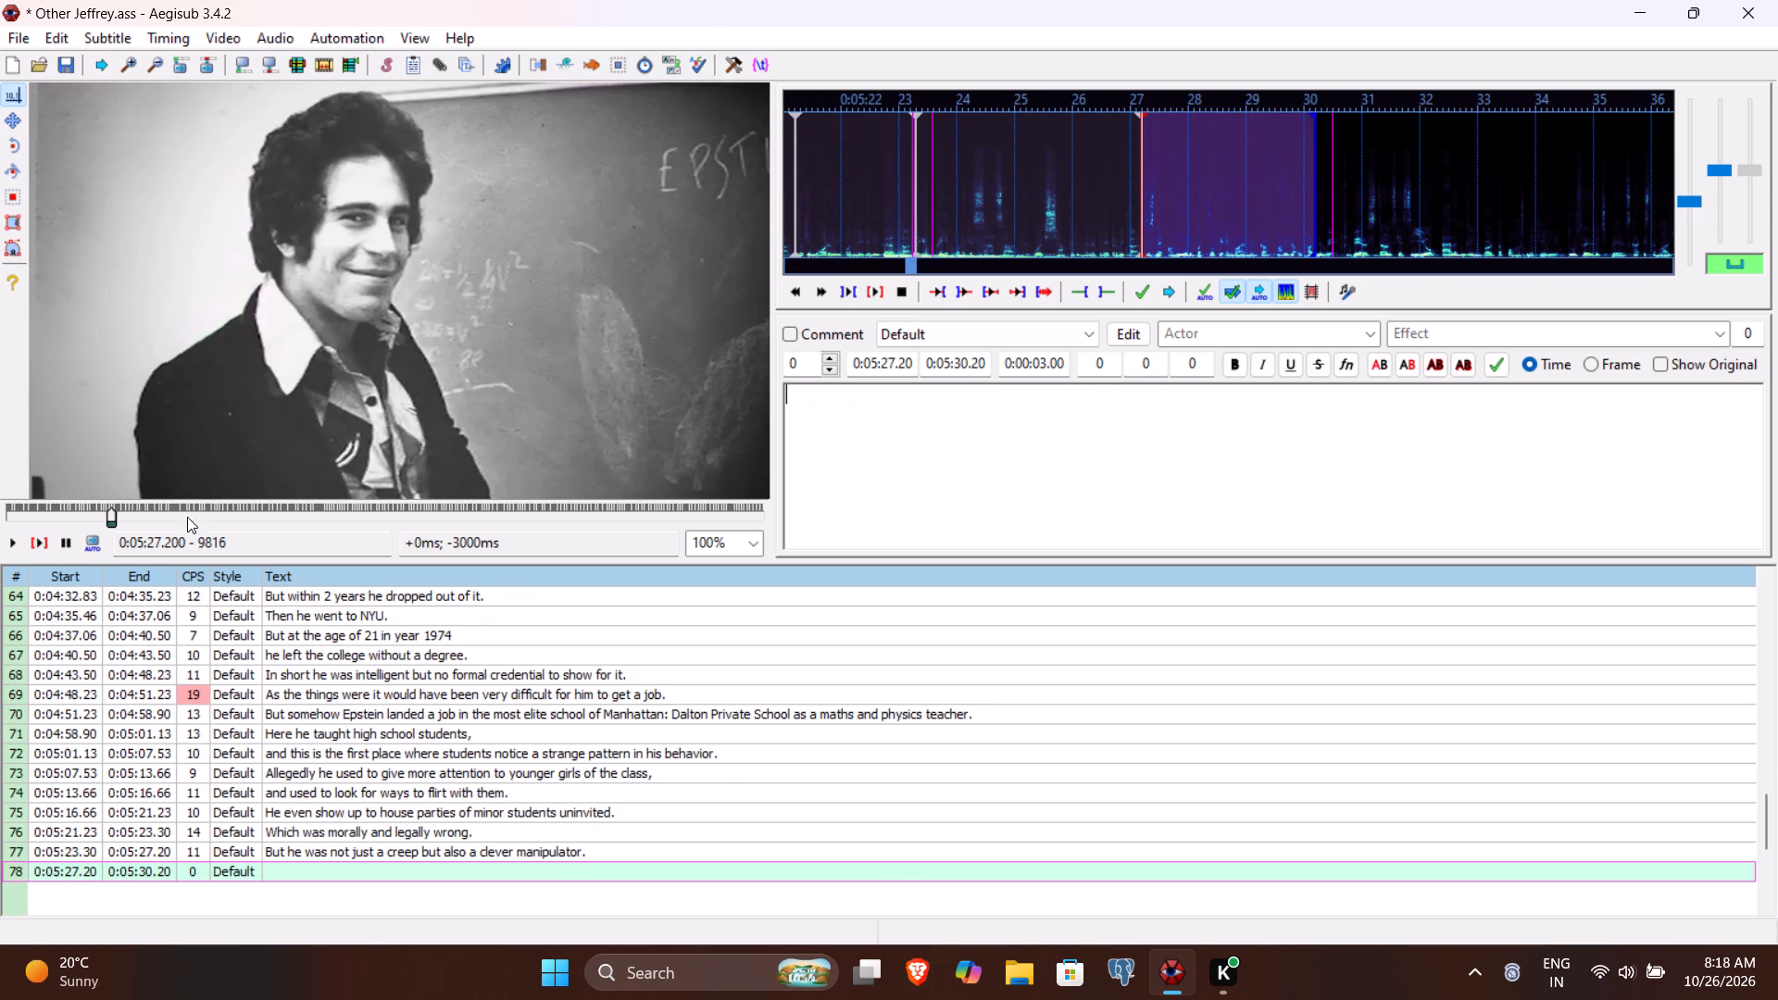
Play line 78's speech to find where it ends, and set the line's end time to 0:05:36.70.
{"action": "left_click", "coordinate": [44, 547]}
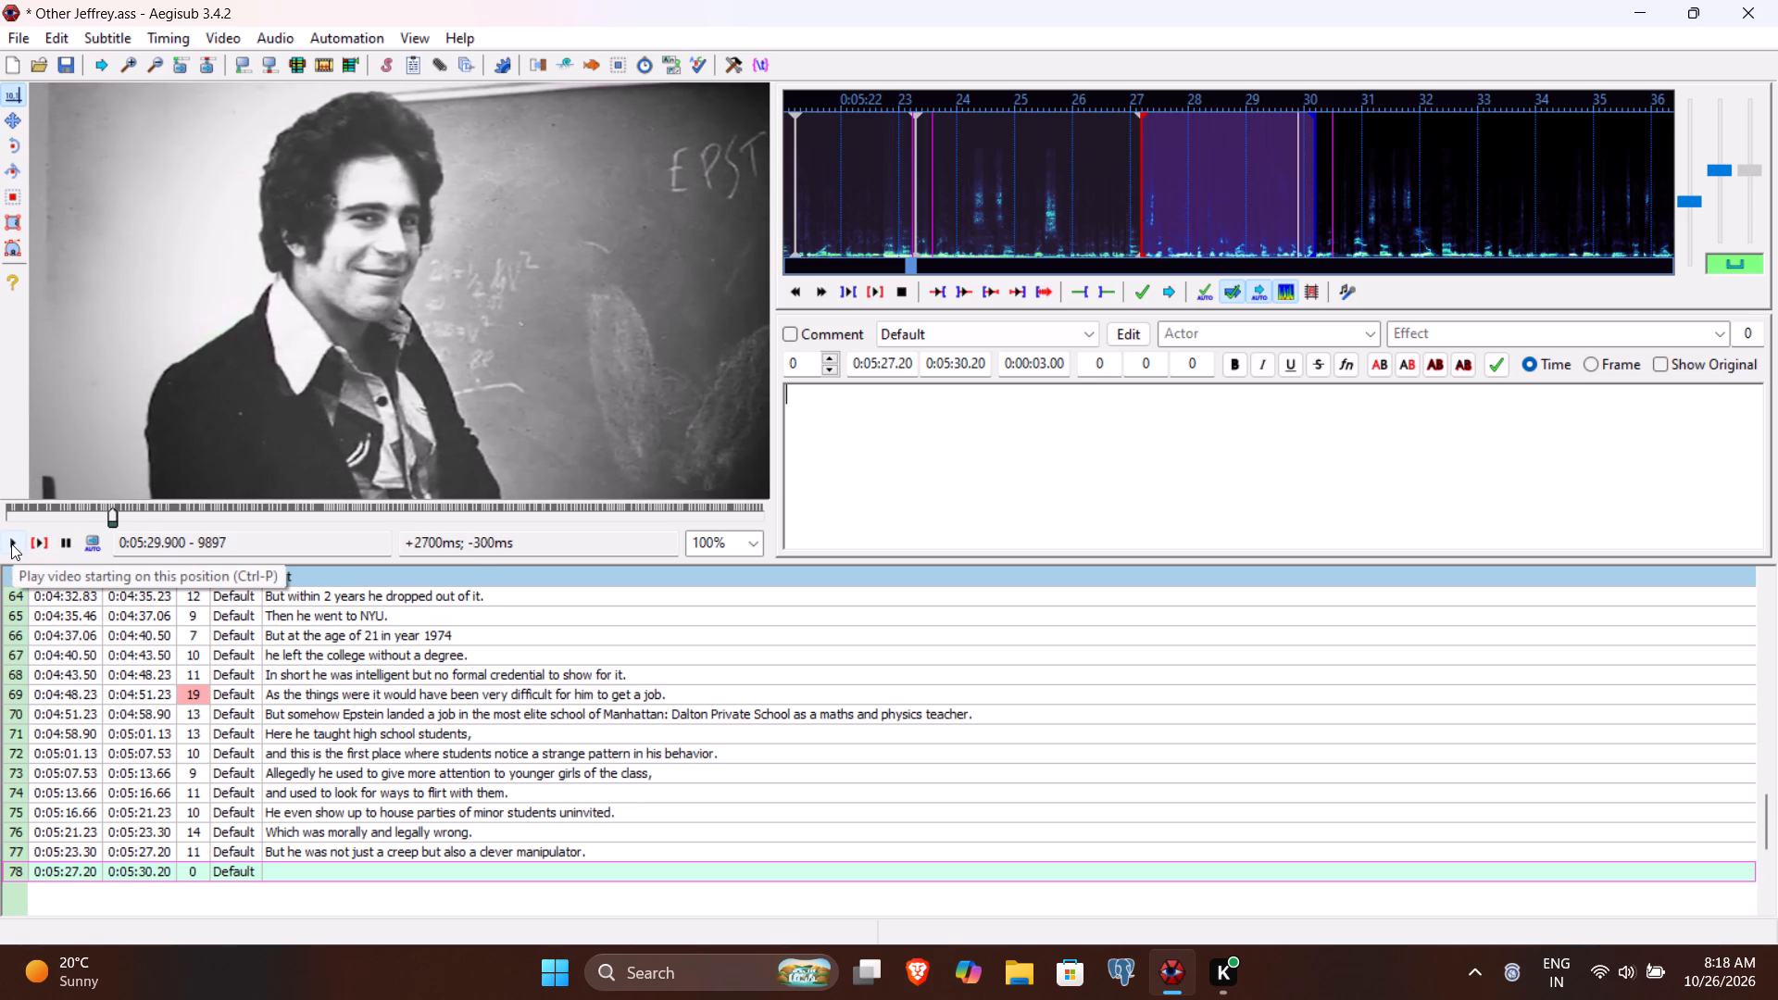
{"action": "left_click", "coordinate": [11, 544]}
{"action": "left_click", "coordinate": [11, 544]}
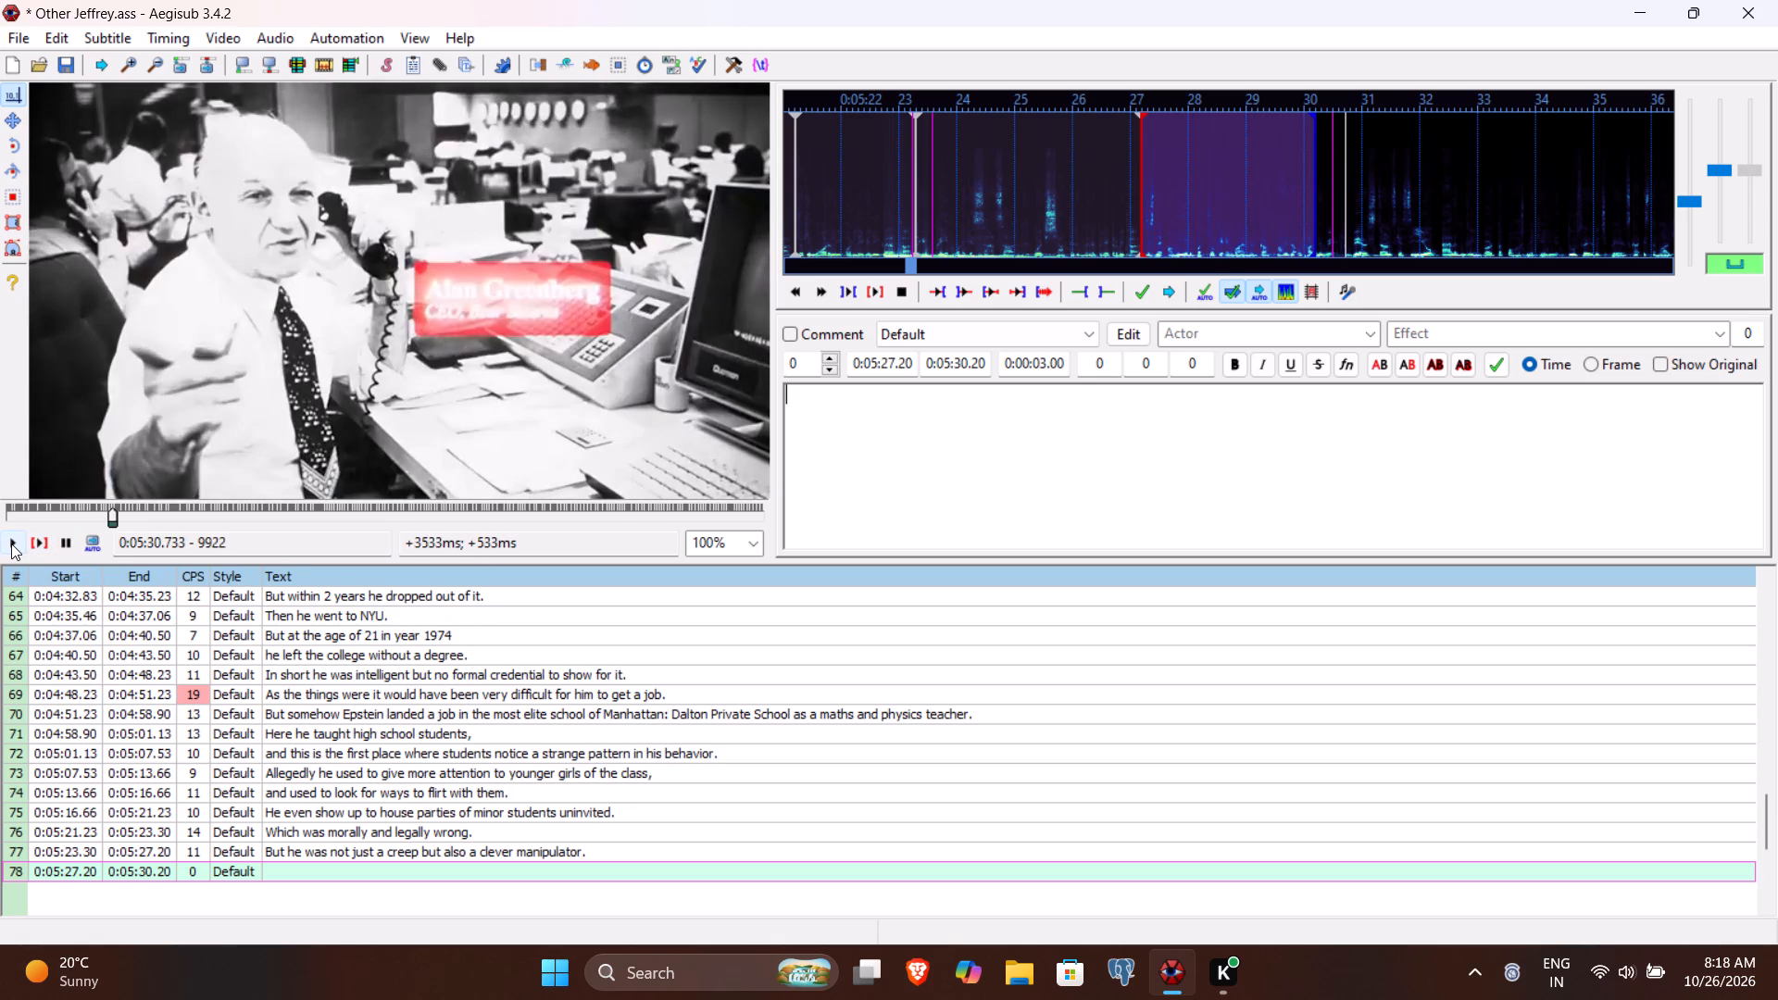
{"action": "left_click", "coordinate": [11, 544]}
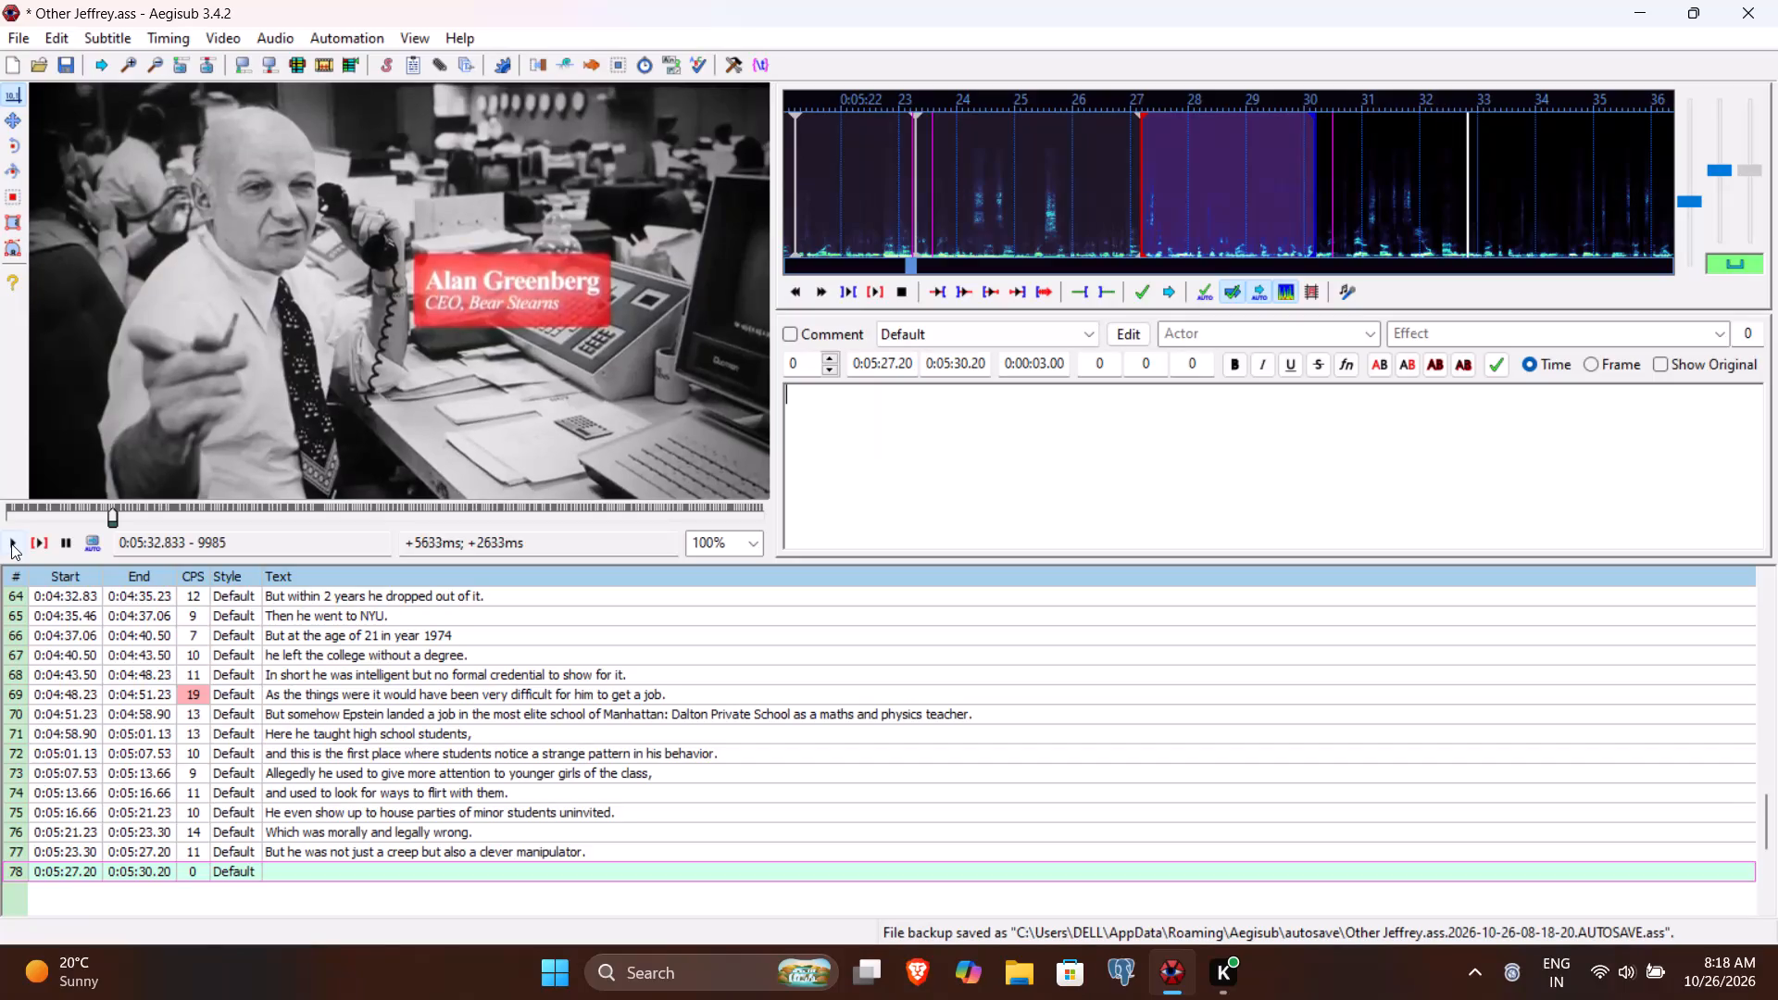
{"action": "left_click", "coordinate": [11, 544]}
{"action": "left_click", "coordinate": [11, 544]}
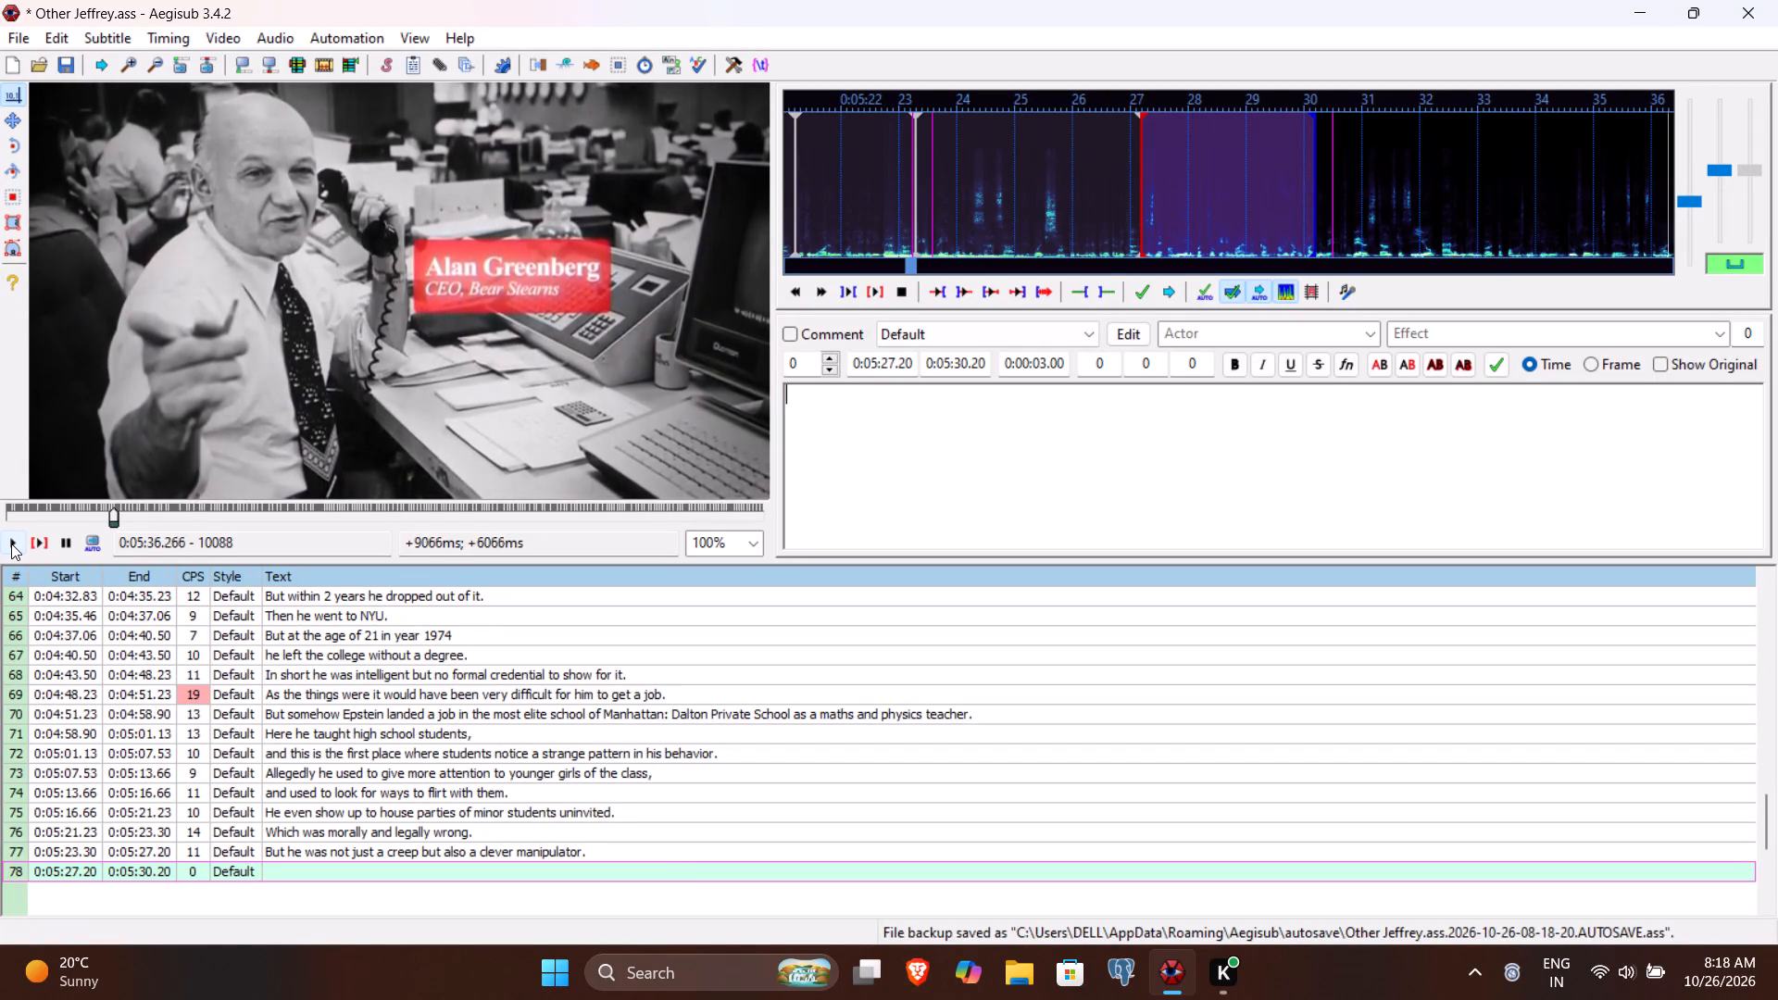
{"action": "left_click", "coordinate": [11, 544]}
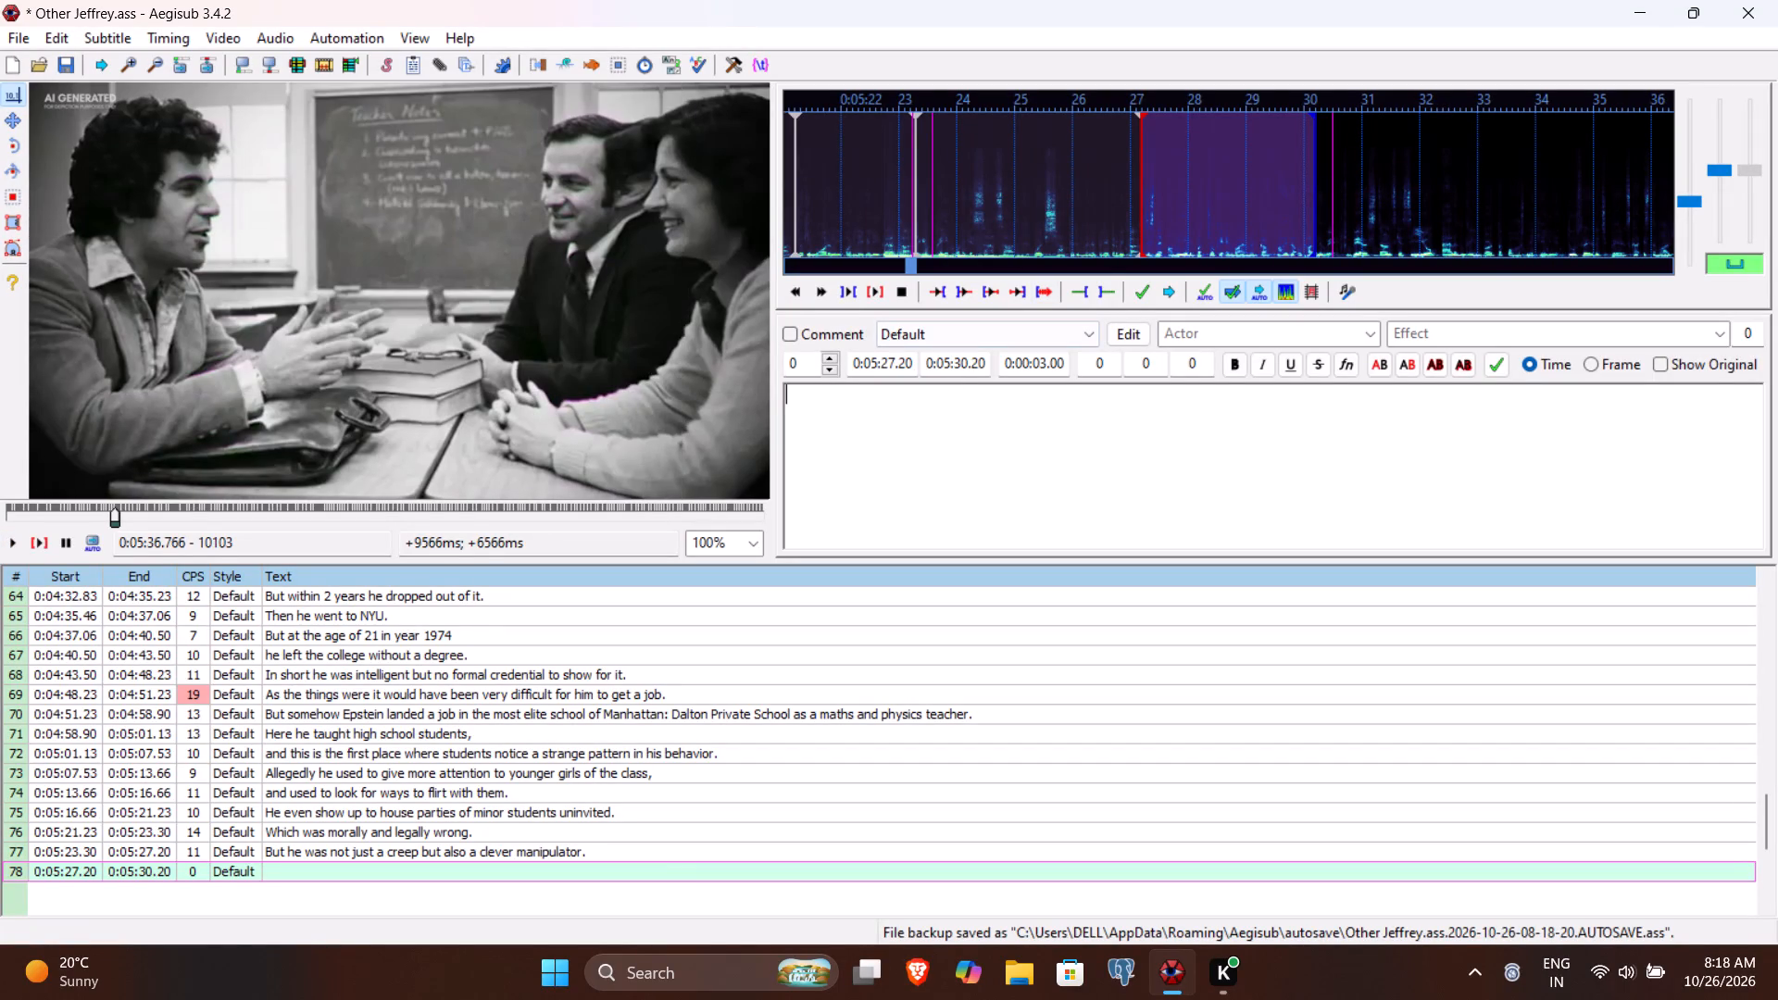
{"action": "left_click", "coordinate": [959, 366]}
{"action": "key", "text": "6"}
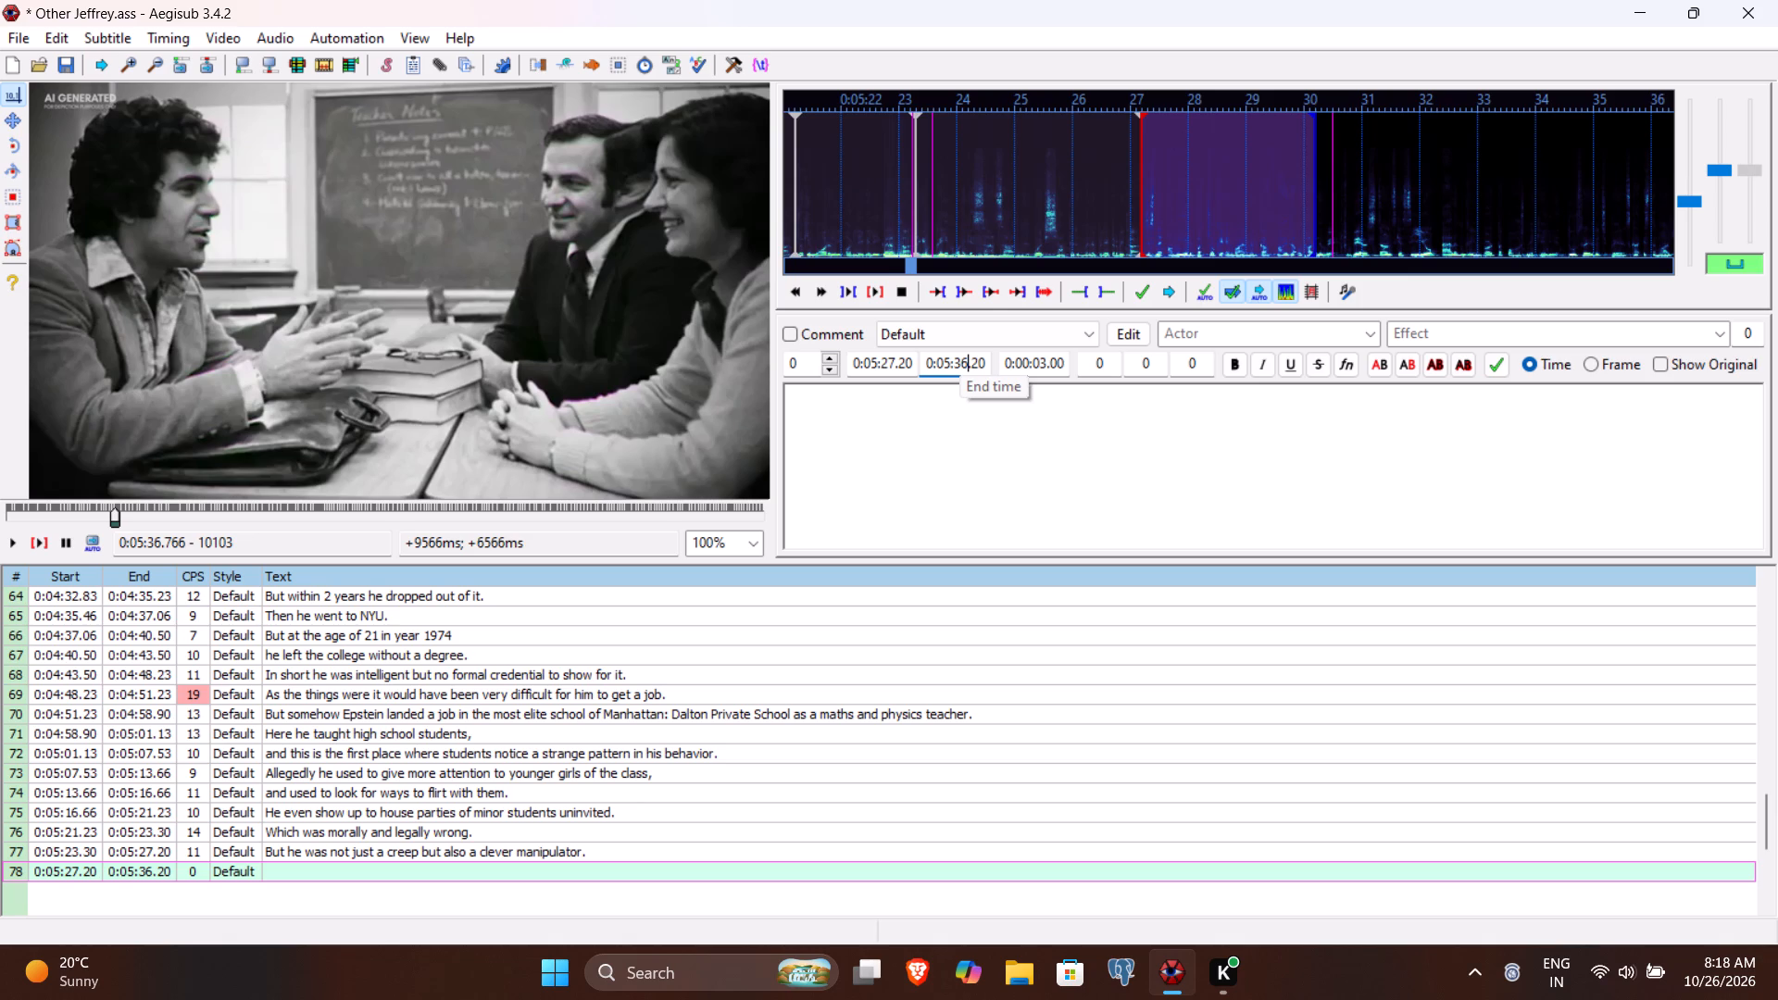
{"action": "key", "text": "7"}
{"action": "key", "text": "0"}
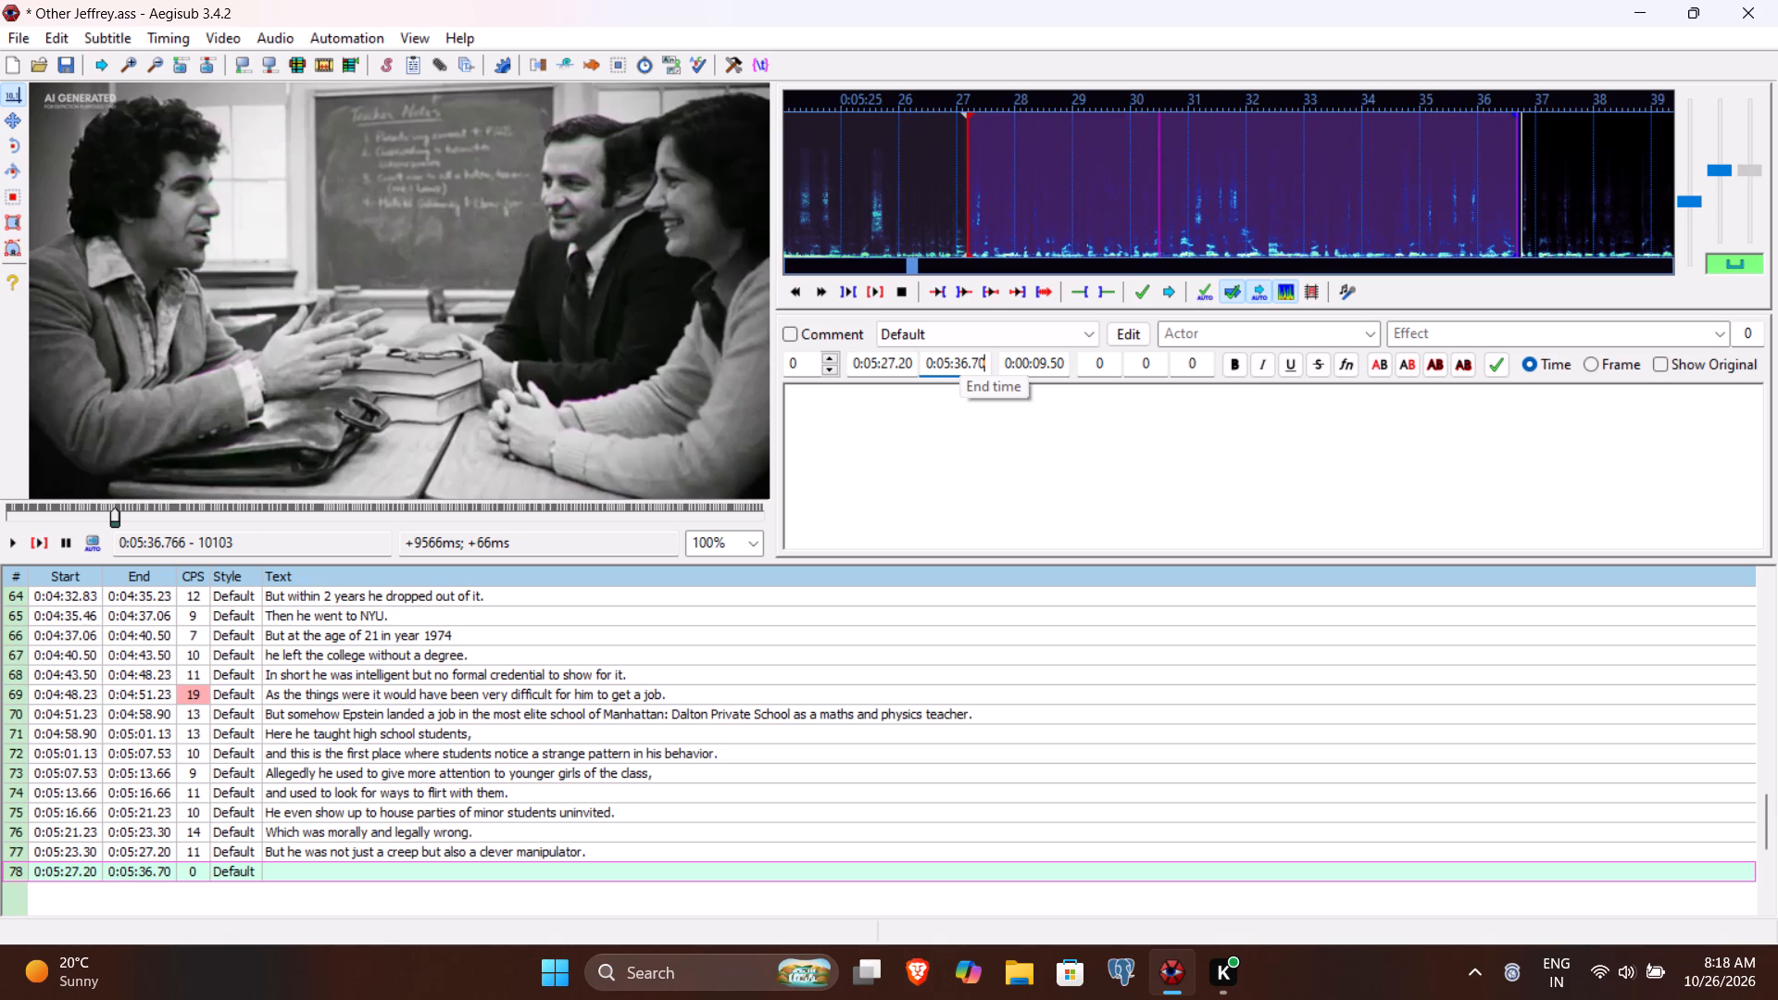
Replay line 78's speech and begin its text with "Who used the rich student environment and".
{"action": "left_click", "coordinate": [909, 485]}
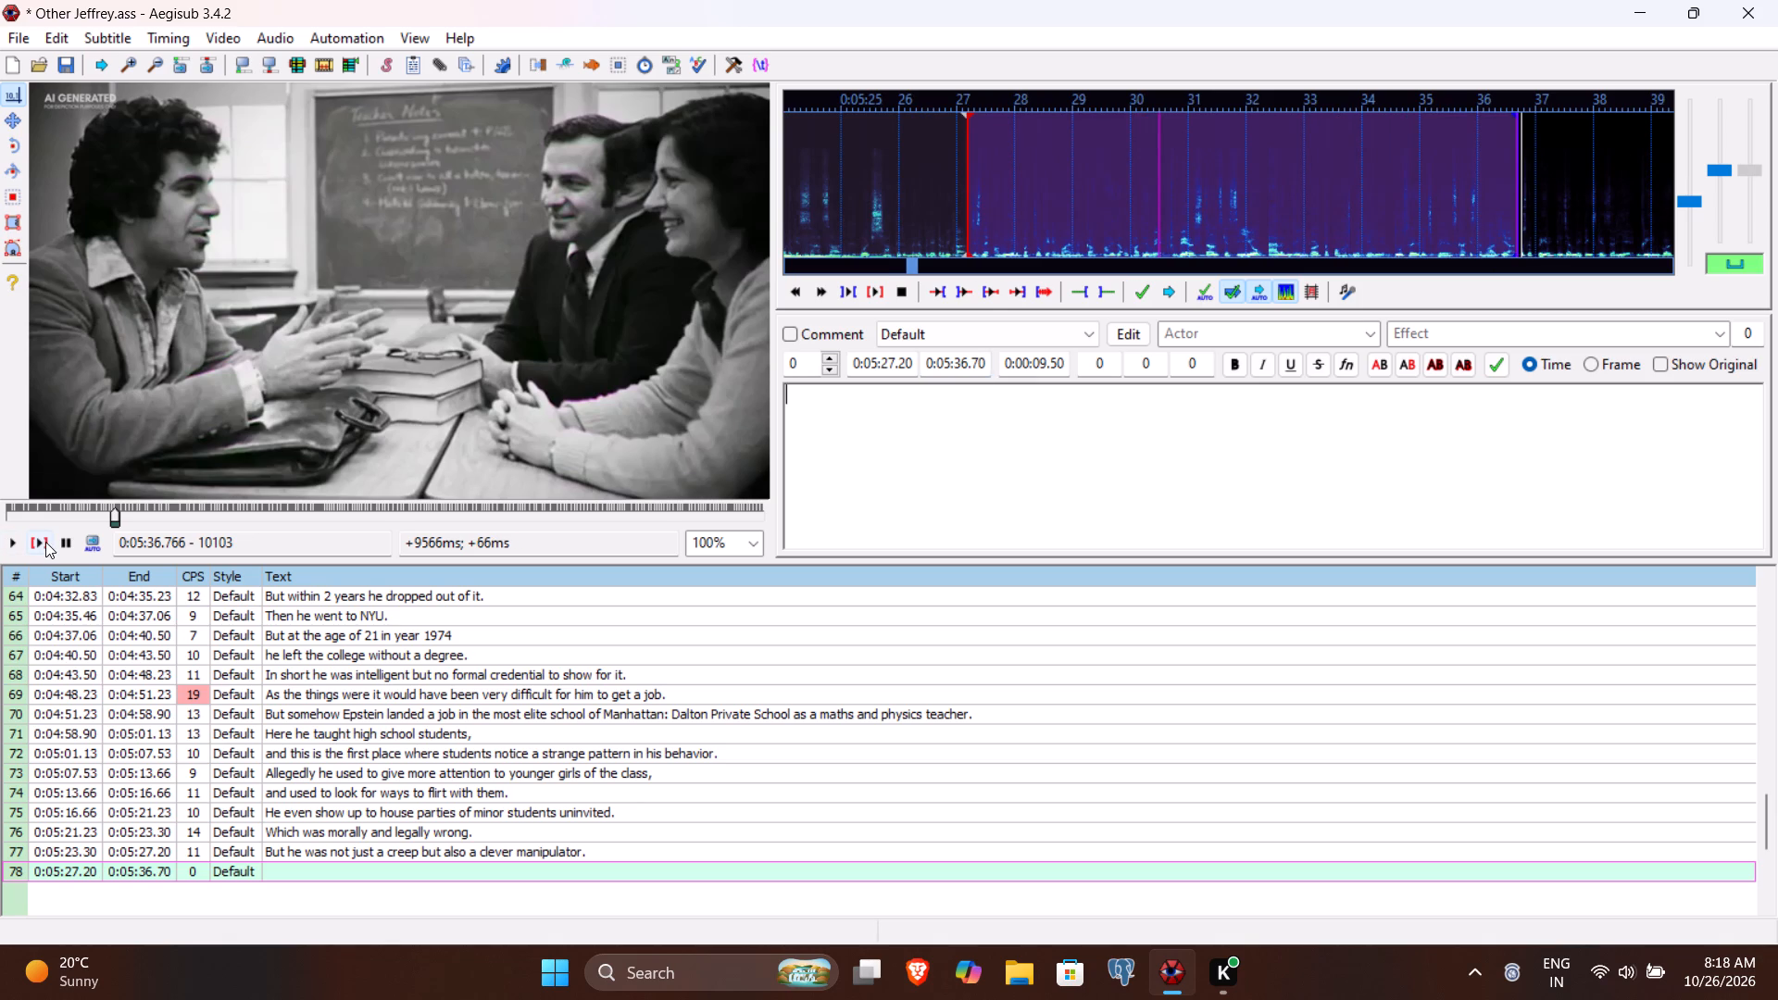
{"action": "left_click", "coordinate": [45, 542]}
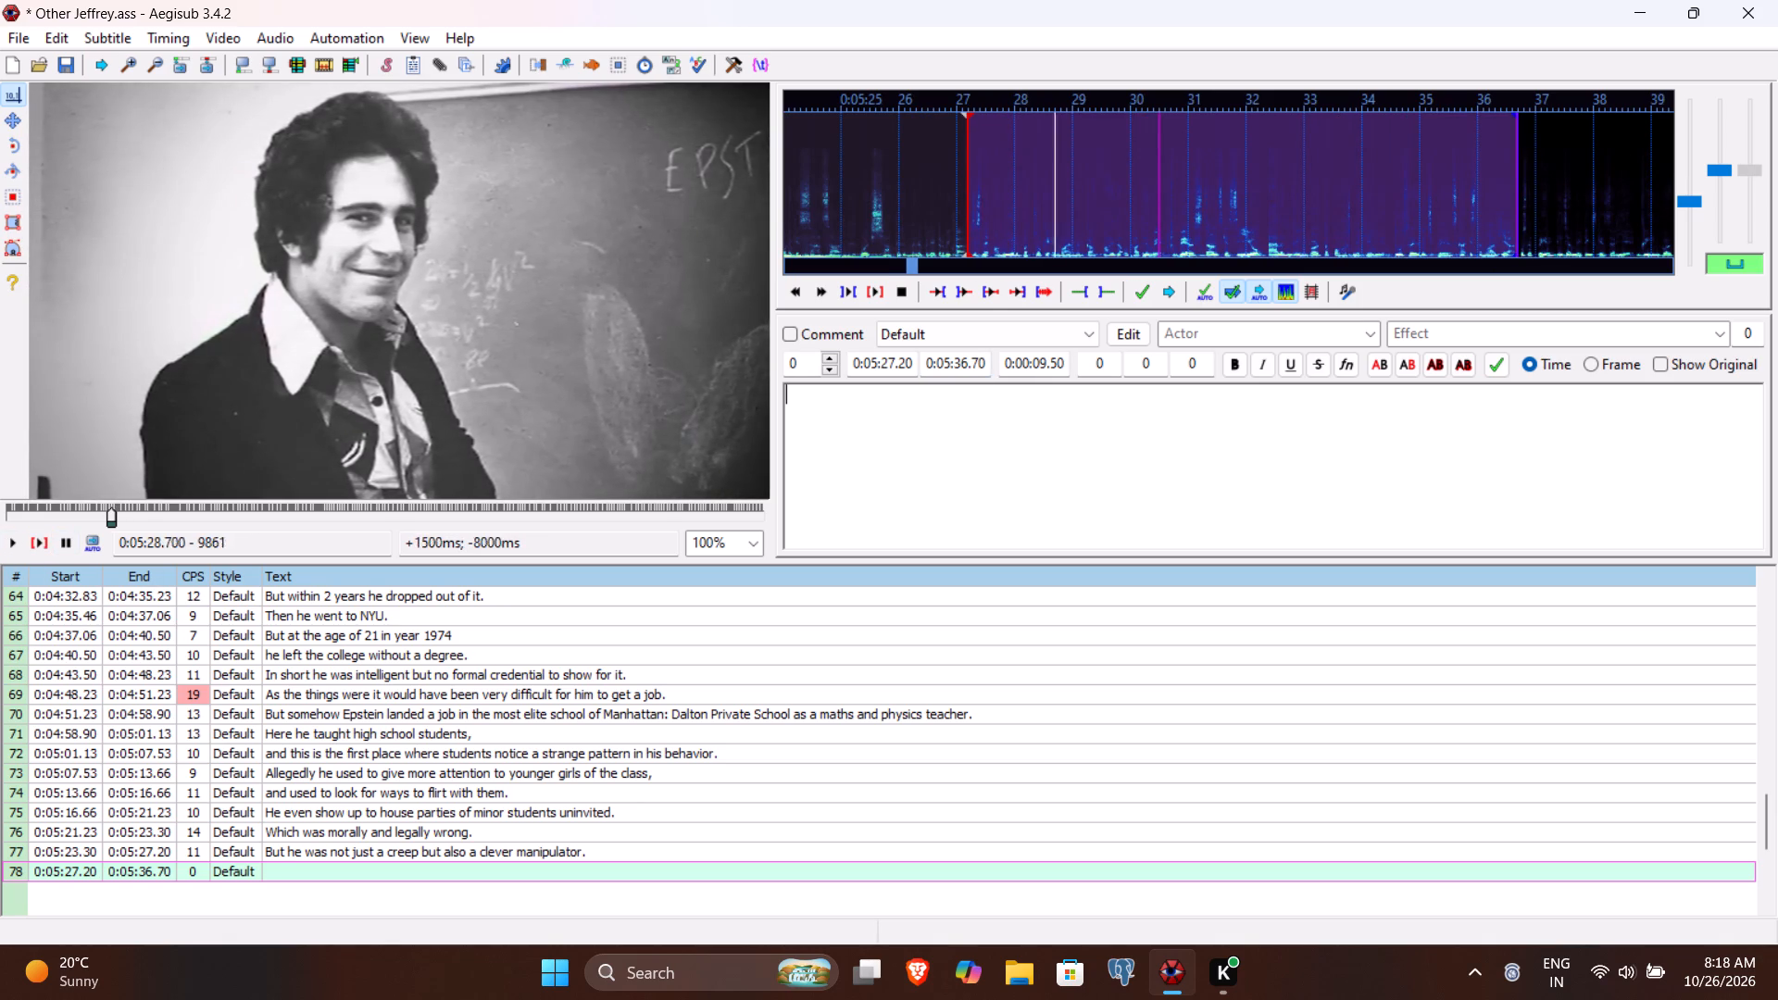
{"action": "type", "text": "Who used th ee"}
{"action": "key", "text": "BackSpace"}
{"action": "key", "text": "BackSpace"}
{"action": "key", "text": "BackSpace"}
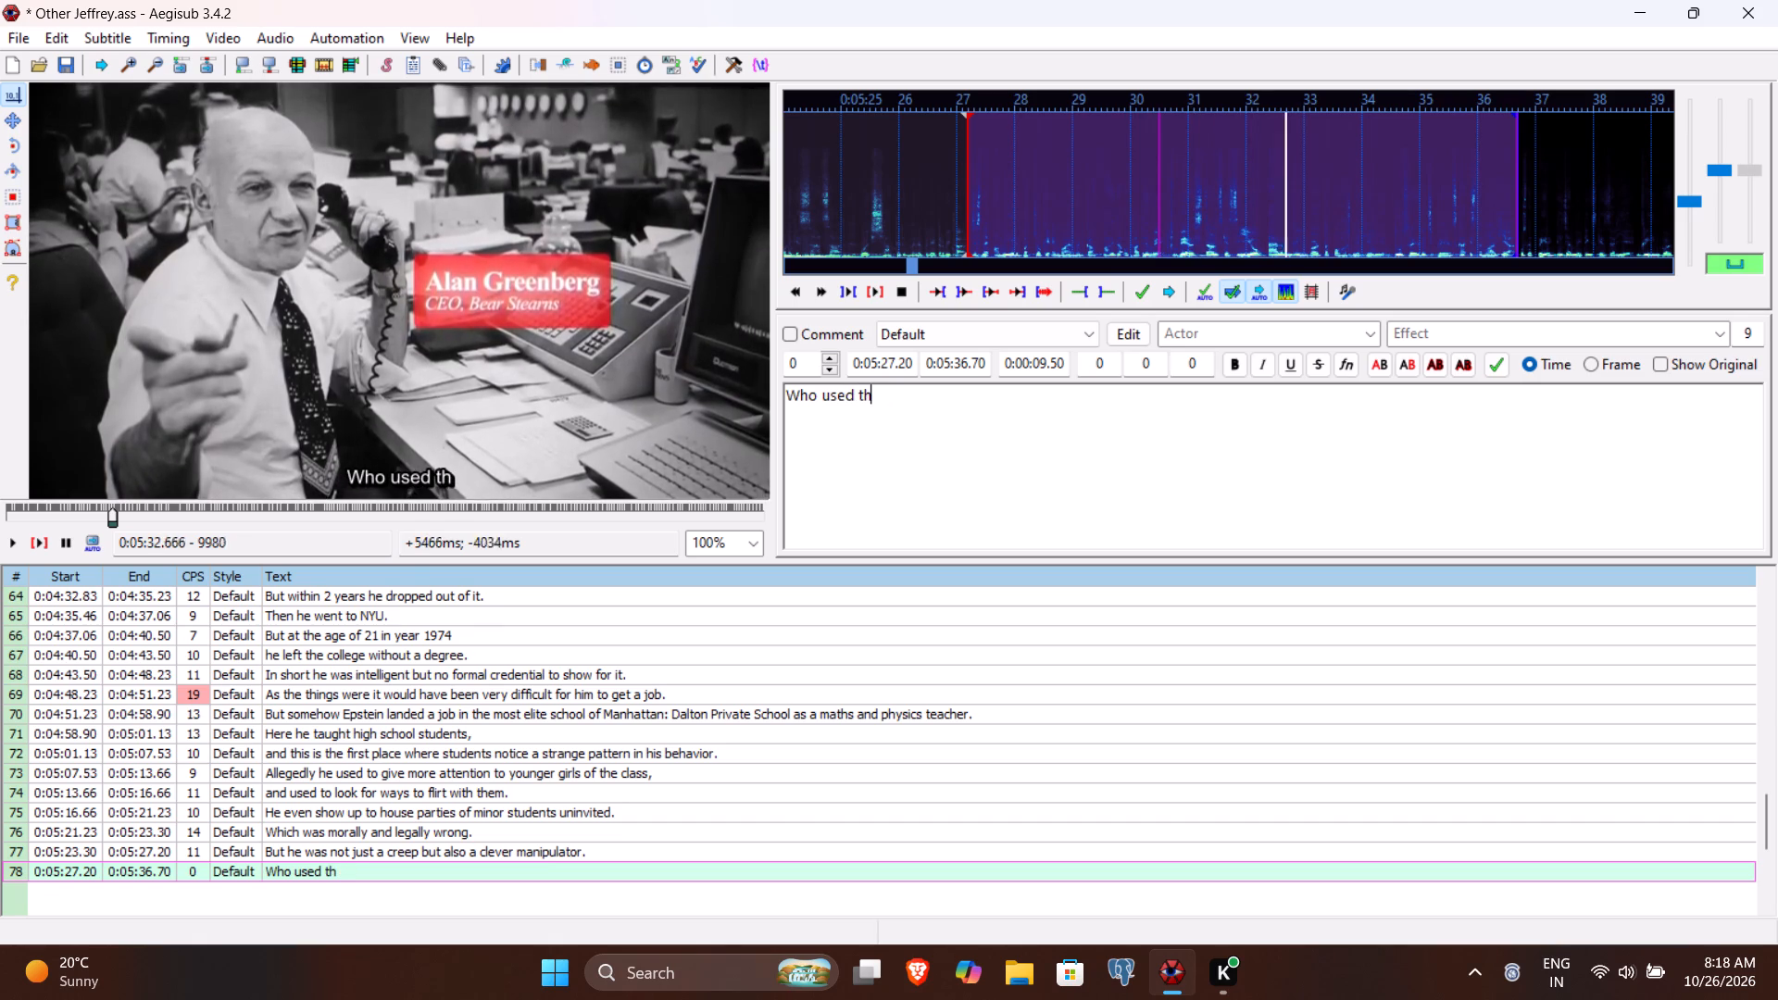
{"action": "key", "text": "e"}
{"action": "key", "text": "space"}
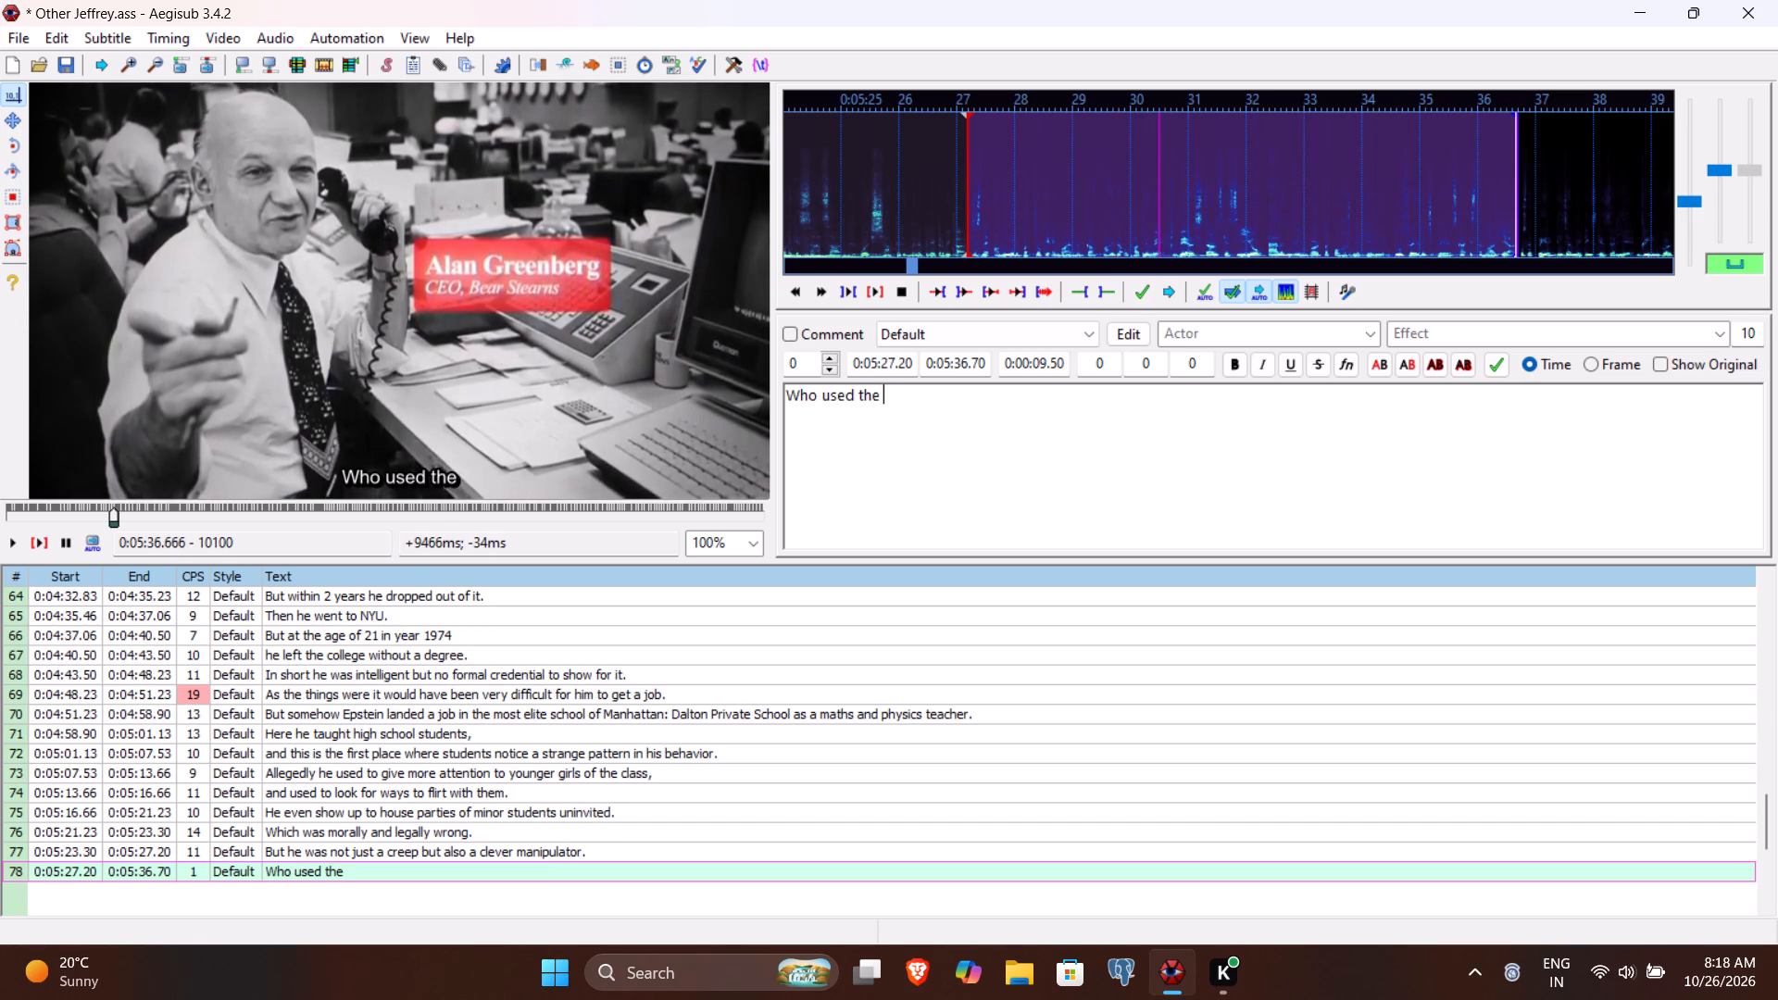
{"action": "type", "text": "rich student envior"}
{"action": "type", "text": "ment"}
{"action": "key", "text": "BackSpace"}
{"action": "key", "text": "BackSpace"}
{"action": "key", "text": "BackSpace"}
{"action": "key", "text": "BackSpace"}
{"action": "key", "text": "BackSpace"}
{"action": "key", "text": "BackSpace"}
{"action": "key", "text": "BackSpace"}
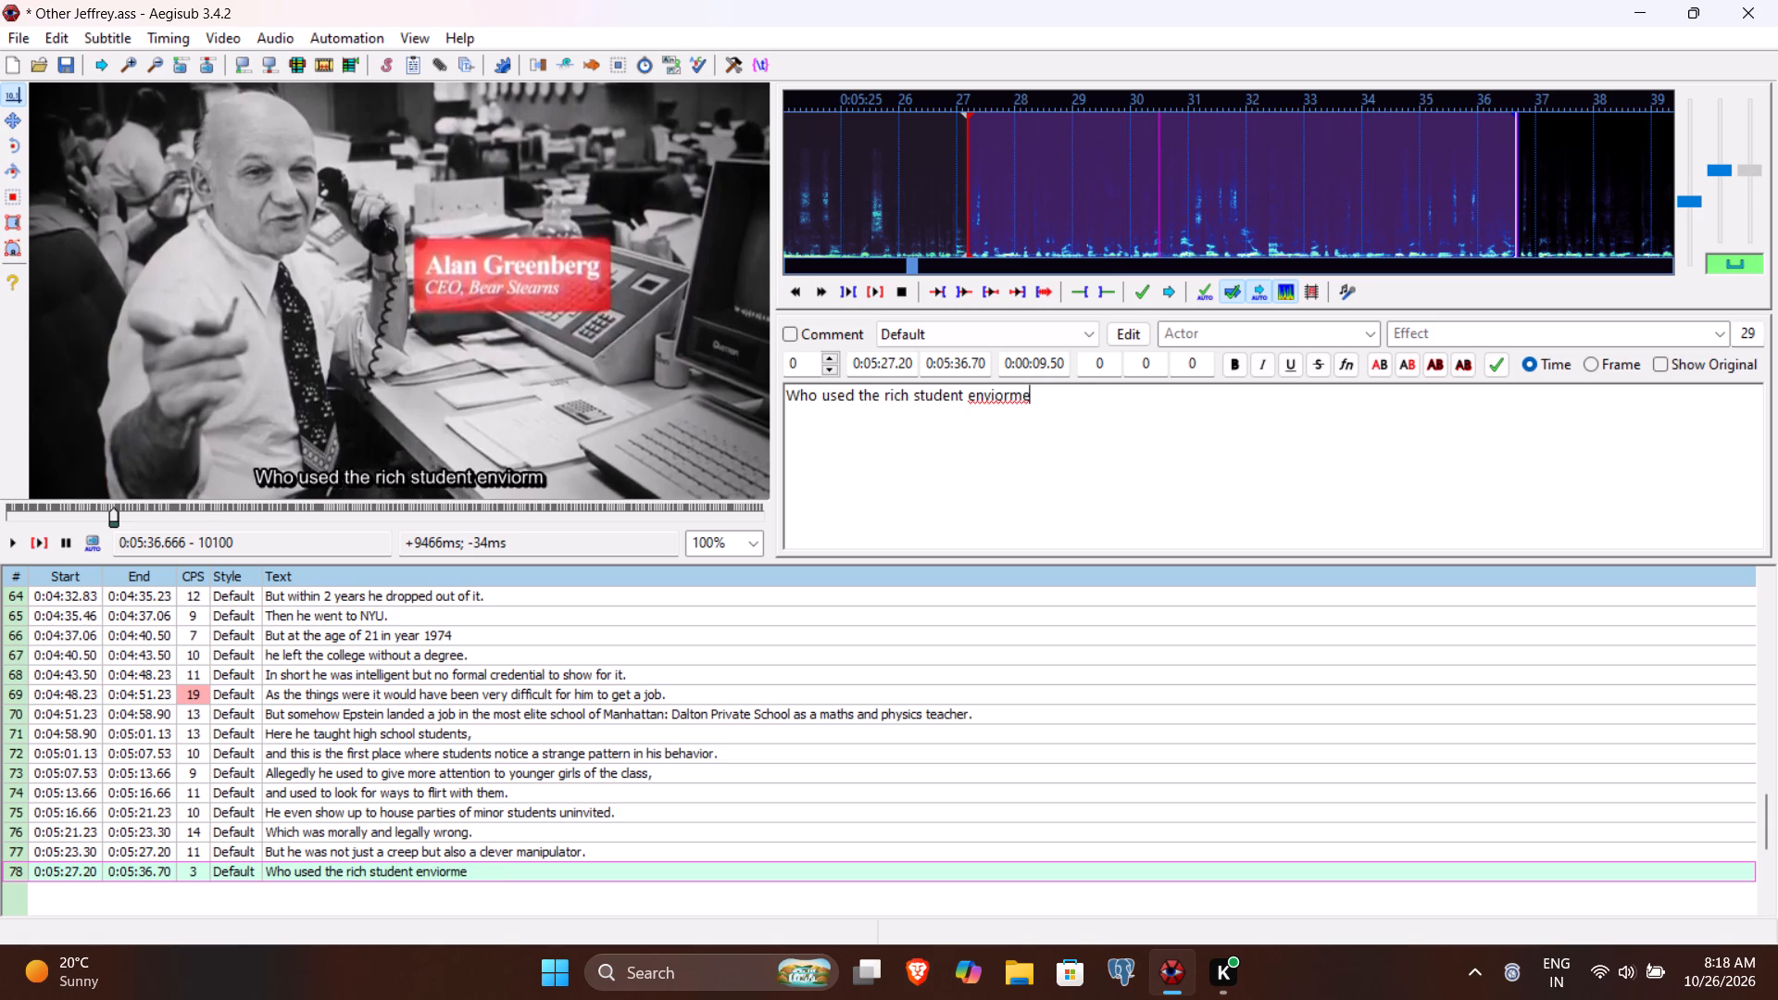
{"action": "type", "text": "ironment and"}
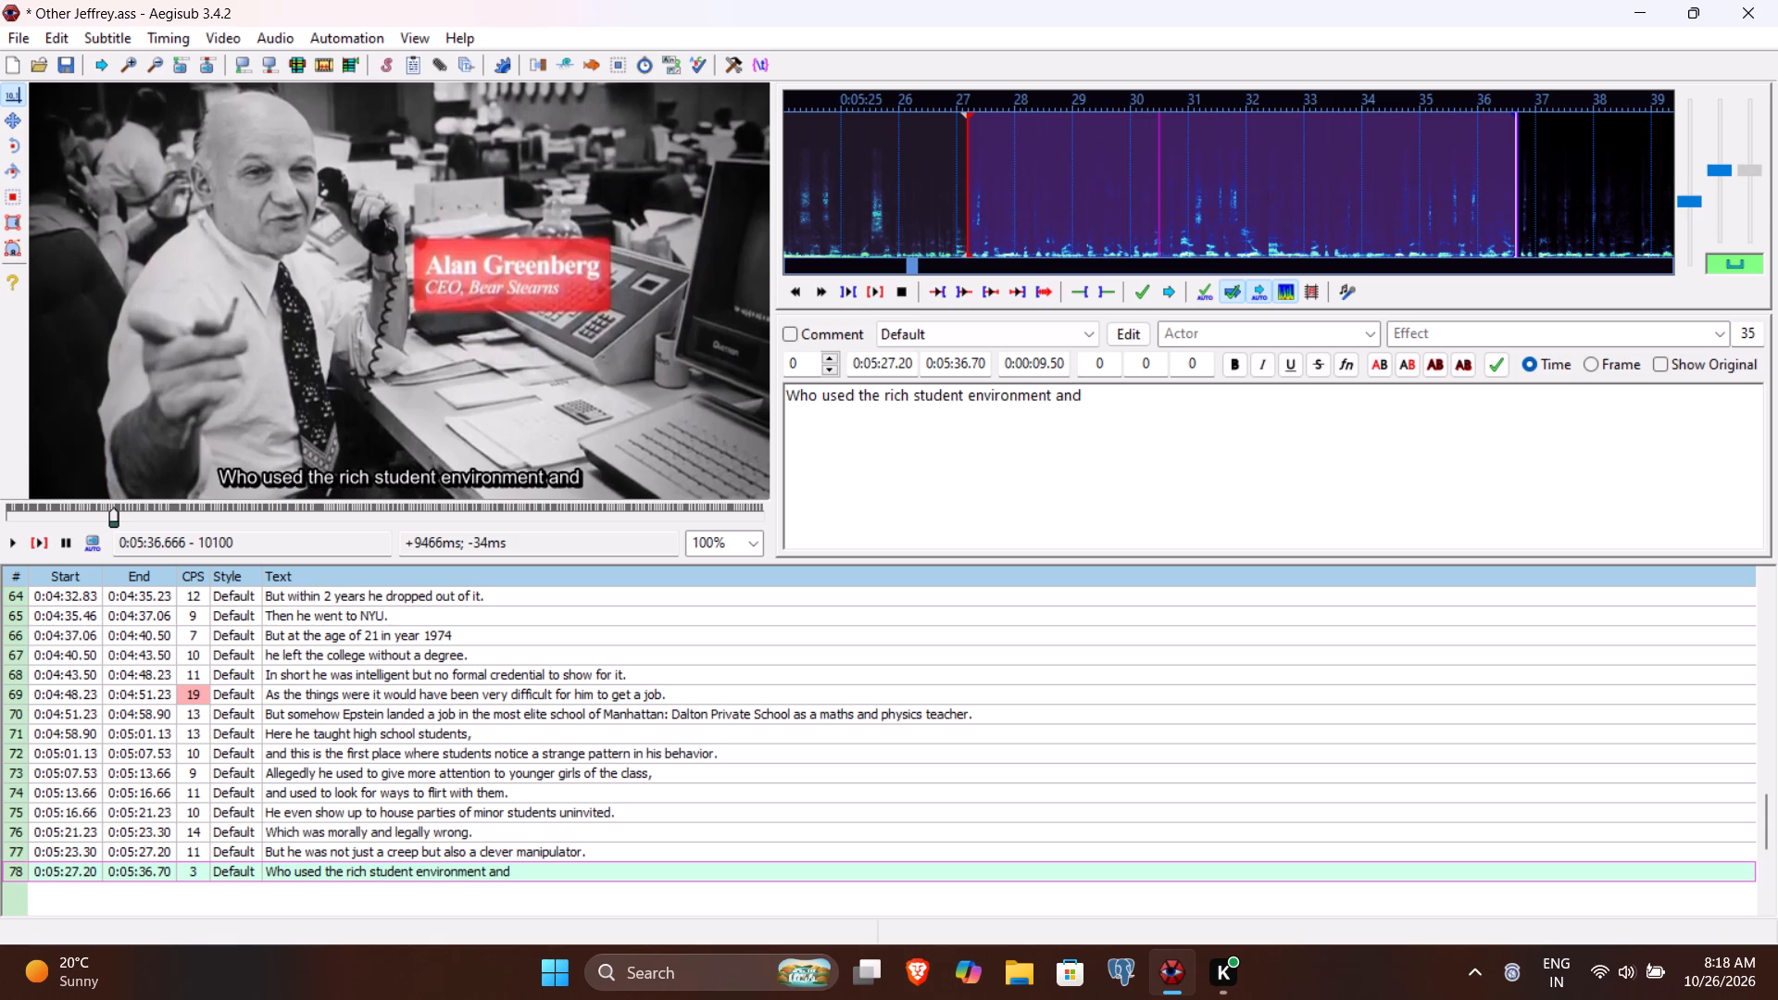
{"action": "key", "text": "space"}
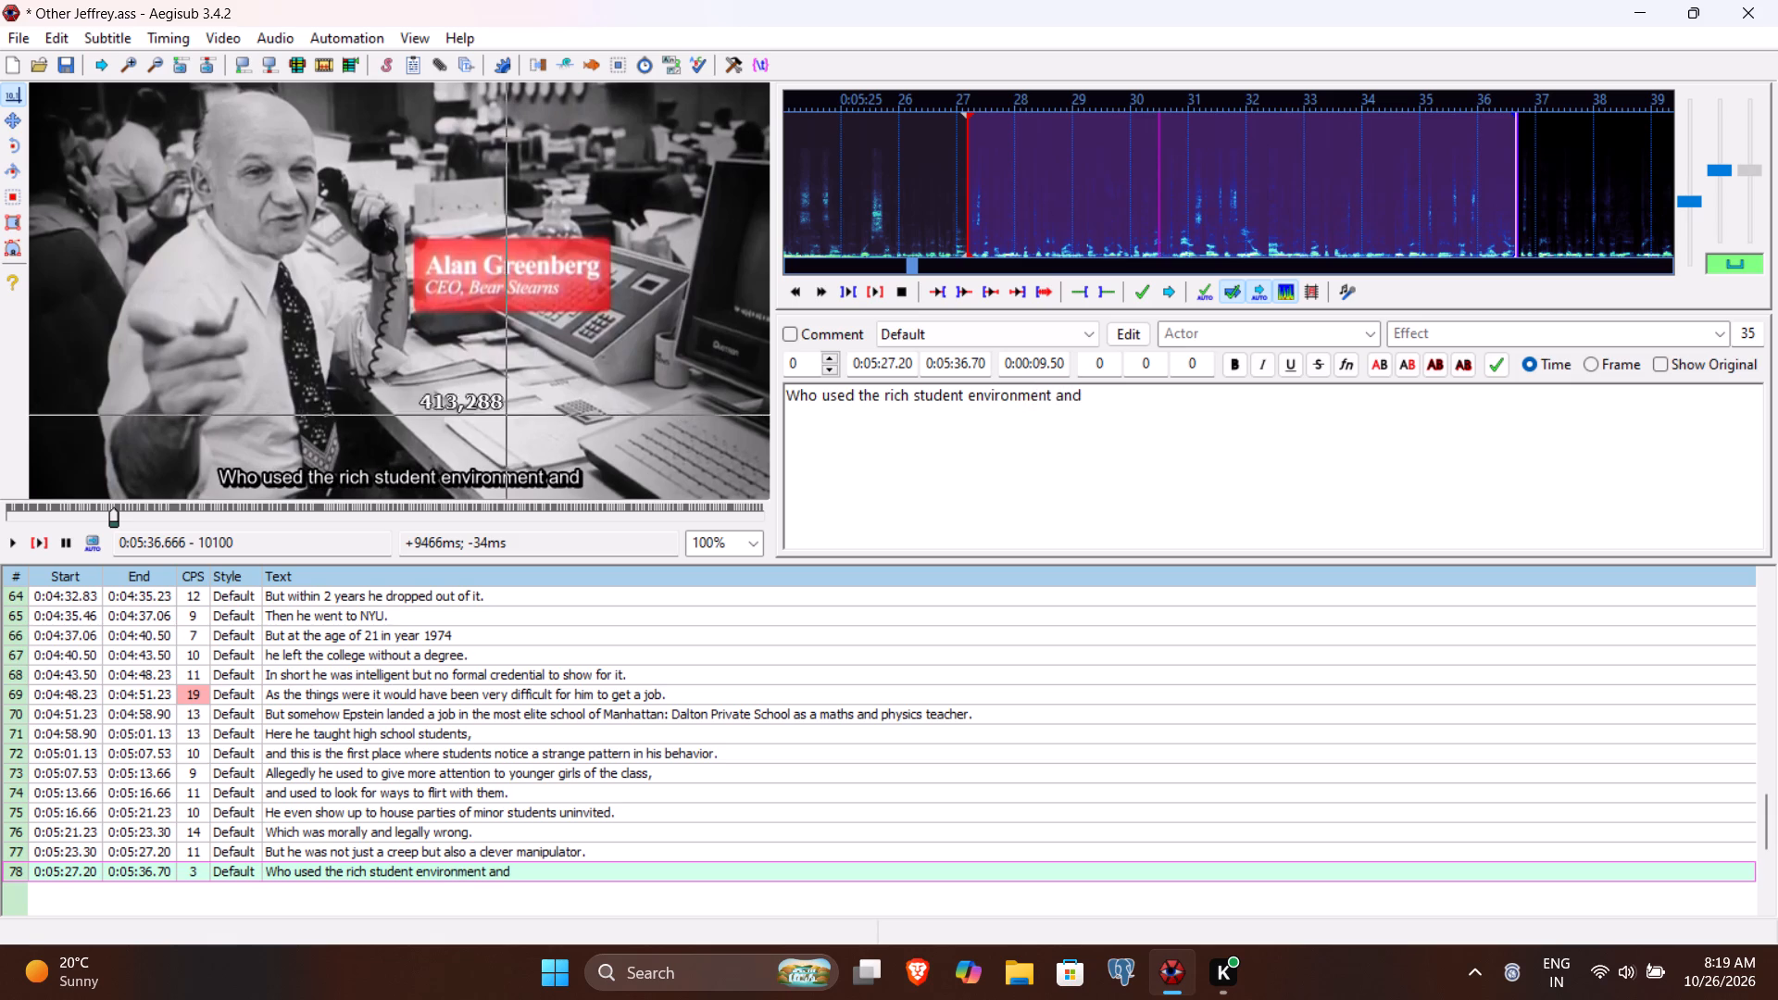
Continue line 78 with "used other rich families to reach the CEO of Bear Stearns: Alan Greenberg.", save the file and commit the line.
{"action": "type", "text": "used fami"}
{"action": "key", "text": "BackSpace"}
{"action": "key", "text": "BackSpace"}
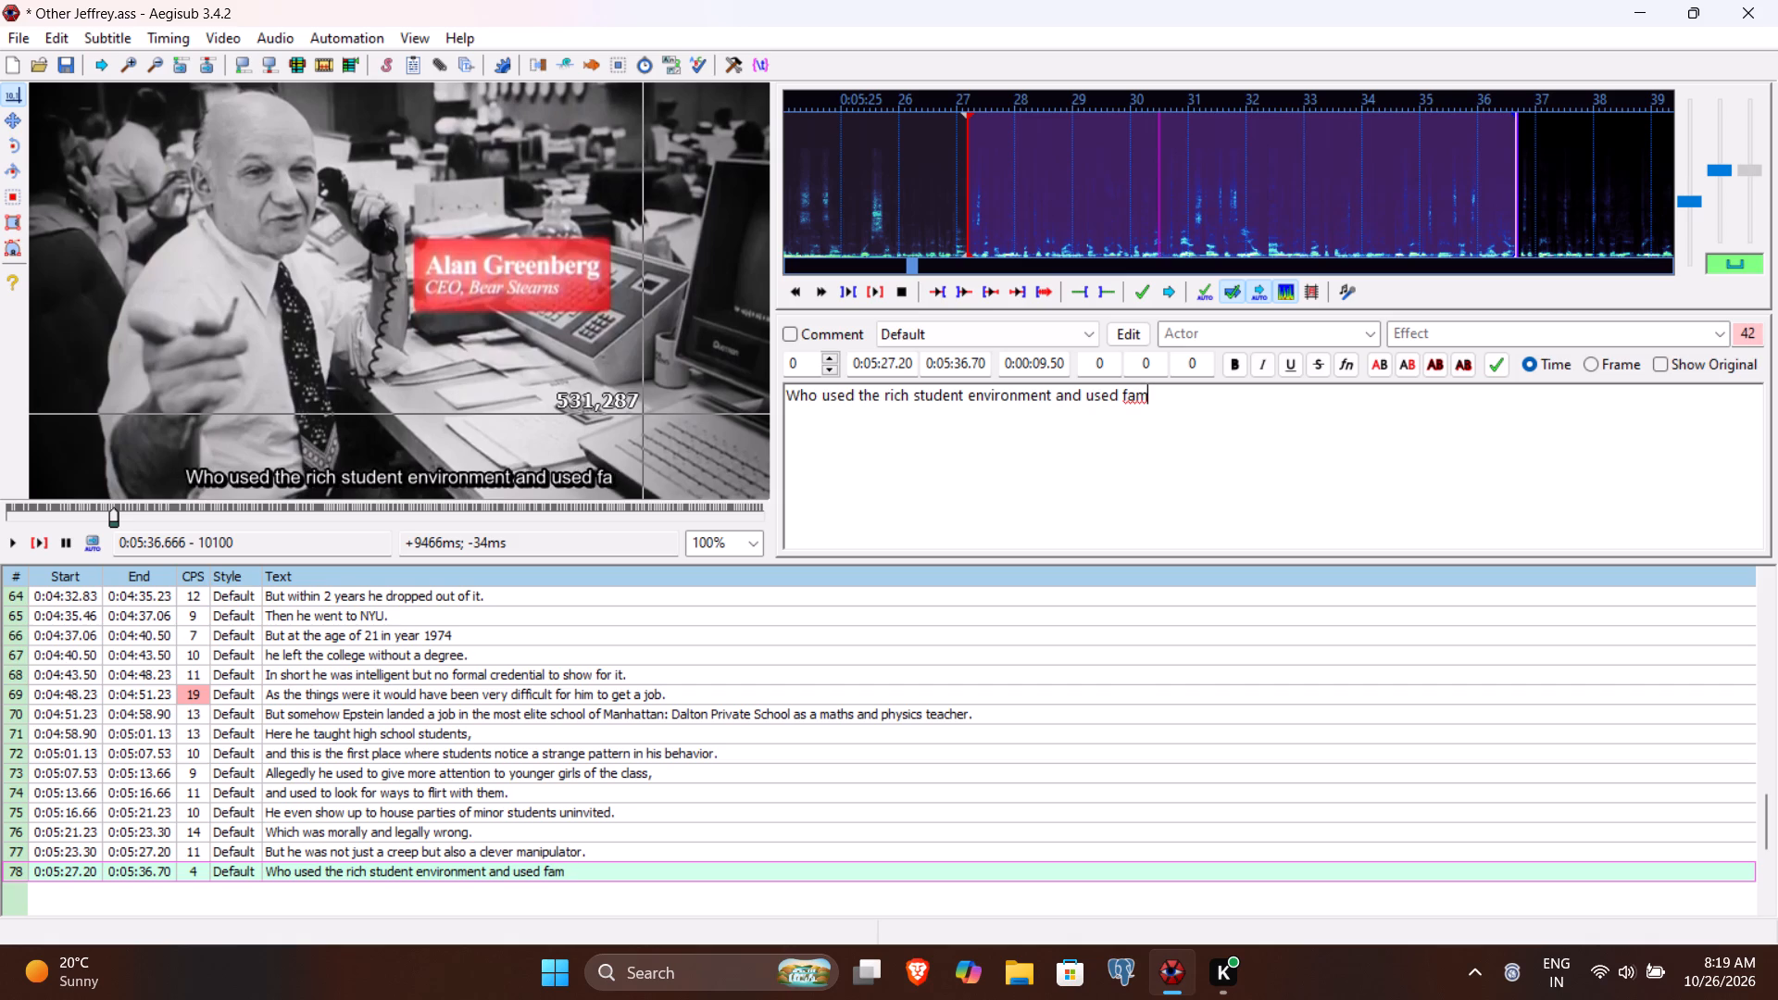
{"action": "key", "text": "BackSpace"}
{"action": "key", "text": "BackSpace"}
{"action": "type", "text": "other rich families o"}
{"action": "key", "text": "BackSpace"}
{"action": "type", "text": "to e"}
{"action": "key", "text": "BackSpace"}
{"action": "type", "text": "reach the"}
{"action": "key", "text": "space"}
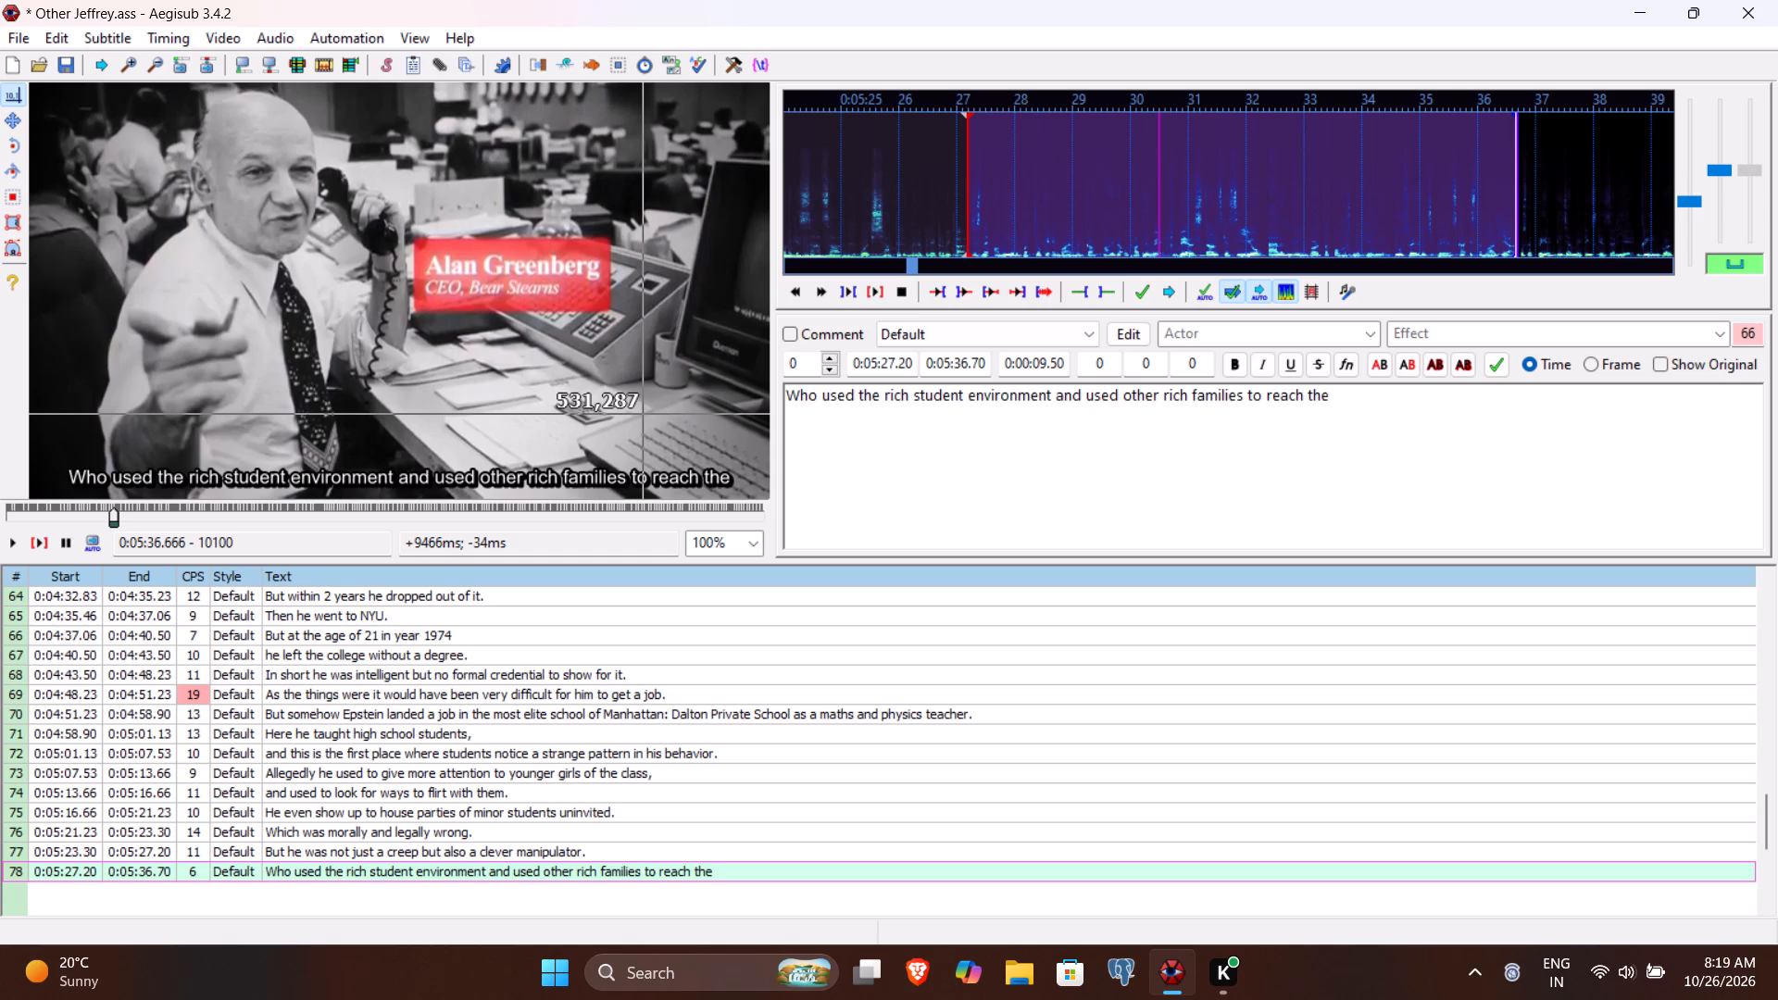
{"action": "type", "text": "CEO of Bears"}
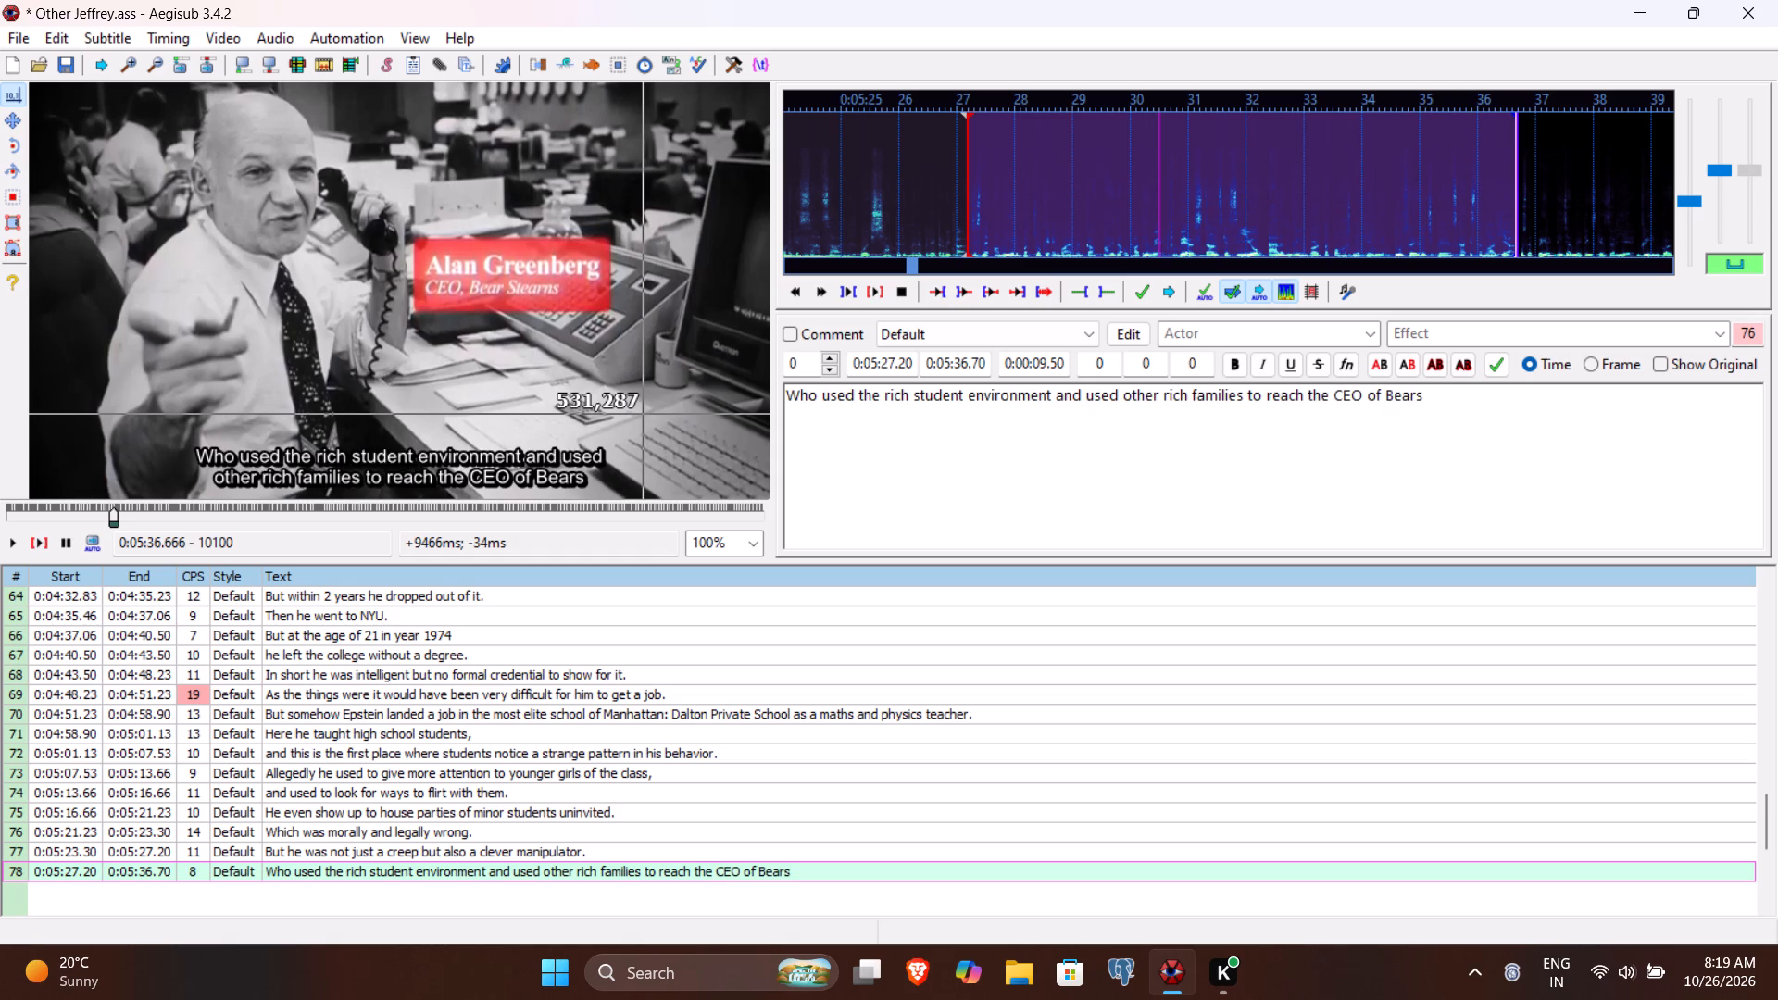
{"action": "key", "text": "BackSpace"}
{"action": "key", "text": "space"}
{"action": "type", "text": "Ste"}
{"action": "type", "text": "arns"}
{"action": "type", "text": ": Alan Green"}
{"action": "type", "text": "berg."}
{"action": "key", "text": "ctrl+s"}
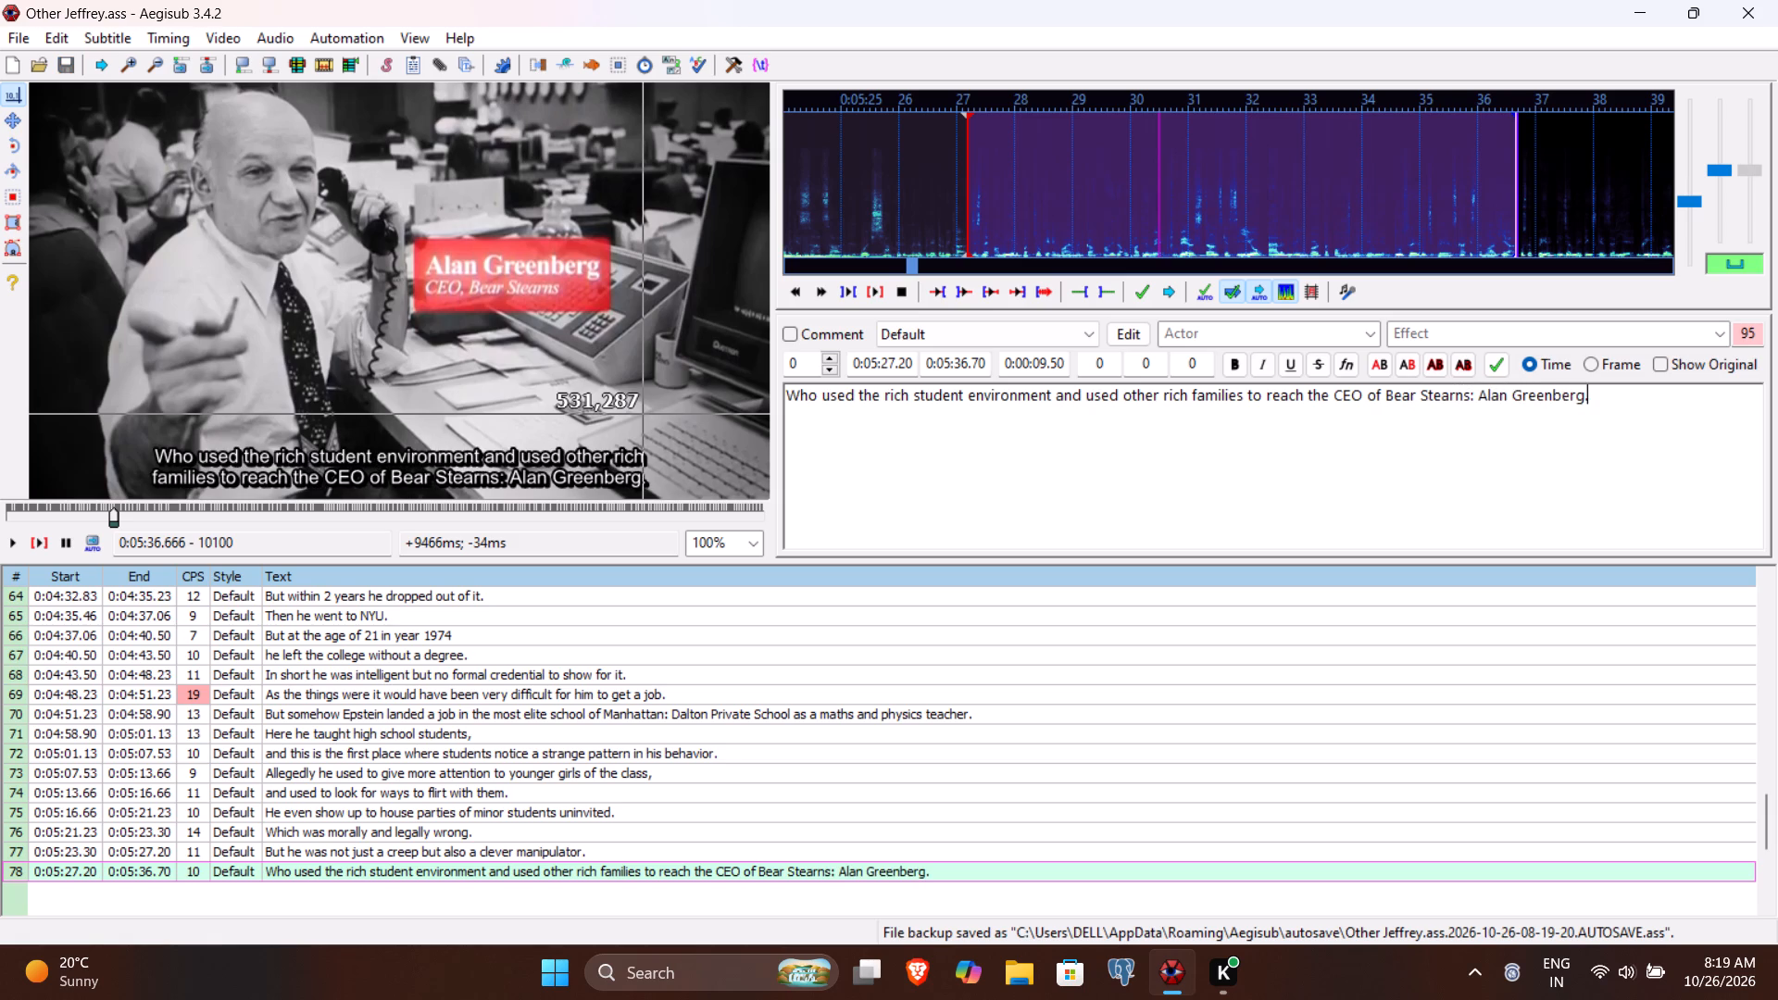
{"action": "key", "text": "Return"}
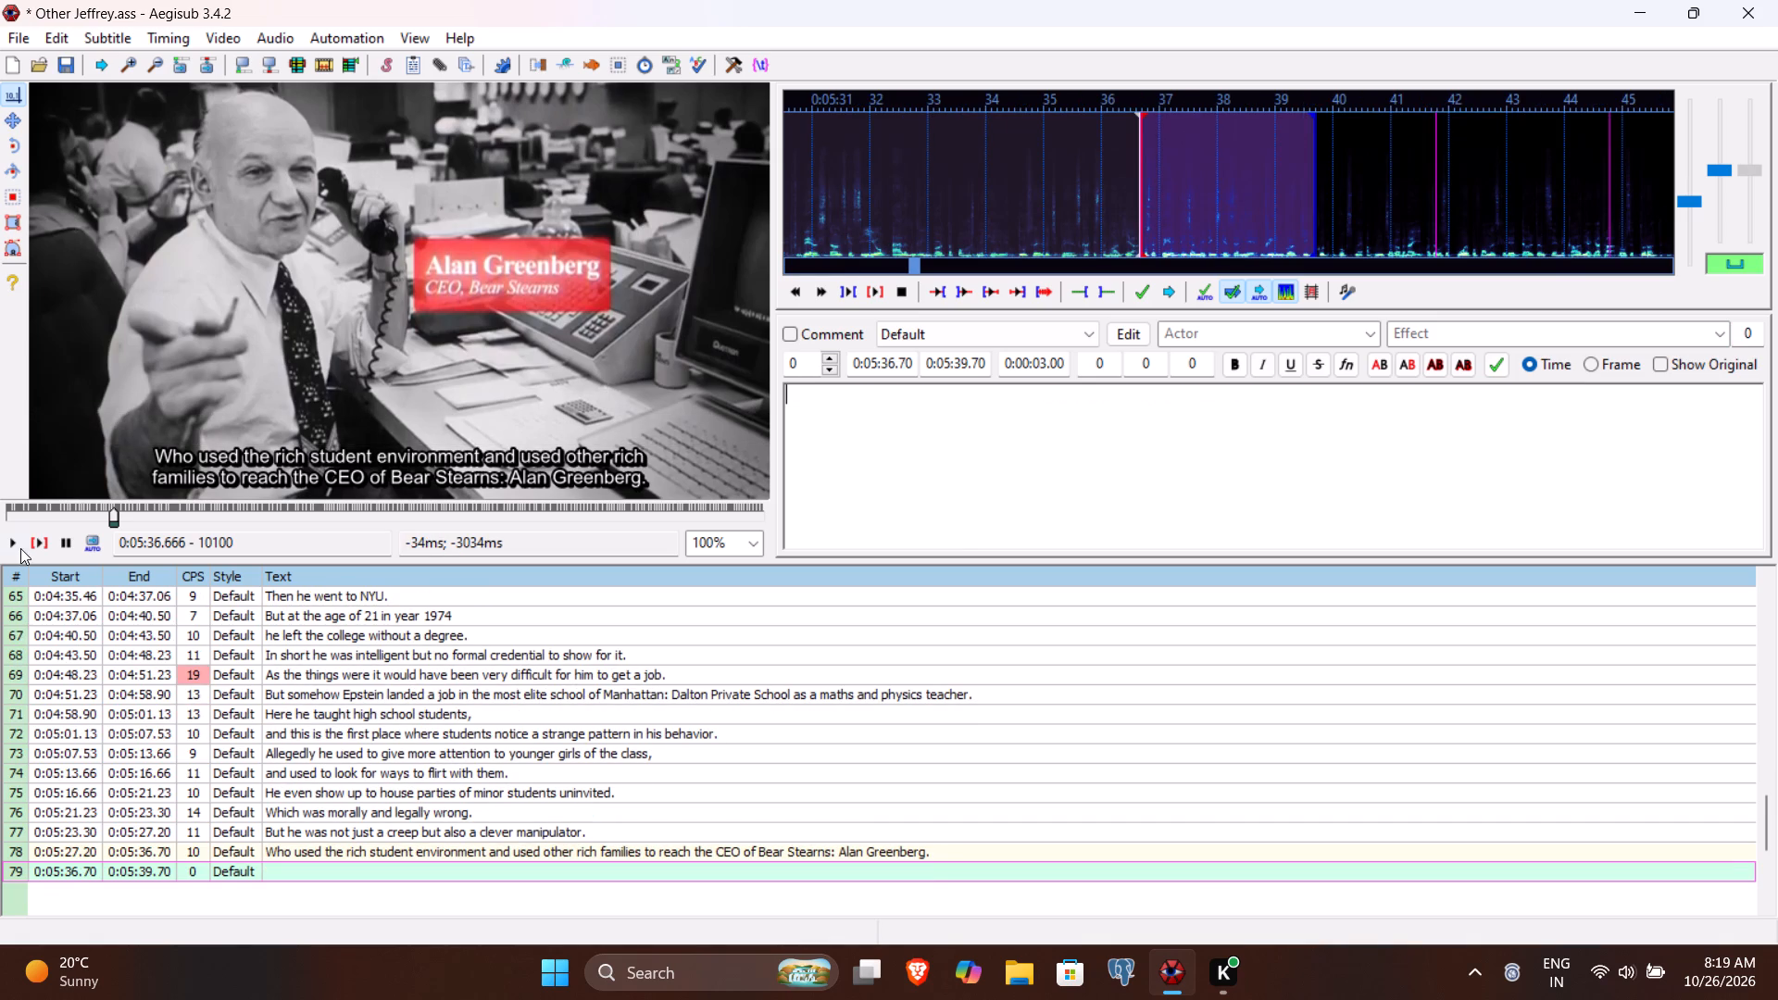
Play line 79's speech to find where it ends, and set the line's end time to 0:05:41.50.
{"action": "left_click", "coordinate": [35, 543]}
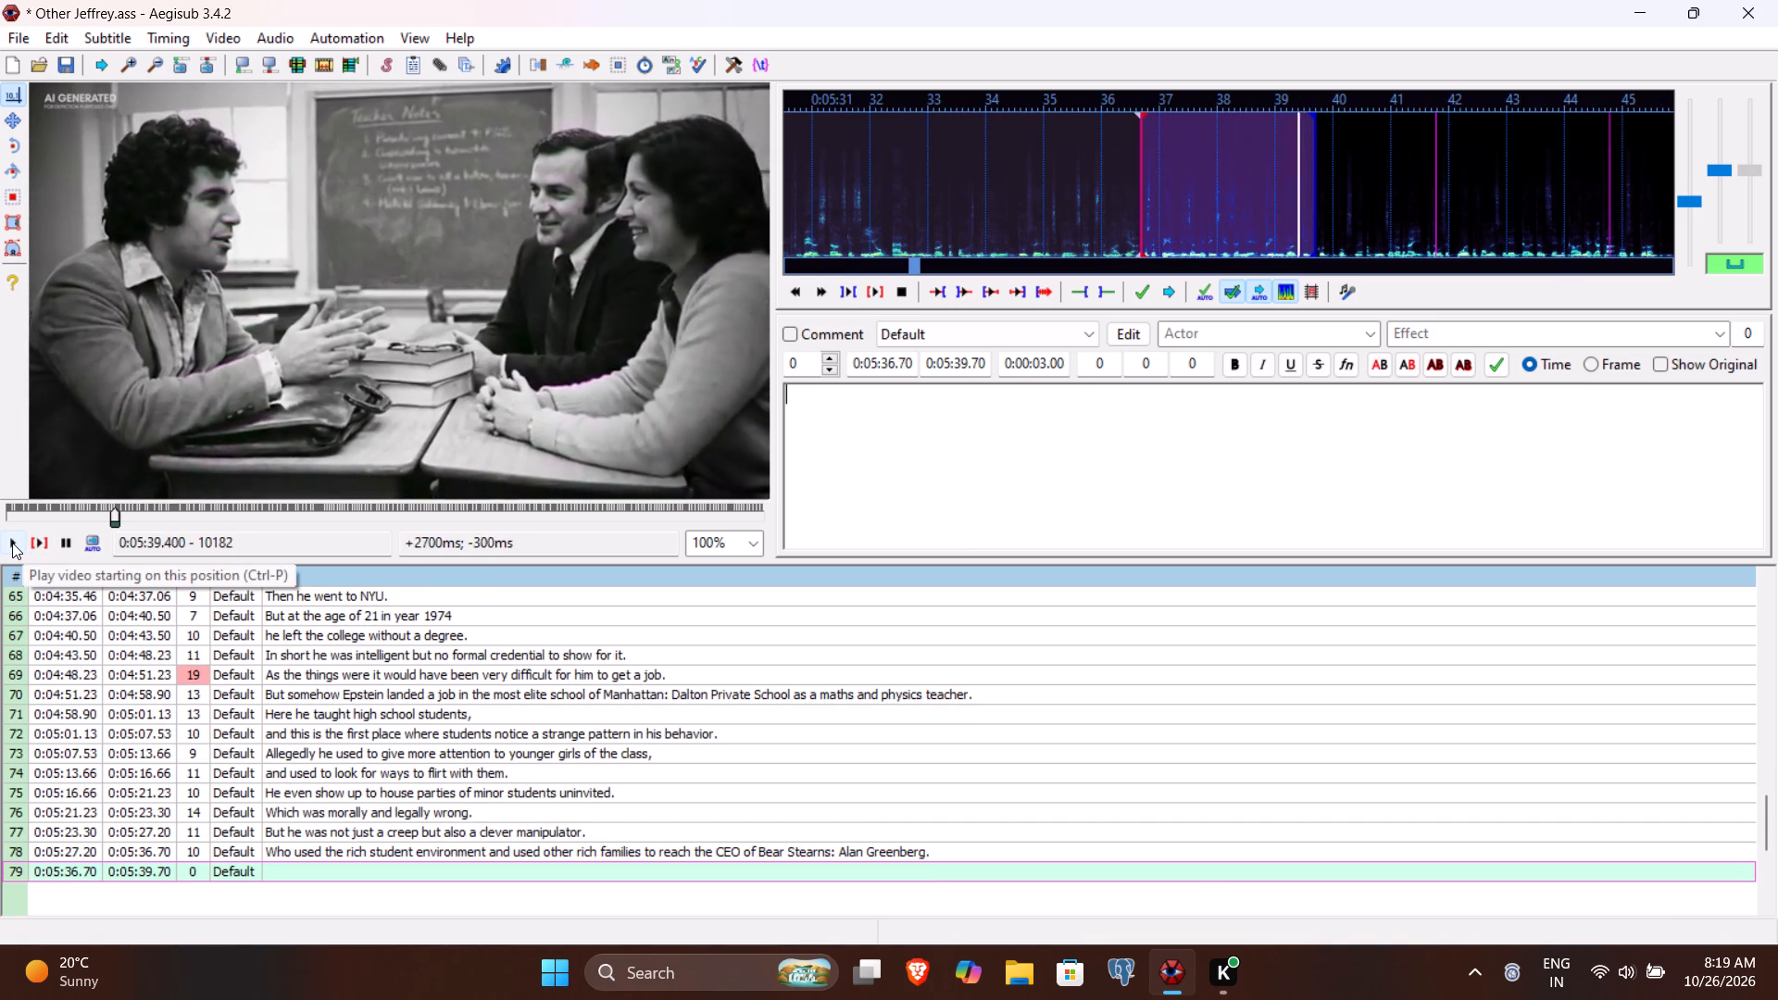
{"action": "left_click", "coordinate": [12, 543]}
{"action": "left_click", "coordinate": [12, 543]}
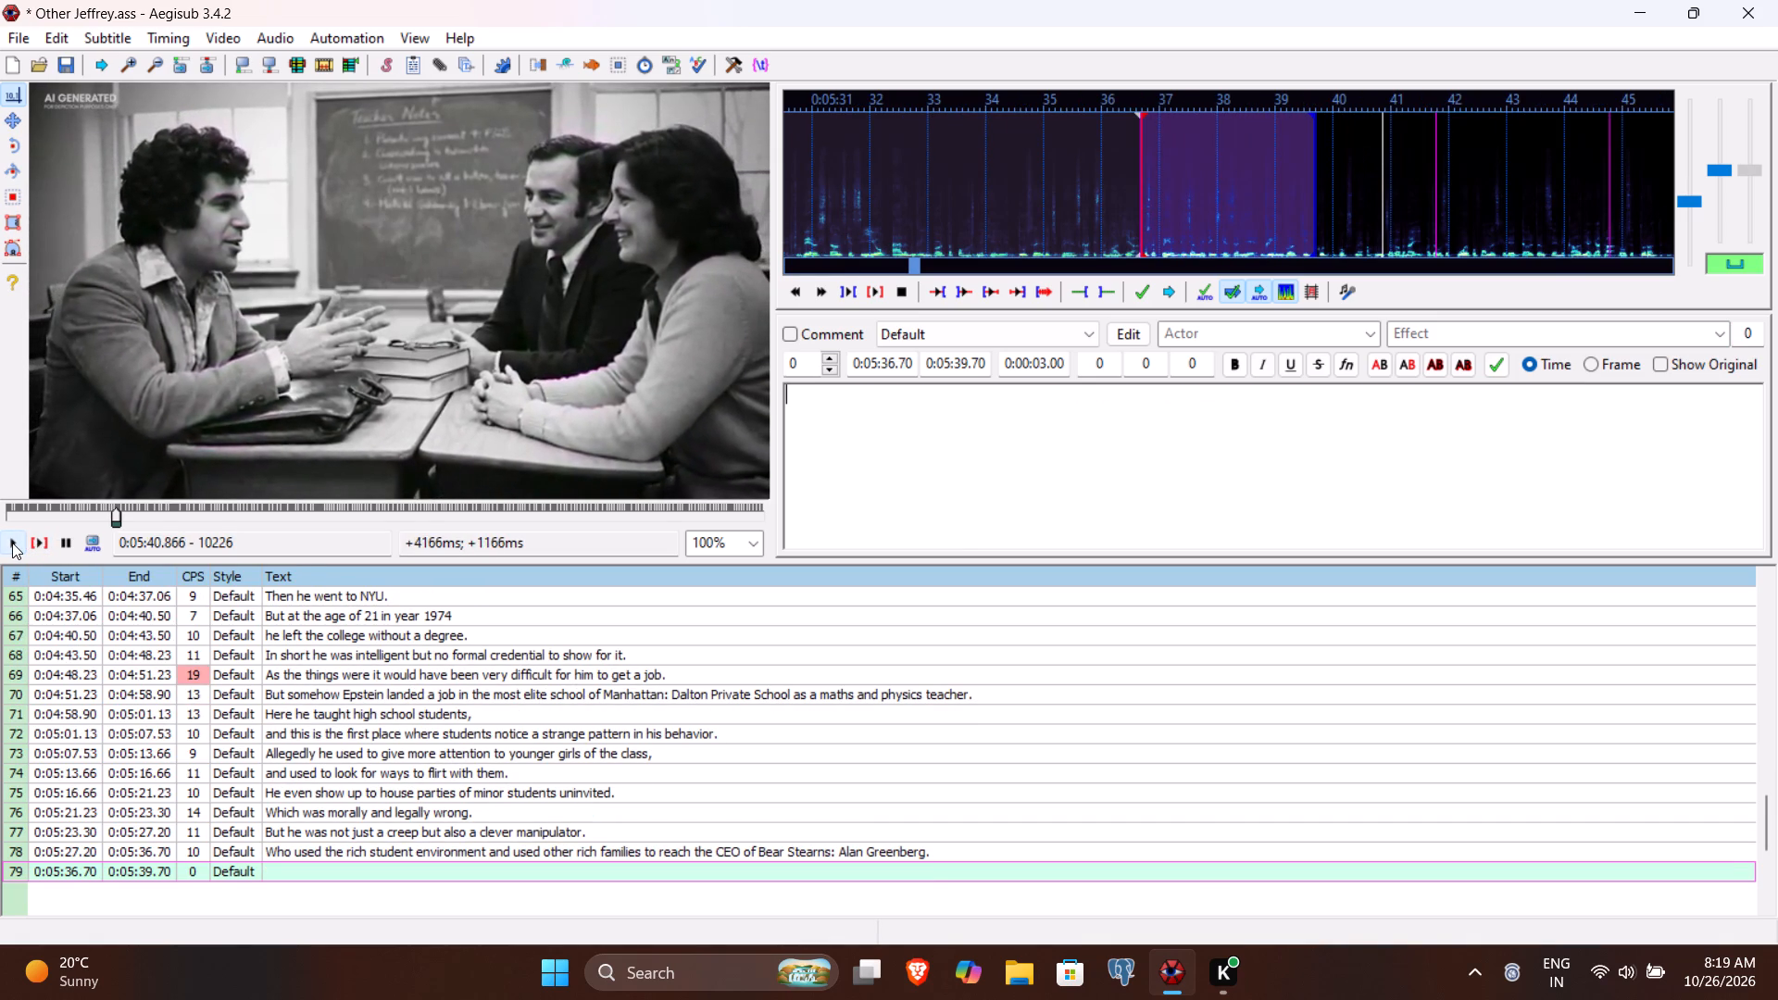
{"action": "left_click", "coordinate": [12, 543]}
{"action": "left_click", "coordinate": [12, 543]}
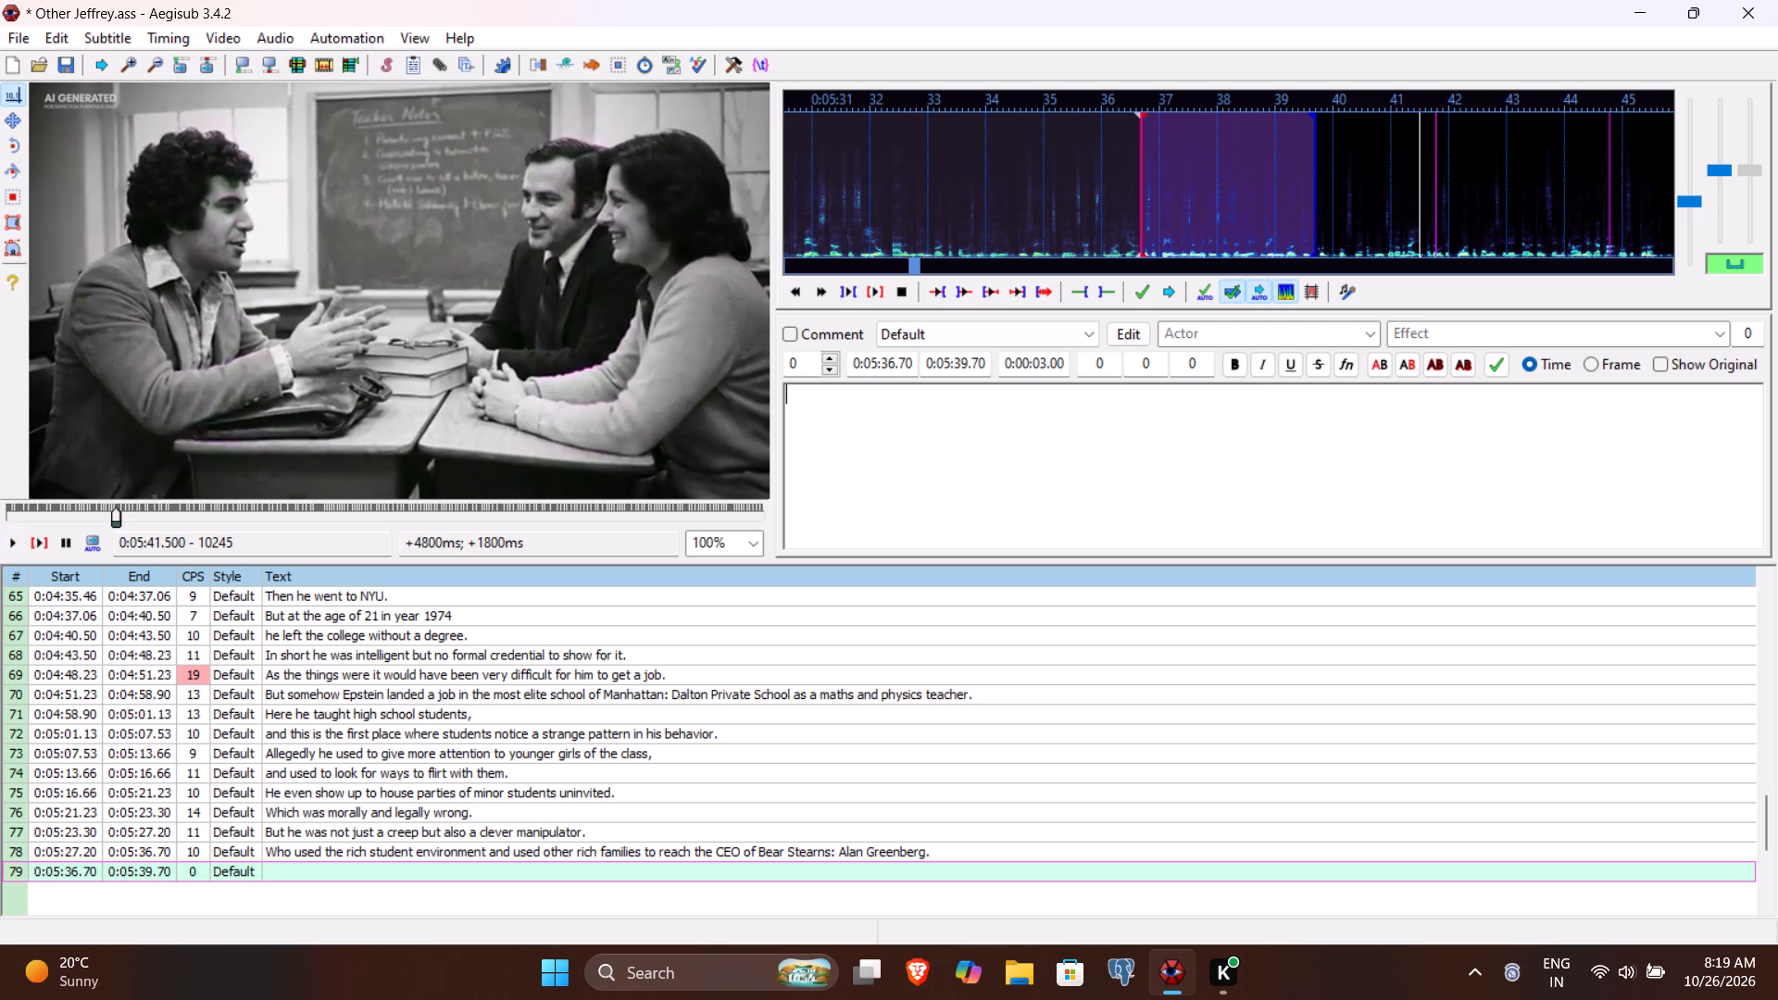
{"action": "left_click", "coordinate": [950, 363]}
{"action": "type", "text": "4150"}
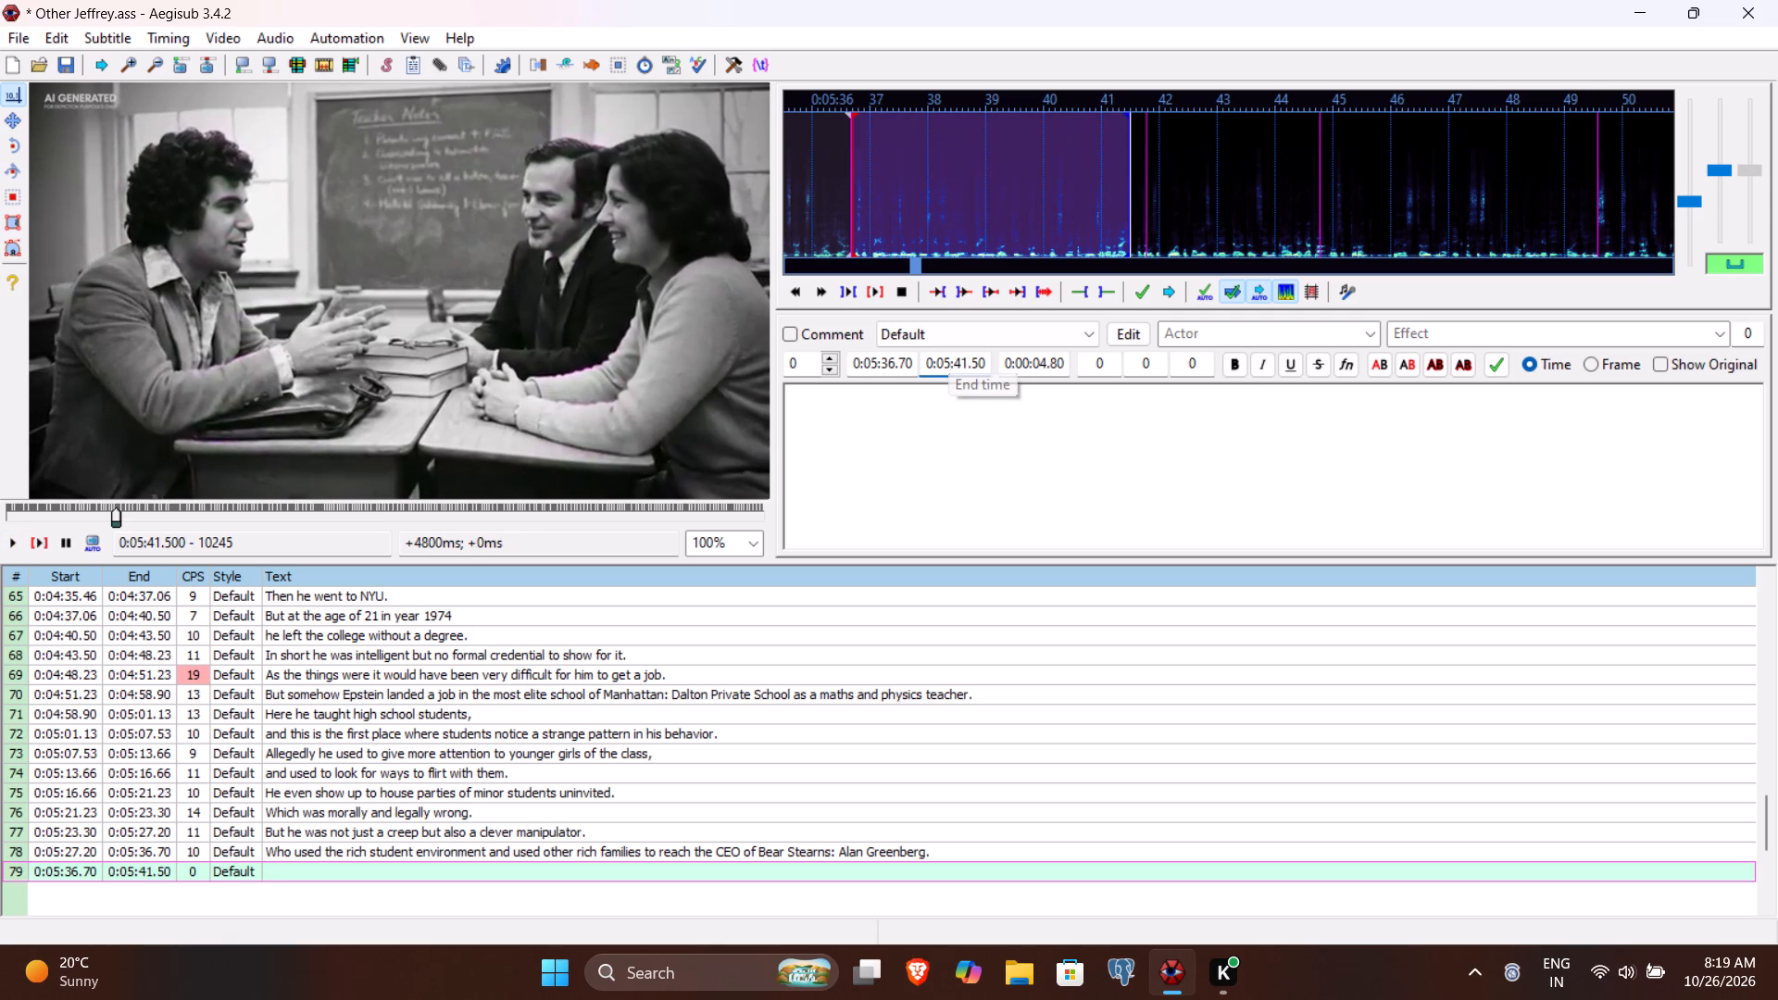
Enter "Using parents teacher meeting he made into good books of Greenberg." as line 79's text and commit it.
{"action": "left_click", "coordinate": [839, 465]}
{"action": "type", "text": "Using parents teacher"}
{"action": "key", "text": "space"}
{"action": "type", "text": "meeting he made into good books of"}
{"action": "key", "text": "space"}
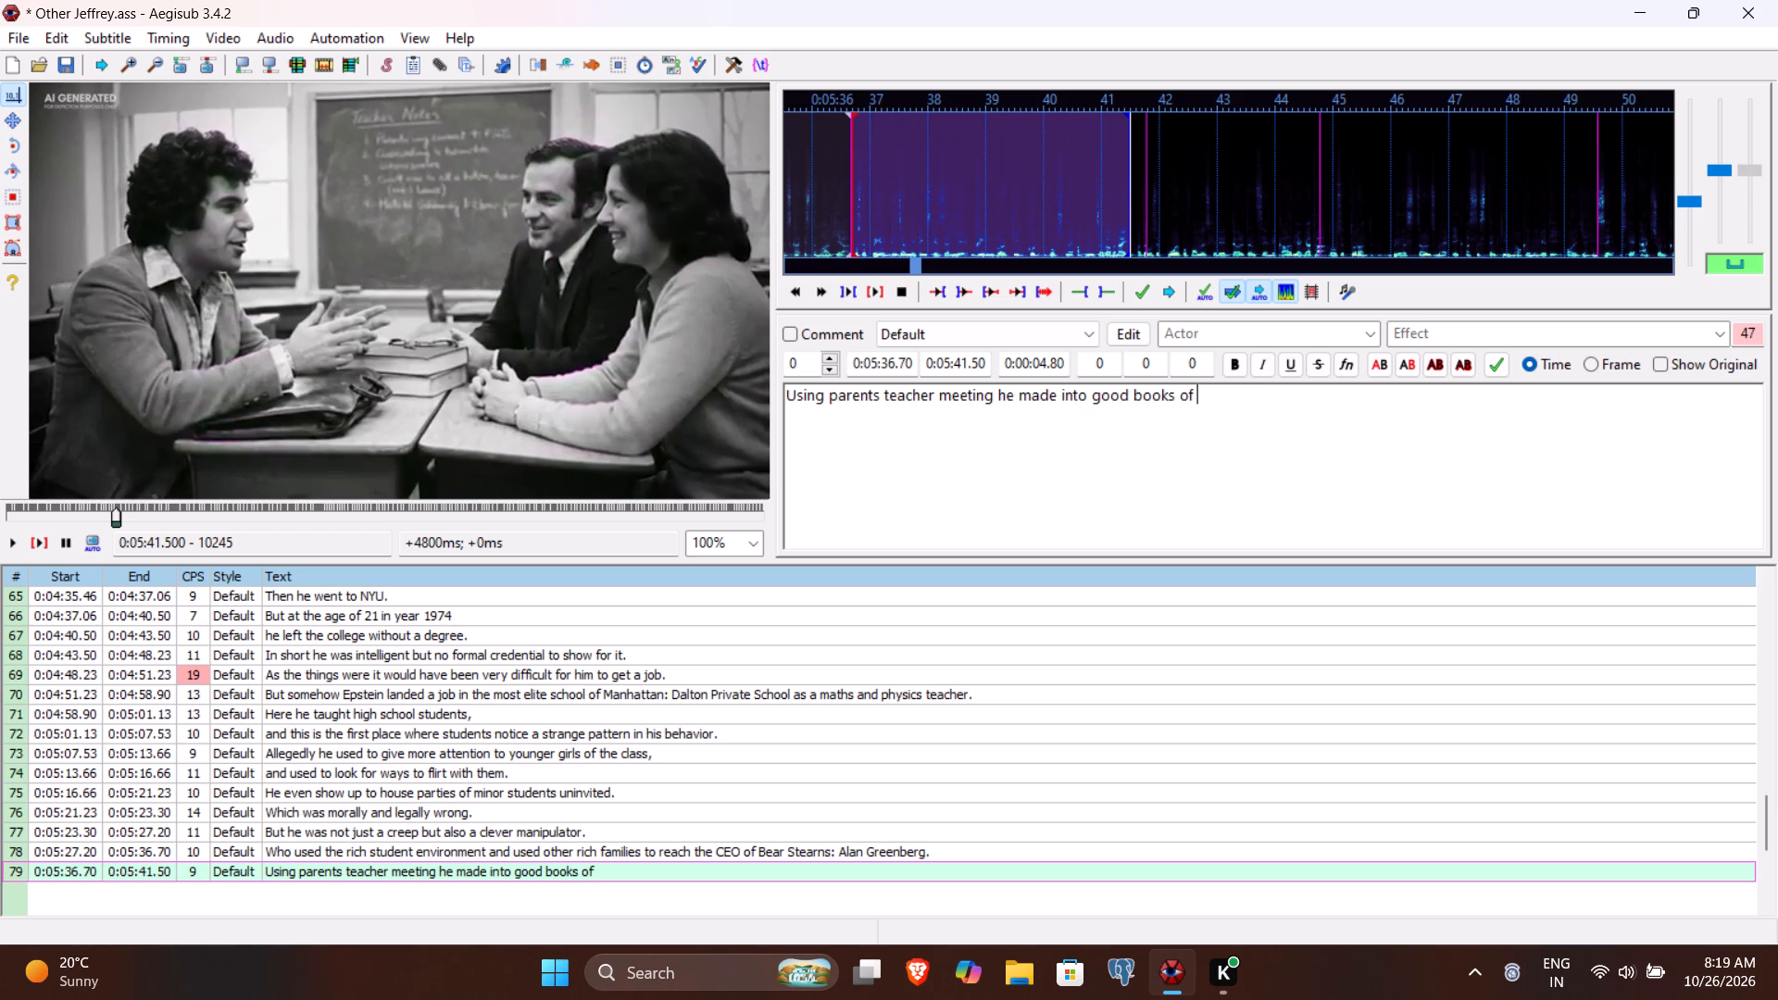
{"action": "type", "text": "Greenberg"}
{"action": "key", "text": "period"}
{"action": "key", "text": "Return"}
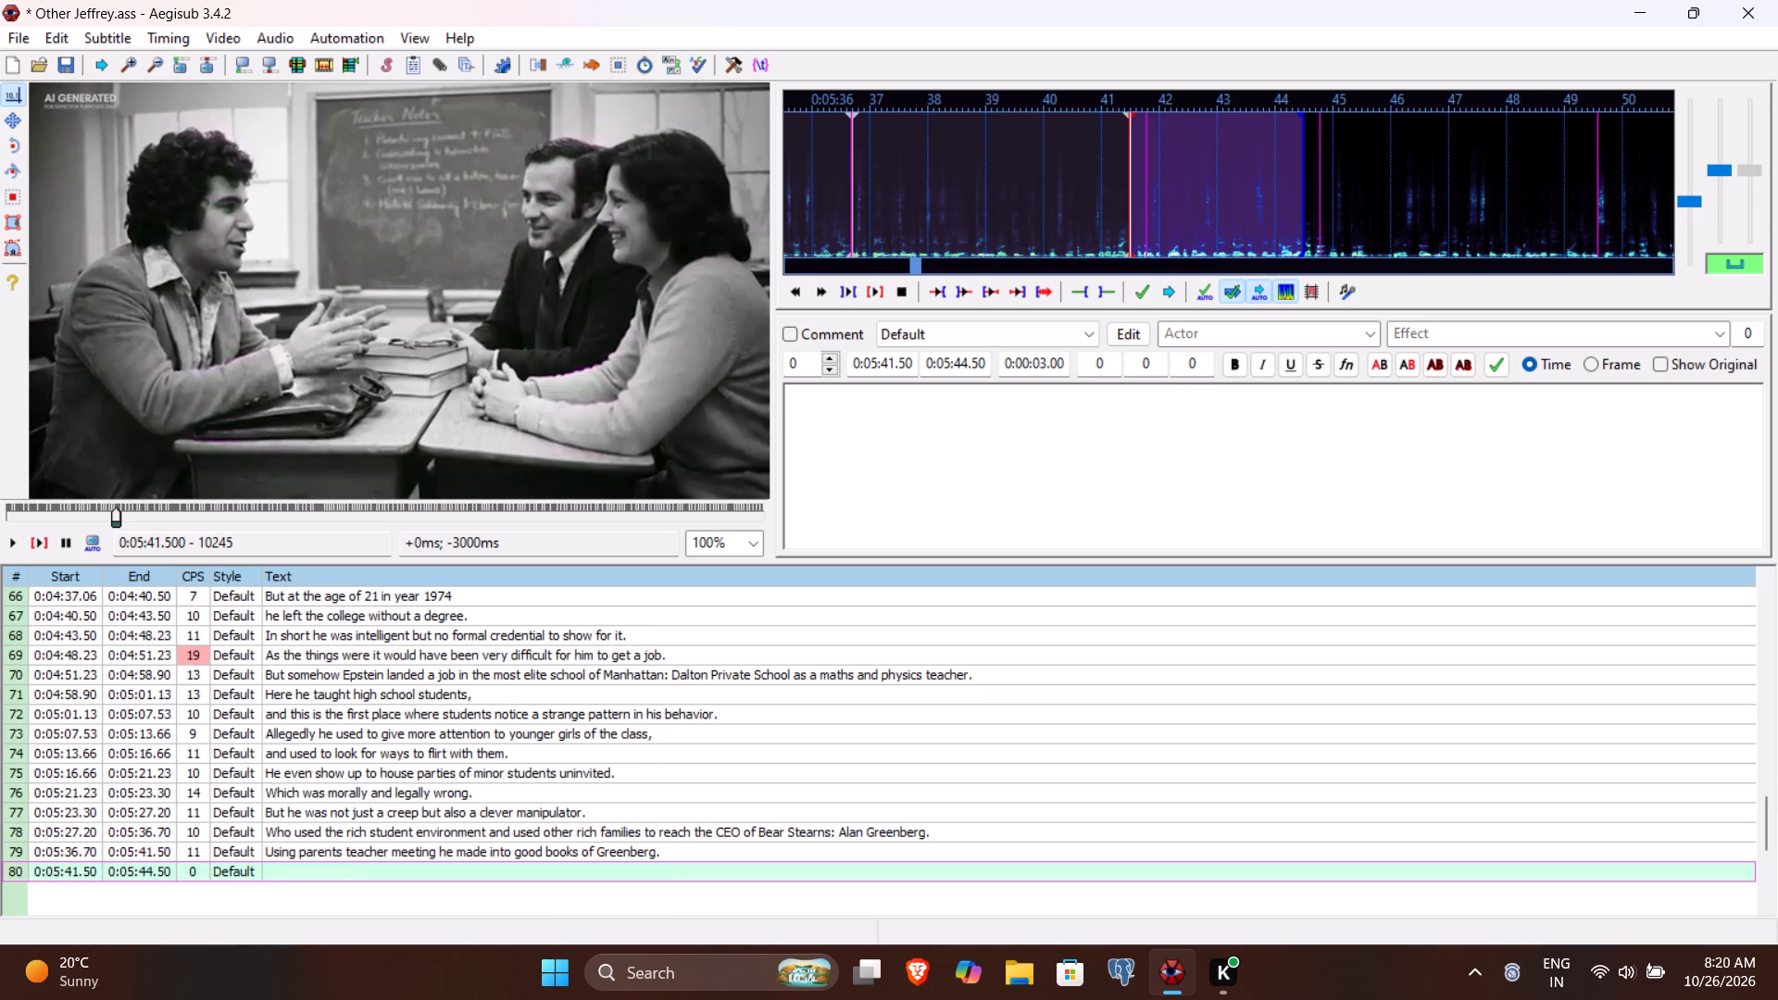
Play line 80's speech to find where it ends, and set the line's end time to 0:05:44.80.
{"action": "left_click", "coordinate": [44, 536]}
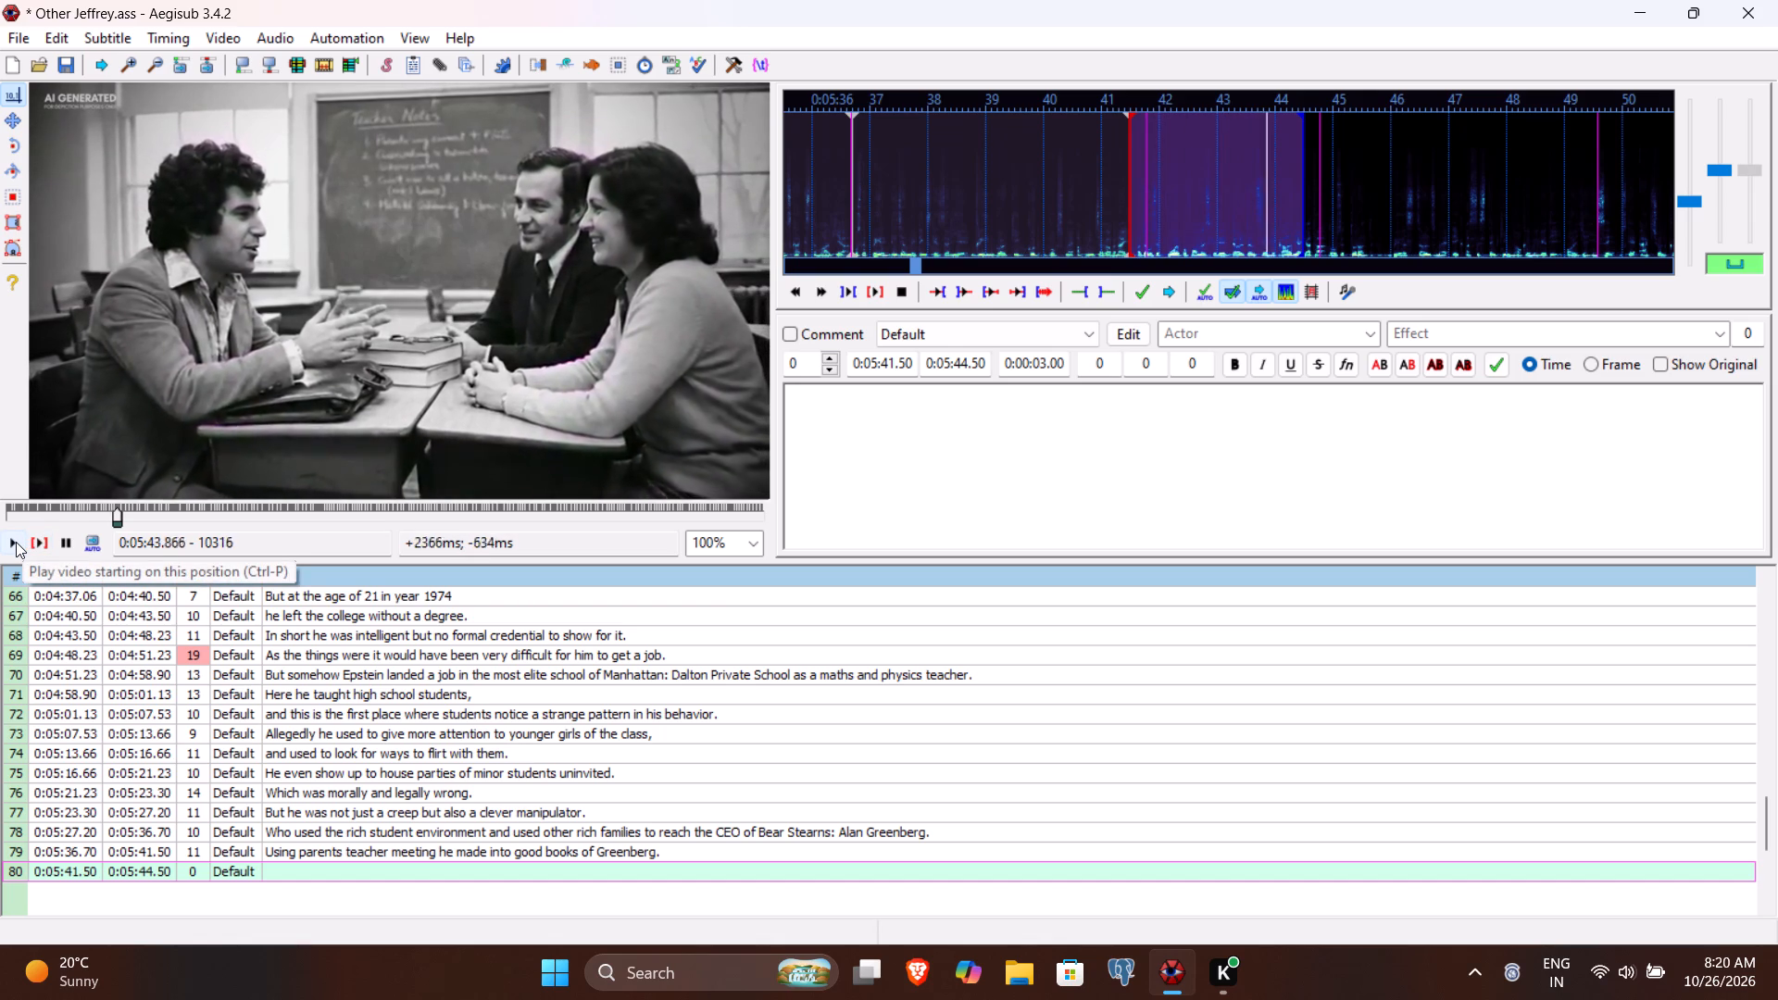
{"action": "double_click", "coordinate": [16, 542]}
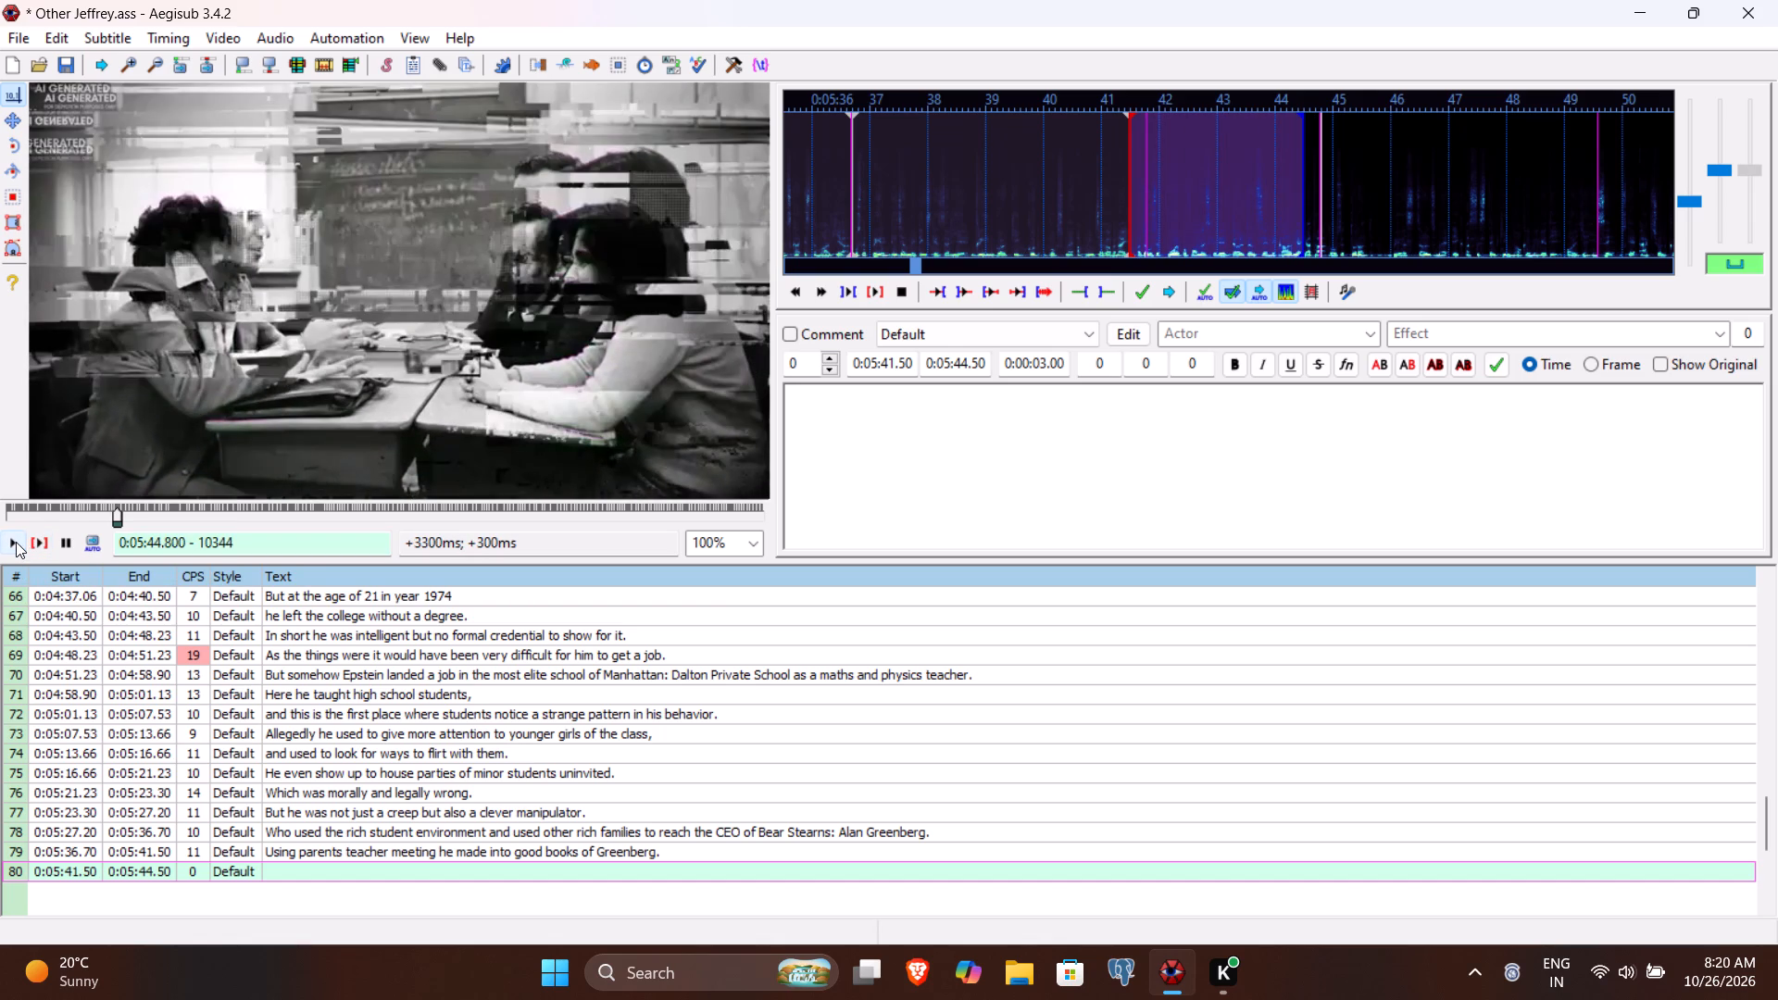
{"action": "left_click", "coordinate": [970, 368]}
{"action": "key", "text": "8"}
Enter "And when he was kicked out of Dalton school due to poor performance," as line 80's text and commit it.
{"action": "left_click", "coordinate": [899, 451]}
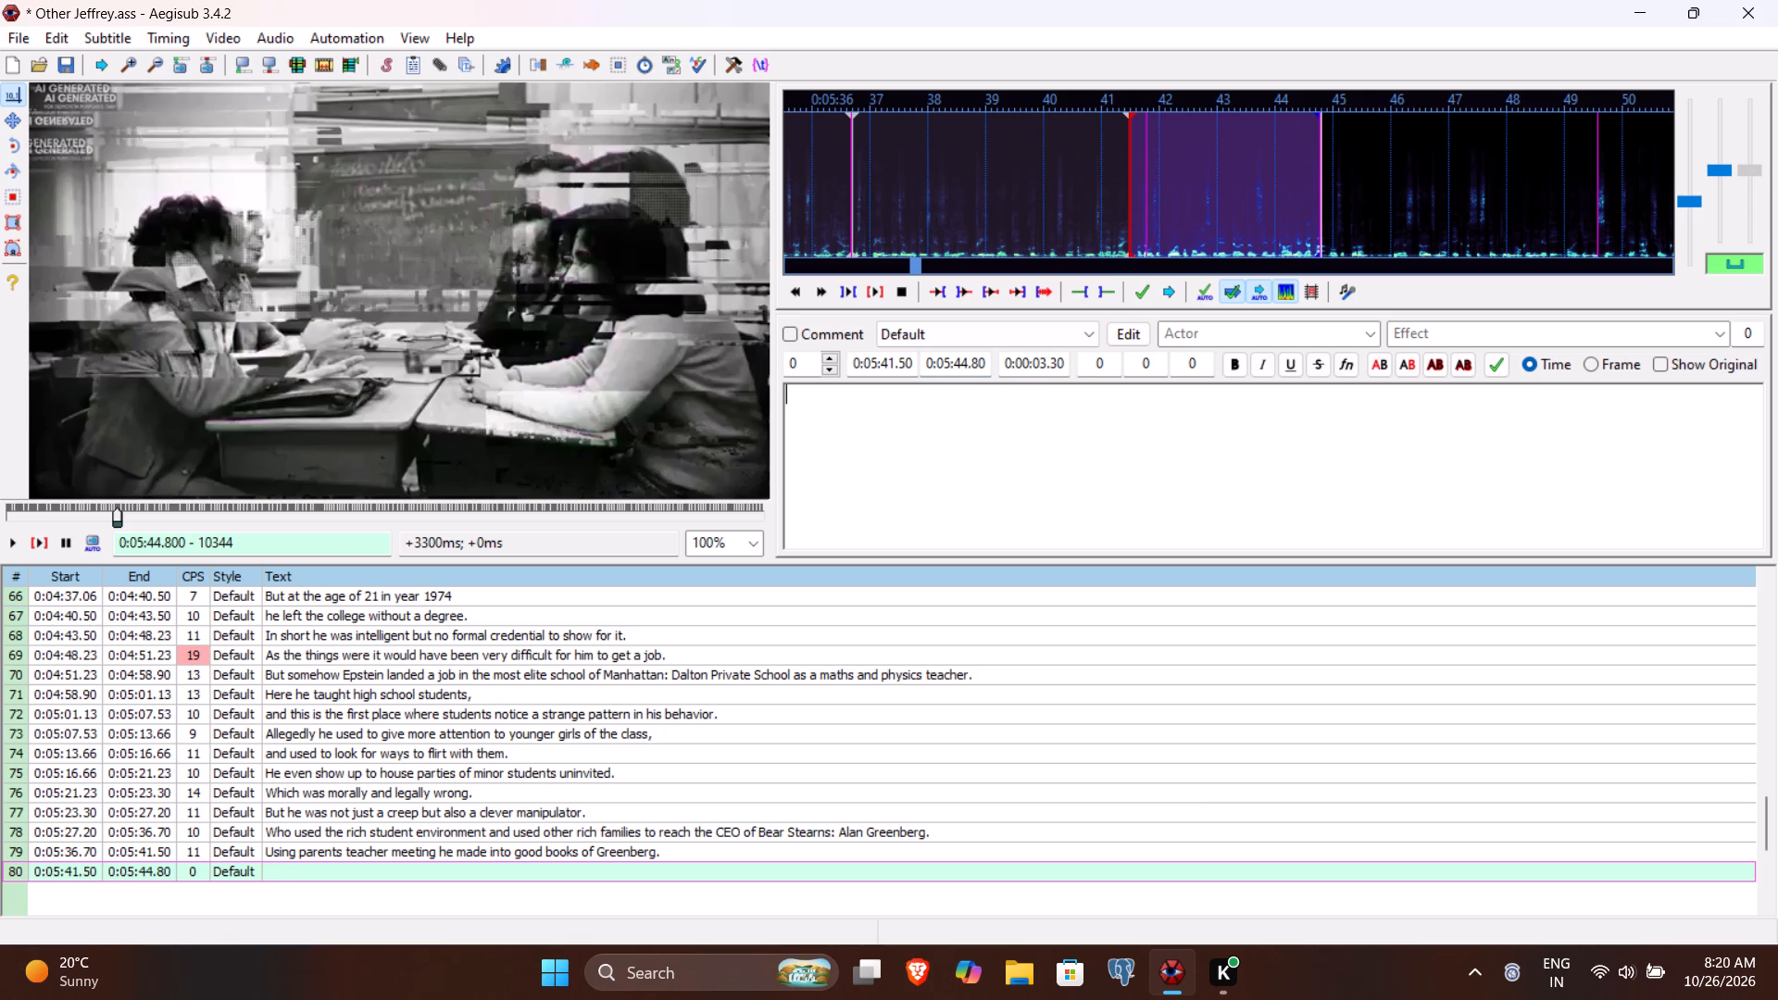
{"action": "type", "text": "And when he was"}
{"action": "key", "text": "space"}
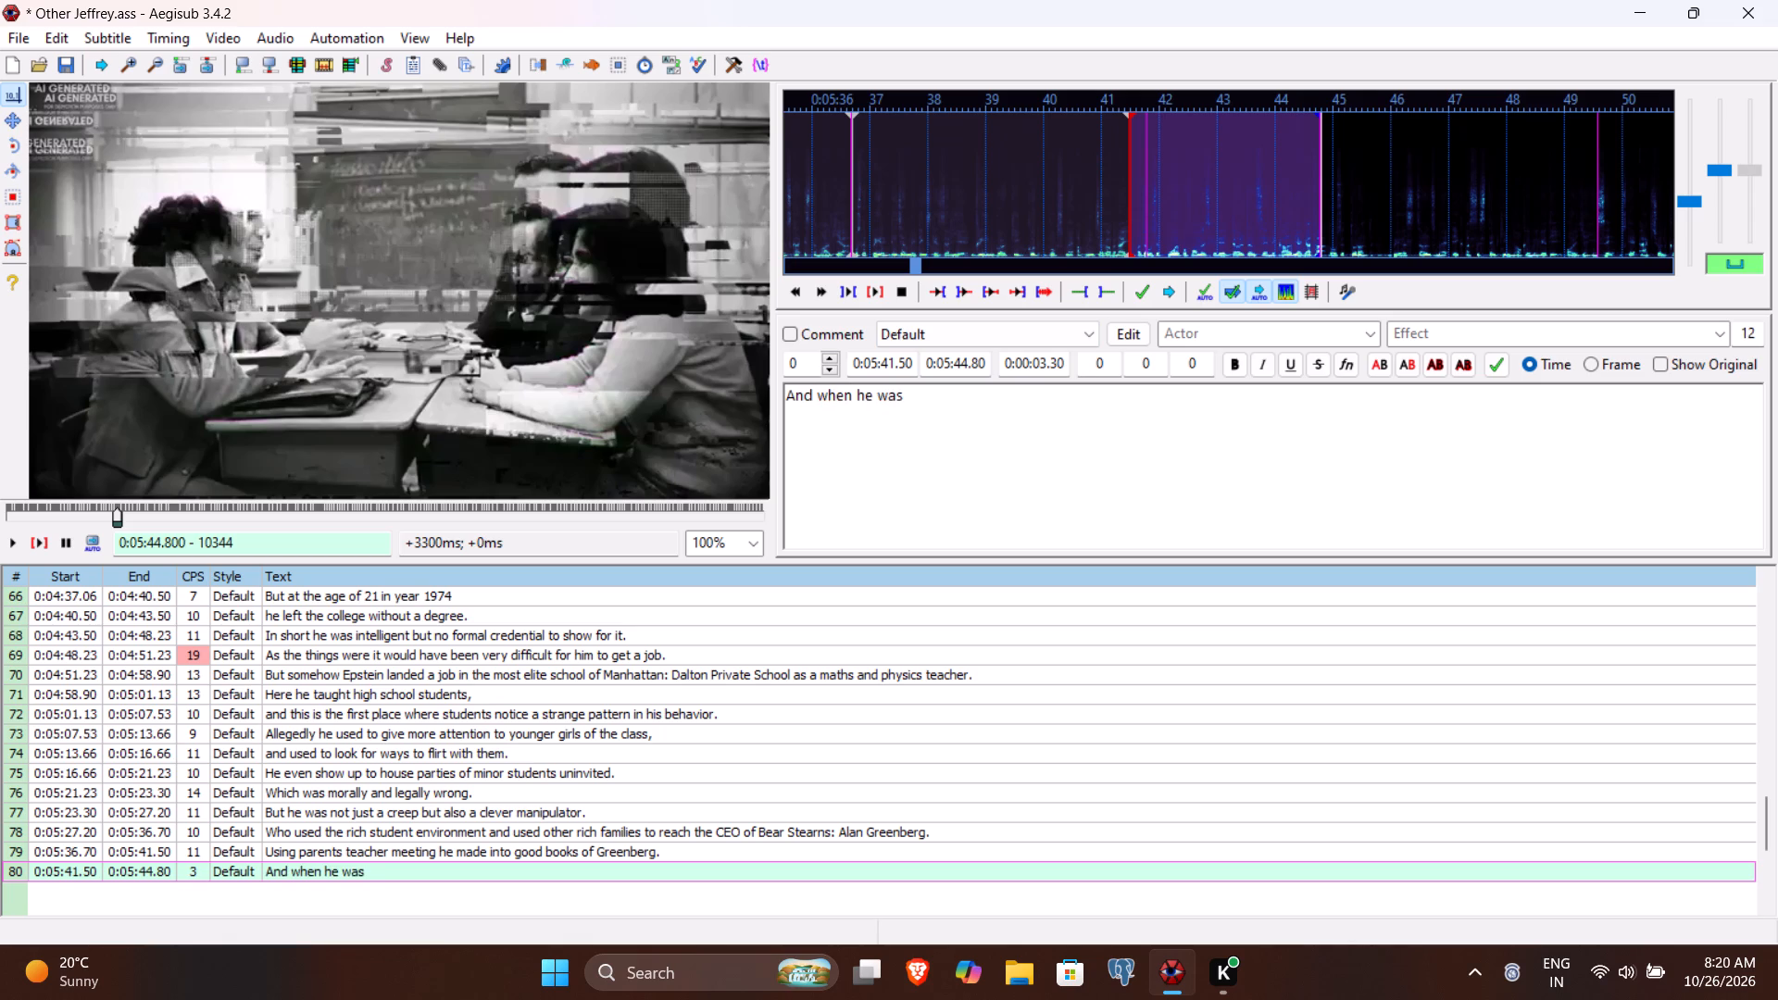
{"action": "type", "text": "kicked out of Dalton"}
{"action": "key", "text": "space"}
{"action": "type", "text": "school dur"}
{"action": "key", "text": "BackSpace"}
{"action": "type", "text": "e to poor performance"}
{"action": "key", "text": "comma"}
{"action": "key", "text": "Return"}
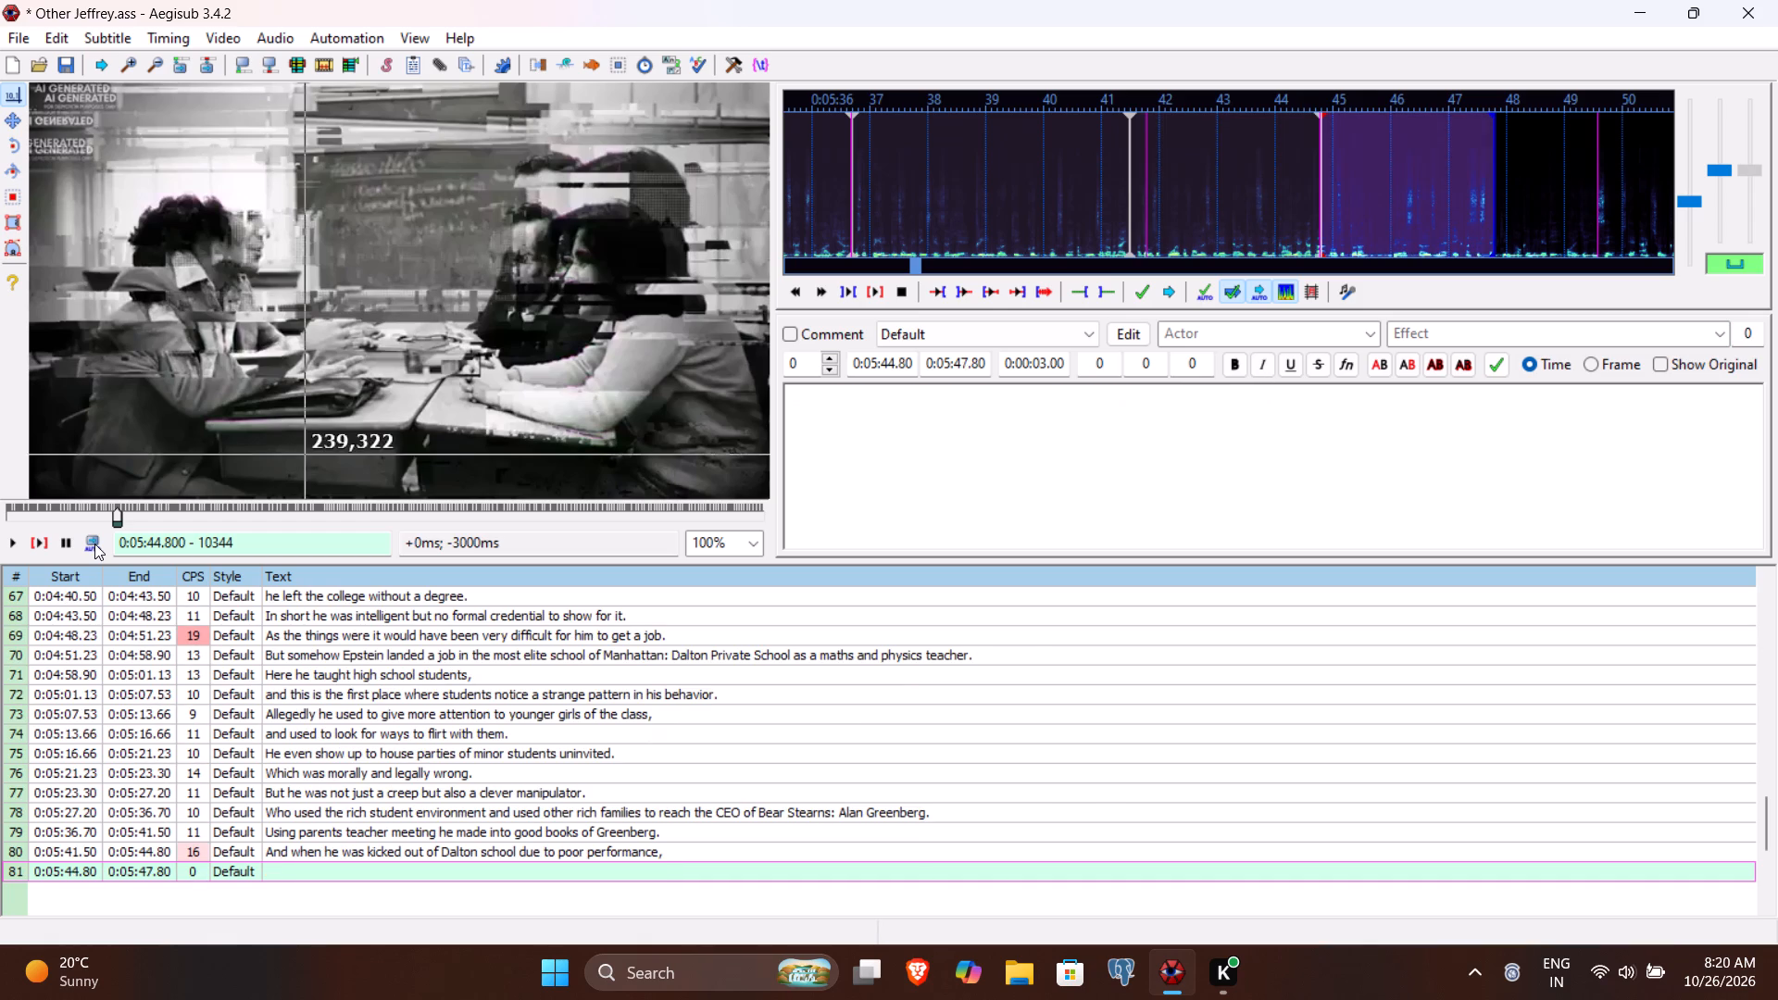
Play line 81's speech to find where it ends, and set the line's end time to 0:05:48.96.
{"action": "left_click", "coordinate": [42, 538]}
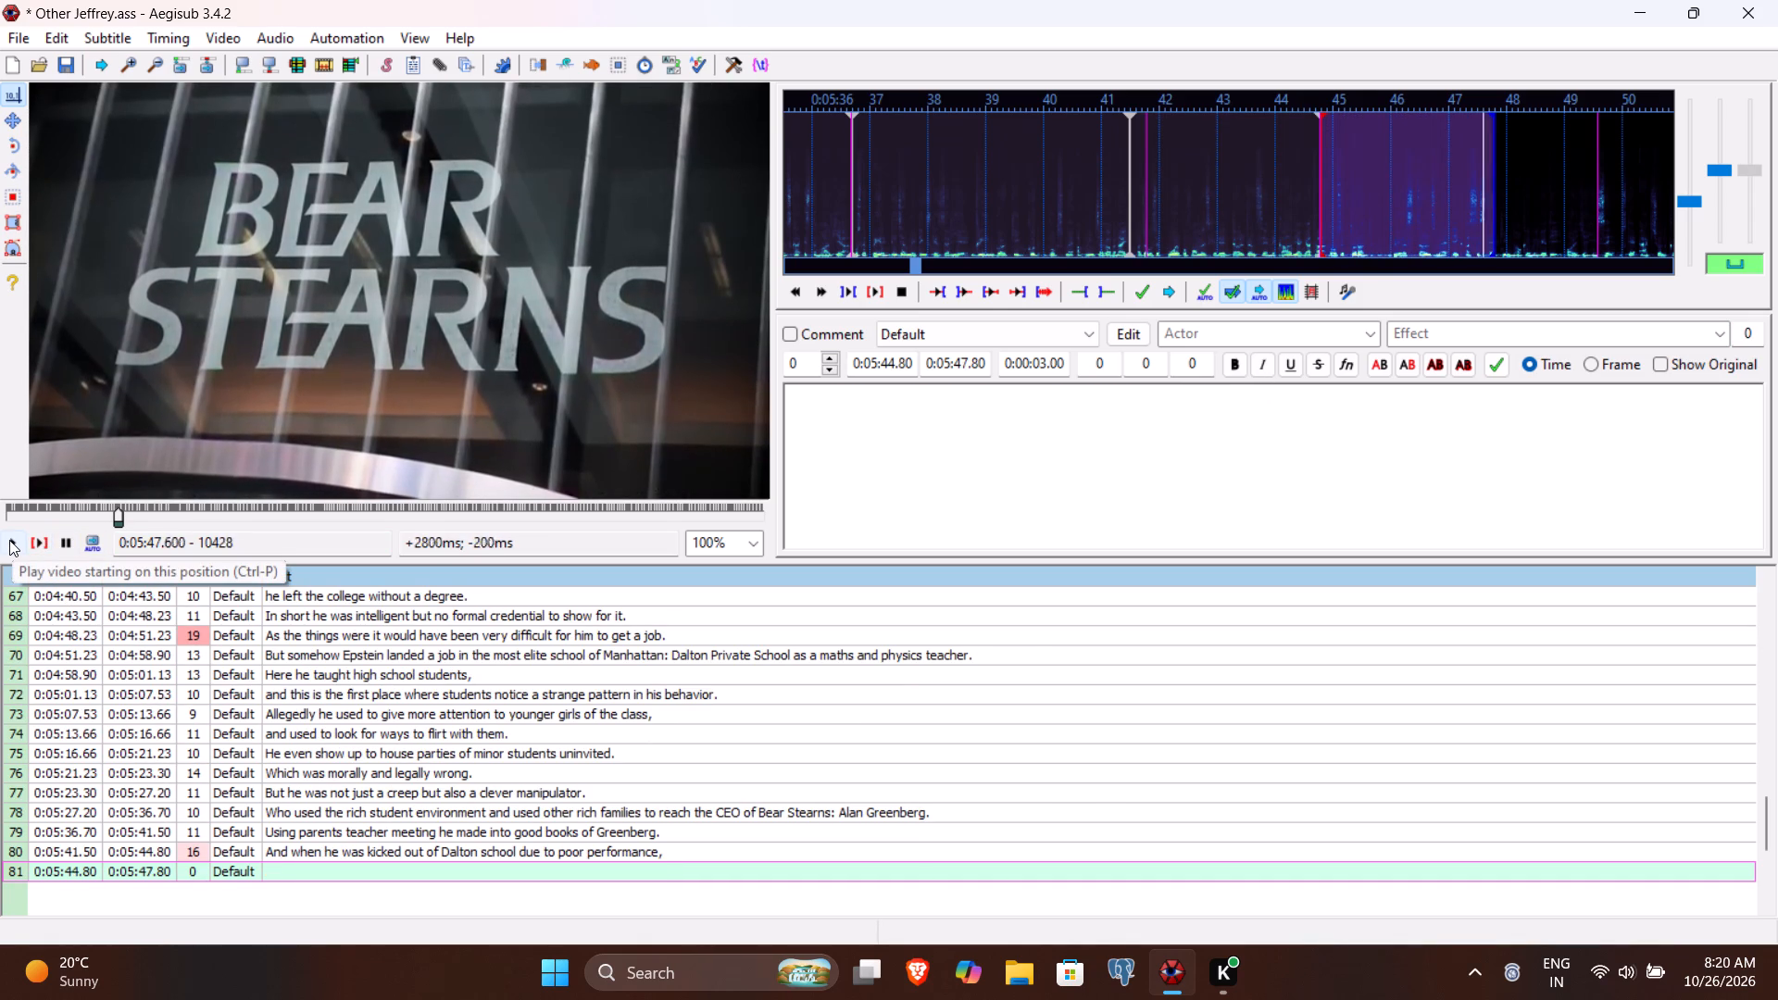
{"action": "left_click", "coordinate": [9, 540]}
{"action": "left_click", "coordinate": [9, 540]}
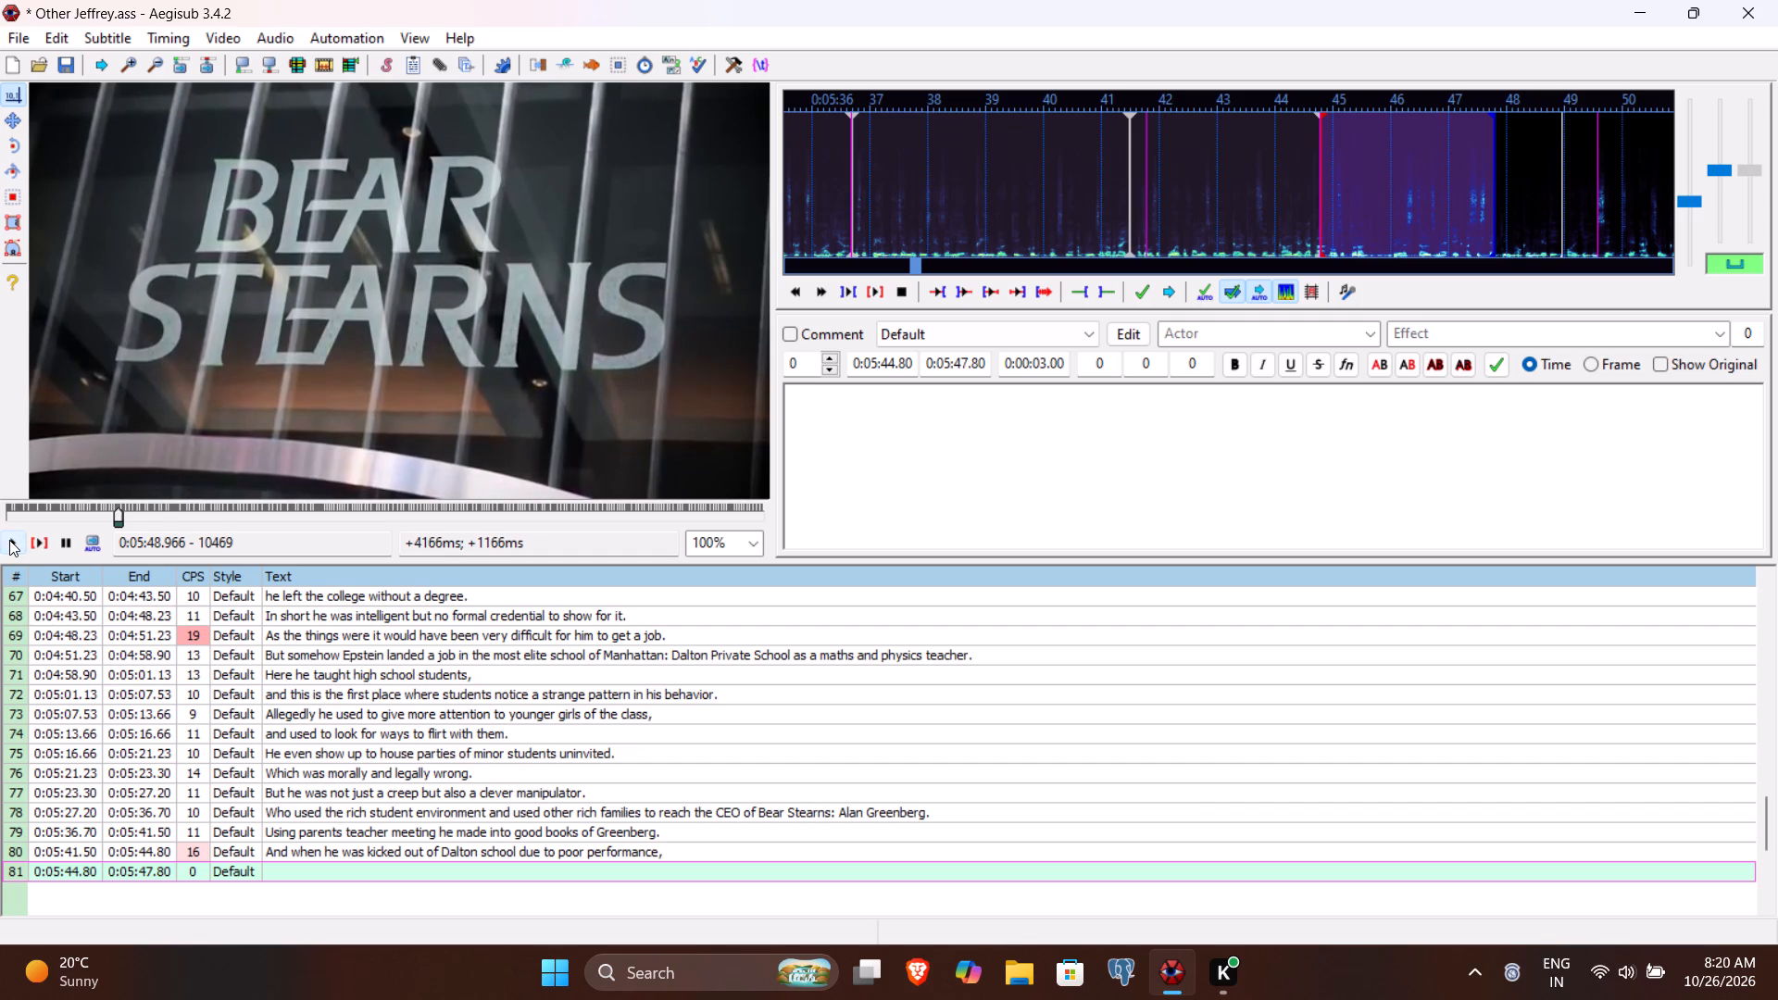
{"action": "left_click", "coordinate": [961, 364]}
{"action": "type", "text": "896"}
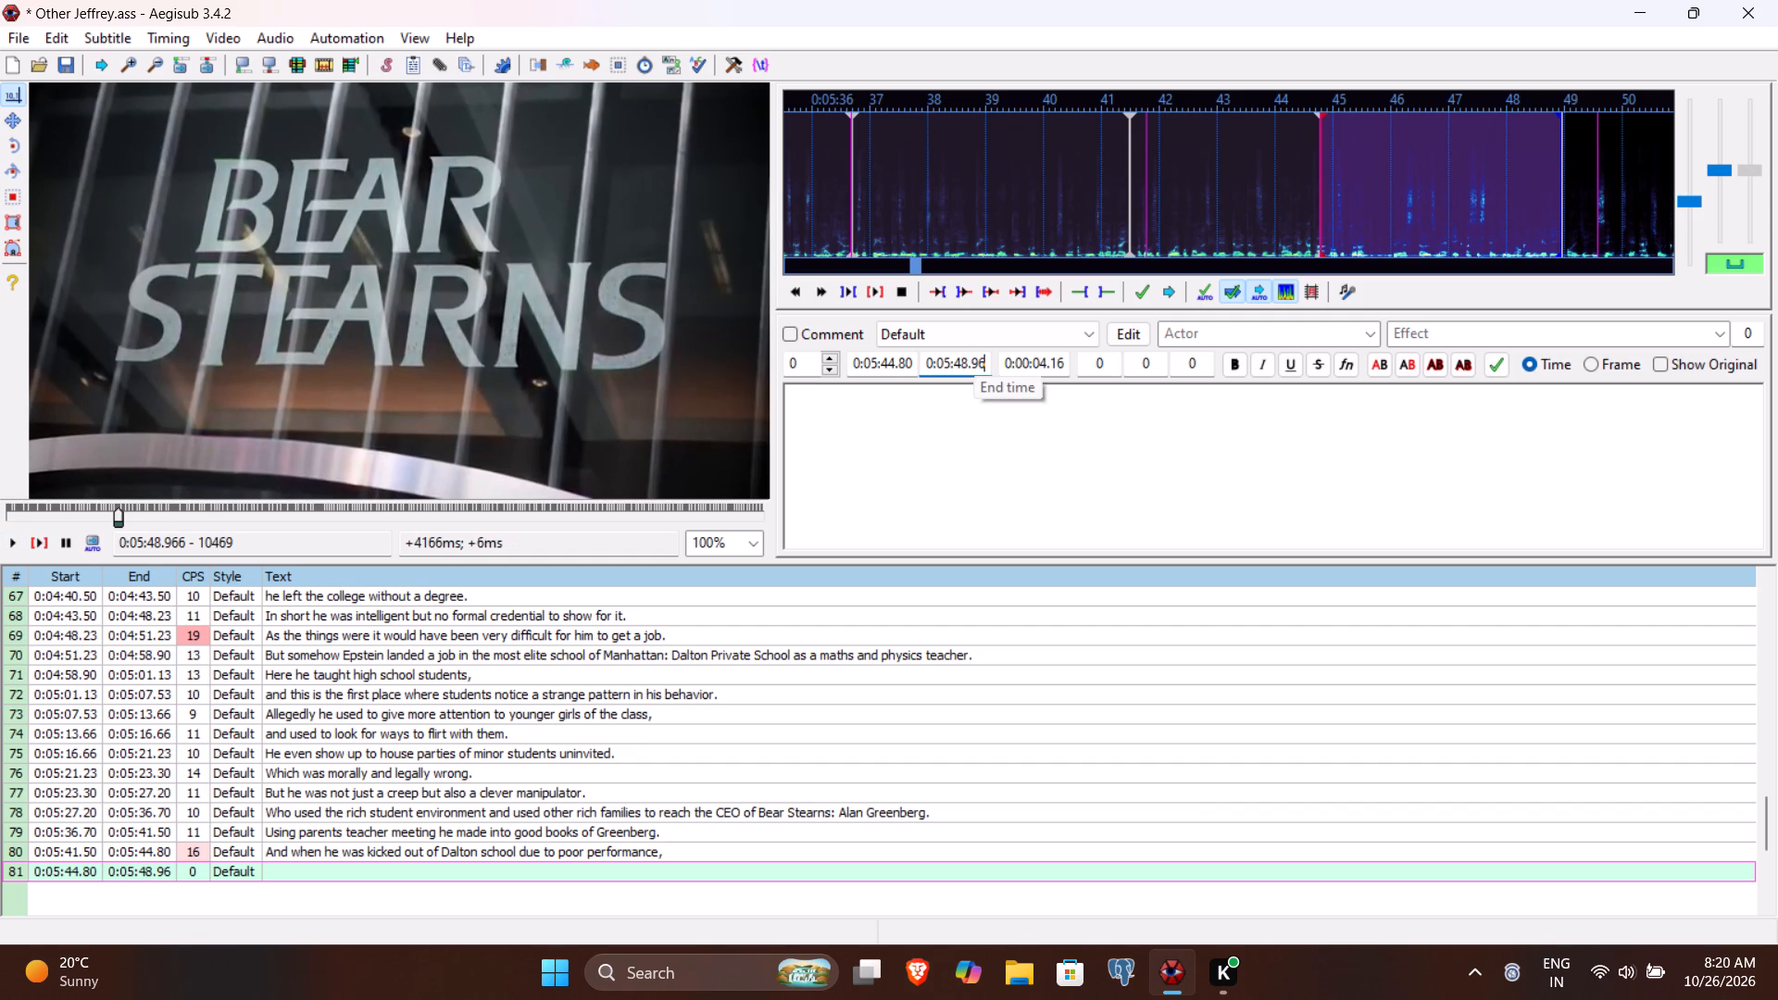
Enter "he immediately got a job as an assistant in Bear Stearns." as line 81's text, commit it and save the file.
{"action": "left_click", "coordinate": [937, 433]}
{"action": "type", "text": "he"}
{"action": "key", "text": "space"}
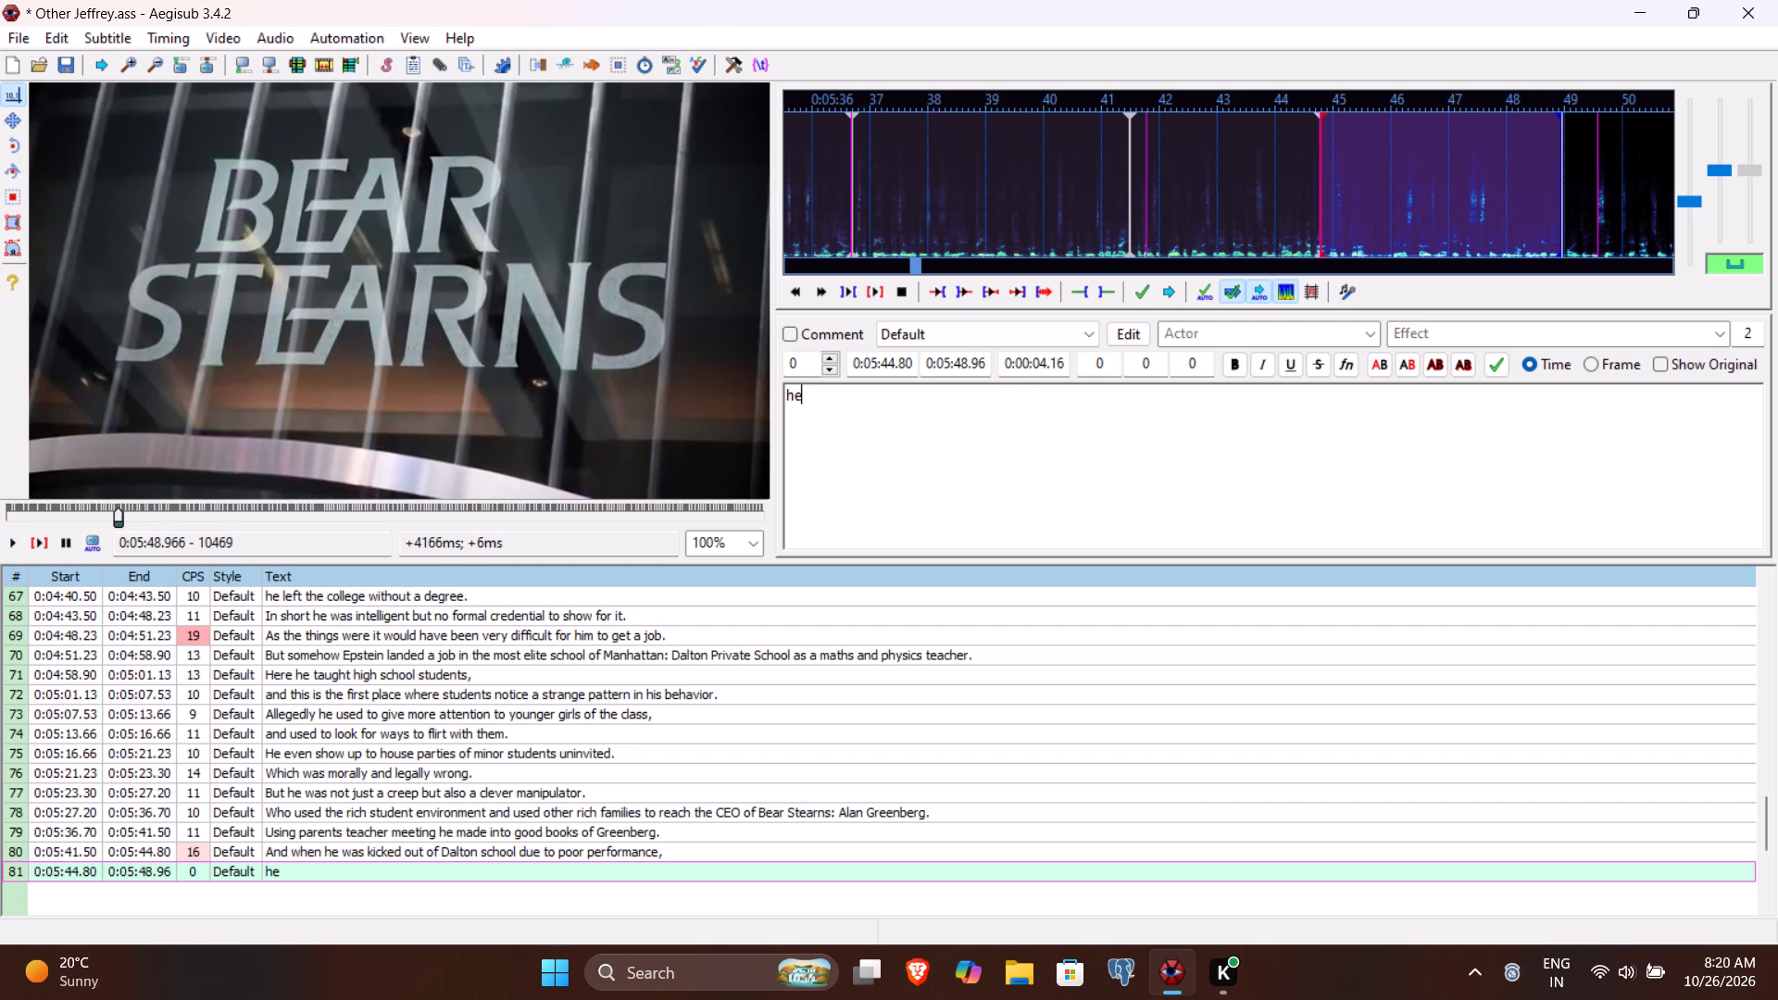
{"action": "type", "text": "imma"}
{"action": "key", "text": "BackSpace"}
{"action": "key", "text": "e"}
{"action": "type", "text": "diately god"}
{"action": "key", "text": "BackSpace"}
{"action": "type", "text": "t a job a"}
{"action": "key", "text": "space"}
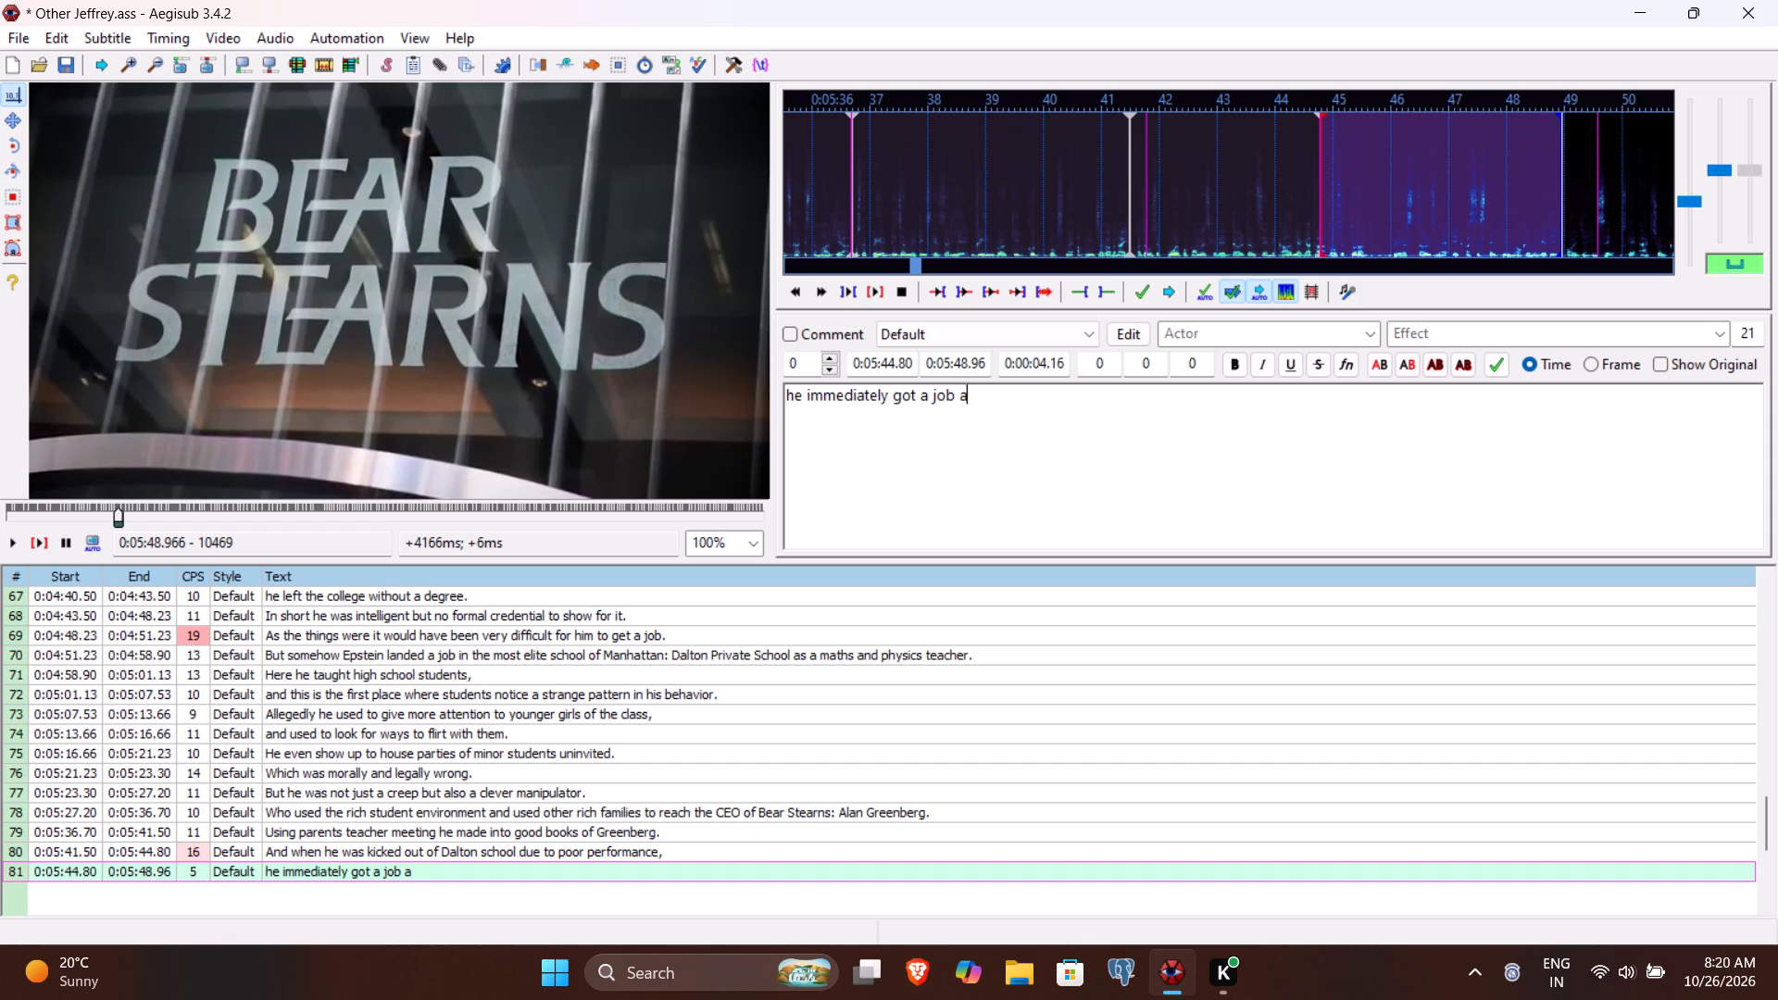
{"action": "key", "text": "BackSpace"}
{"action": "type", "text": "s an assi"}
{"action": "type", "text": "stant in Bear Ster"}
{"action": "key", "text": "BackSpace"}
{"action": "type", "text": "arns."}
{"action": "key", "text": "Return"}
{"action": "key", "text": "ctrl+s"}
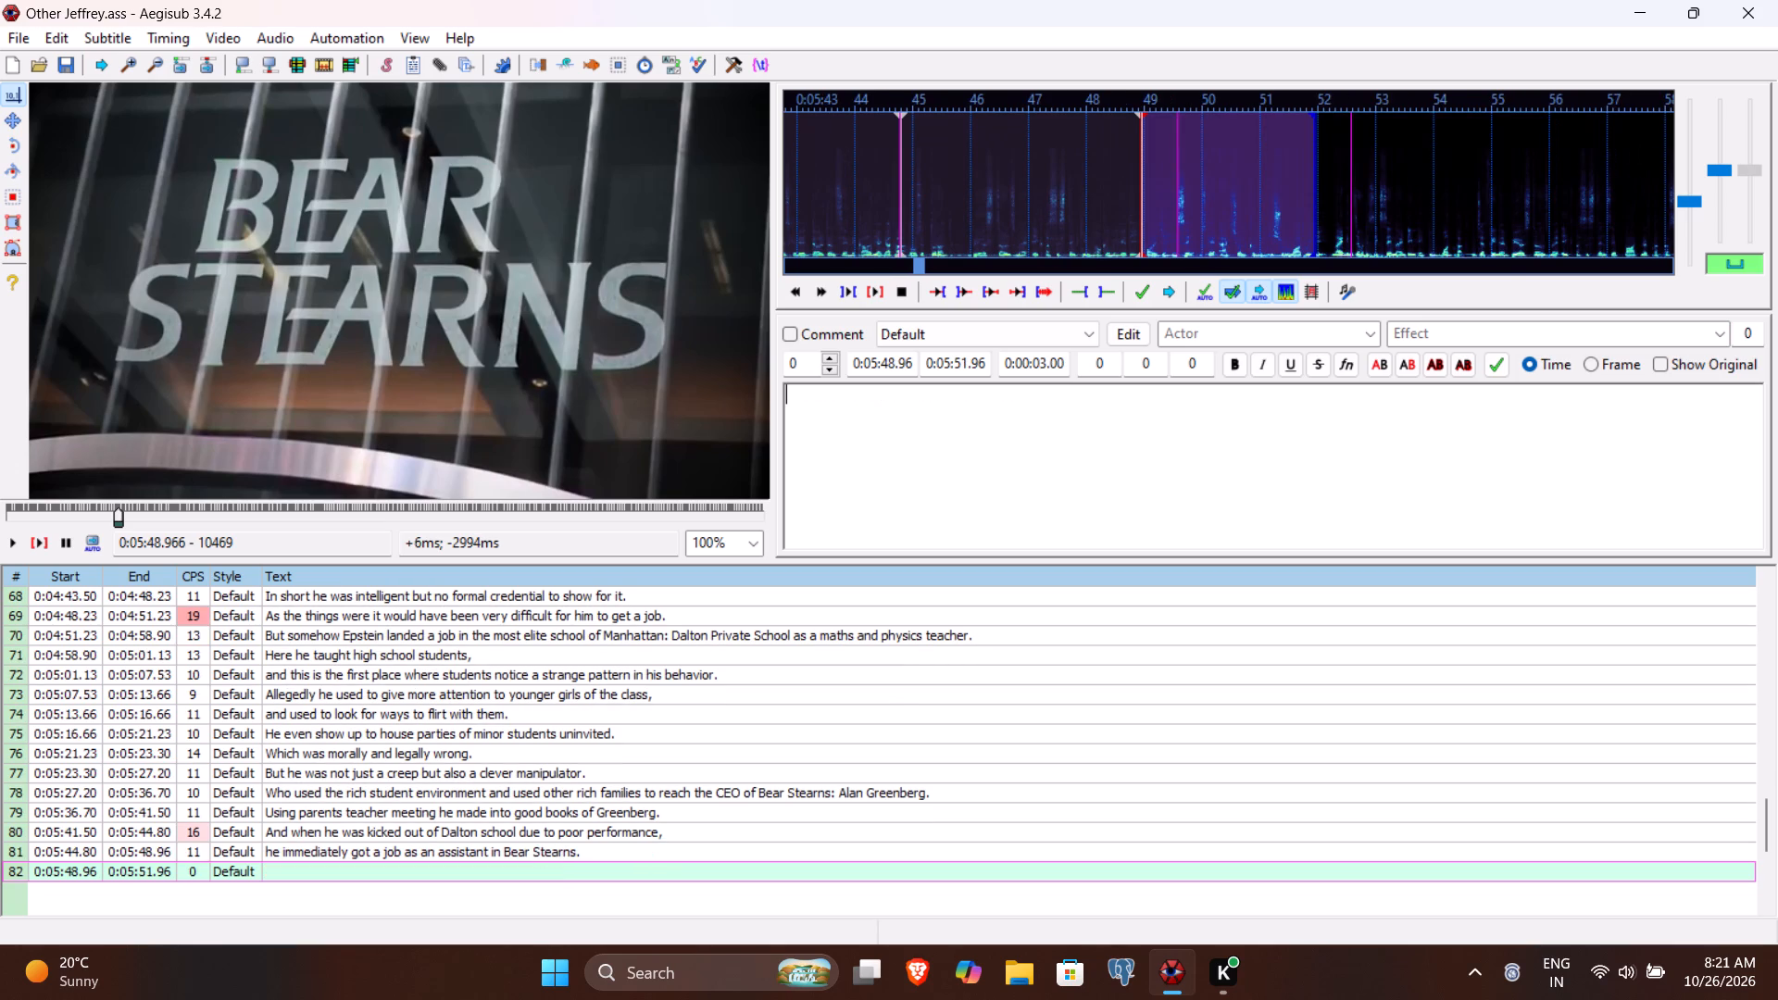
Play line 82's speech to find where it ends, and set the line's end time to 0:05:52.26.
{"action": "left_click", "coordinate": [42, 538]}
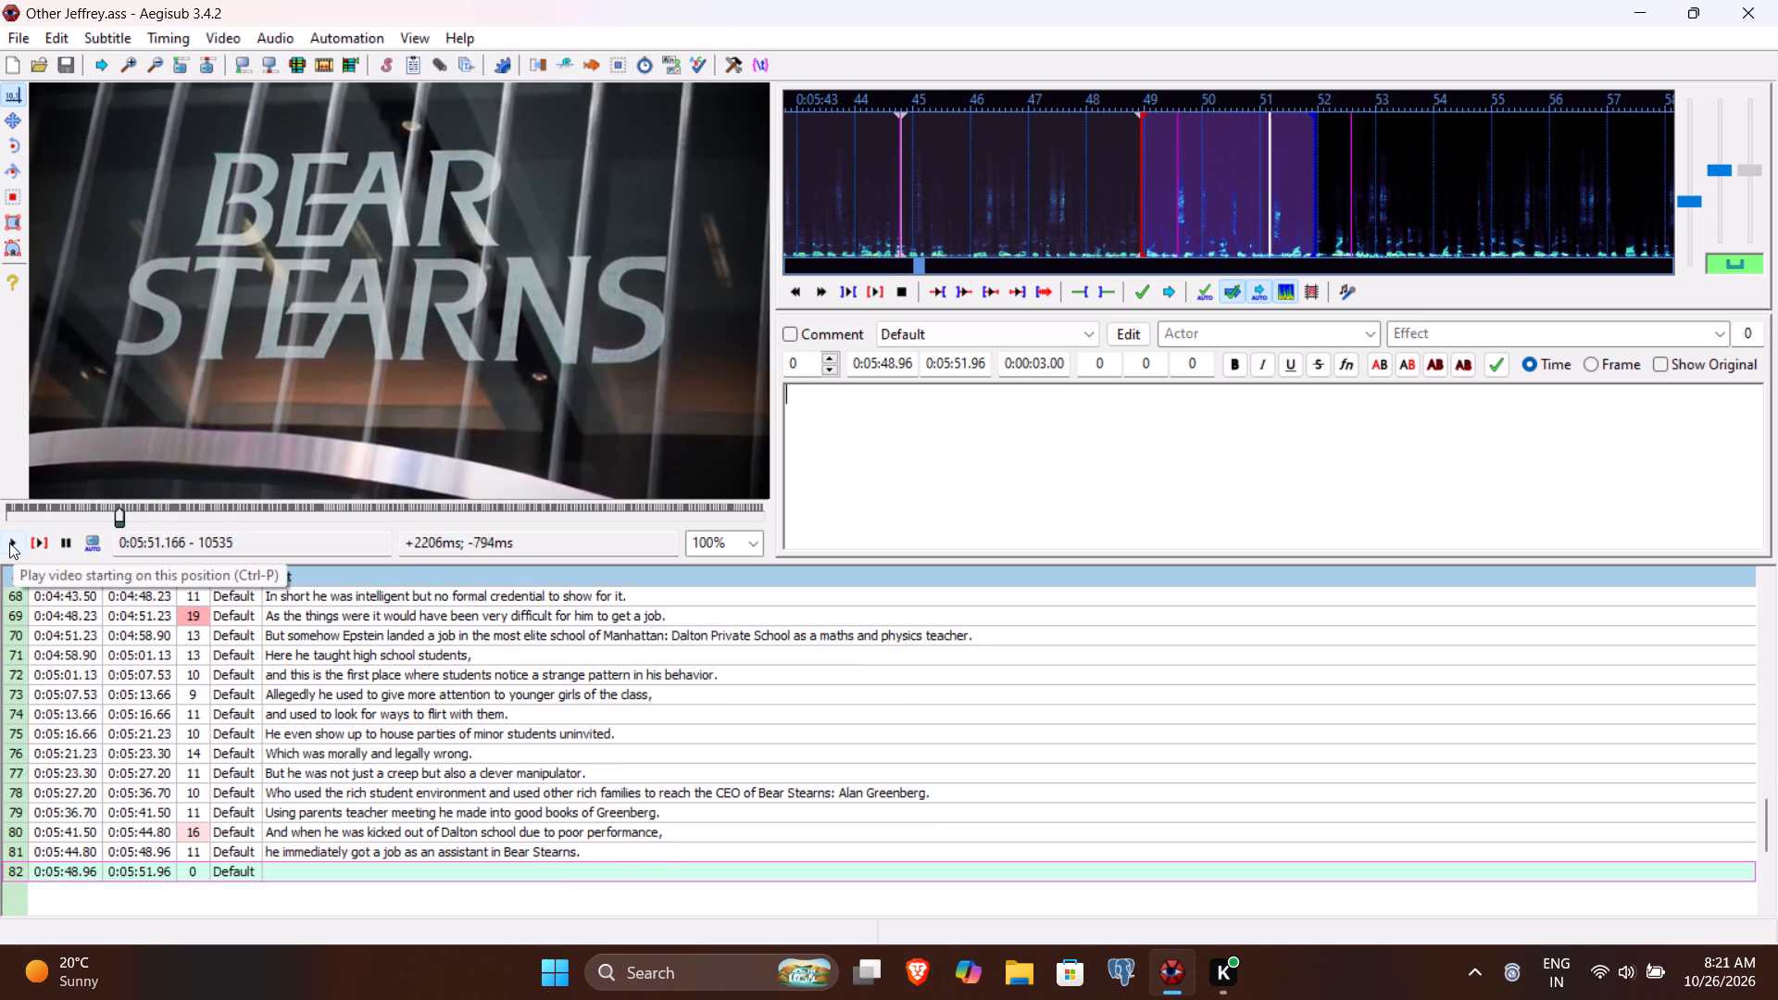
{"action": "double_click", "coordinate": [9, 543]}
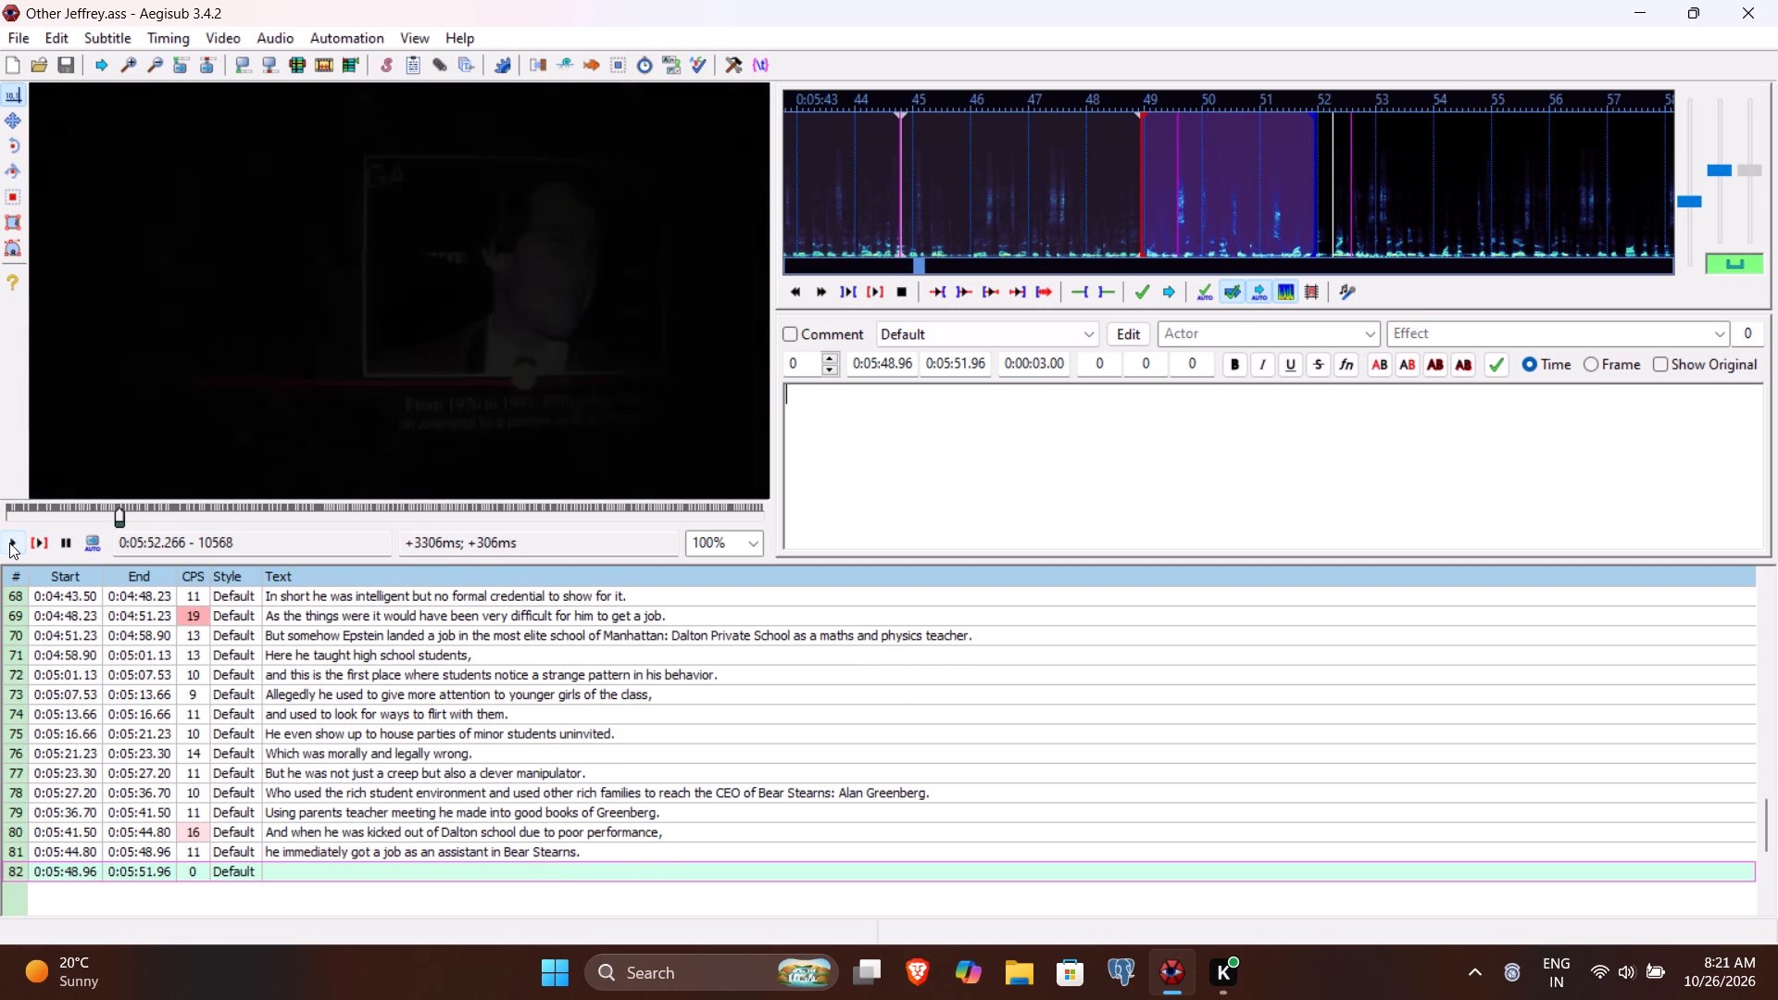
{"action": "left_click", "coordinate": [954, 369]}
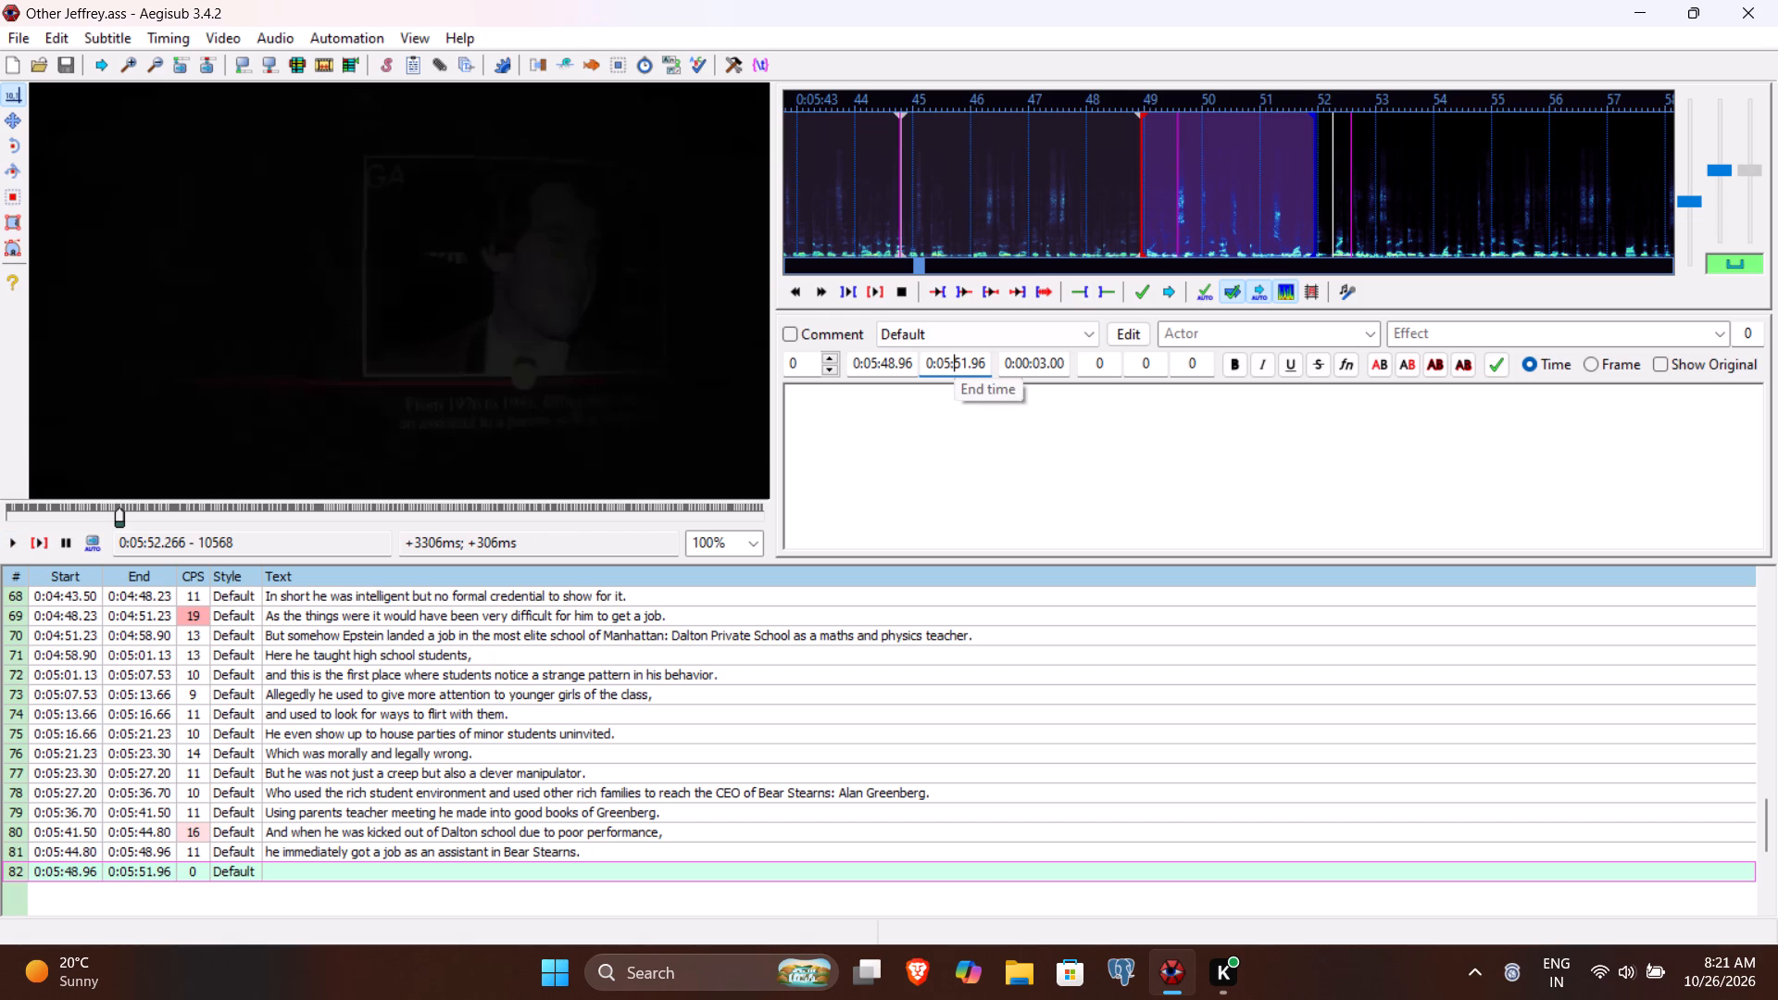
{"action": "type", "text": "5226"}
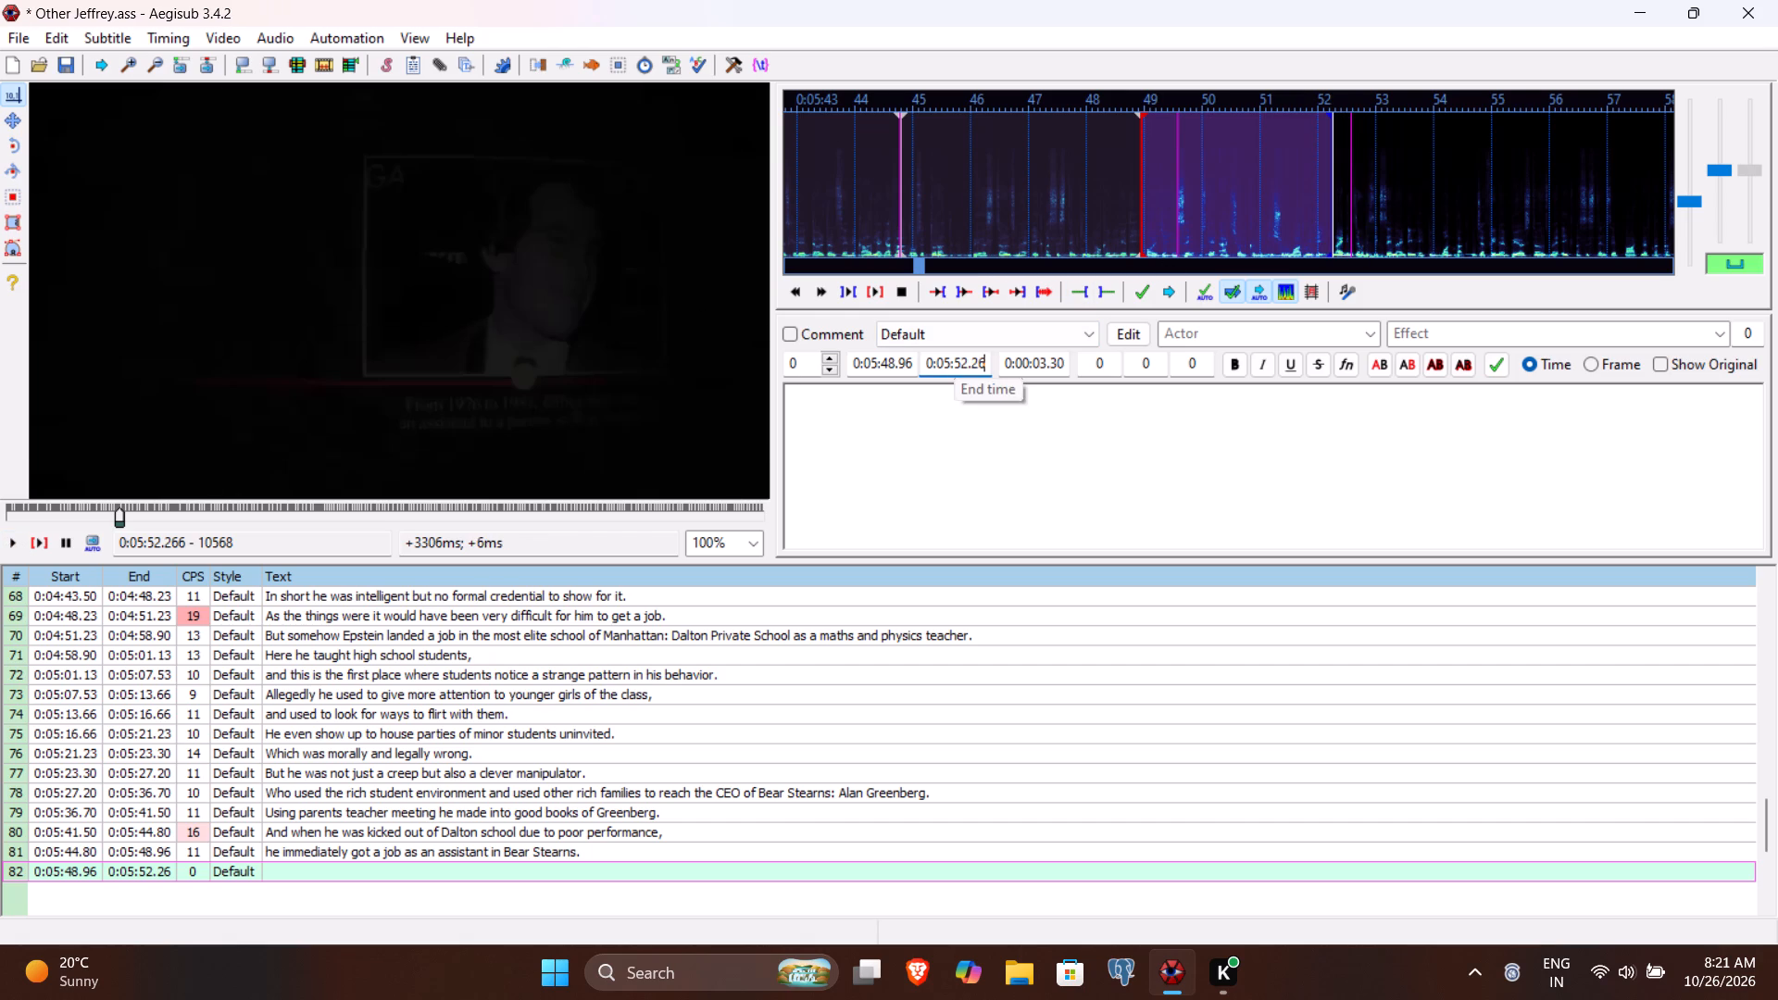
Enter "And from here his actual career started." as line 82's text and commit it.
{"action": "left_click", "coordinate": [925, 431]}
{"action": "type", "text": "And from here his actula"}
{"action": "key", "text": "BackSpace"}
{"action": "key", "text": "BackSpace"}
{"action": "type", "text": "al career started"}
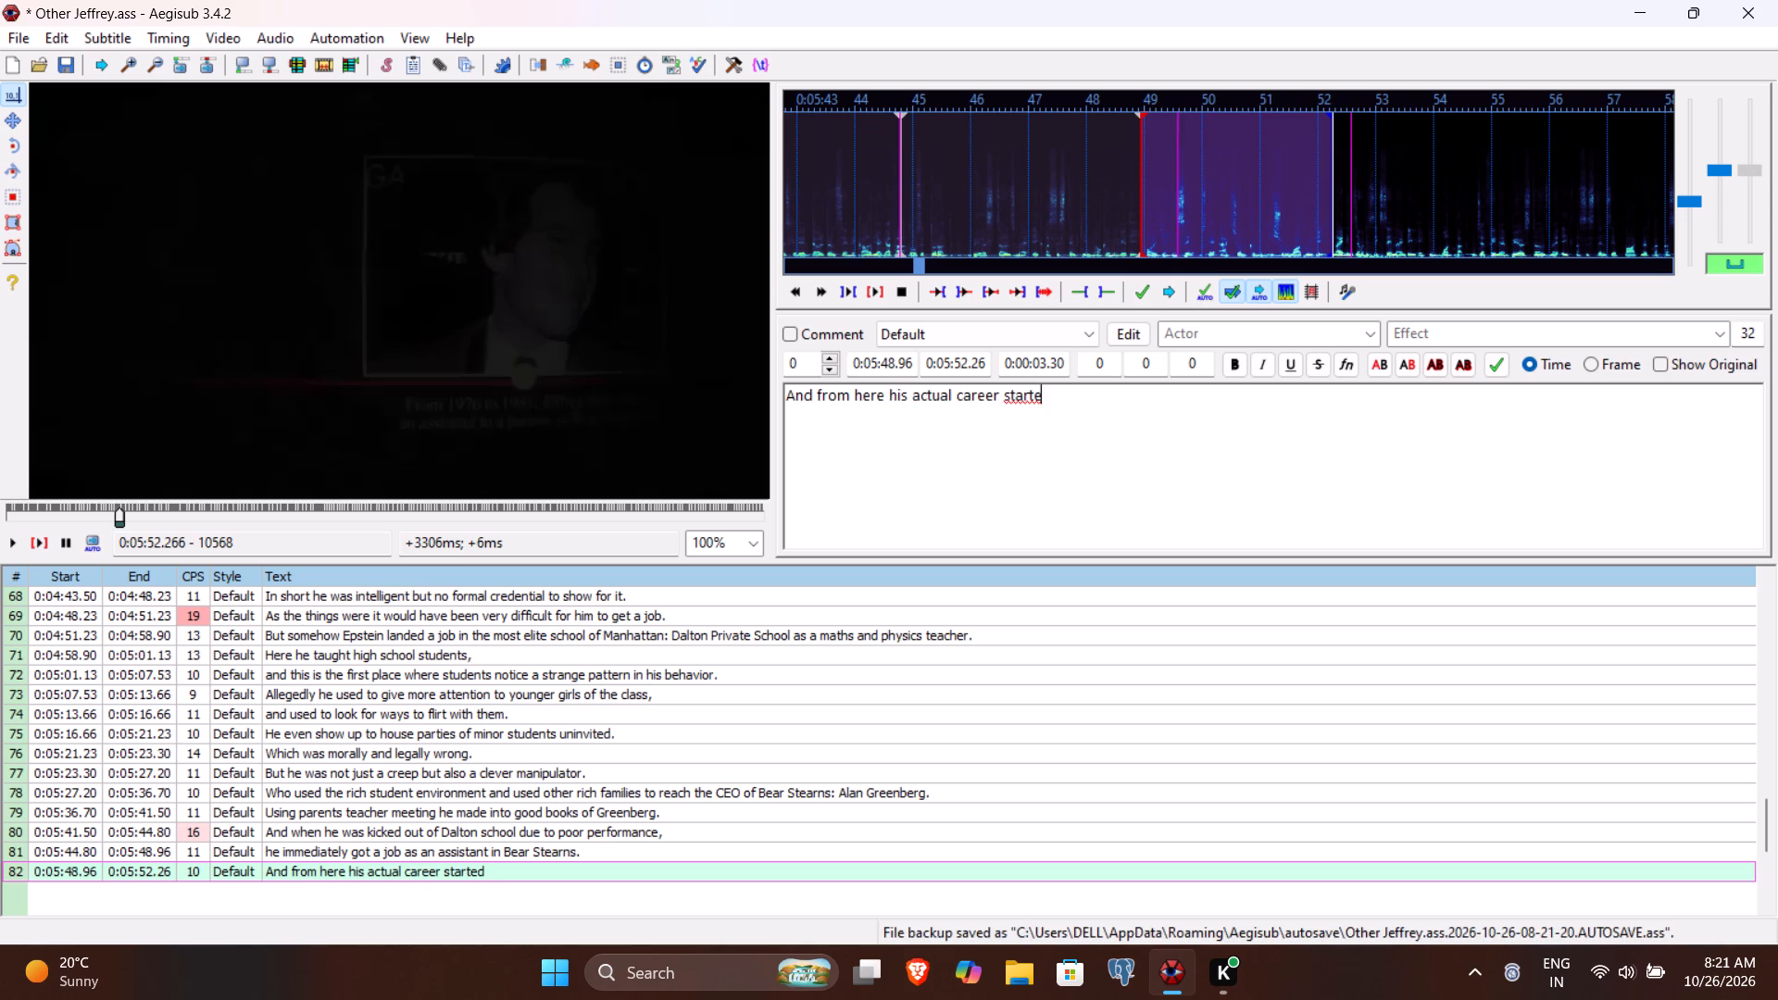
{"action": "key", "text": "period"}
{"action": "key", "text": "Return"}
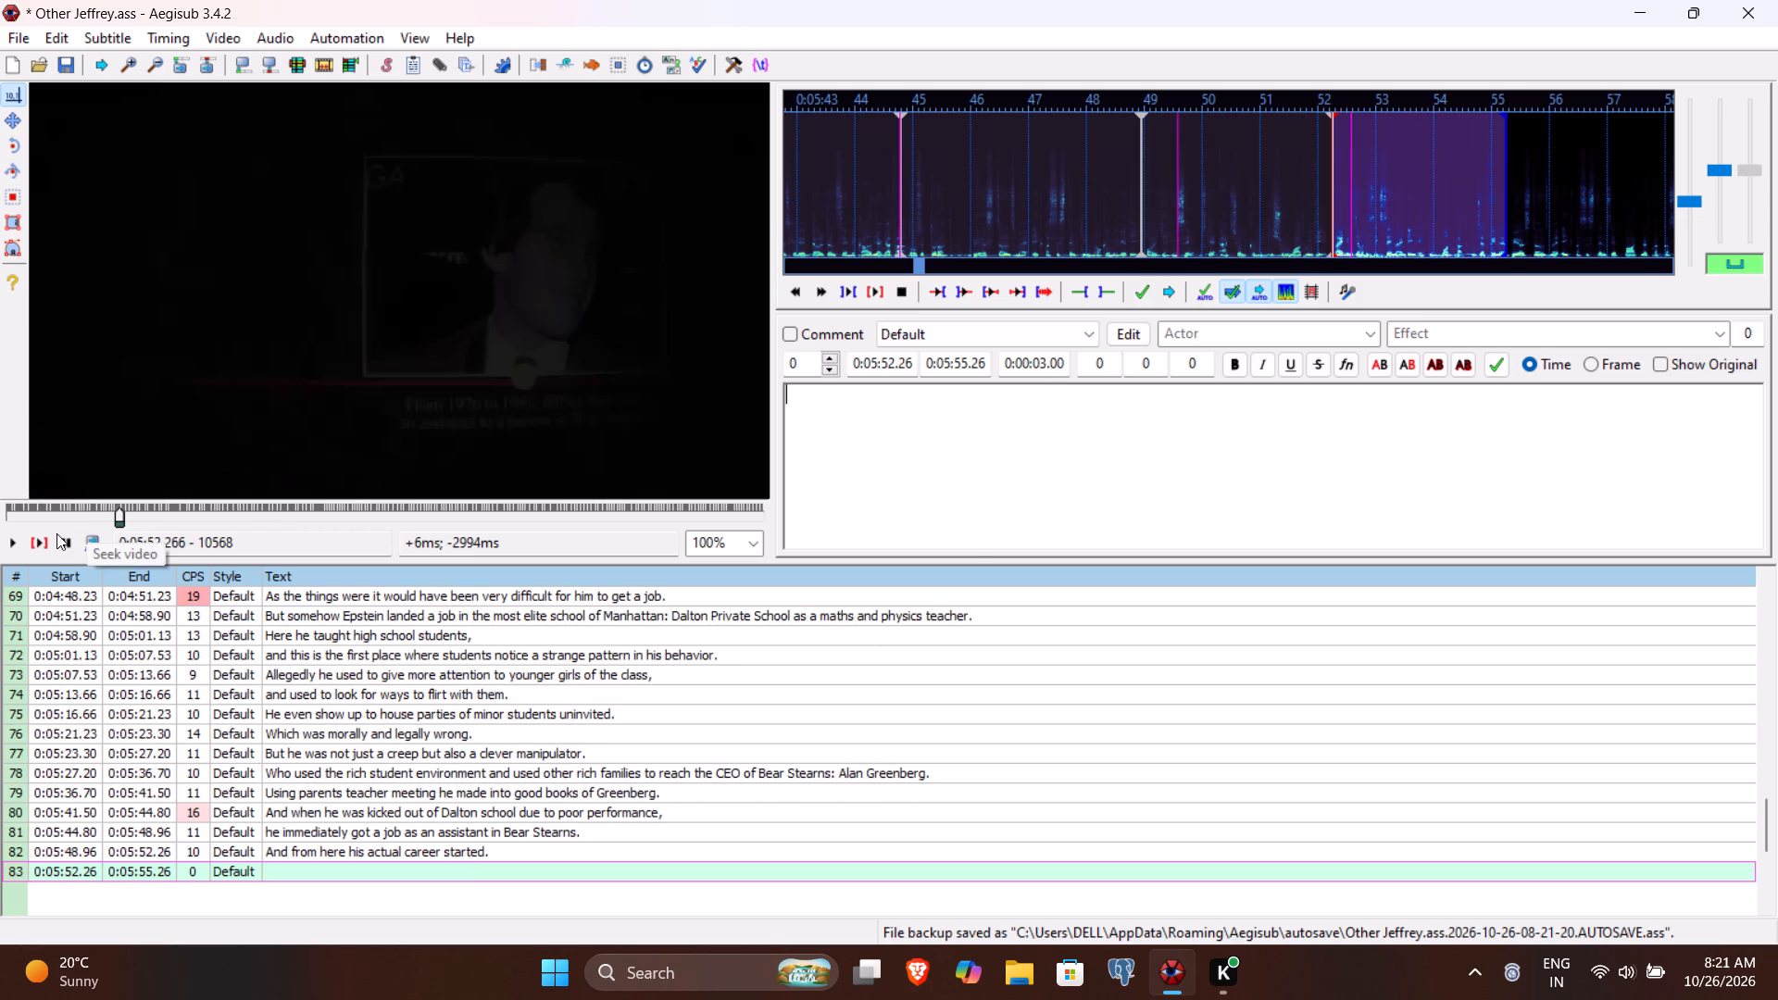
Play line 83's speech to find where it ends, and set the line's end time to 0:05:59.03.
{"action": "left_click", "coordinate": [37, 548]}
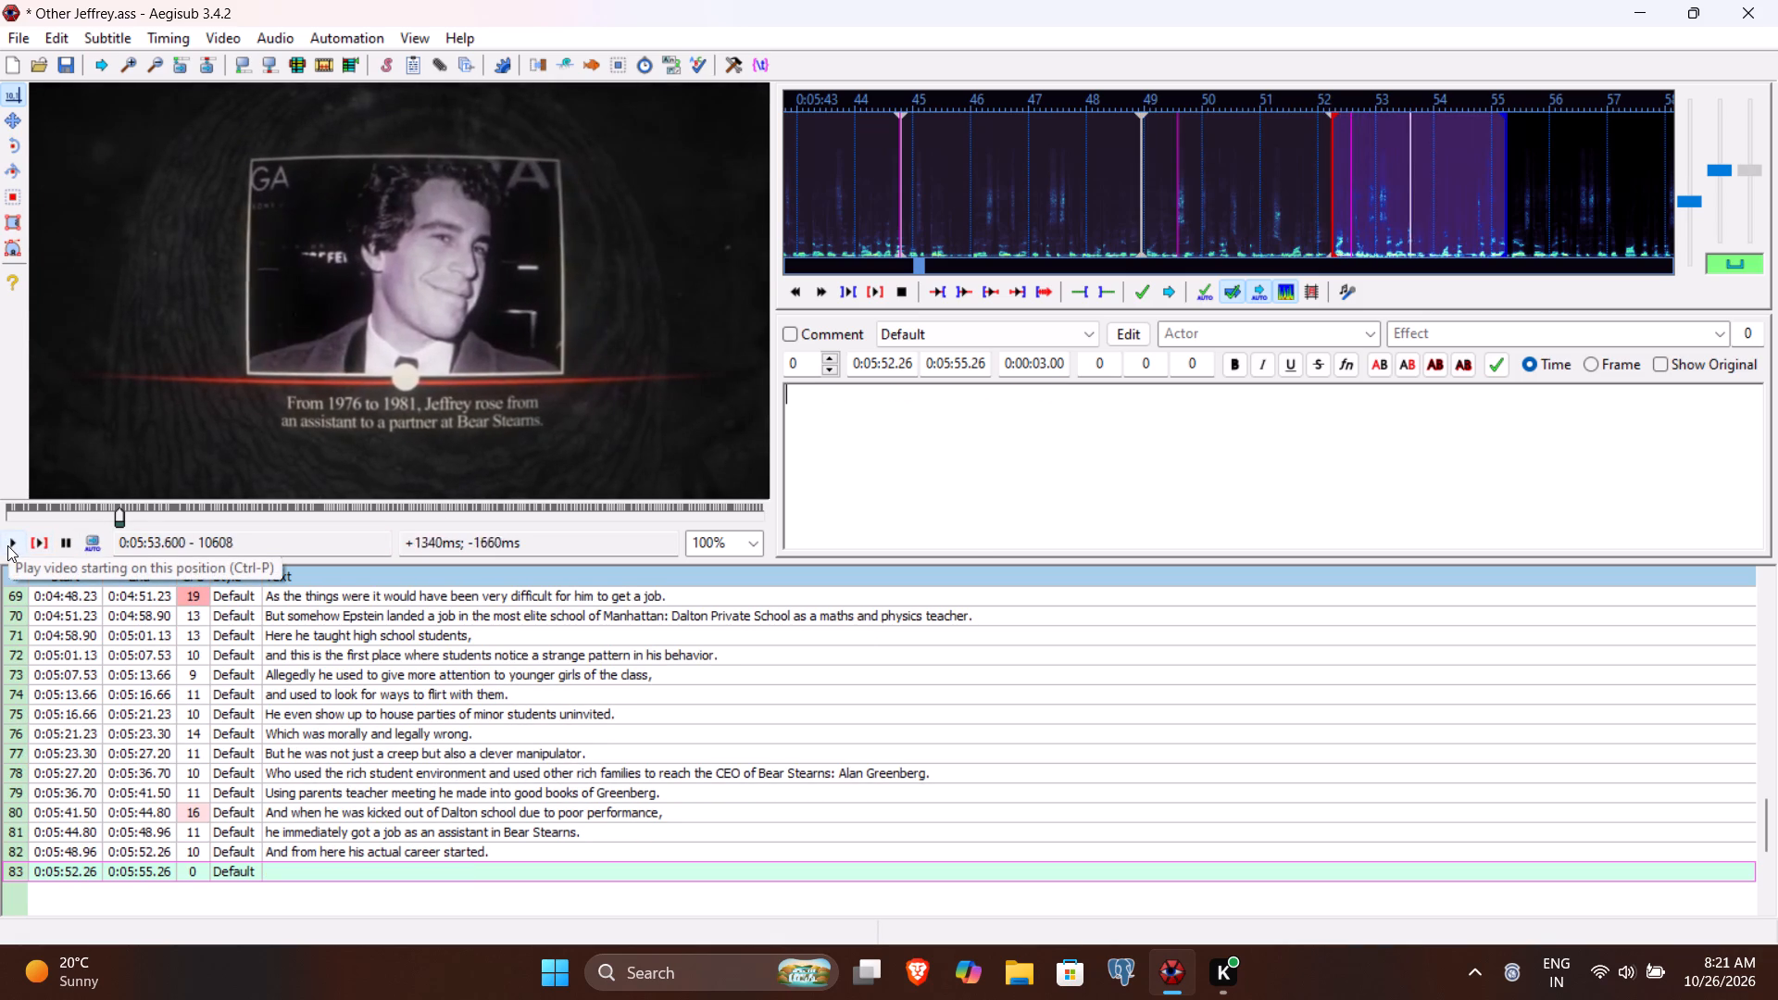
{"action": "left_click", "coordinate": [7, 545]}
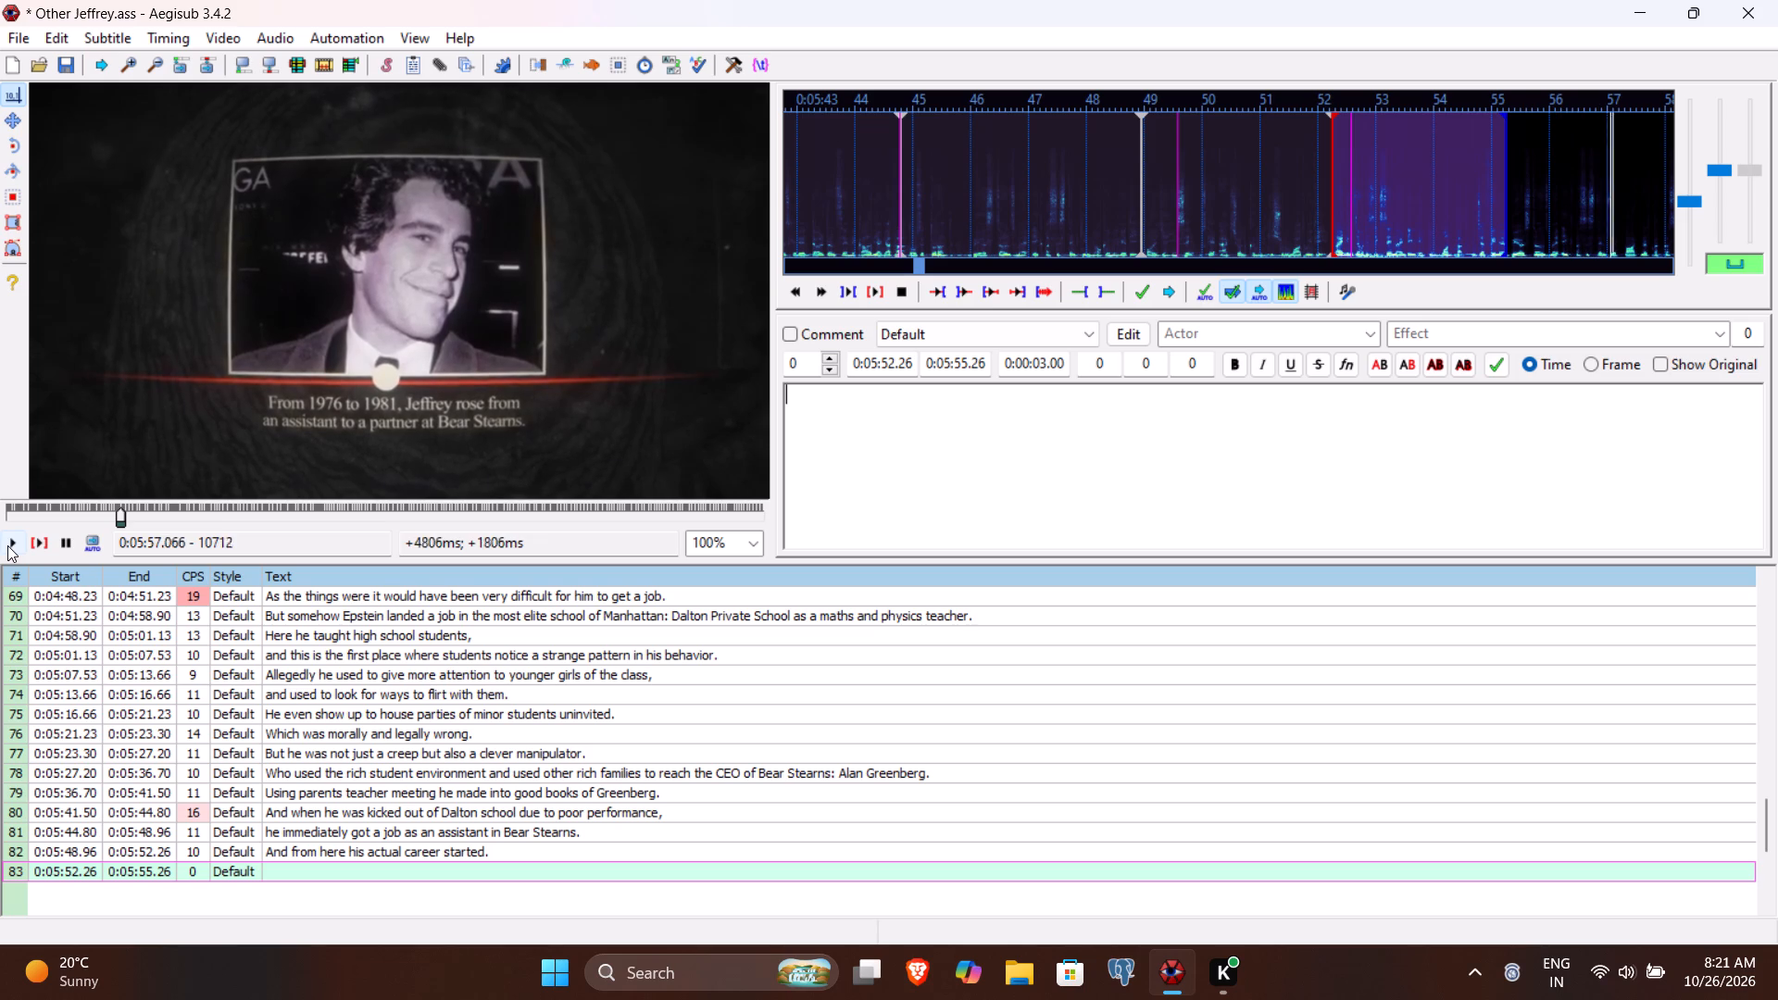
{"action": "left_click", "coordinate": [7, 545]}
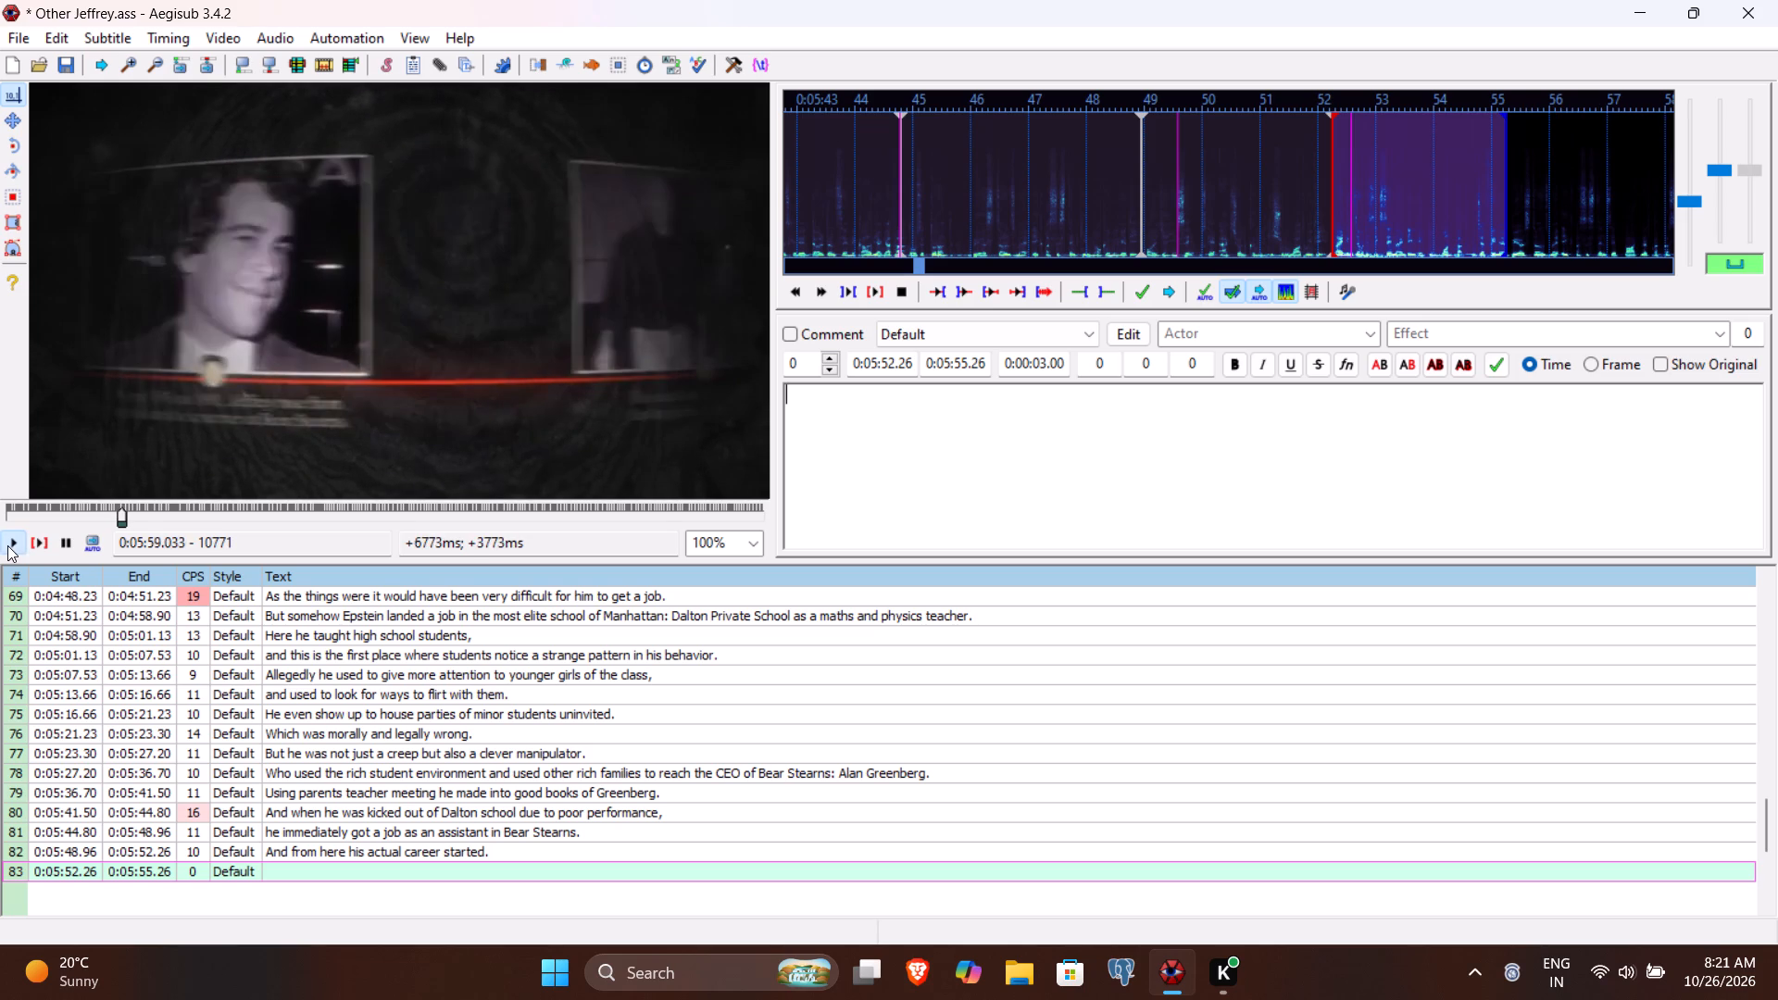
{"action": "left_click", "coordinate": [965, 358]}
{"action": "key", "text": "BackSpace"}
{"action": "key", "text": "9"}
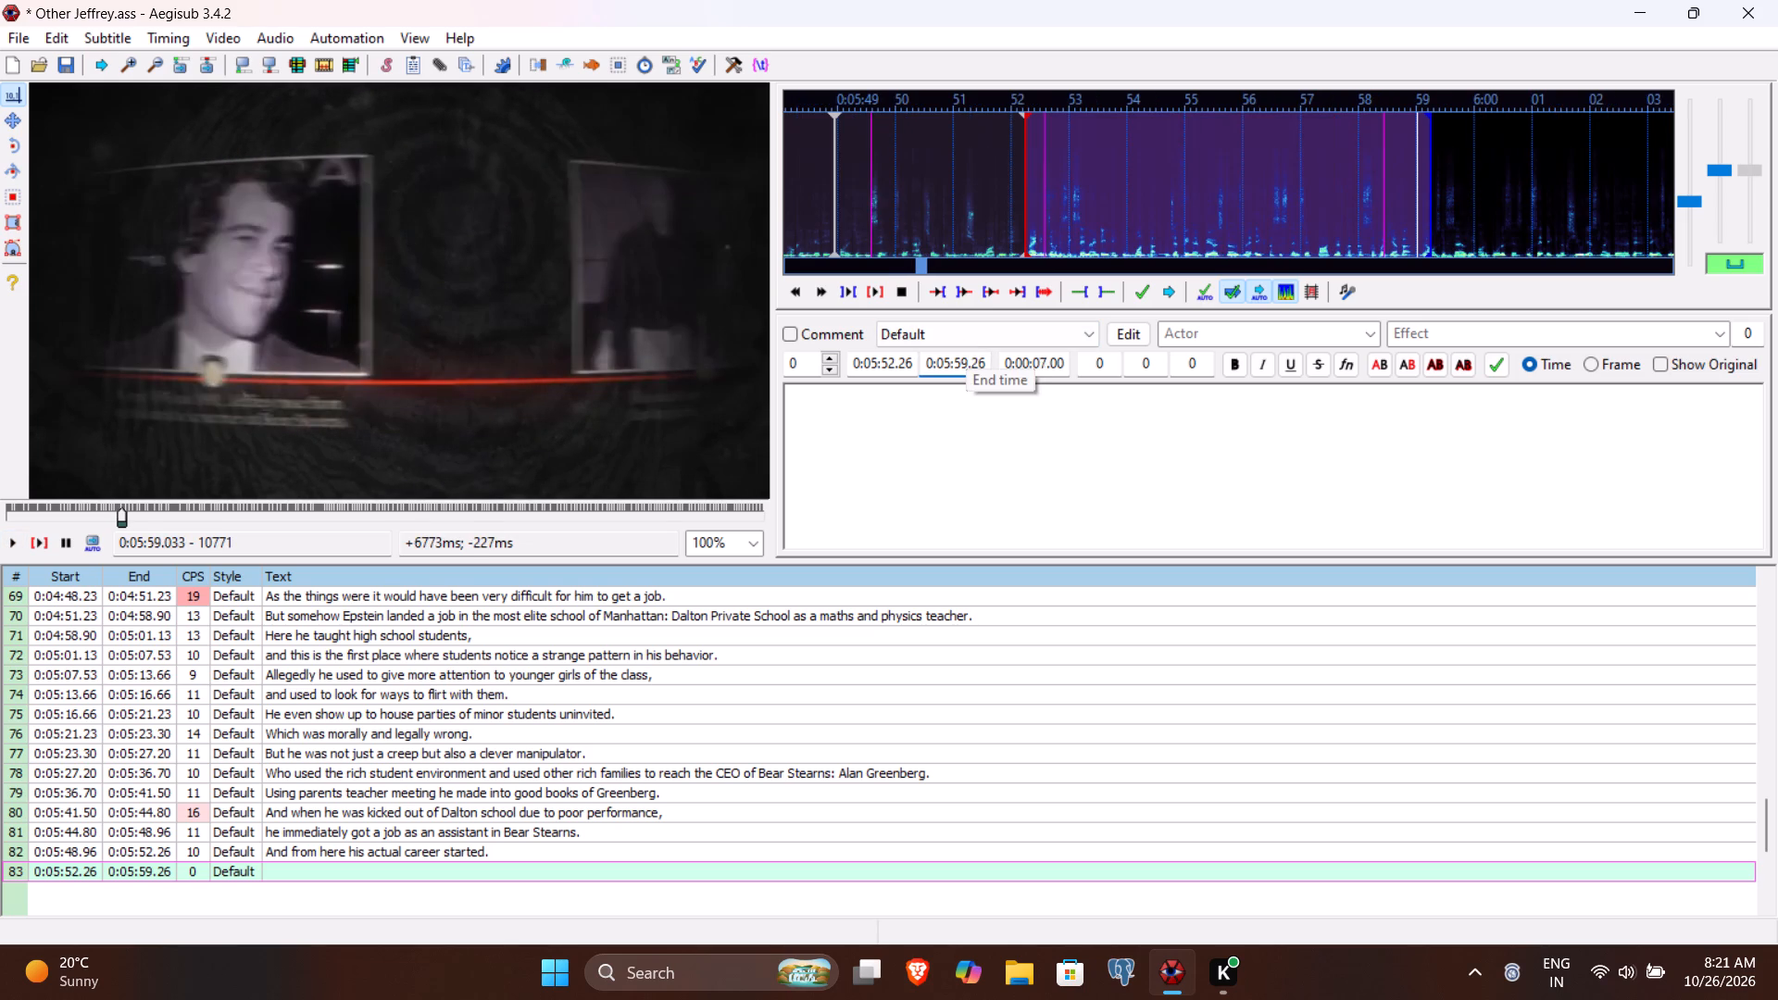
{"action": "type", "text": "03"}
Enter "From 1974 to 1979 Jeffrey made a partner starting from assistant." as line 83's text and save the file.
{"action": "left_click", "coordinate": [916, 481]}
{"action": "type", "text": "From"}
{"action": "key", "text": "space"}
{"action": "type", "text": "1974 to"}
{"action": "key", "text": "space"}
{"action": "type", "text": "1979"}
{"action": "key", "text": "space"}
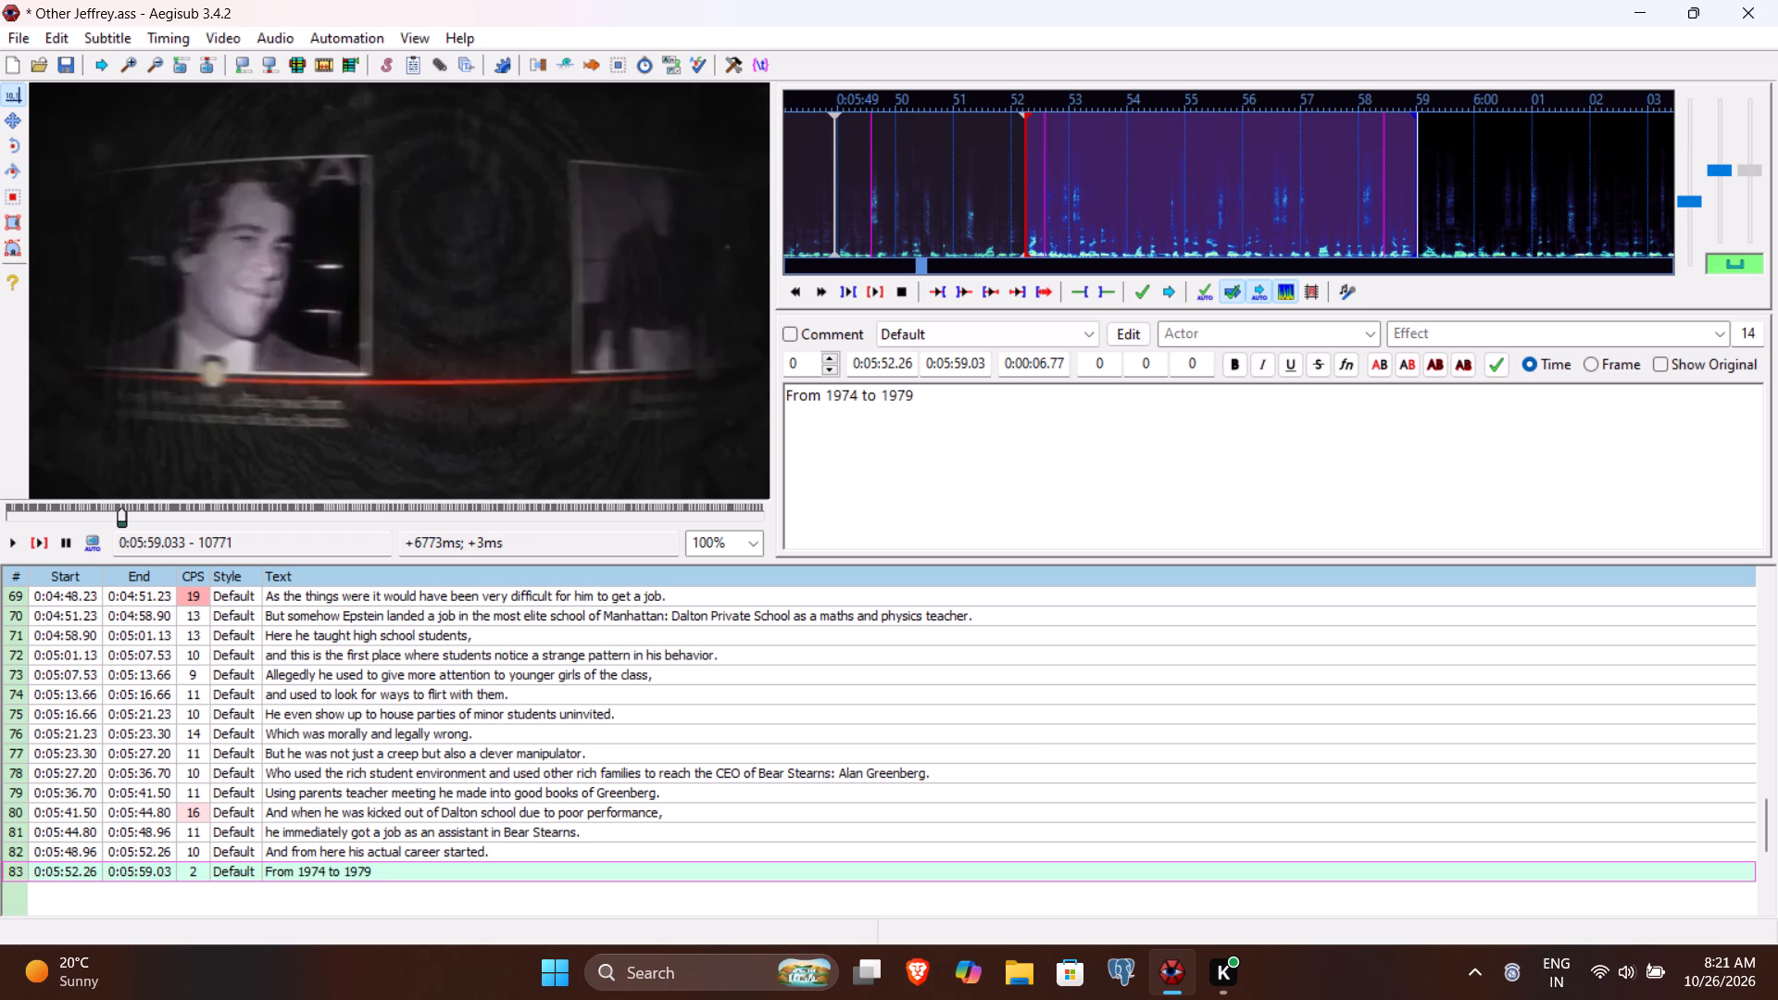
{"action": "type", "text": "Jeffrey made"}
{"action": "key", "text": "space"}
{"action": "type", "text": "a partner starting from assis"}
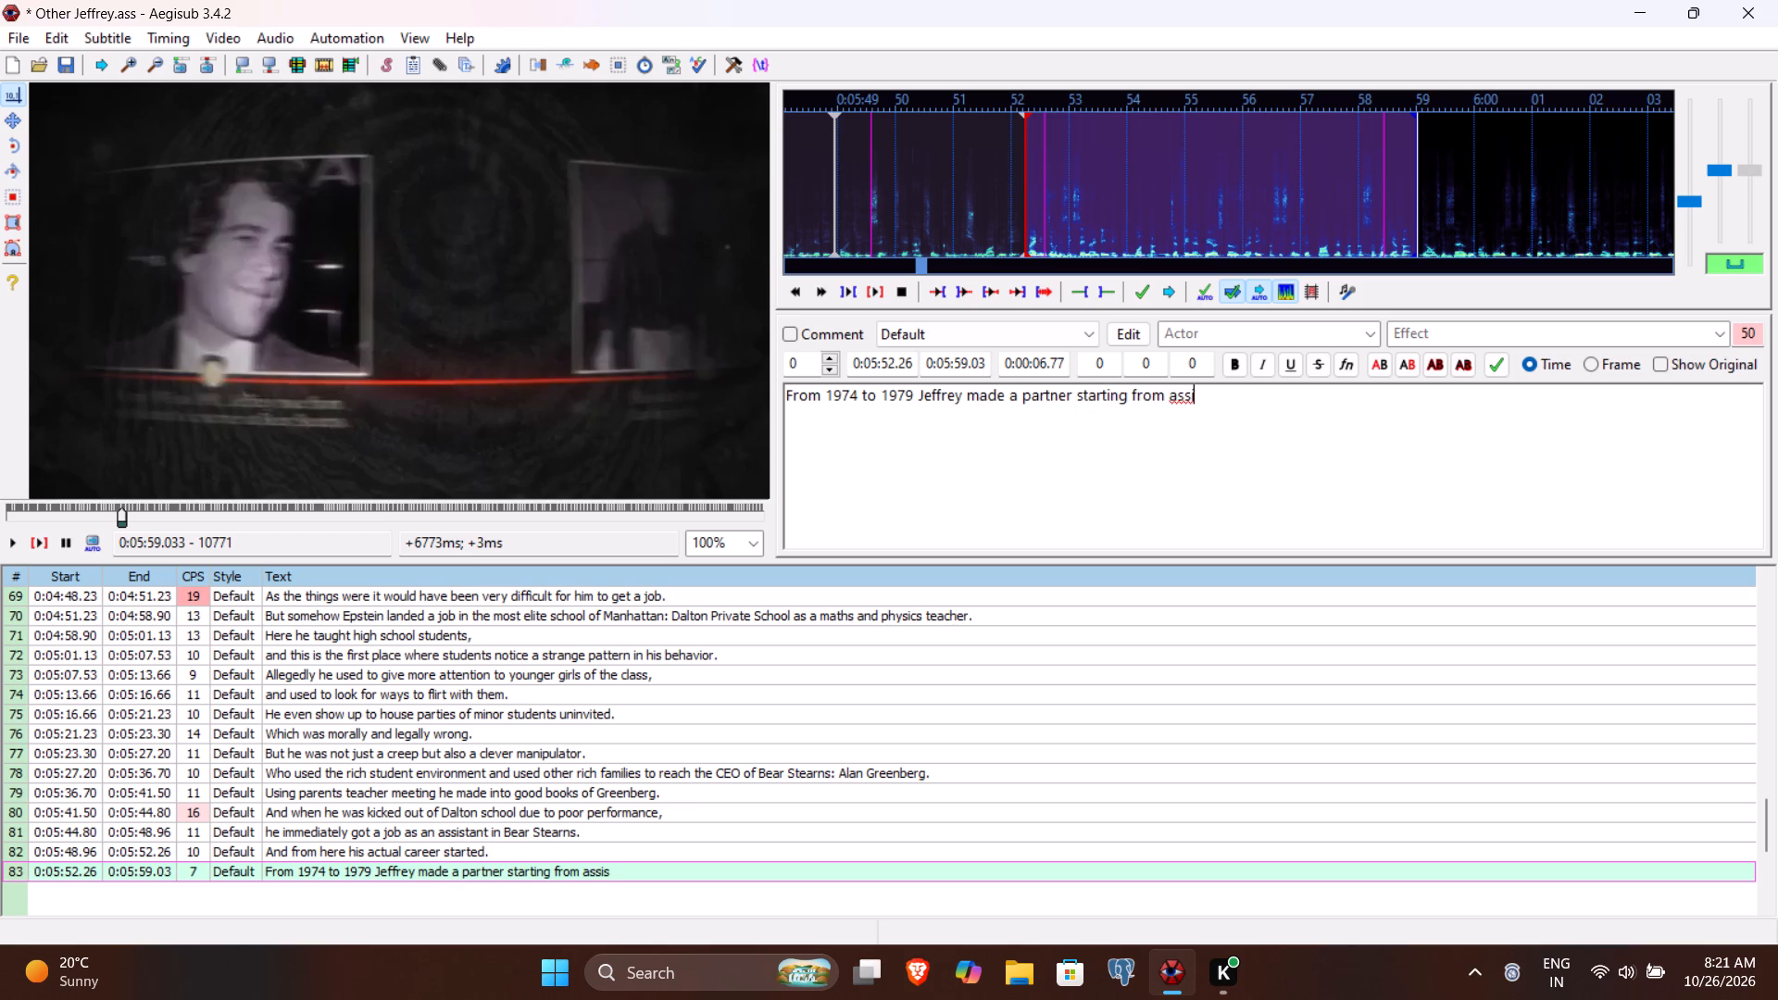
{"action": "type", "text": "t"}
{"action": "key", "text": "e"}
{"action": "key", "text": "BackSpace"}
{"action": "type", "text": "ant"}
{"action": "key", "text": "period"}
{"action": "key", "text": "ctrl+s"}
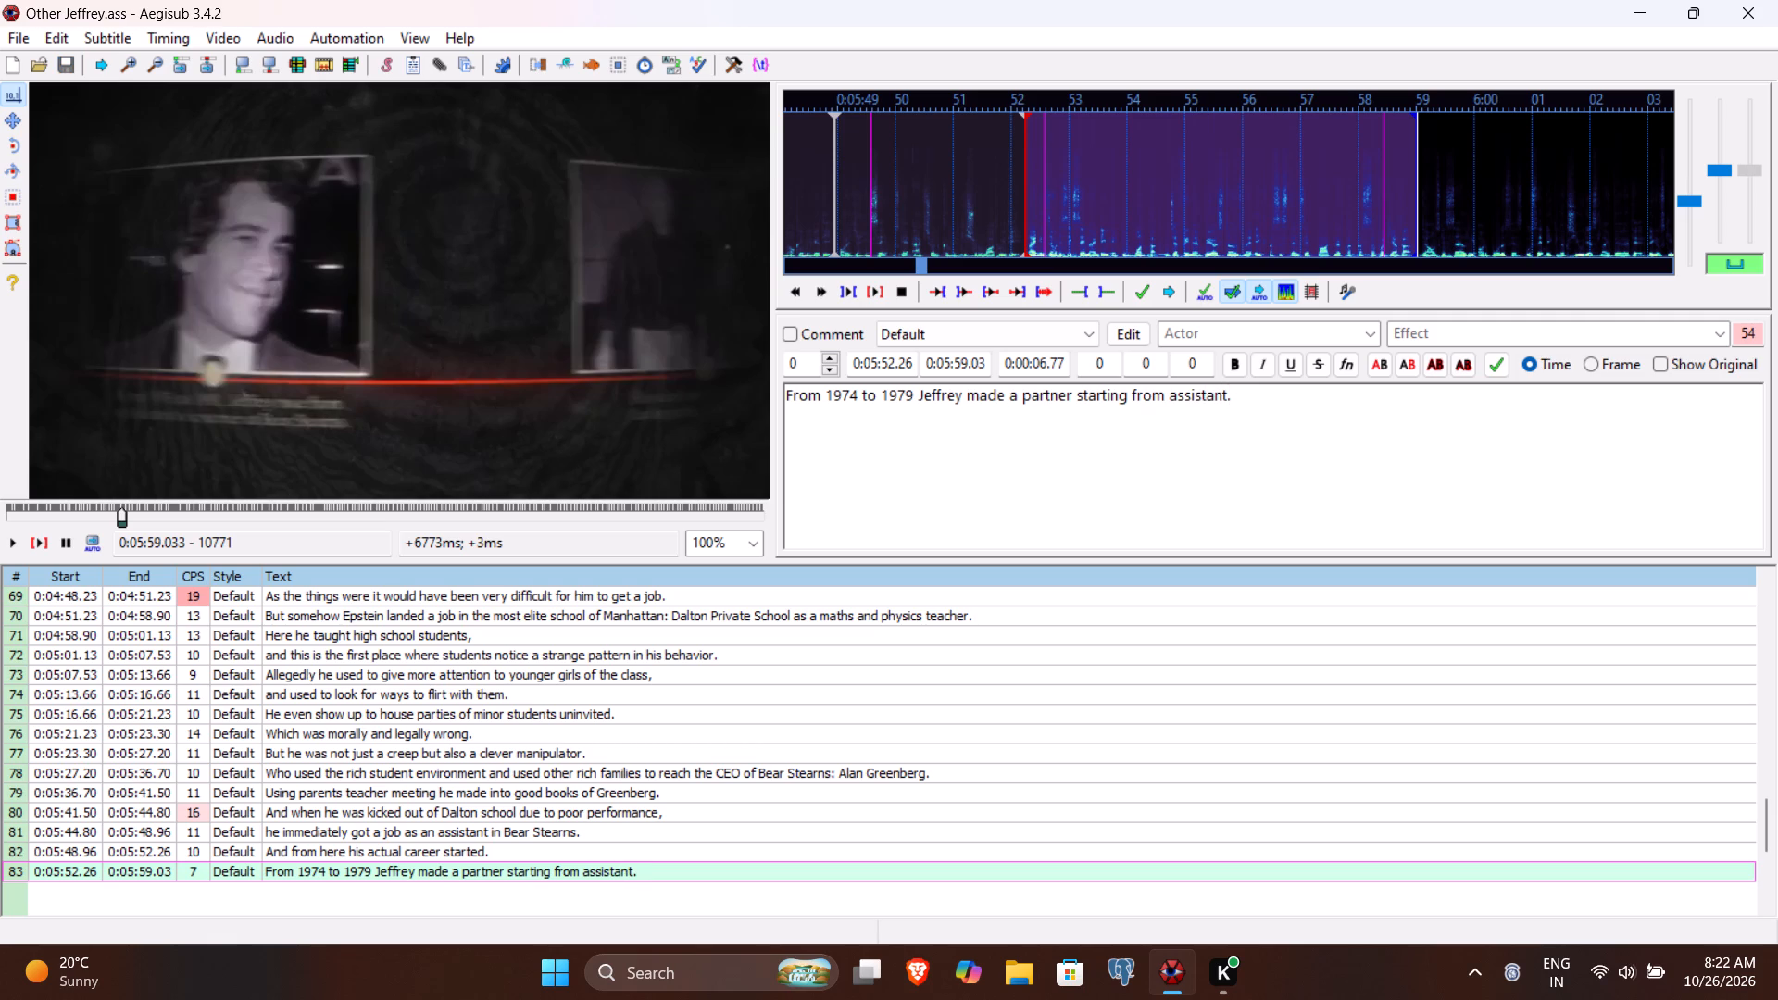